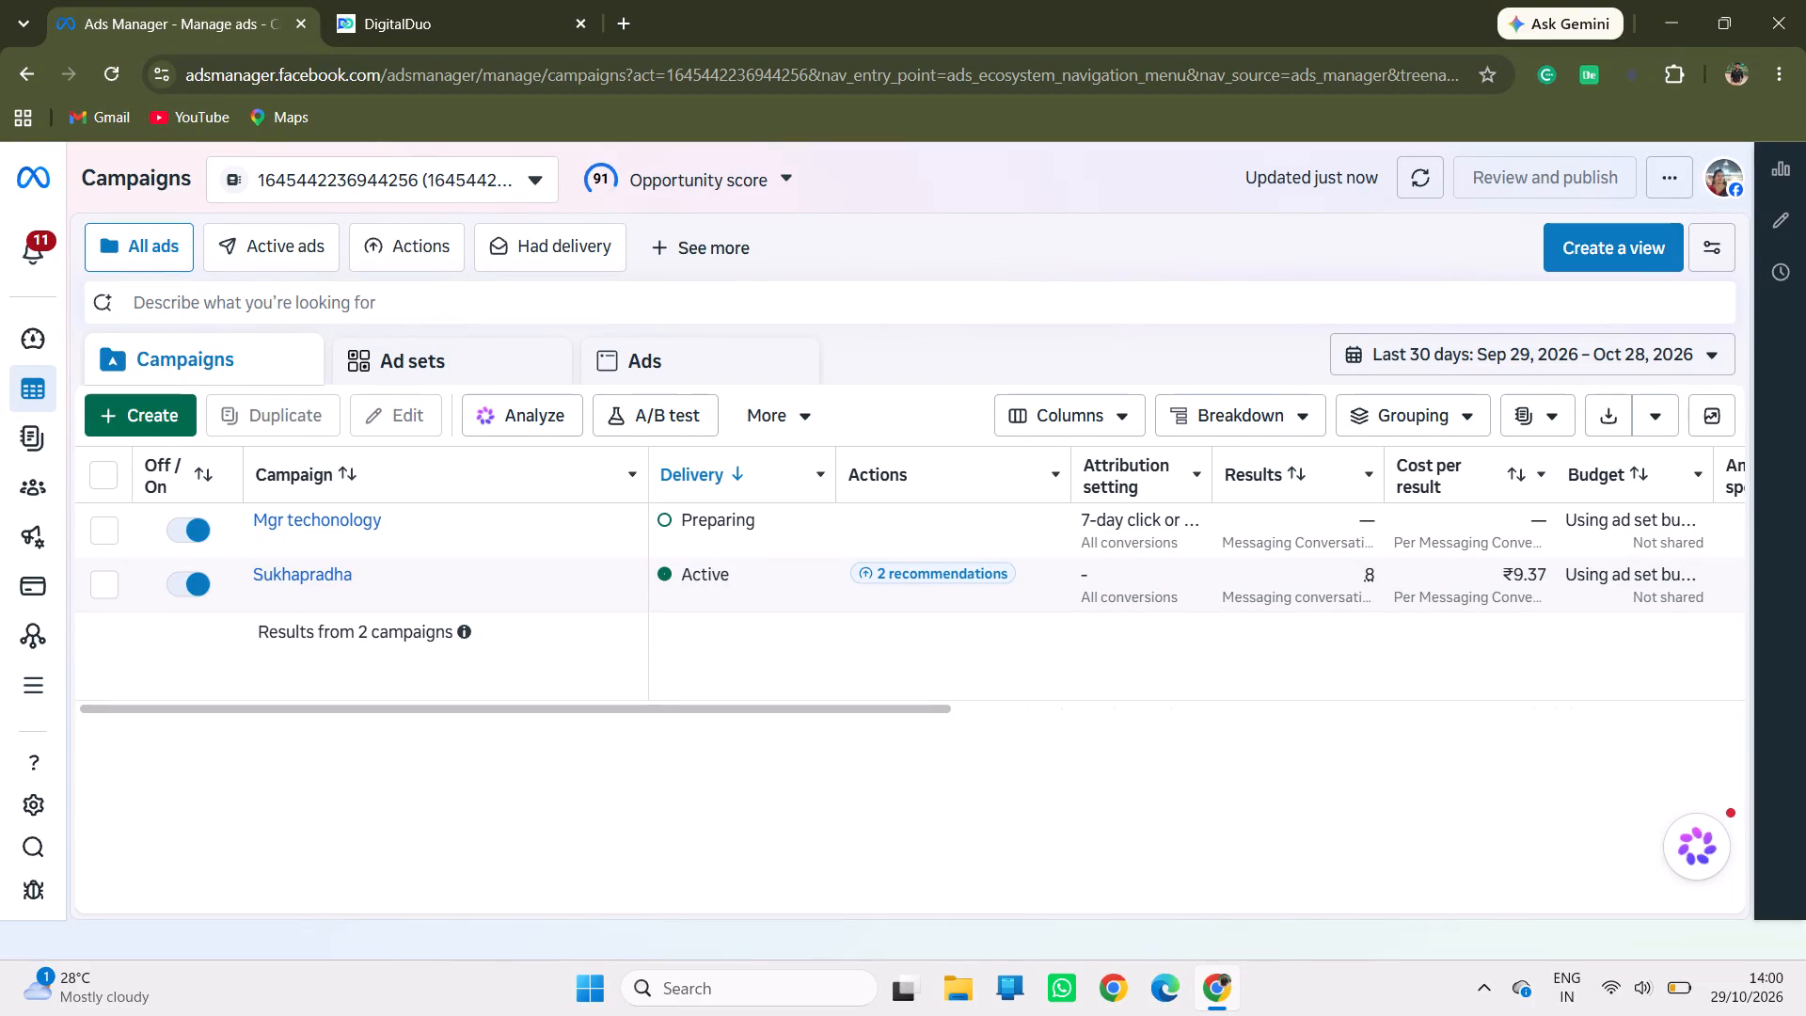
Create a new campaign with manual setup, the Auction buying type and the Engagement objective.
left_click(144, 409)
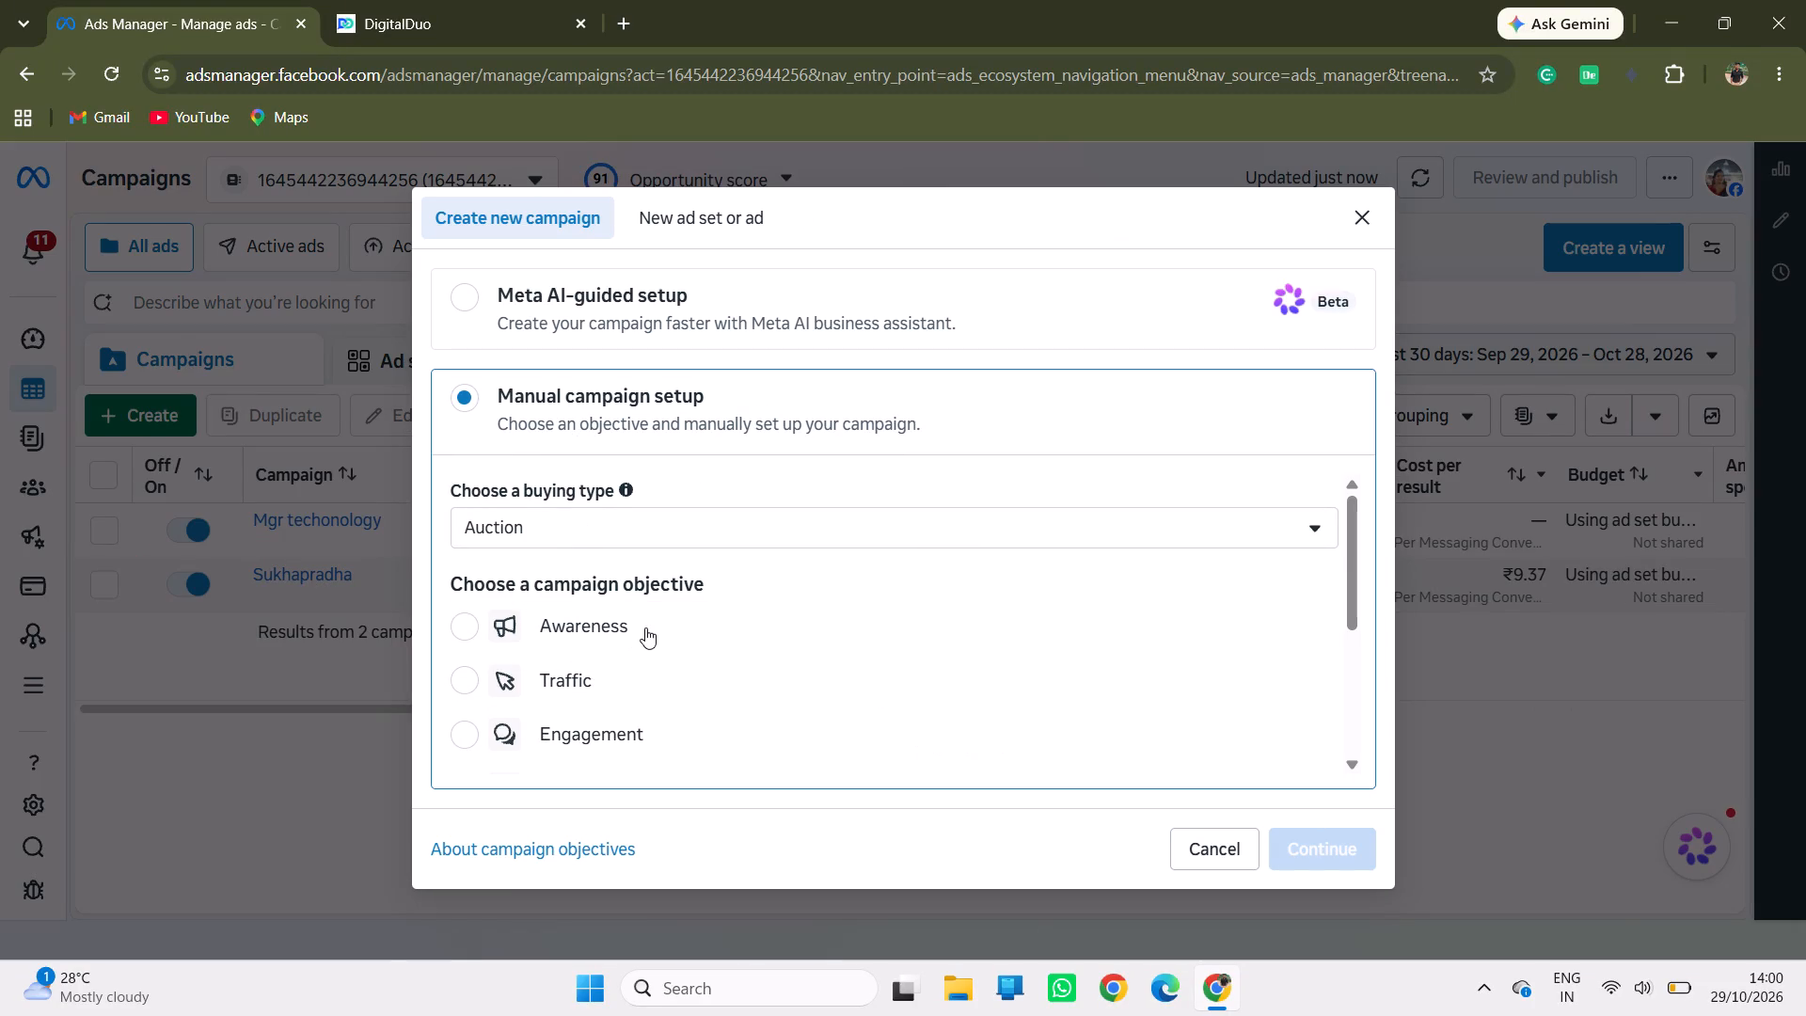
scroll(645, 627, "down", 2)
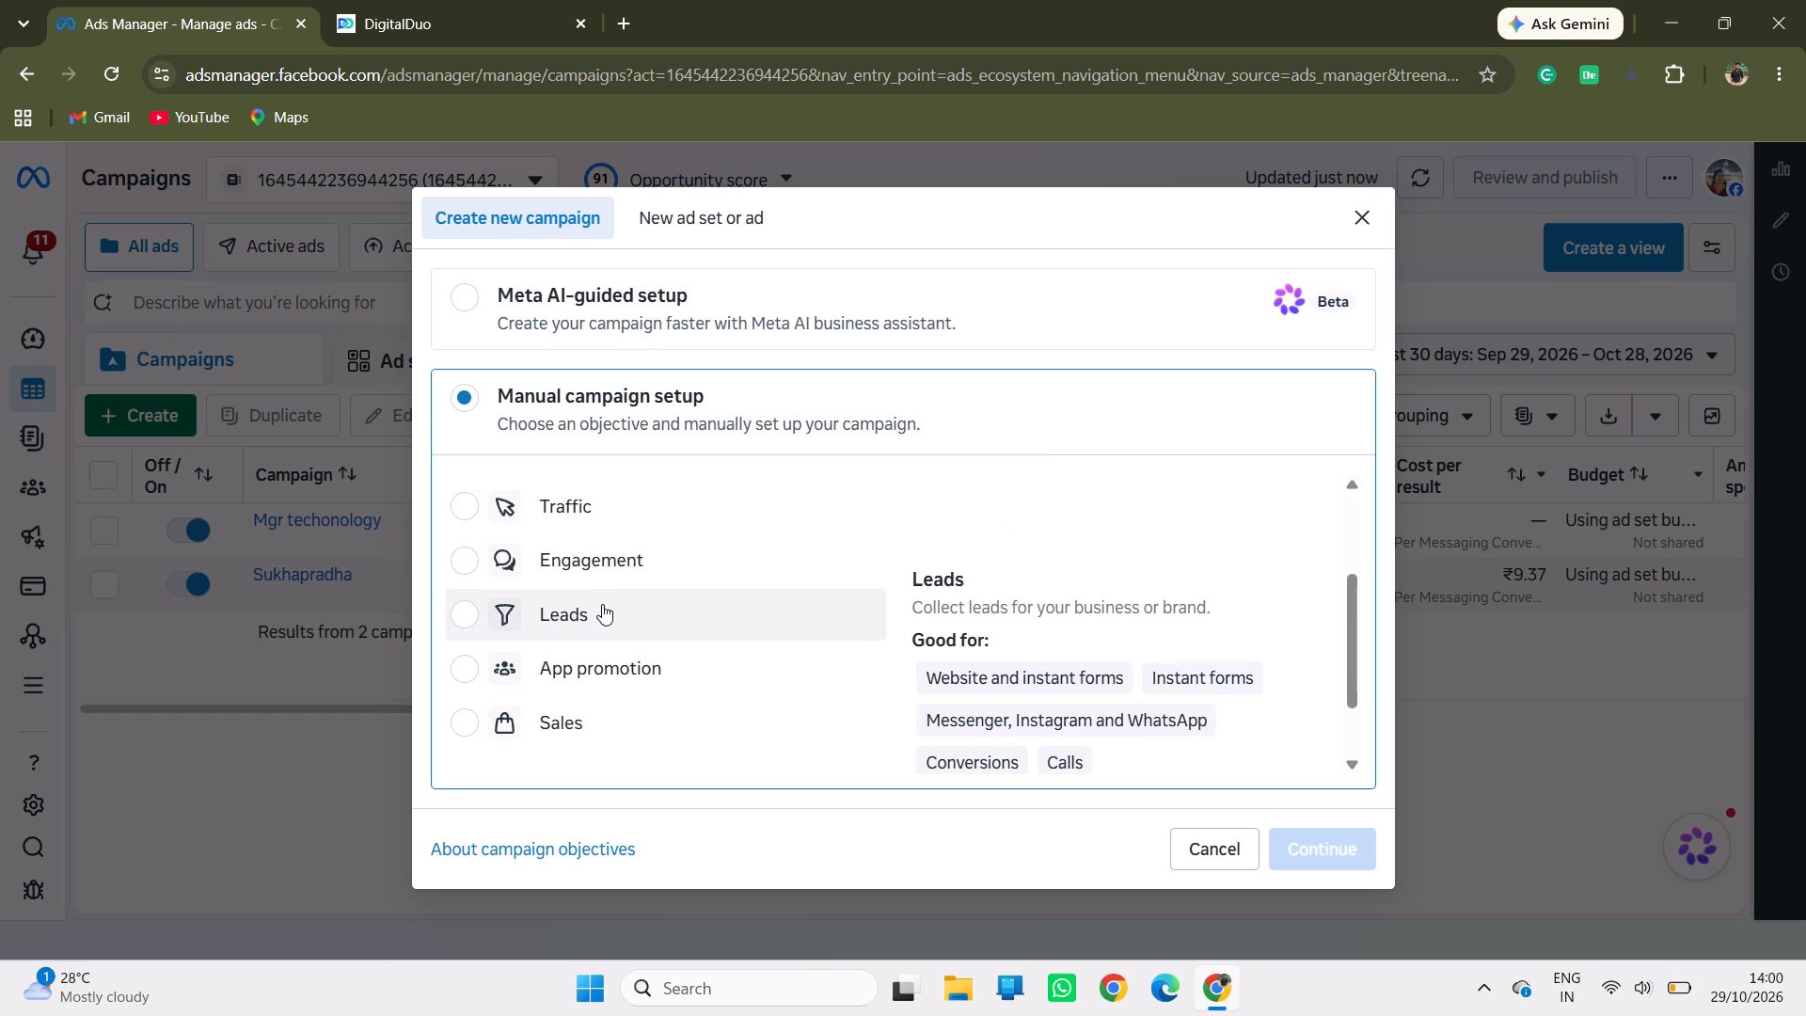
left_click(674, 555)
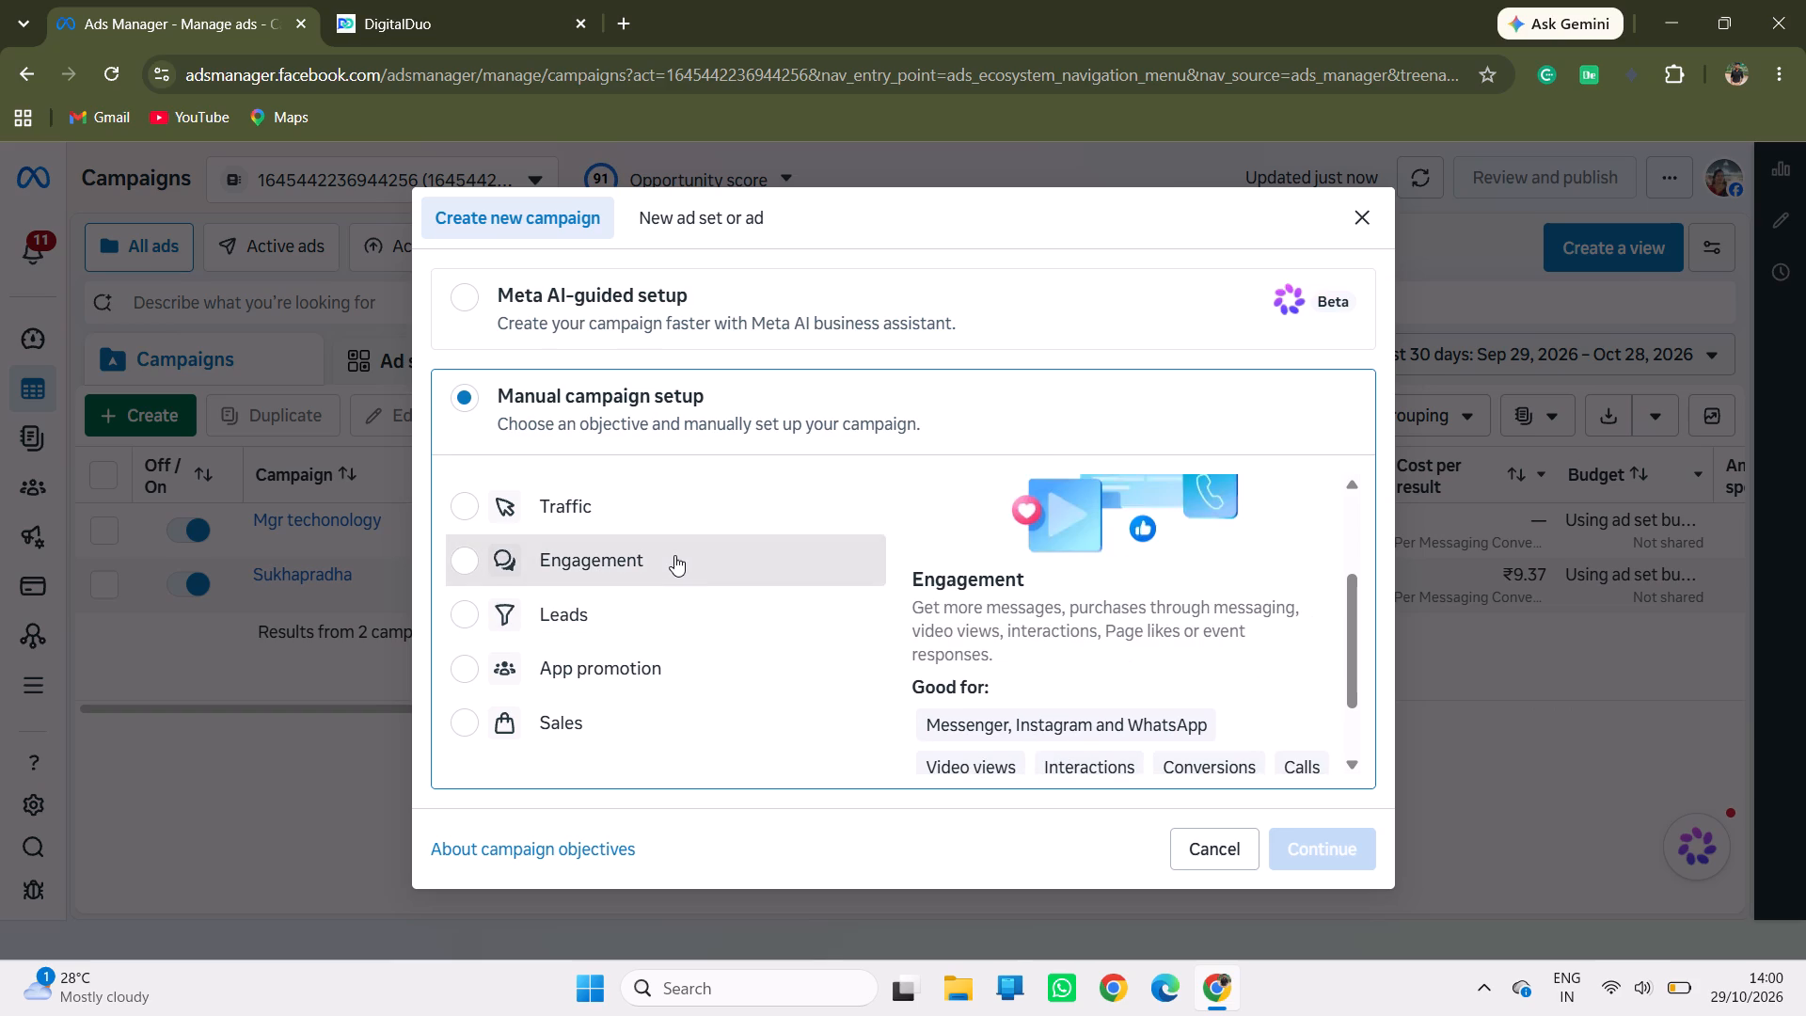
scroll(1085, 671, "down", 4)
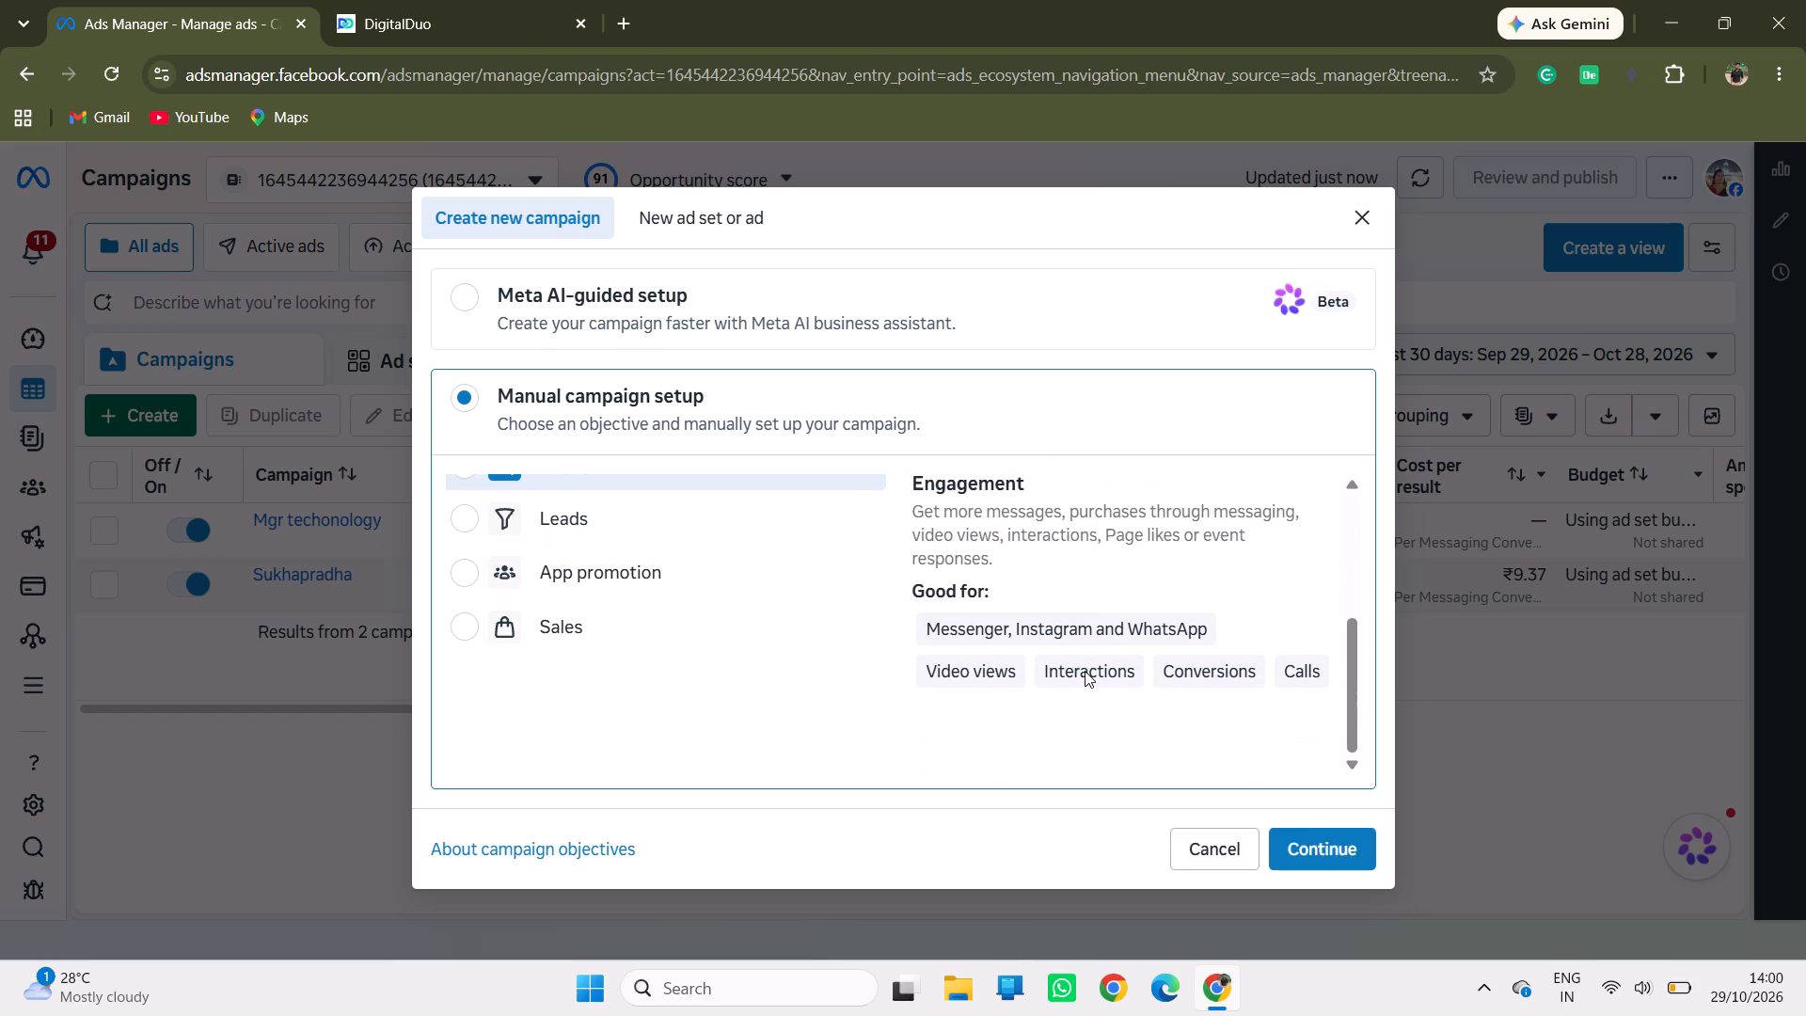
scroll(1085, 671, "down", 3)
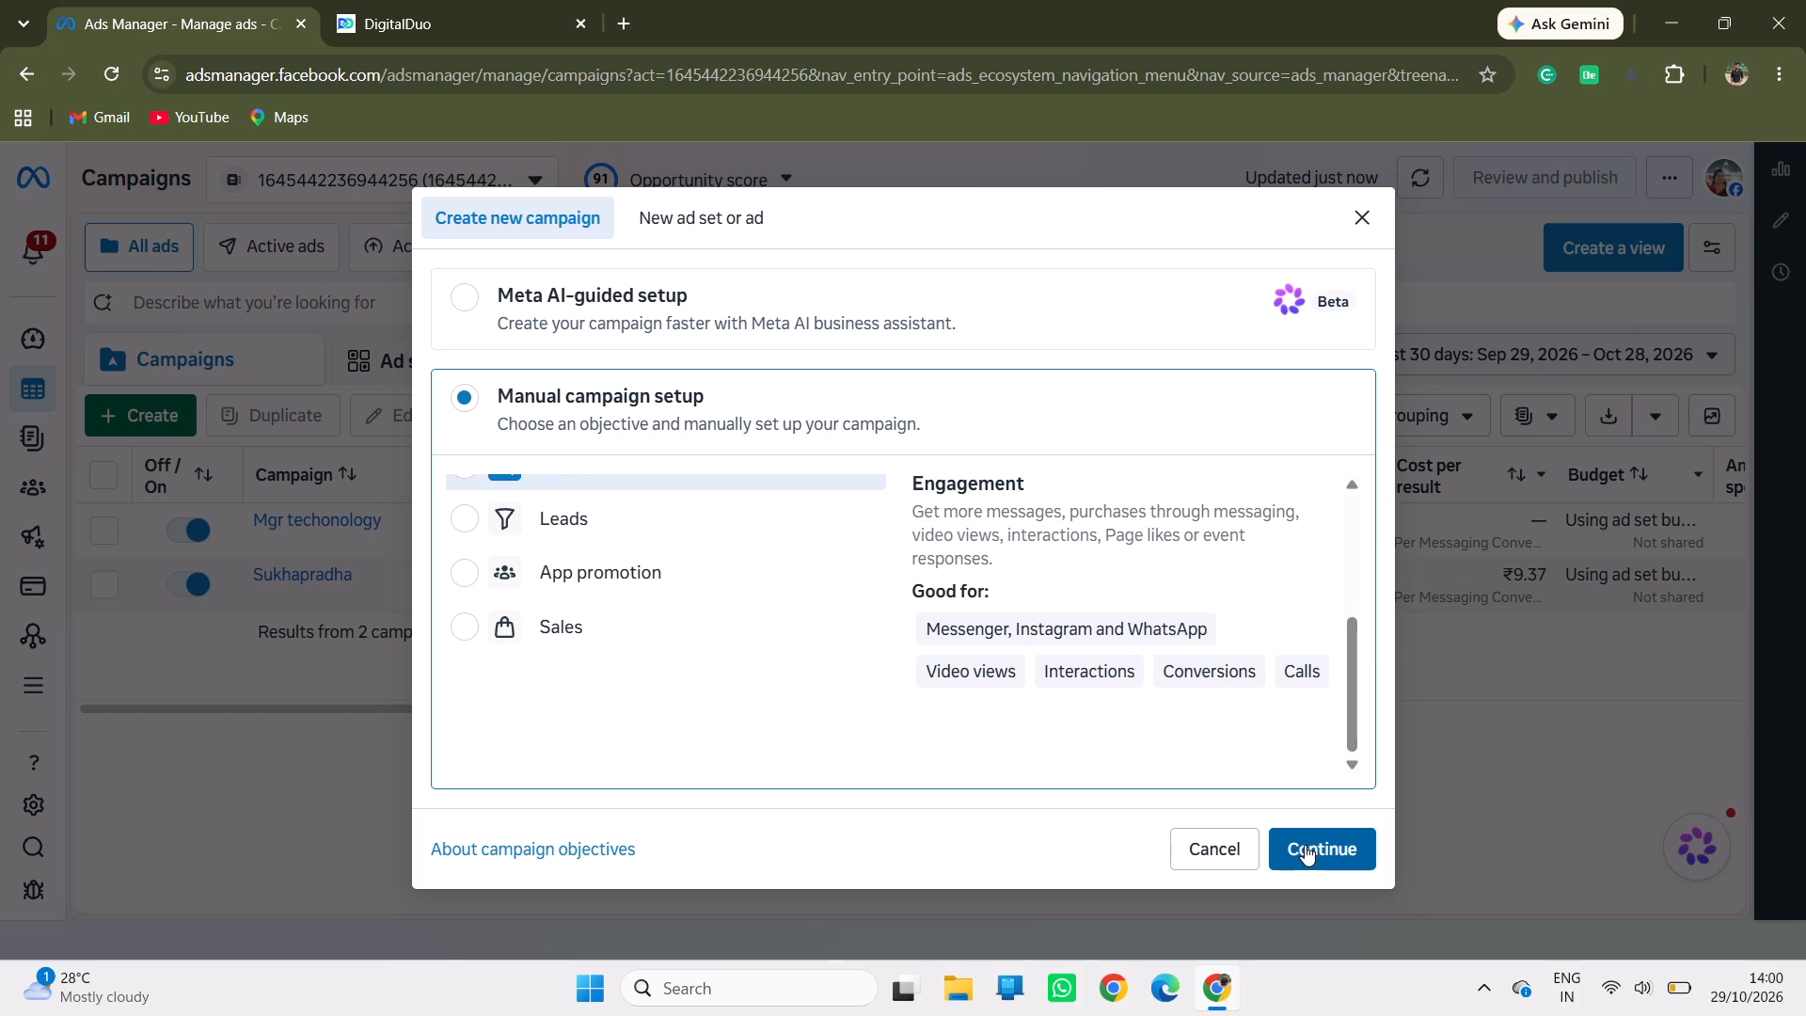
left_click(1305, 845)
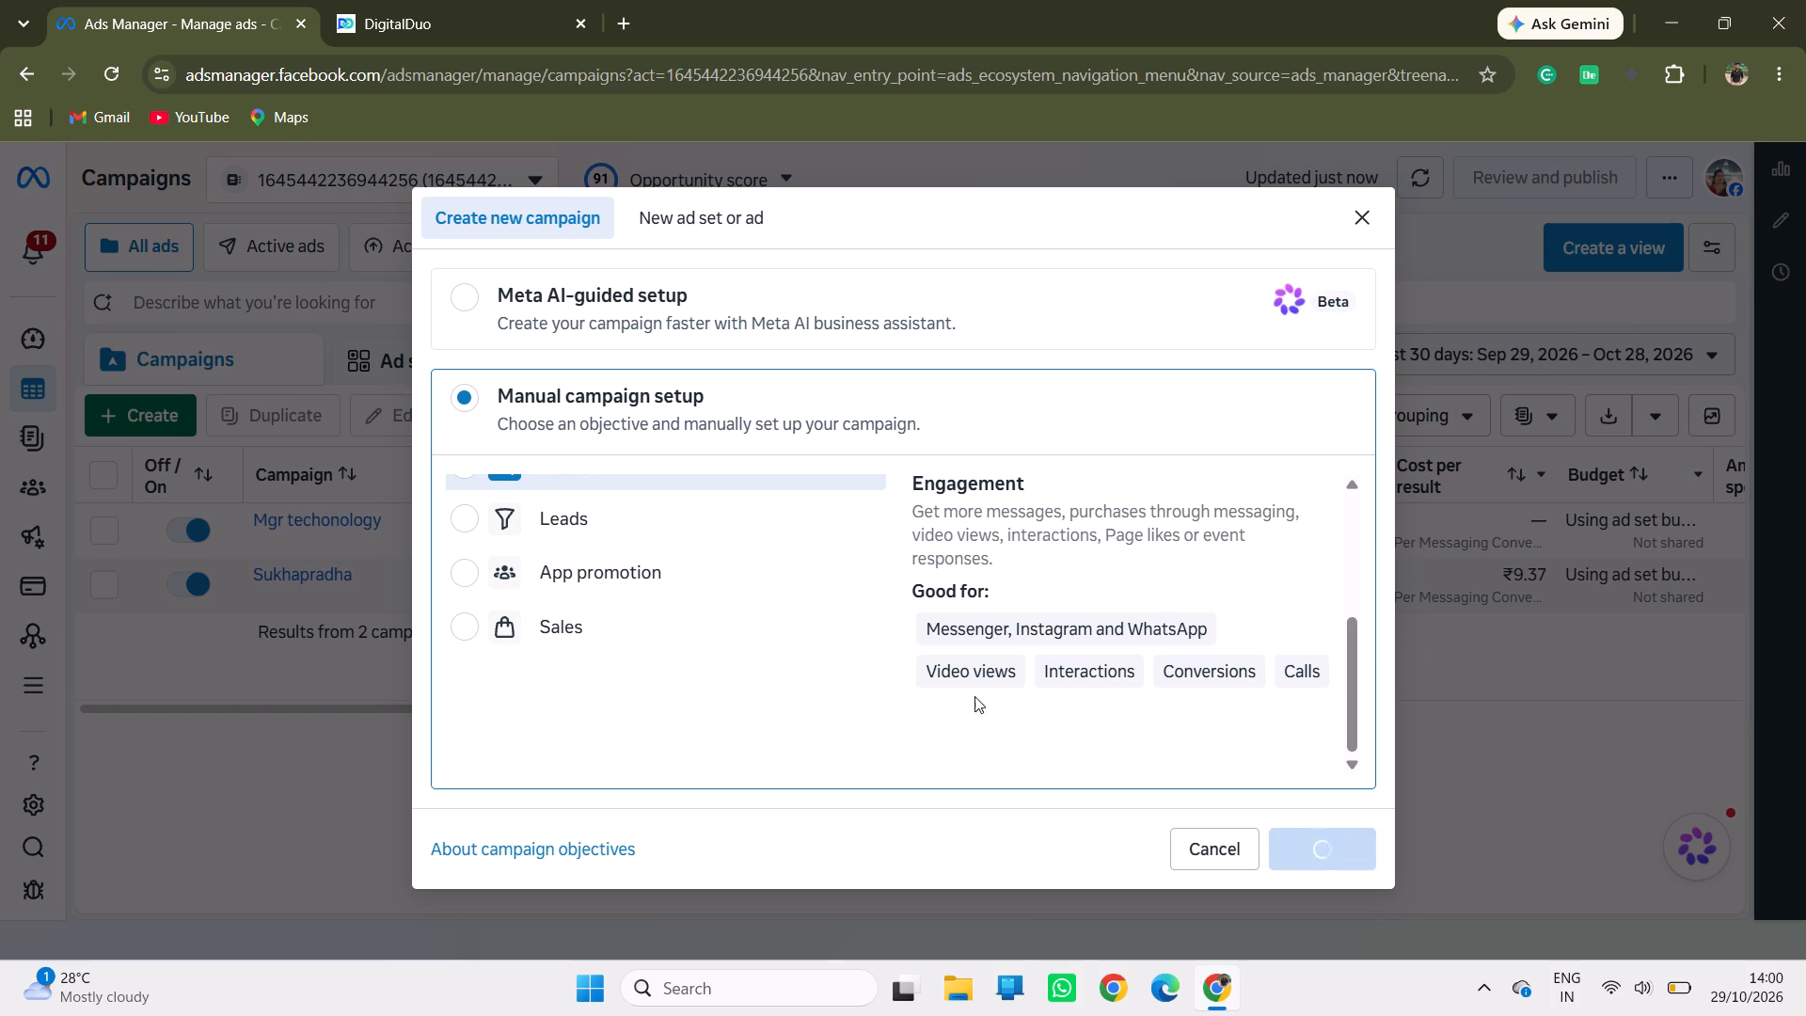
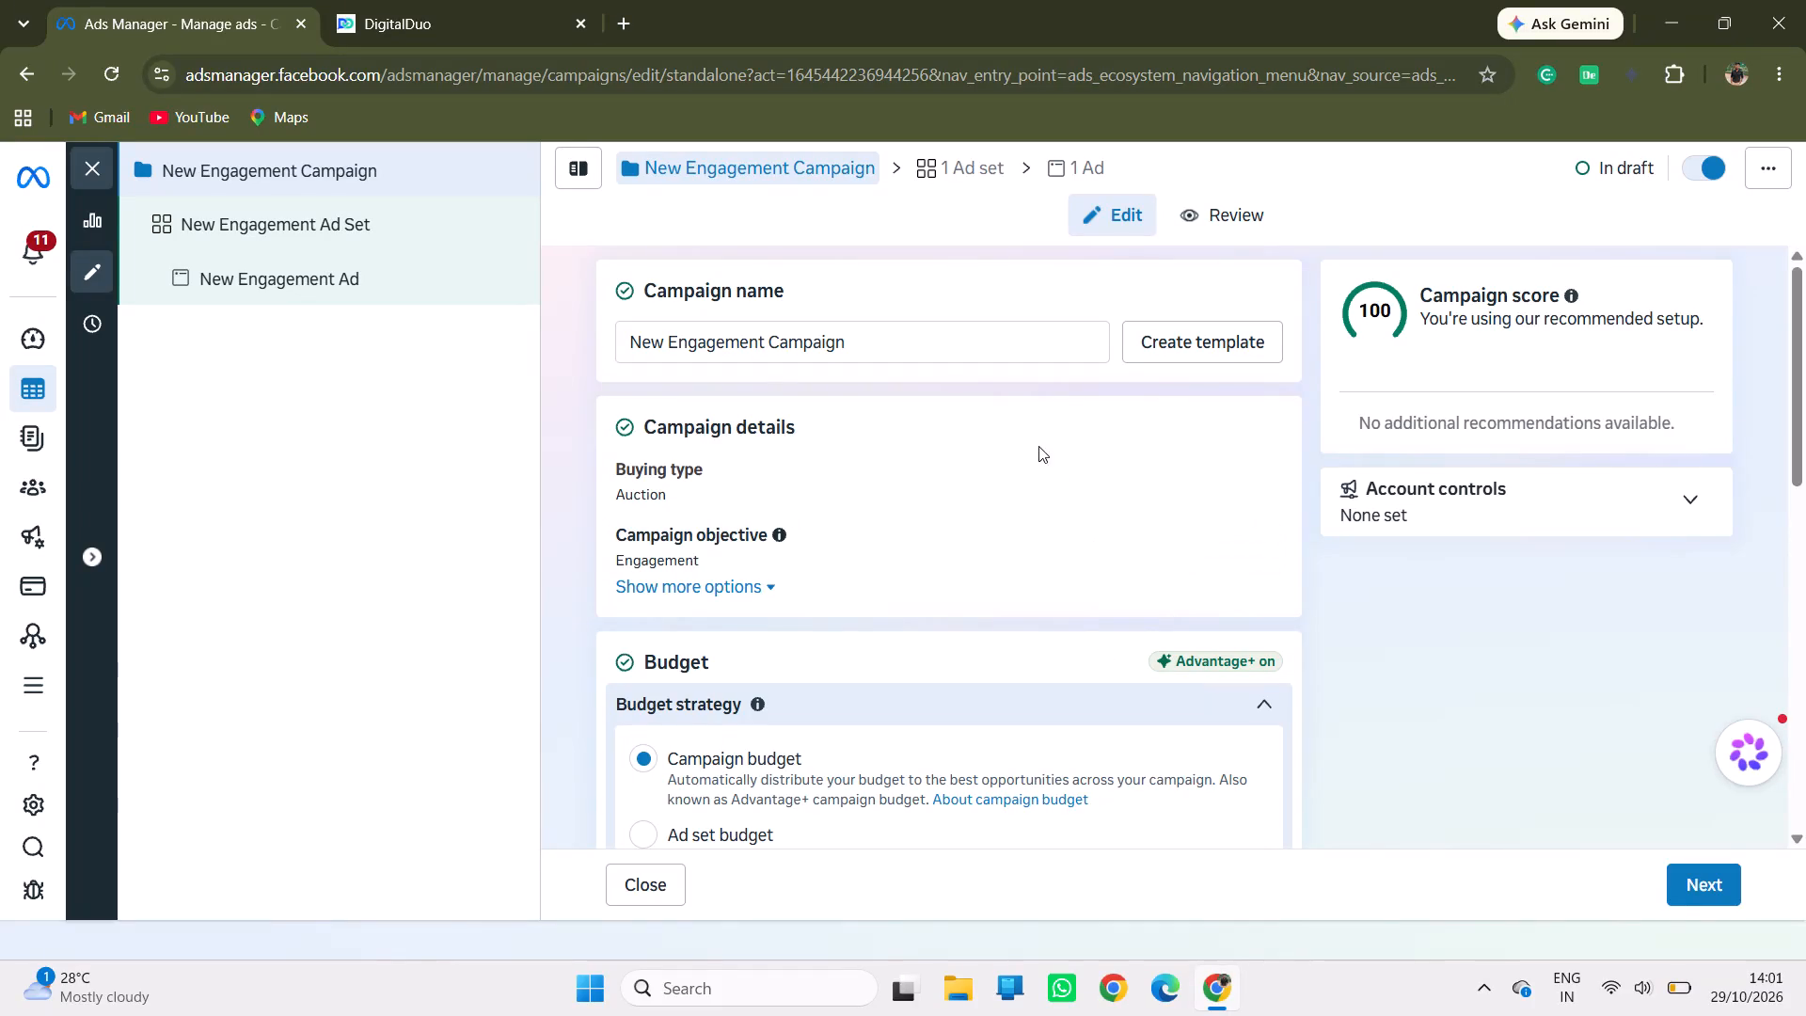
Rename the campaign as "Mgr oneday".
left_click(850, 349)
key("BackSpace")
key("BackSpace")
key("BackSpace")
key("BackSpace")
key("BackSpace")
key("BackSpace")
key("BackSpace")
key("BackSpace")
key("BackSpace")
key("BackSpace")
key("BackSpace")
key("BackSpace")
key("BackSpace")
key("BackSpace")
key("BackSpace")
key("BackSpace")
key("BackSpace")
key("BackSpace")
key("BackSpace")
key("BackSpace")
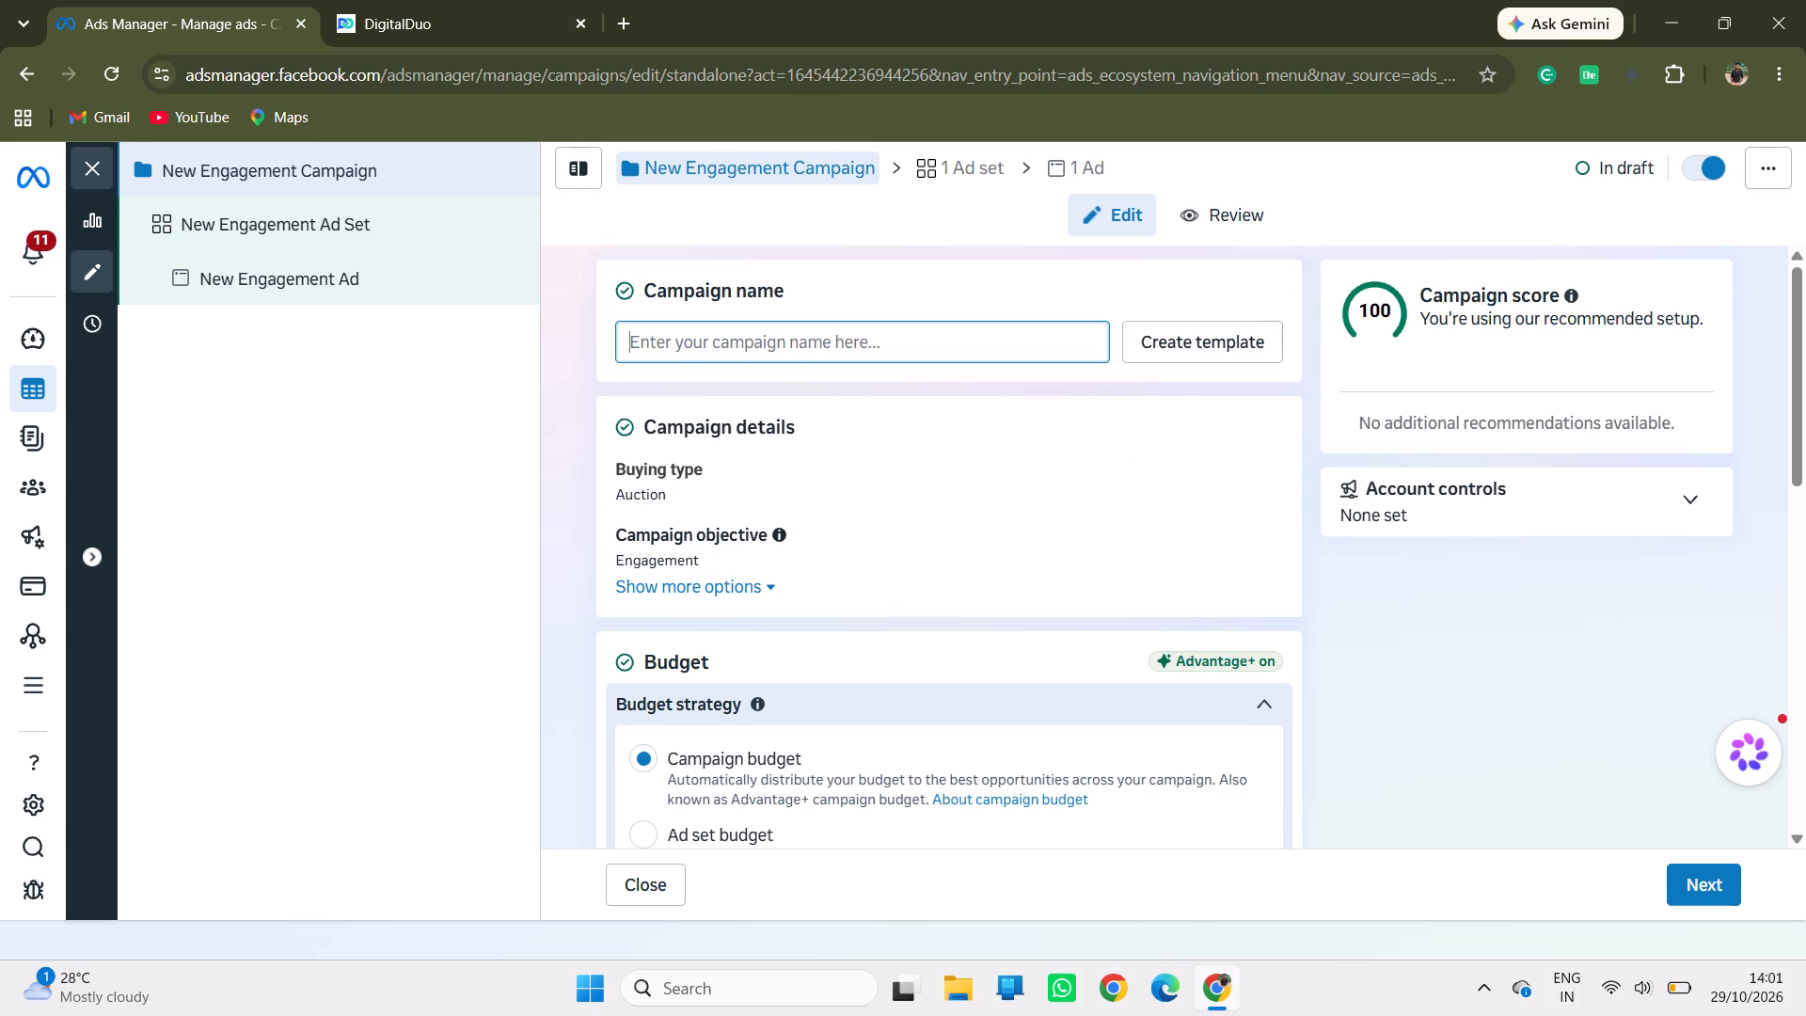
type("Mgr")
key("space")
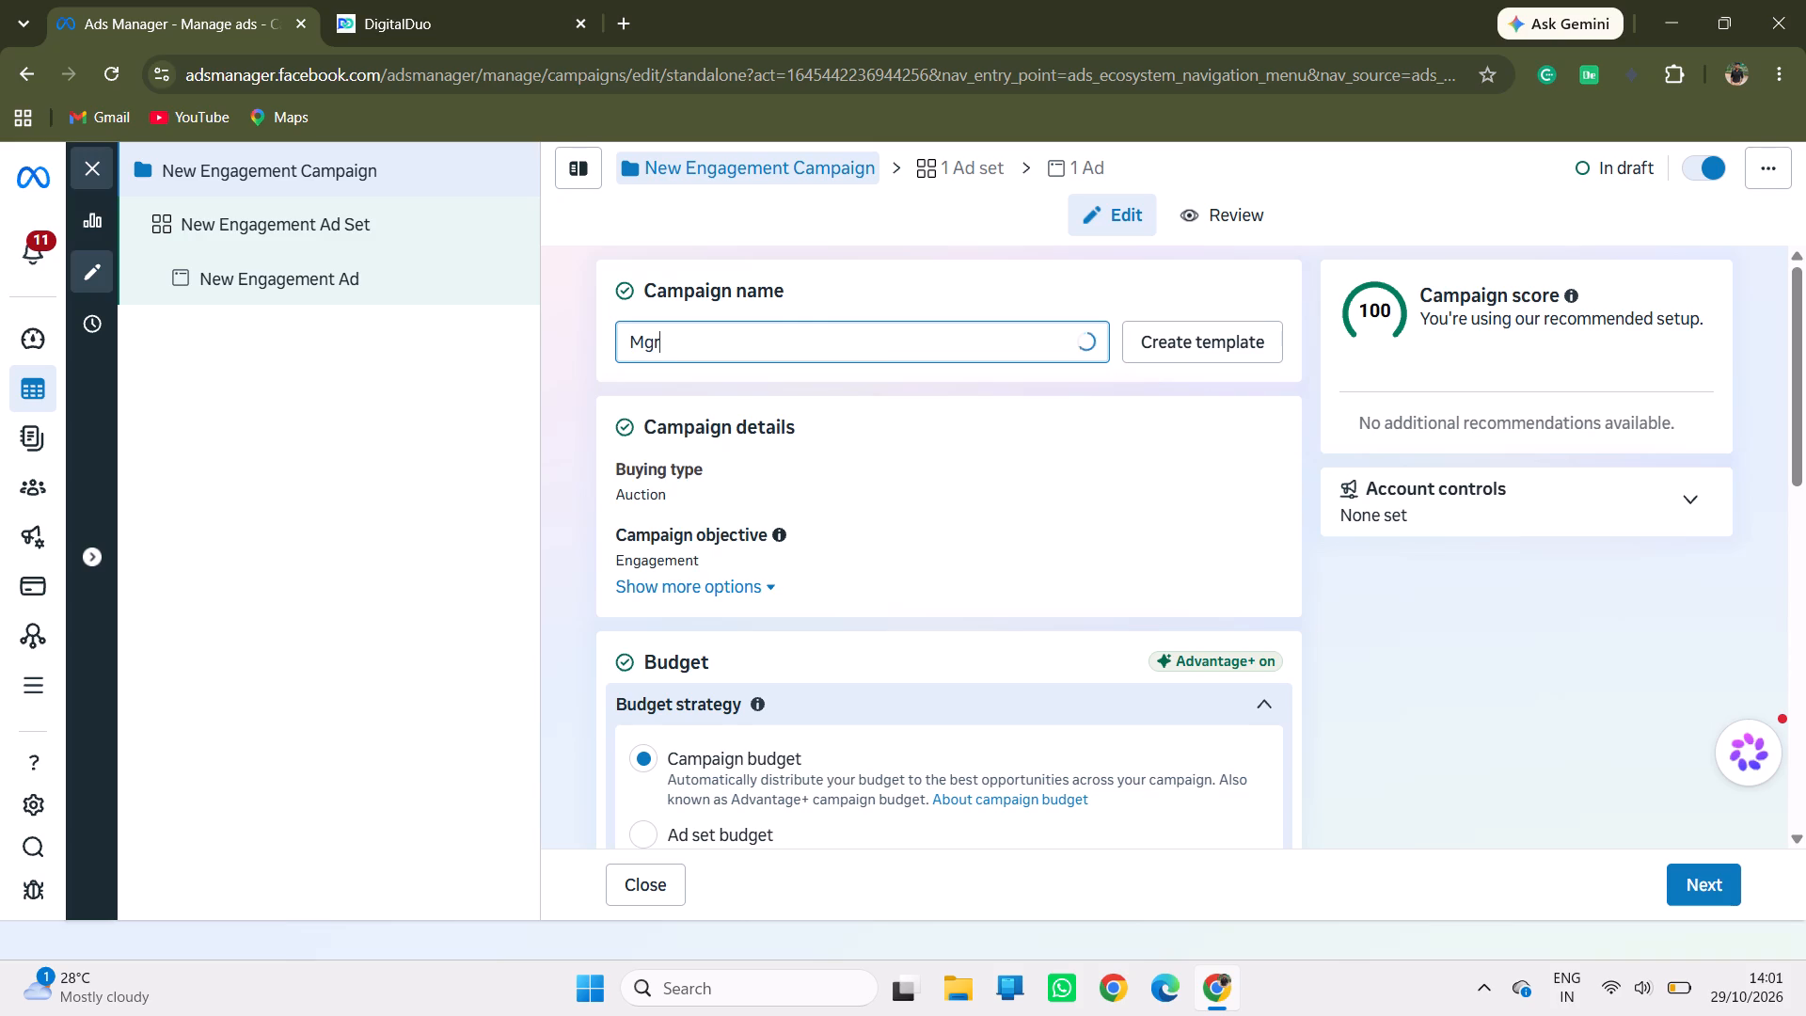
type("oneday")
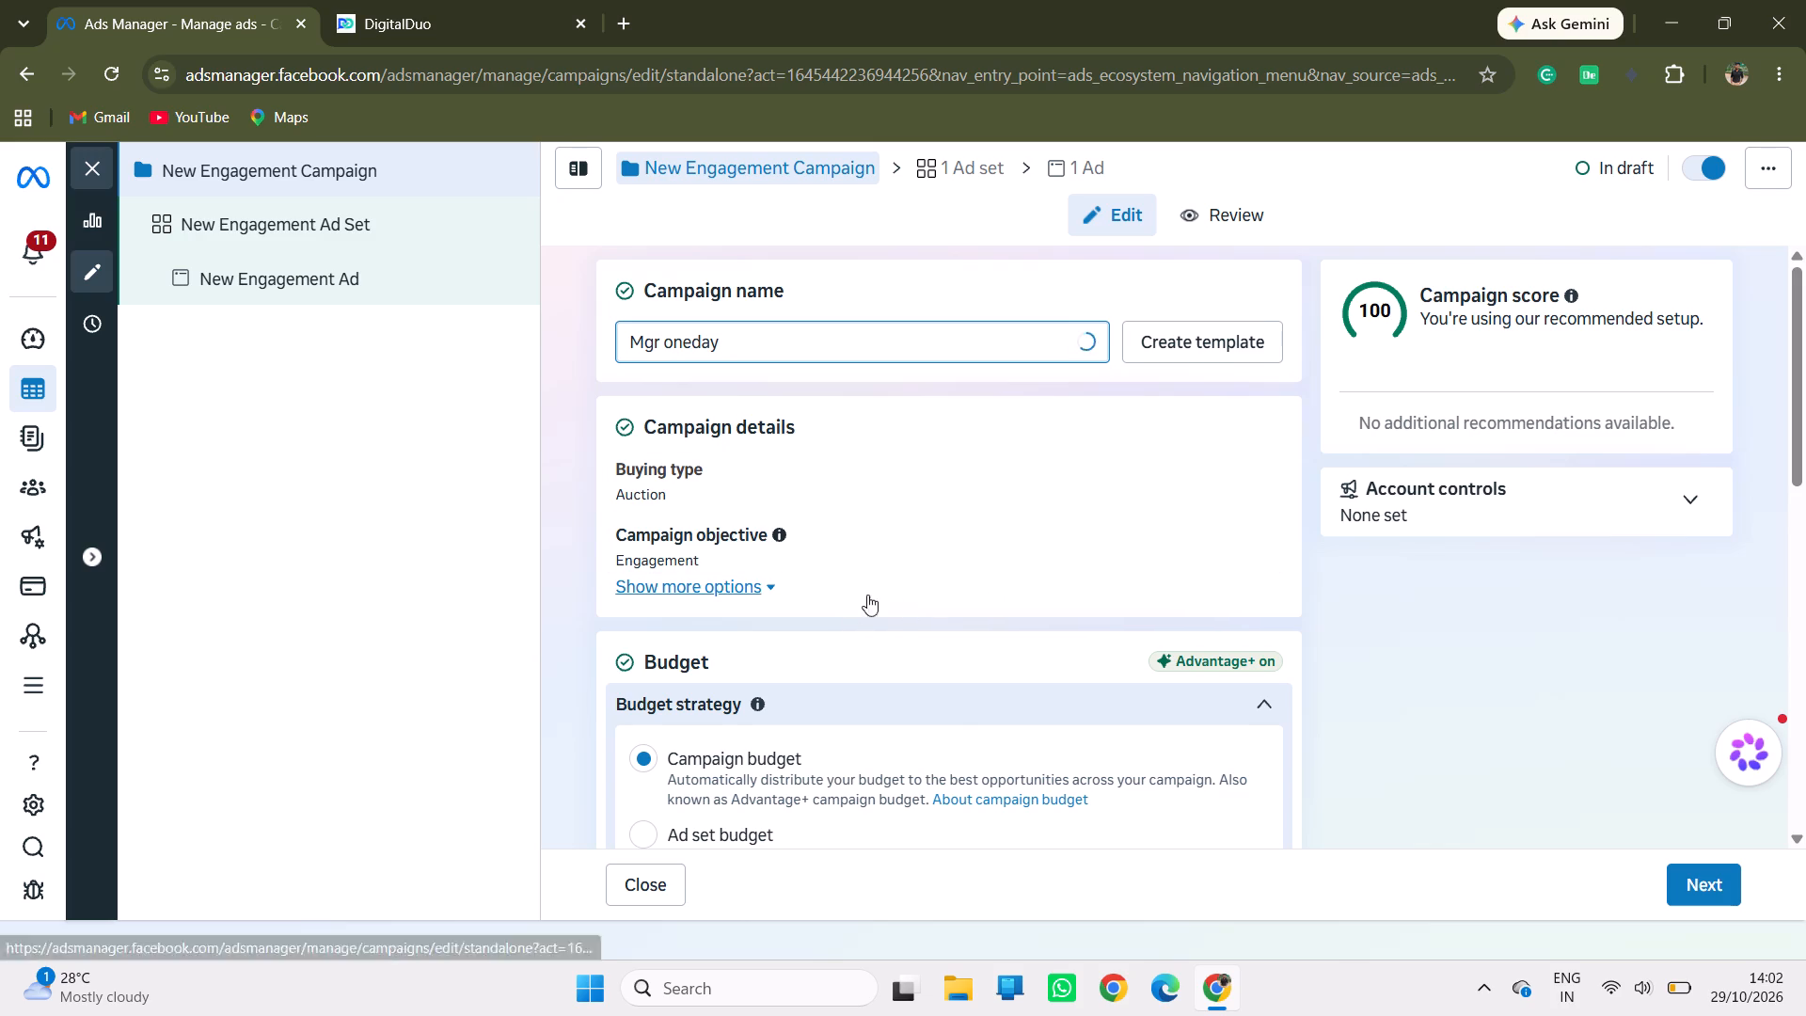
Set the campaign's daily budget to ₹1000.
scroll(921, 628, "down", 5)
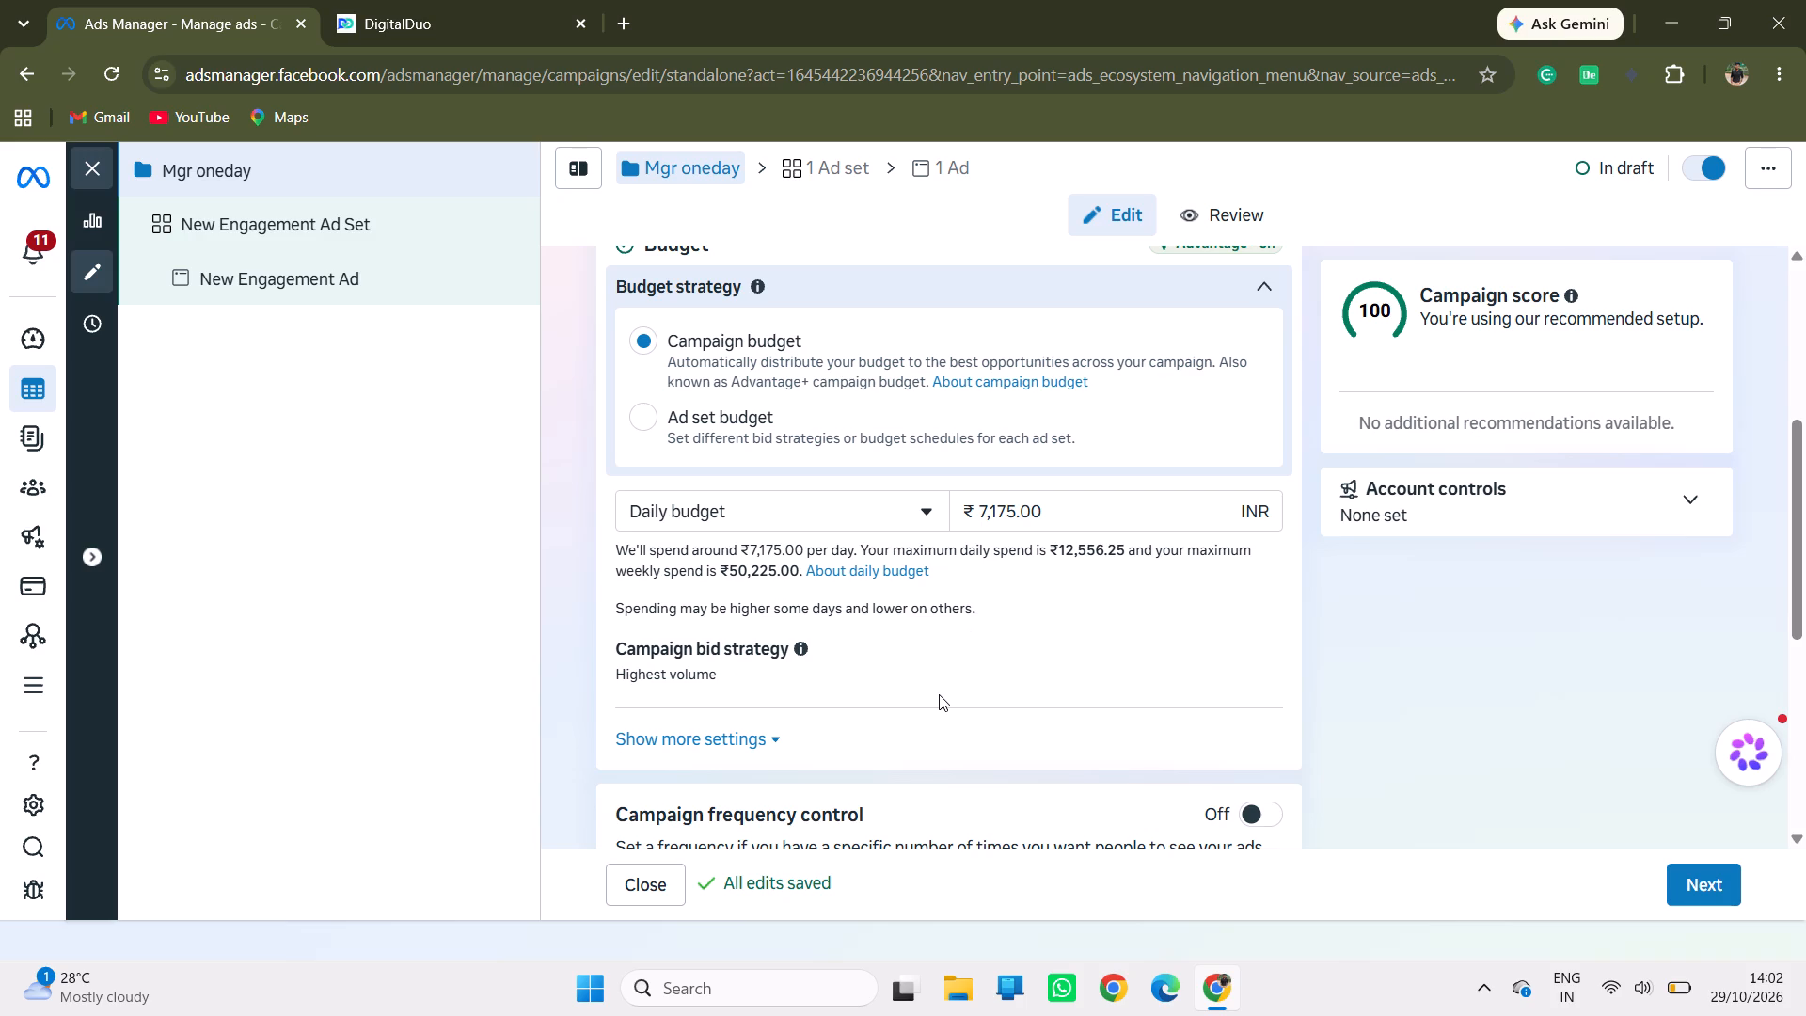
left_click(1011, 515)
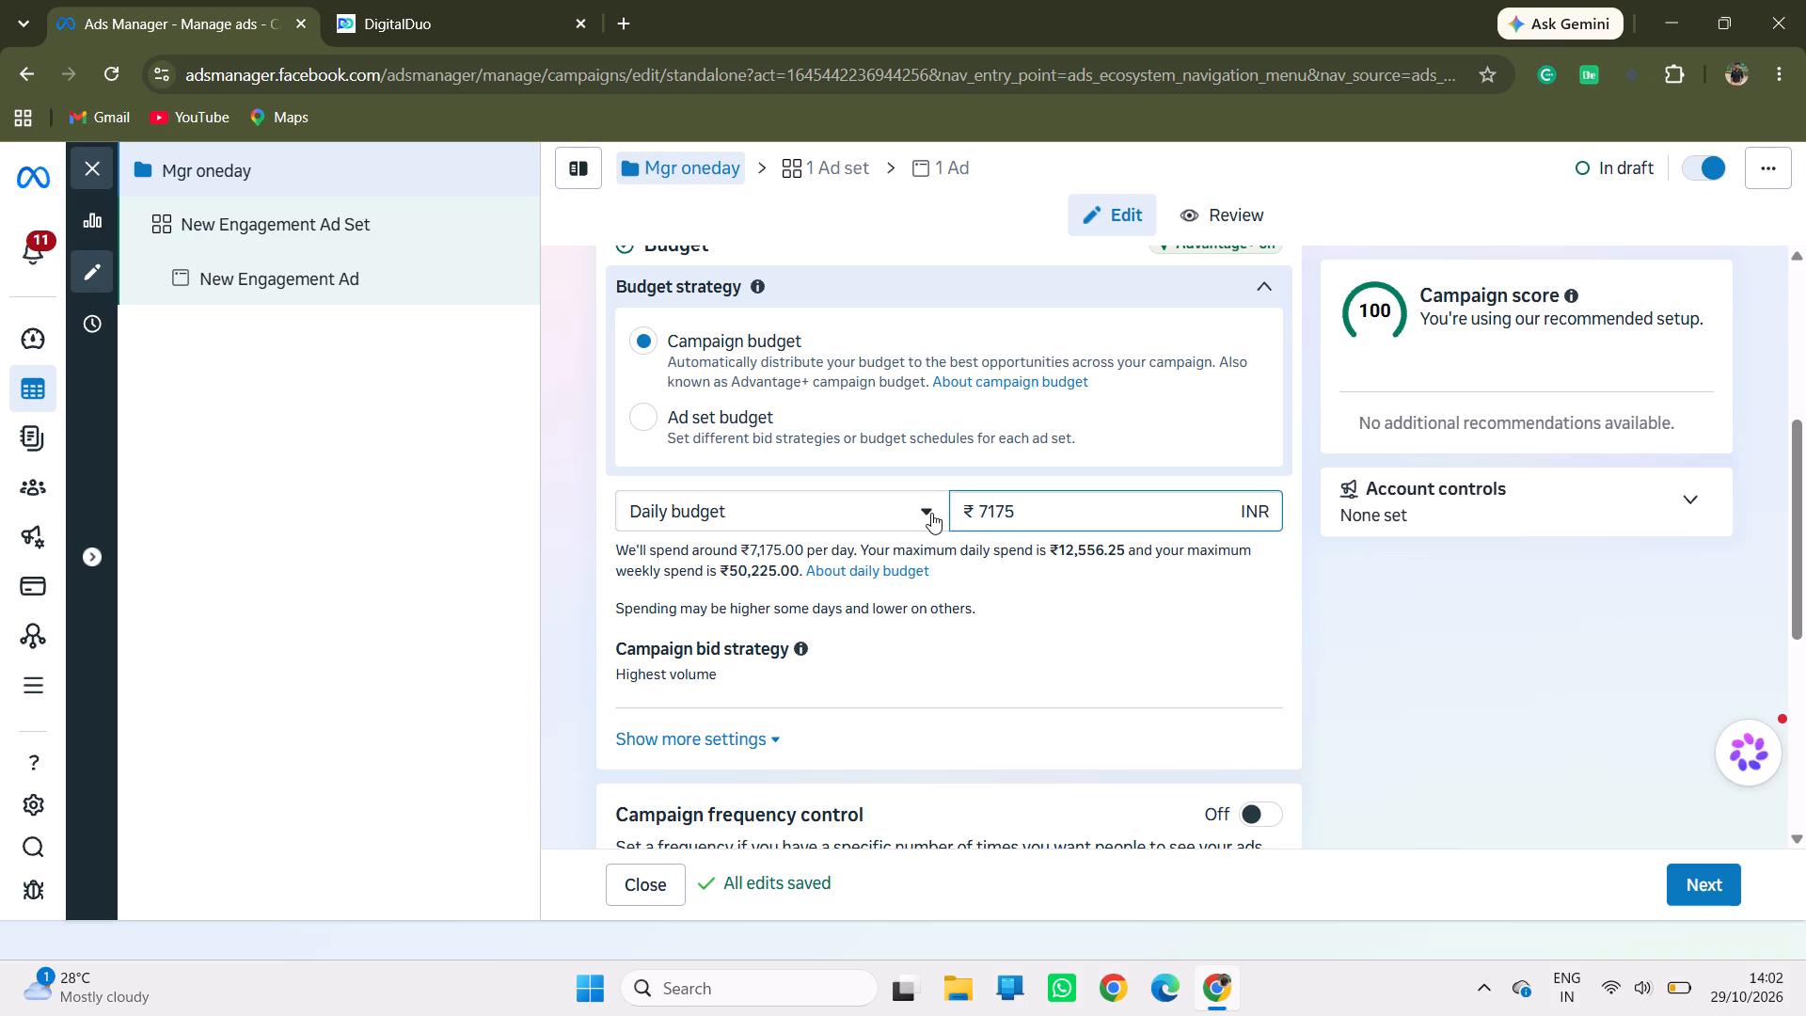
key("BackSpace")
key("BackSpace")
key("BackSpace")
key("BackSpace")
key("BackSpace")
key("1")
type("000")
Examine the campaign bid strategy options and the additional budget scheduling settings.
scroll(887, 643, "down", 5)
scroll(887, 643, "up", 1)
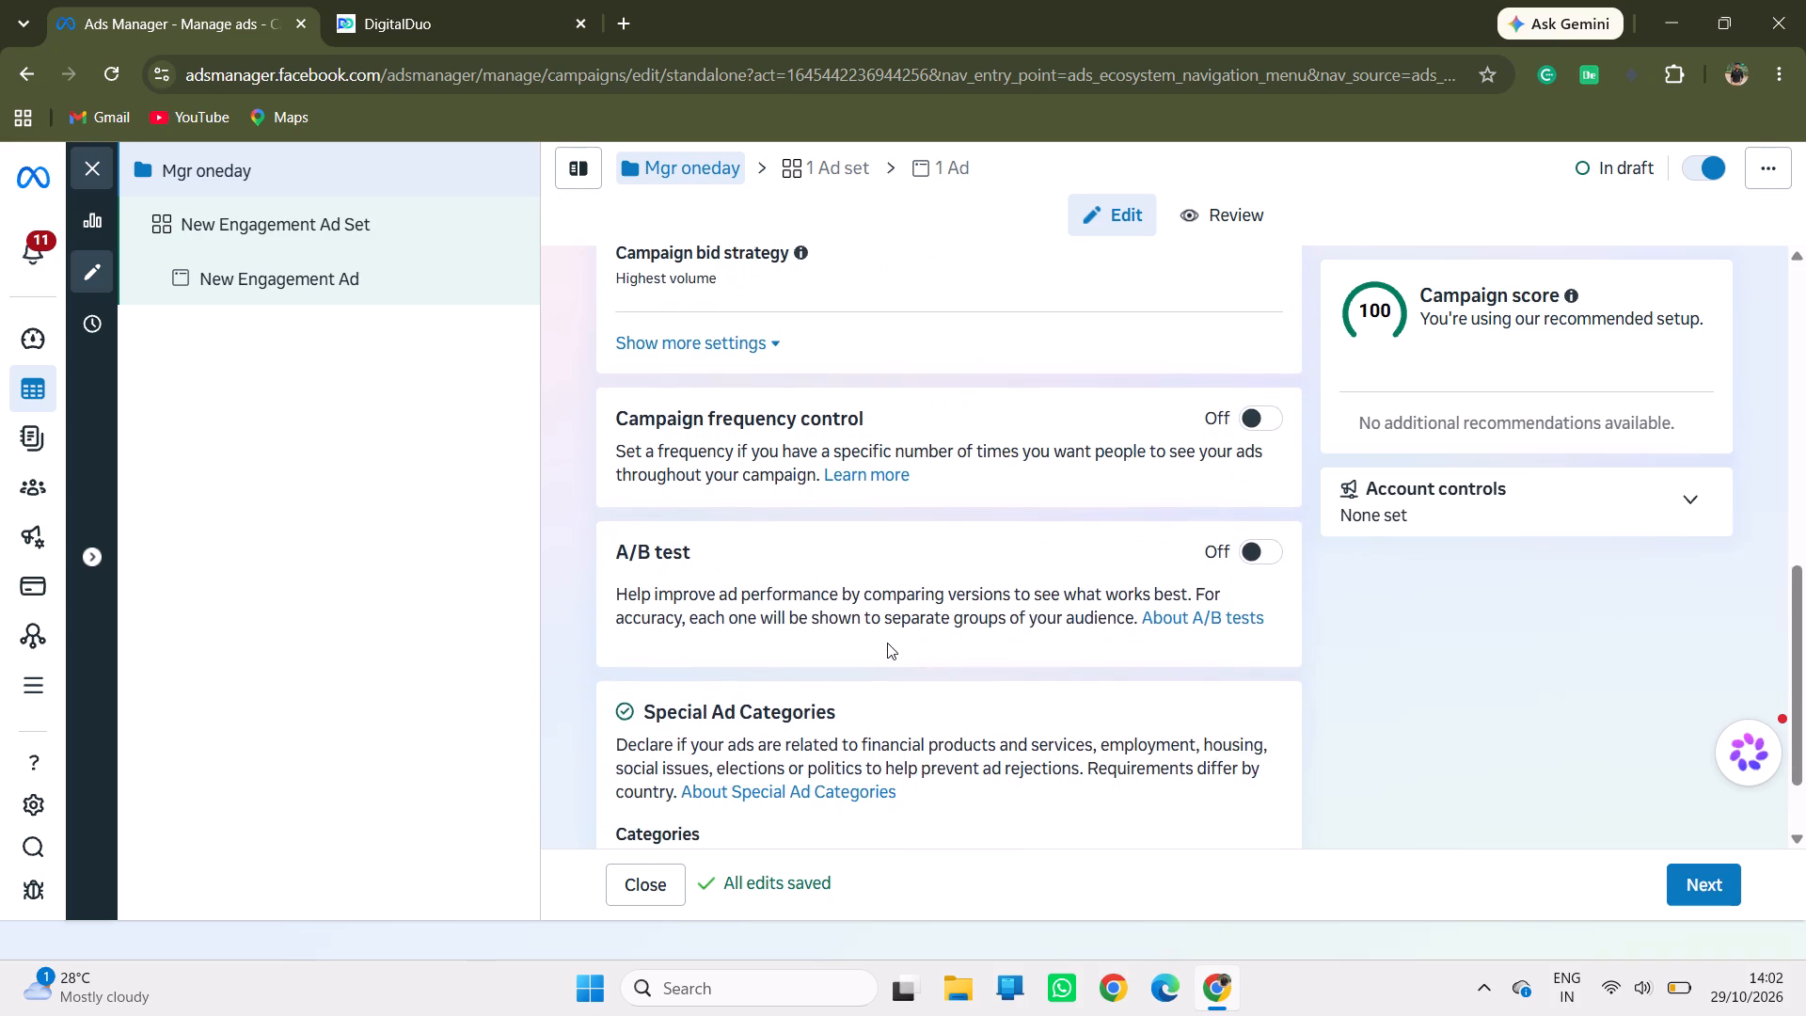
scroll(887, 643, "up", 3)
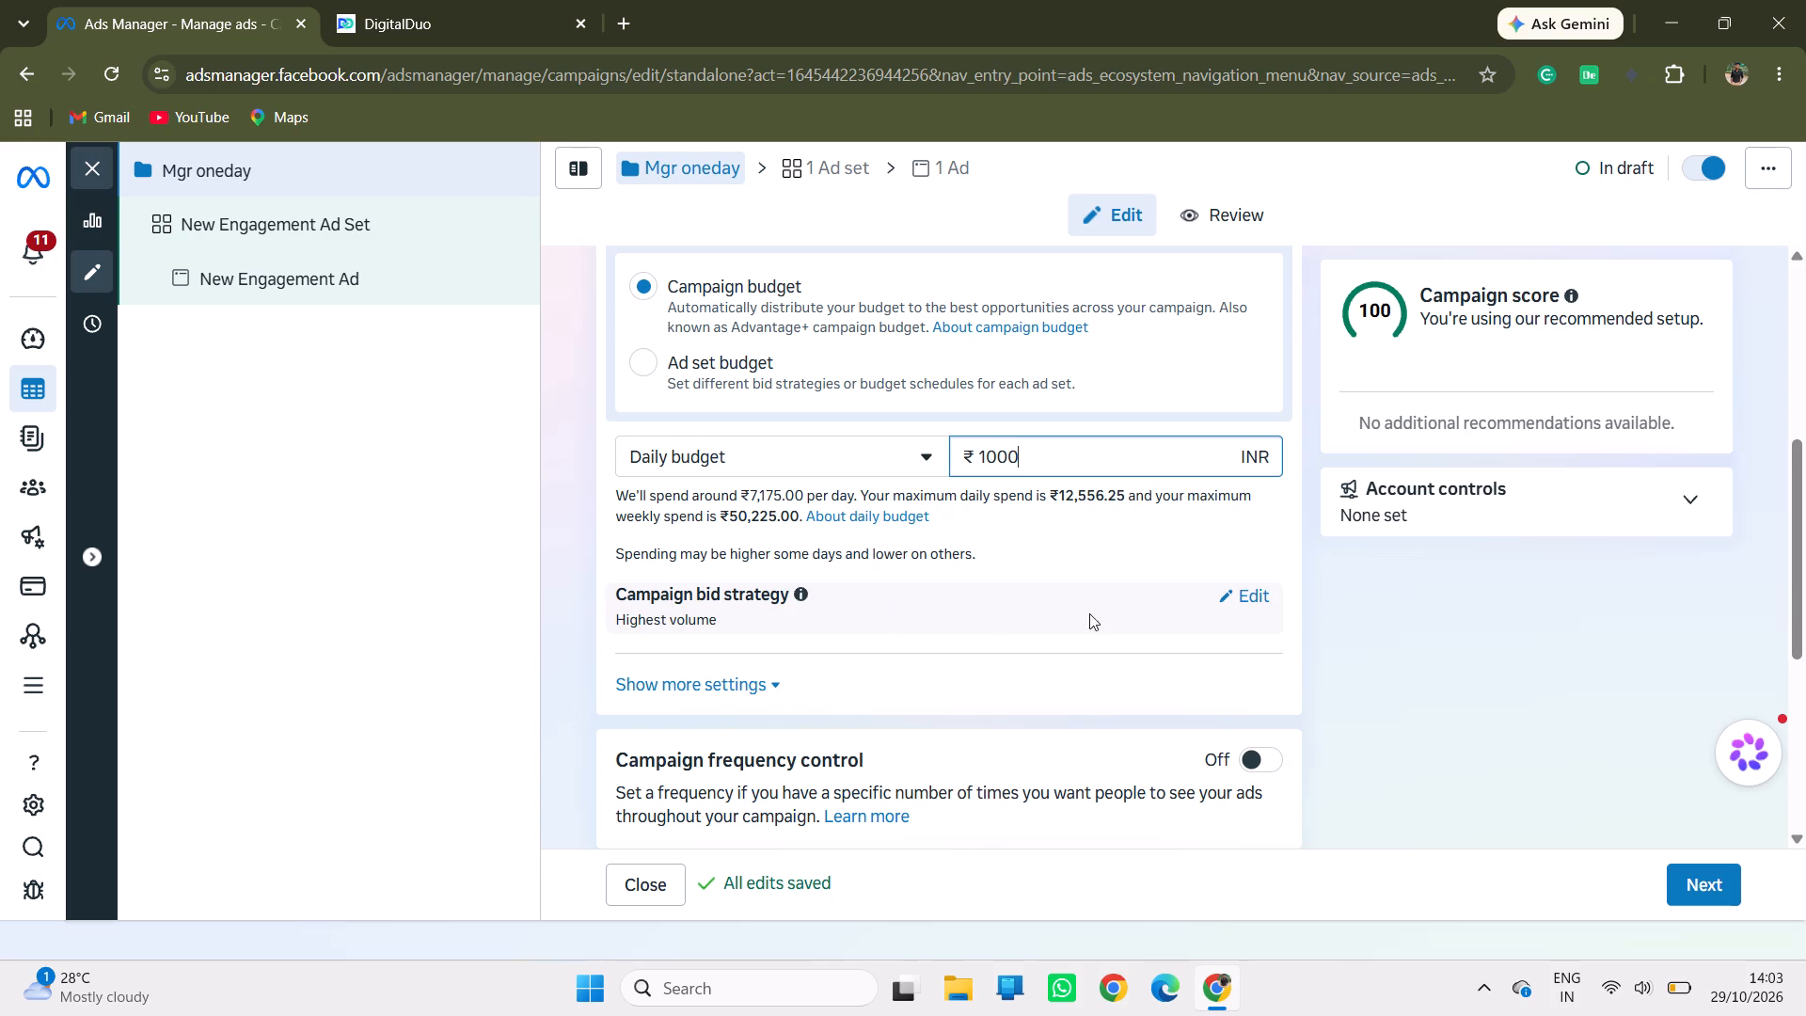
left_click(1248, 589)
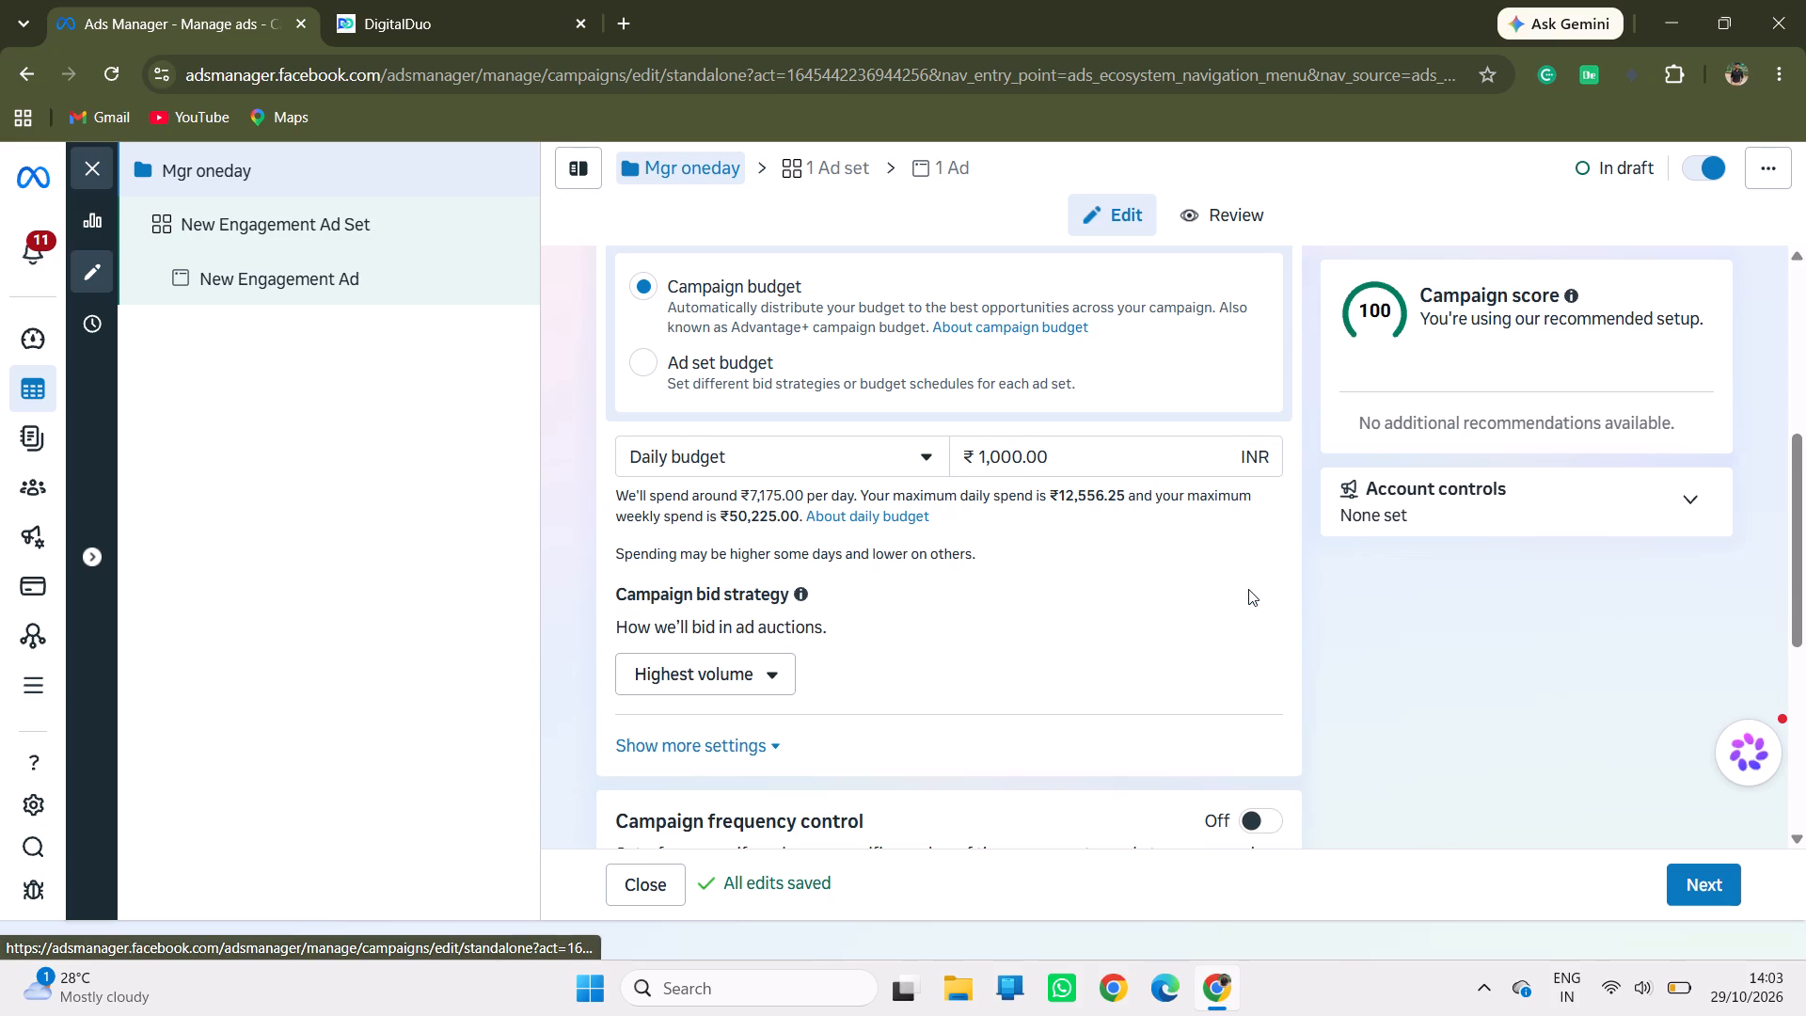
scroll(871, 624, "down", 1)
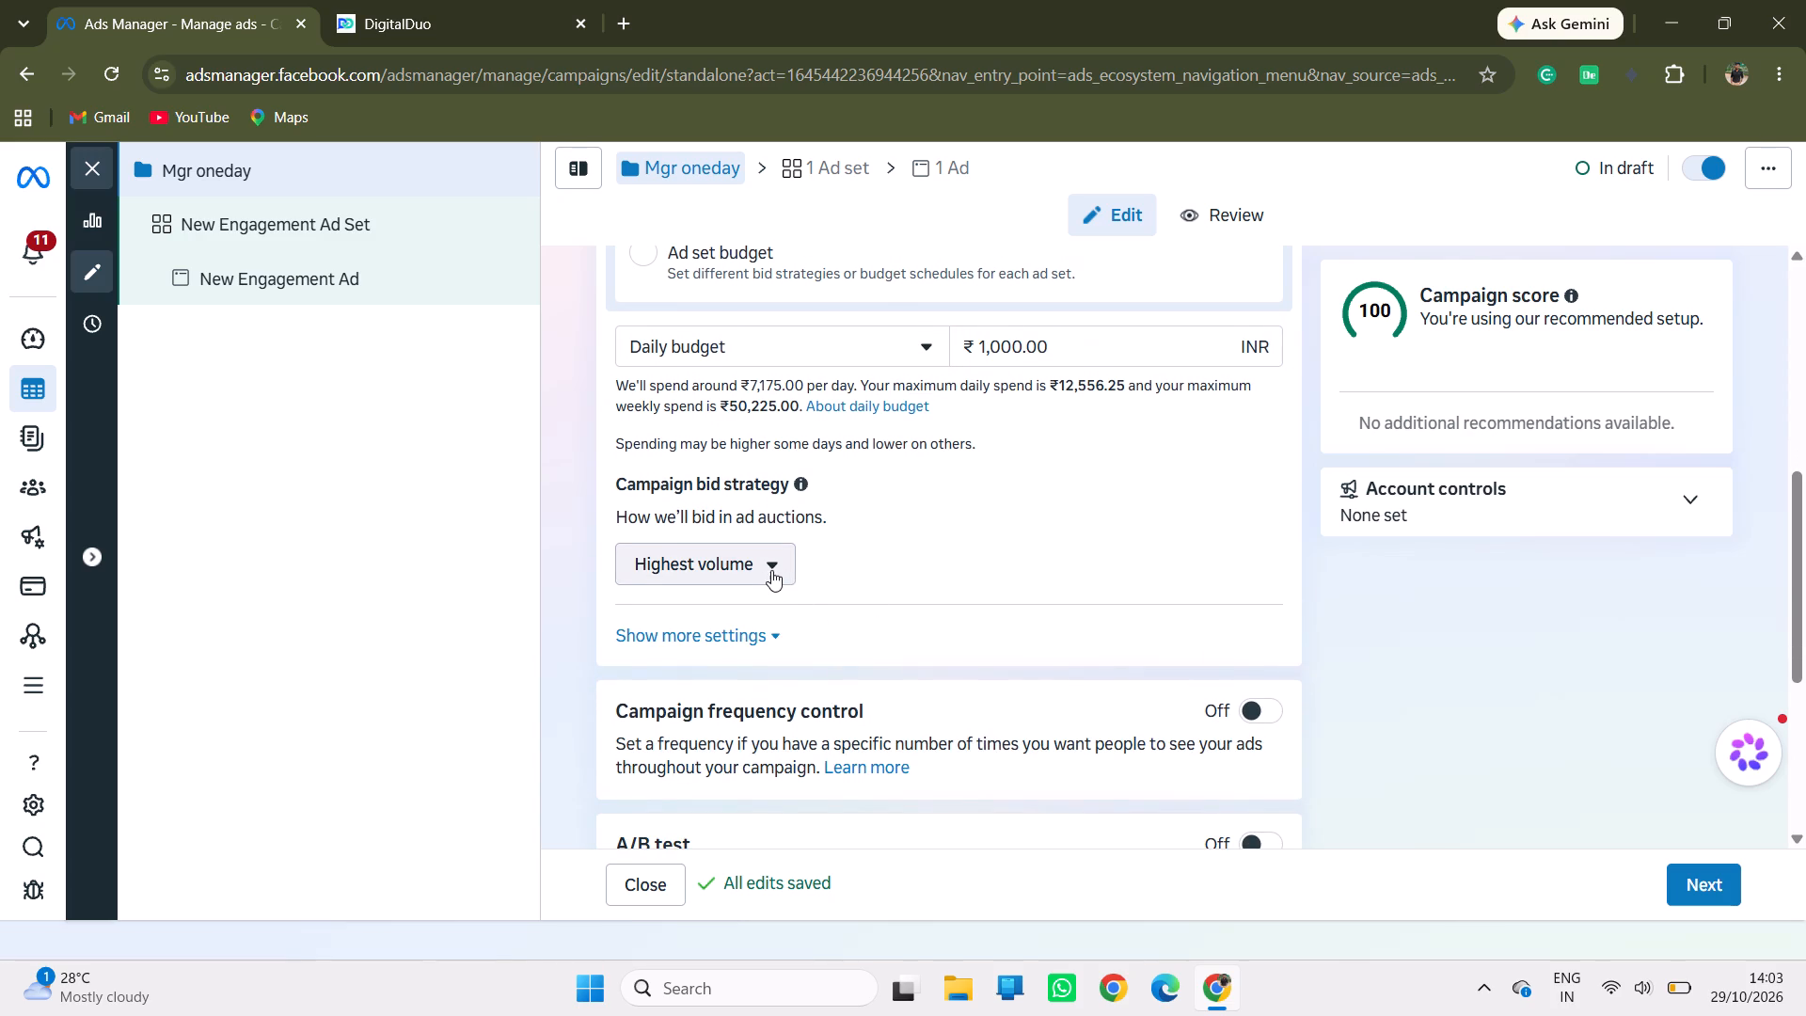
left_click(770, 569)
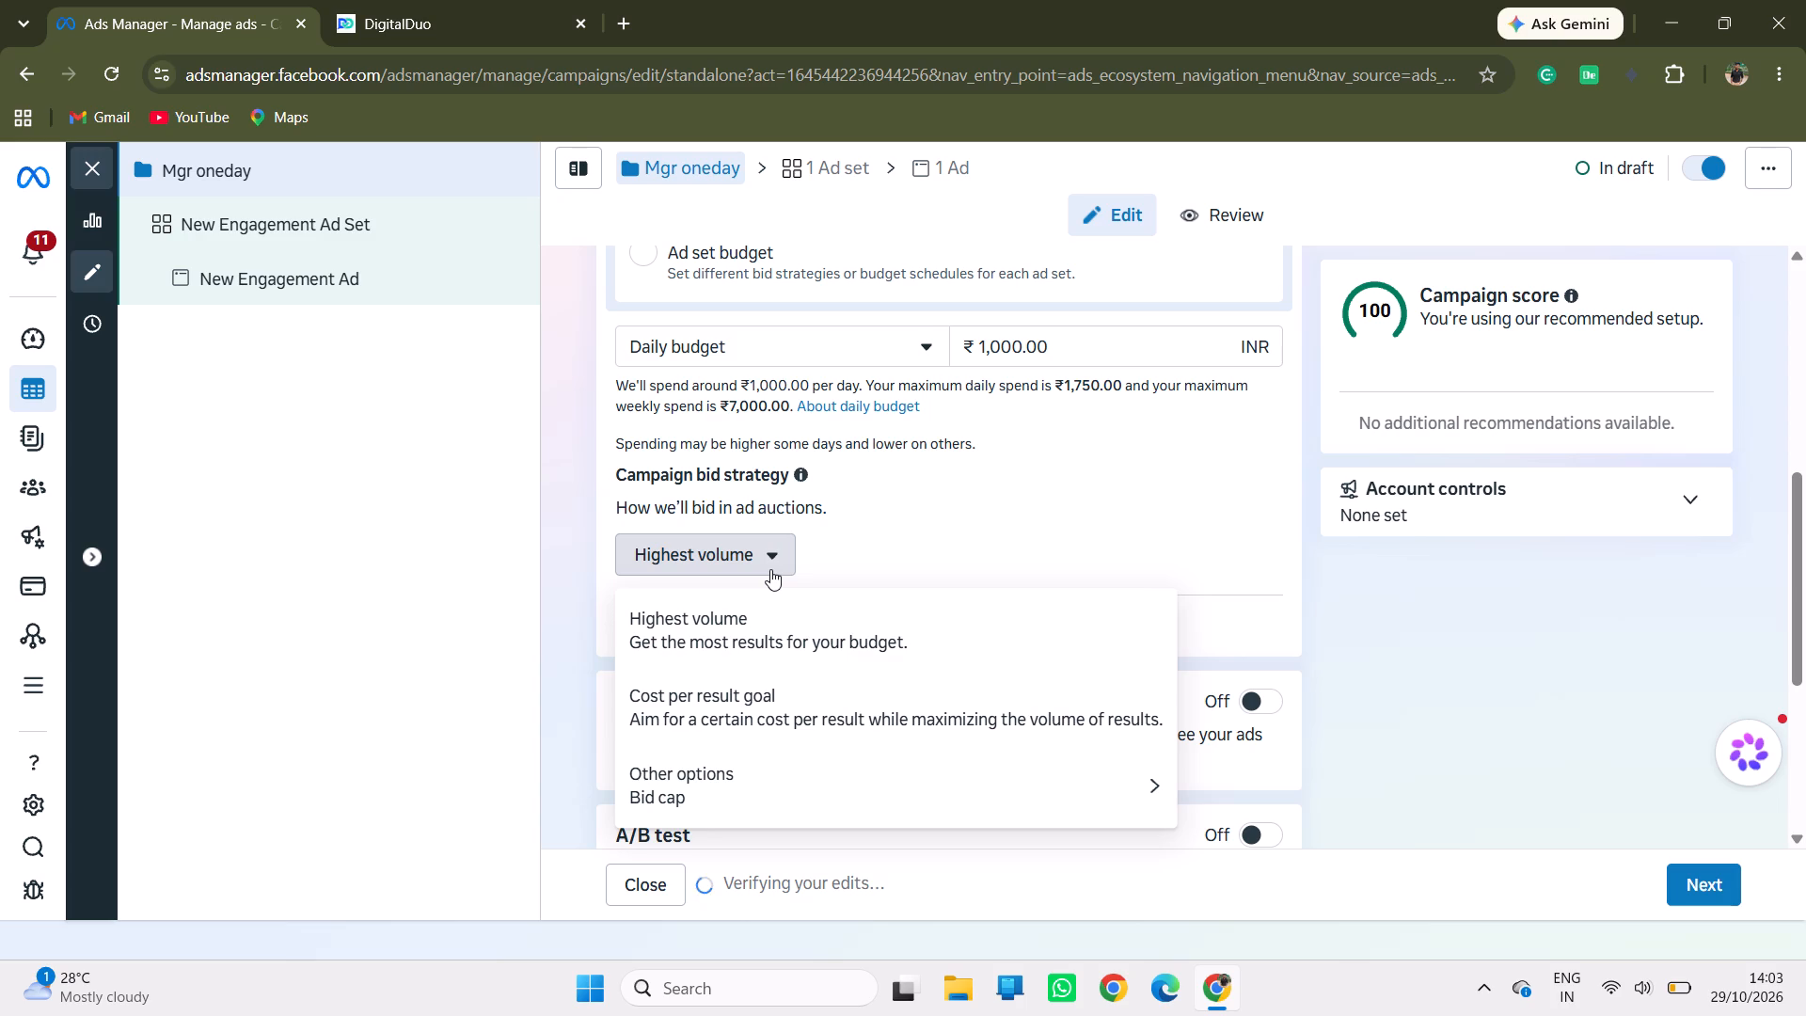
left_click(770, 568)
left_click(768, 626)
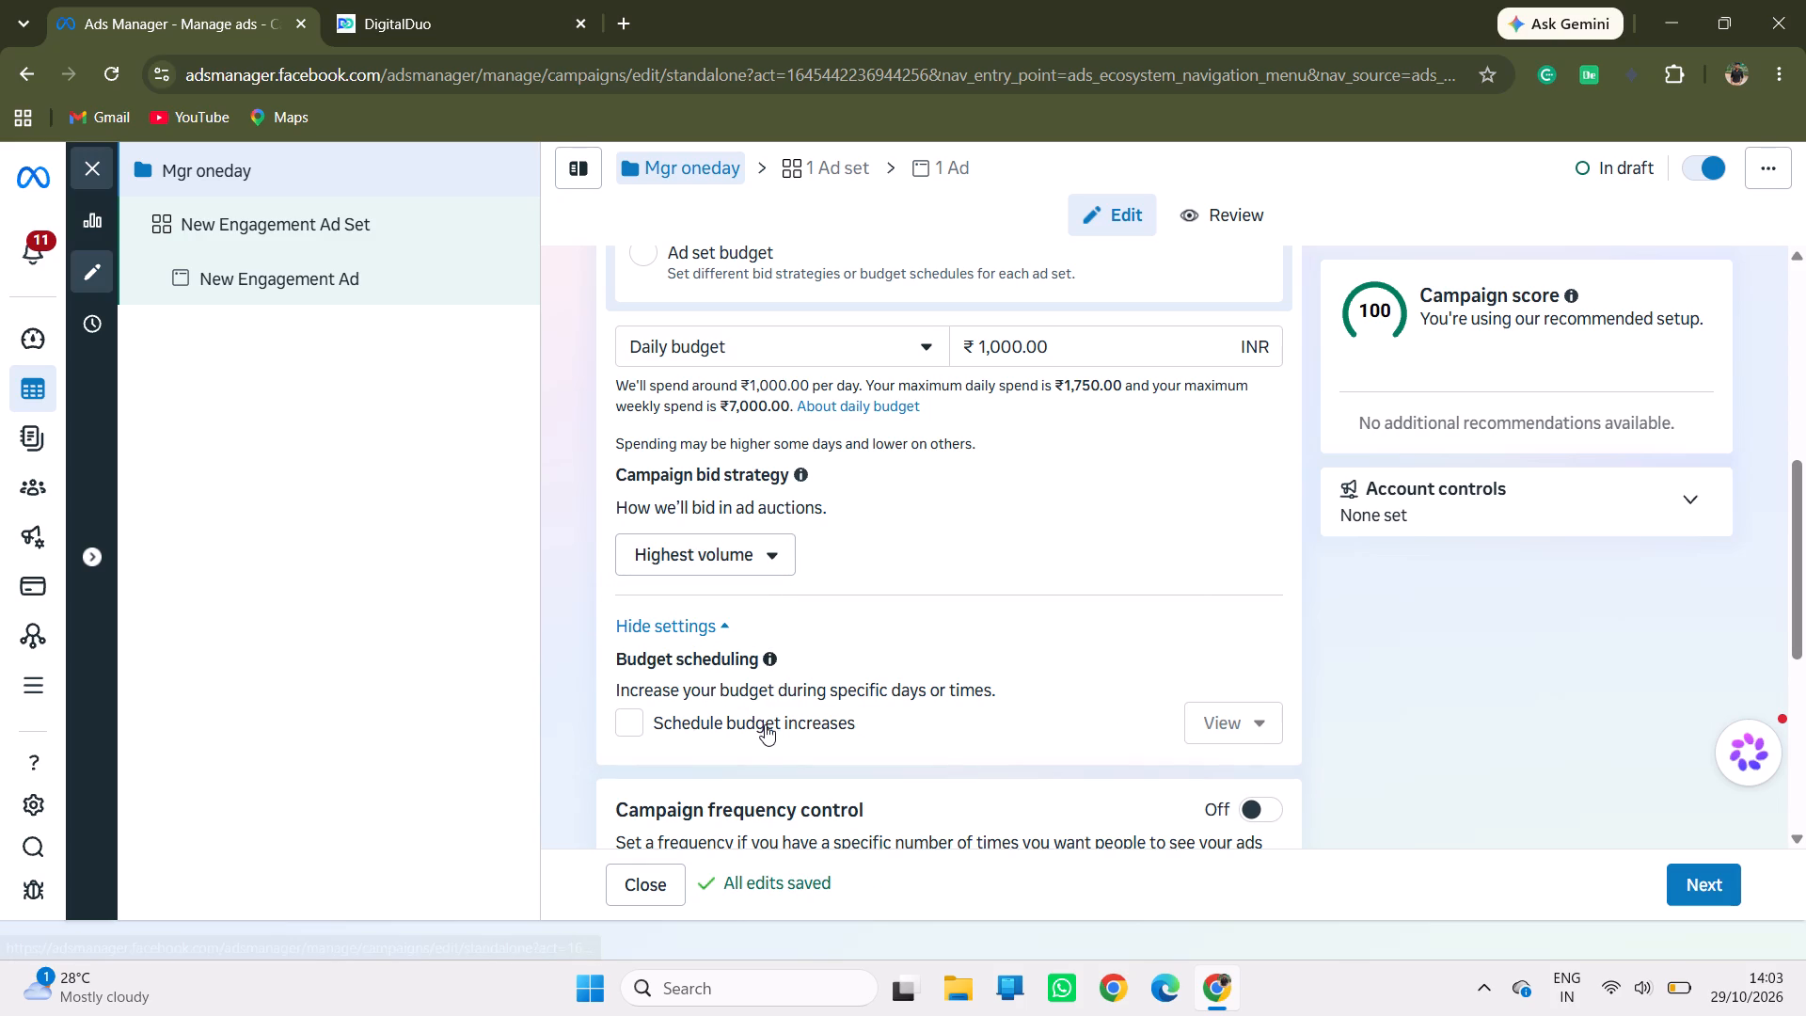
left_click(728, 624)
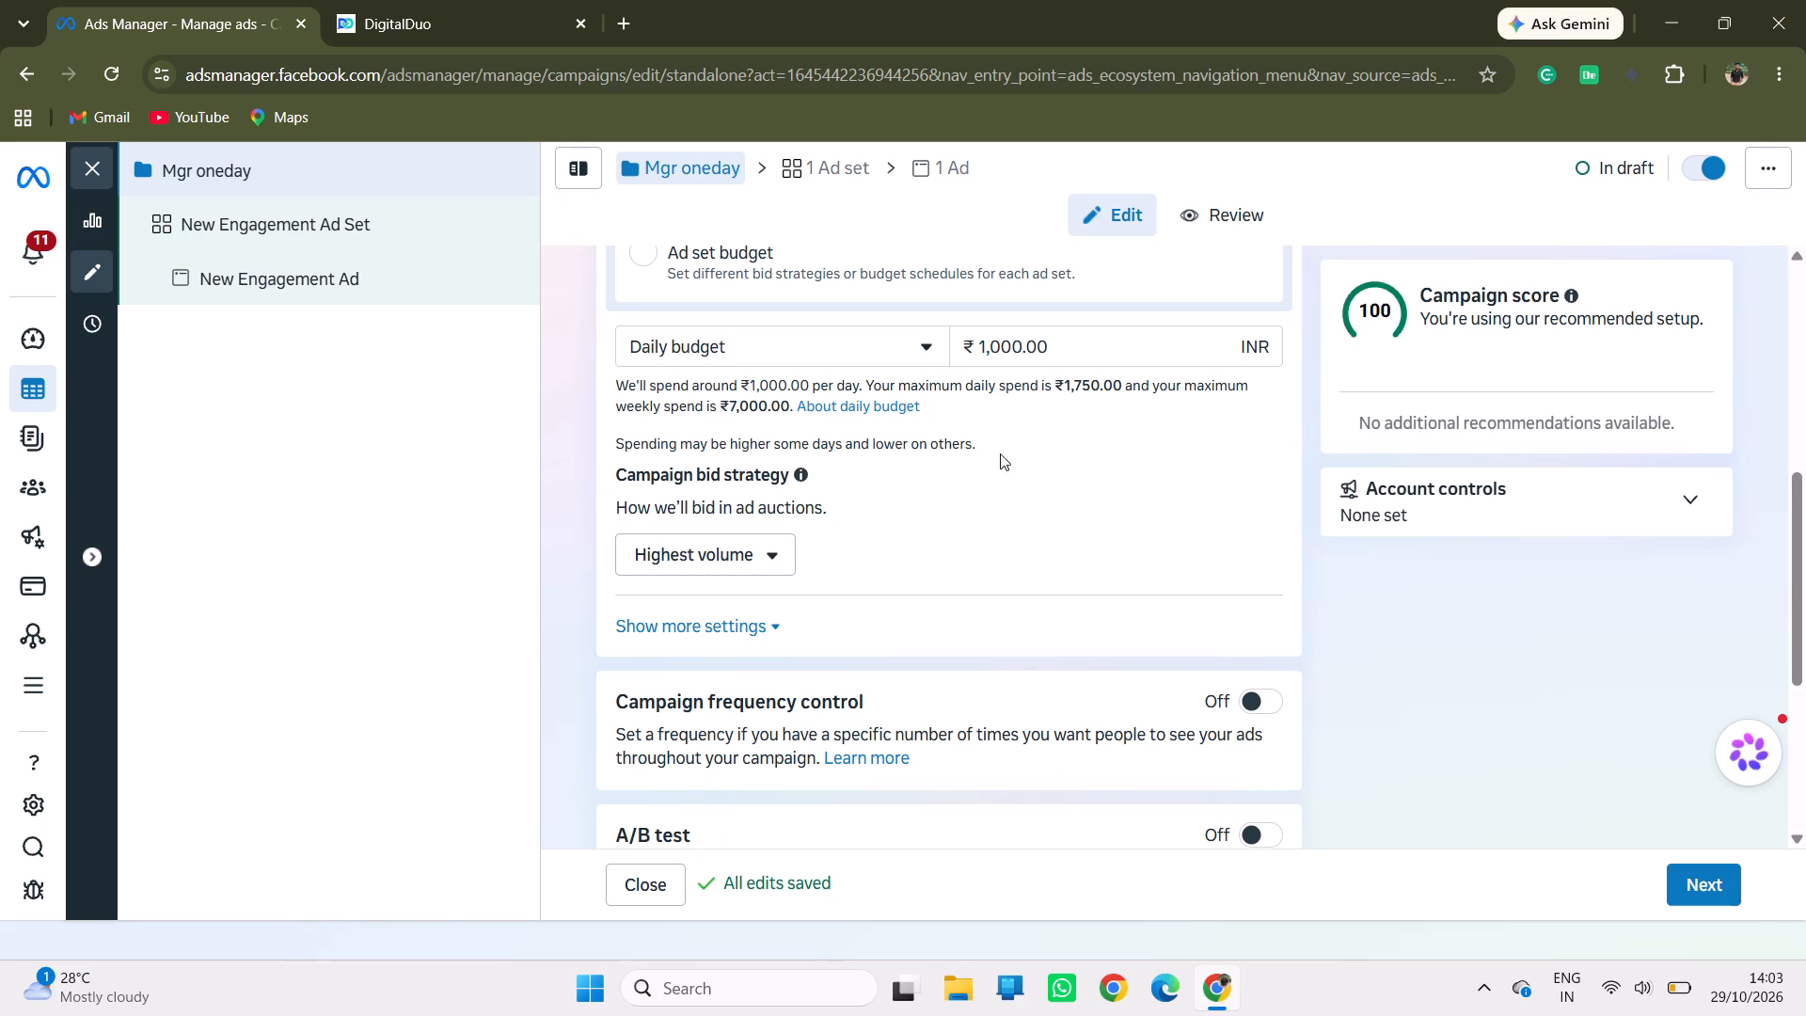
Review the remaining campaign settings: frequency control, A/B test, Special Ad Categories and the budget section.
scroll(894, 526, "down", 5)
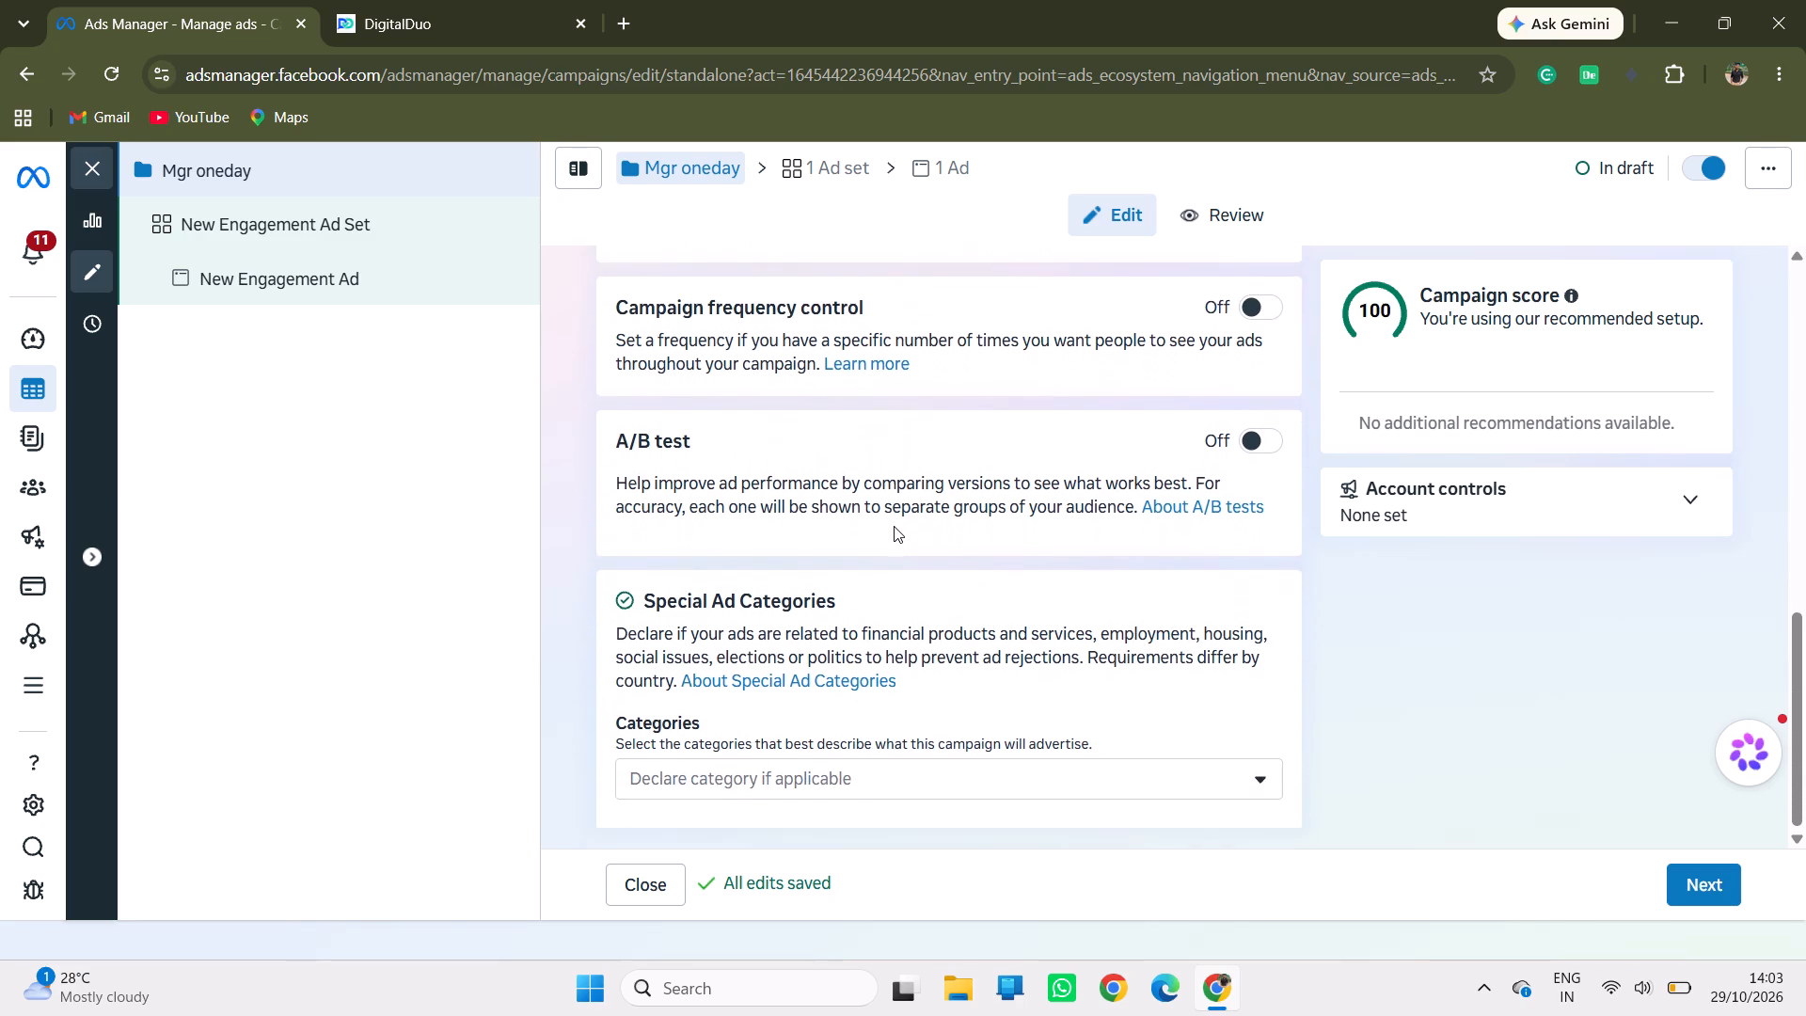
scroll(894, 526, "down", 5)
scroll(894, 526, "up", 2)
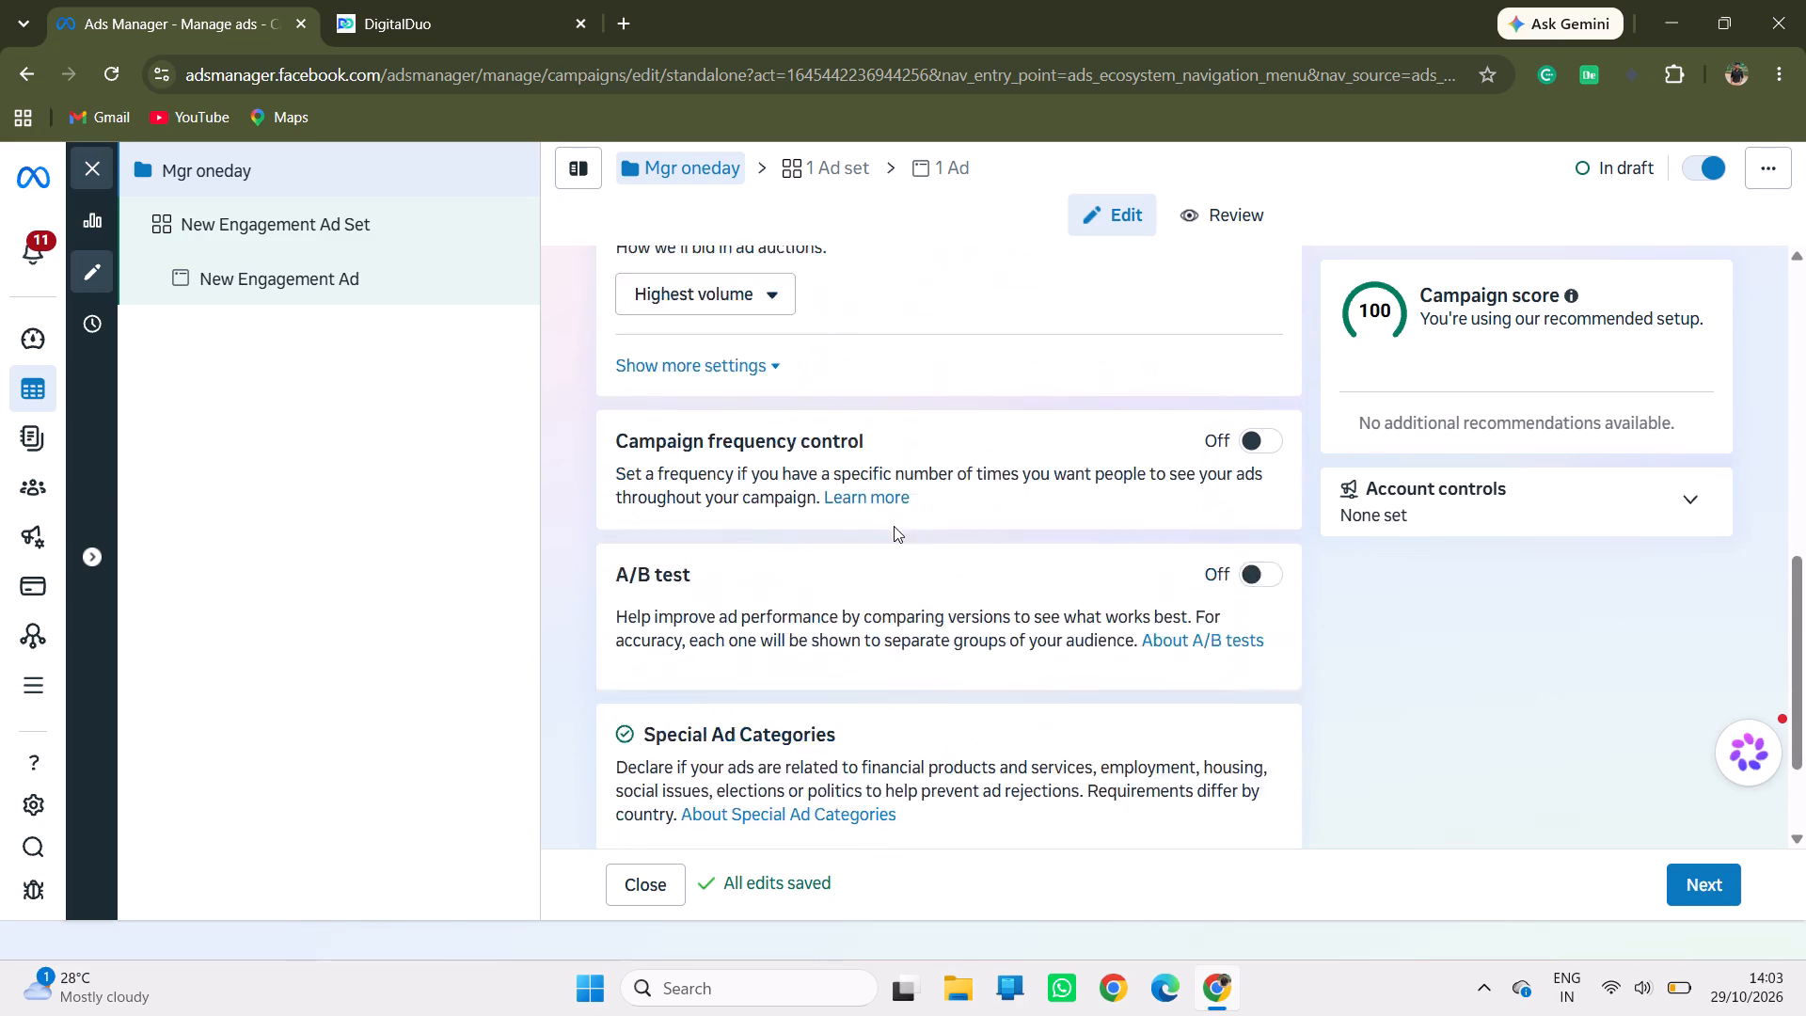
scroll(894, 526, "up", 5)
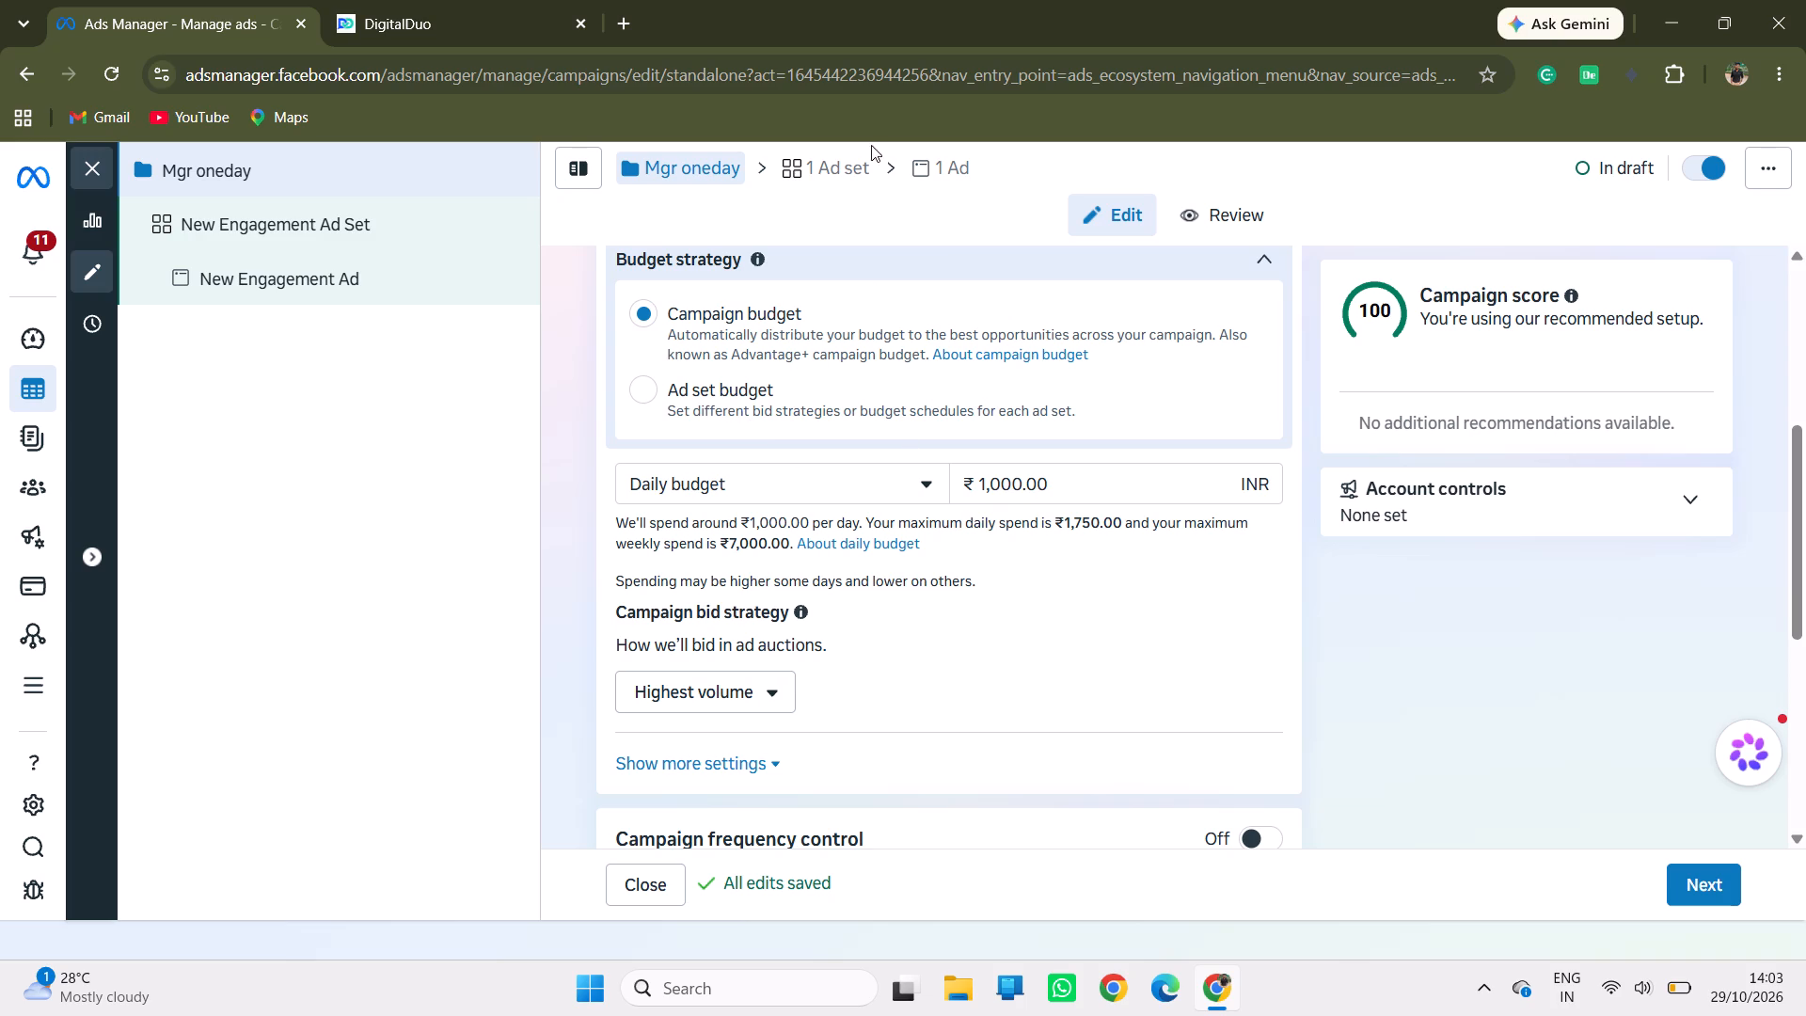
left_click(918, 522)
Continue from the campaign settings to the ad set settings.
left_click(1704, 881)
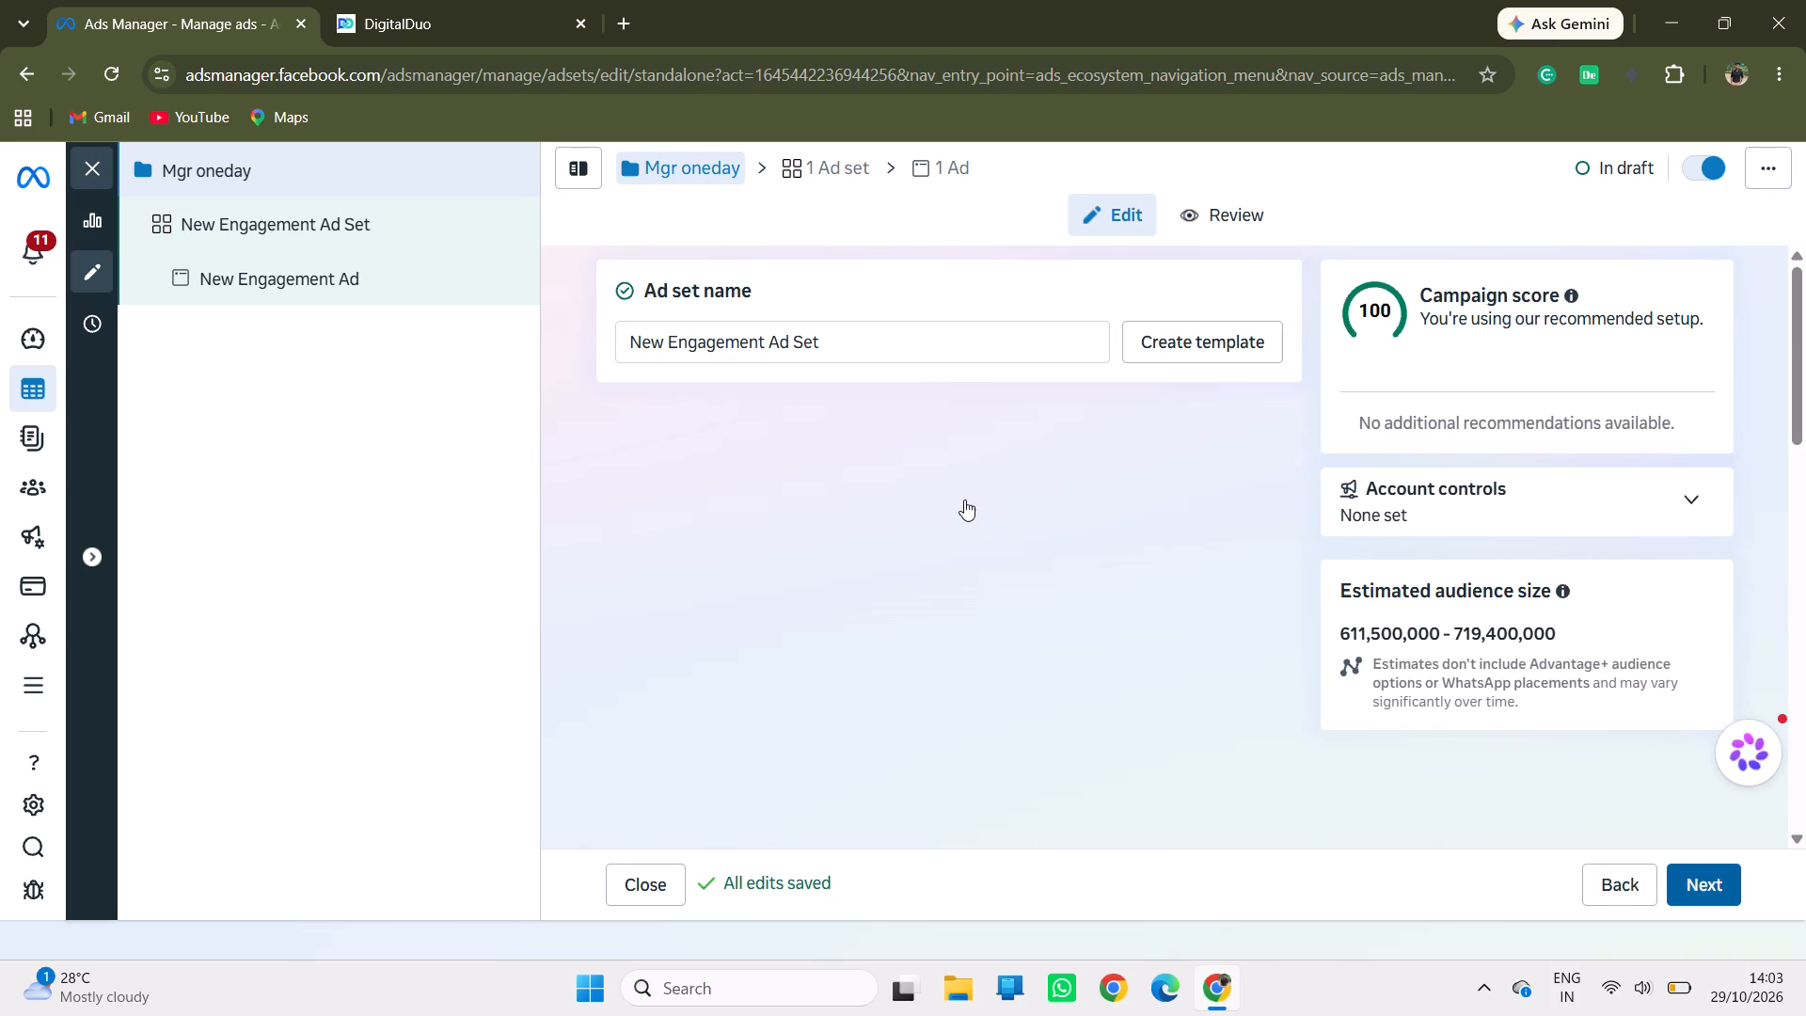
Clear the default name of the ad set.
left_click(823, 341)
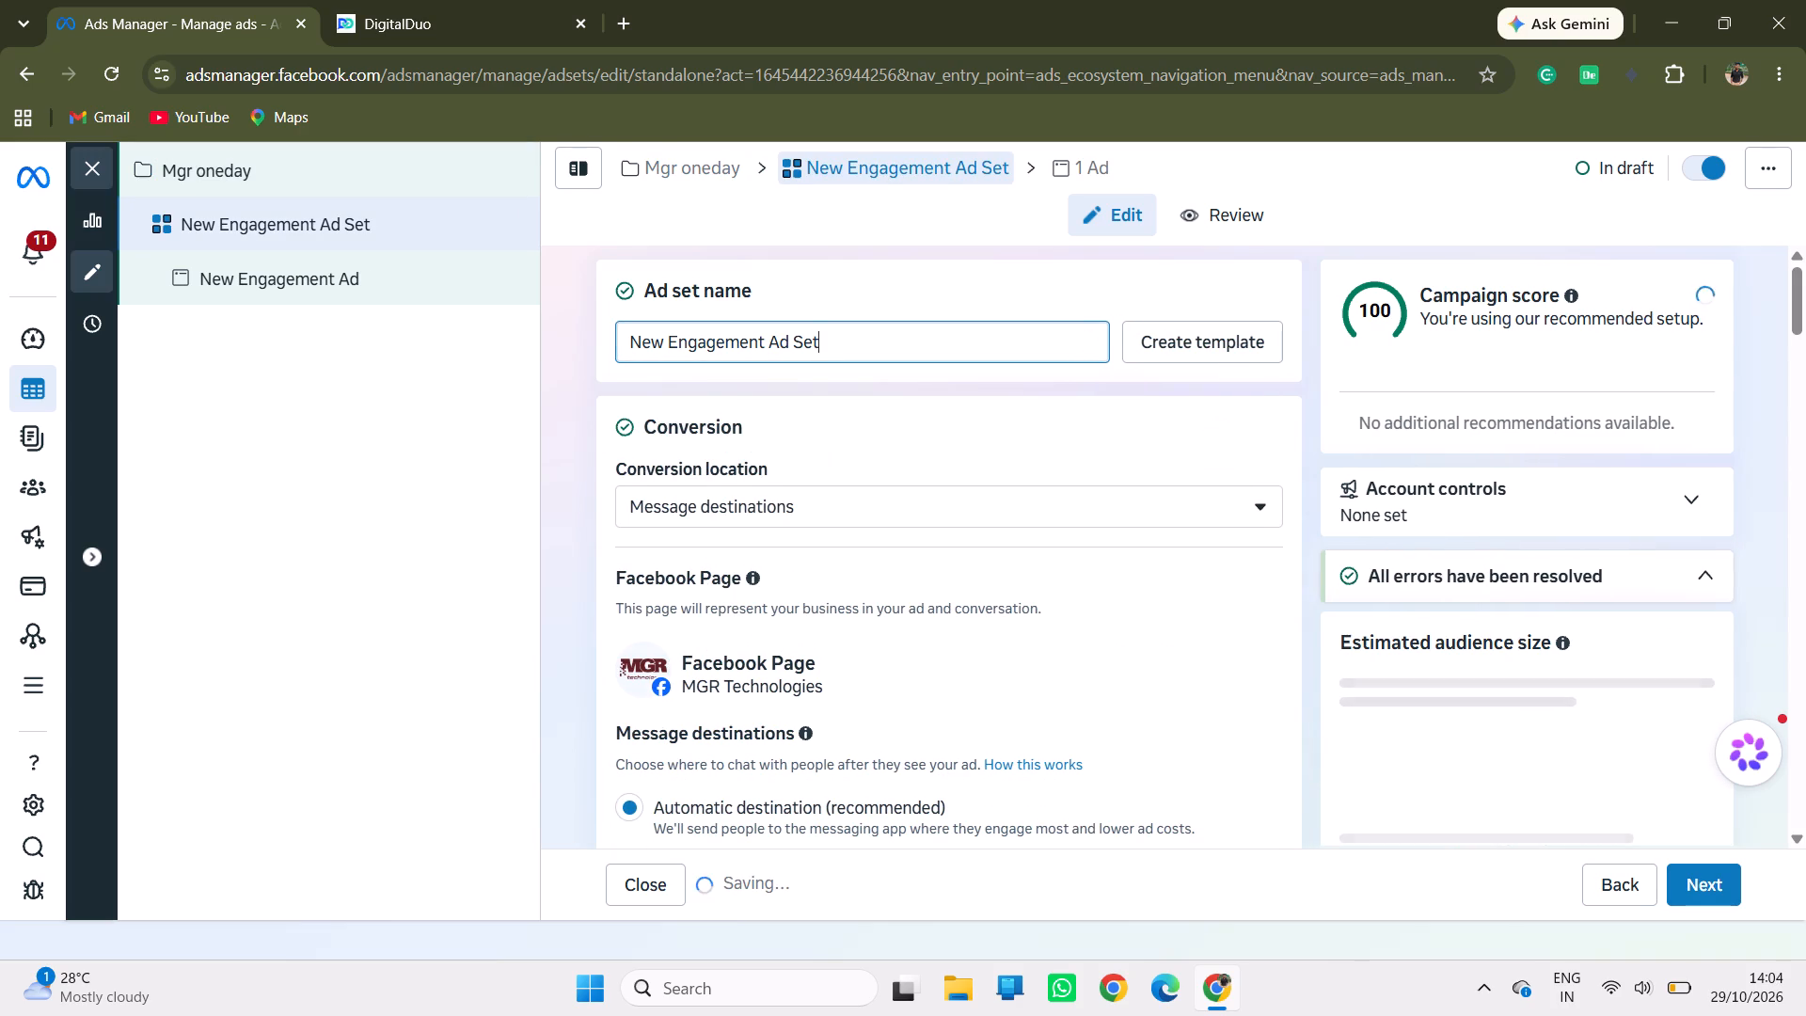
key("BackSpace")
key("BackSpace")
key("BackSpace")
key("BackSpace")
key("BackSpace")
key("BackSpace")
key("BackSpace")
key("BackSpace")
key("BackSpace")
key("BackSpace")
key("BackSpace")
key("BackSpace")
key("BackSpace")
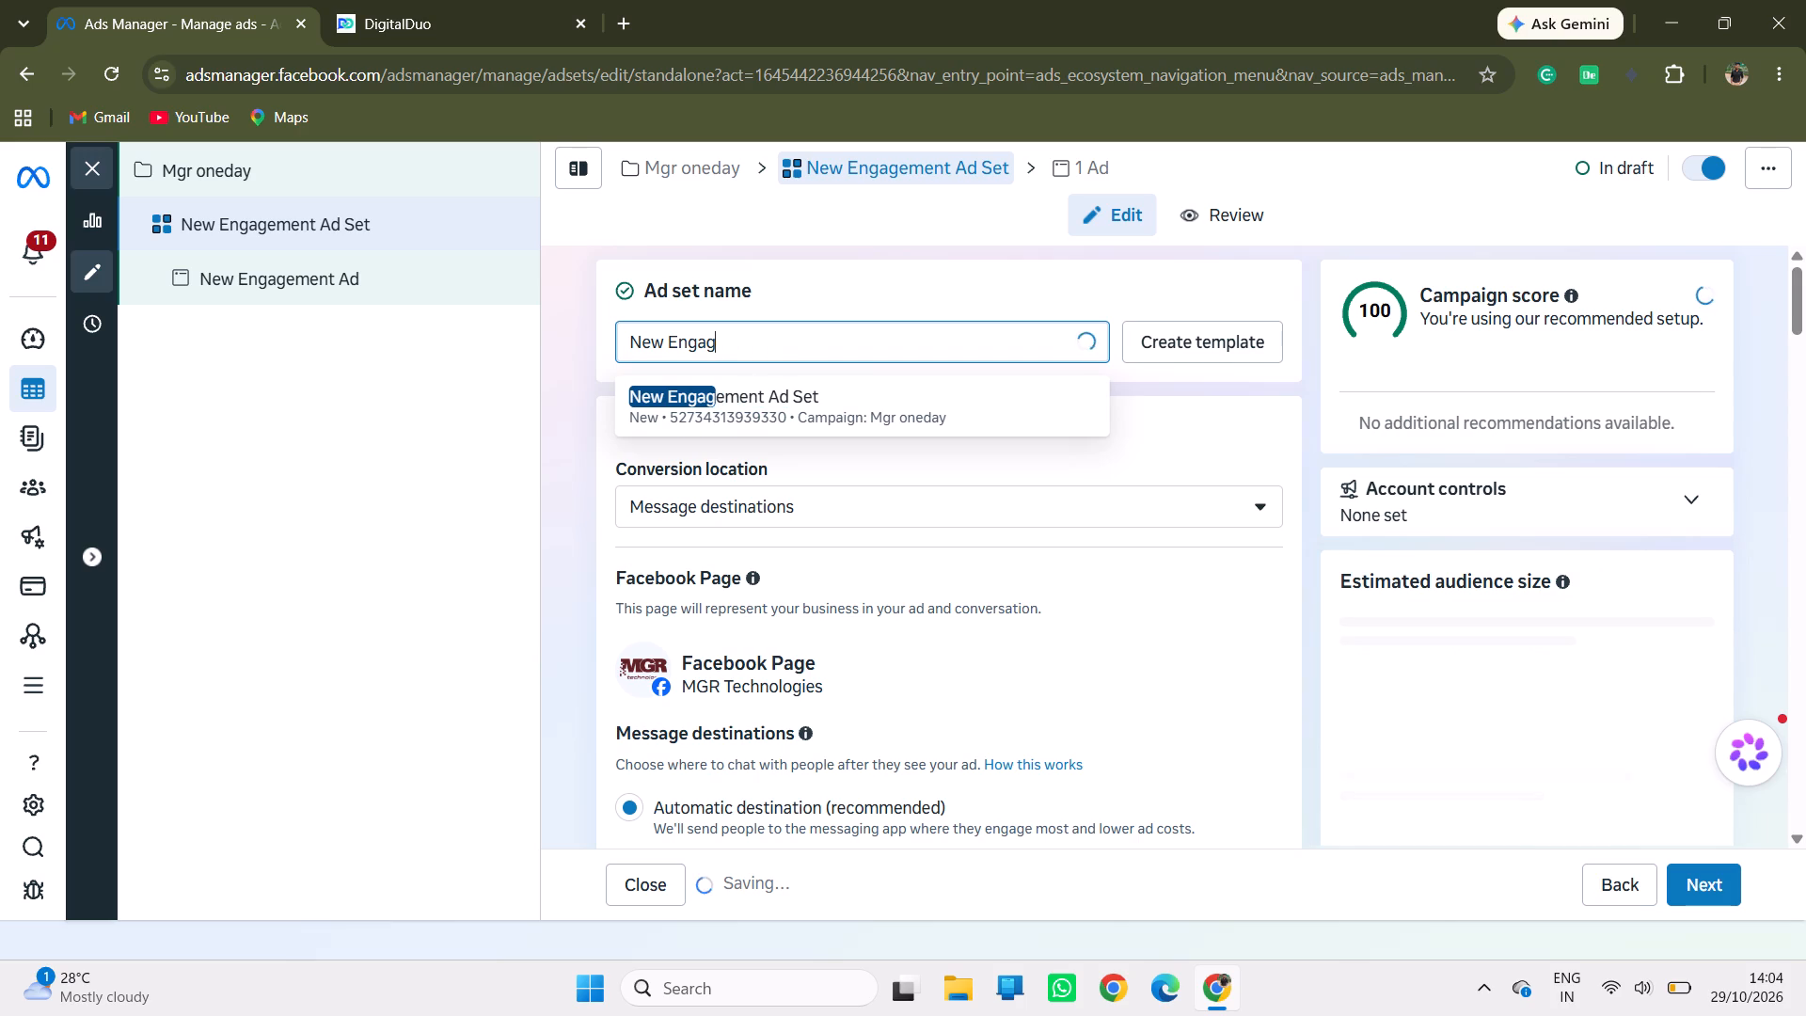
Replace the default ad set name with "Mgr oneday".
key("BackSpace")
key("BackSpace")
key("BackSpace")
key("BackSpace")
key("BackSpace")
key("BackSpace")
key("BackSpace")
key("BackSpace")
key("BackSpace")
key("BackSpace")
key("BackSpace")
key("BackSpace")
key("BackSpace")
key("BackSpace")
key("BackSpace")
key("BackSpace")
key("BackSpace")
key("BackSpace")
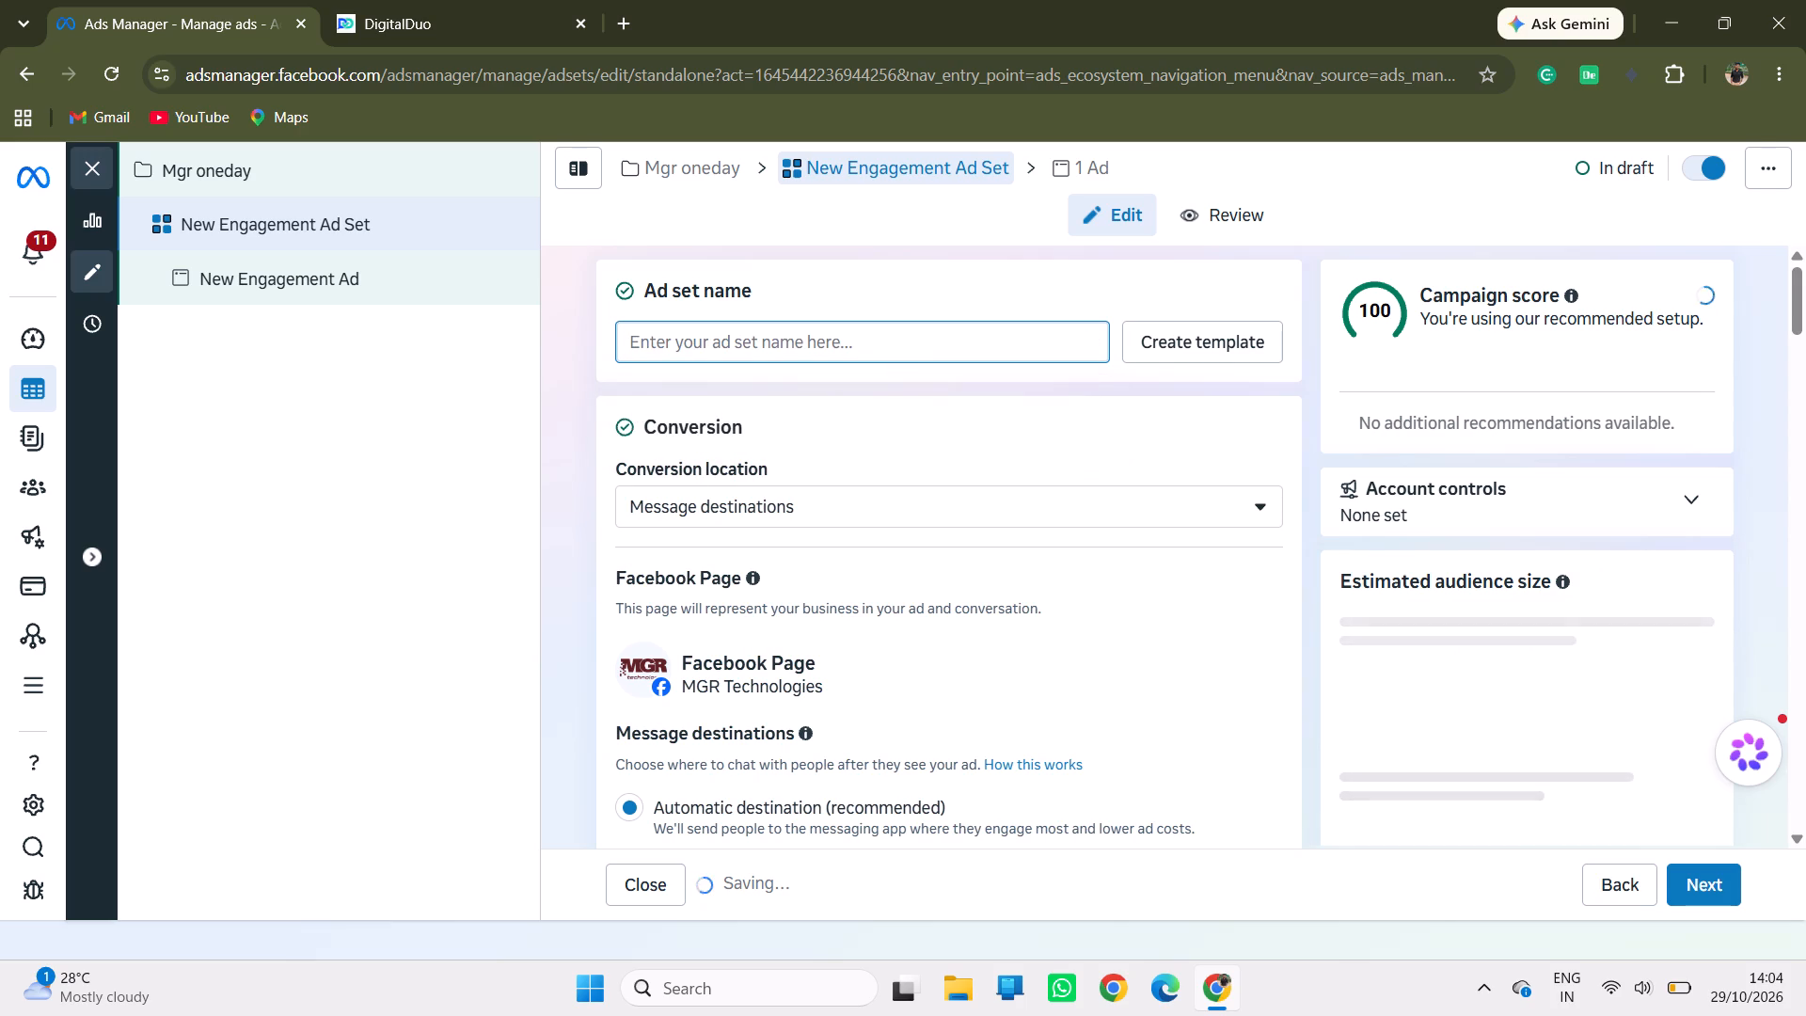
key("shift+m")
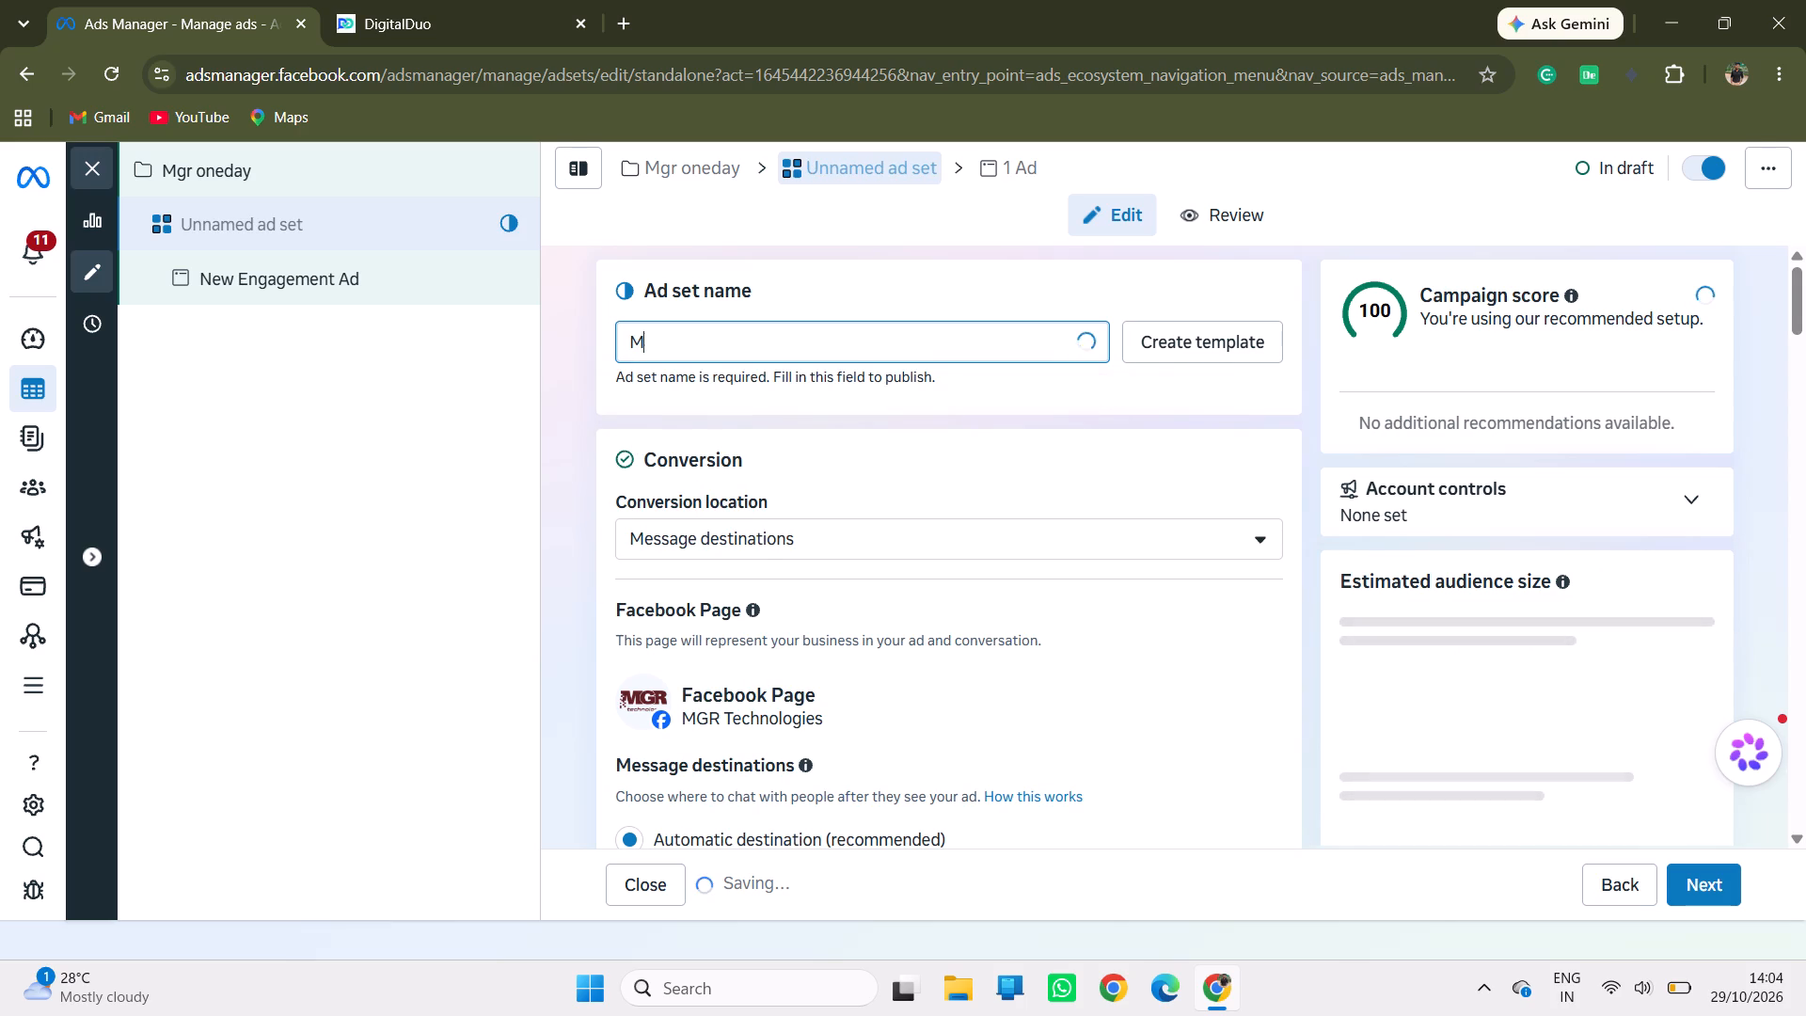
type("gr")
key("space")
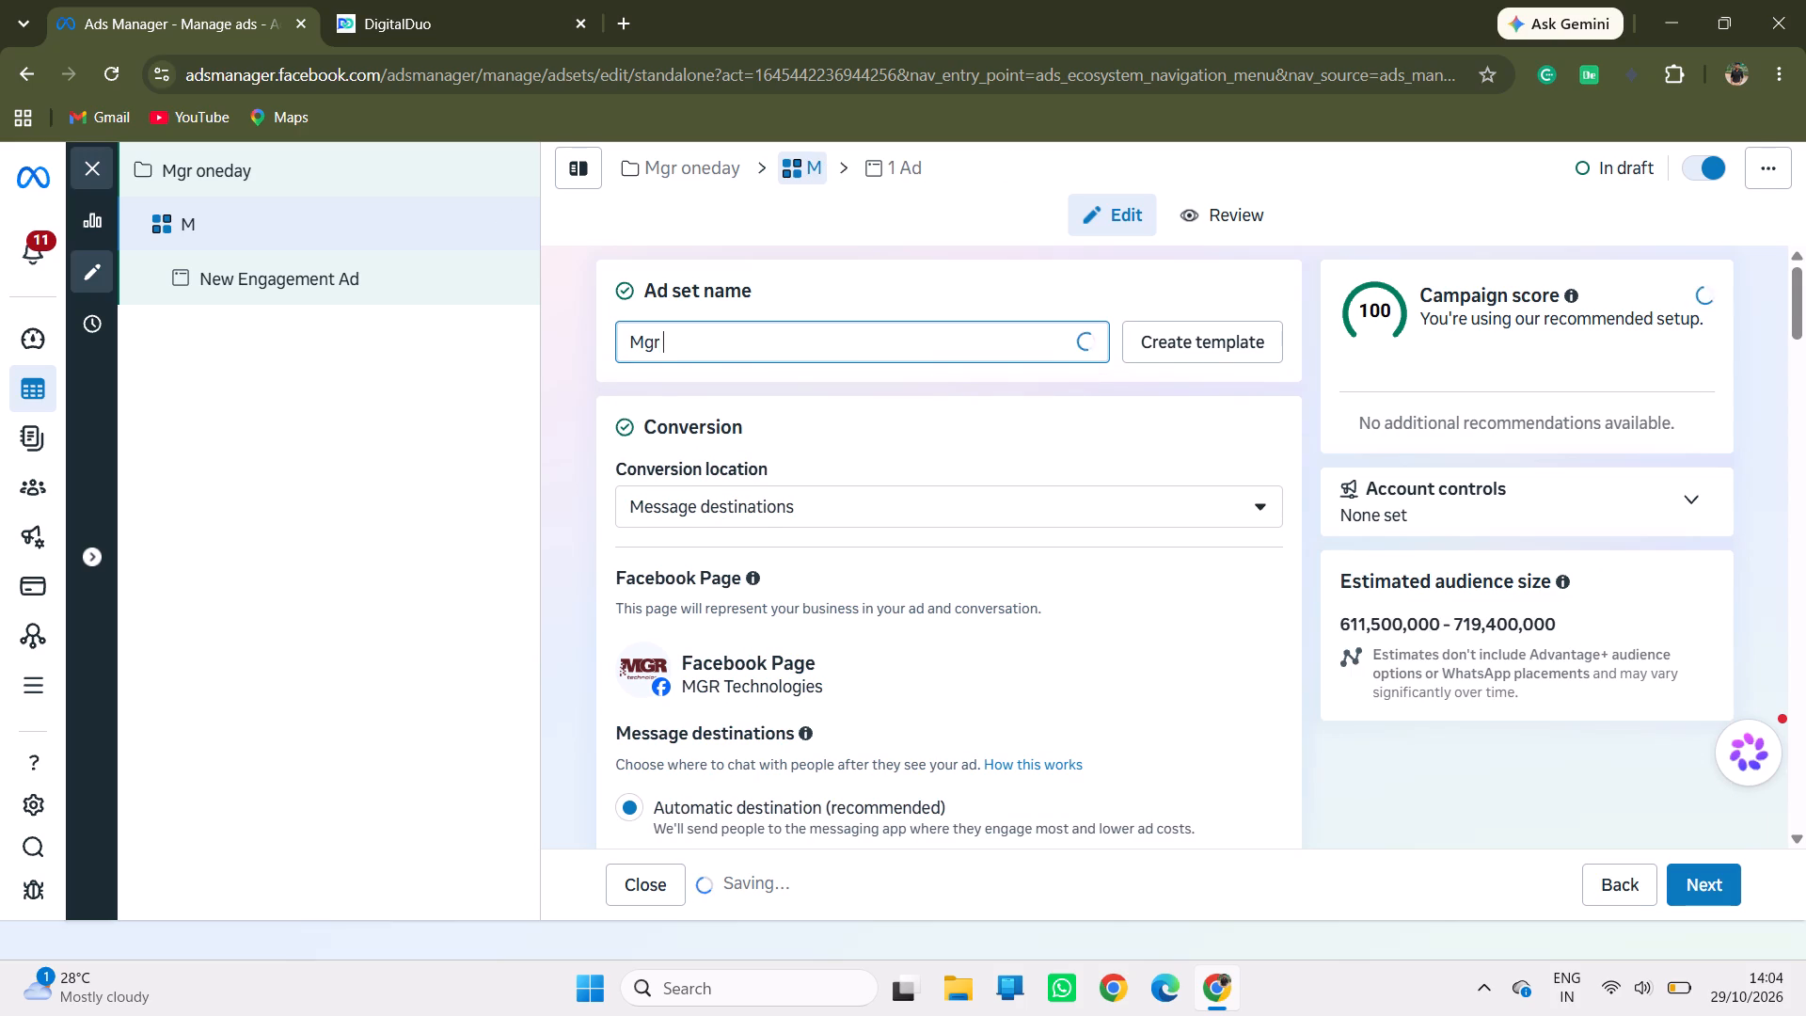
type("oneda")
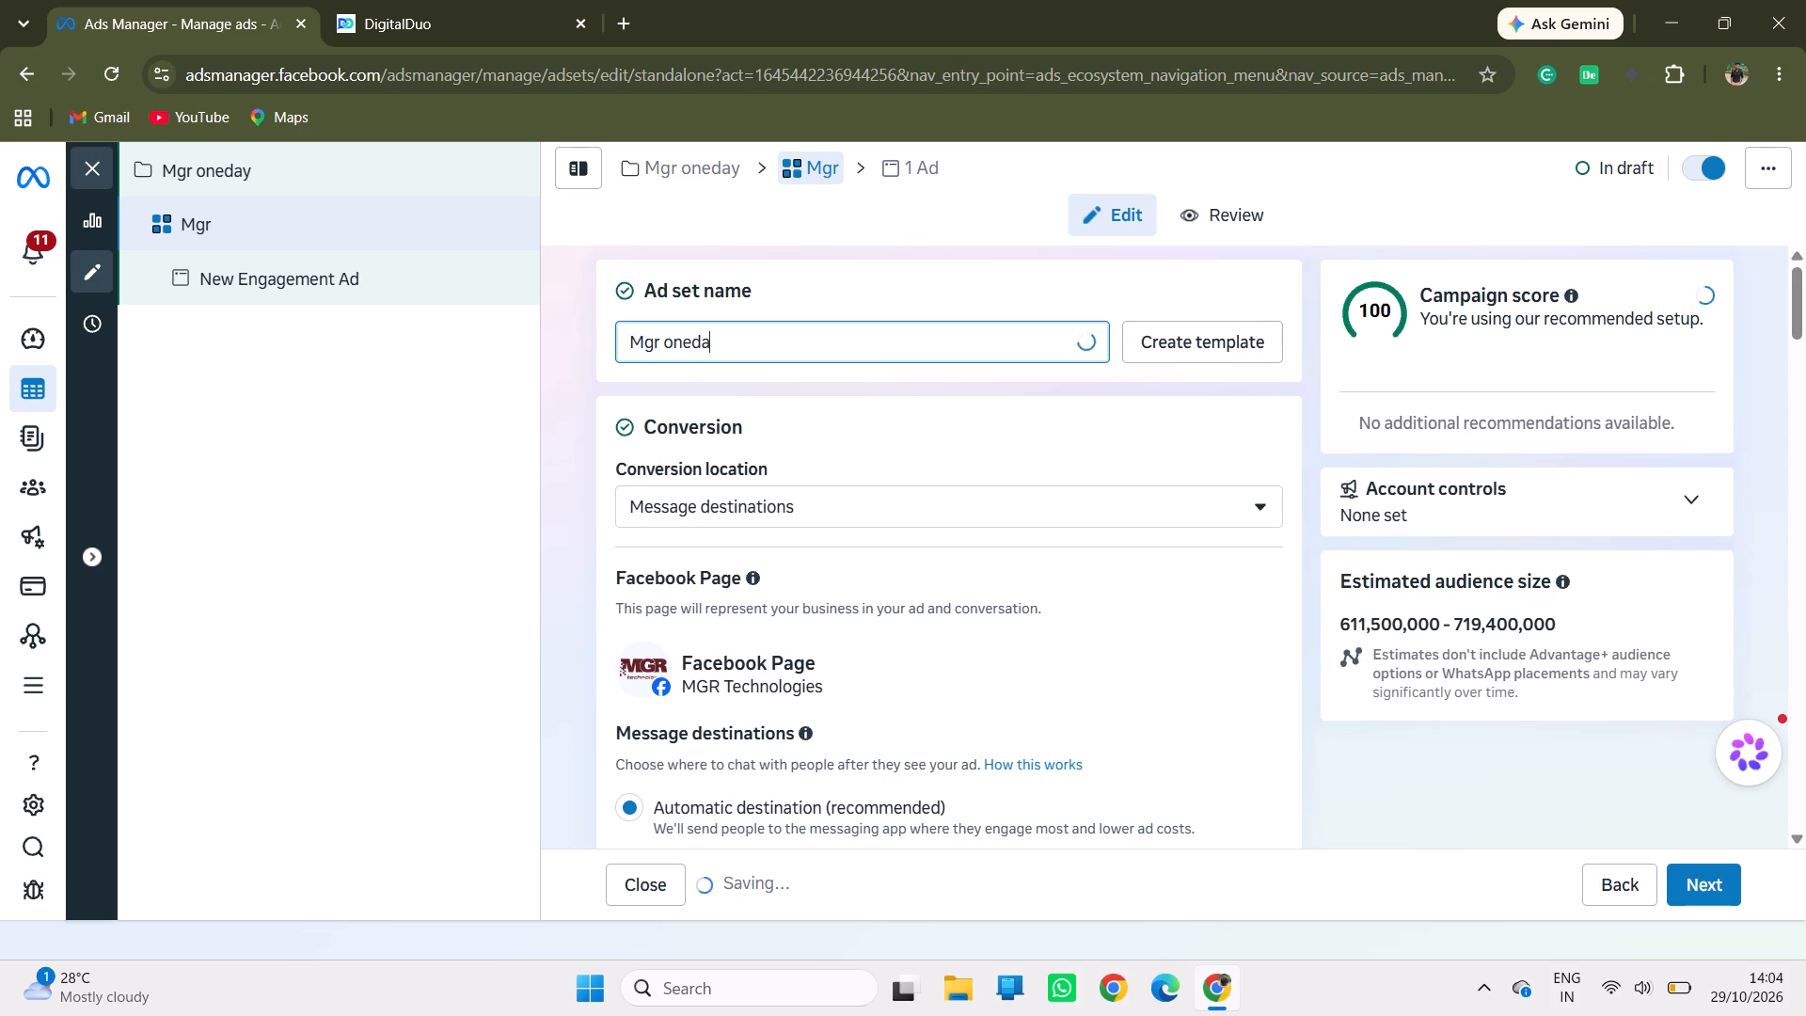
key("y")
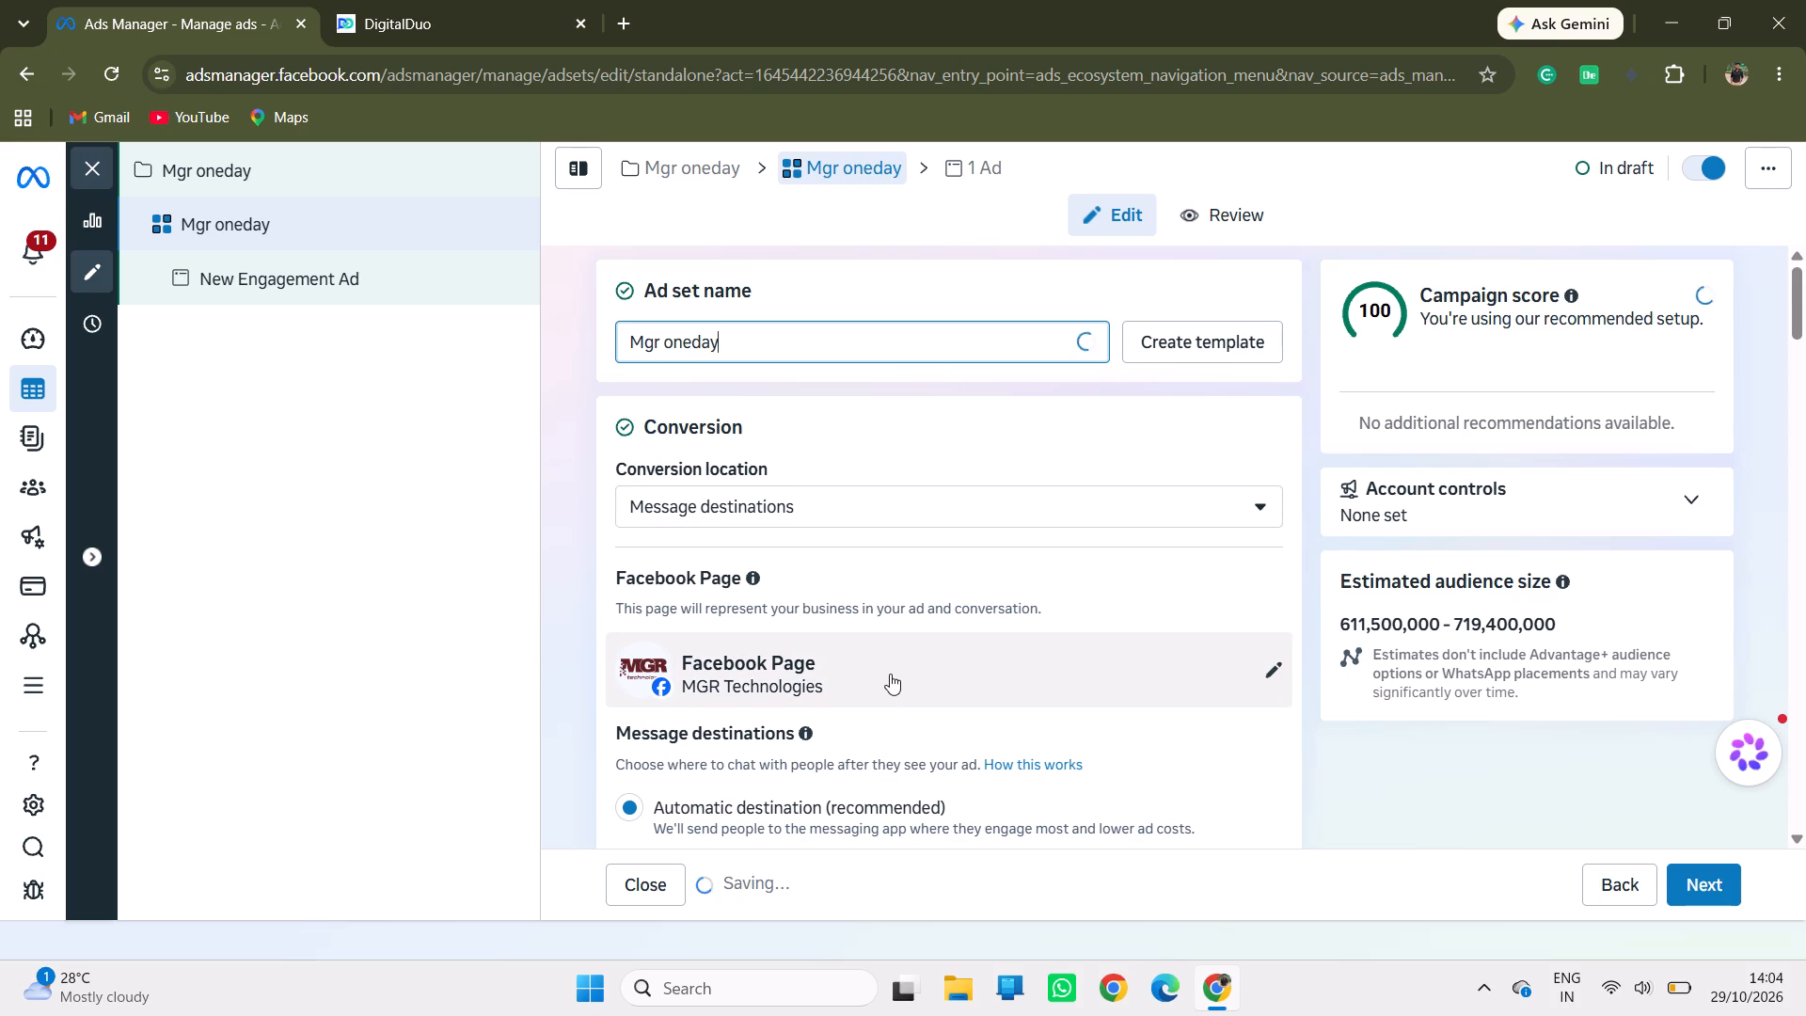
Switch the ad set's message destinations to Manual destination.
scroll(890, 674, "down", 4)
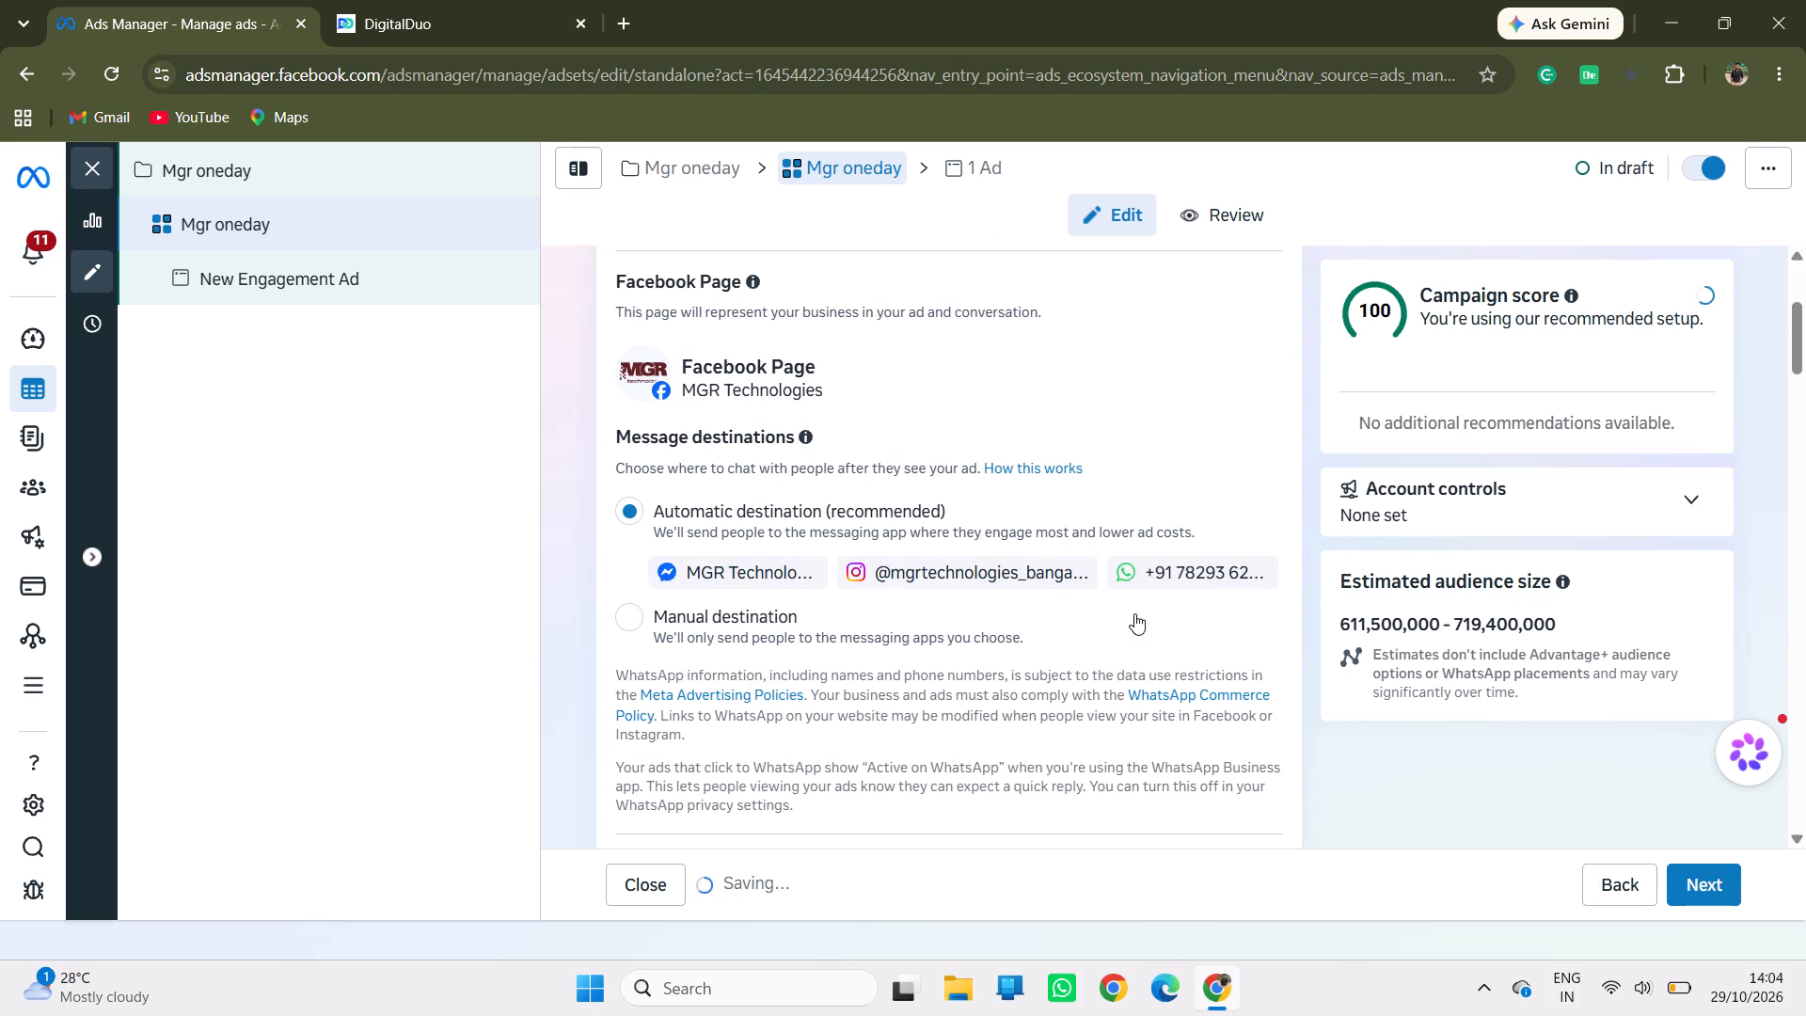
left_click(618, 617)
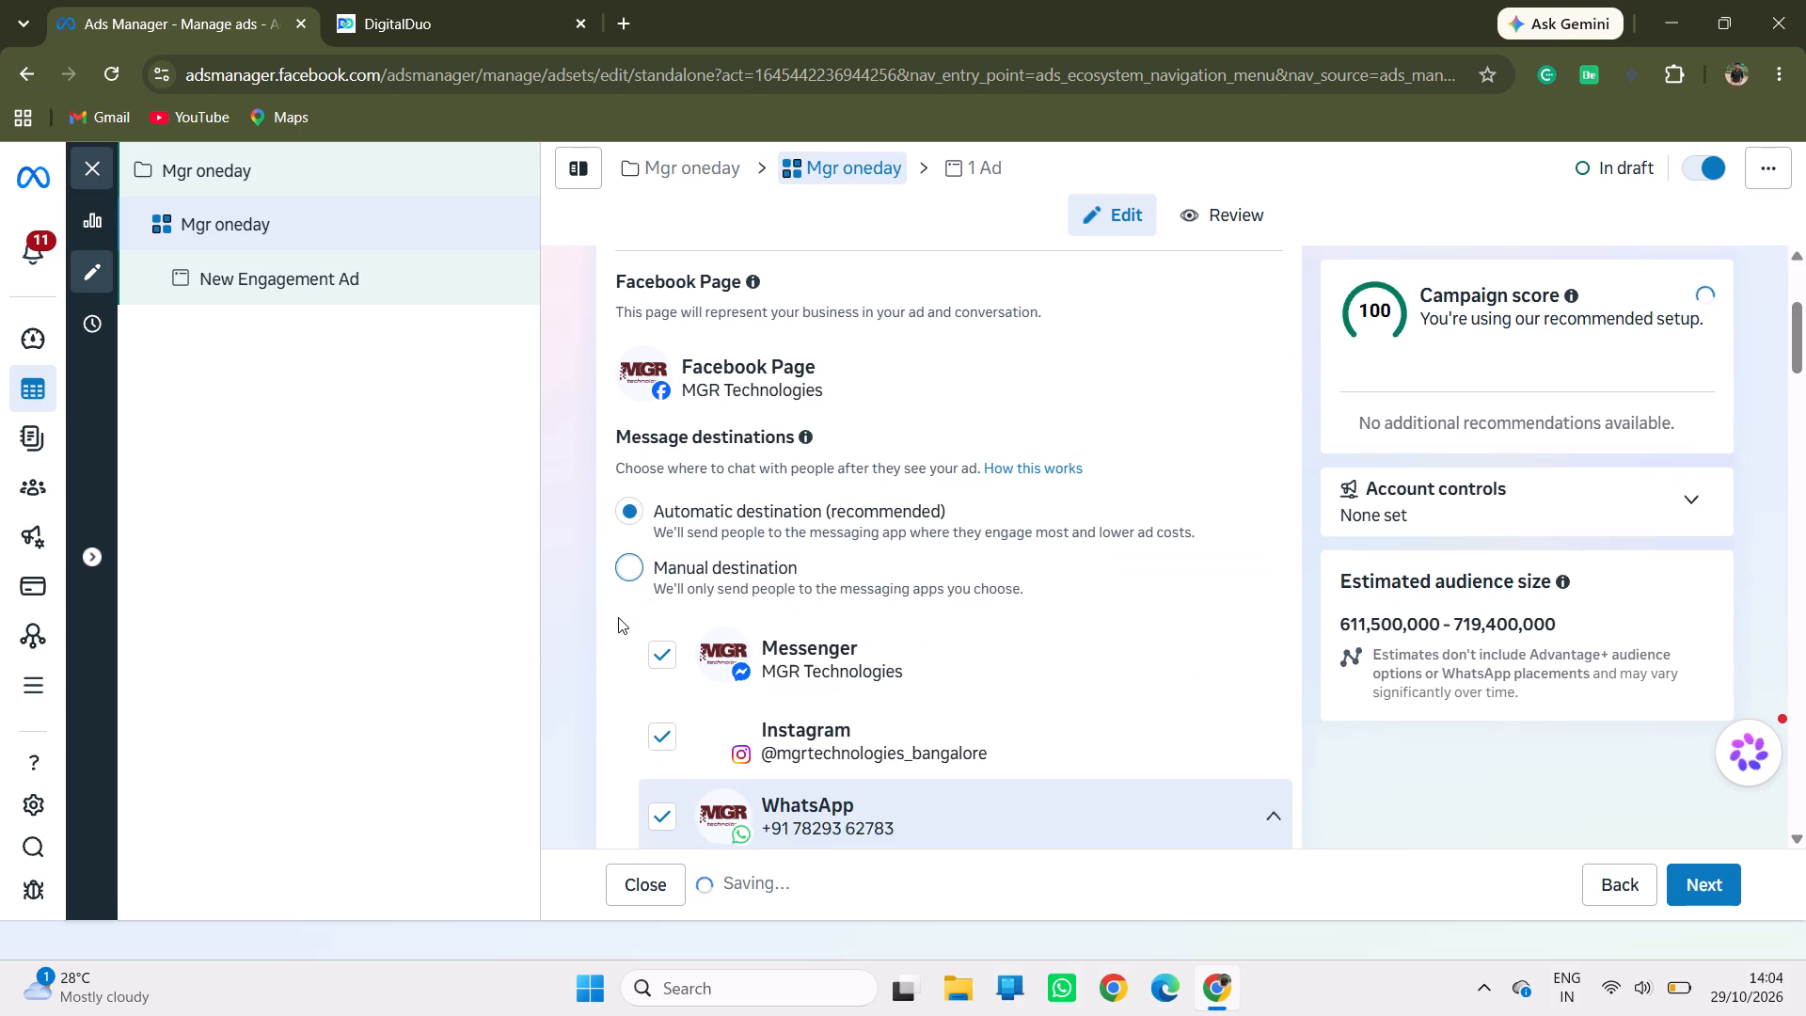
scroll(990, 708, "down", 1)
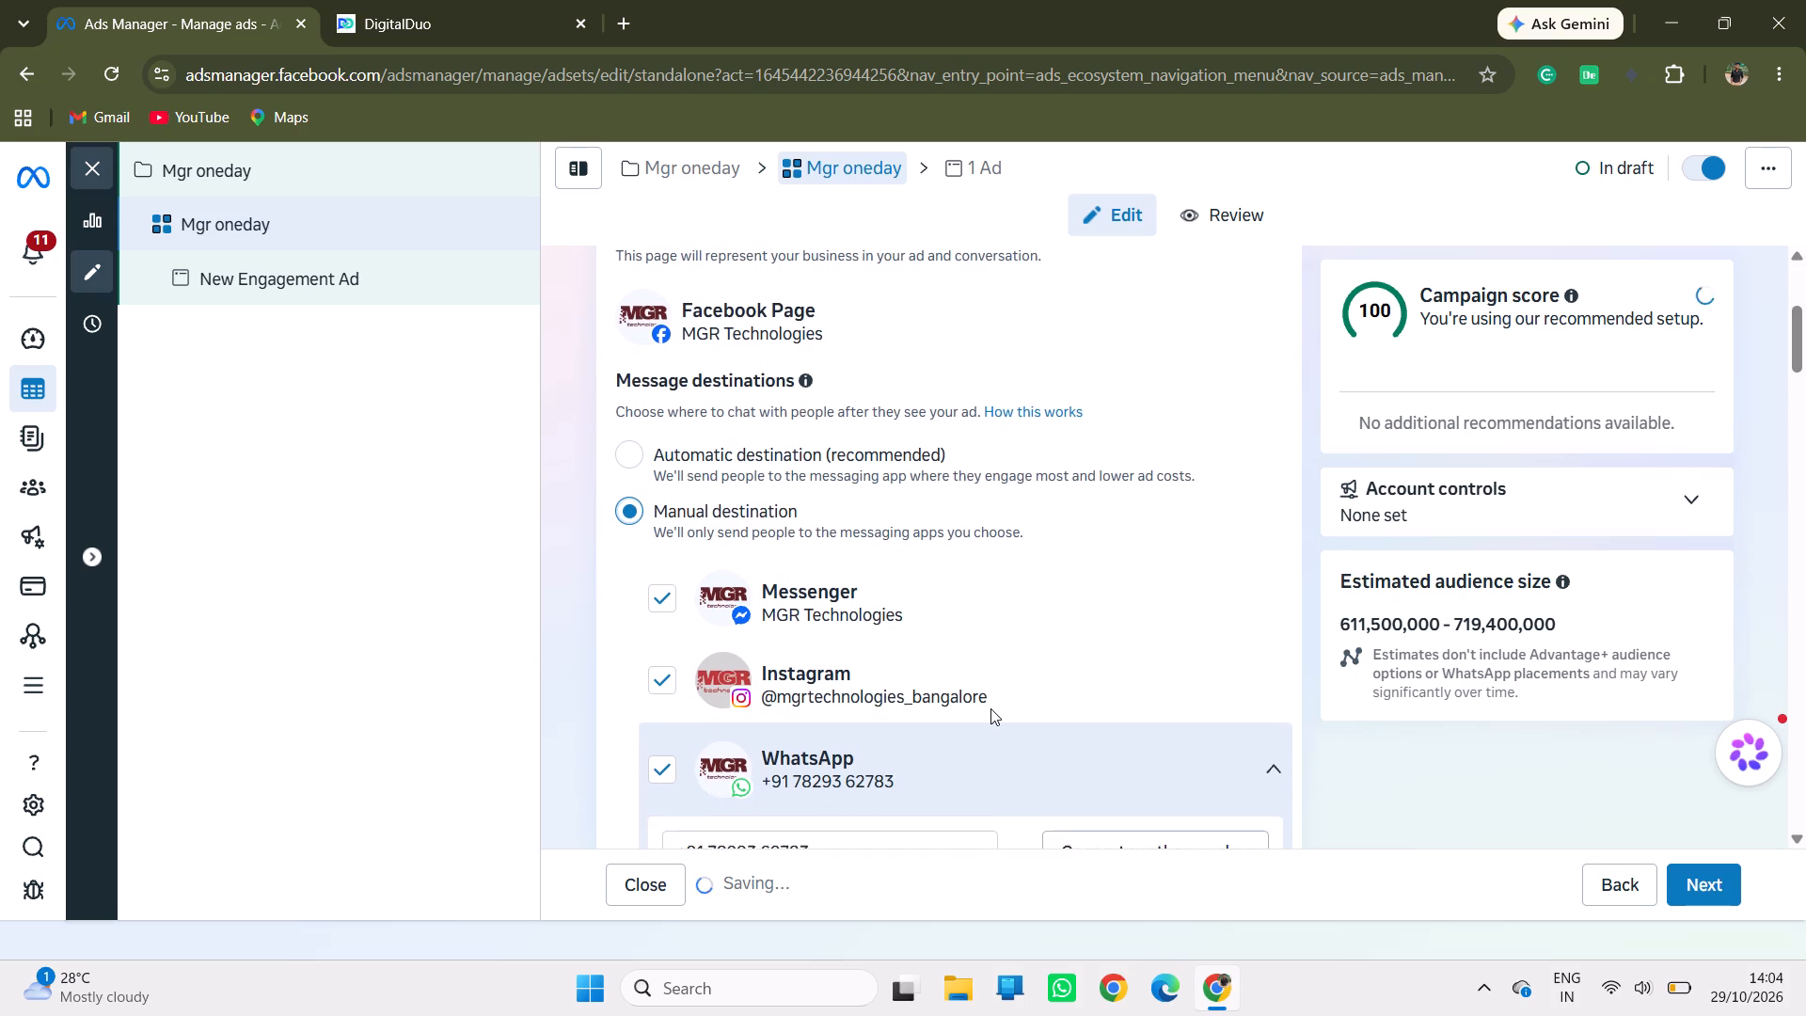
scroll(990, 708, "down", 2)
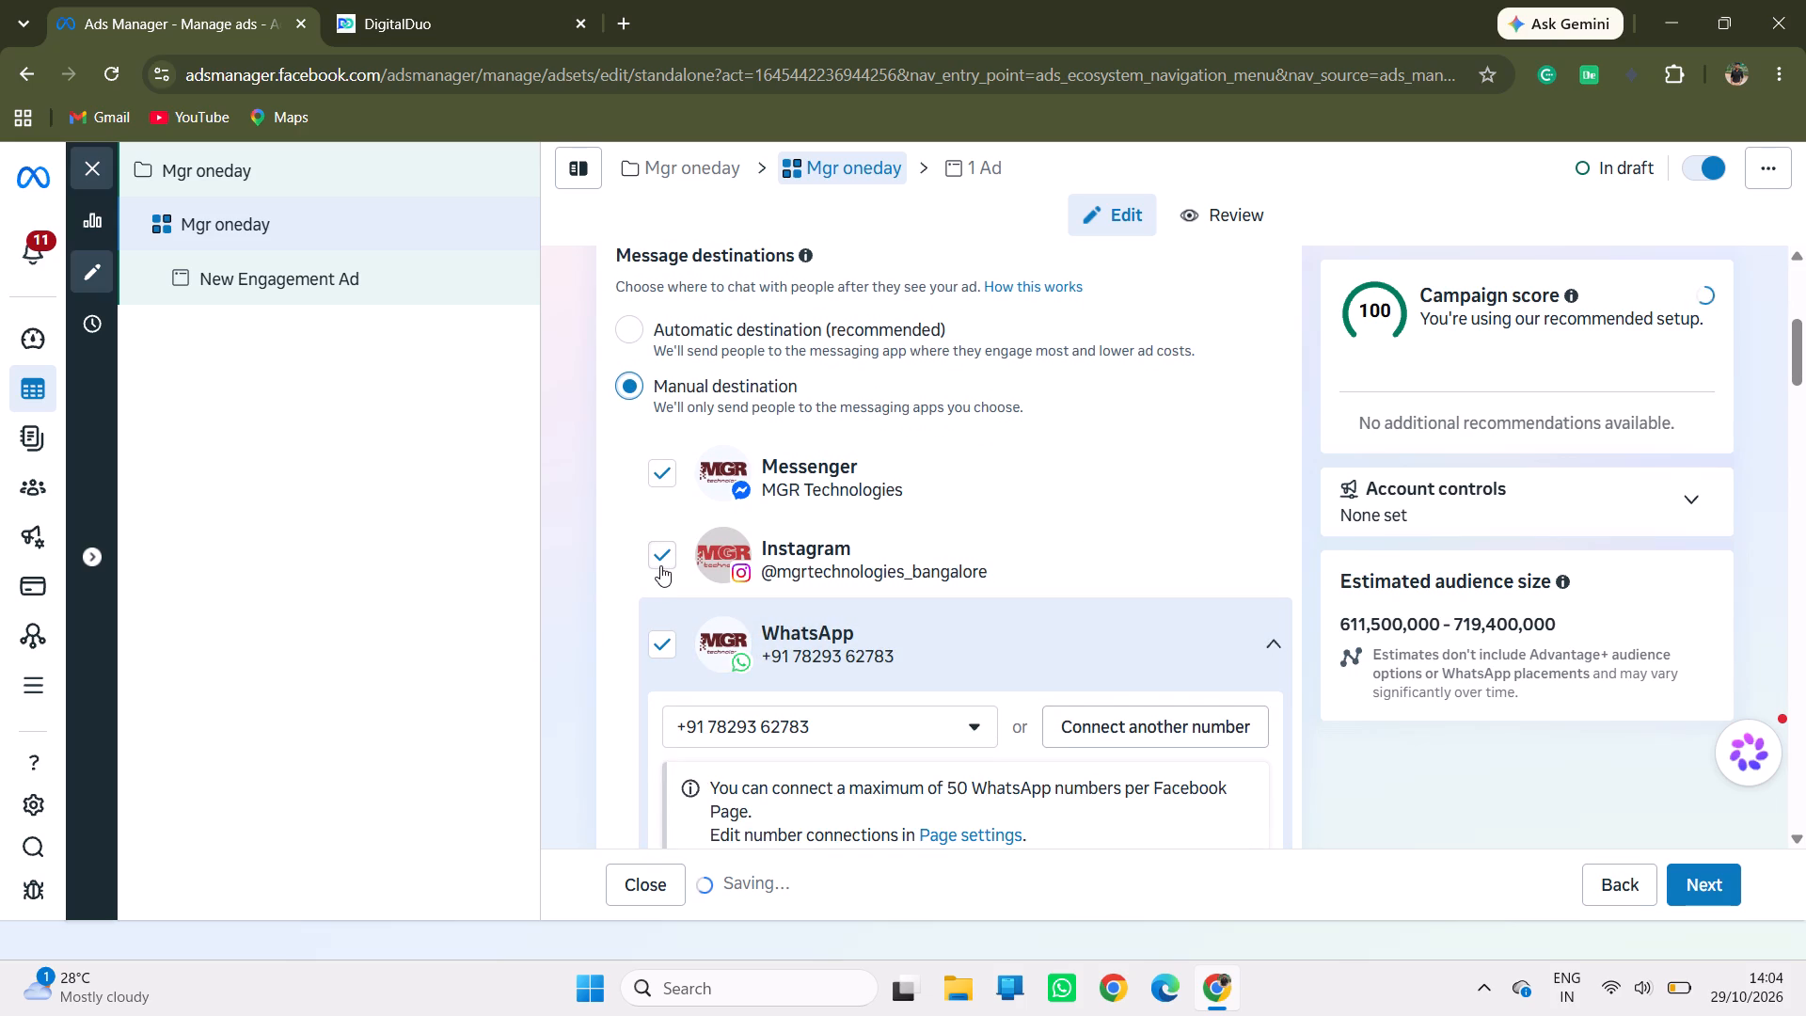
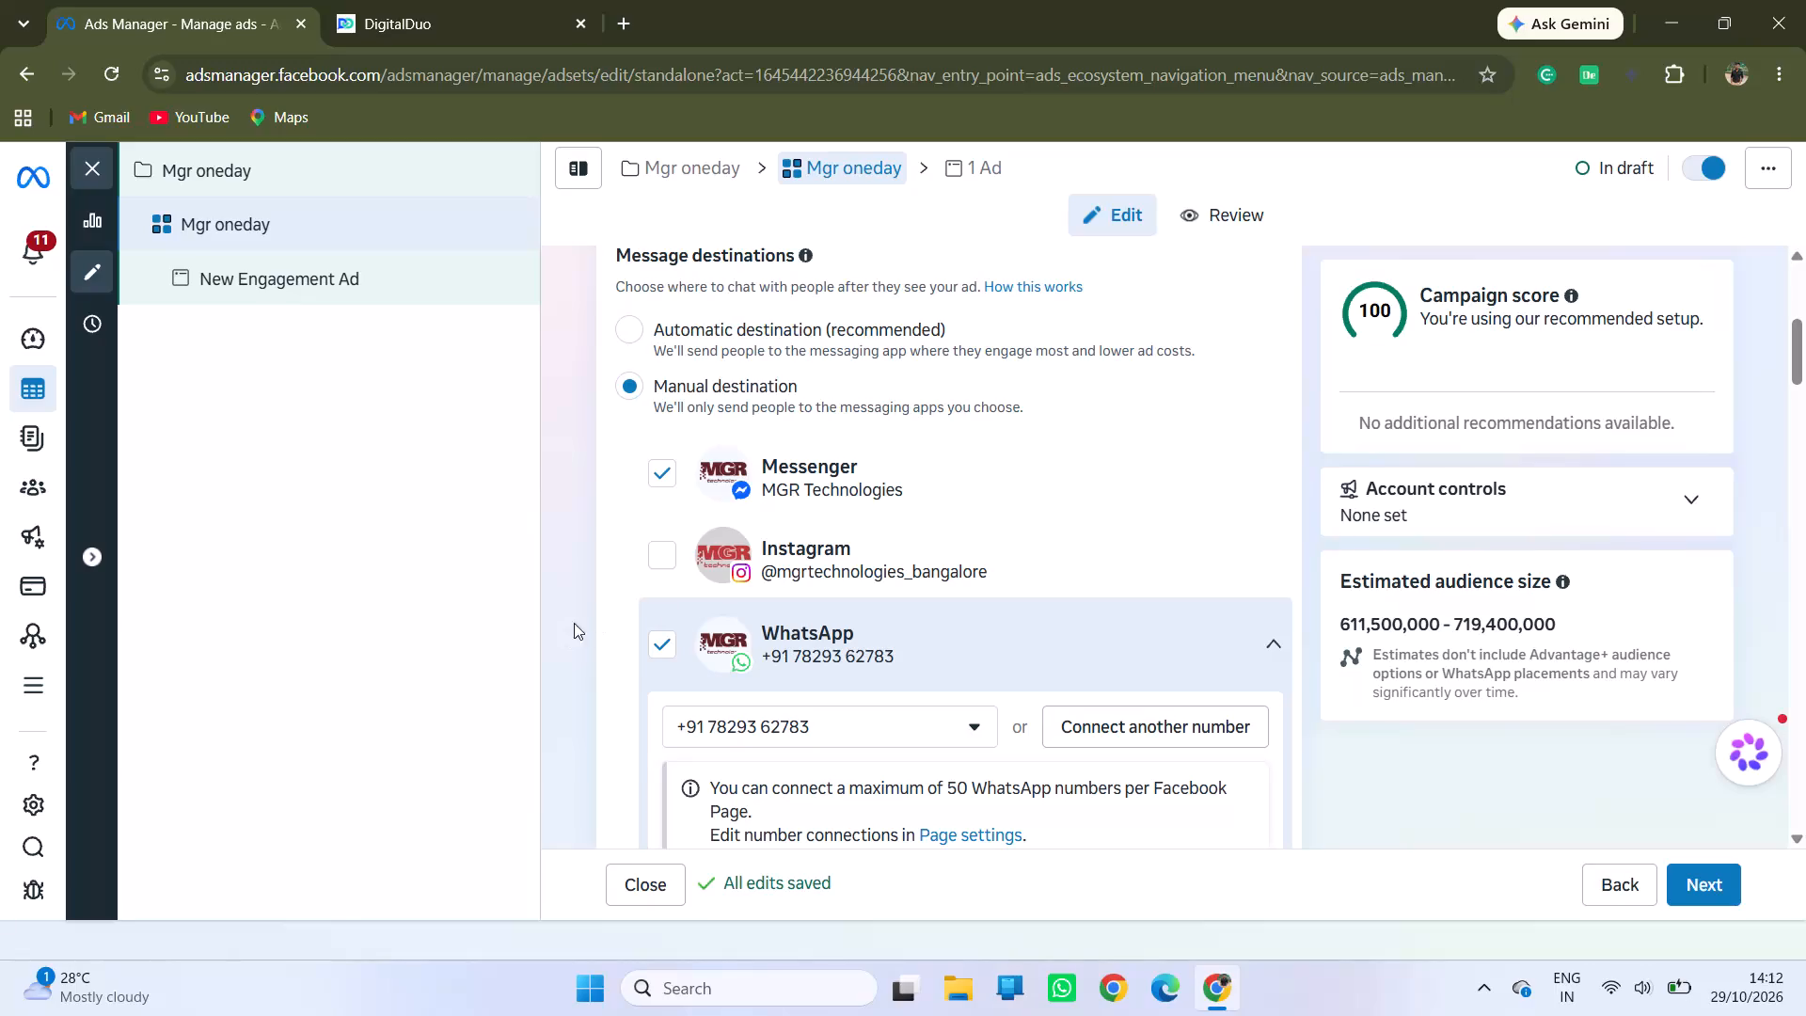
Deselect Messenger from the ad set's manual message destinations.
left_click(662, 478)
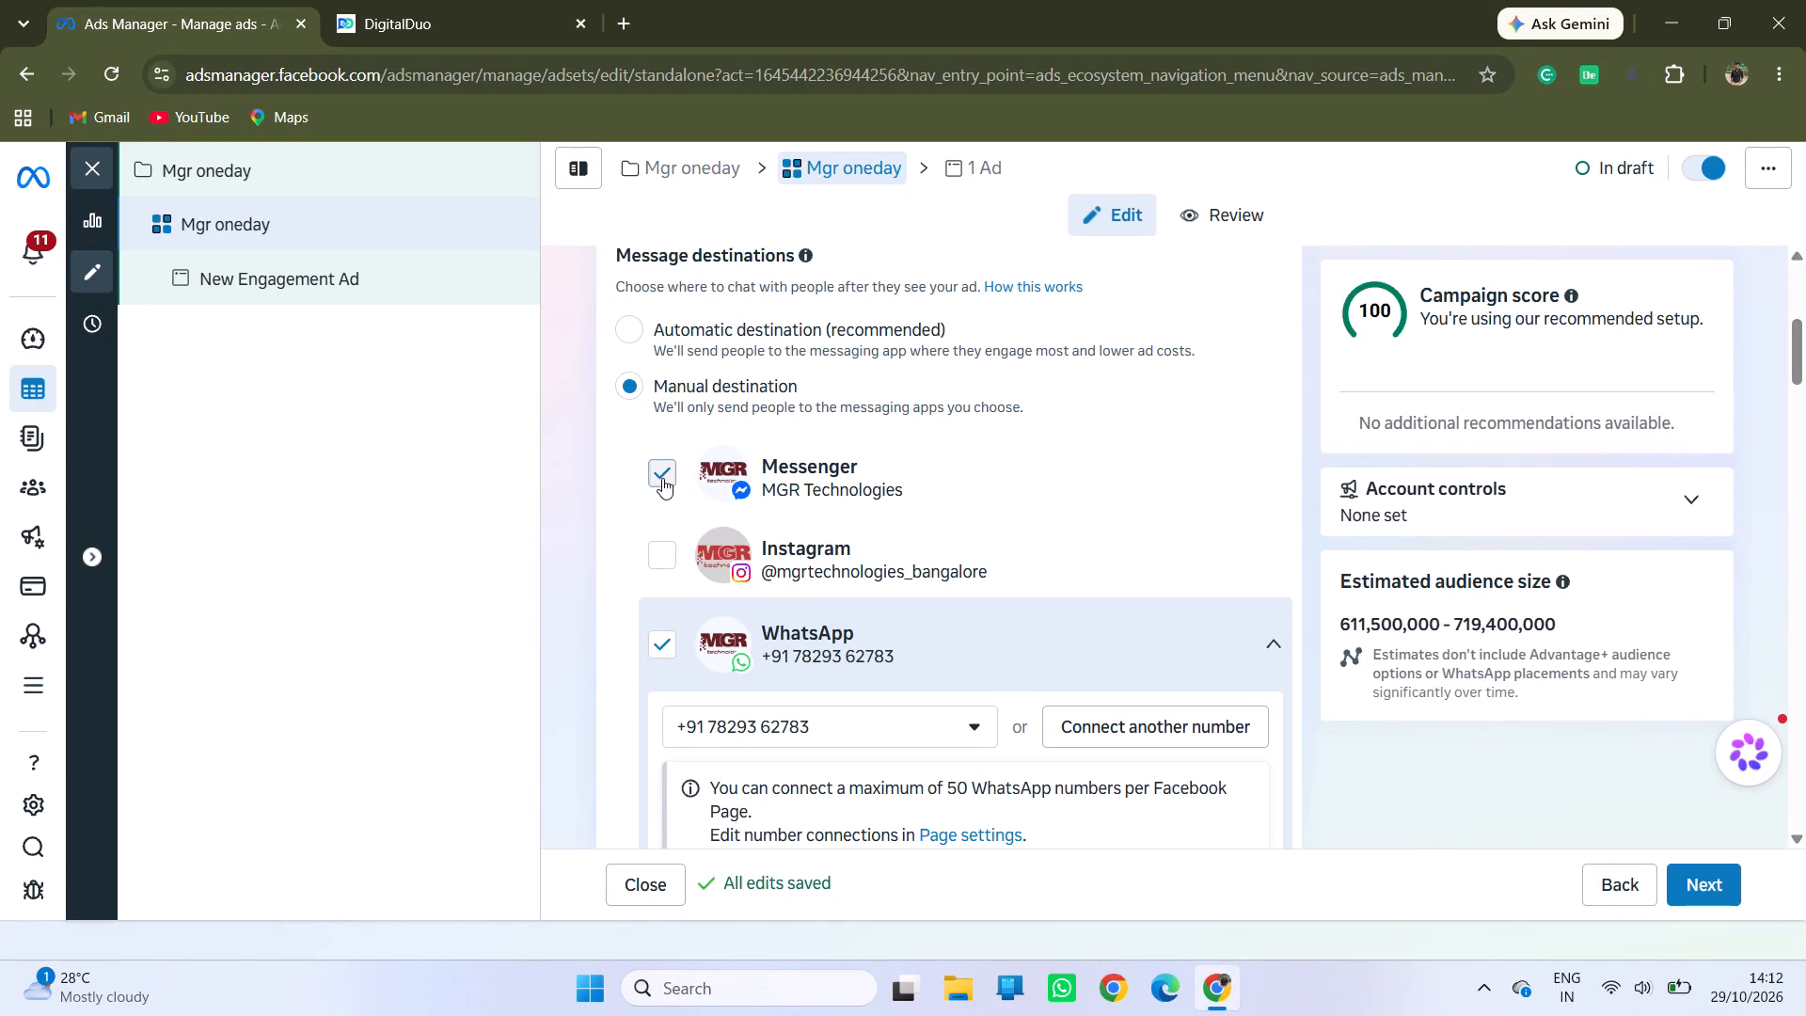
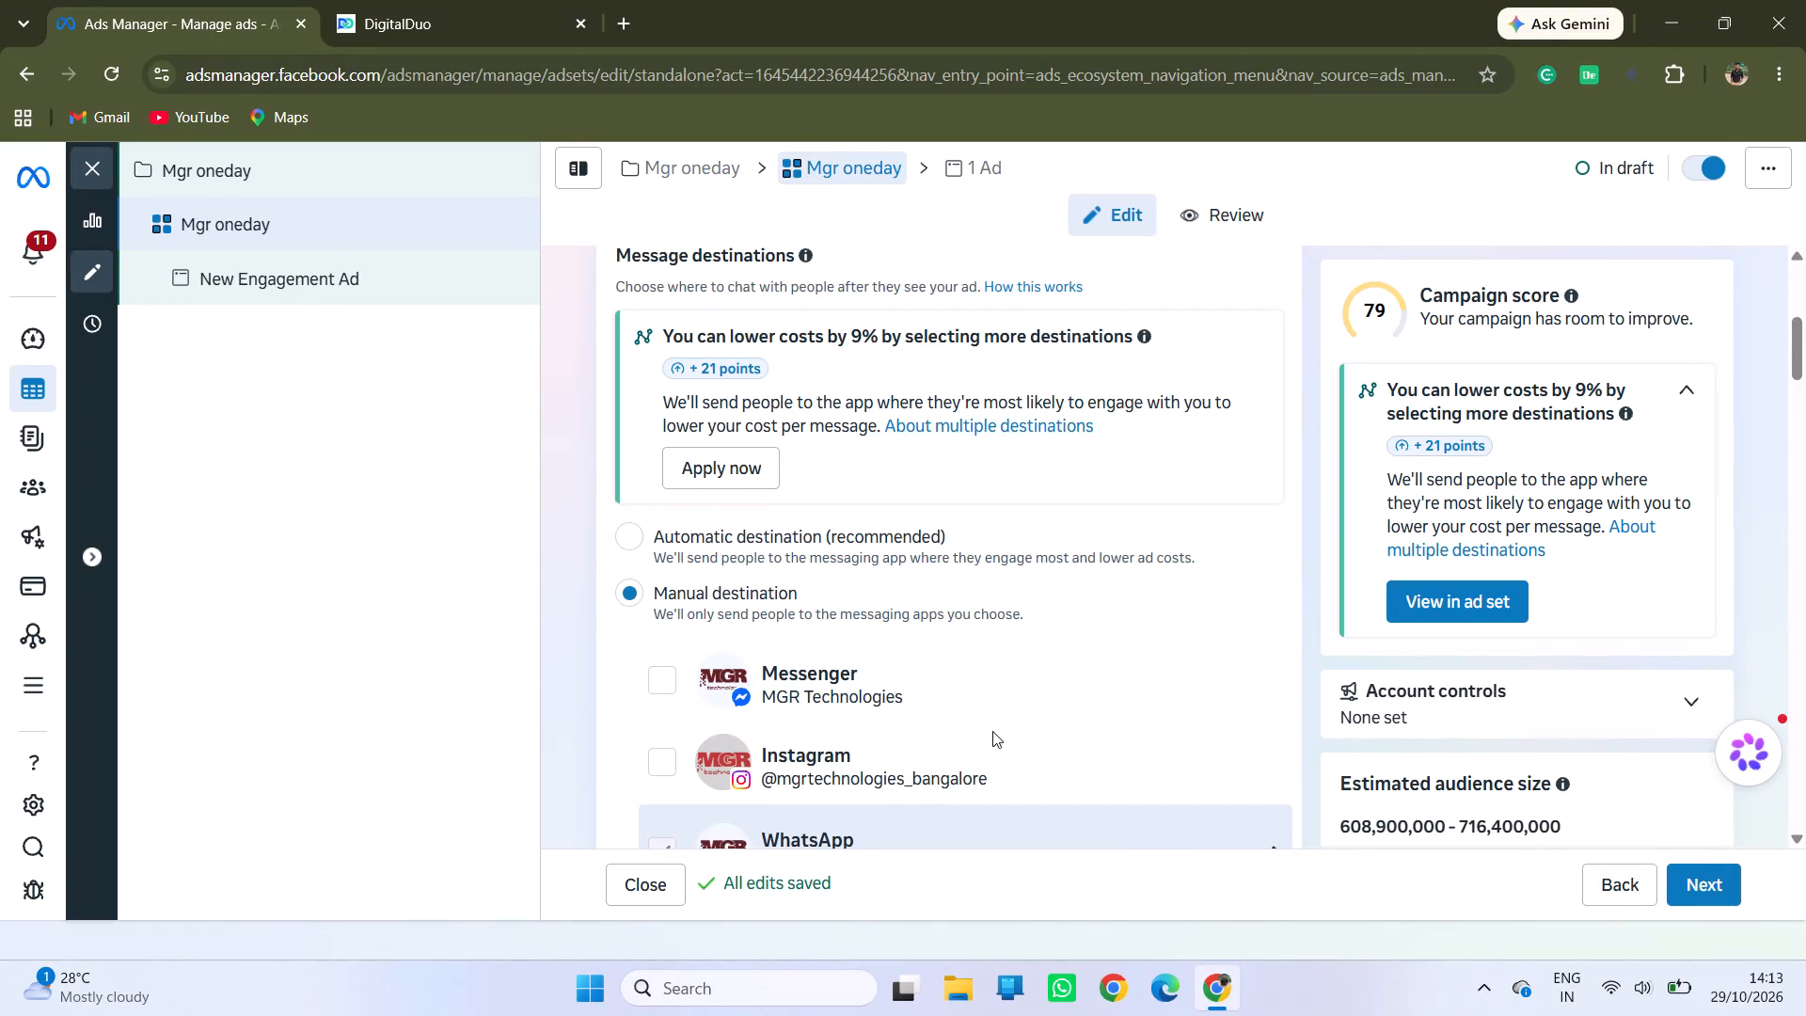
Review the ad set's conversion settings, covering the Facebook Page, manual message destinations and WhatsApp connection details.
scroll(992, 731, "down", 11)
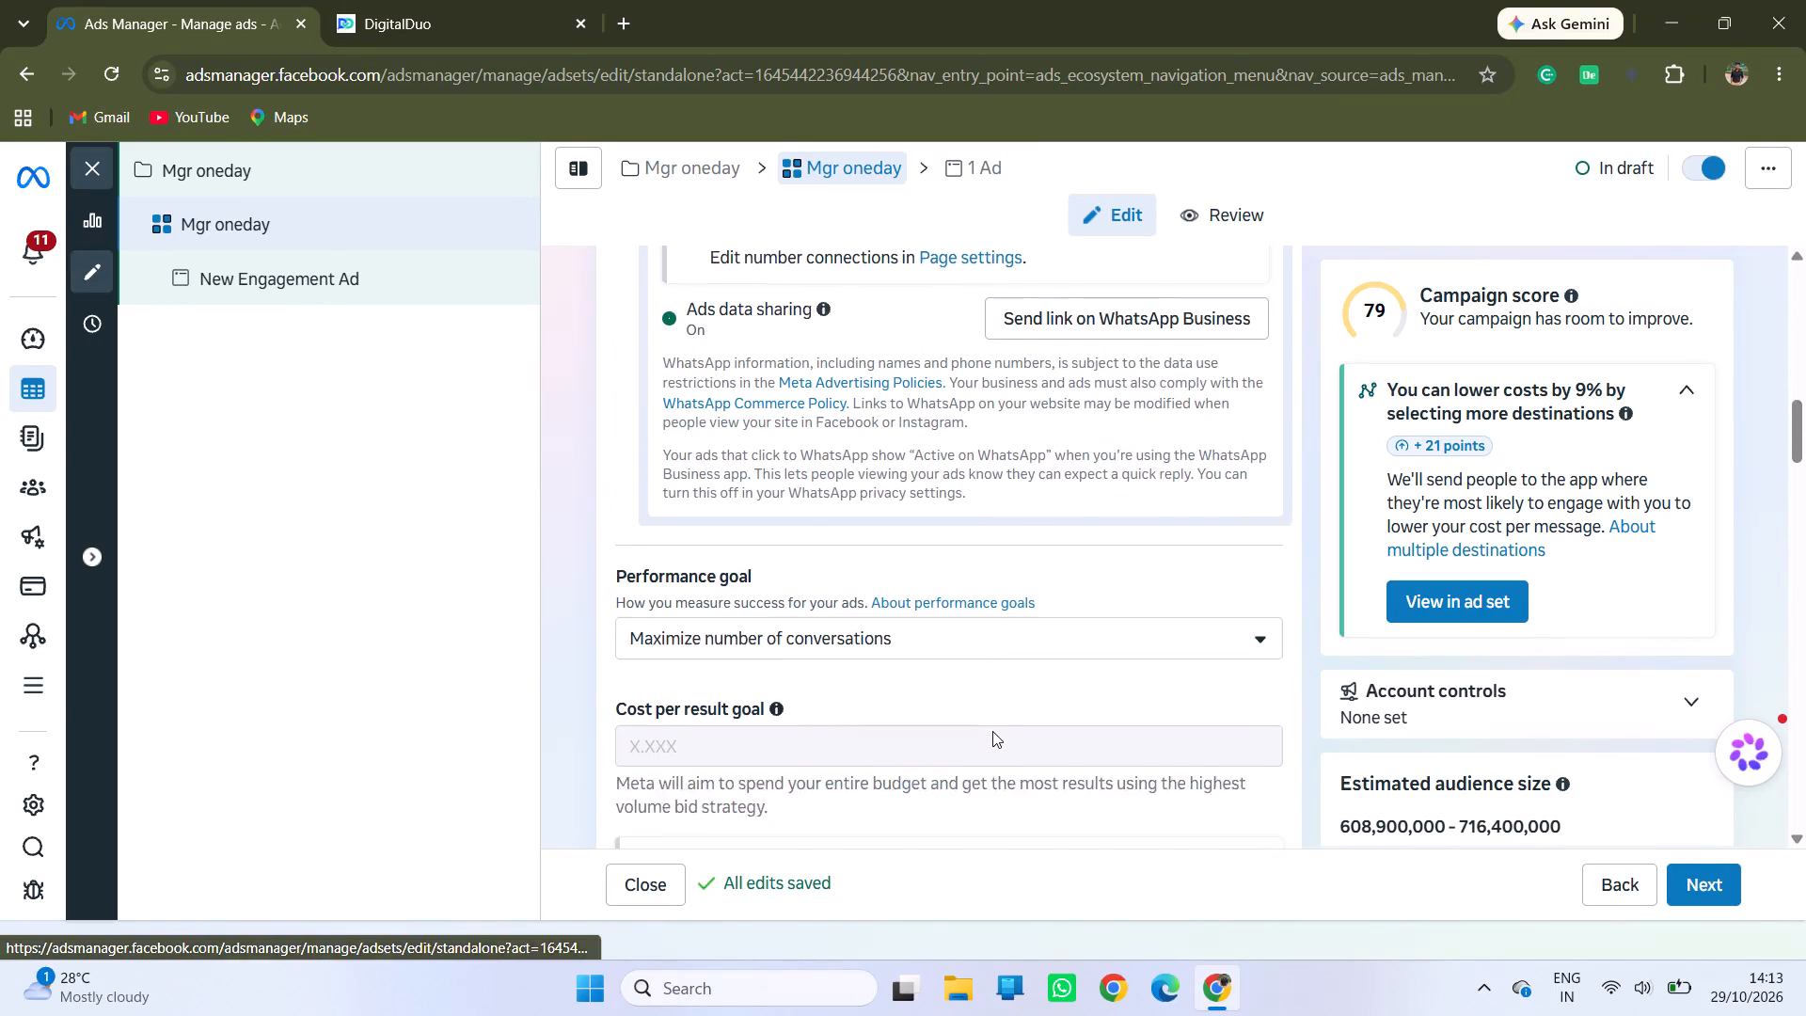
scroll(992, 731, "up", 12)
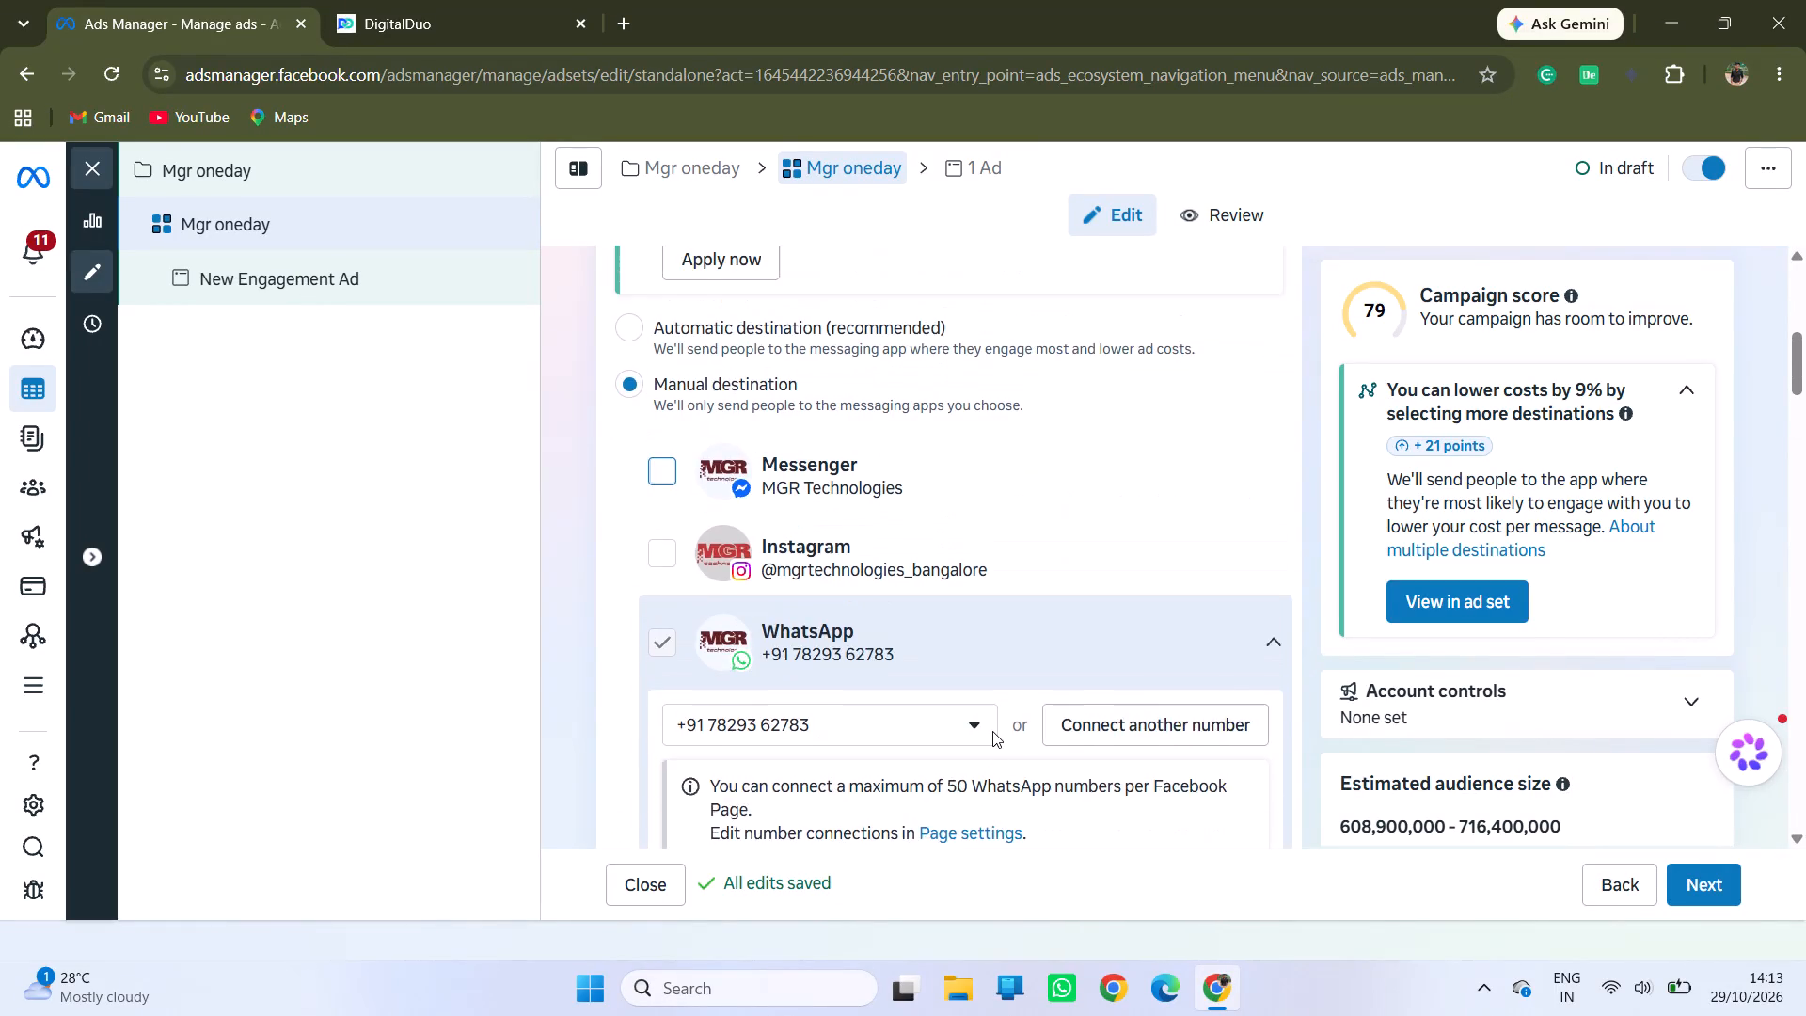
scroll(992, 731, "up", 5)
scroll(992, 731, "down", 1)
scroll(992, 731, "up", 2)
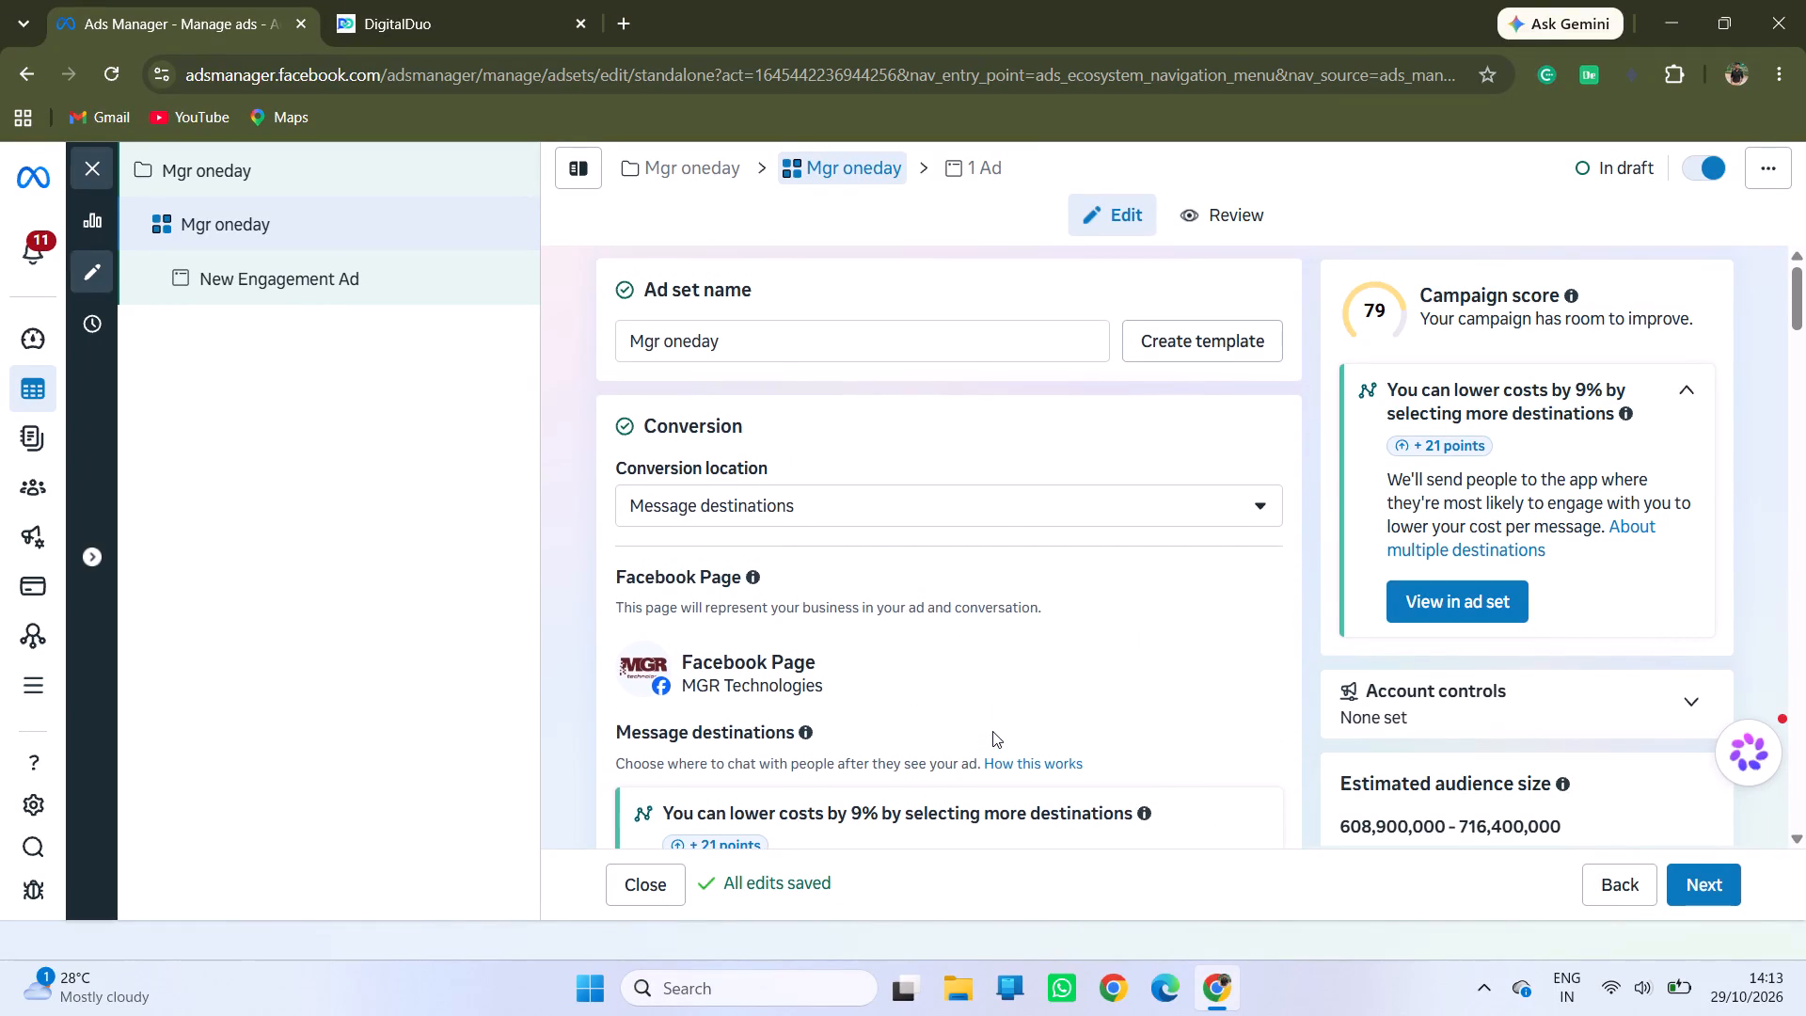
scroll(992, 731, "up", 1)
scroll(992, 731, "down", 10)
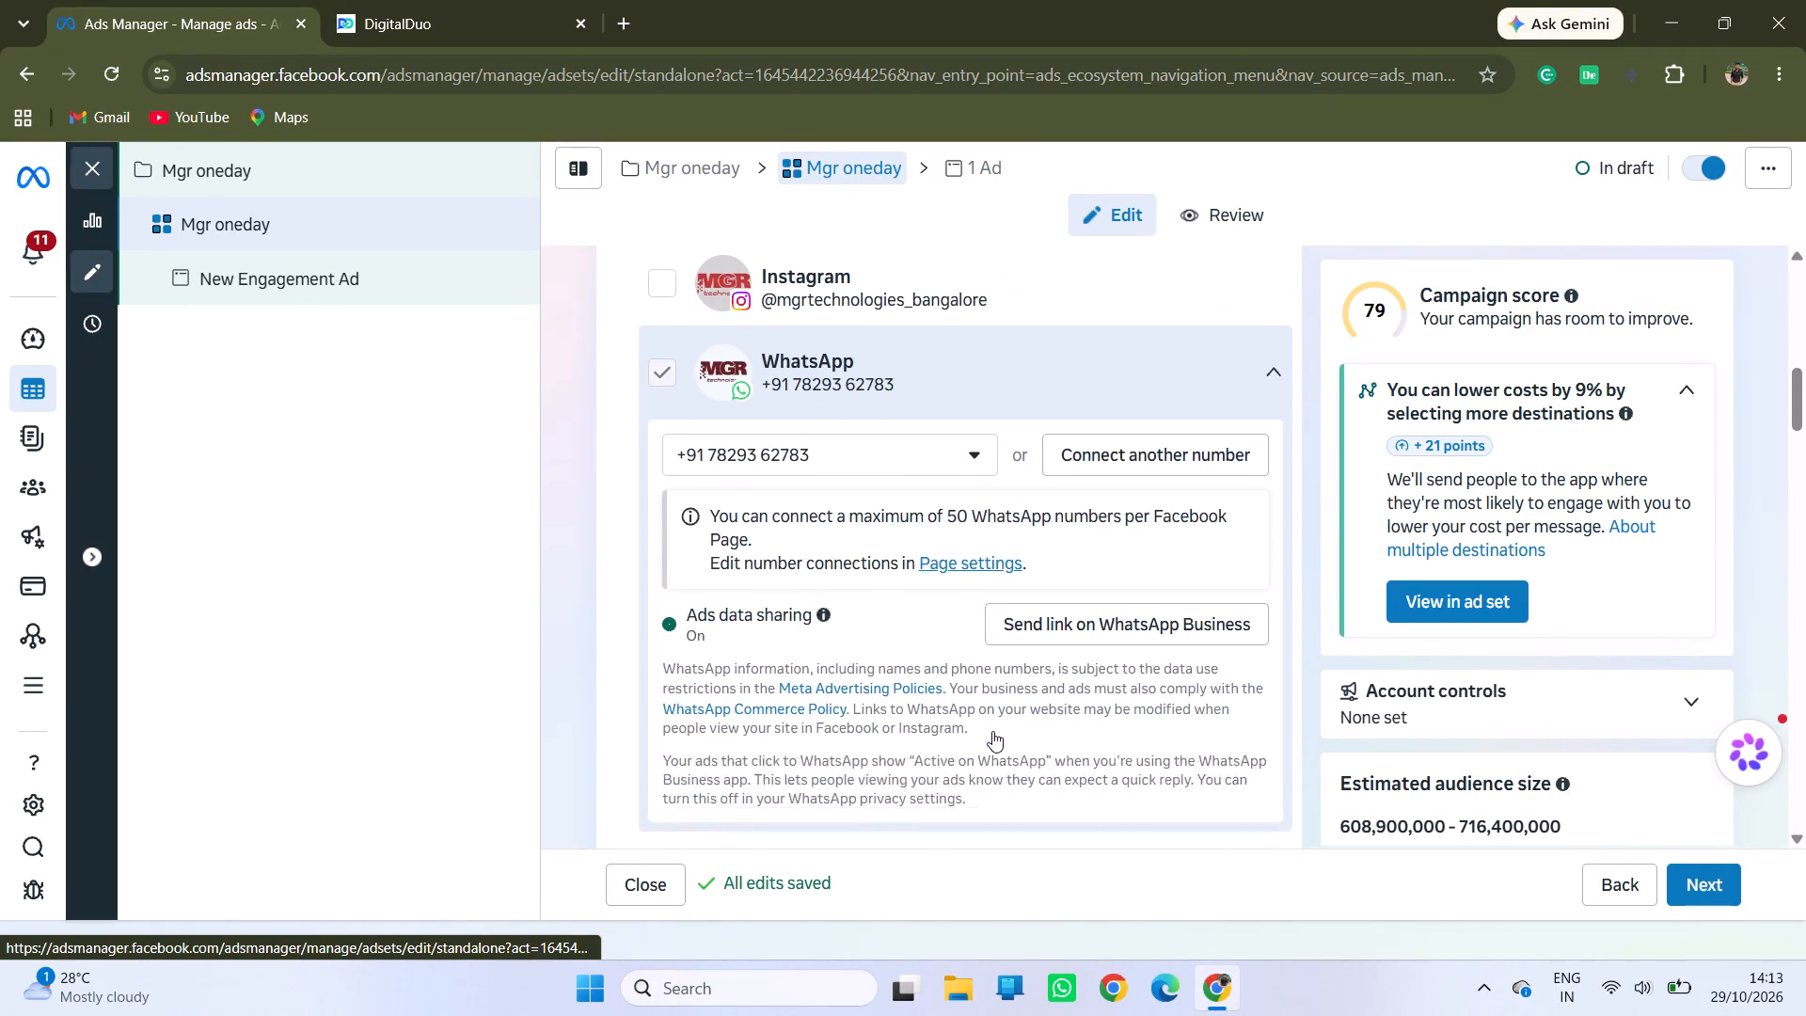
scroll(992, 731, "down", 8)
scroll(992, 731, "up", 4)
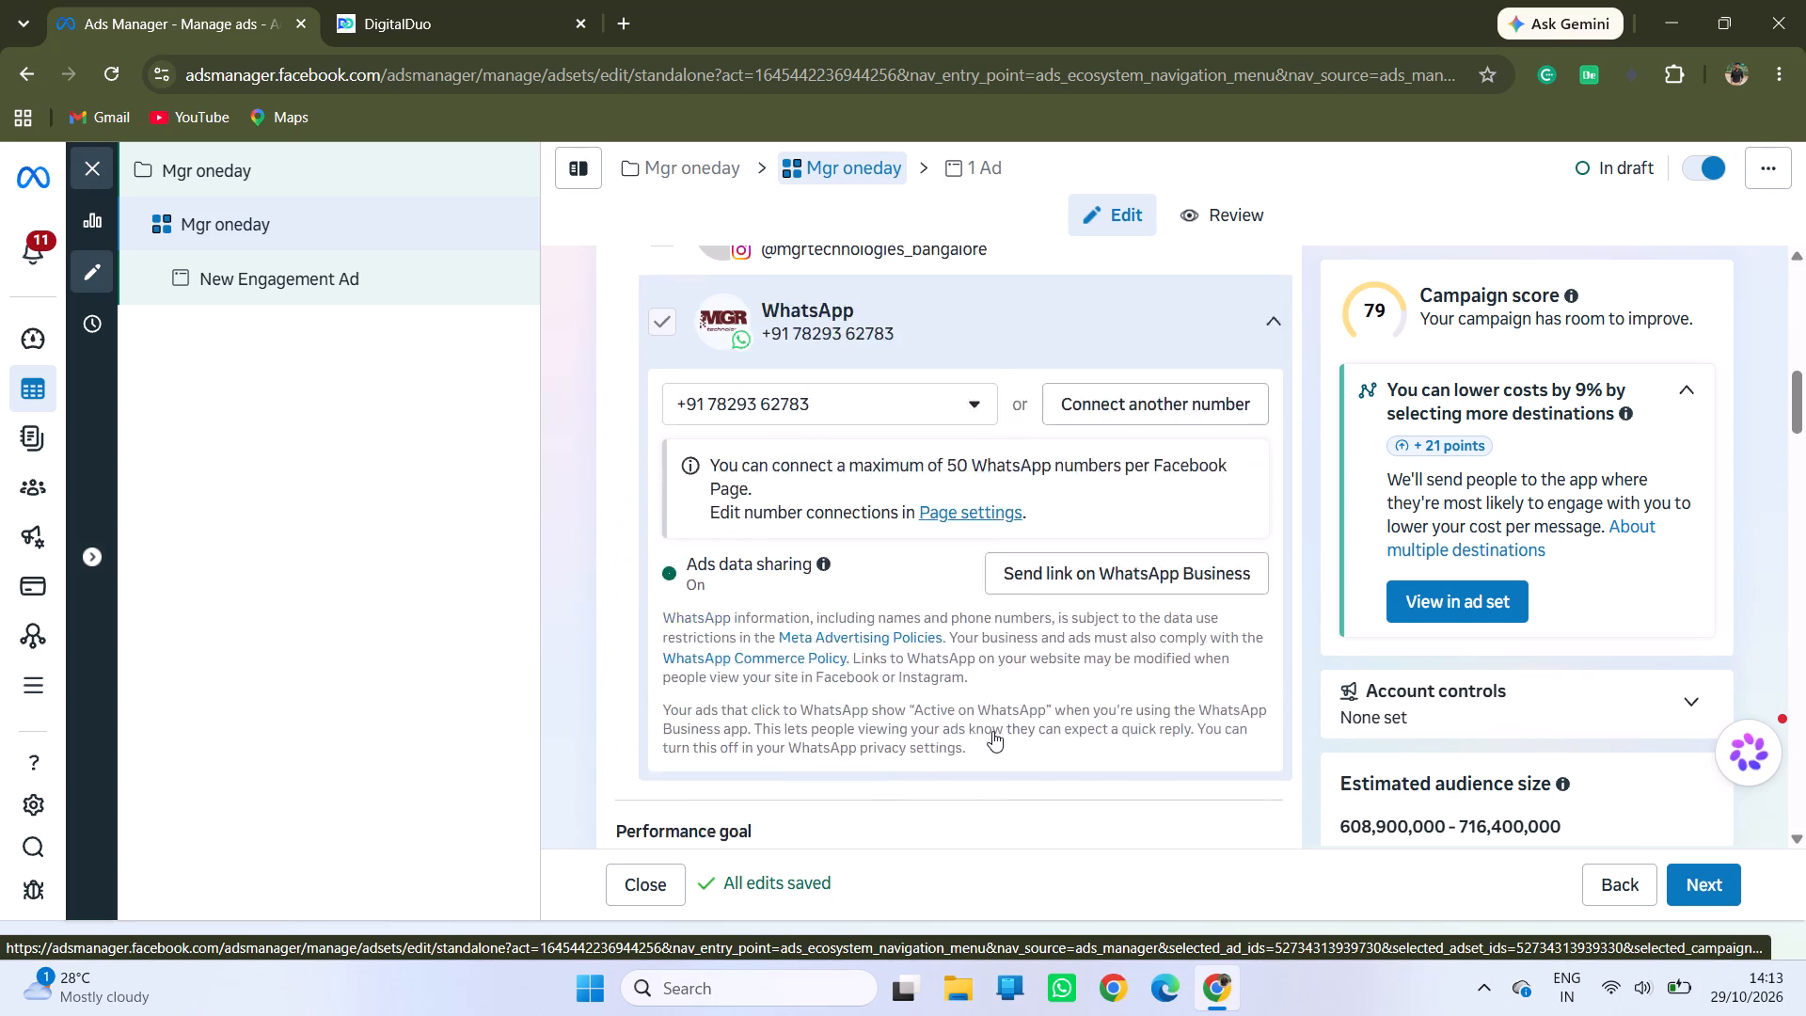
scroll(992, 731, "up", 3)
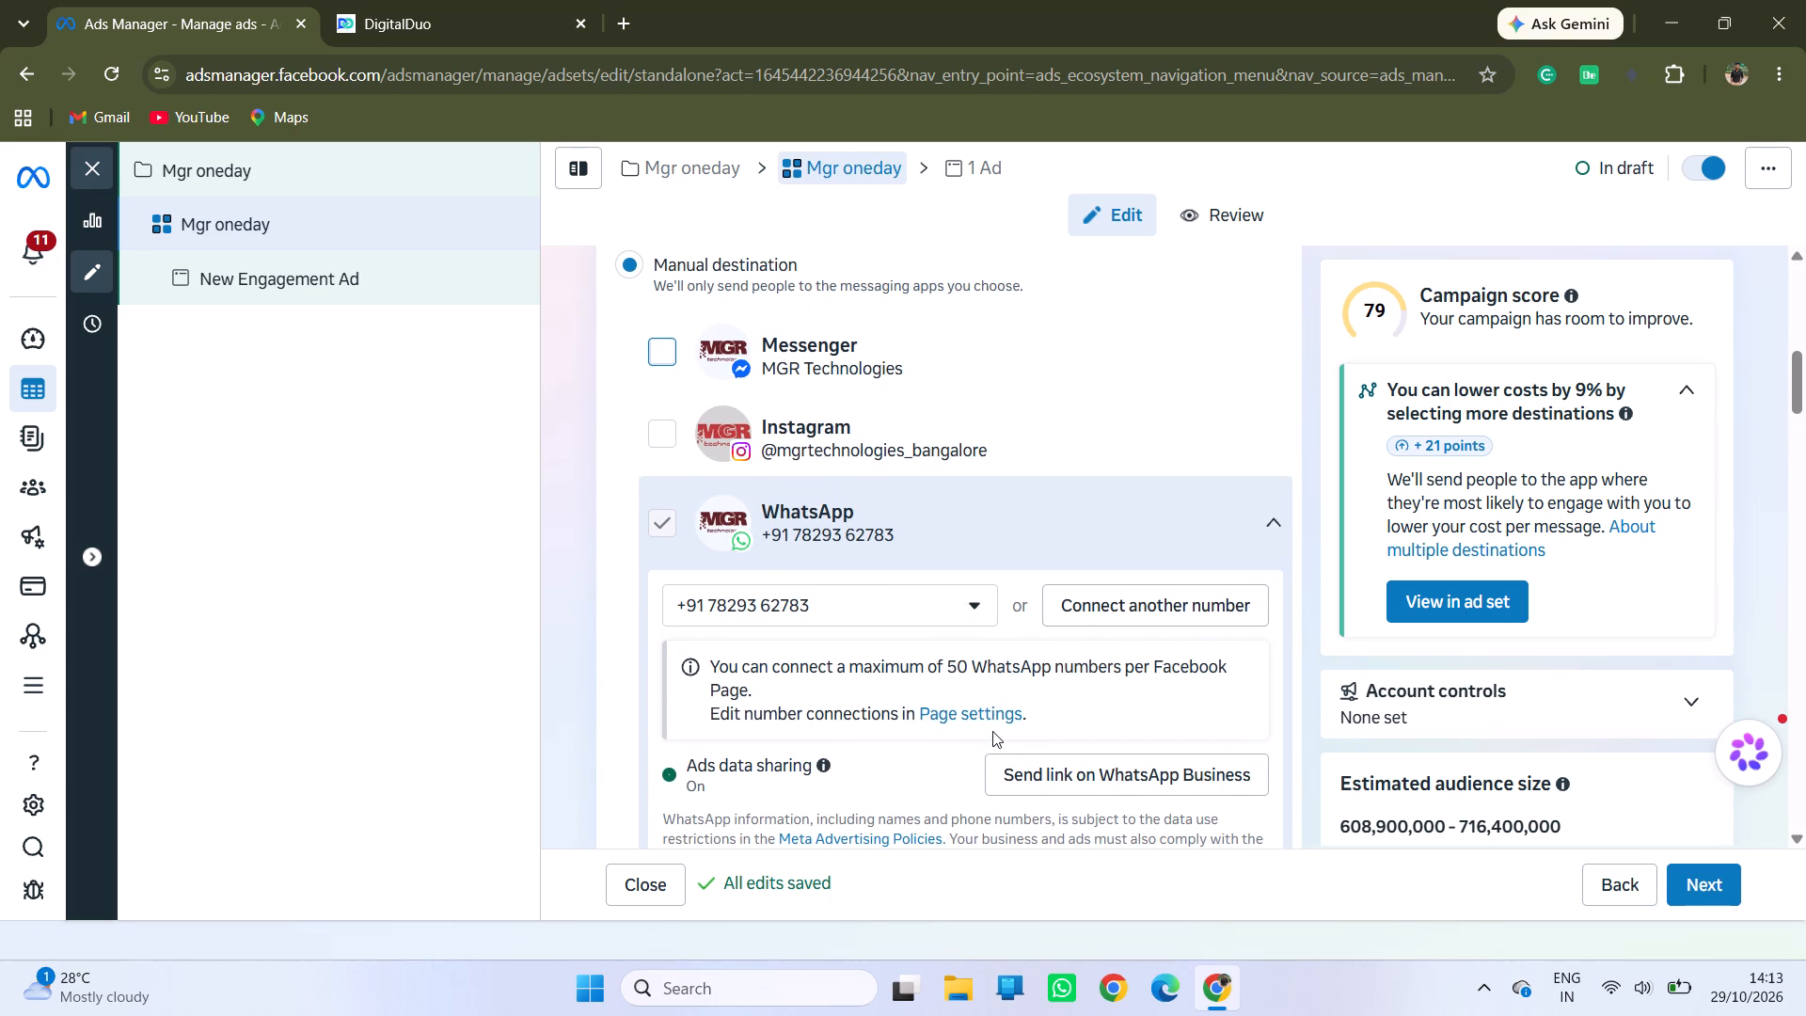
Examine the available performance goal options for the ad set, along with the cost per result goal and value rules settings.
scroll(873, 696, "down", 4)
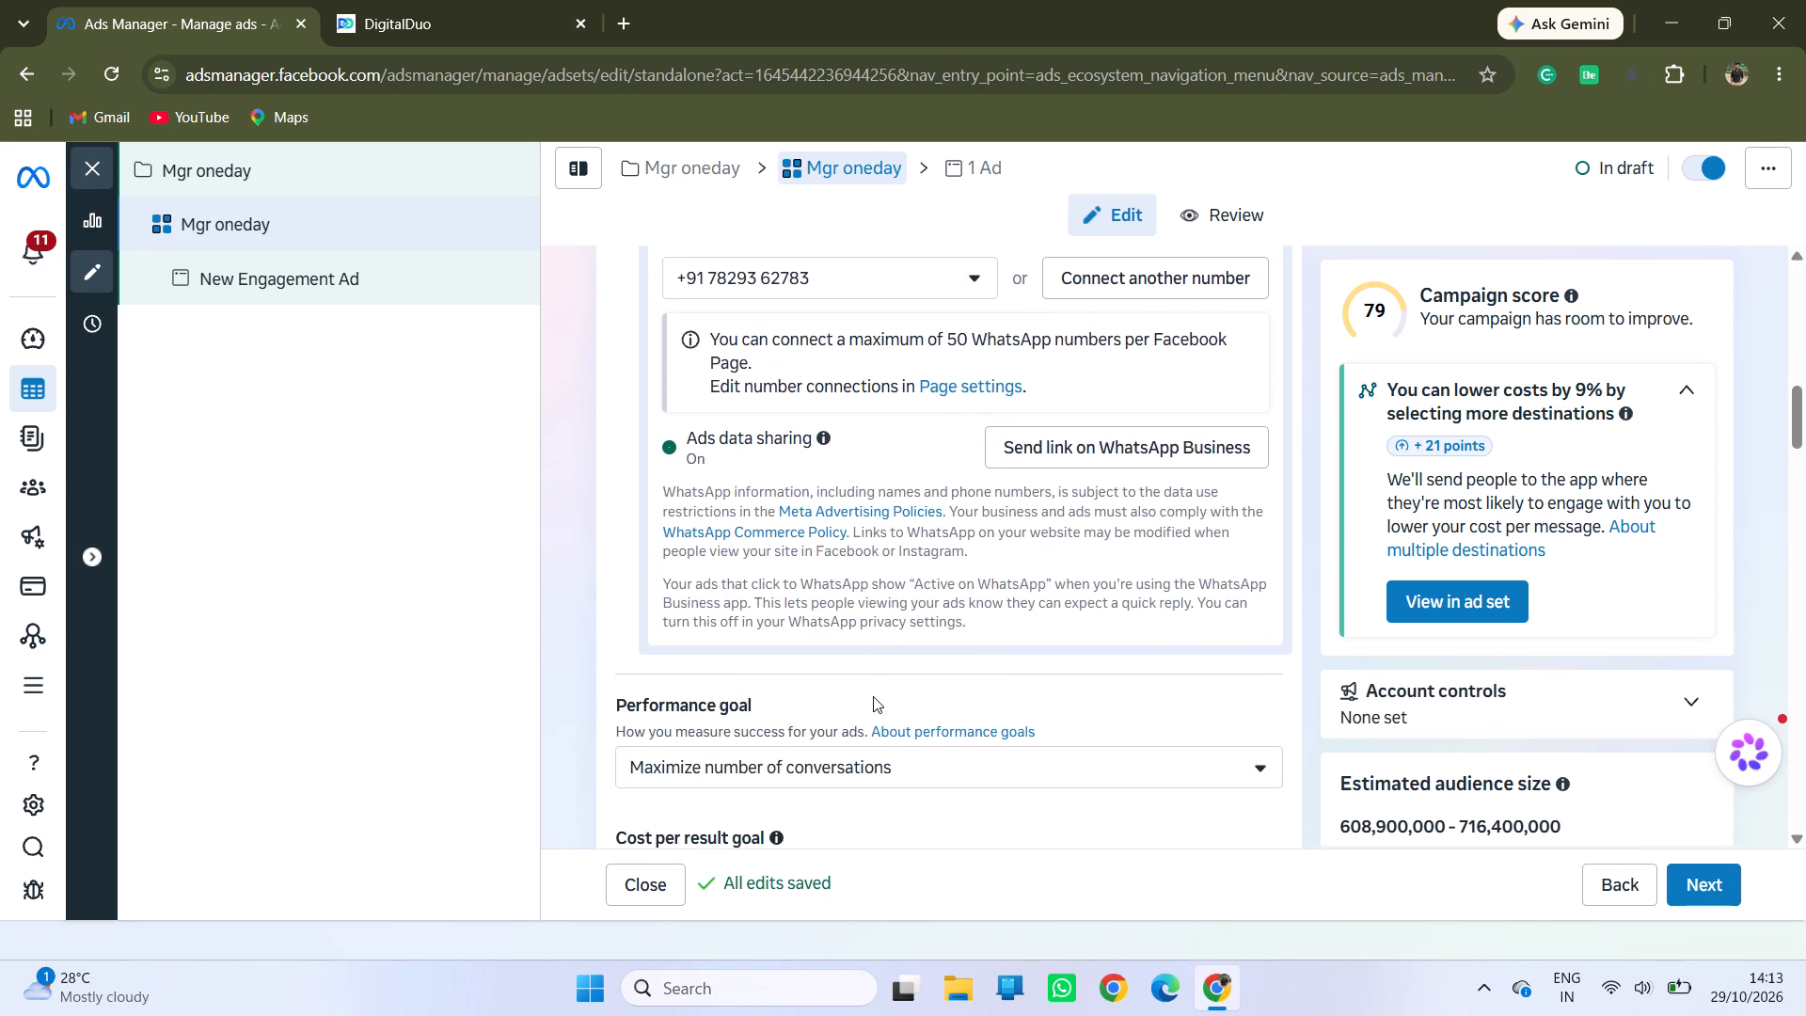
scroll(873, 696, "down", 6)
scroll(873, 696, "up", 1)
scroll(873, 696, "down", 1)
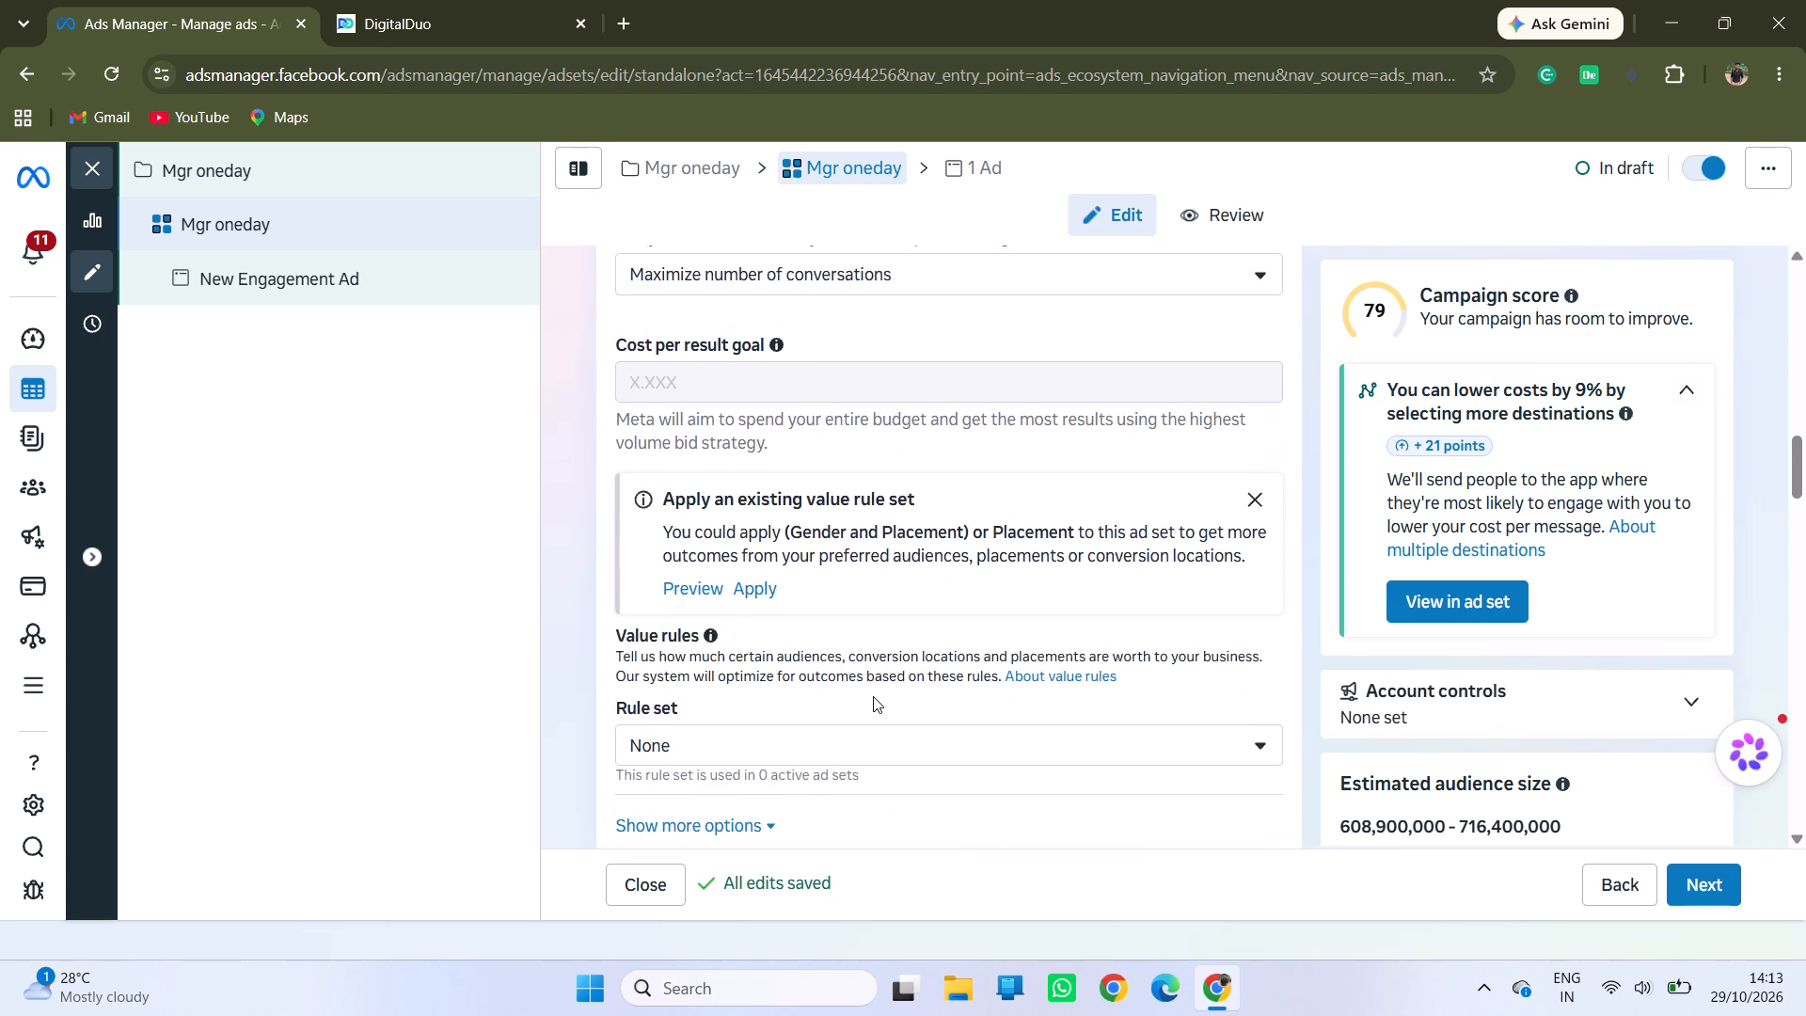
scroll(873, 696, "down", 1)
scroll(873, 696, "up", 2)
left_click(1164, 382)
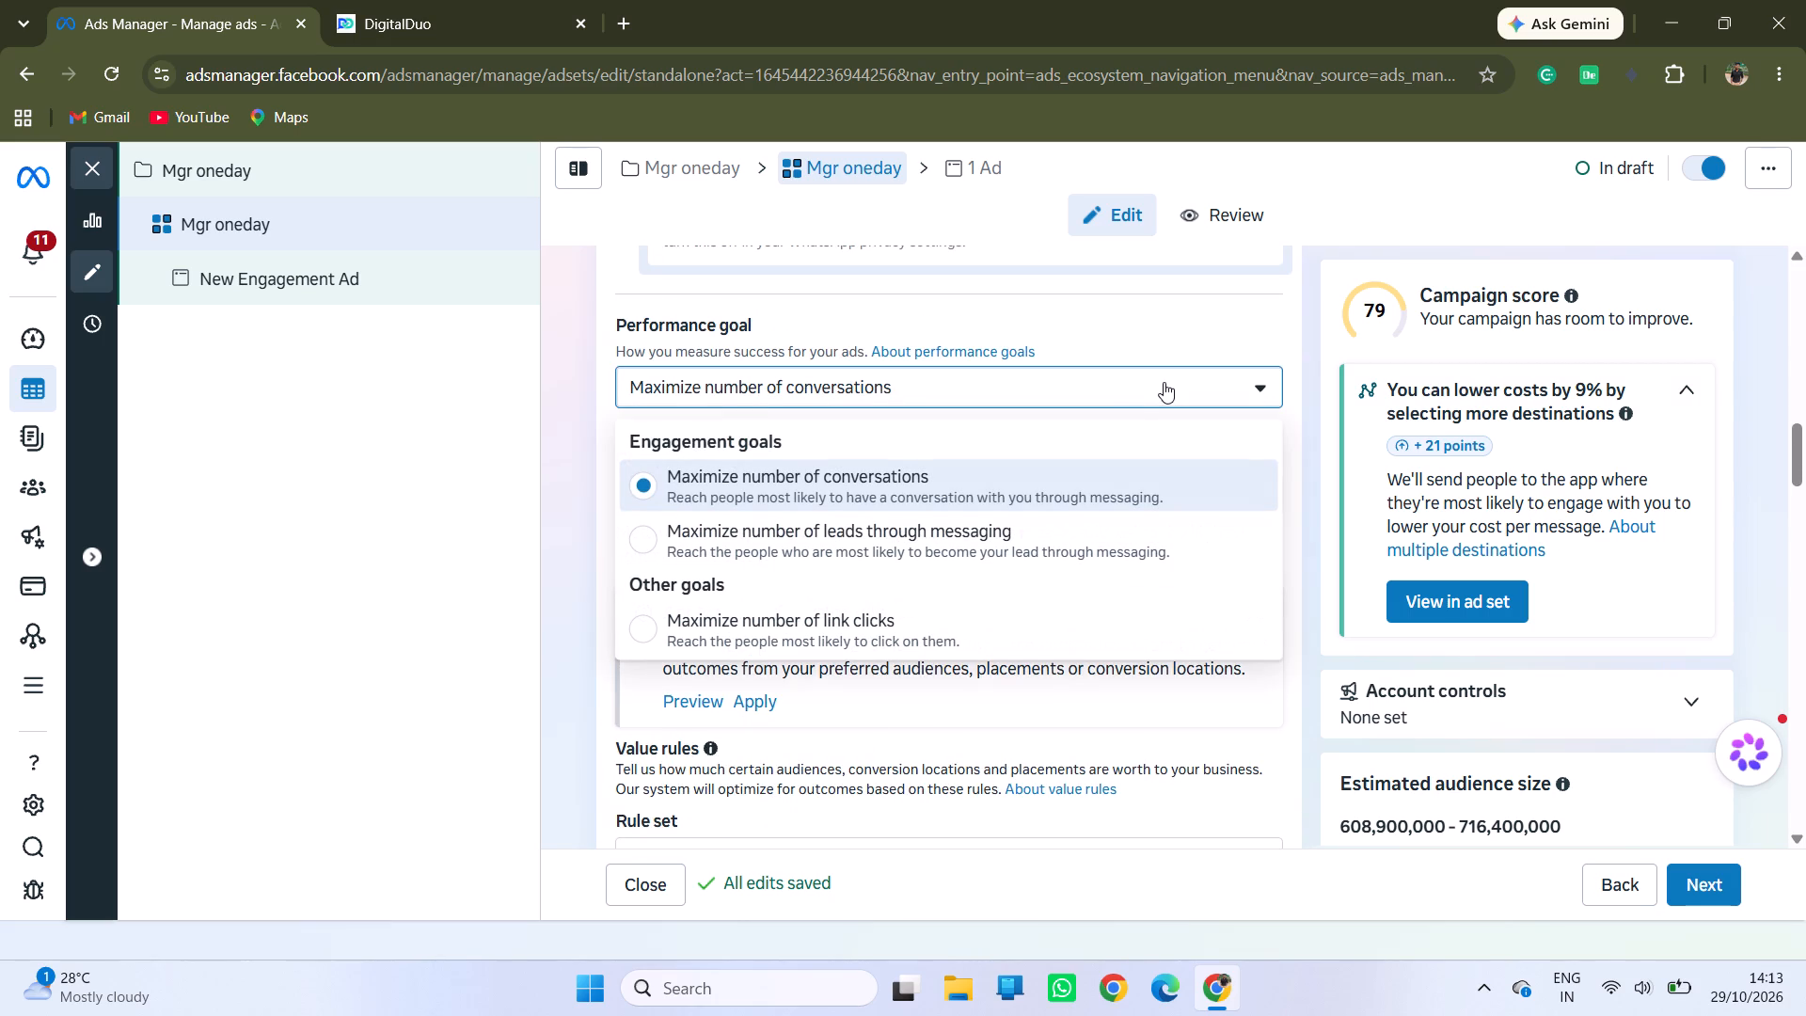
scroll(889, 599, "down", 2)
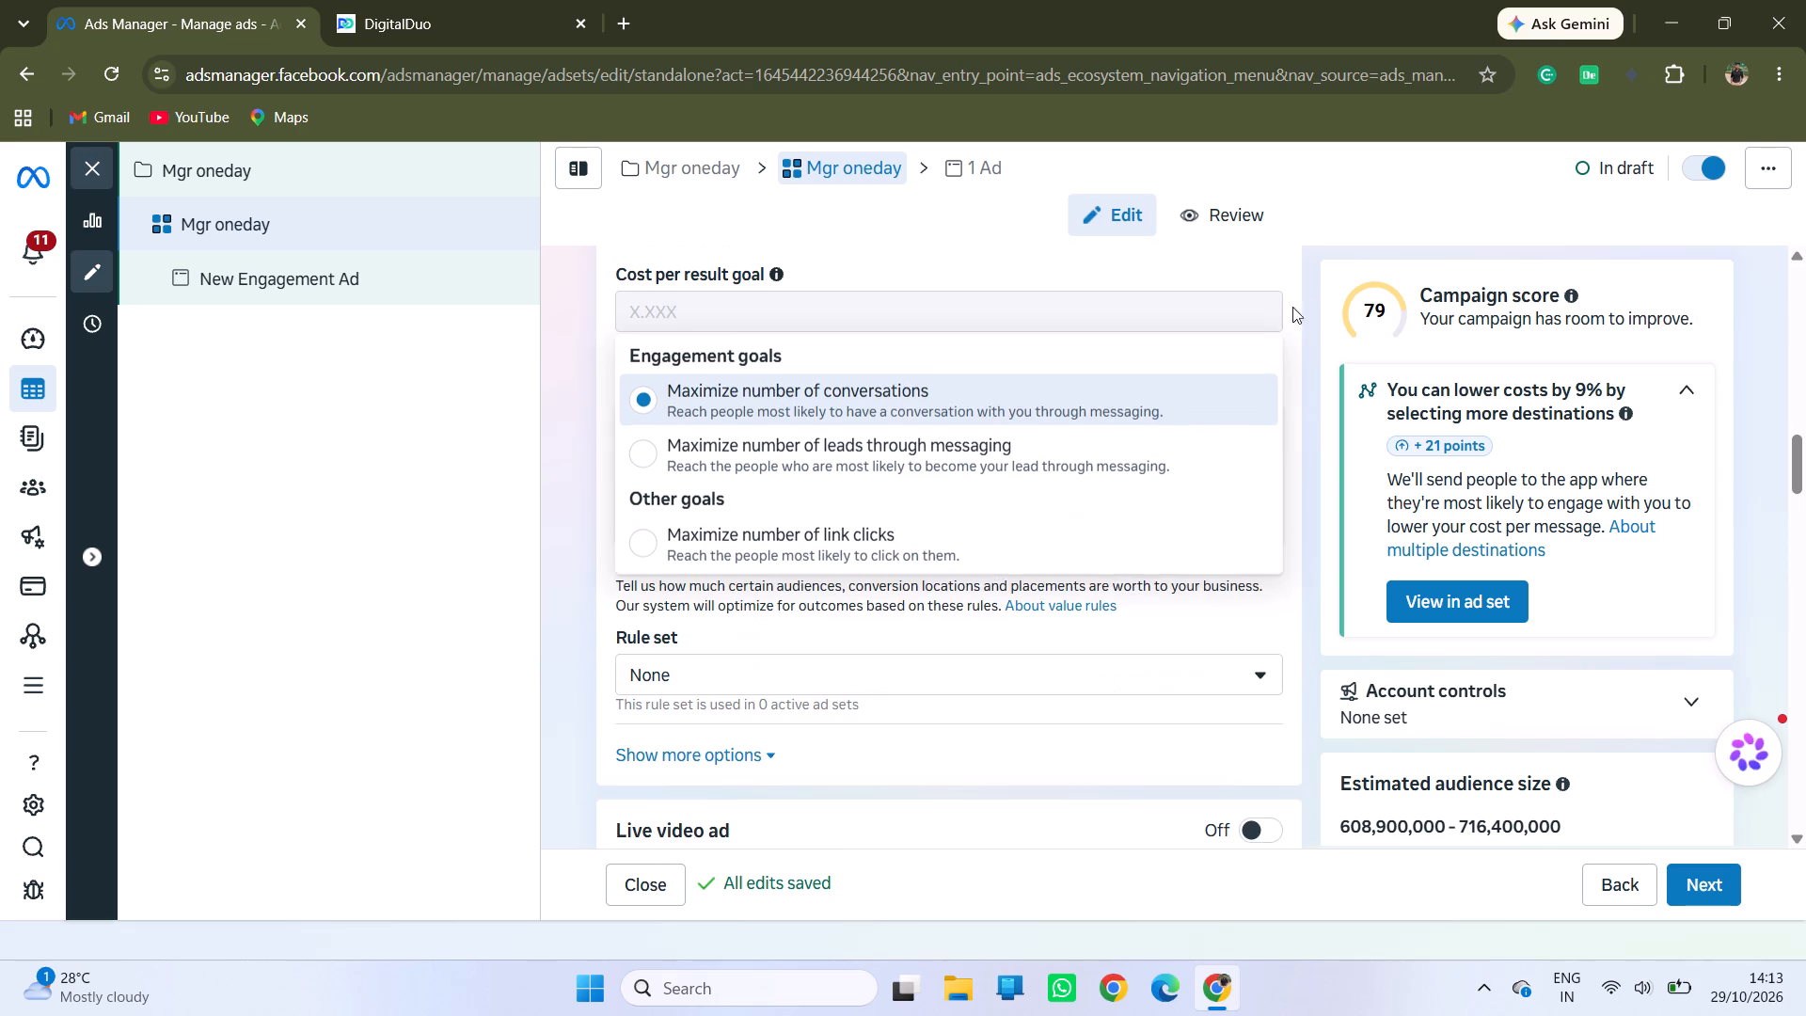
scroll(968, 443, "up", 3)
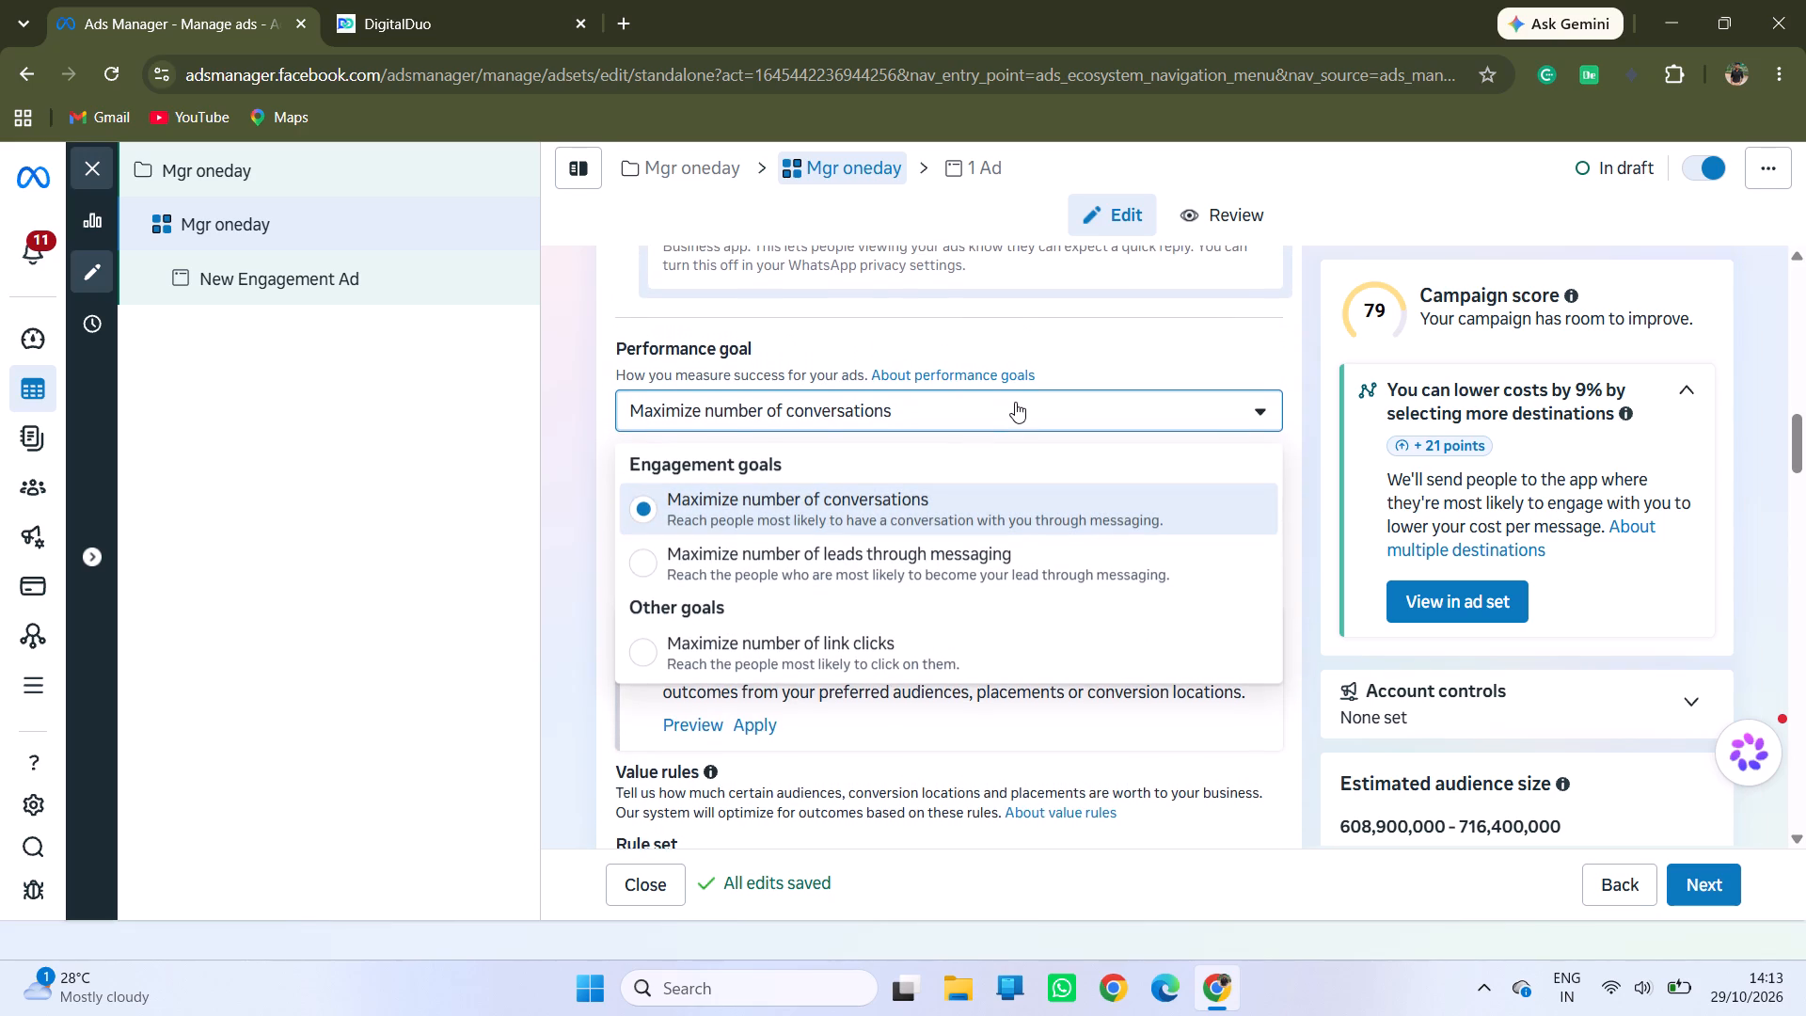
left_click(1019, 400)
scroll(777, 614, "down", 3)
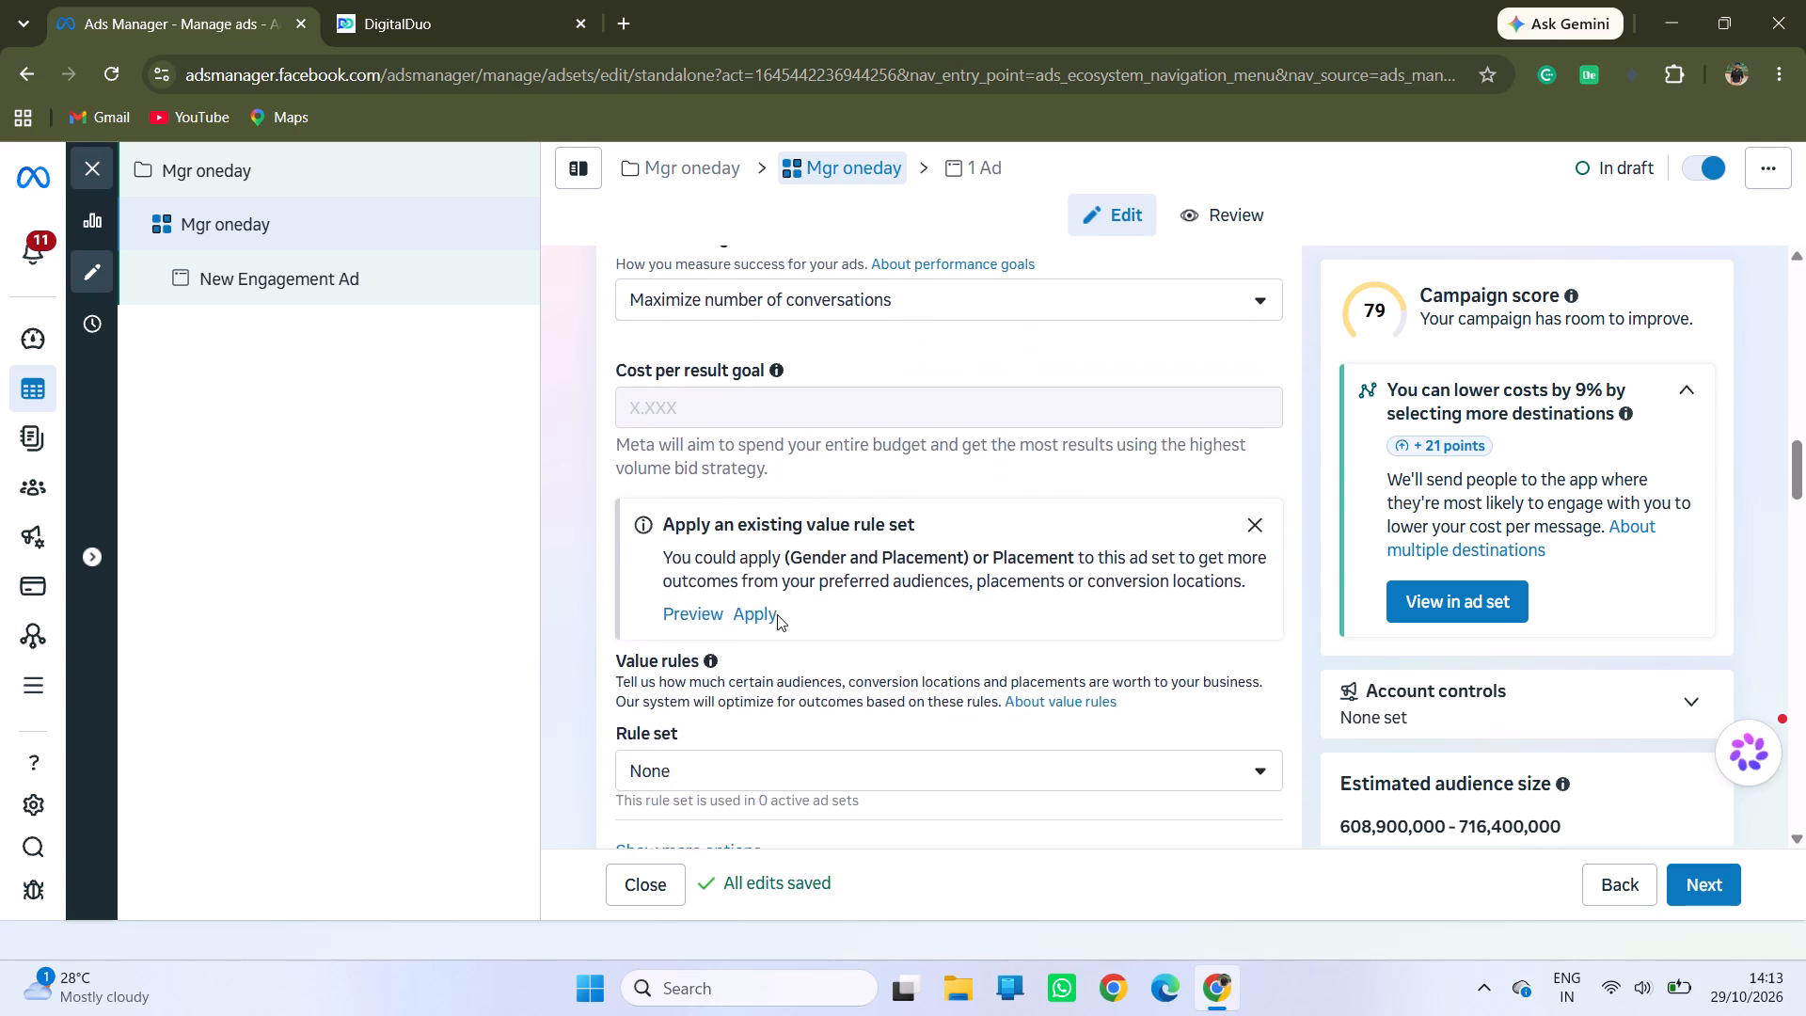
Examine the ad set's value rules section, including the available rule sets and the additional options below it.
scroll(777, 614, "down", 6)
scroll(777, 614, "up", 3)
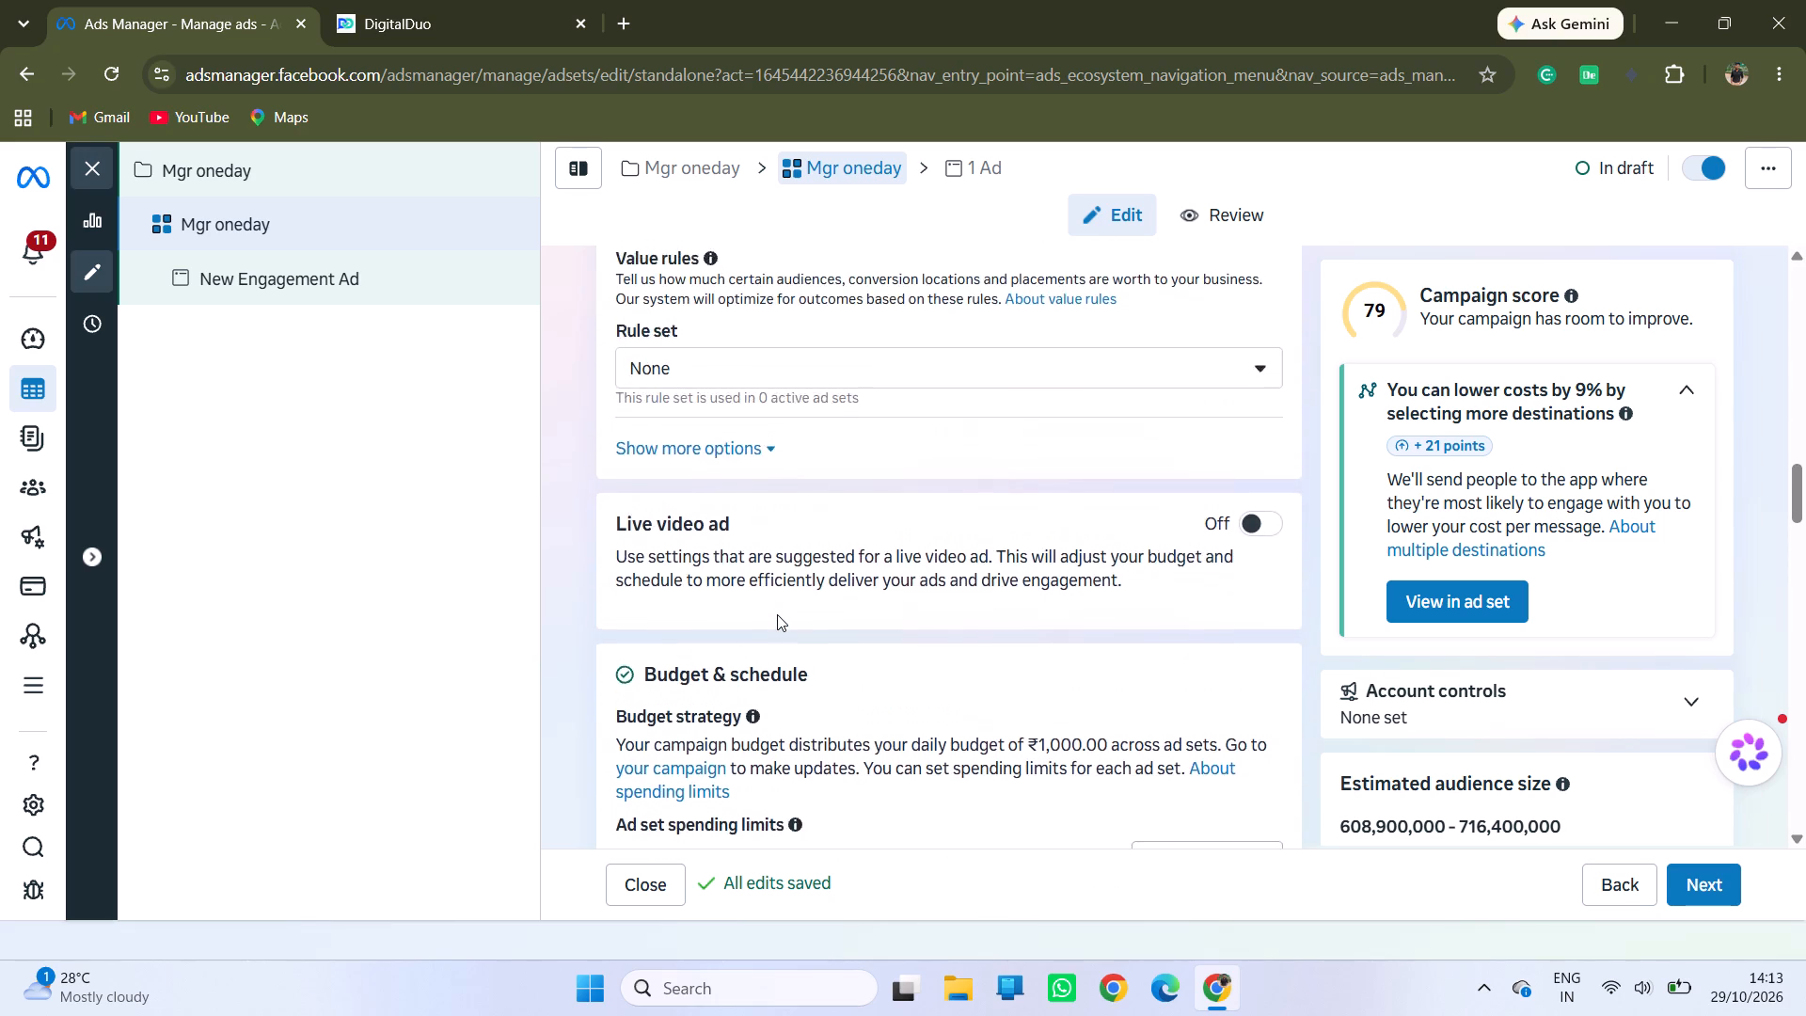
scroll(777, 614, "up", 1)
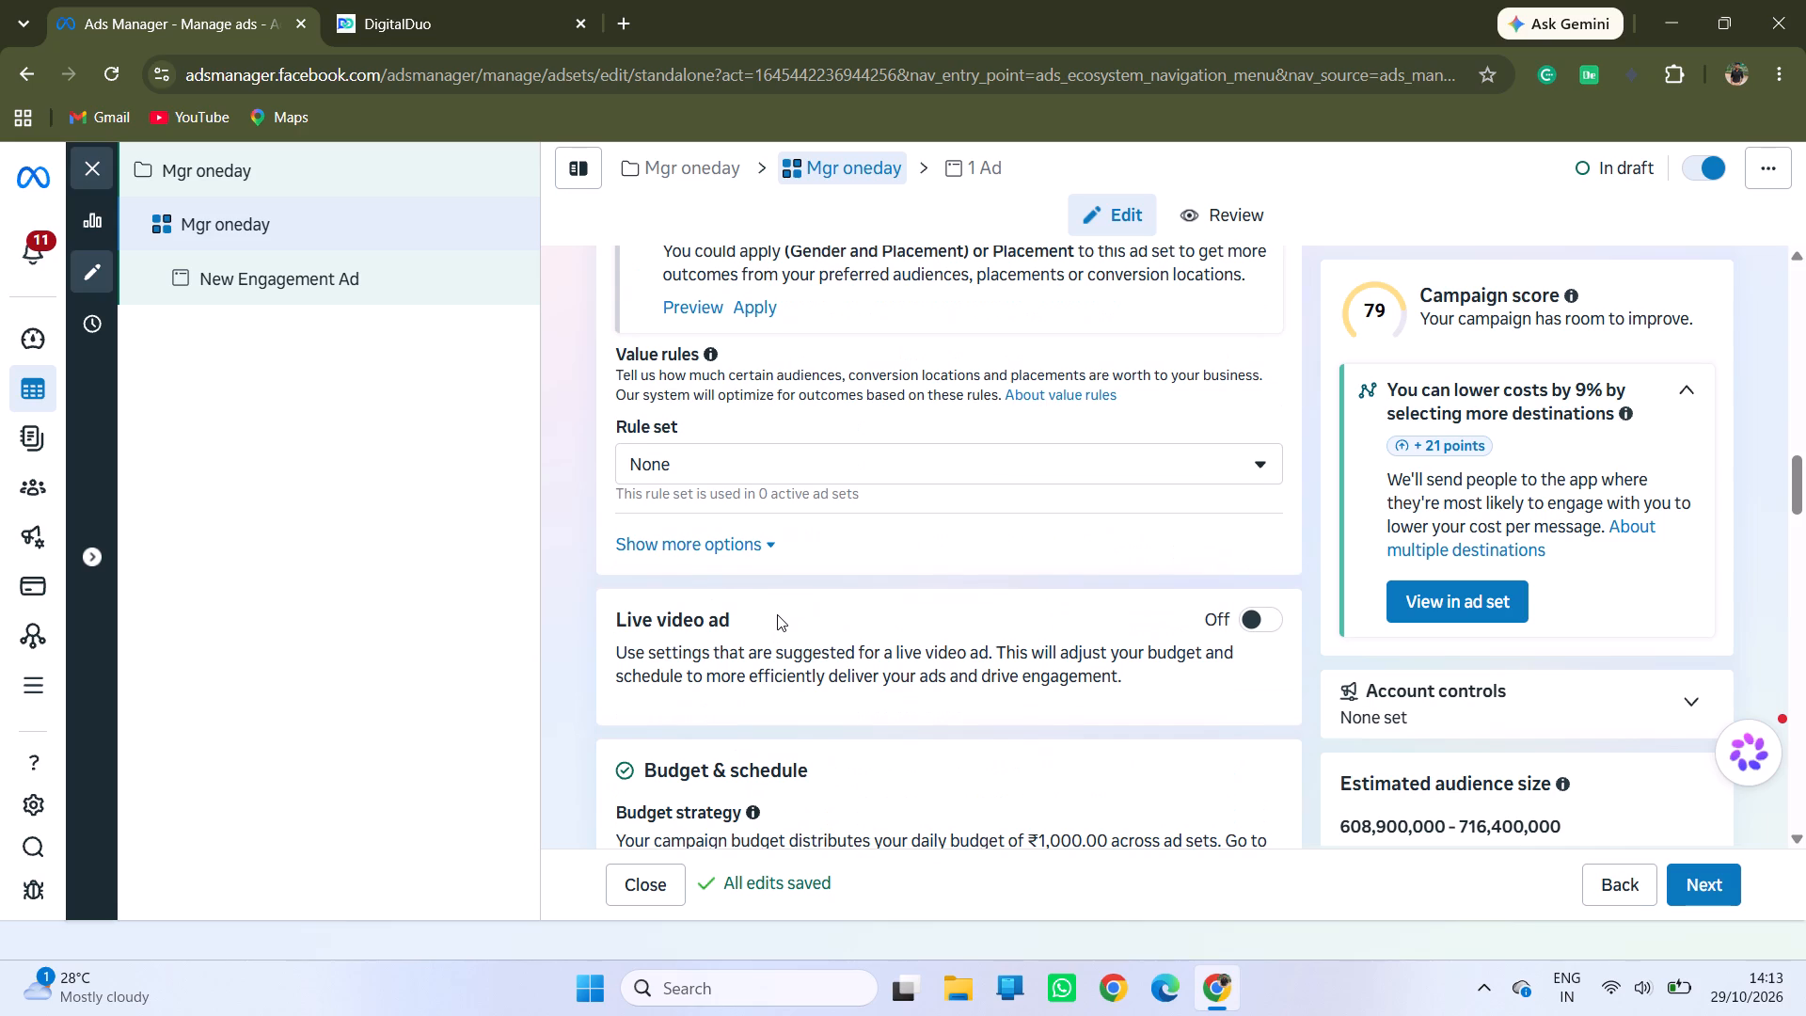
left_click(1250, 471)
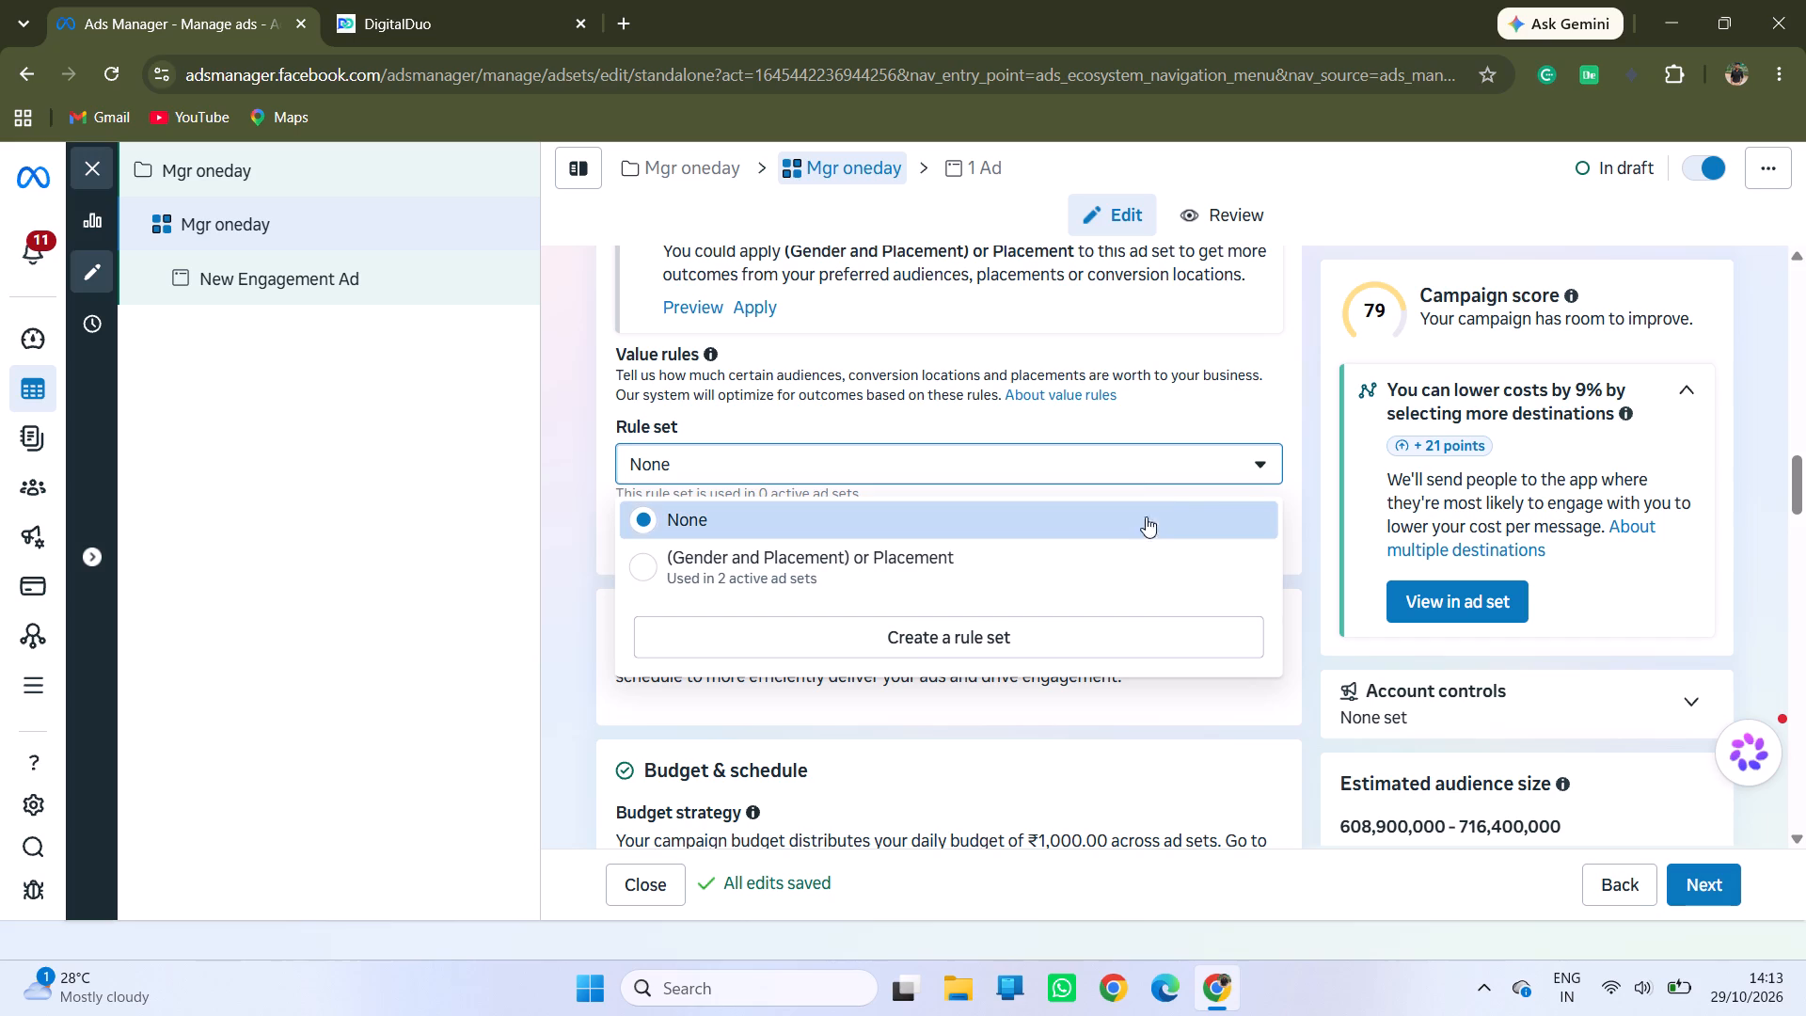
left_click(1272, 454)
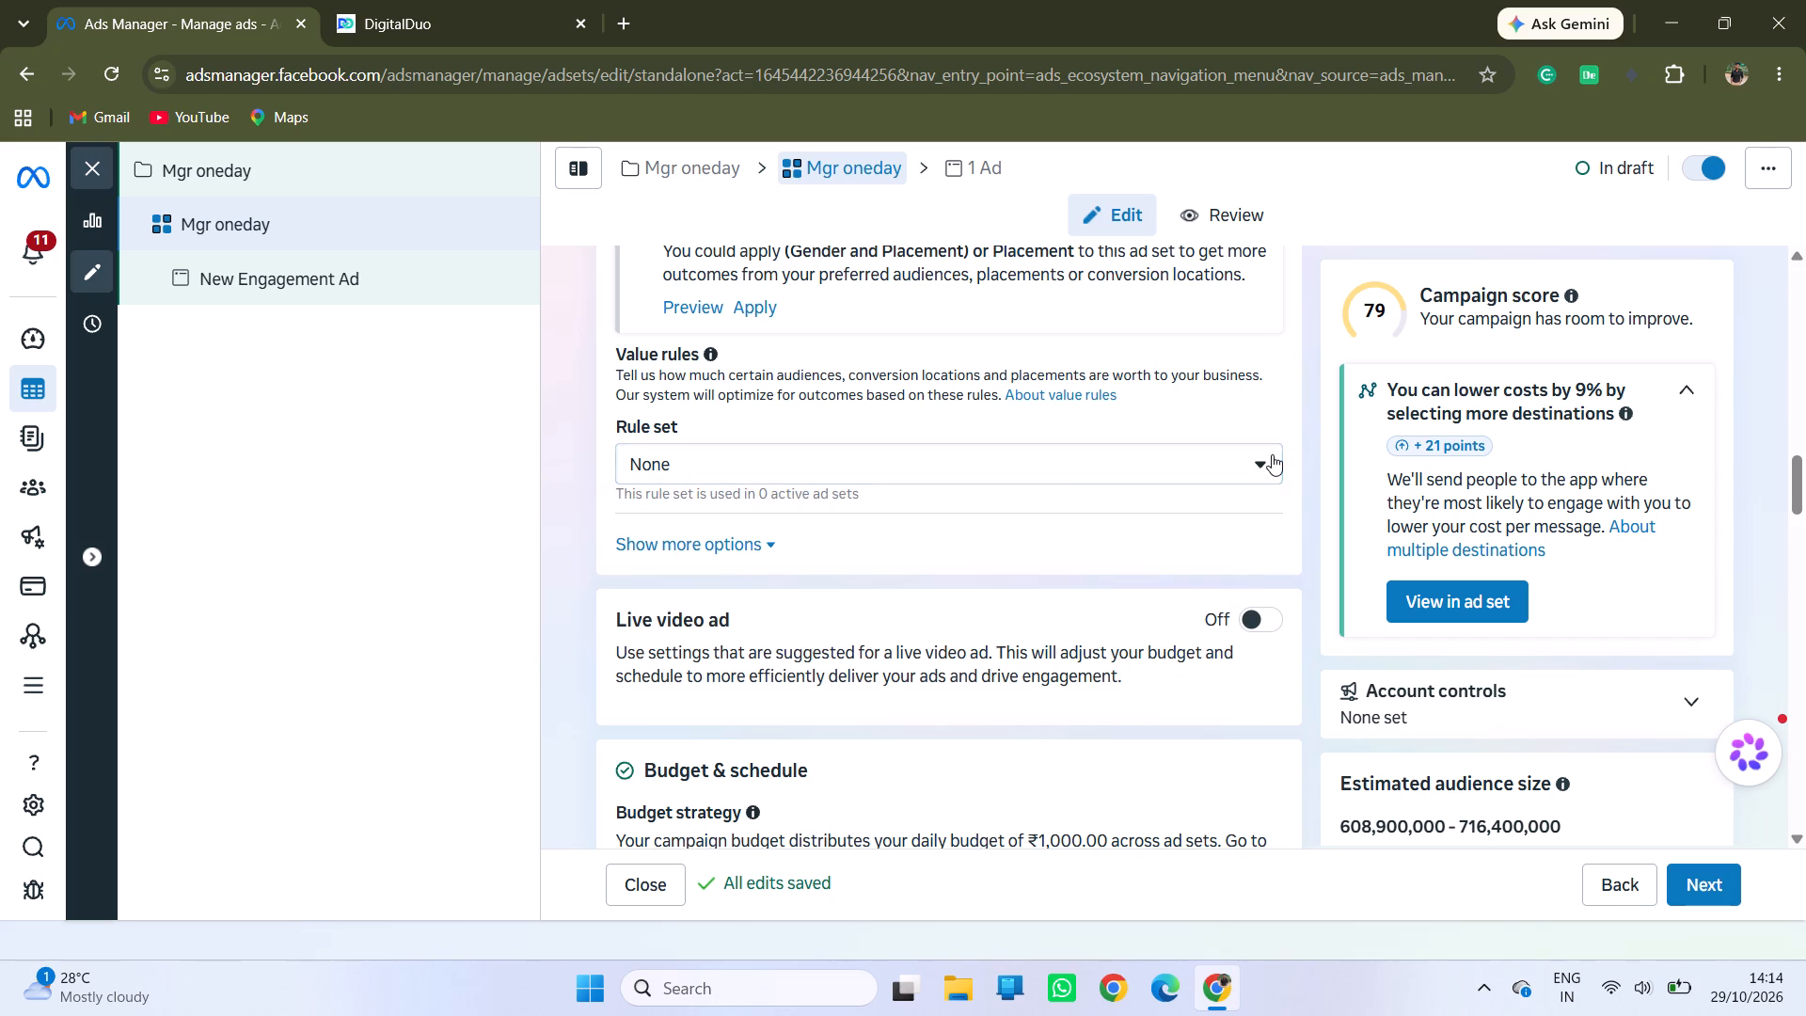
left_click(745, 548)
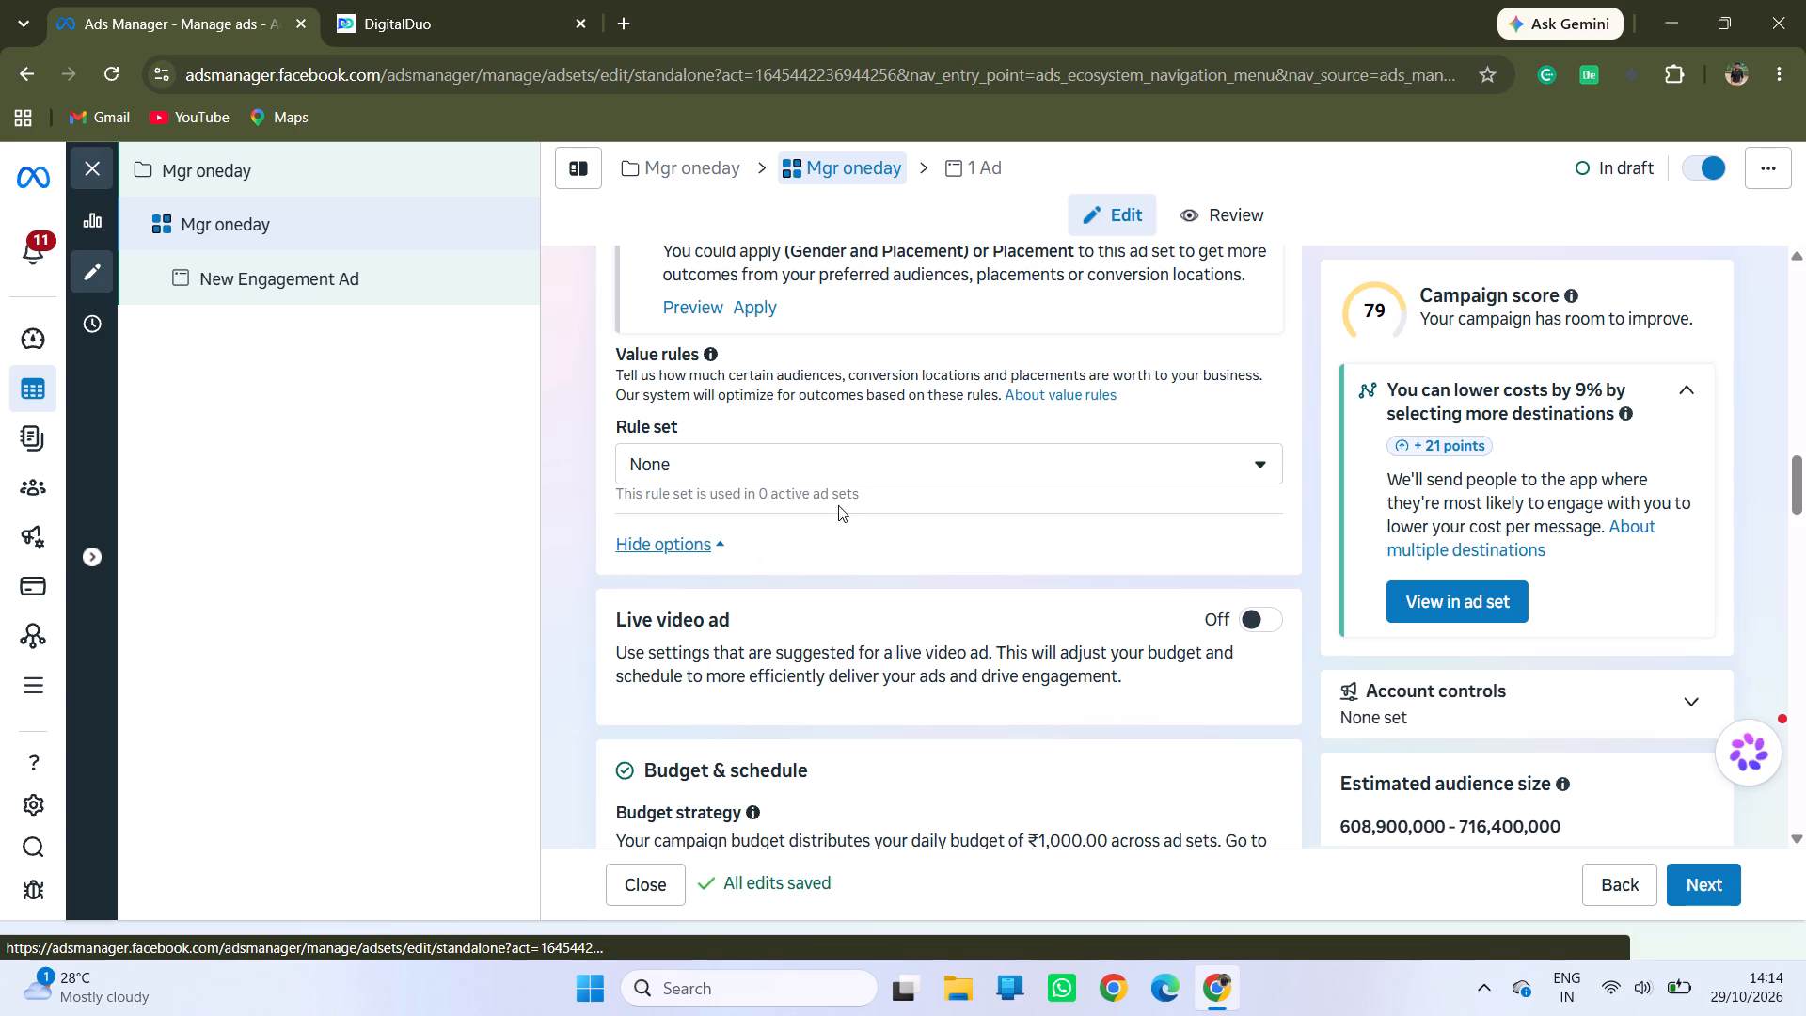
left_click(1238, 470)
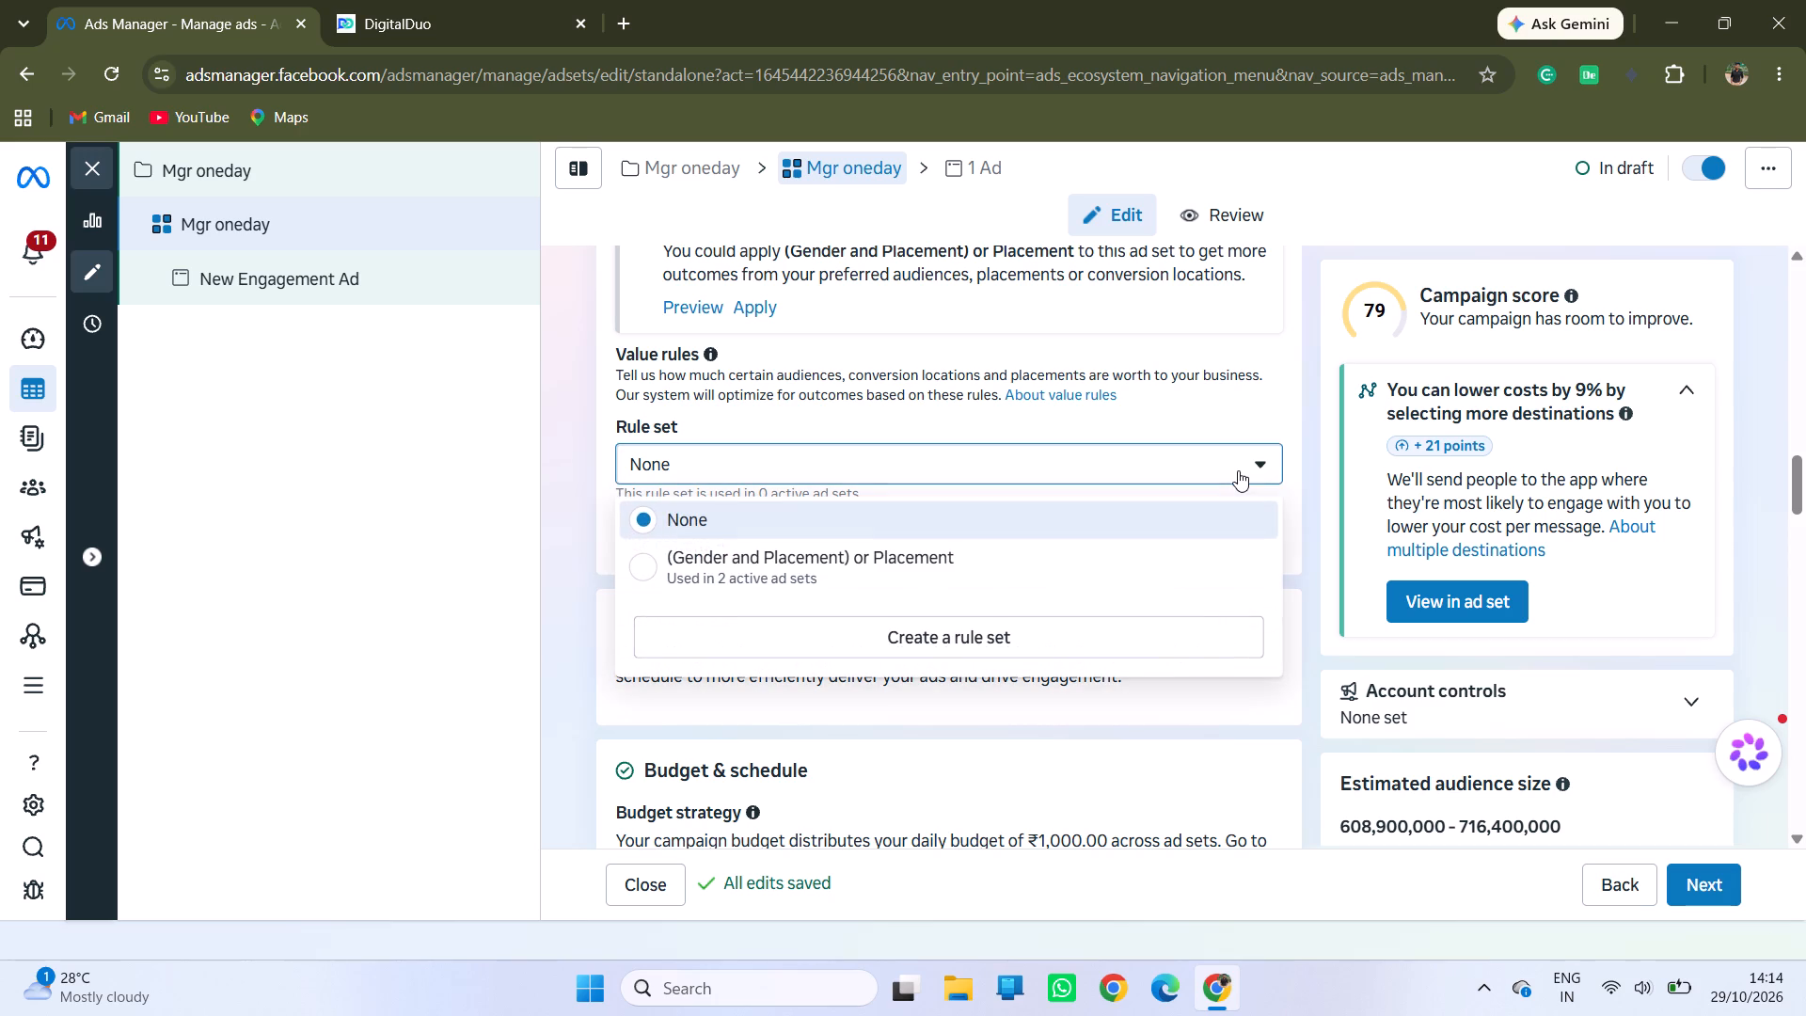
left_click(1238, 470)
left_click(700, 544)
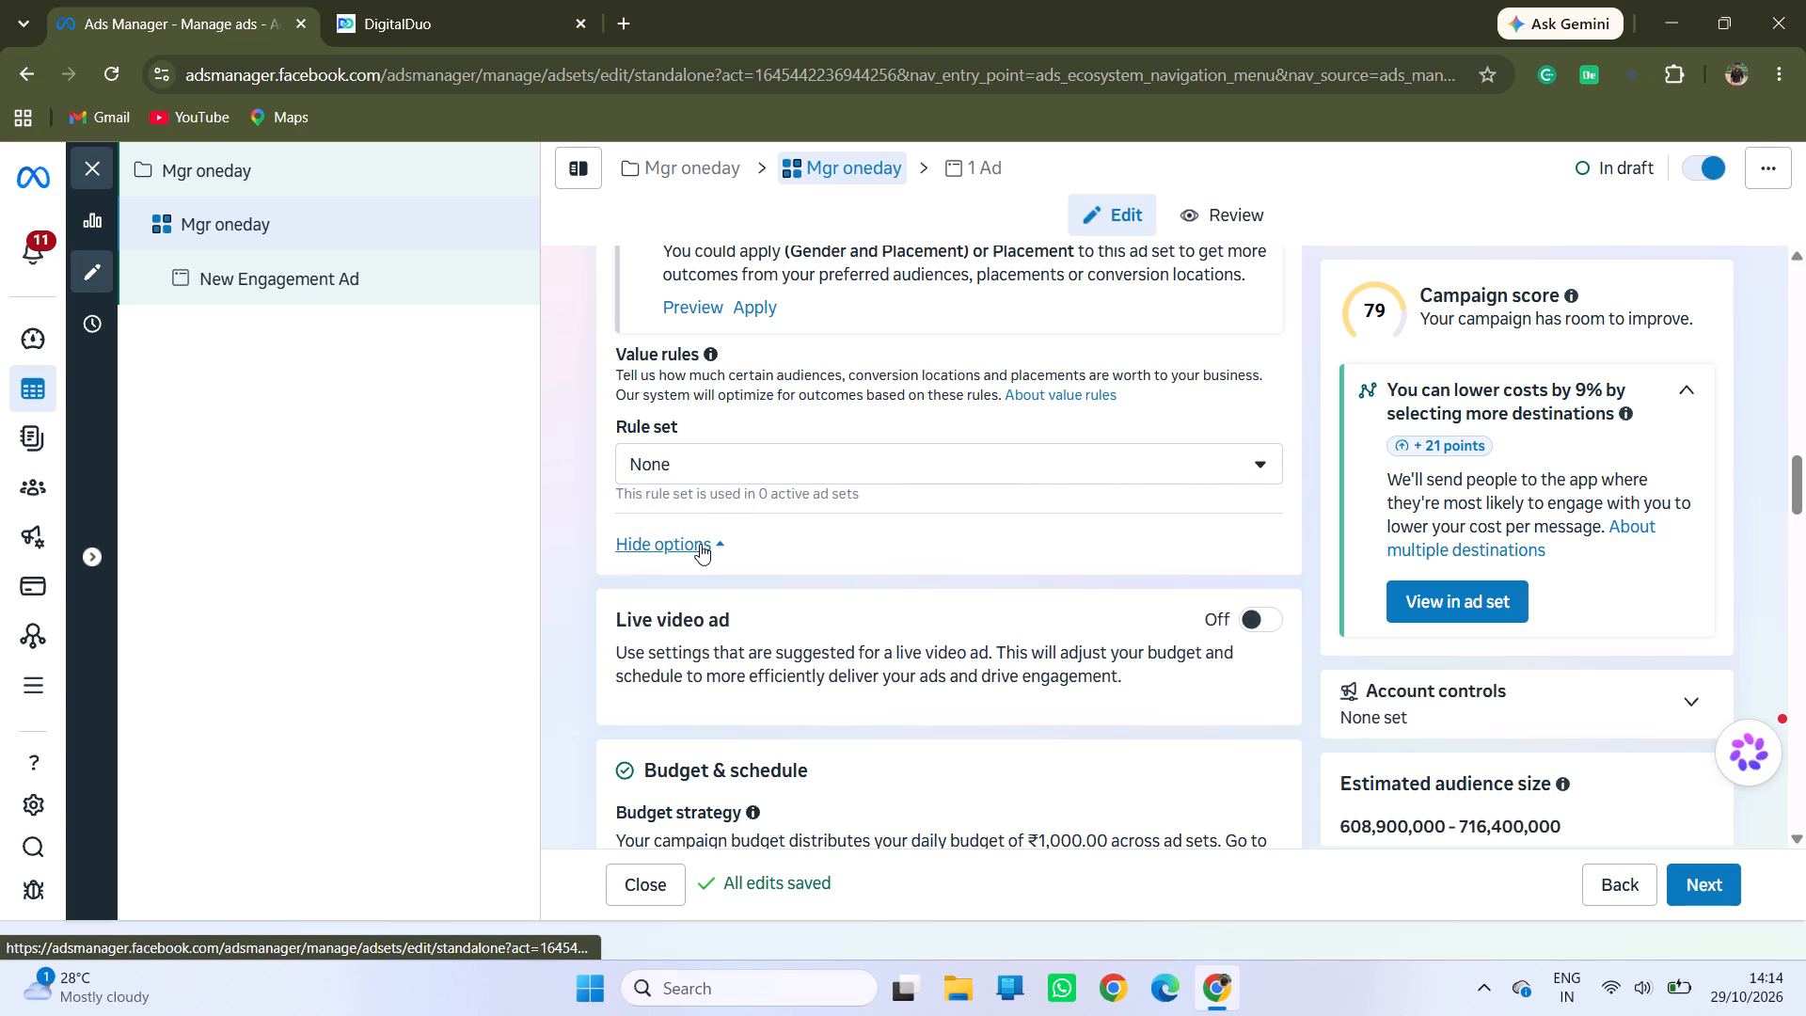
left_click(700, 544)
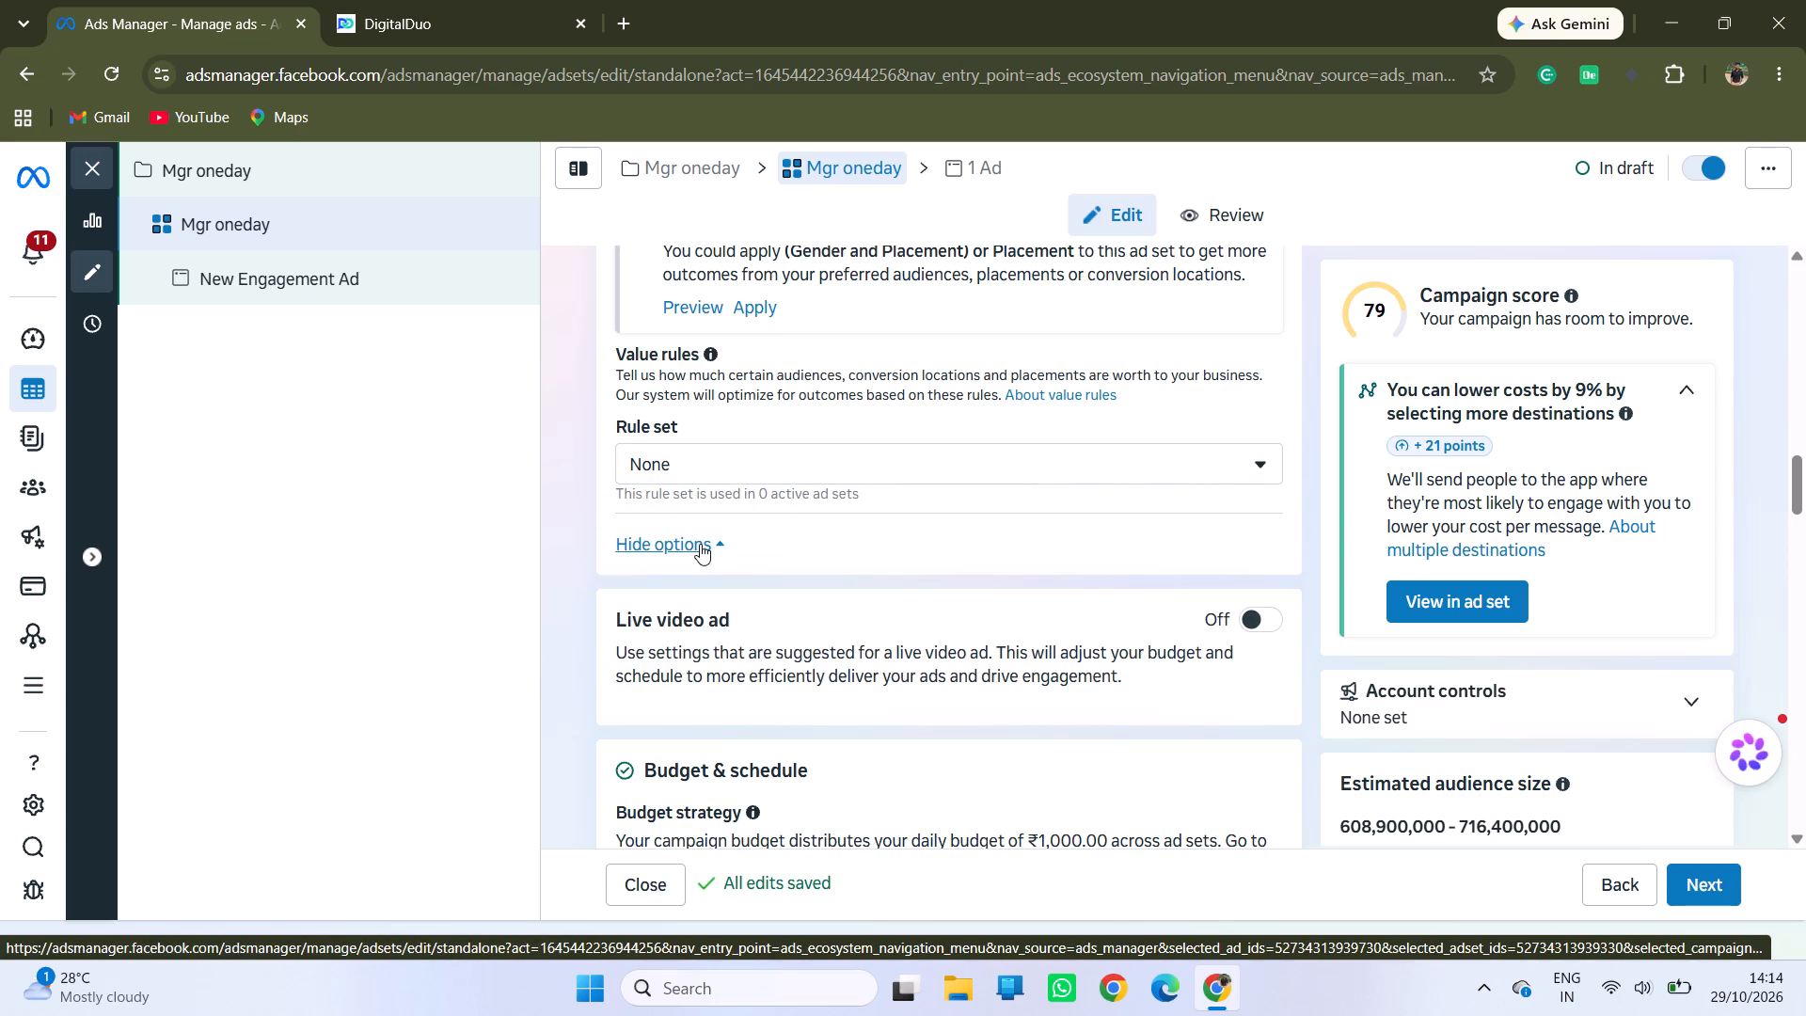
left_click(700, 544)
left_click(700, 544)
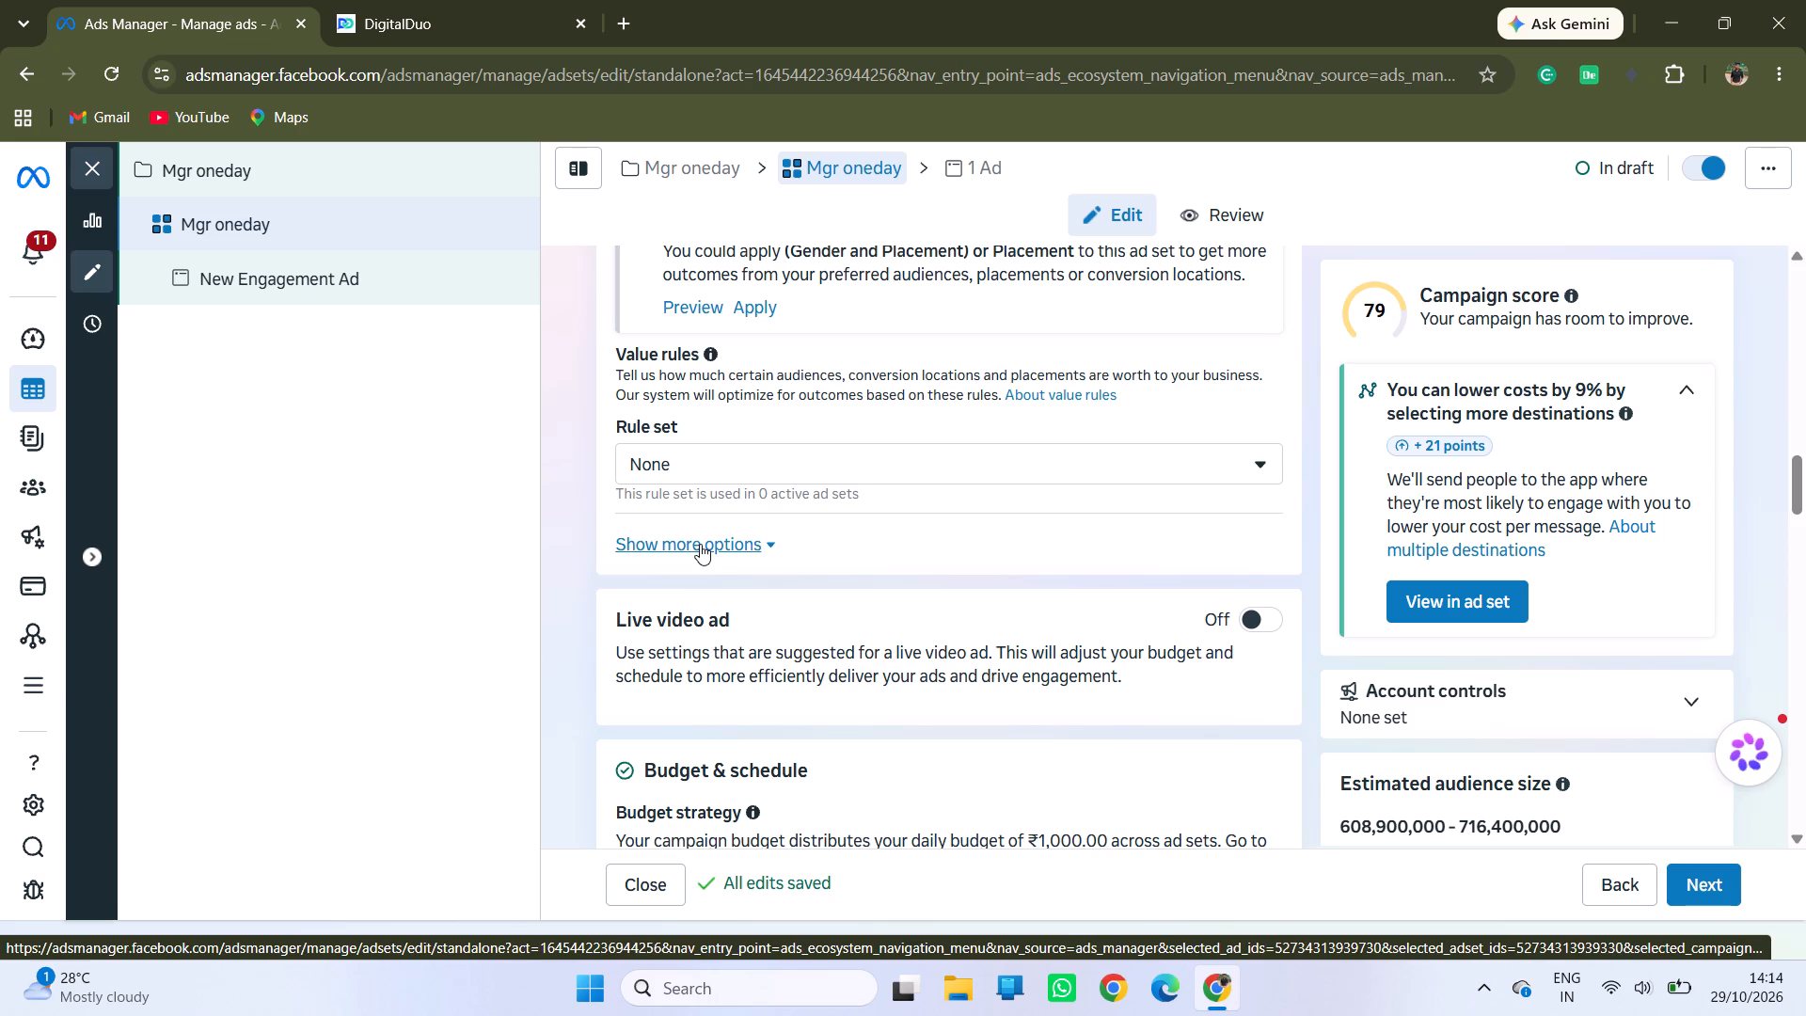
left_click(700, 544)
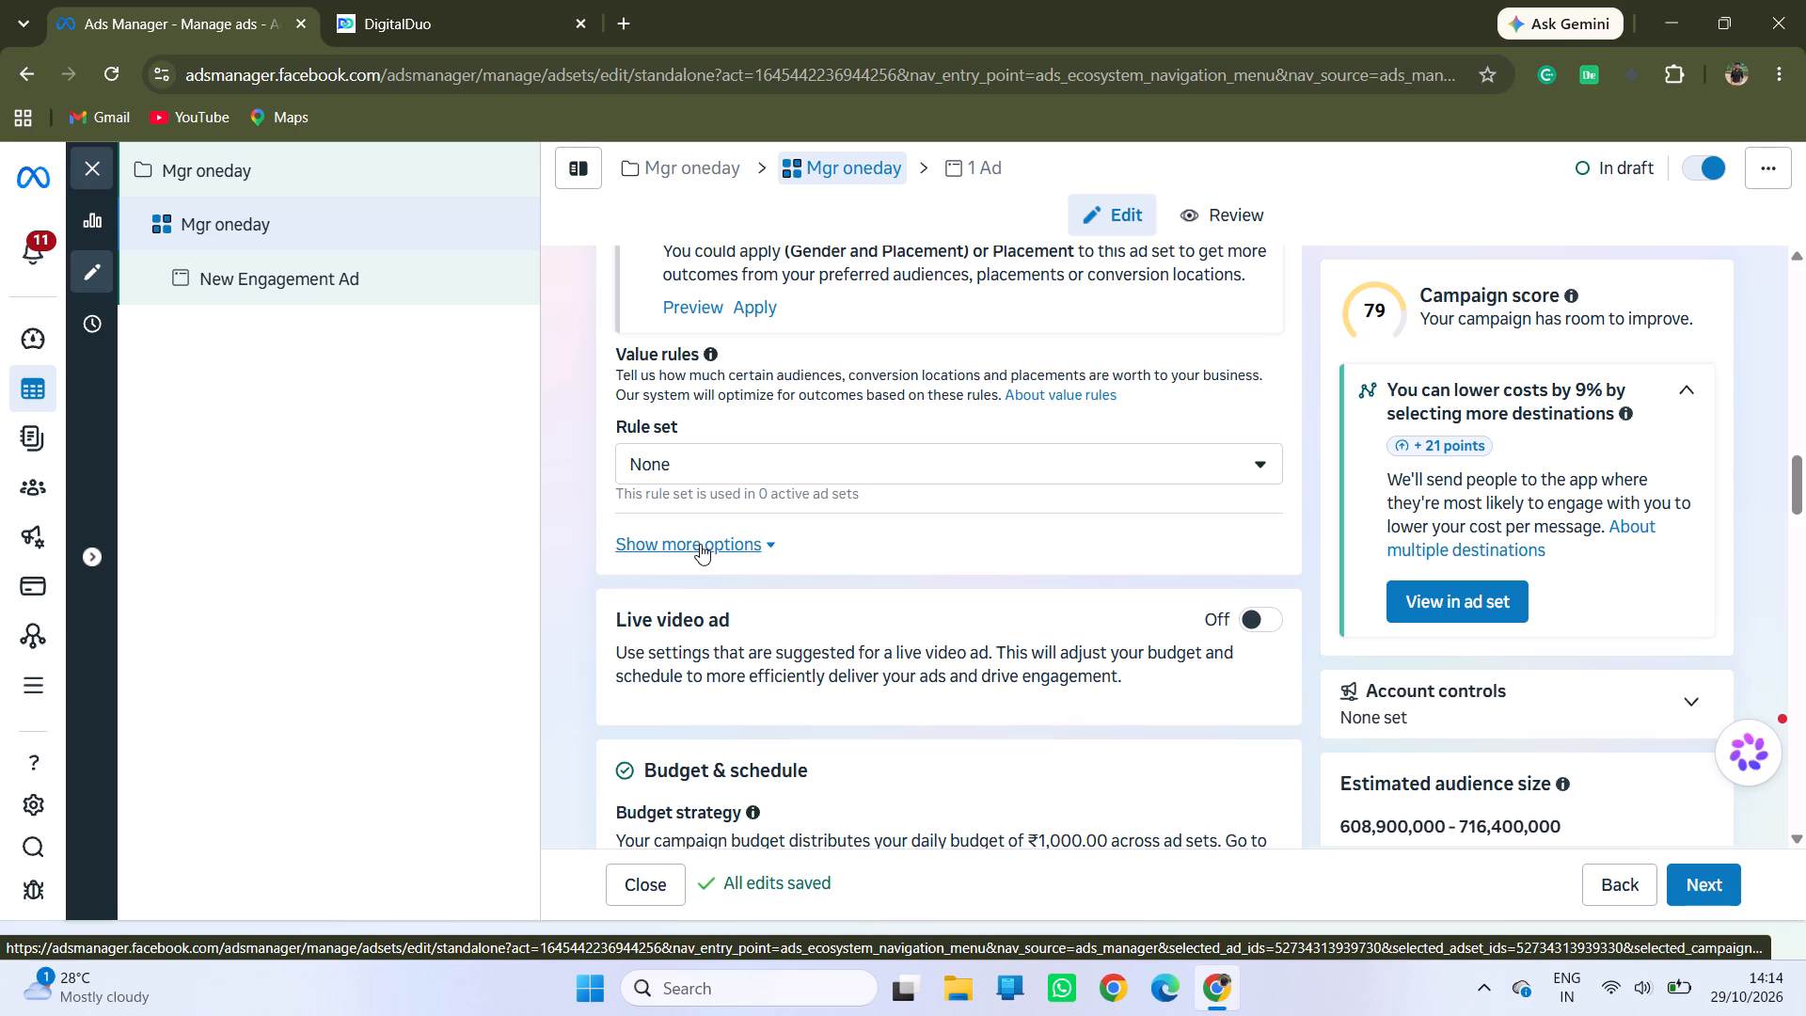
left_click(700, 544)
Open the creation of a new value rule set and examine the criteria types available for its first rule.
left_click(1013, 466)
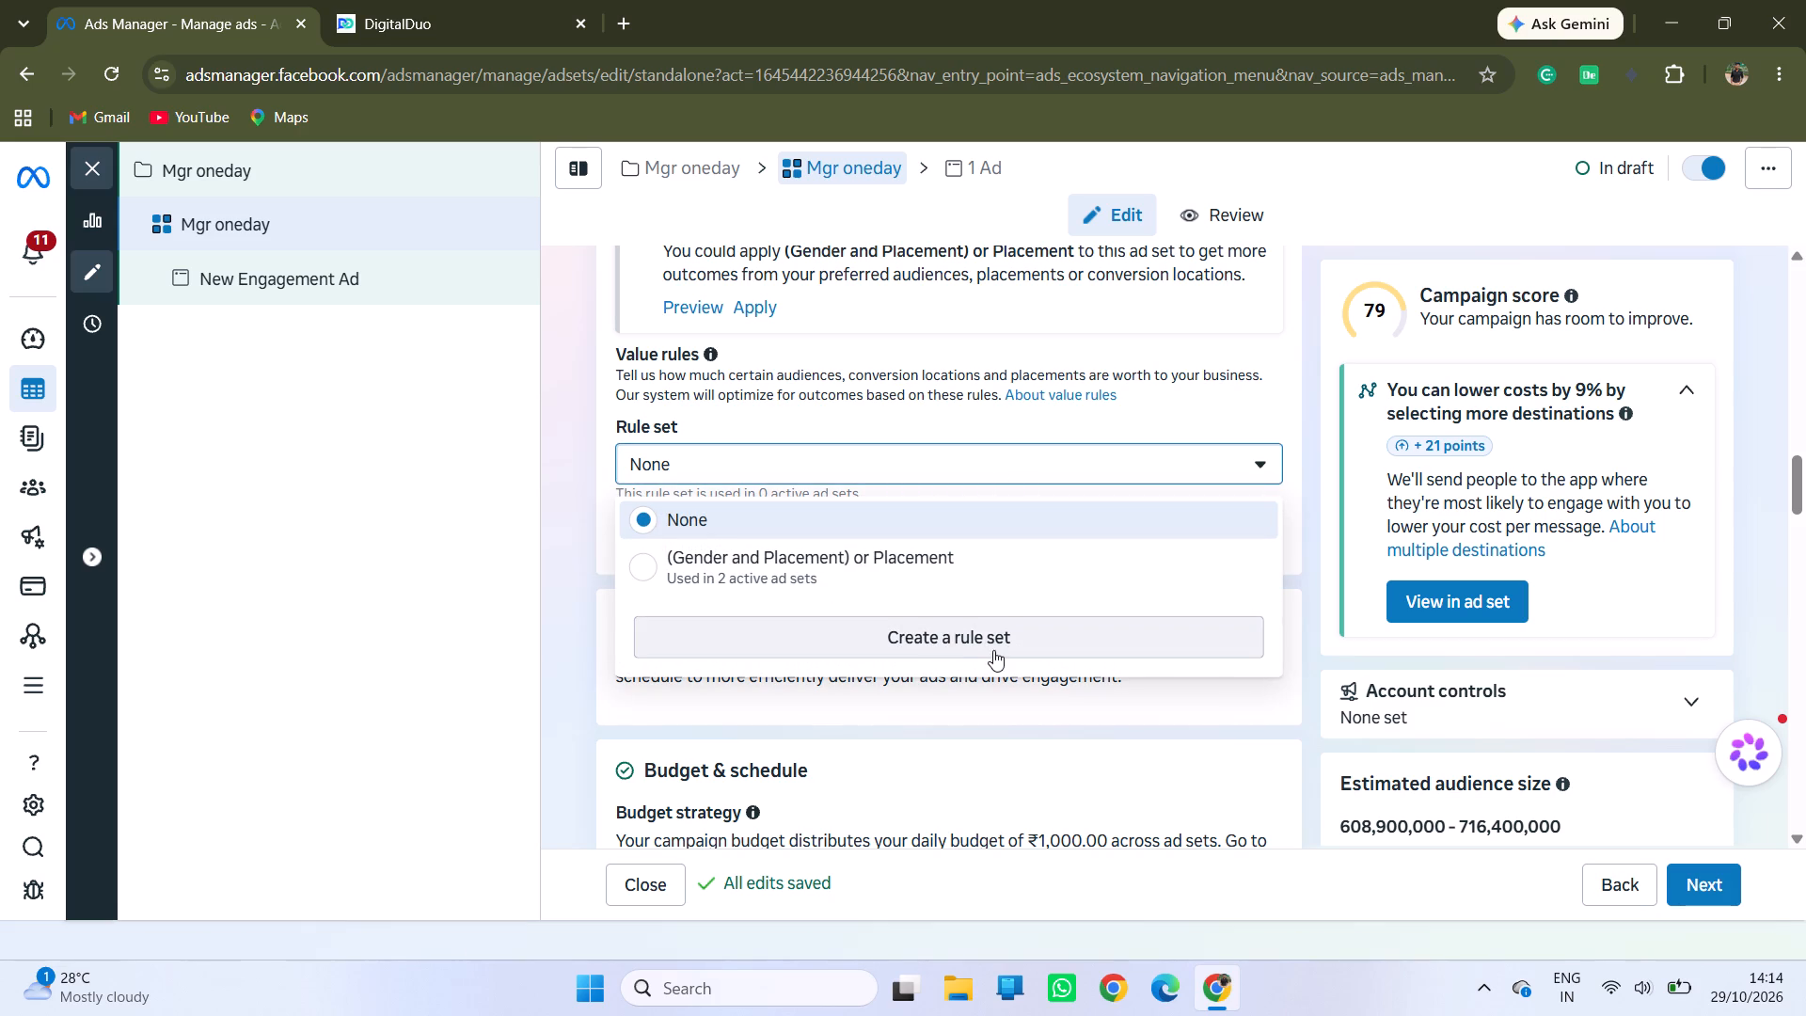
left_click(972, 639)
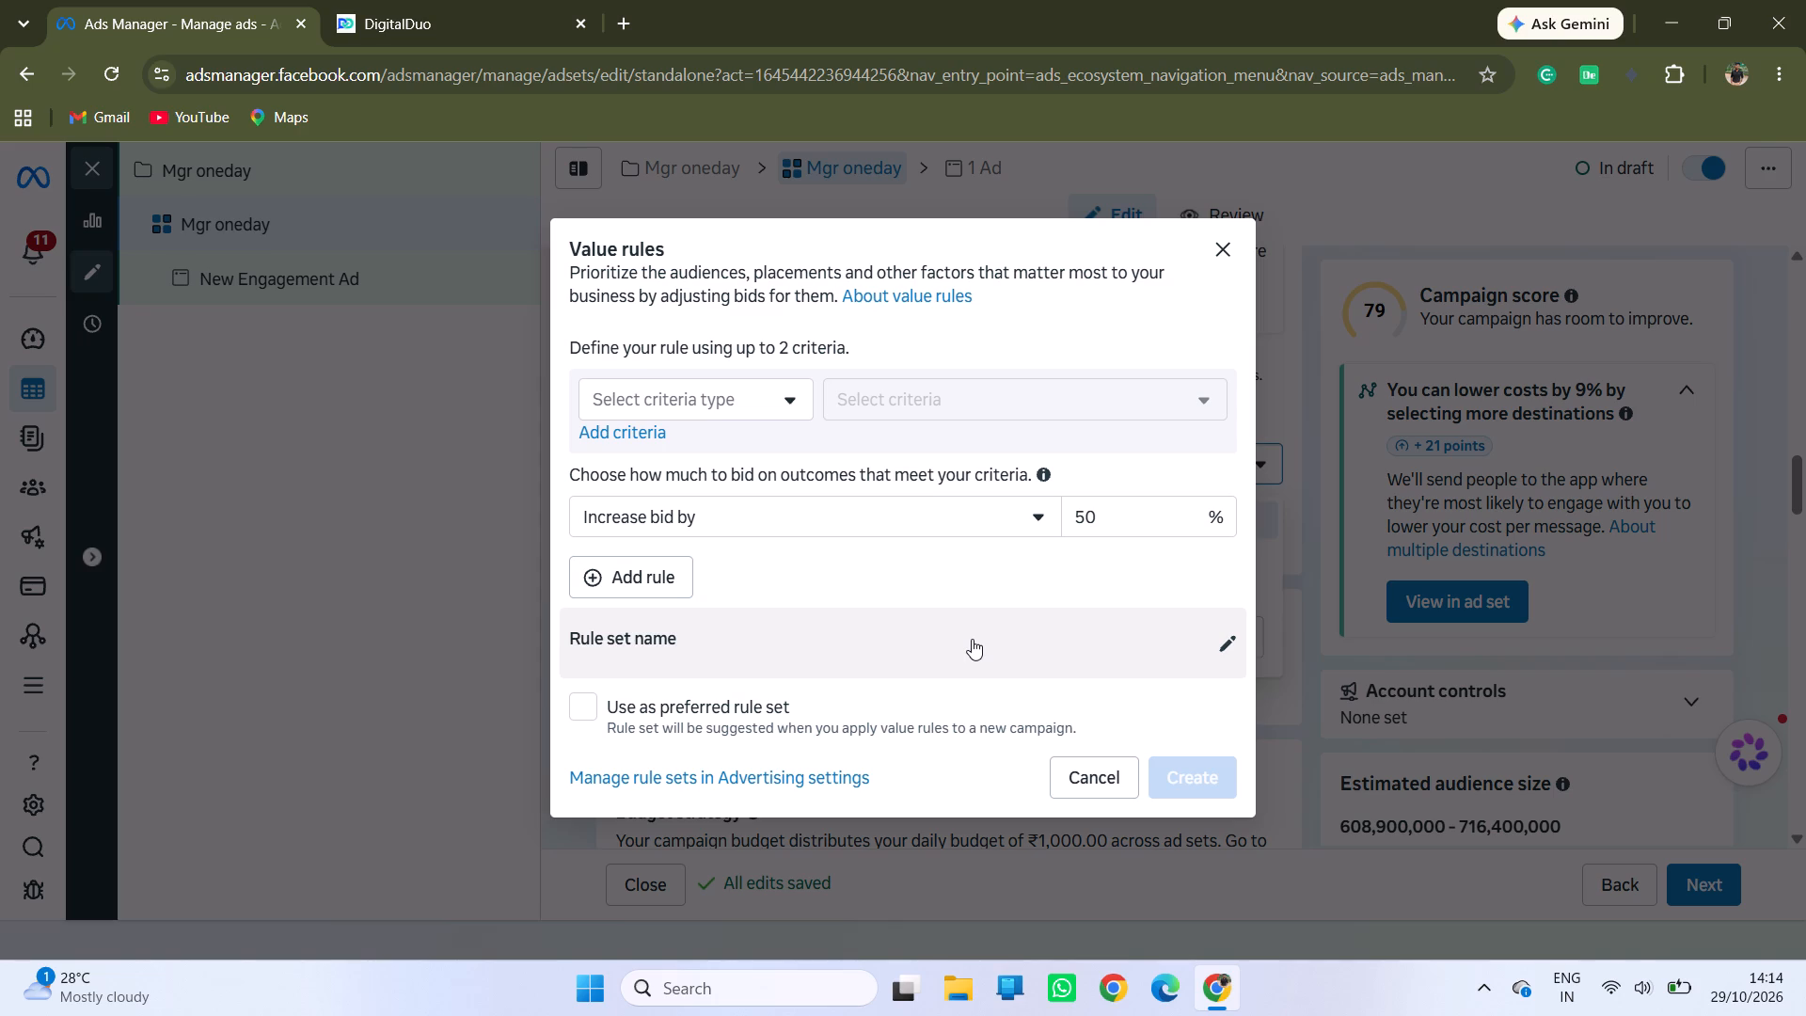
left_click(799, 414)
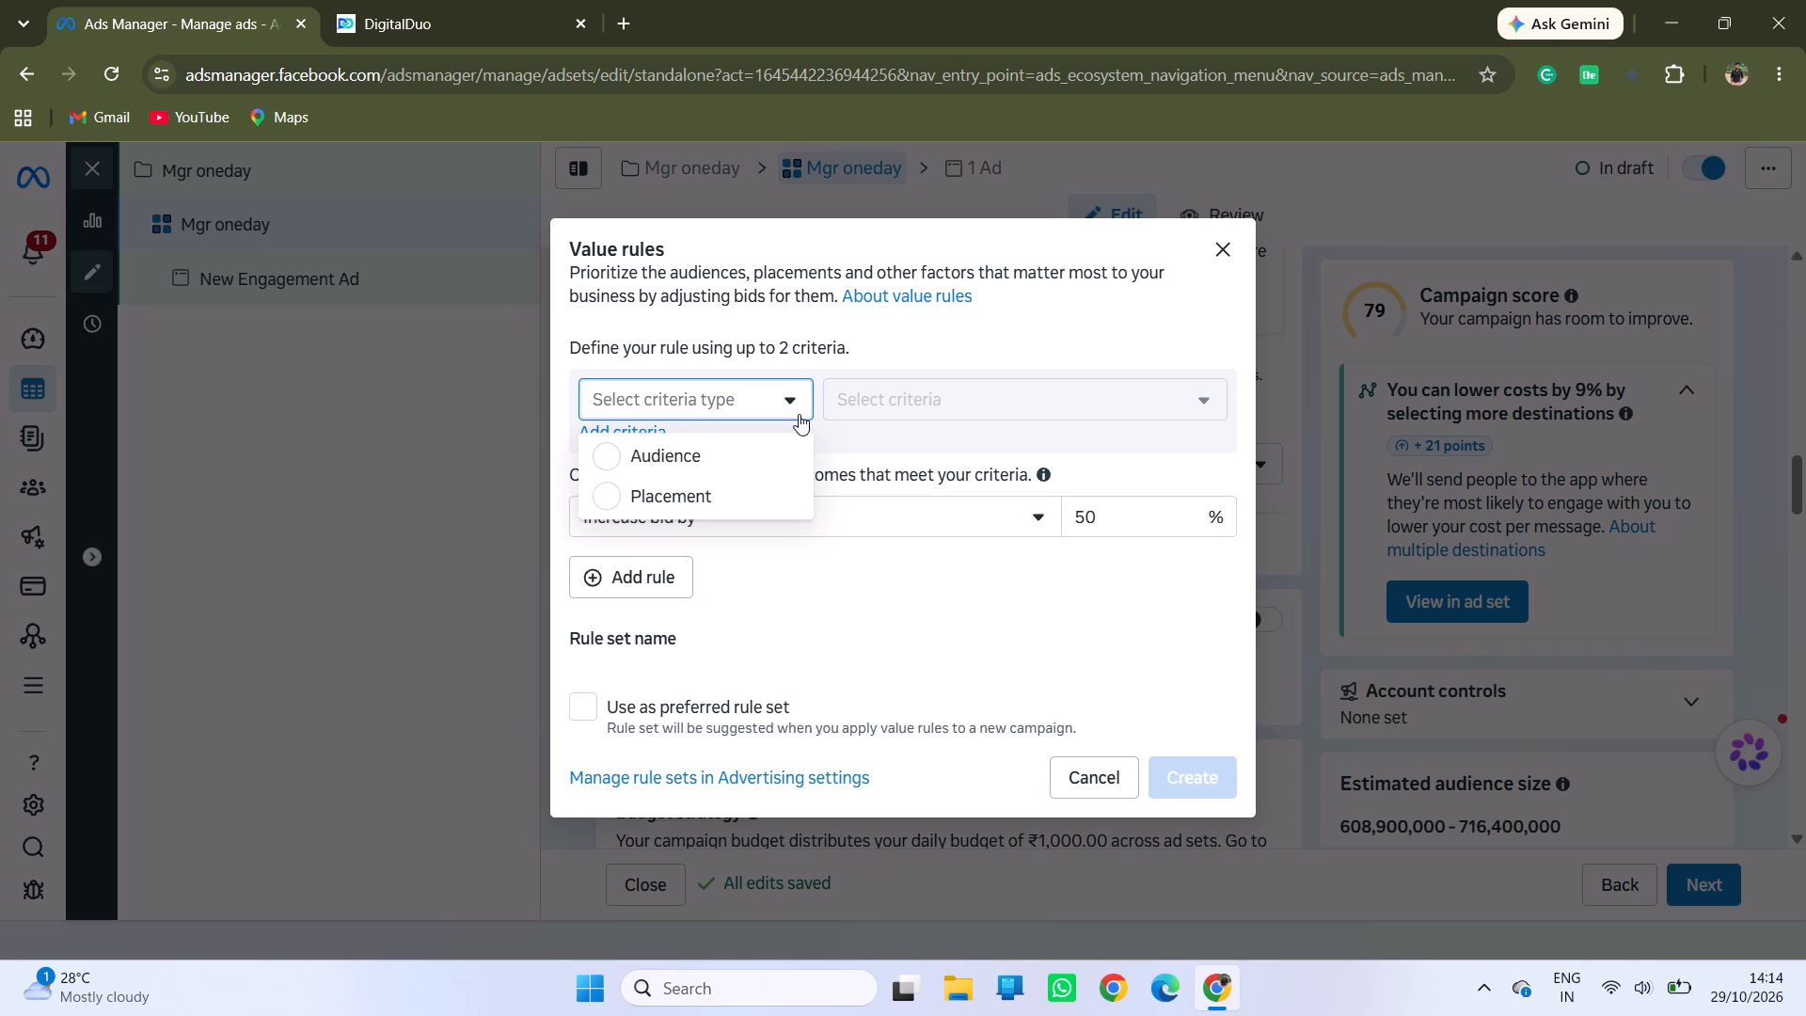
left_click(799, 414)
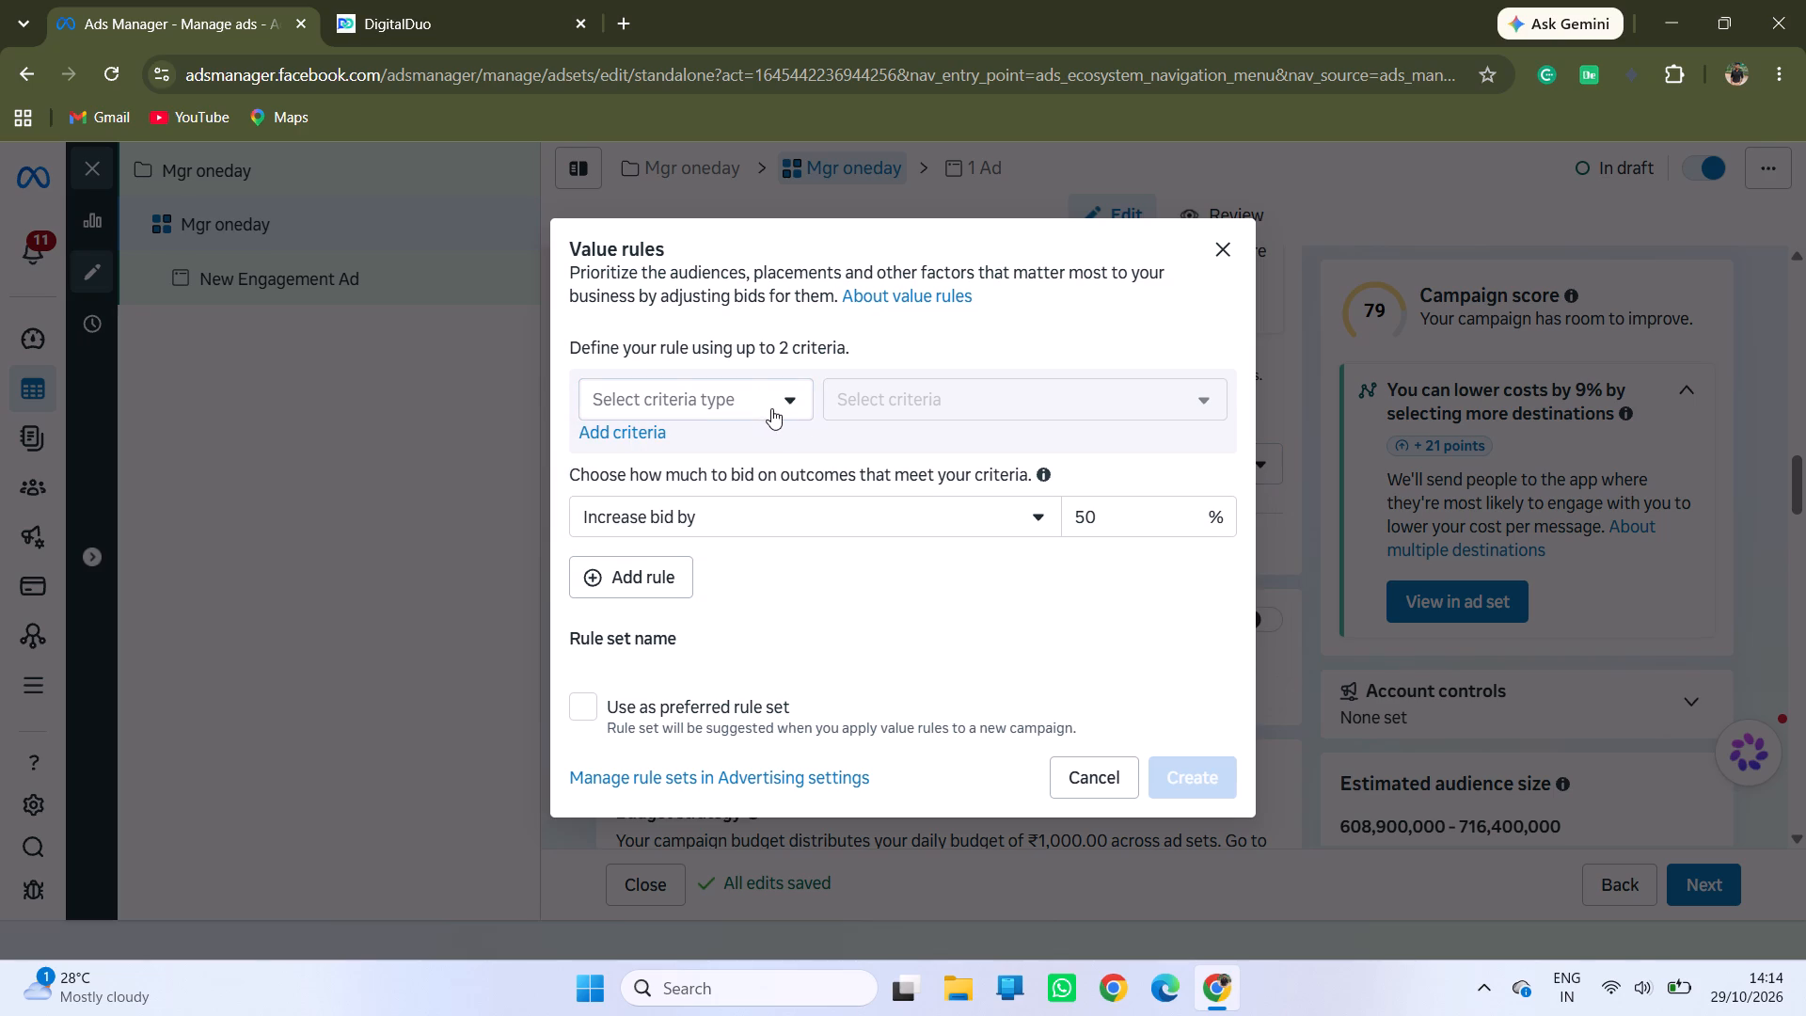
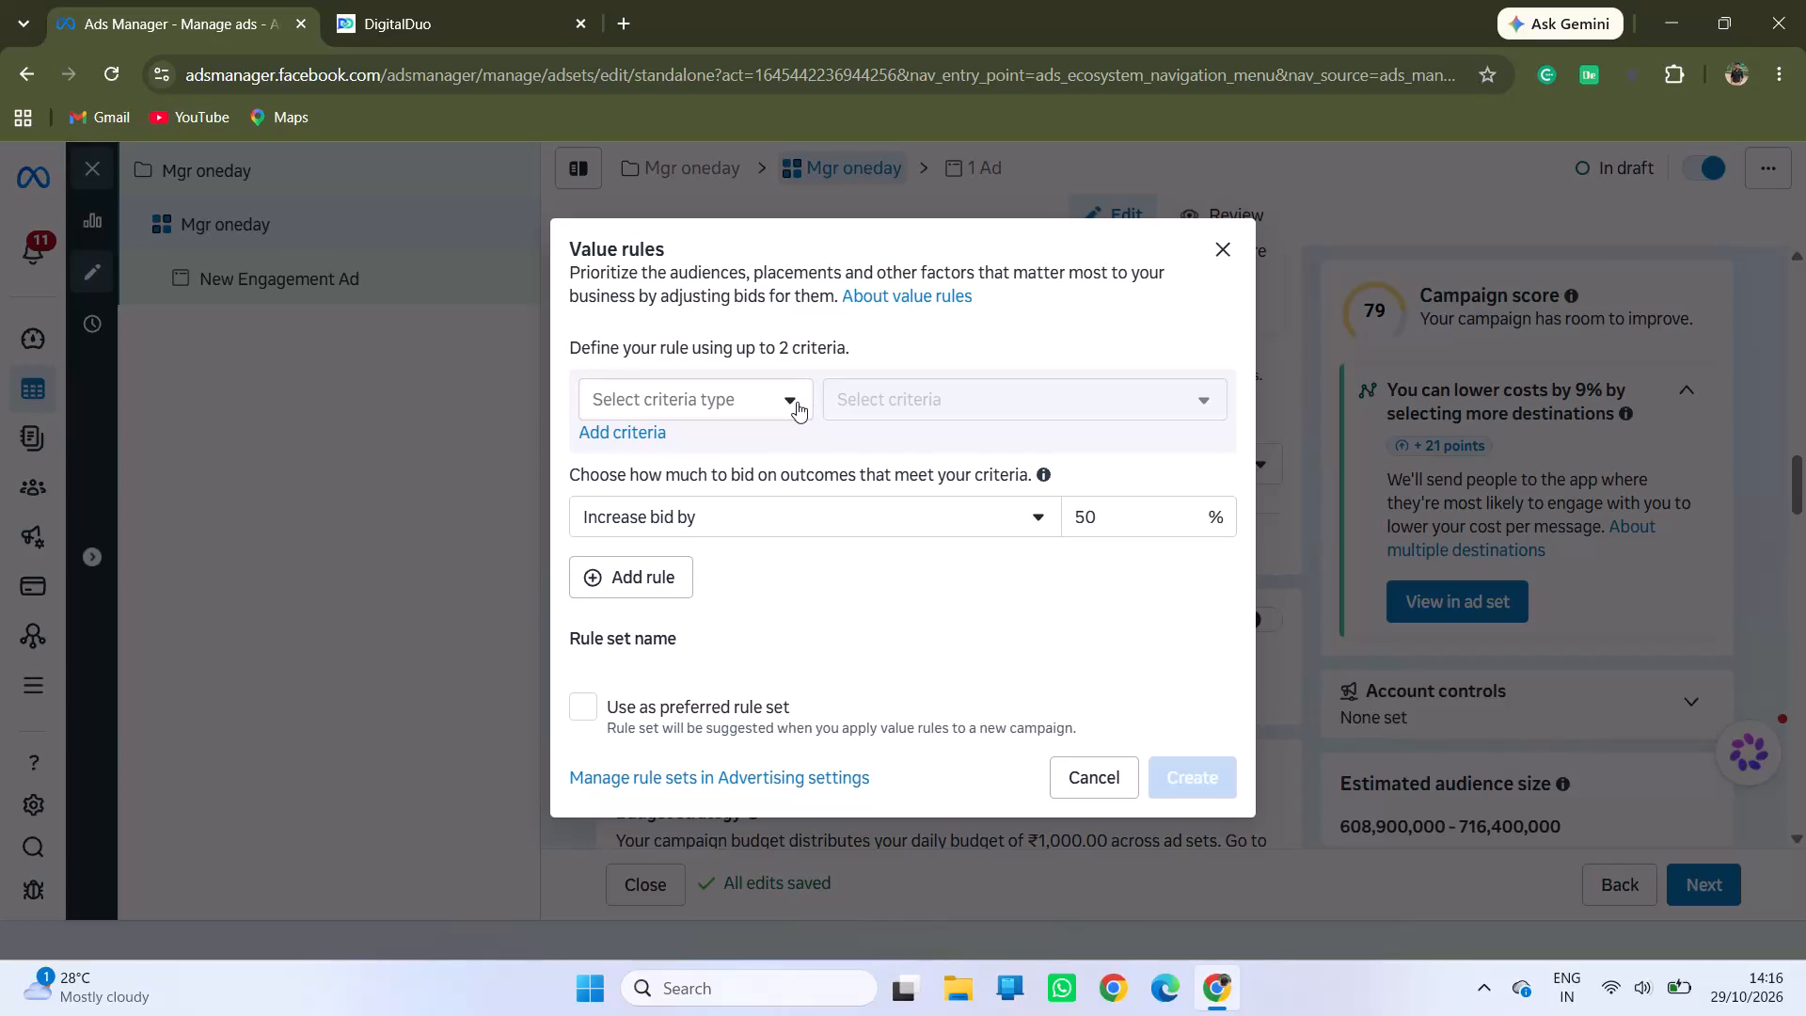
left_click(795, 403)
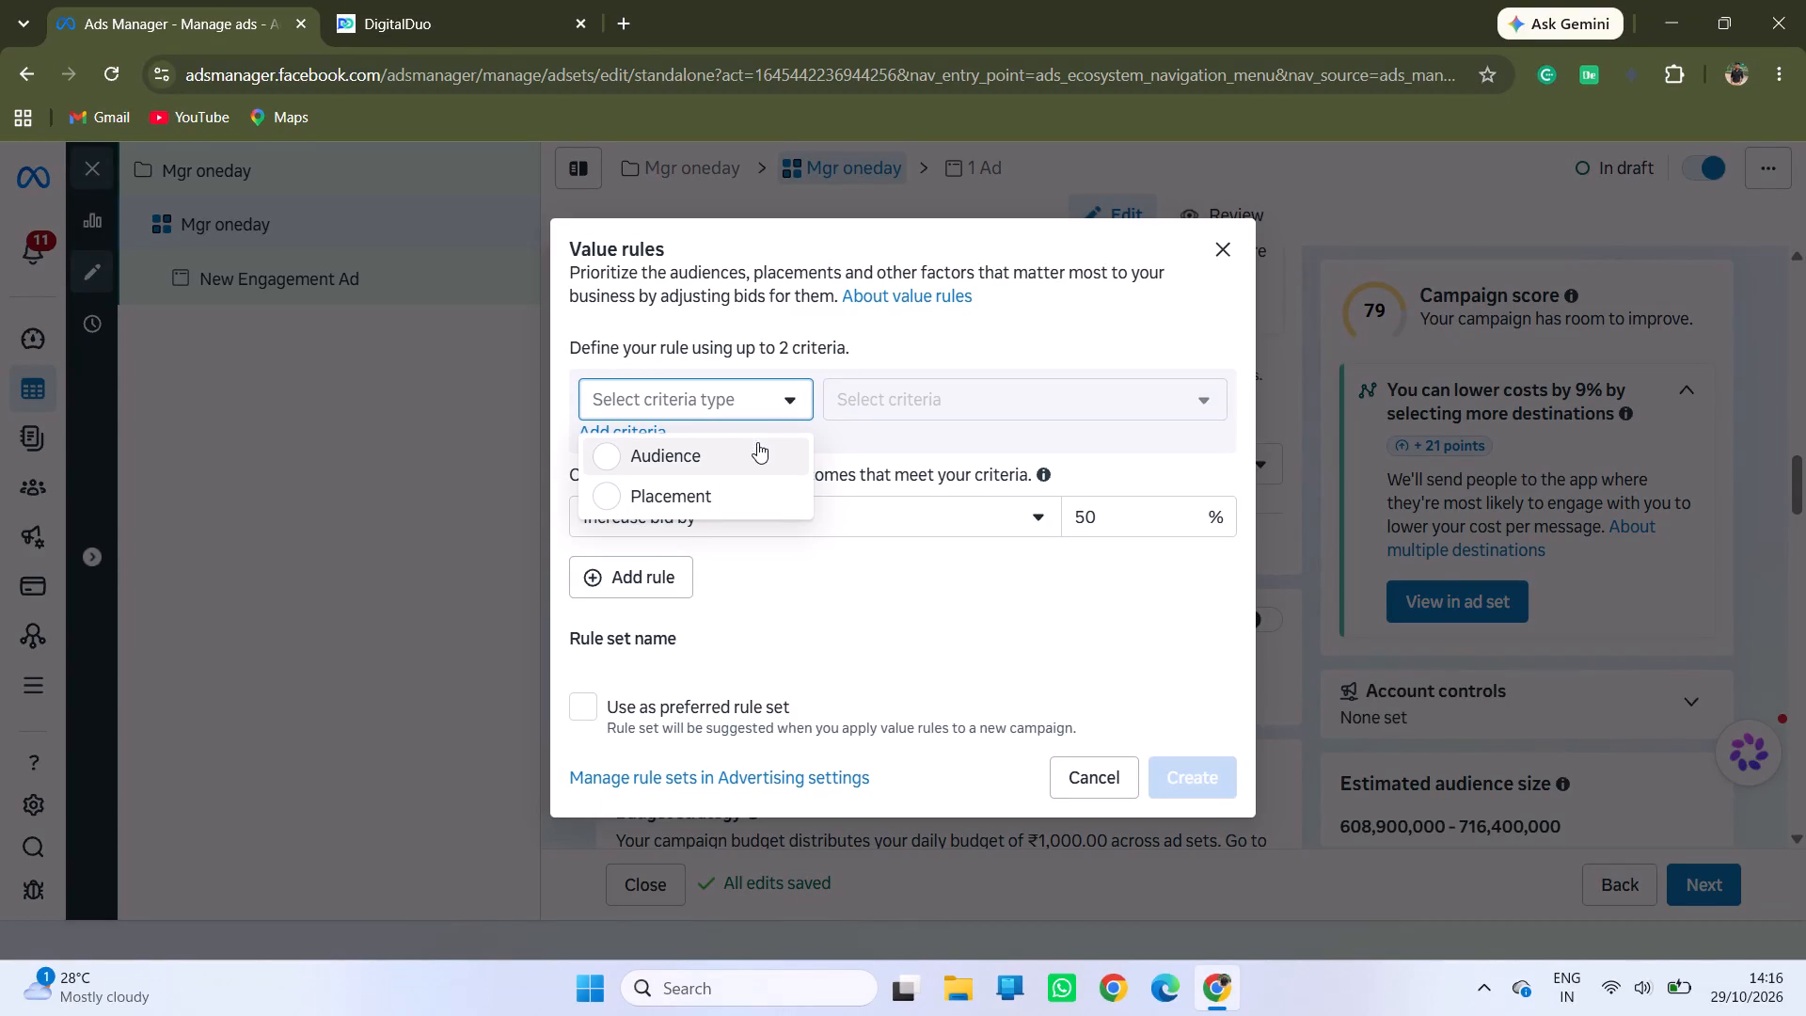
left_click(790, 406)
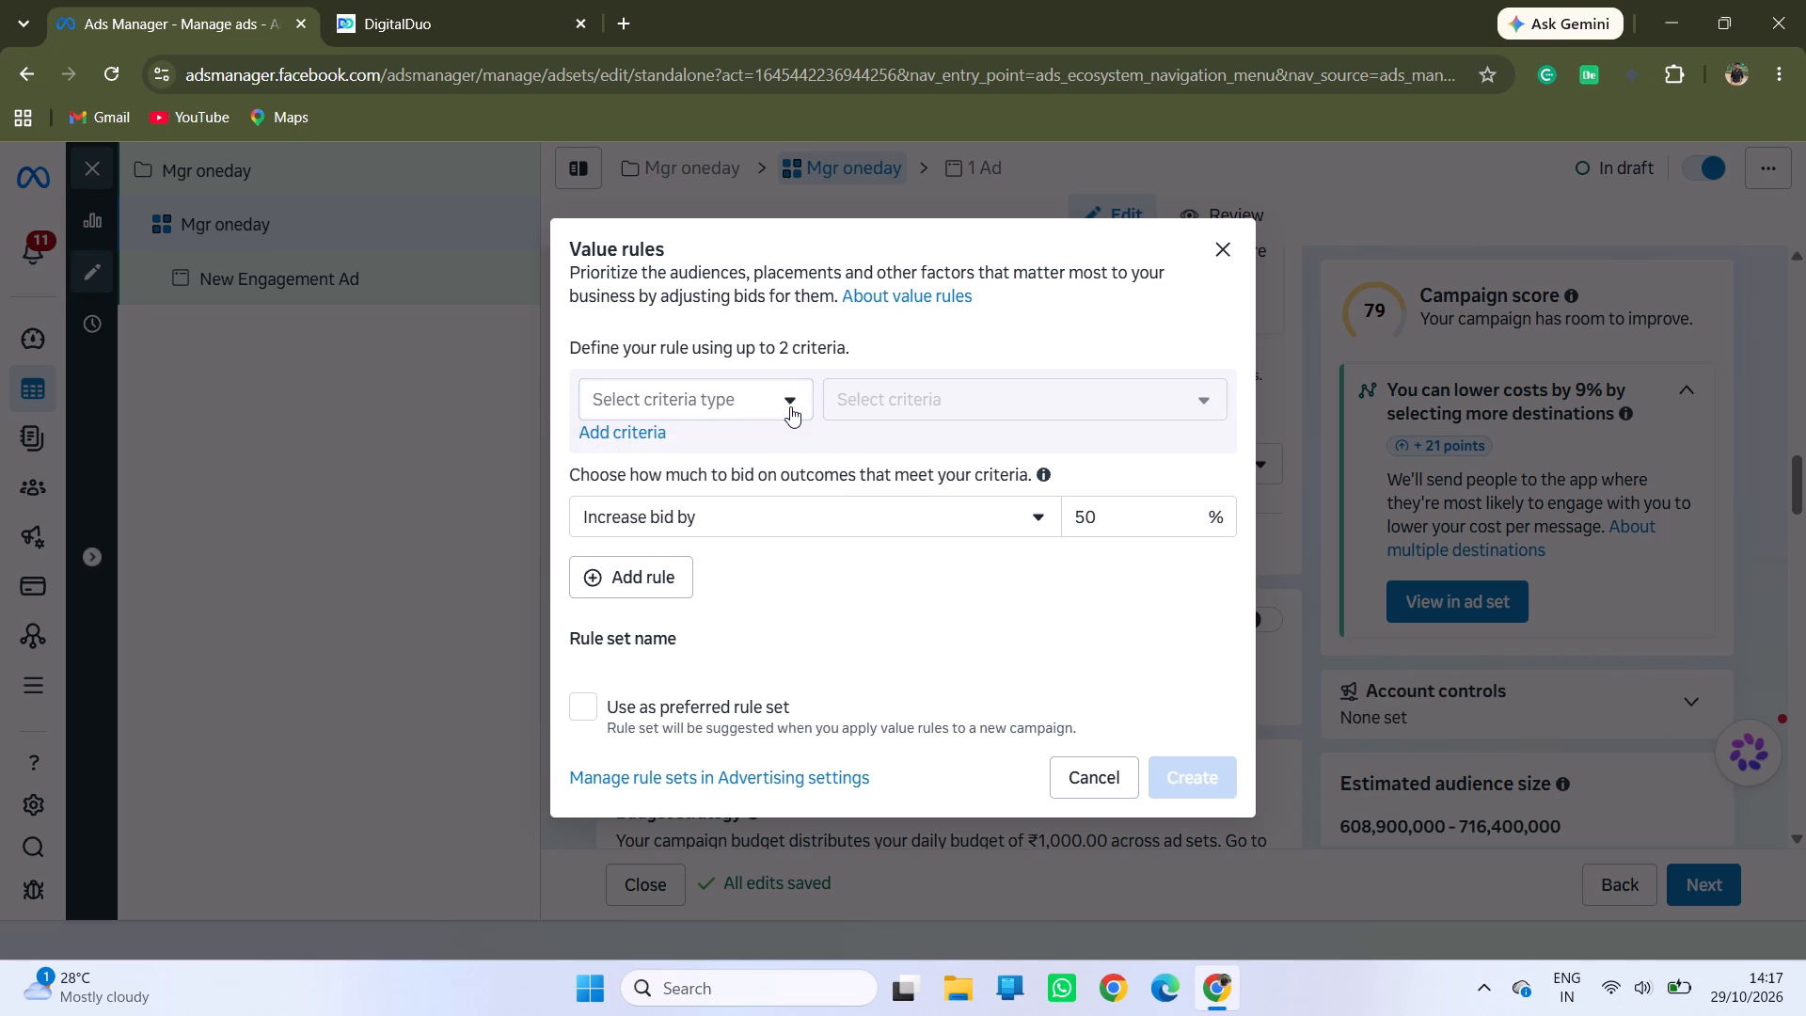
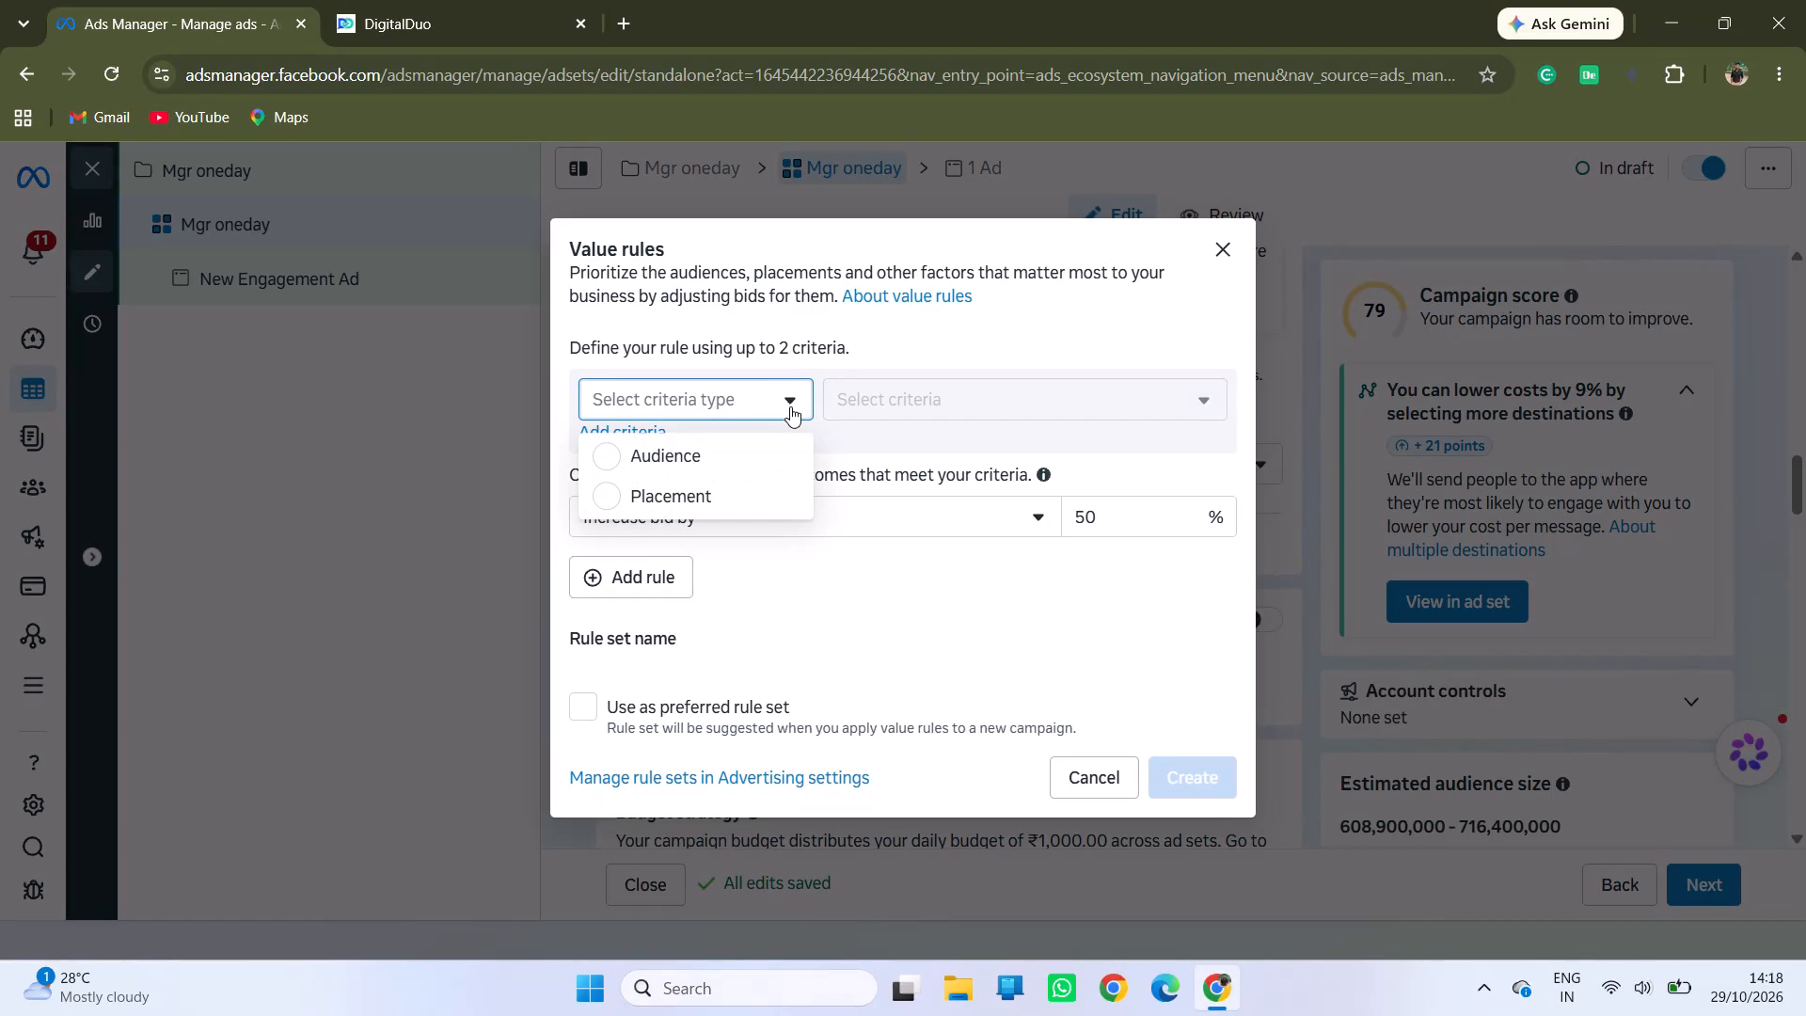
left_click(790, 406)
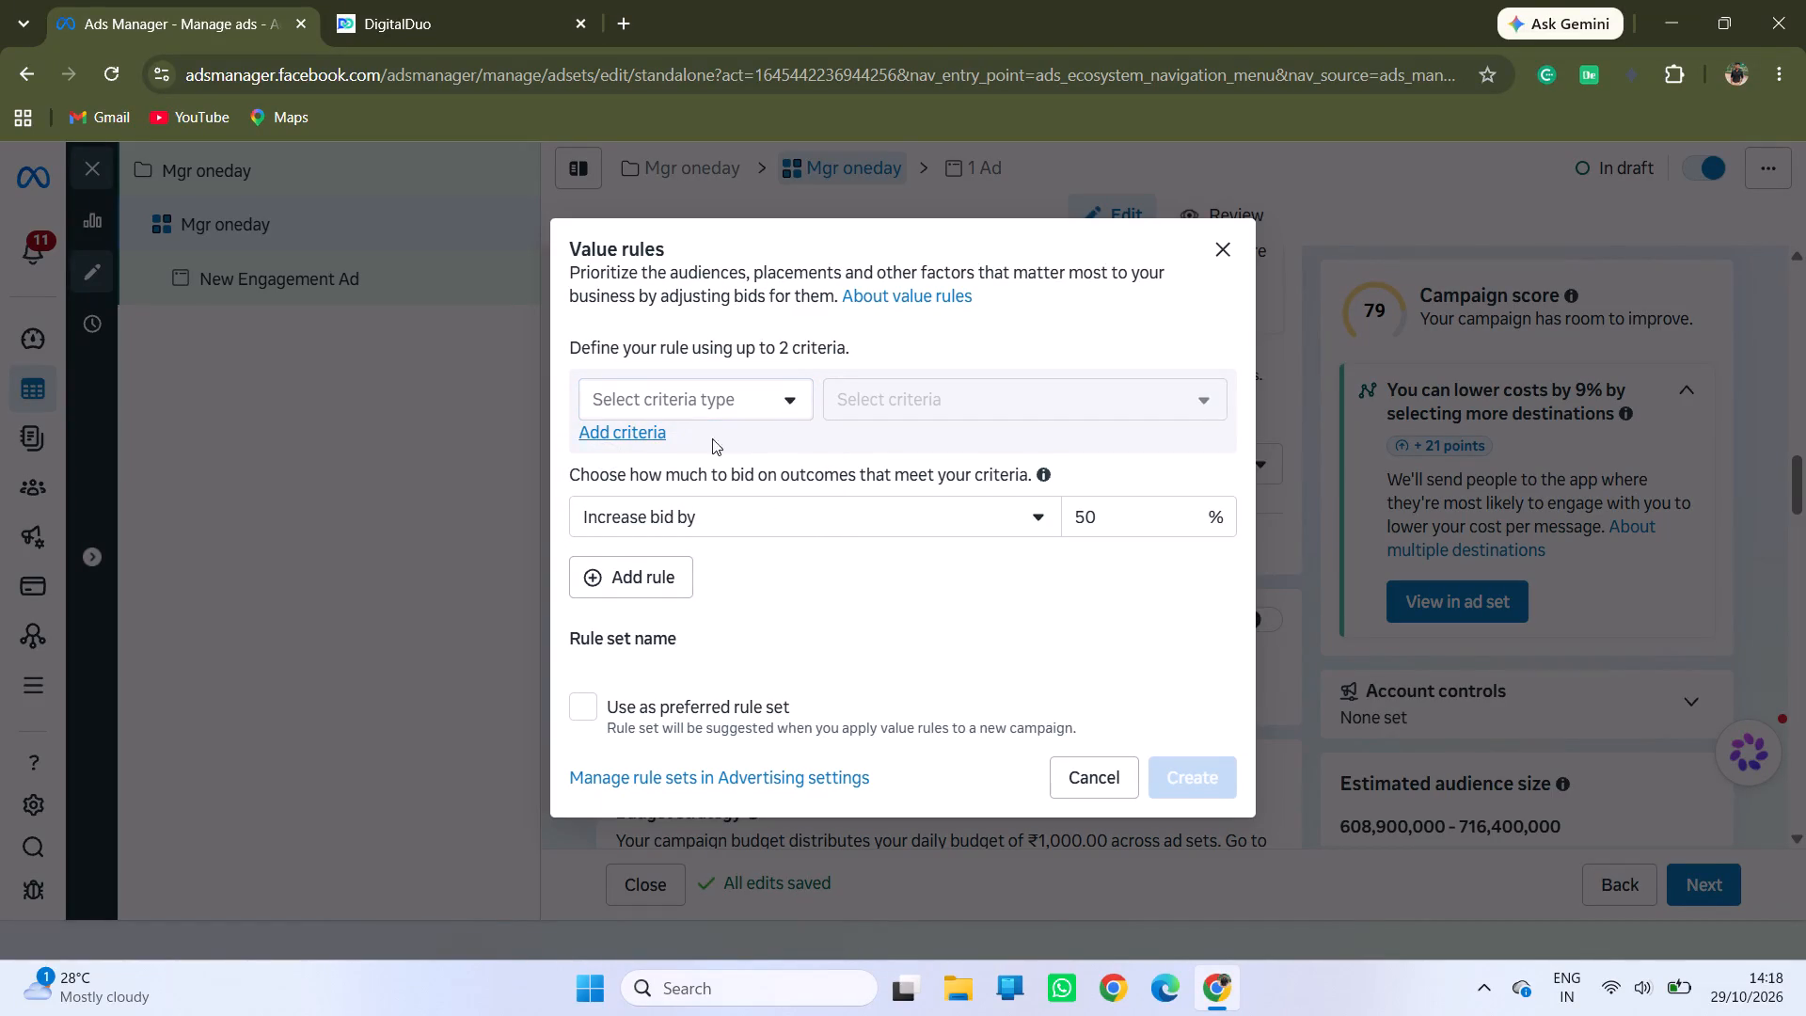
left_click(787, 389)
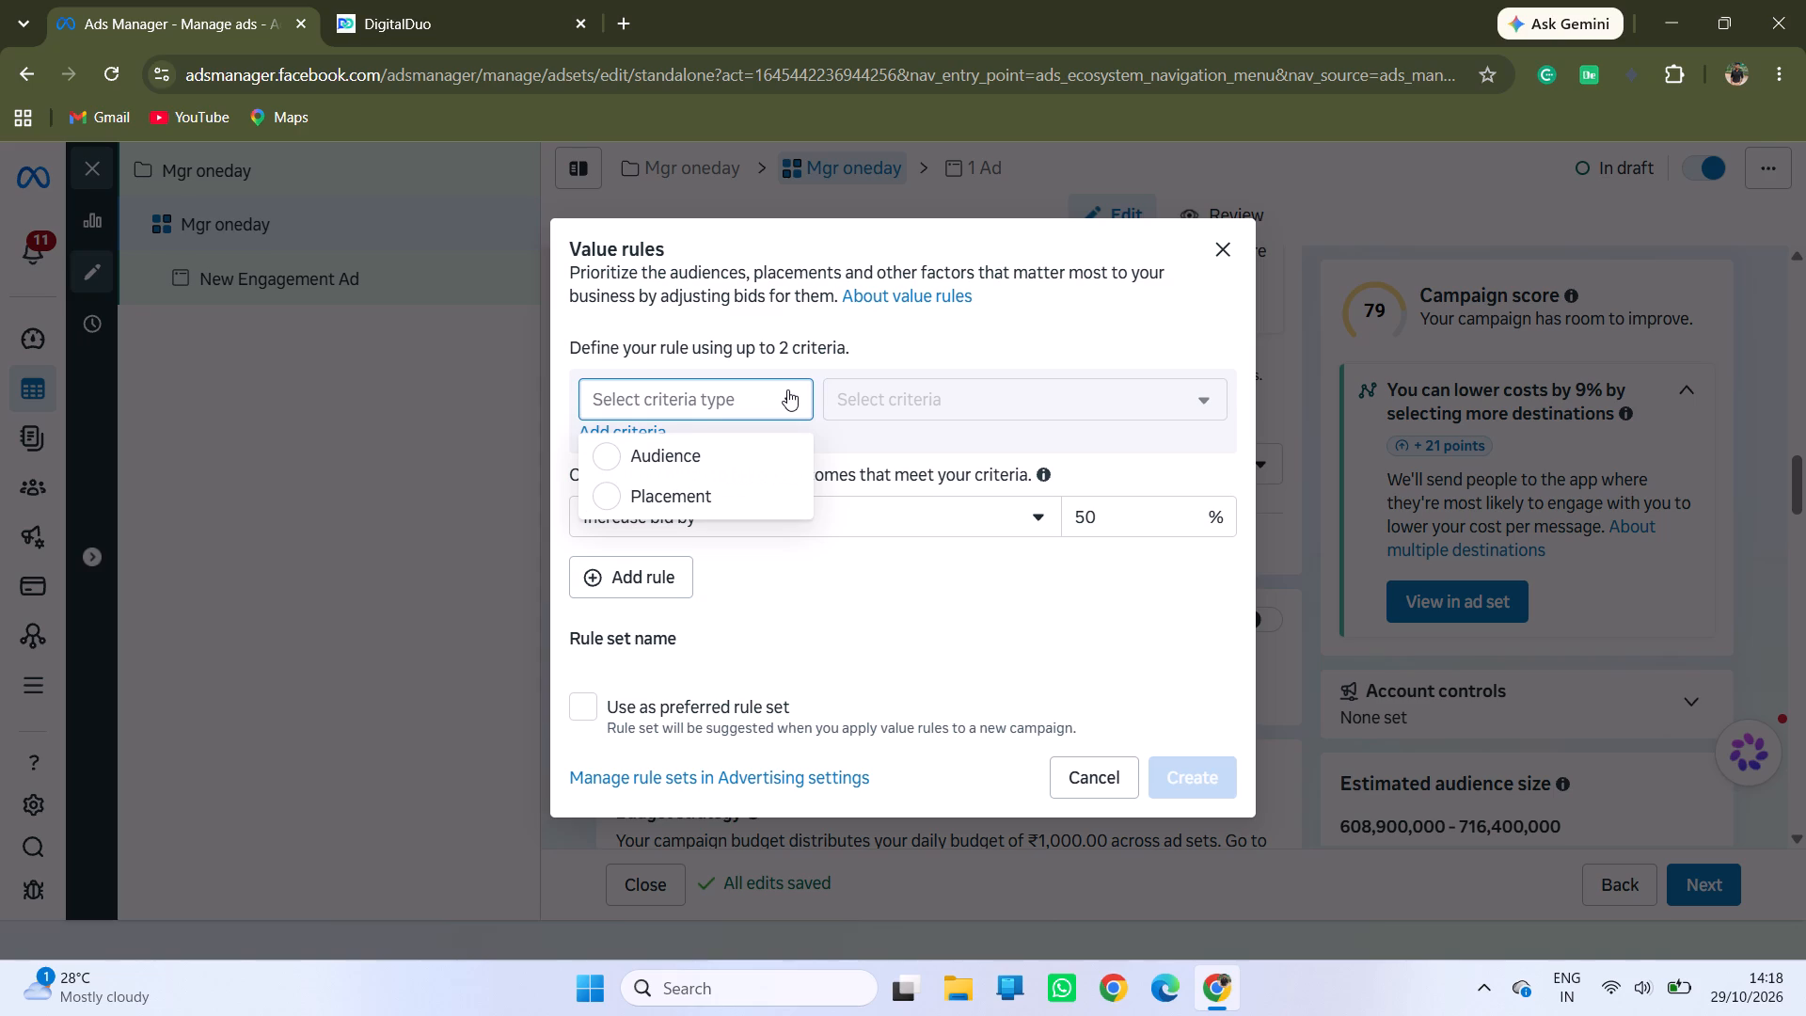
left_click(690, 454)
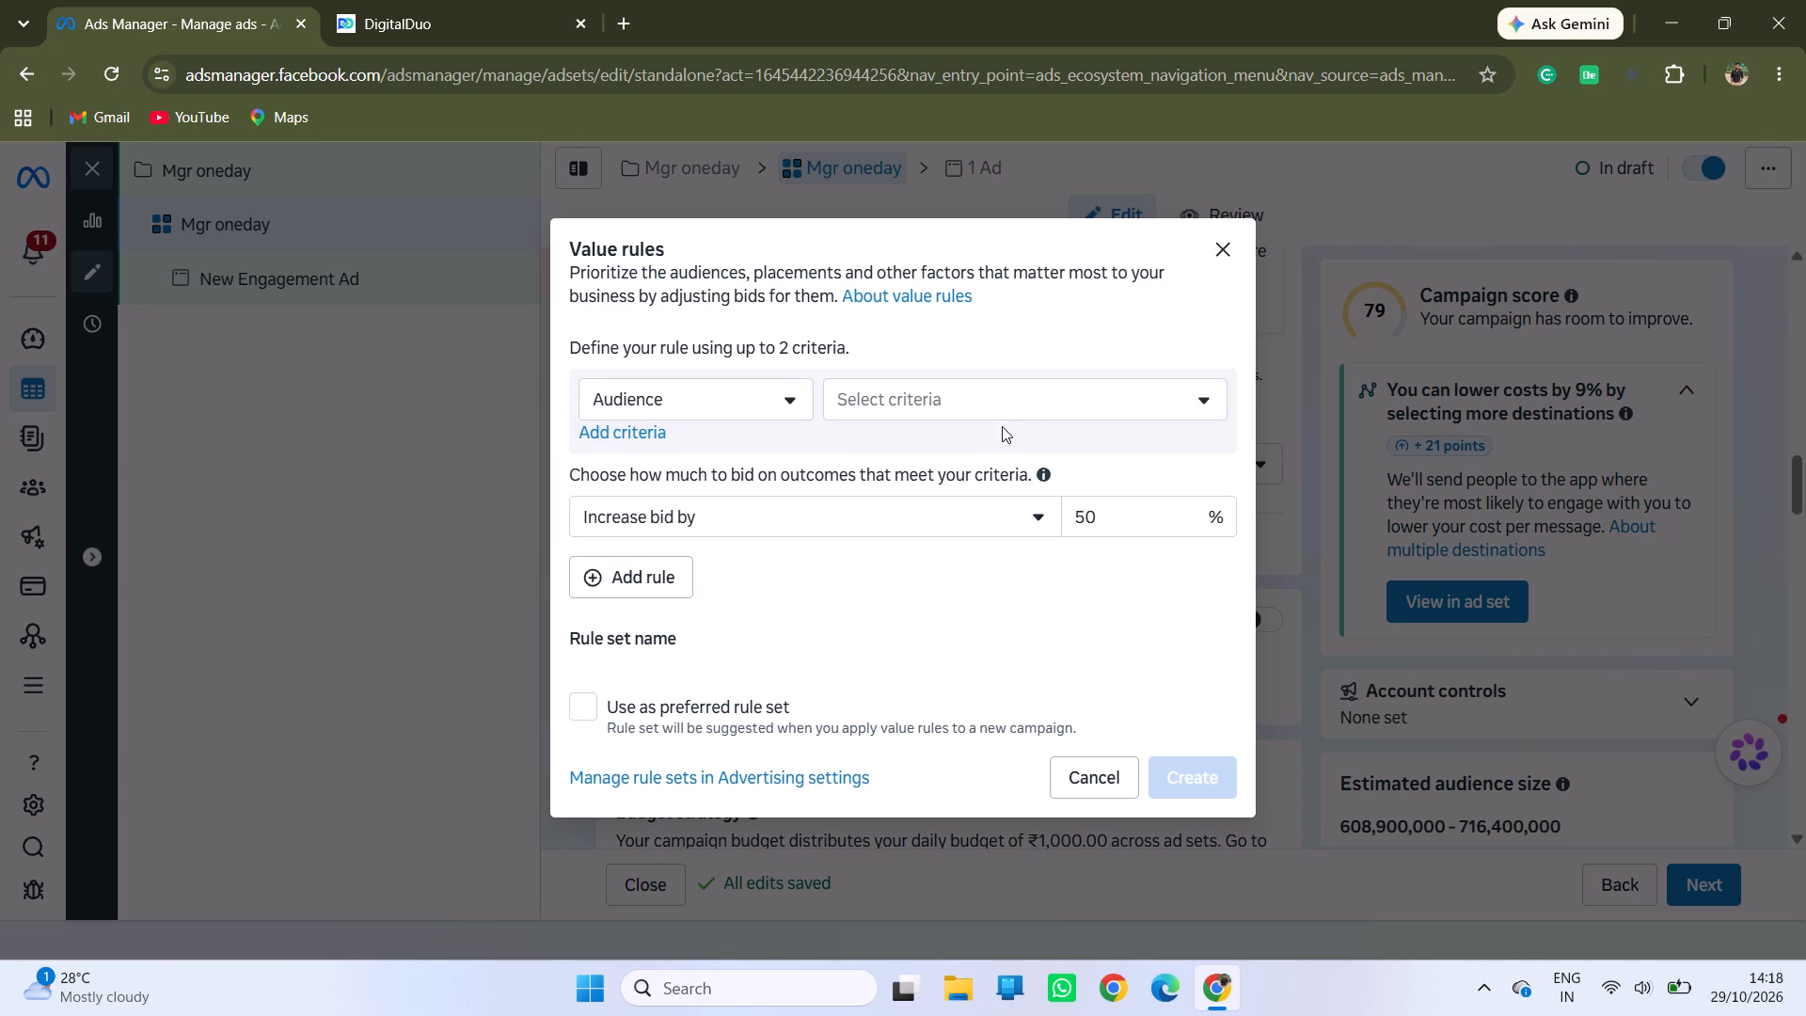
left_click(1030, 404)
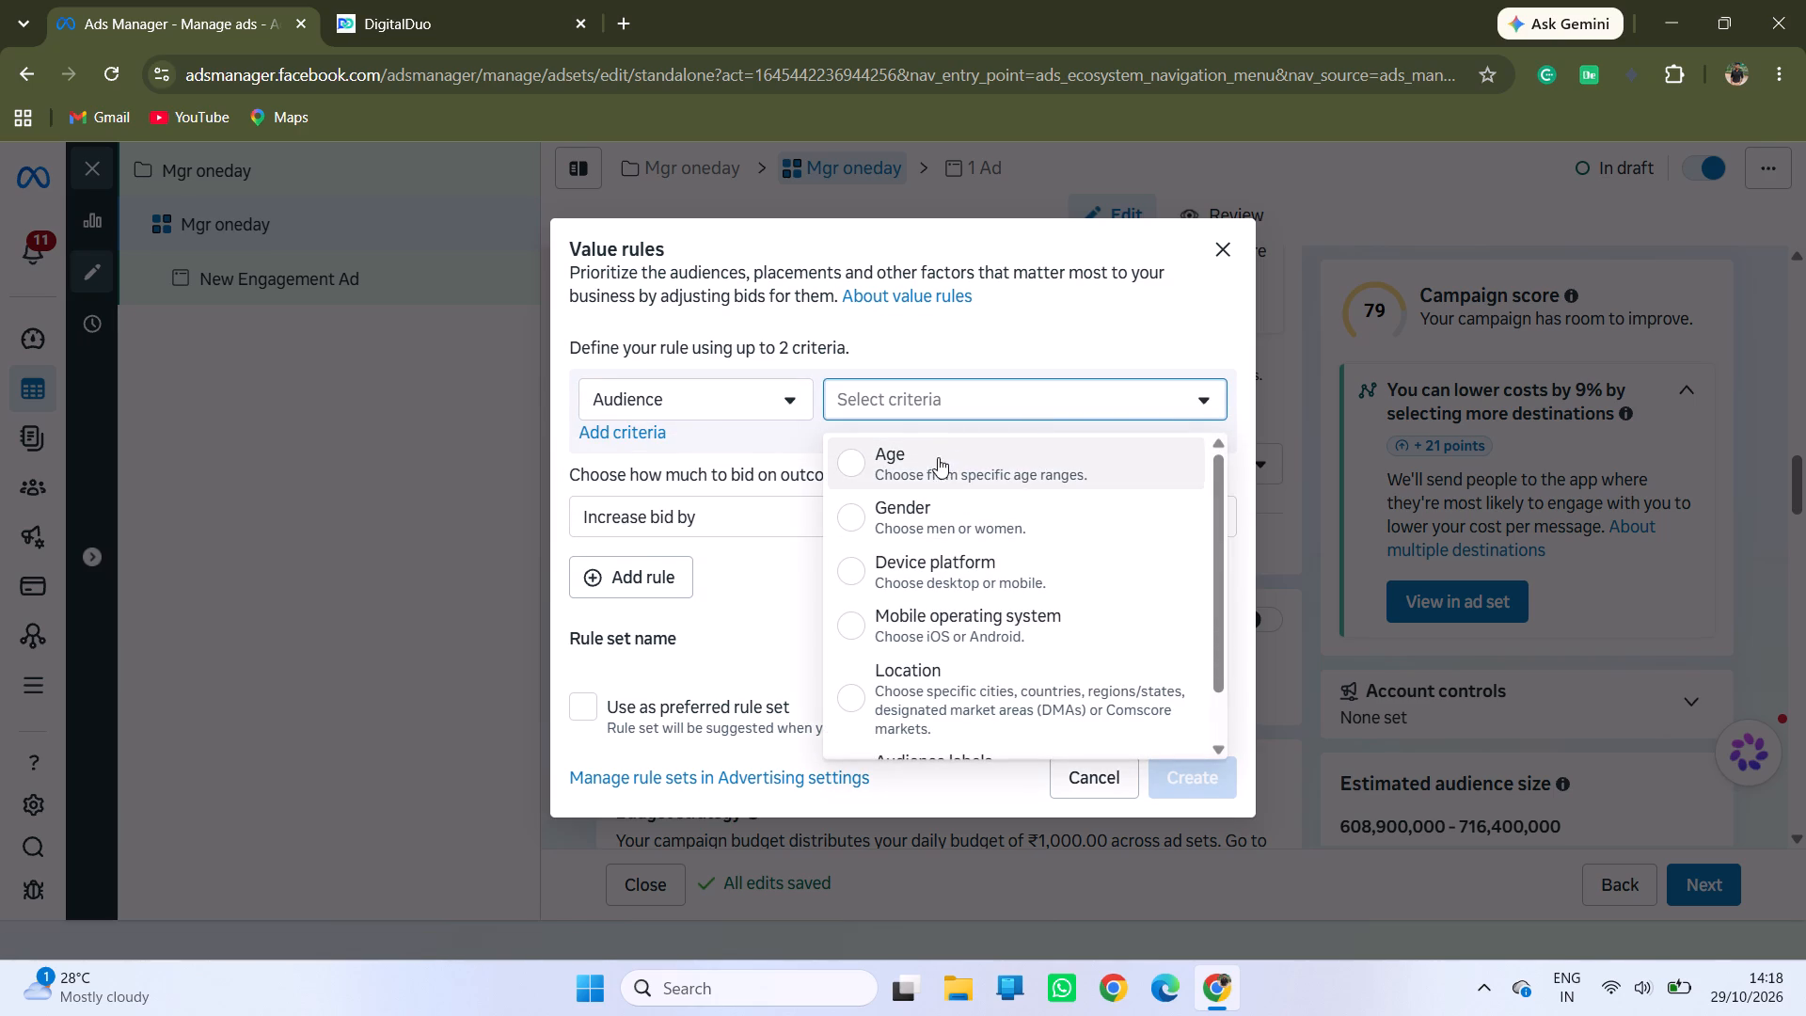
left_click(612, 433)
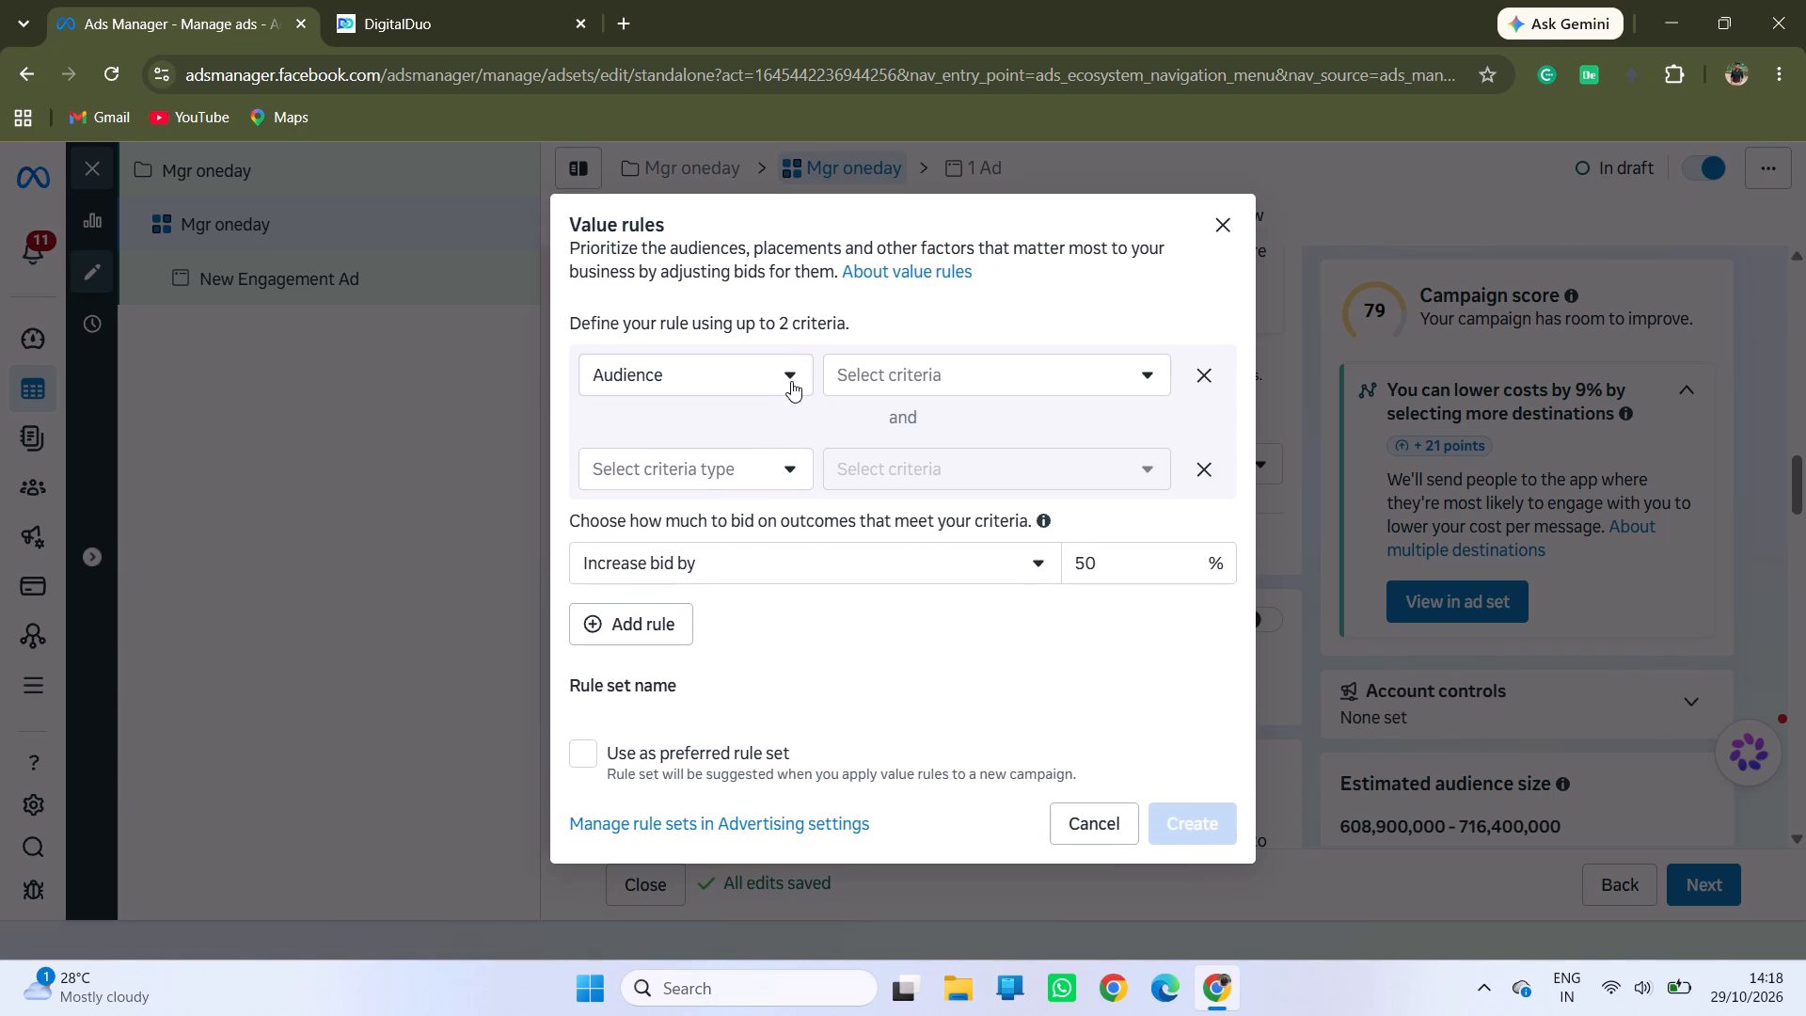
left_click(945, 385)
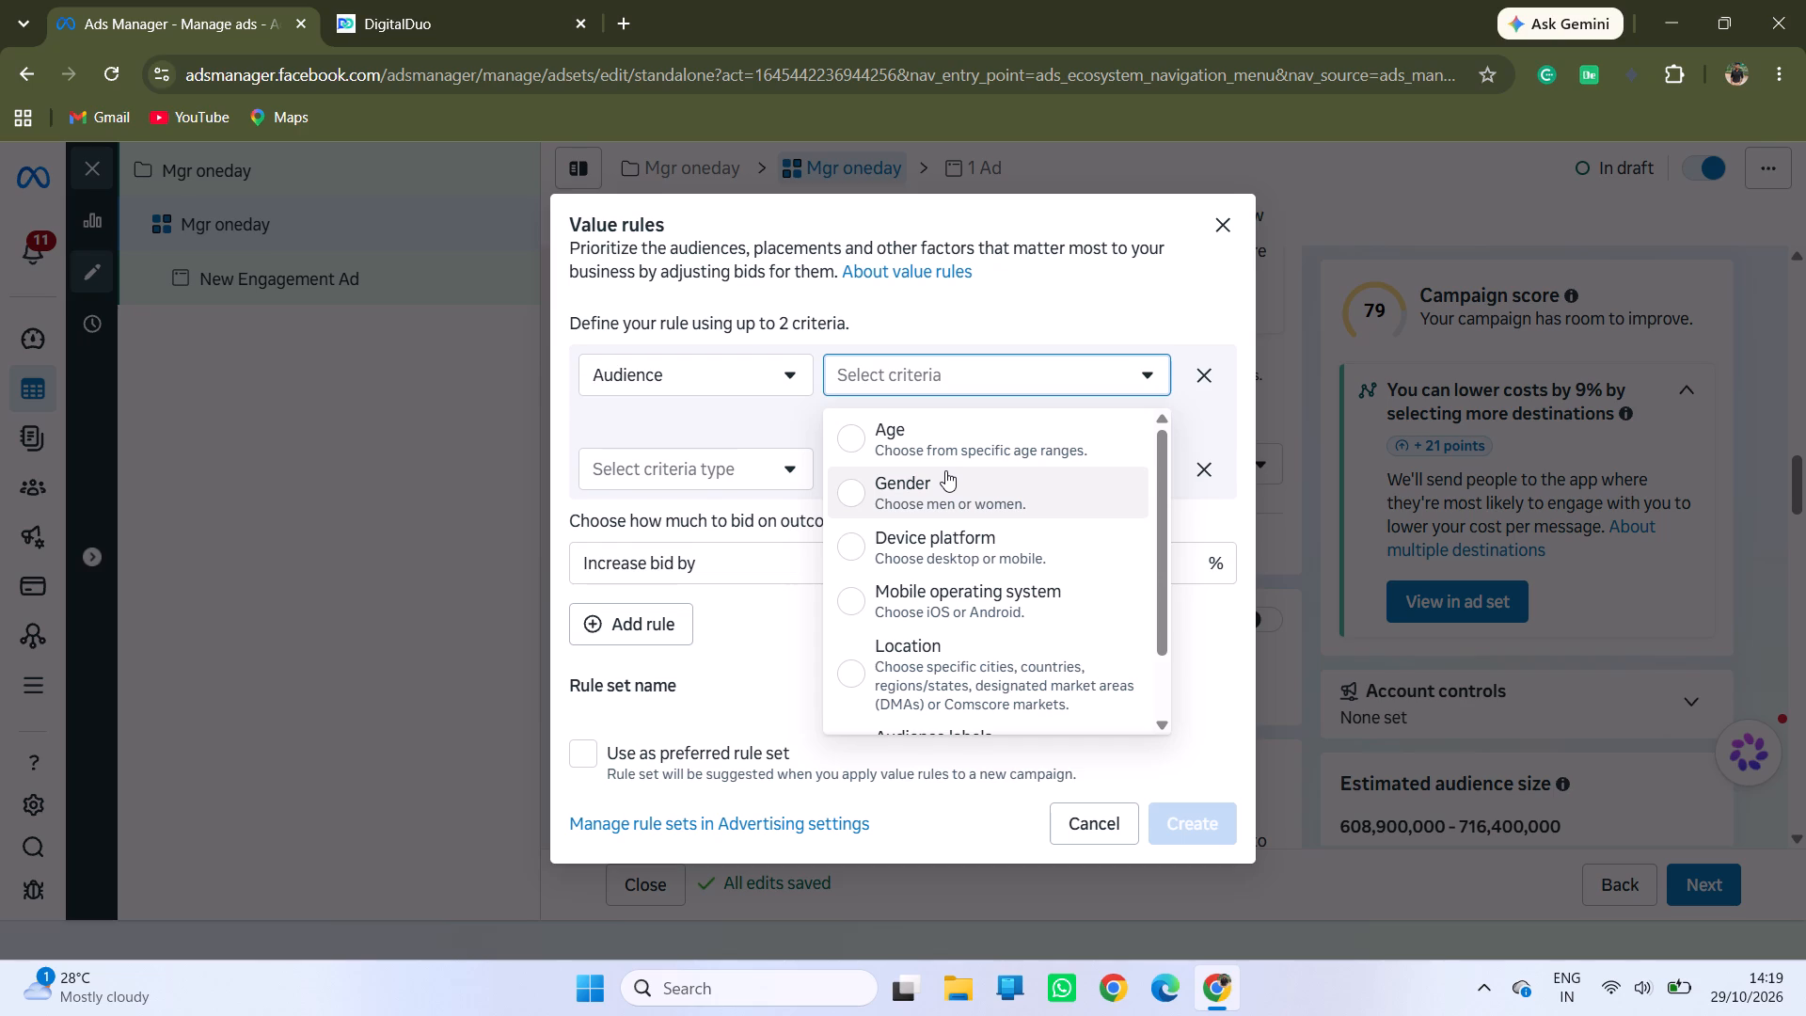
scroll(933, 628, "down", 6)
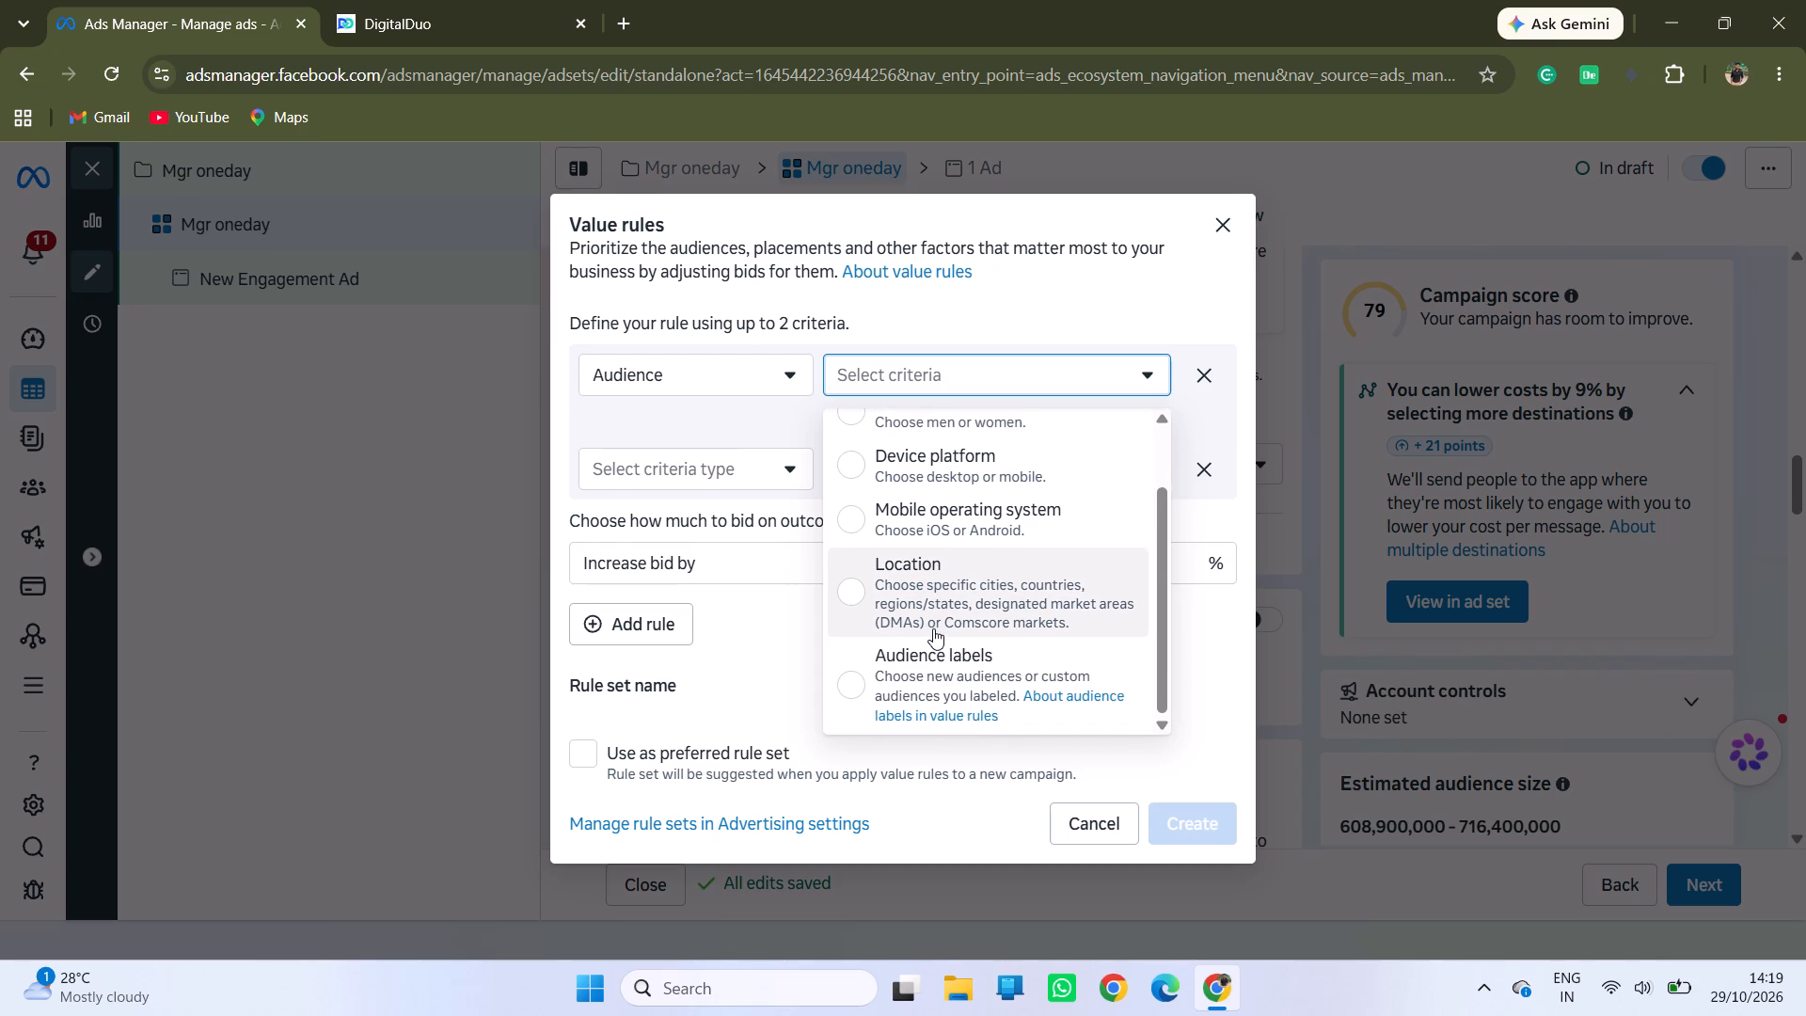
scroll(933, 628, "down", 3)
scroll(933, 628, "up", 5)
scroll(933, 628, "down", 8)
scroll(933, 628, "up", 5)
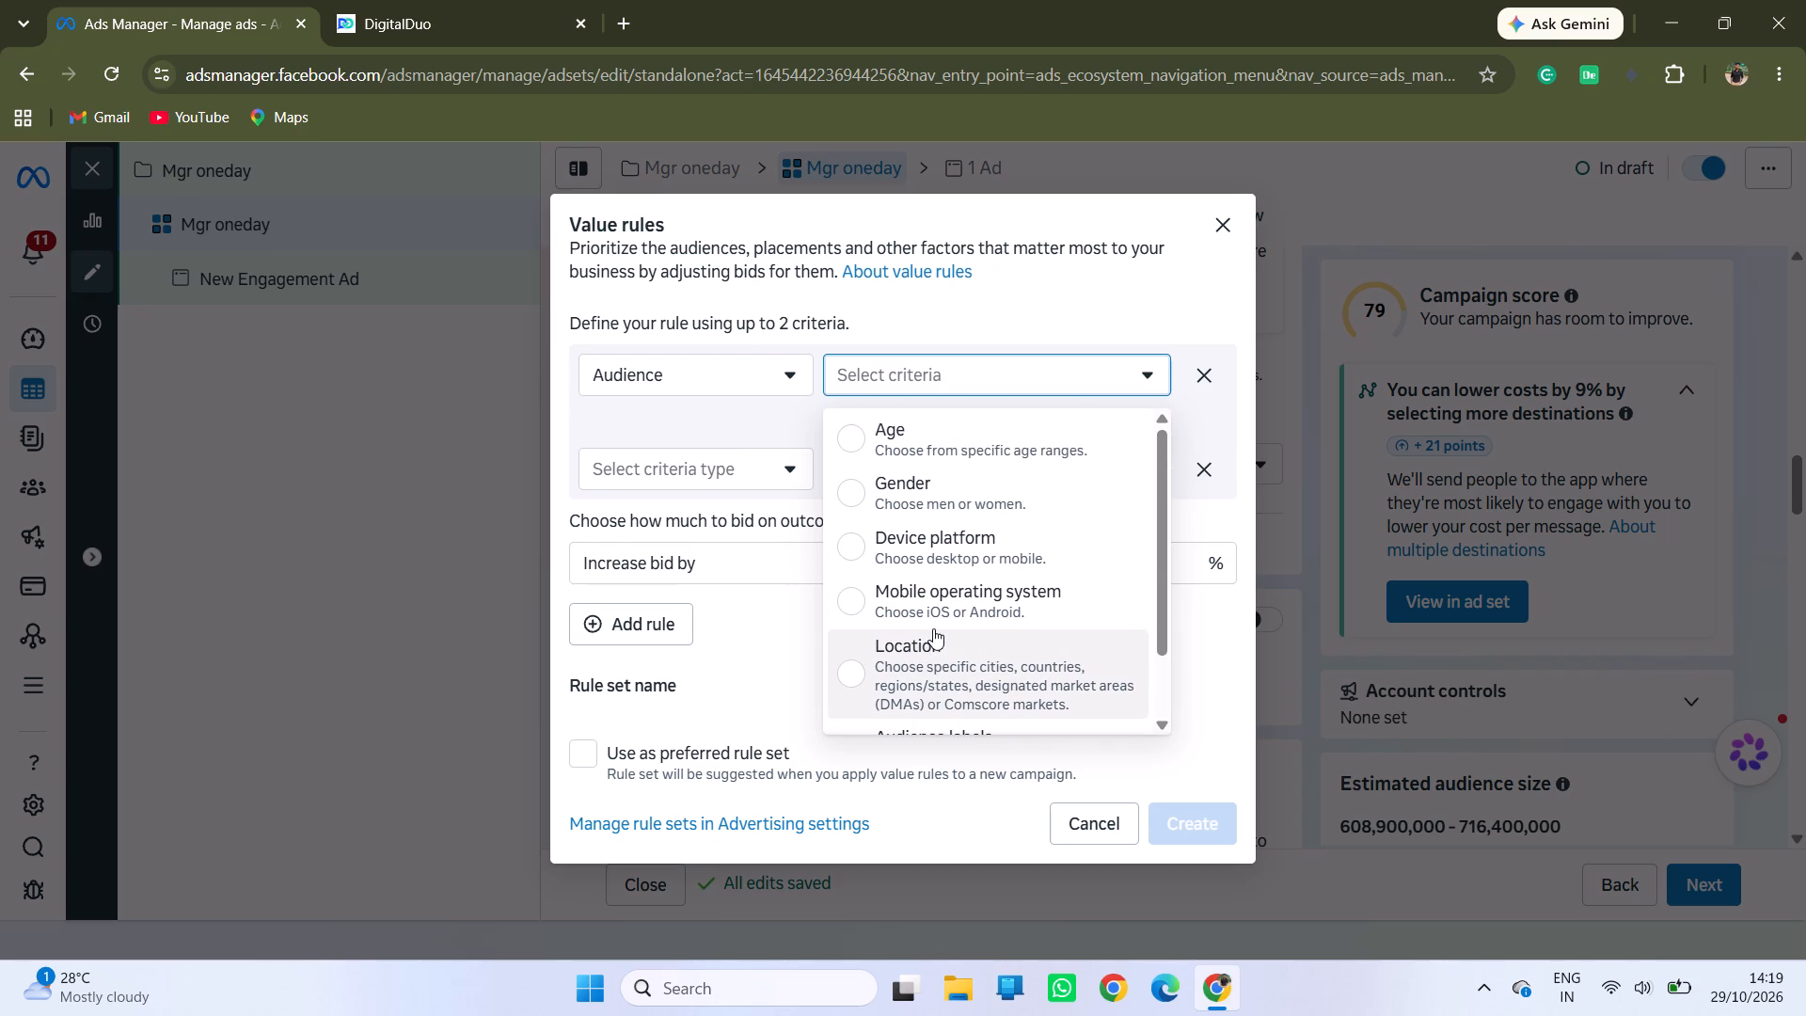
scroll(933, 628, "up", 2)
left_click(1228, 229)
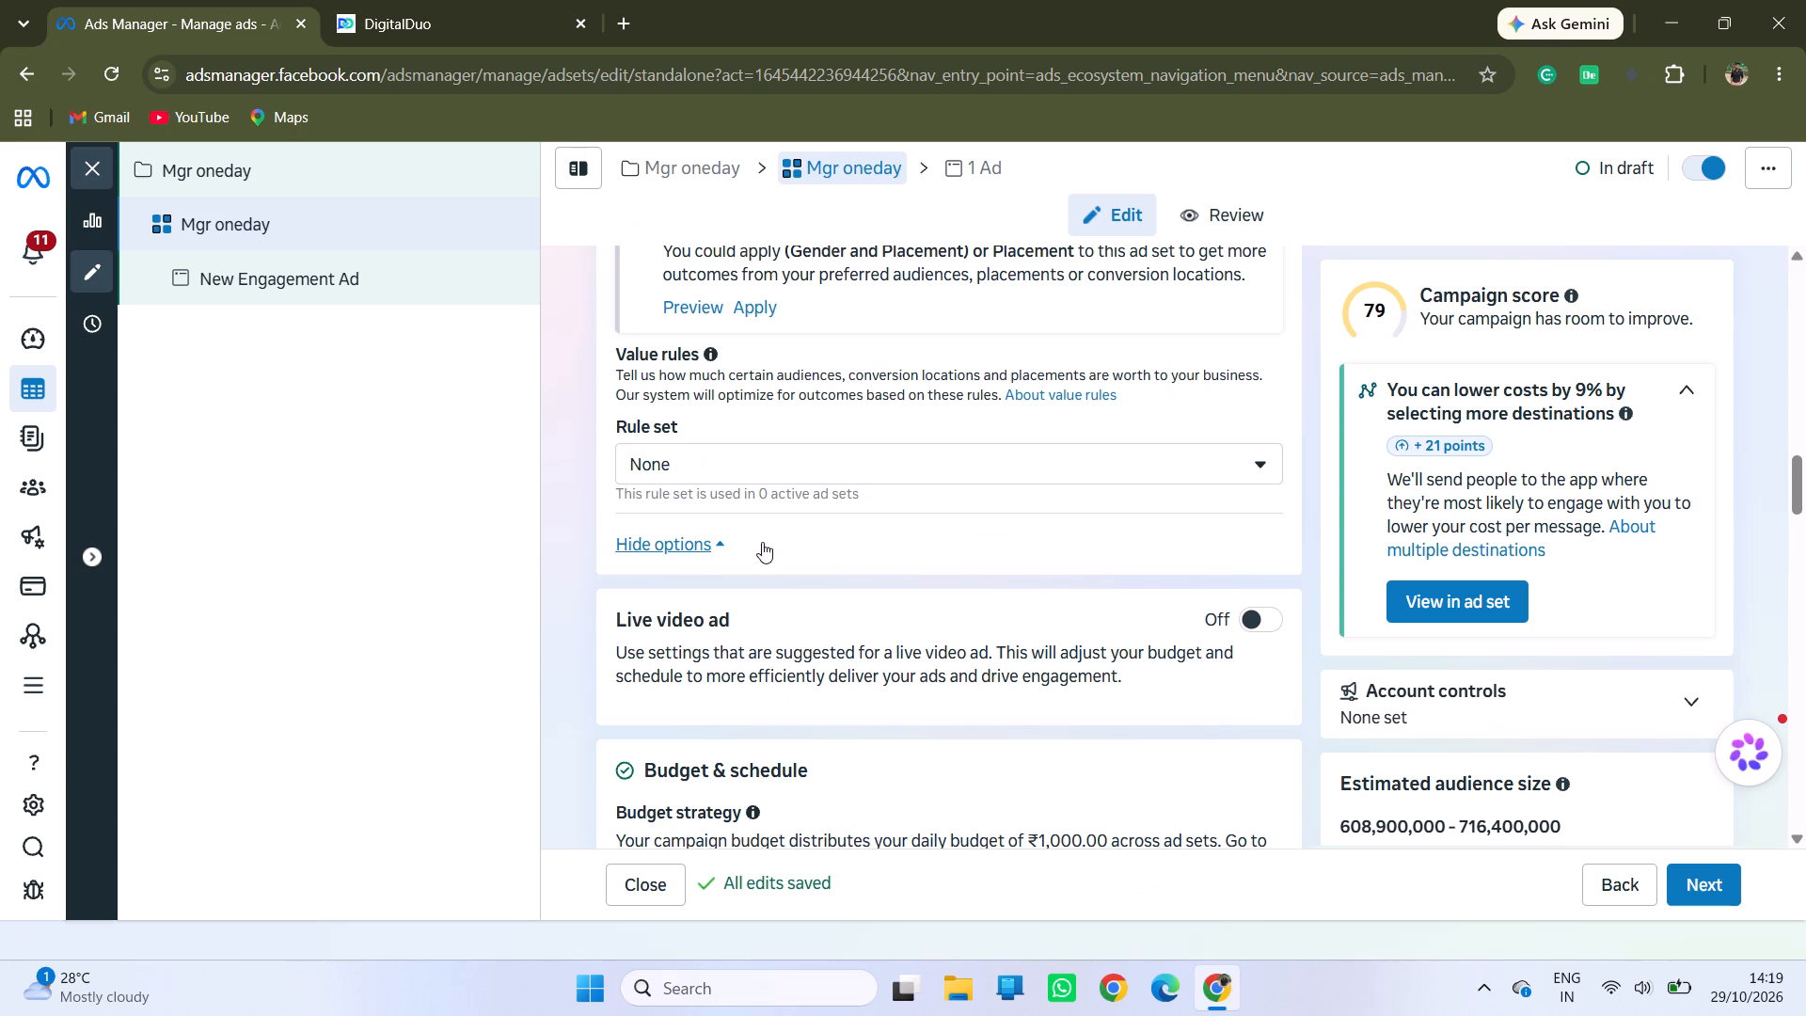
Review the ad set's budget and schedule settings, ad scheduling option, and audience location controls.
scroll(813, 590, "down", 4)
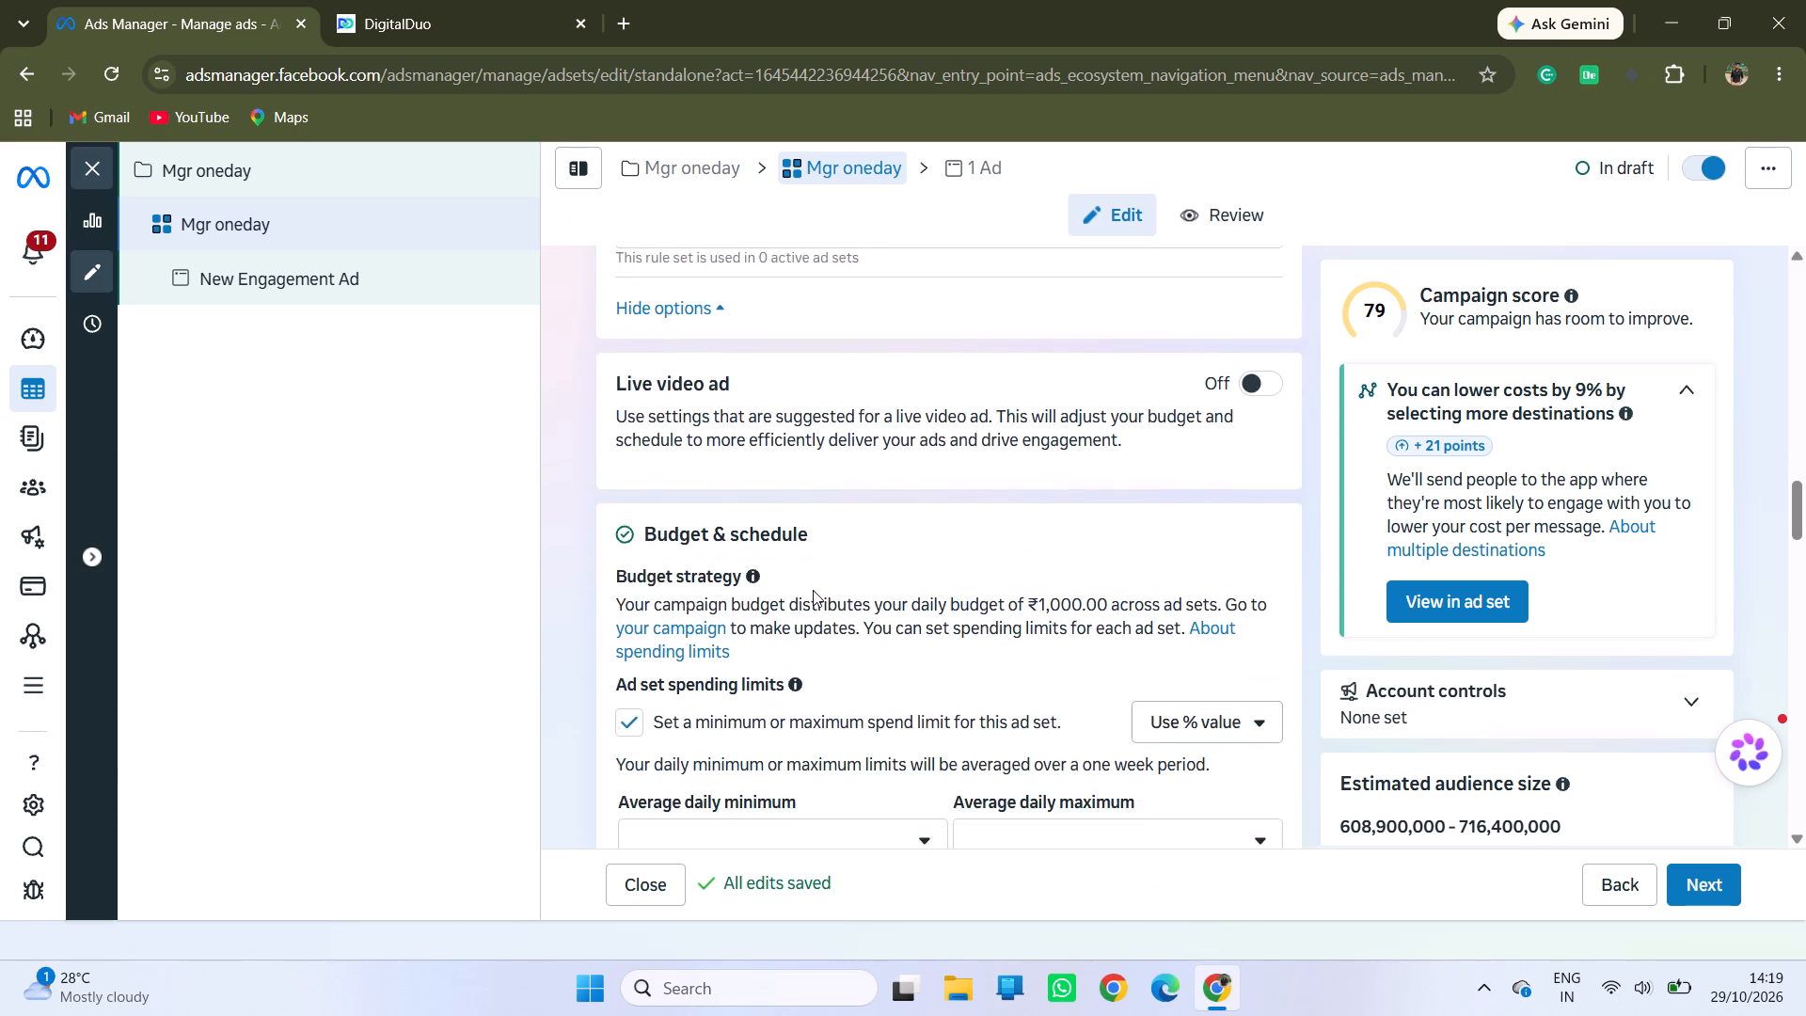
scroll(813, 590, "down", 6)
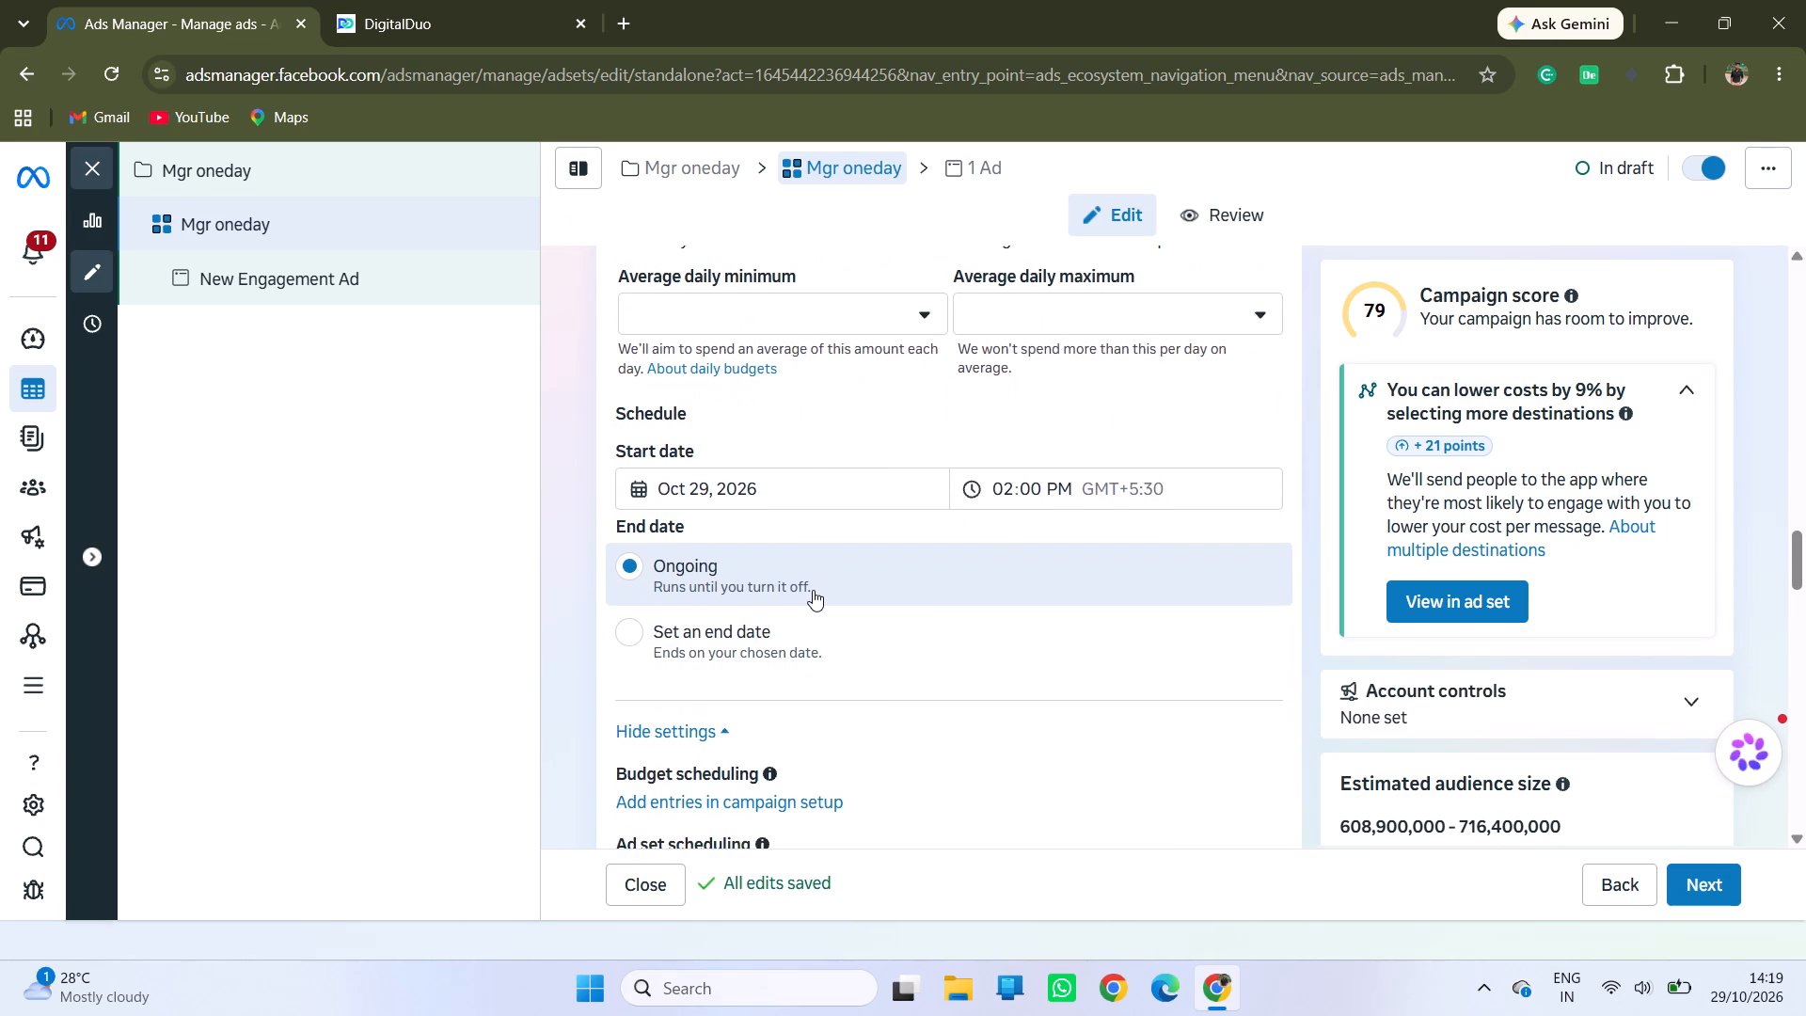
scroll(813, 590, "down", 8)
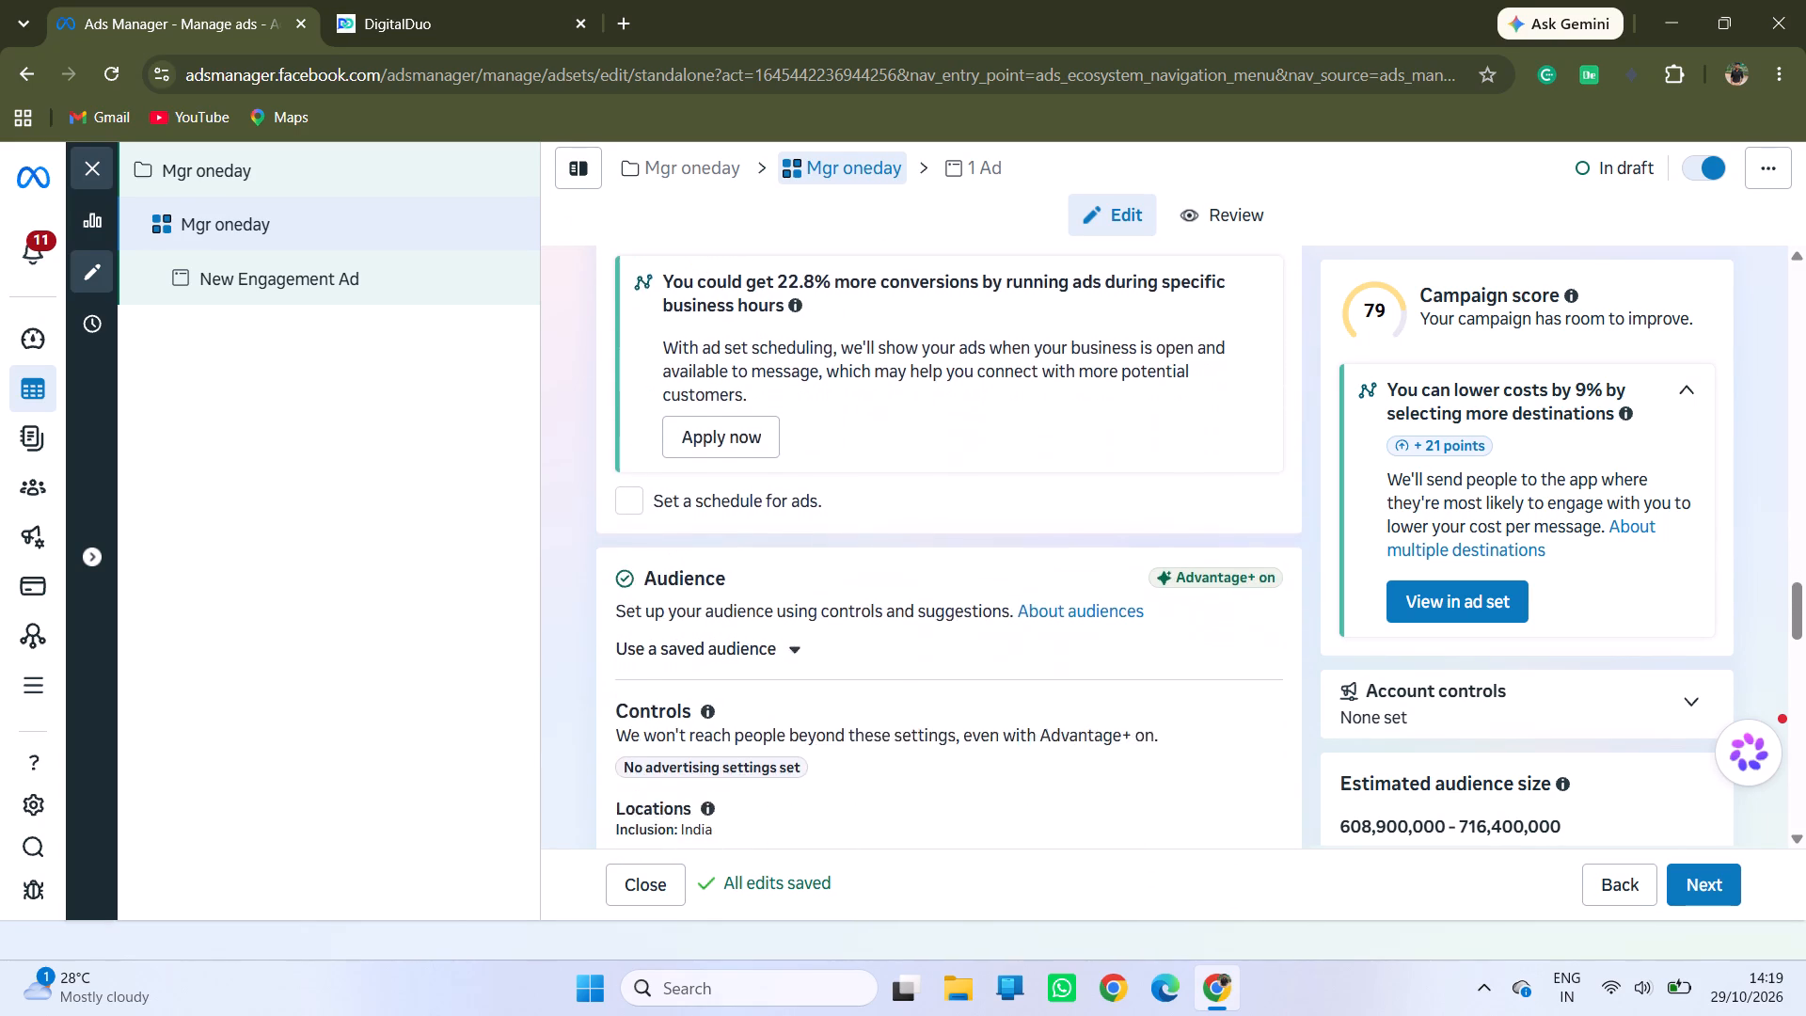
scroll(813, 590, "down", 4)
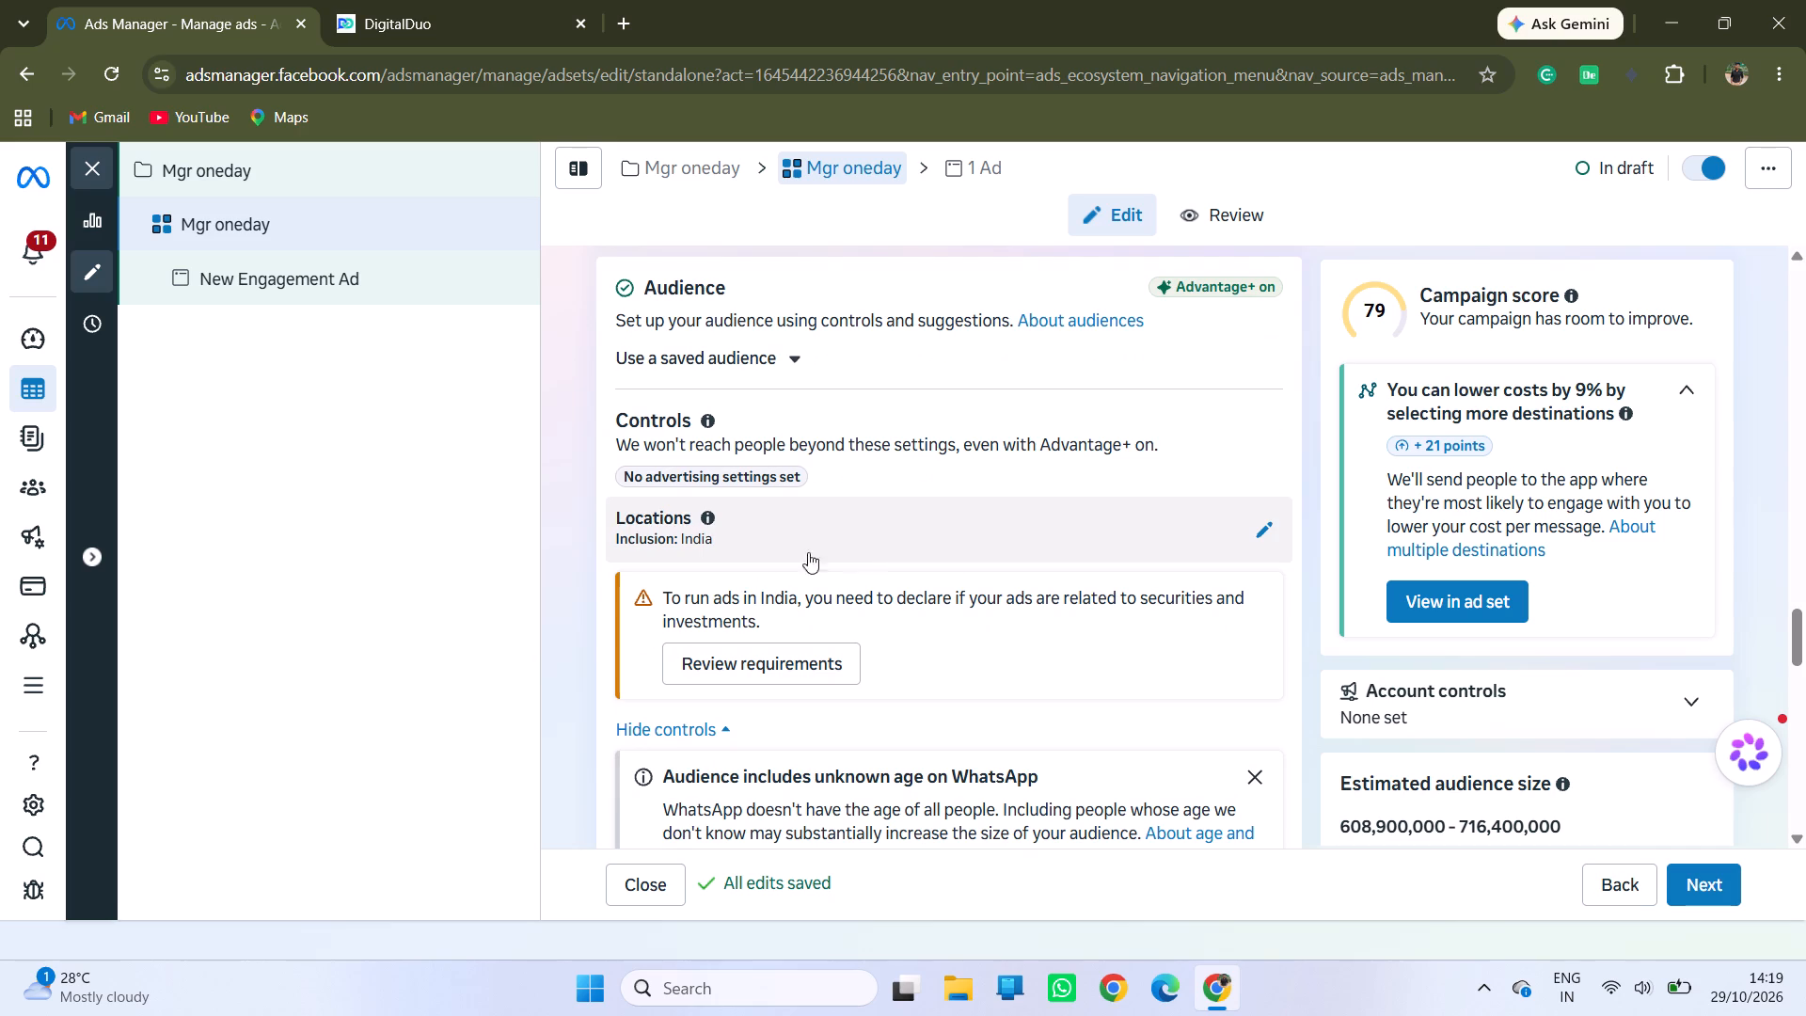
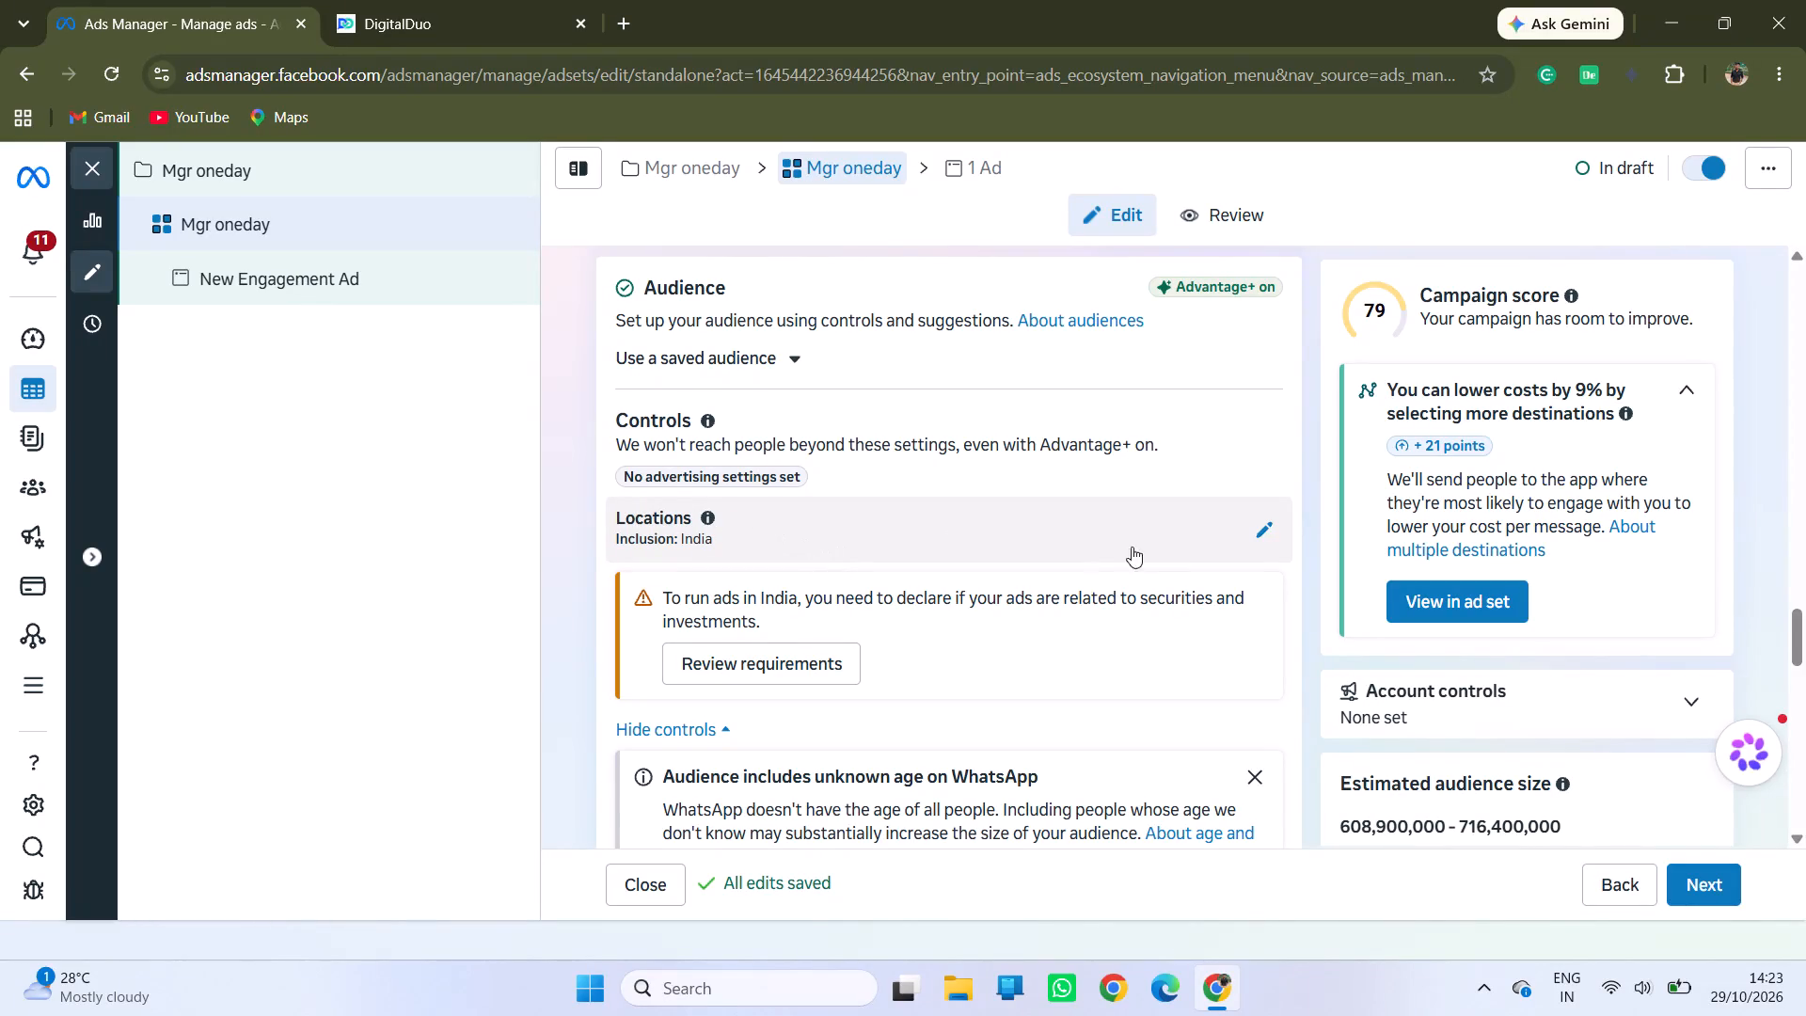
Set the ad set's audience location to postal code 560024, Bangalore, Karnataka, India, in place of the whole country.
left_click(1269, 527)
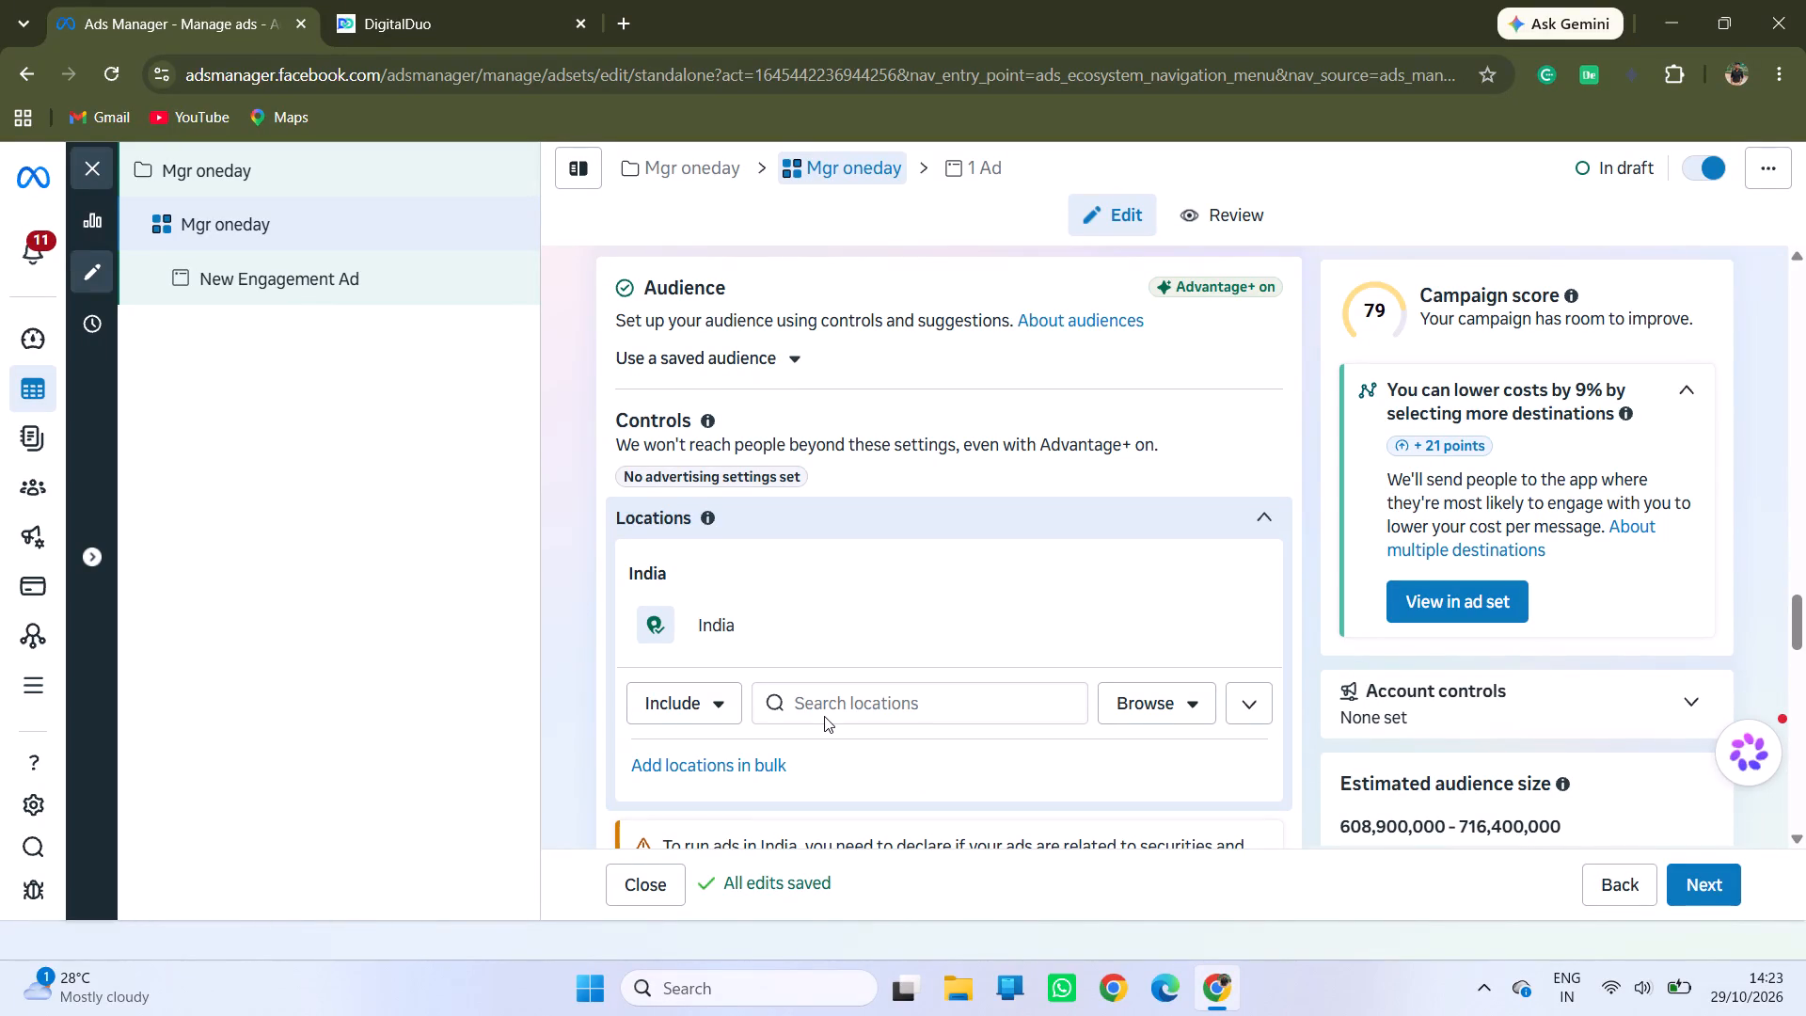
scroll(824, 716, "down", 3)
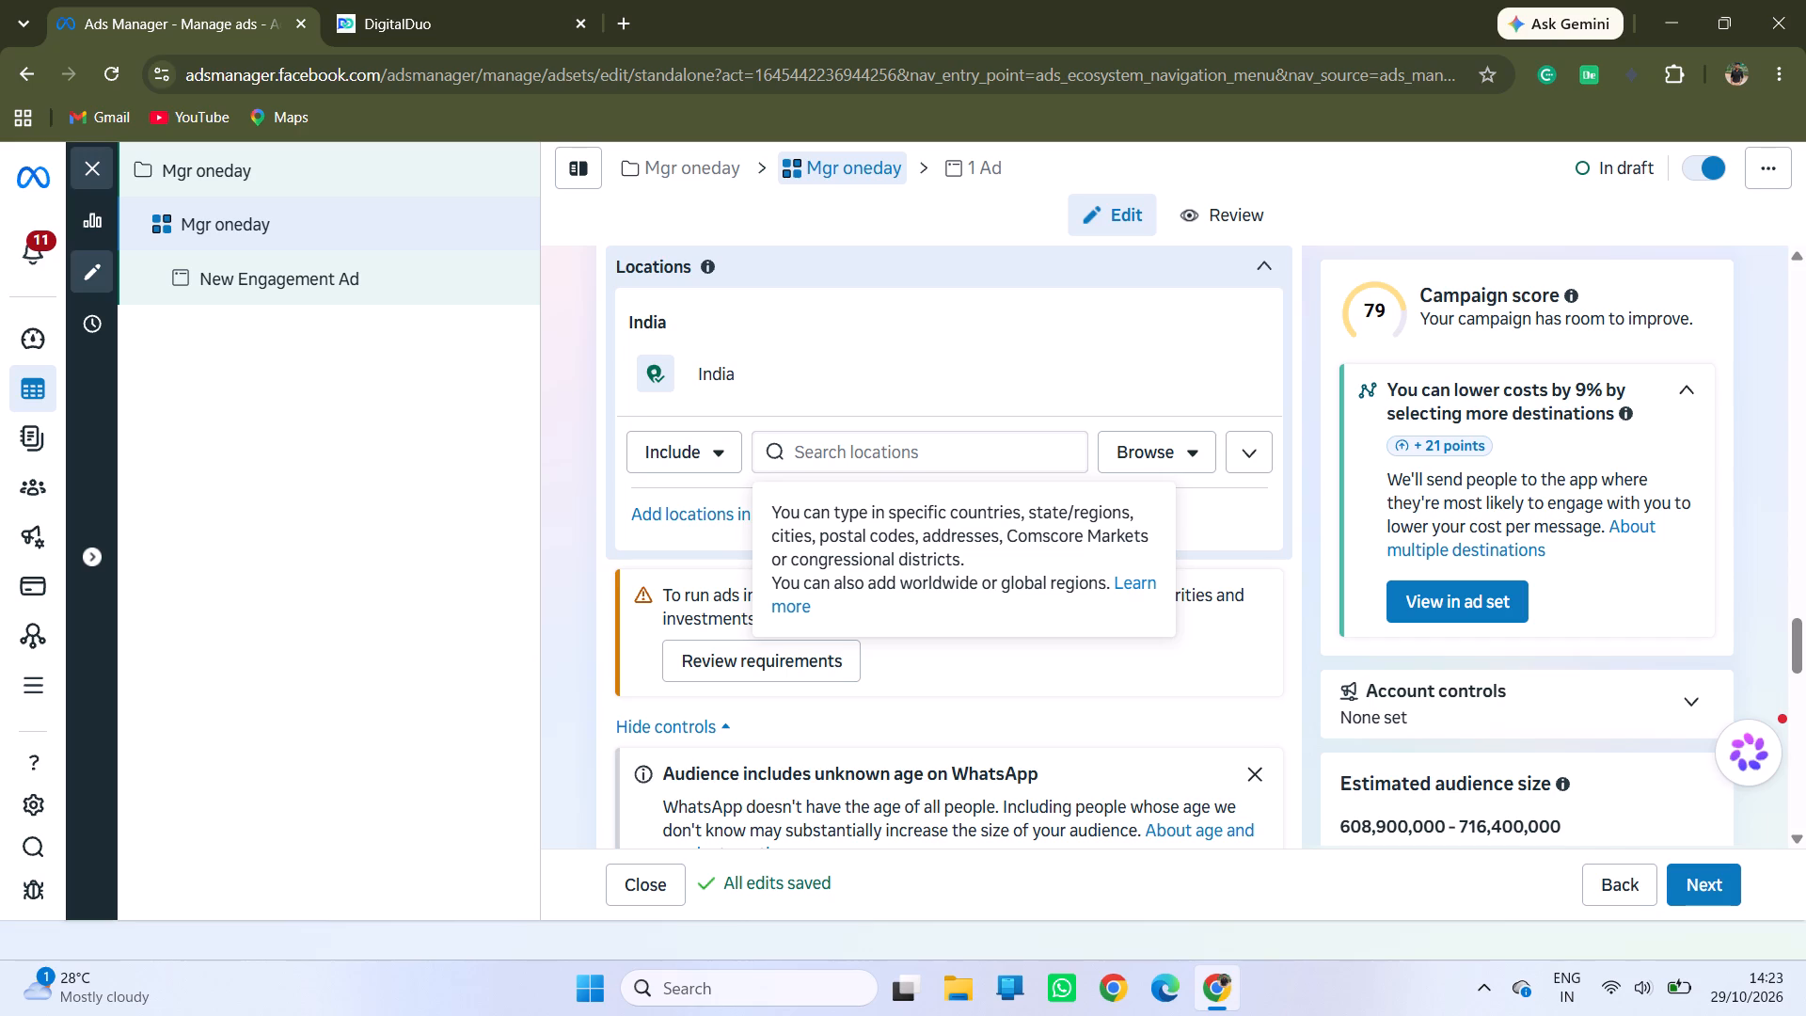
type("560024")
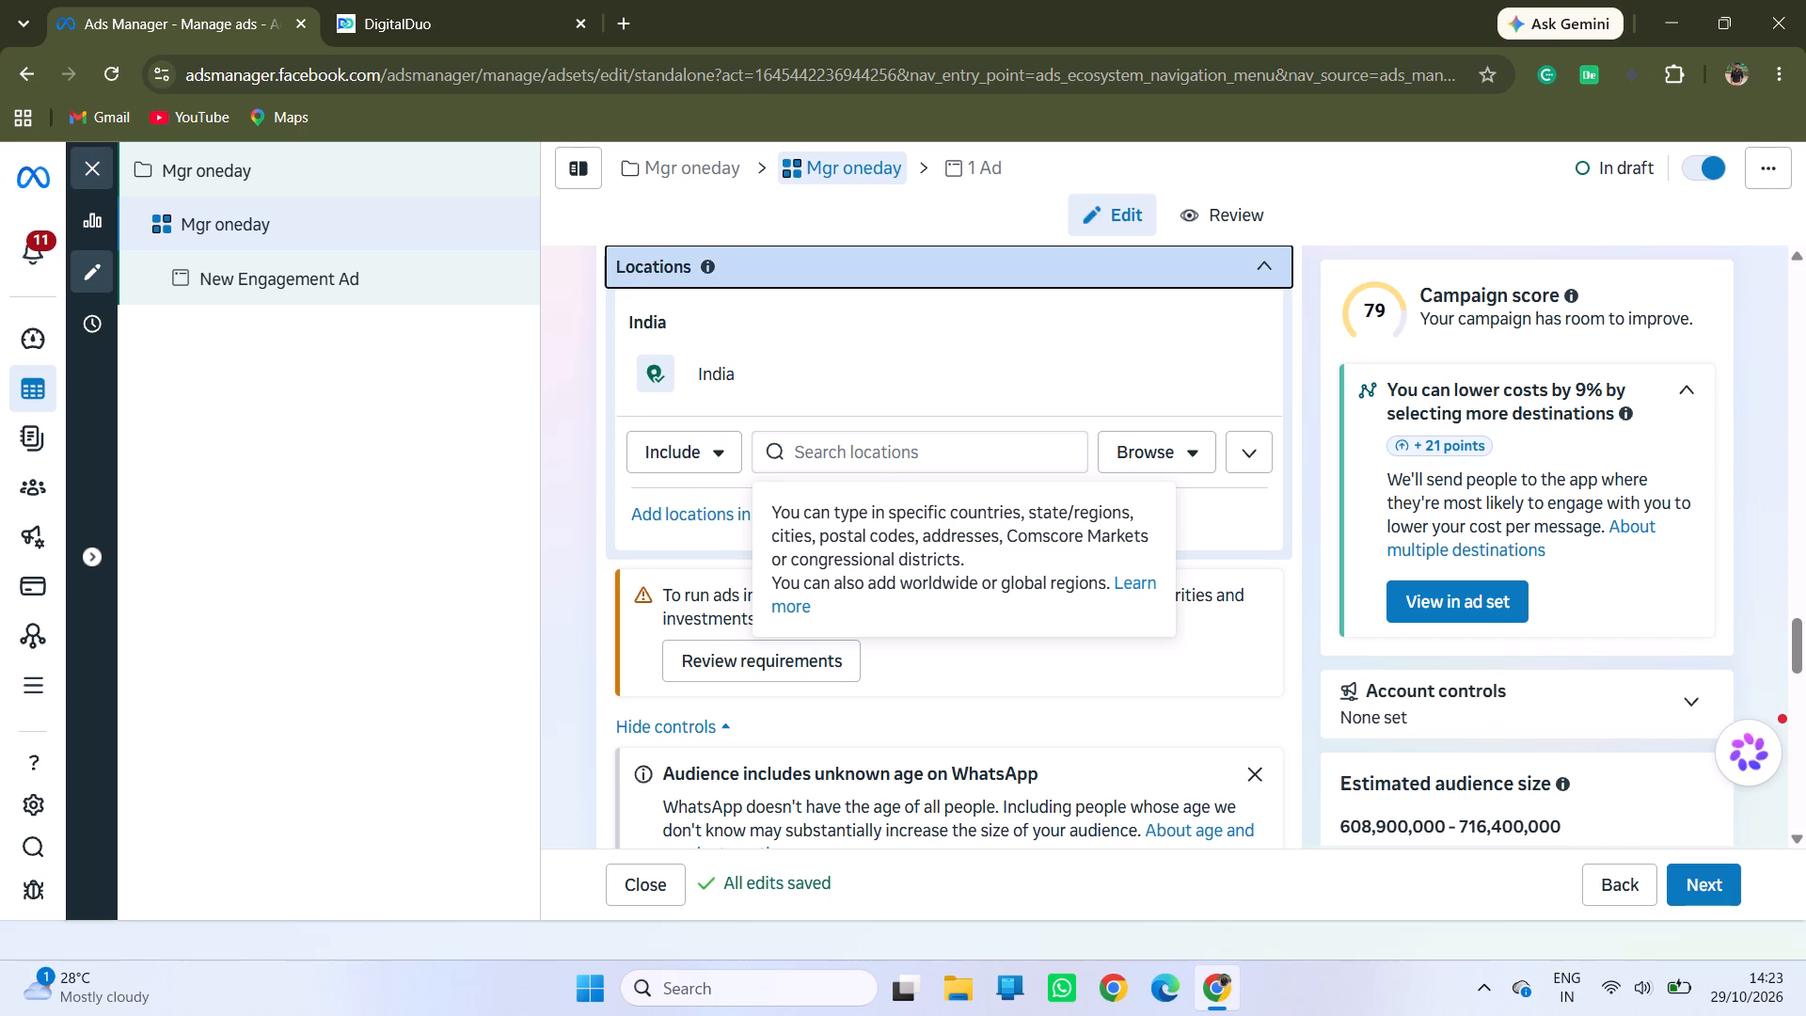
left_click(847, 453)
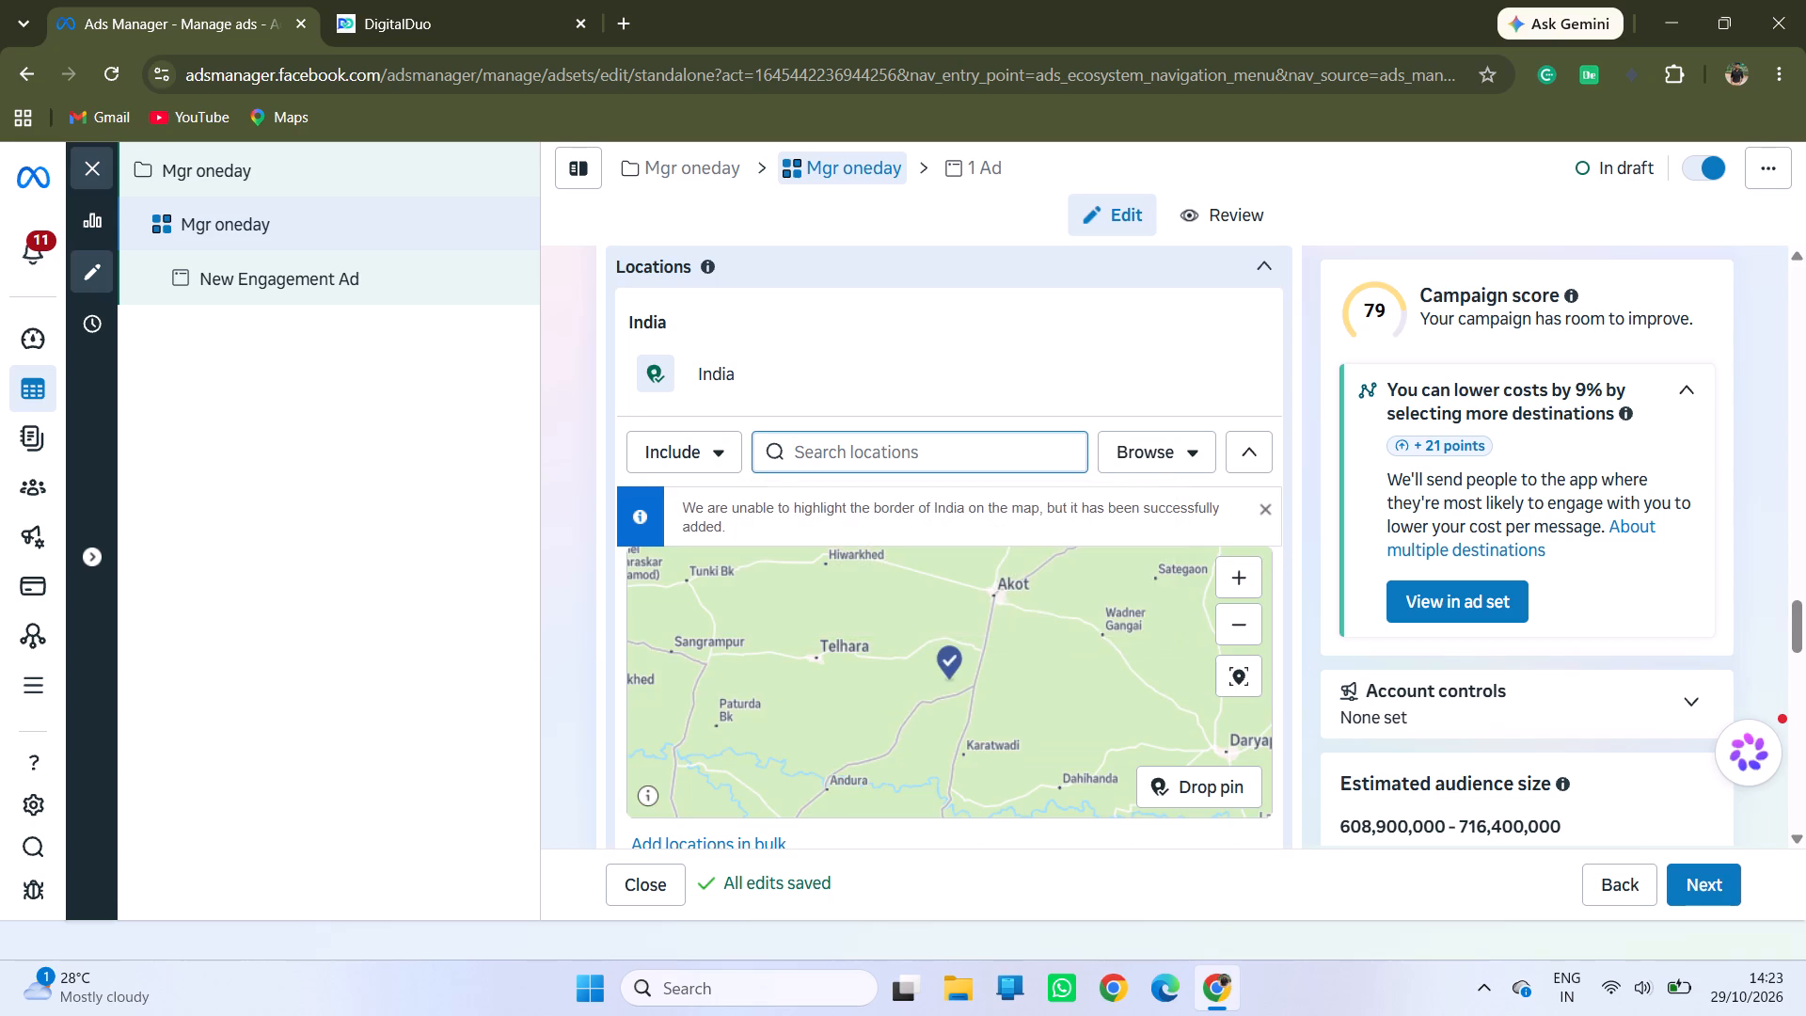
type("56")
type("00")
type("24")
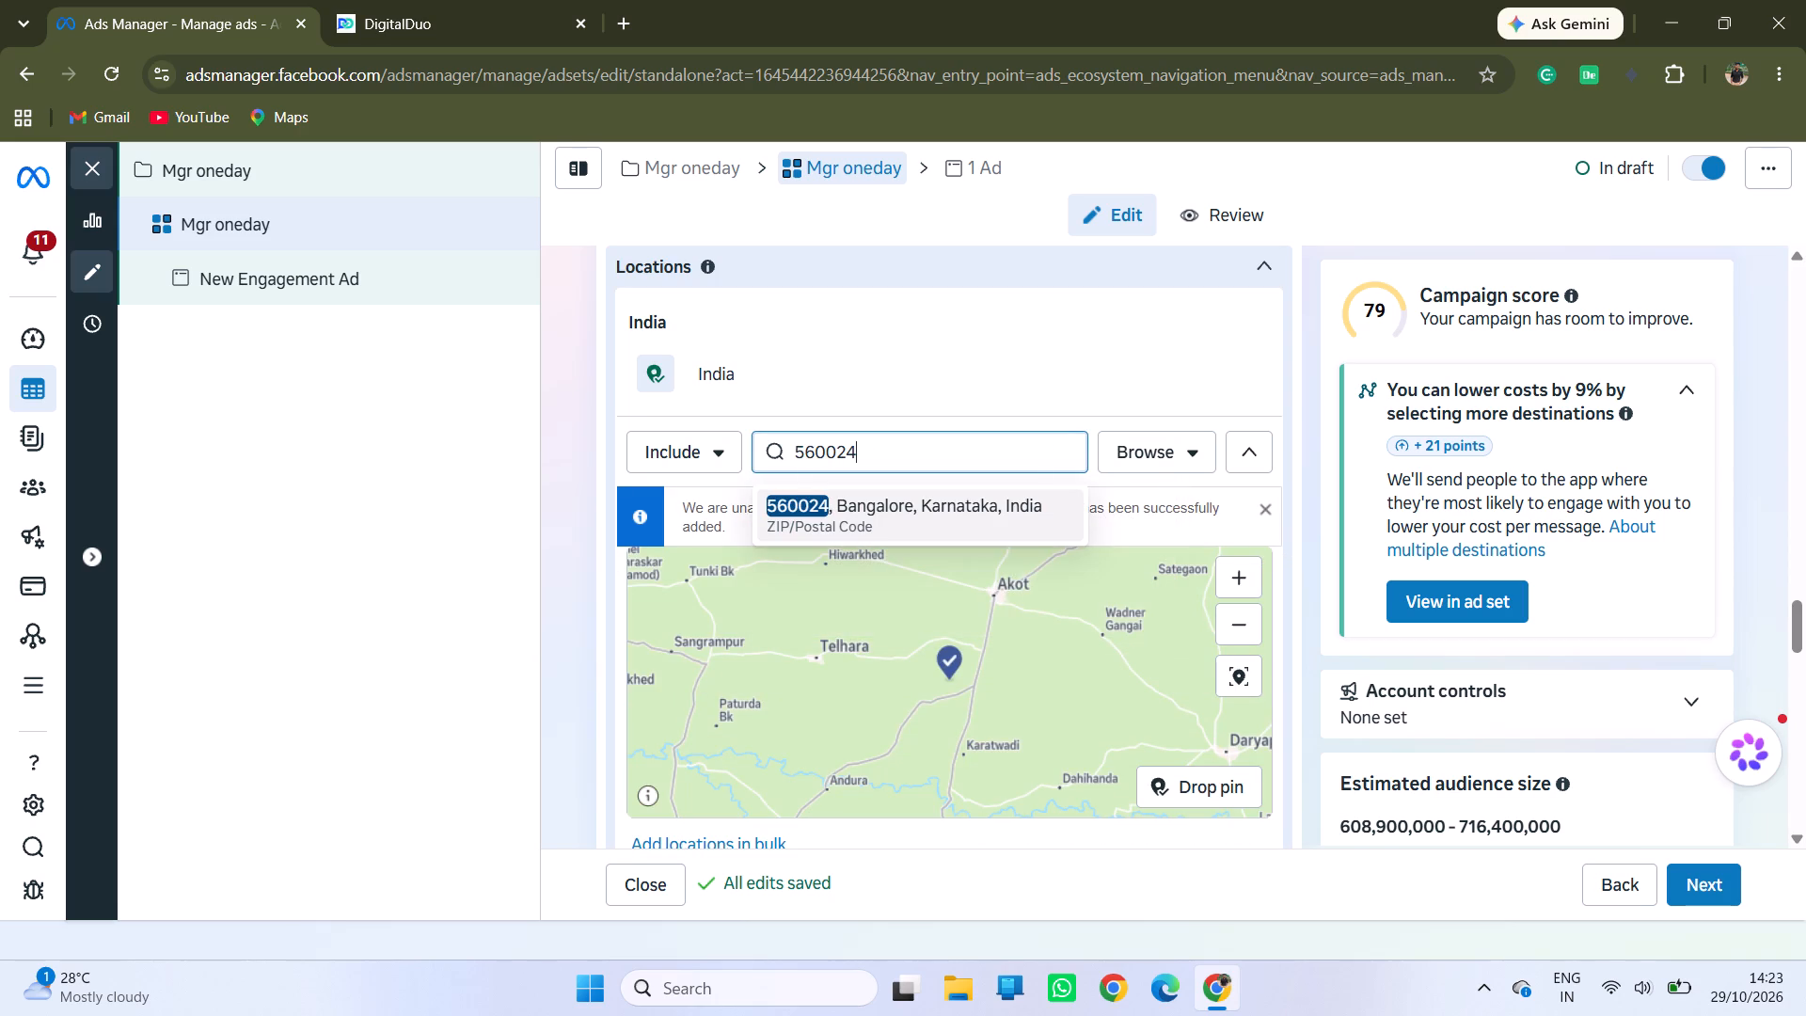
left_click(891, 509)
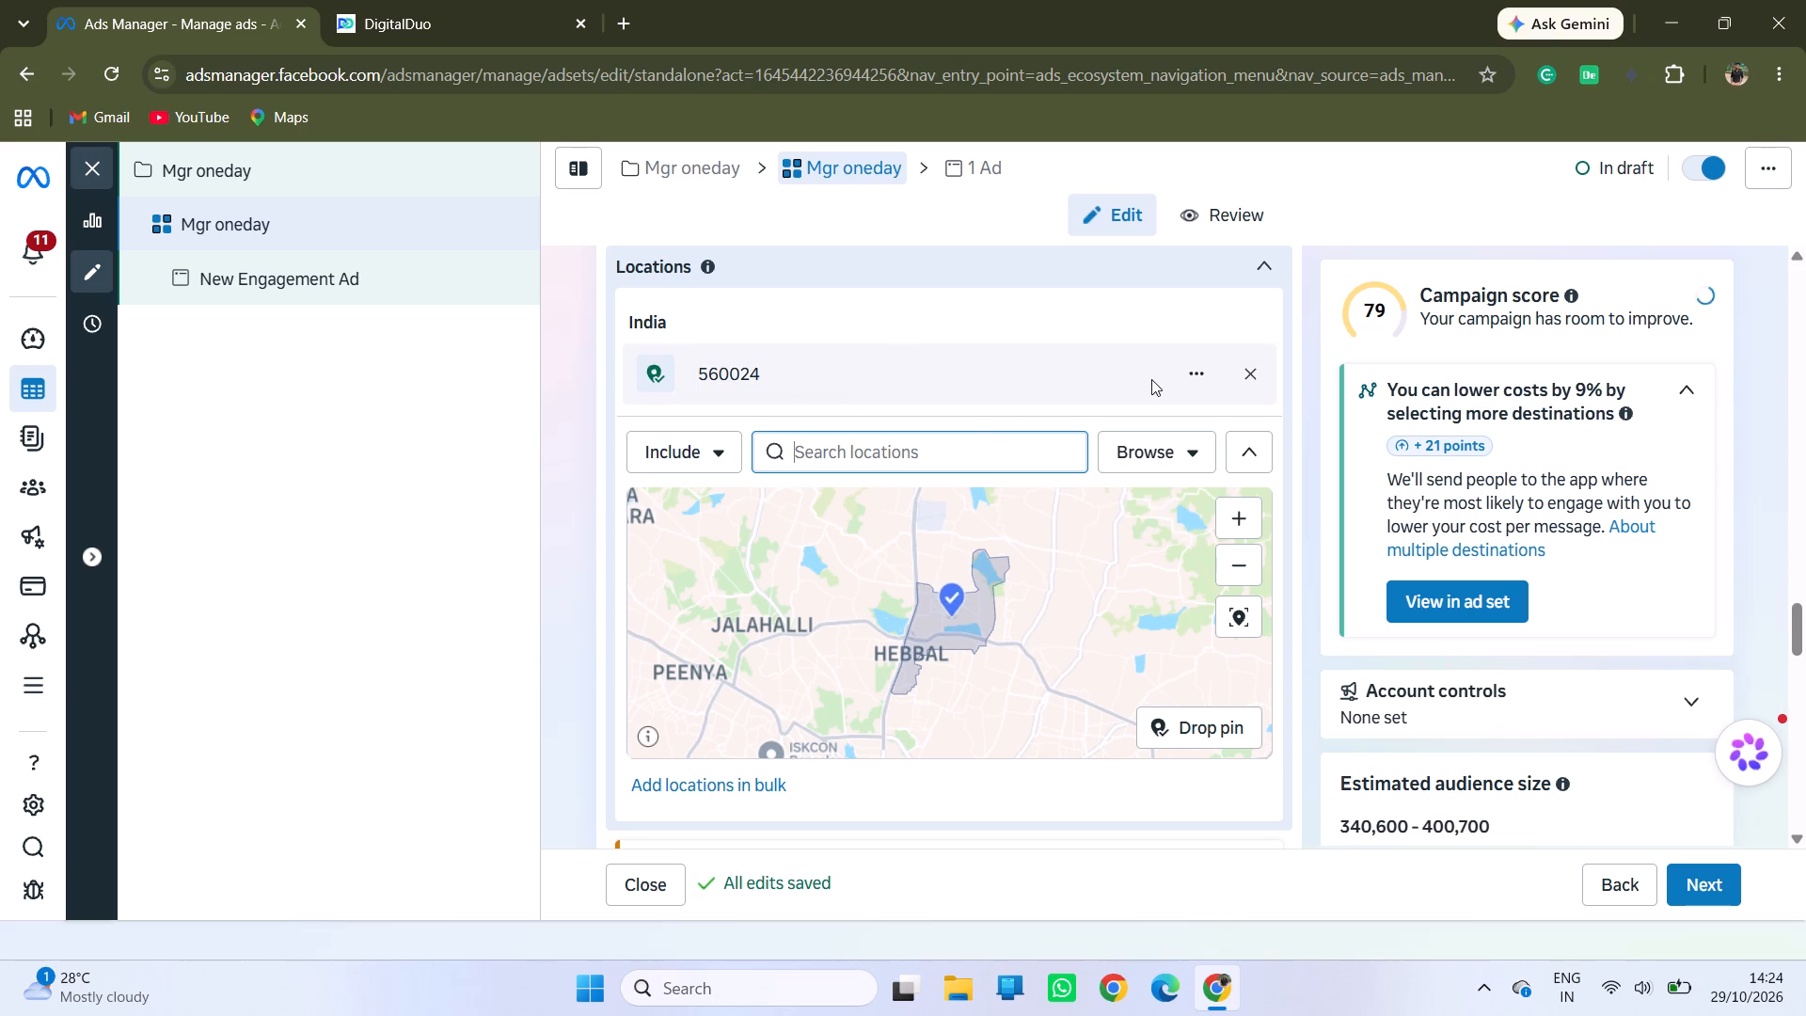
left_click(728, 375)
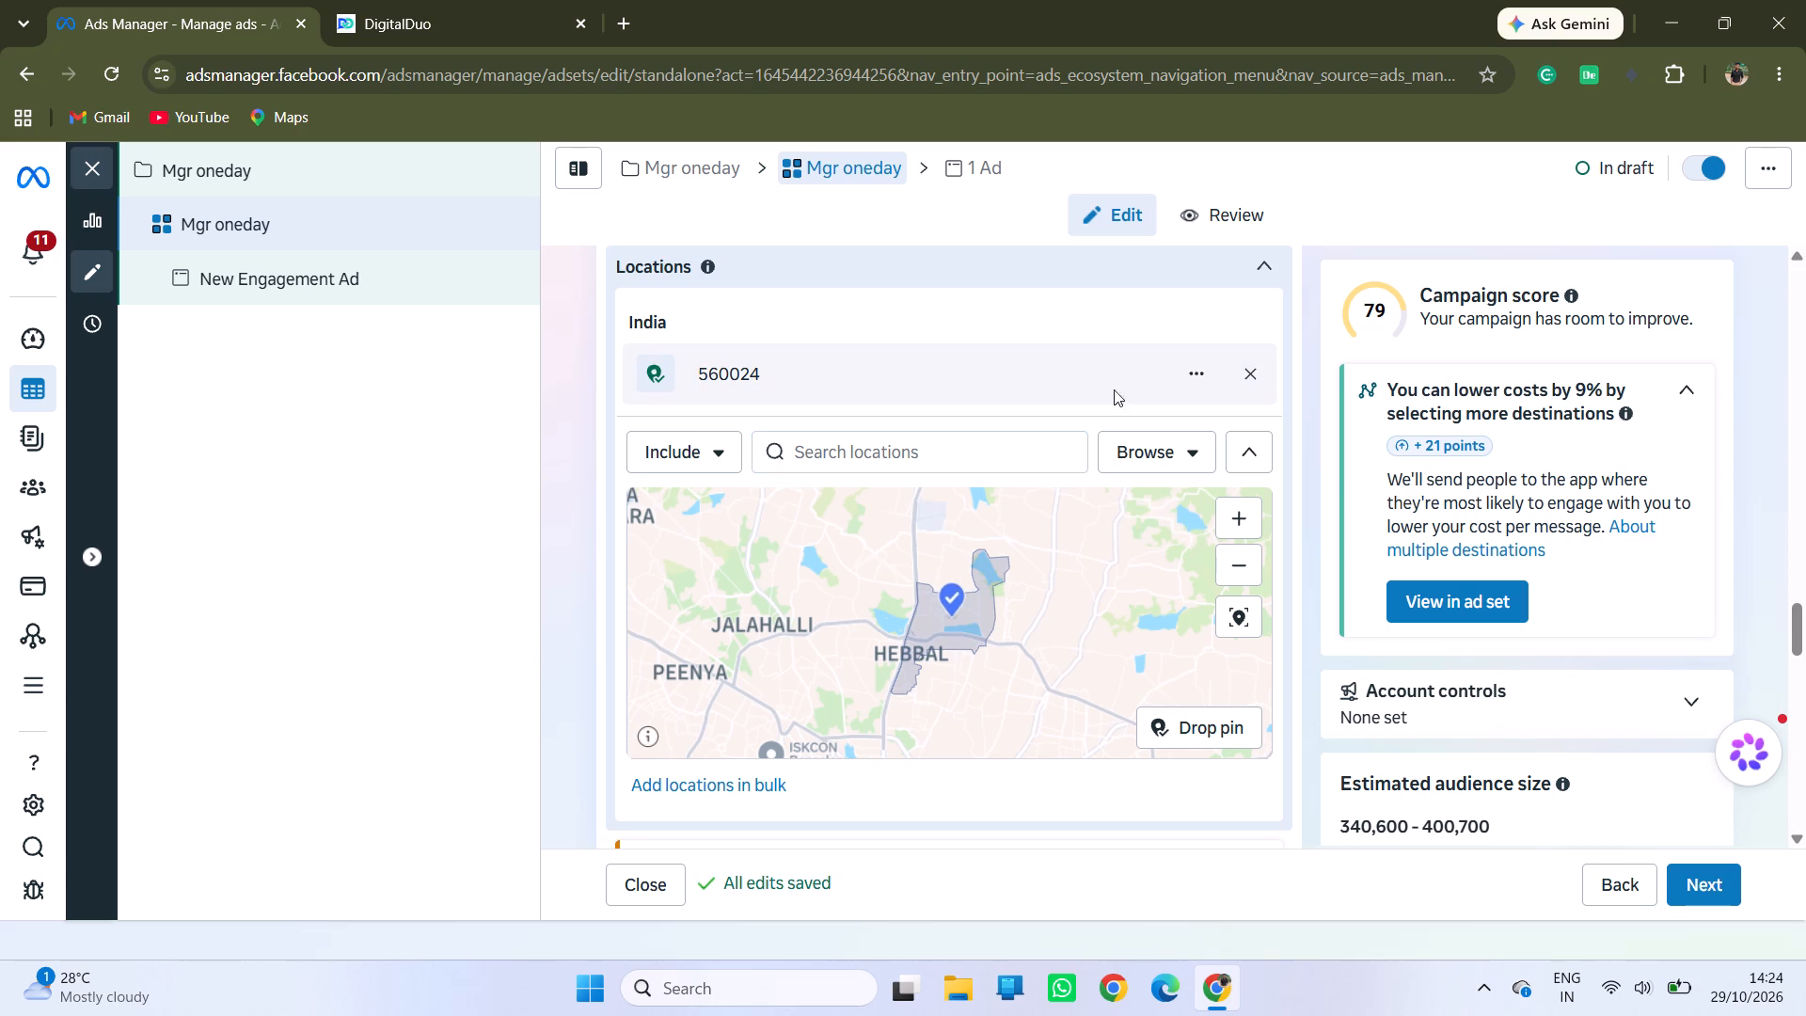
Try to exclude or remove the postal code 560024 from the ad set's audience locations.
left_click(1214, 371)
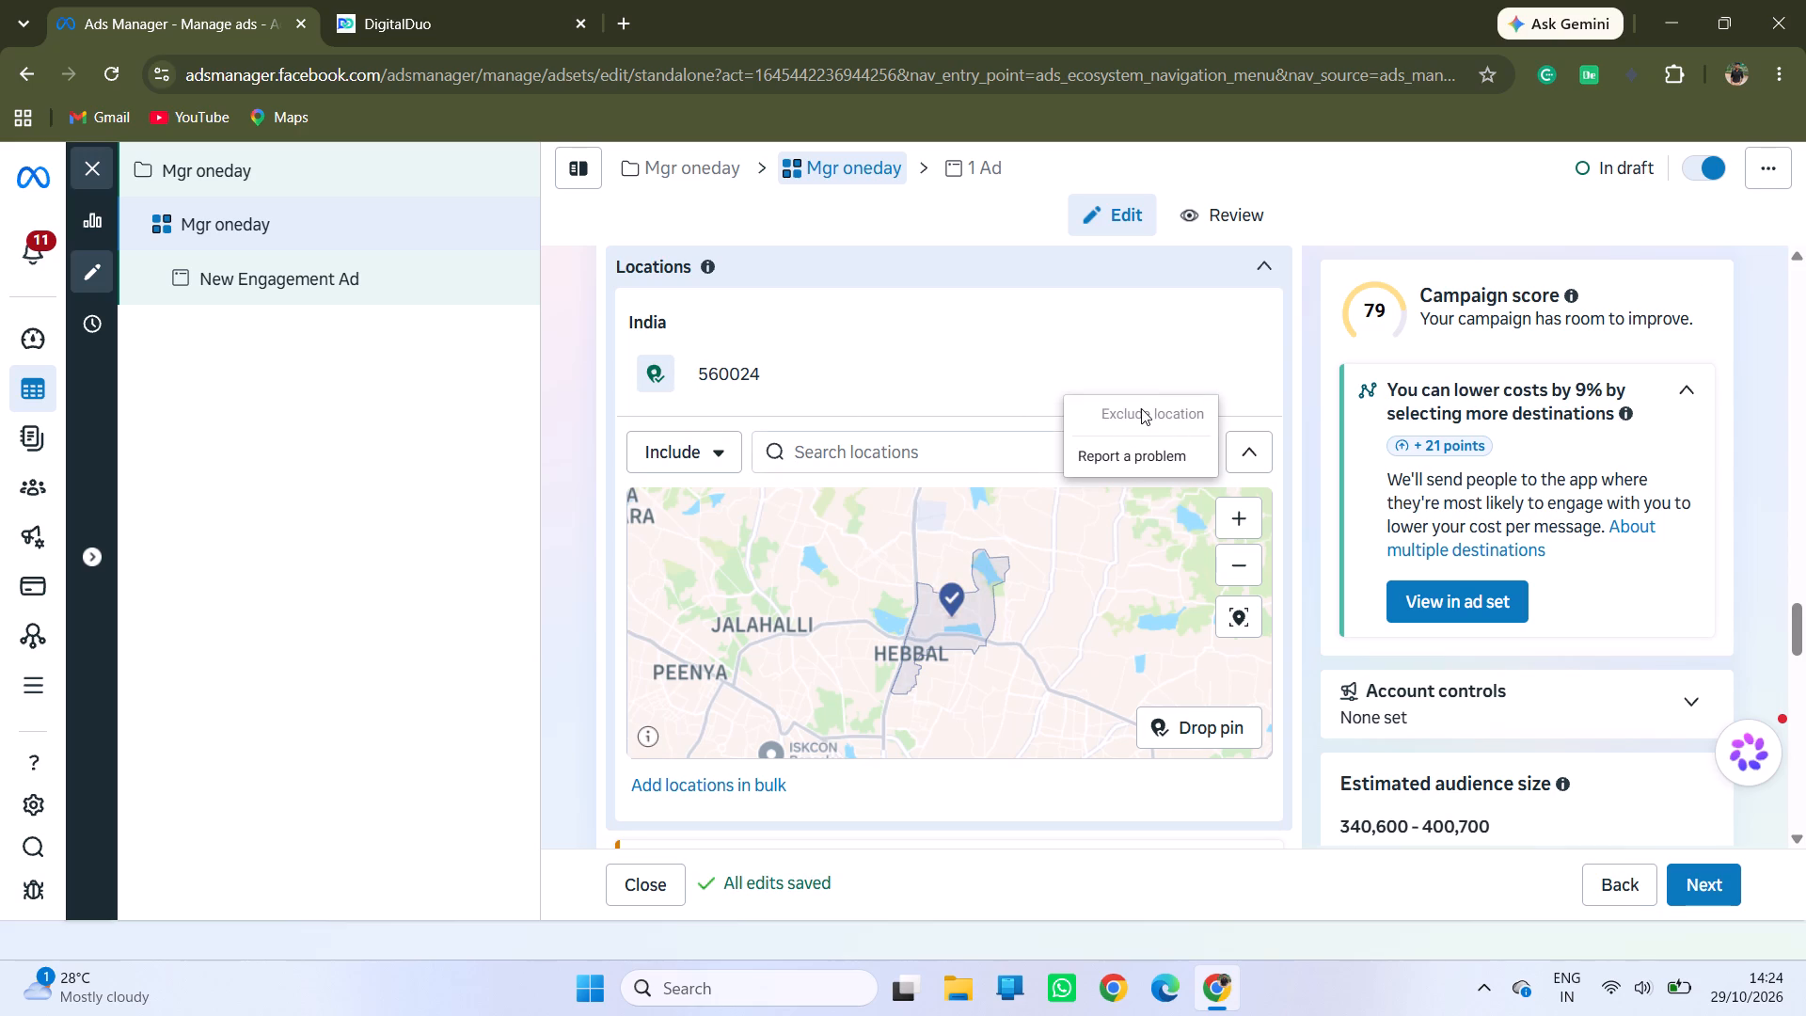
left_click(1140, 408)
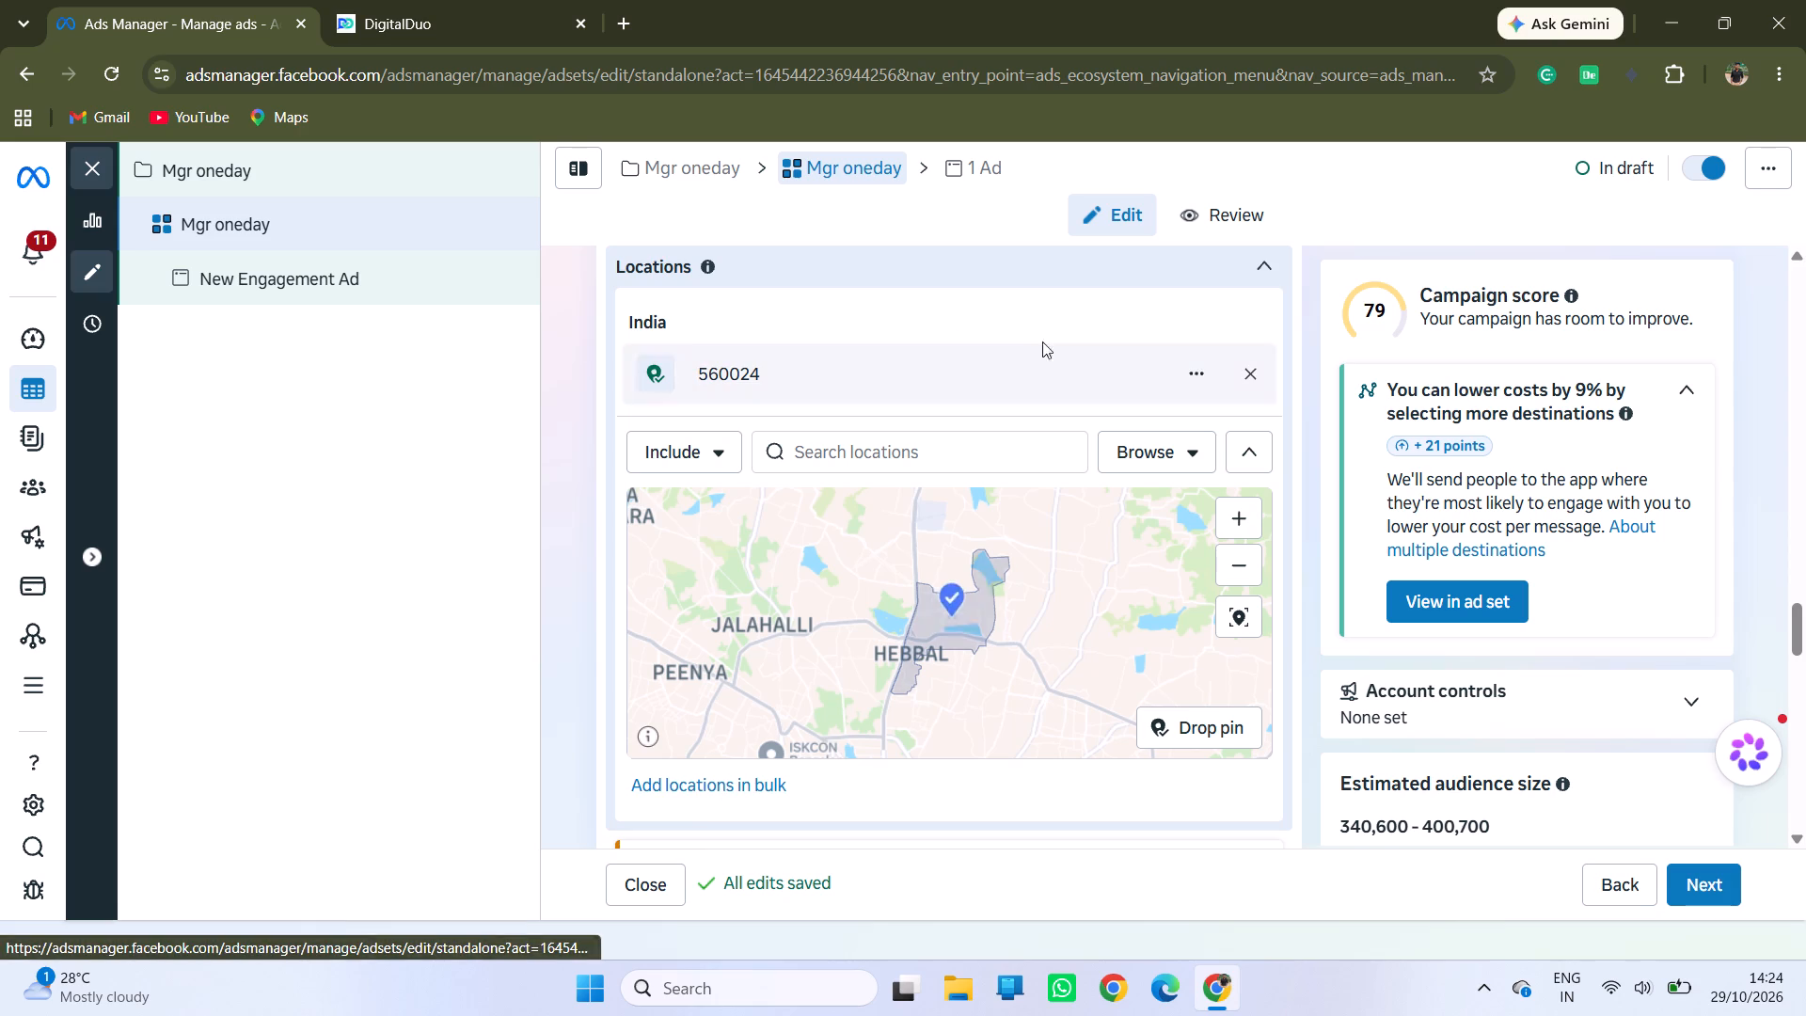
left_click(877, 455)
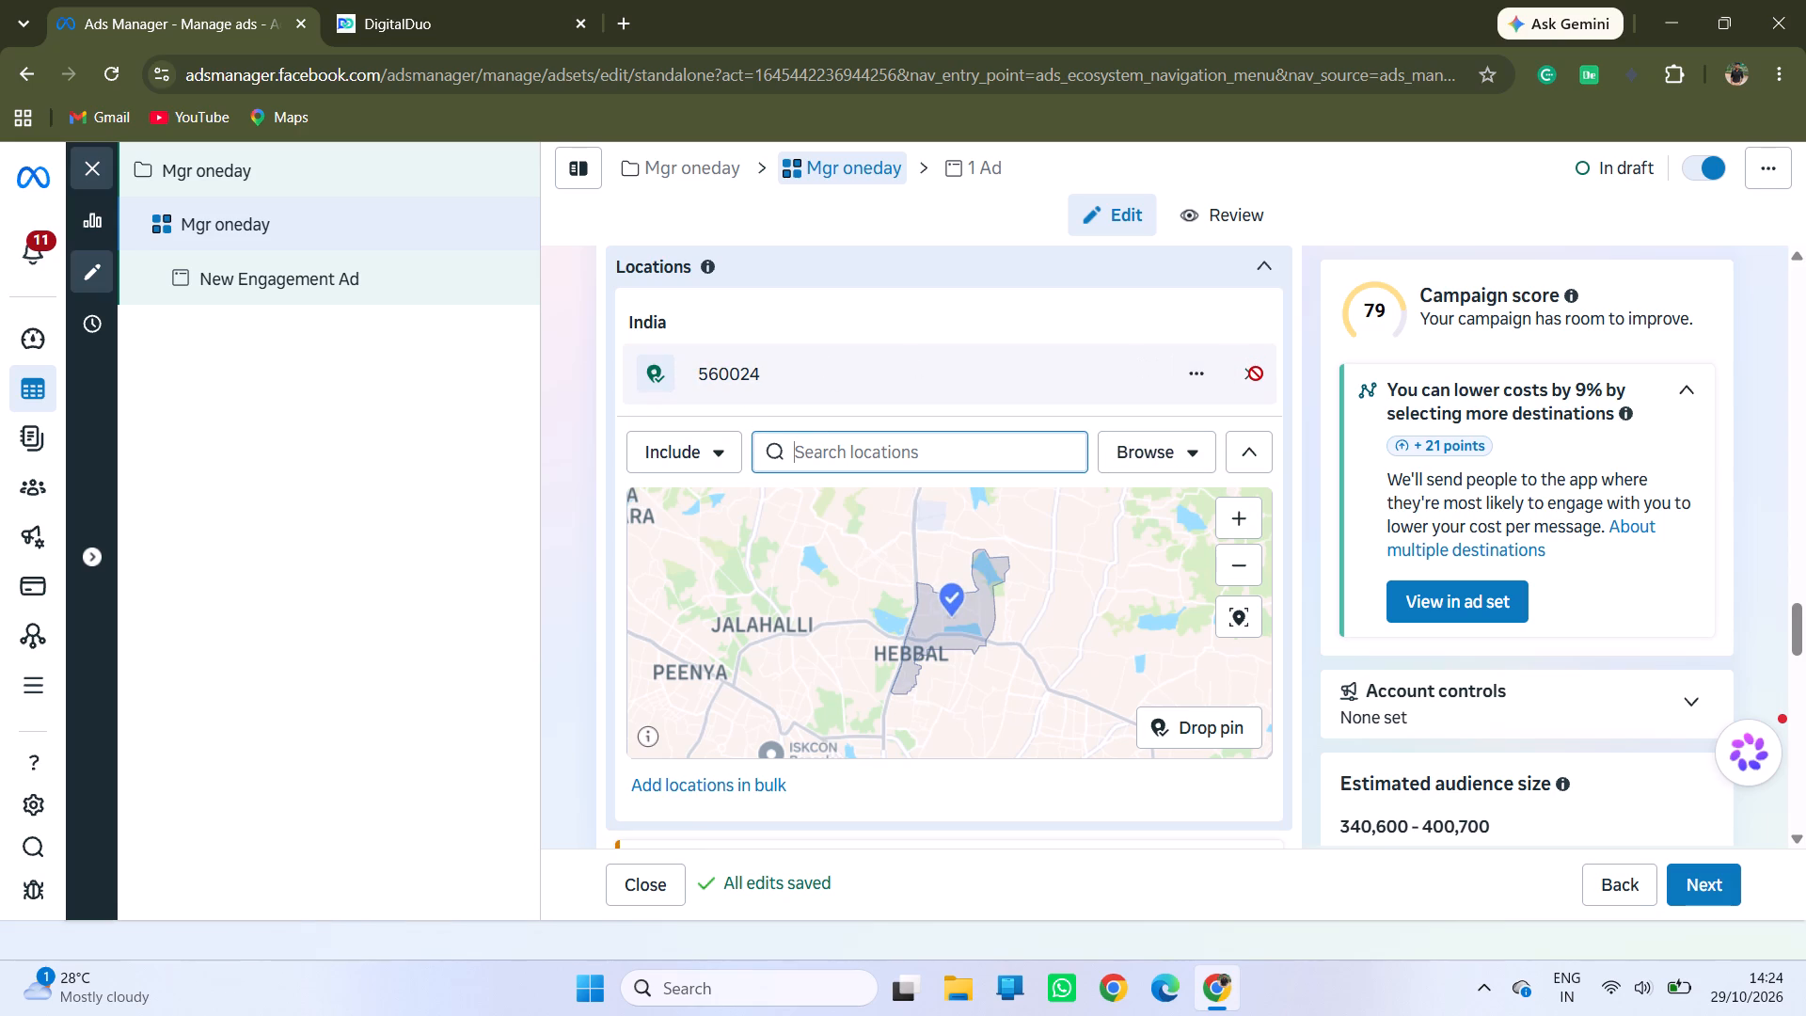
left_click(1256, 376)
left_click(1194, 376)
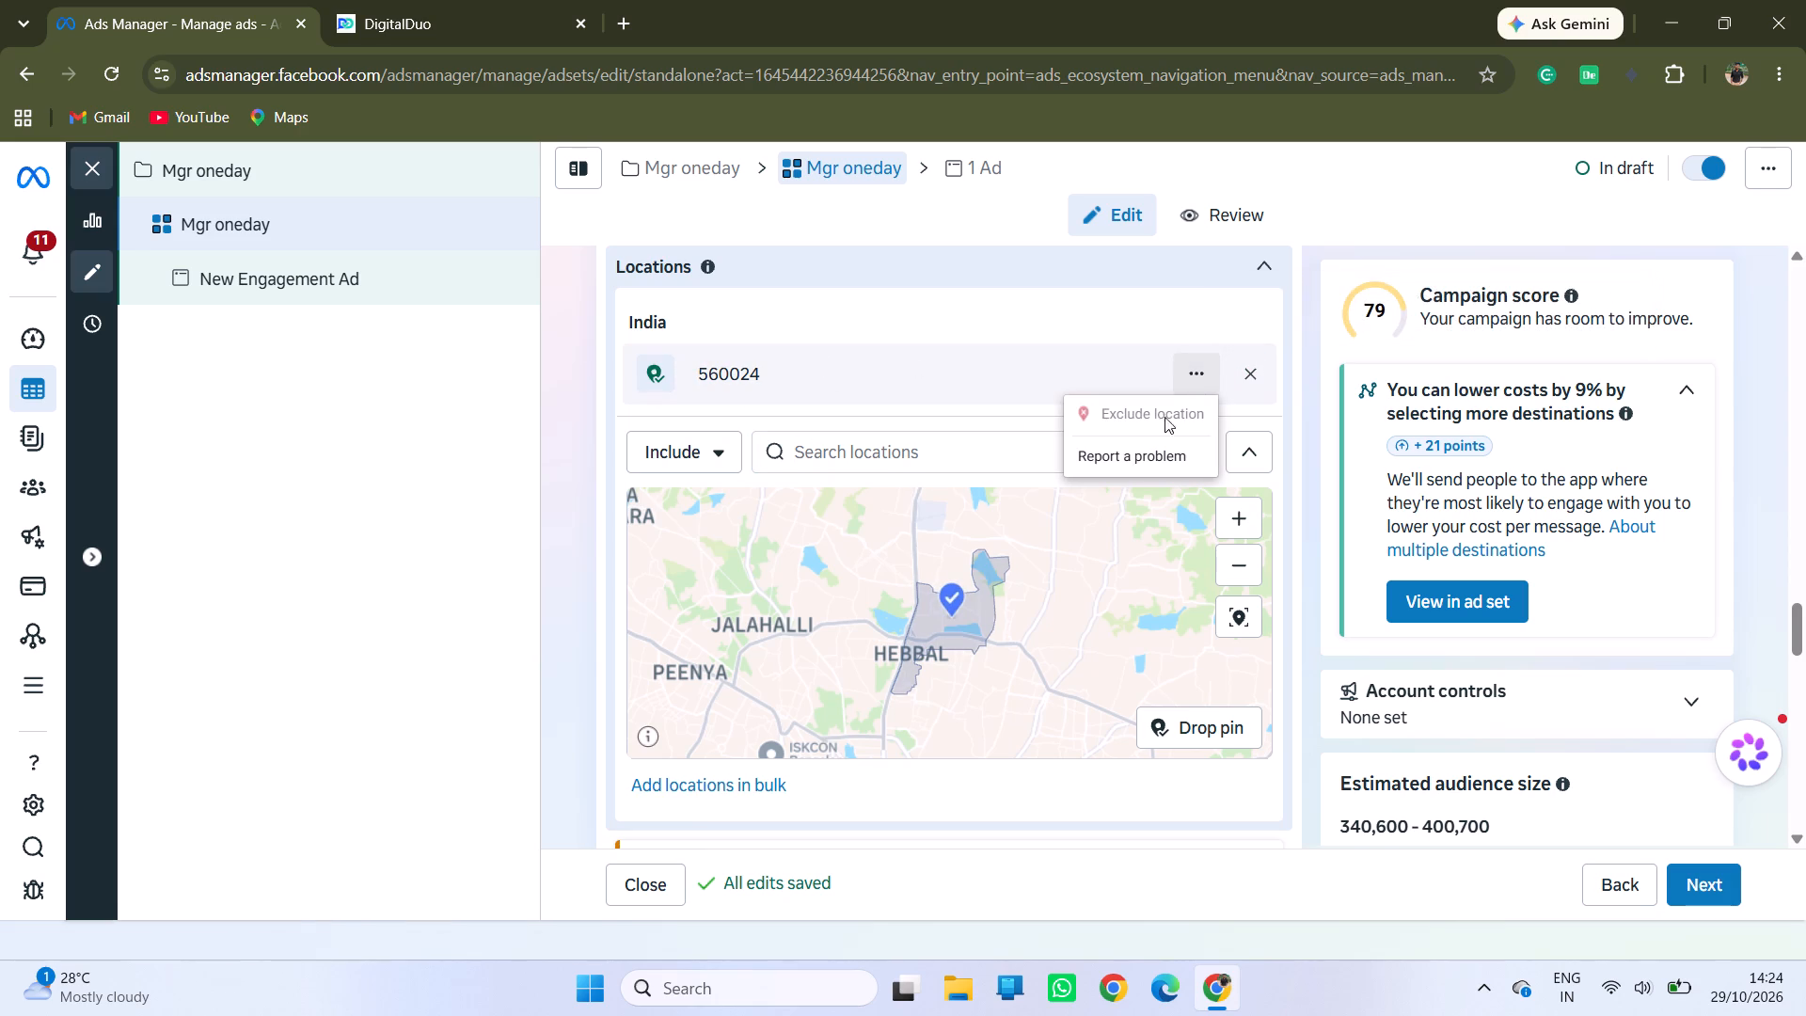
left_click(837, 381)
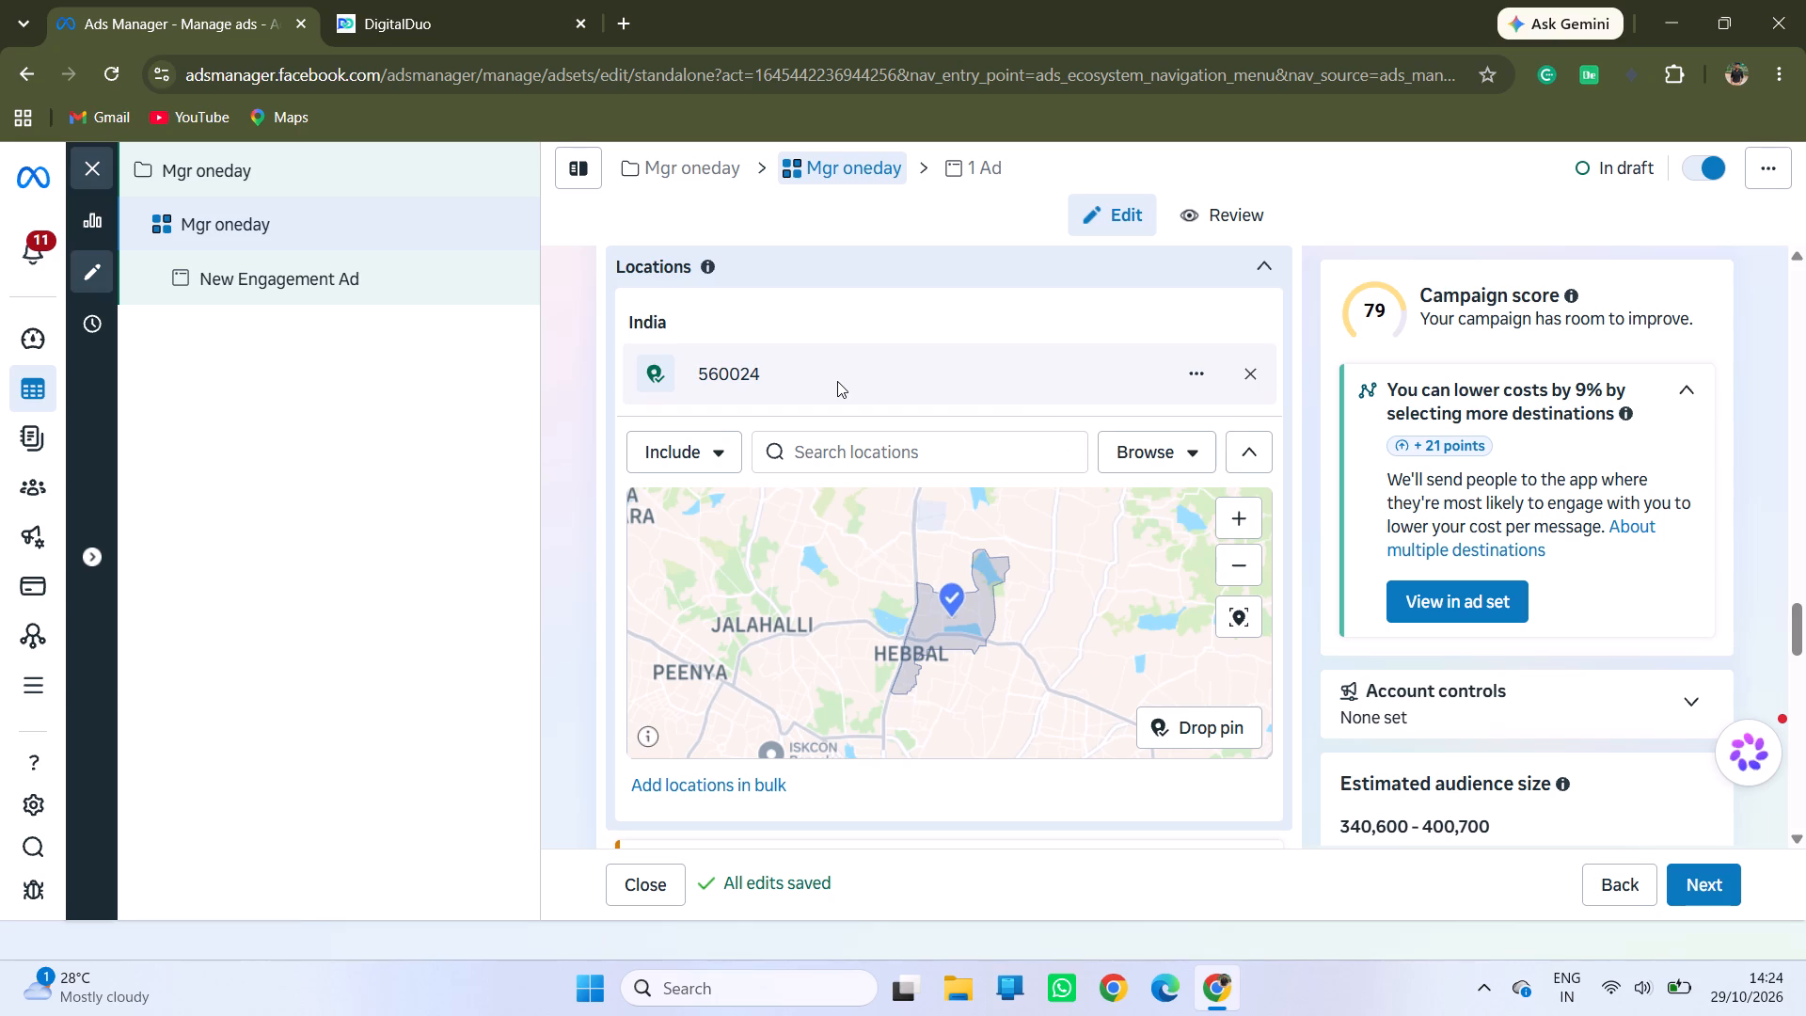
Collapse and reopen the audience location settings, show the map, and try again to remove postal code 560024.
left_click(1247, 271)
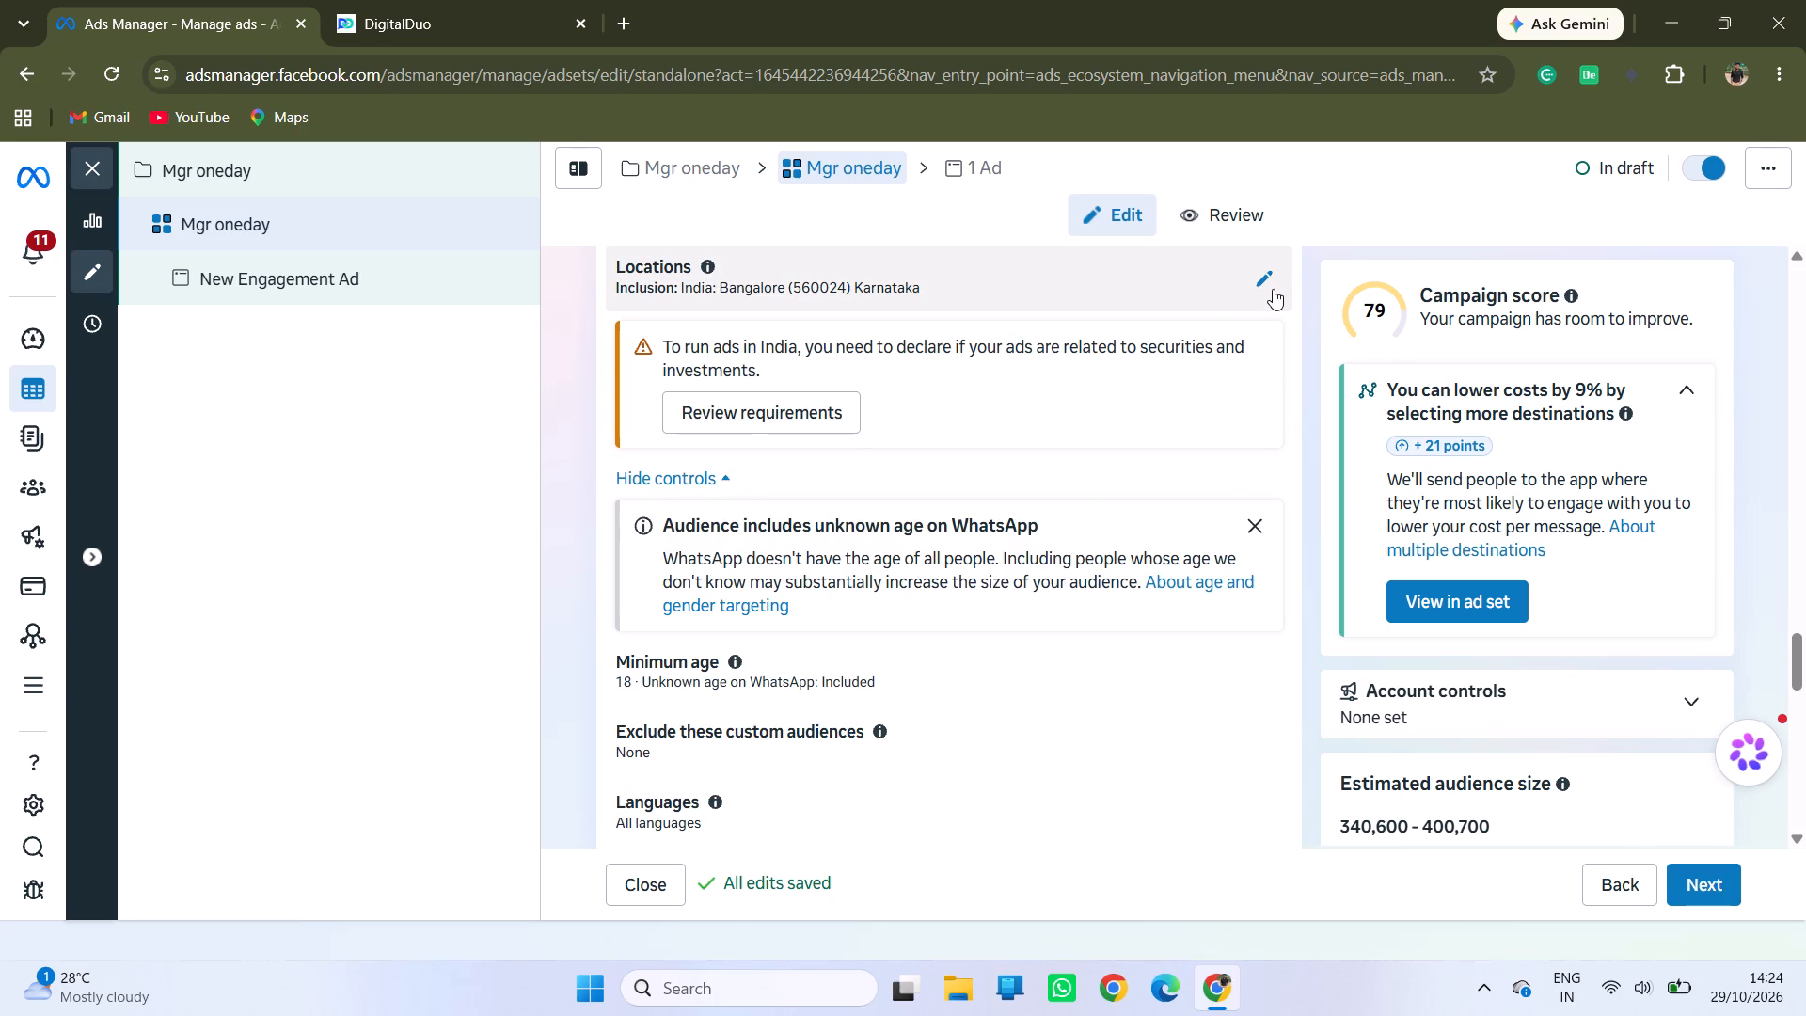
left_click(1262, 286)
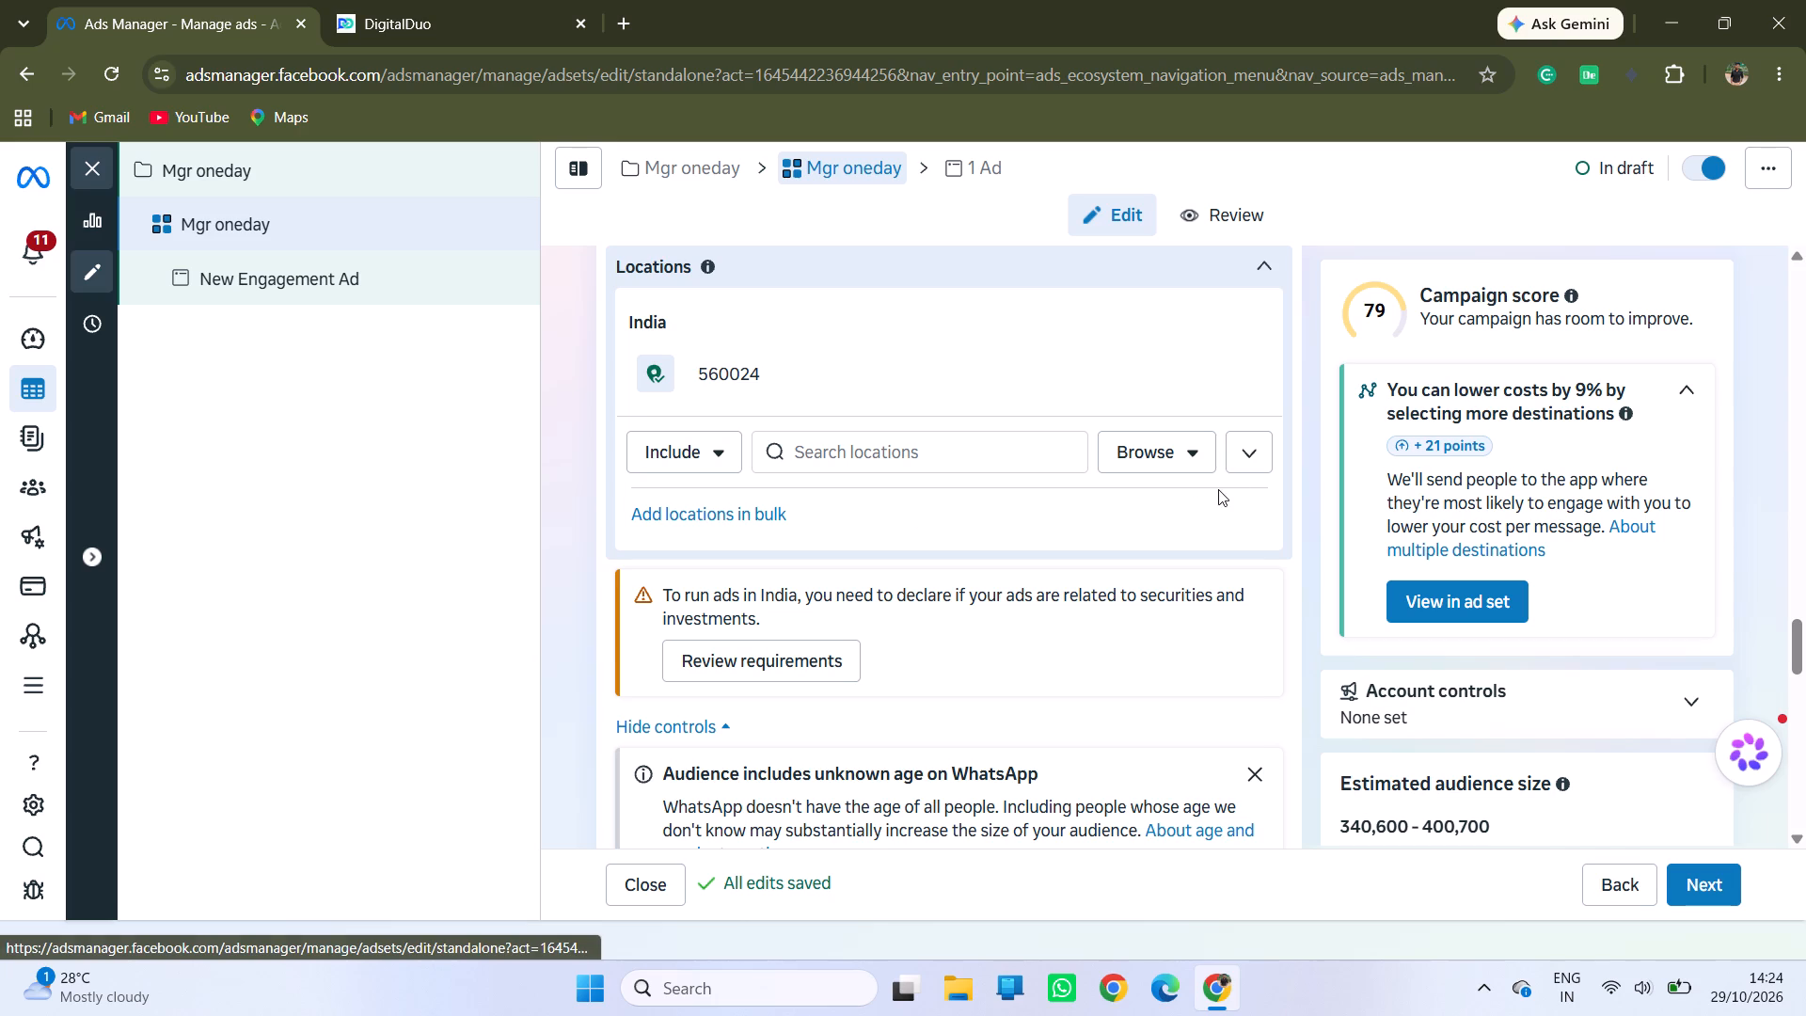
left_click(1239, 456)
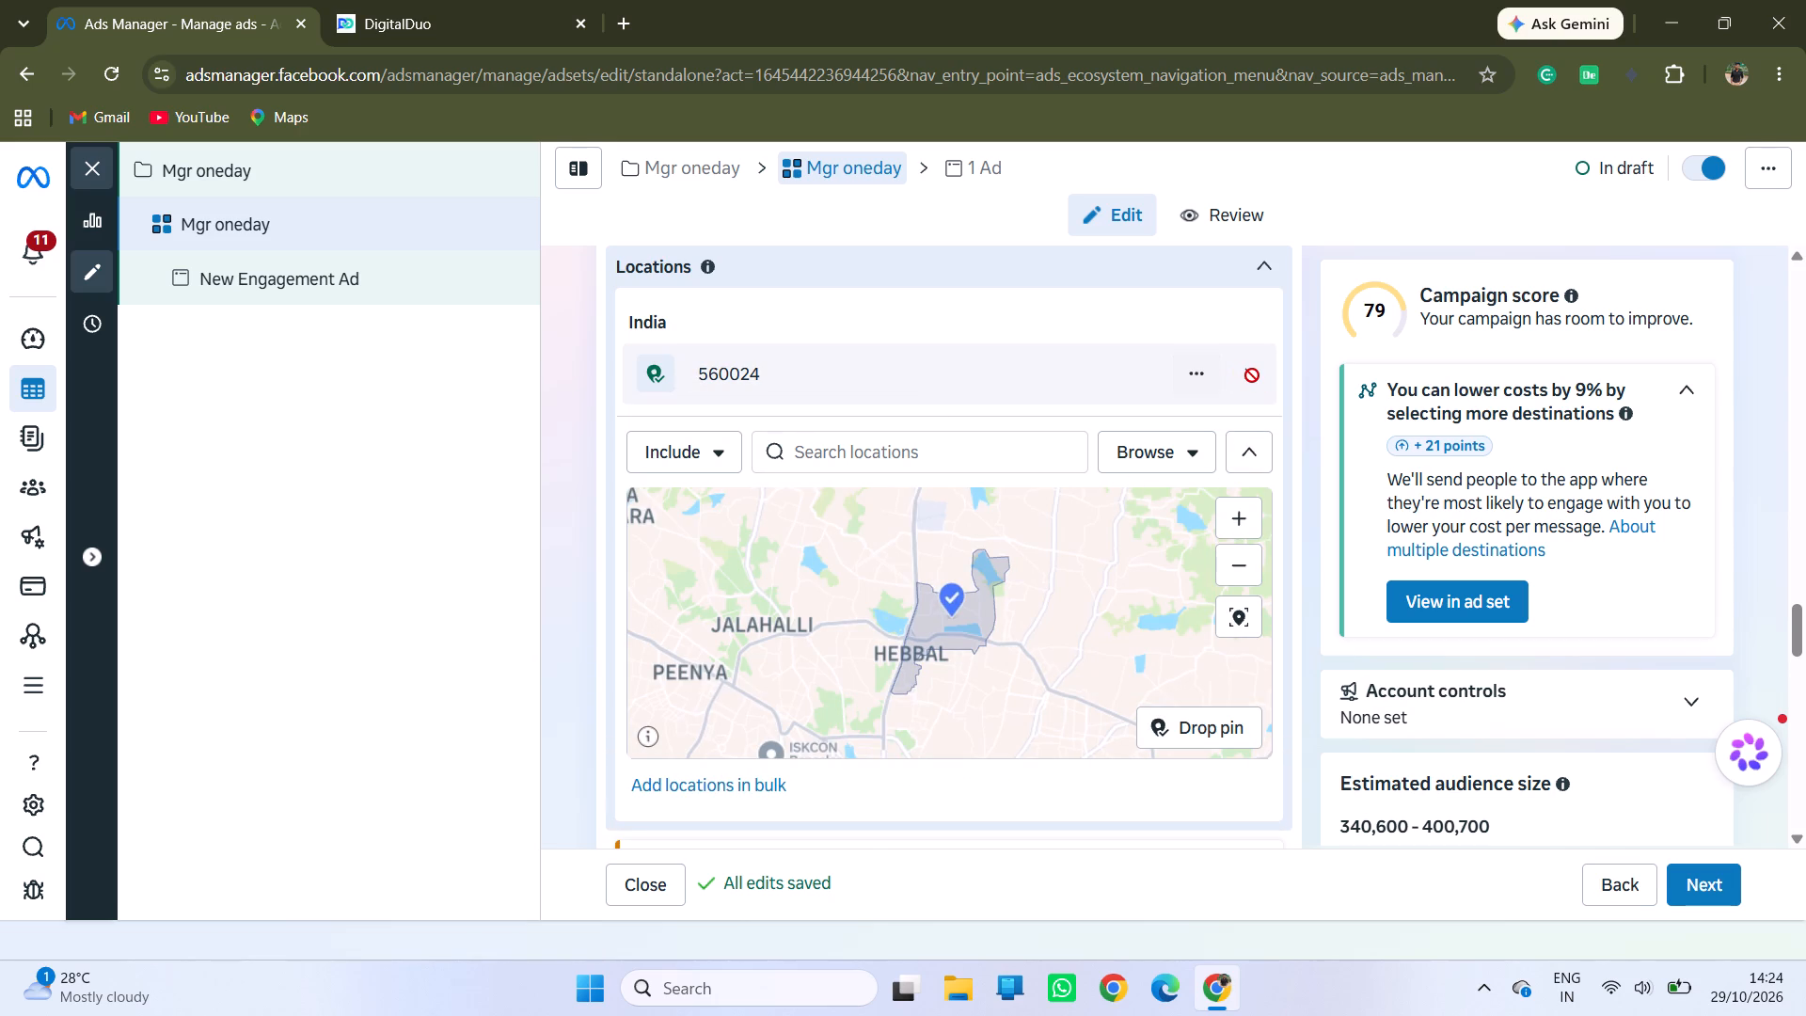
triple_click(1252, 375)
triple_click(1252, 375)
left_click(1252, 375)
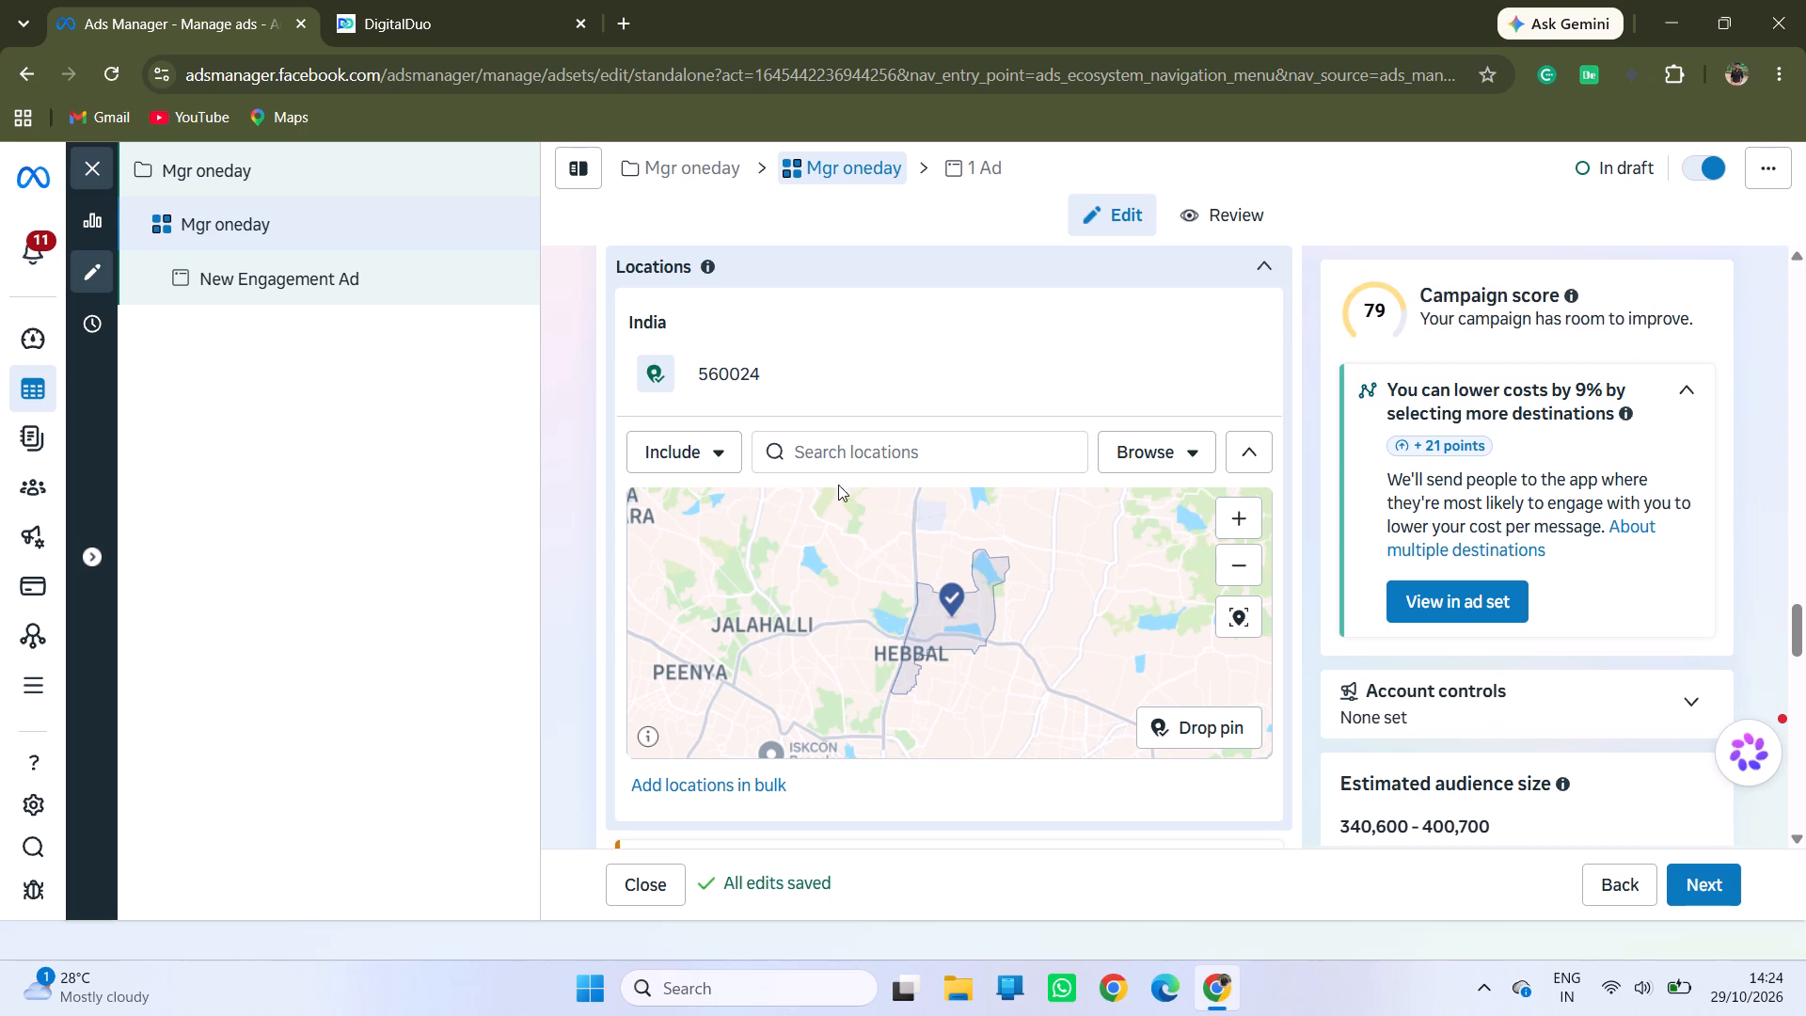
Start a search for another location to include in the ad set's audience.
left_click(818, 457)
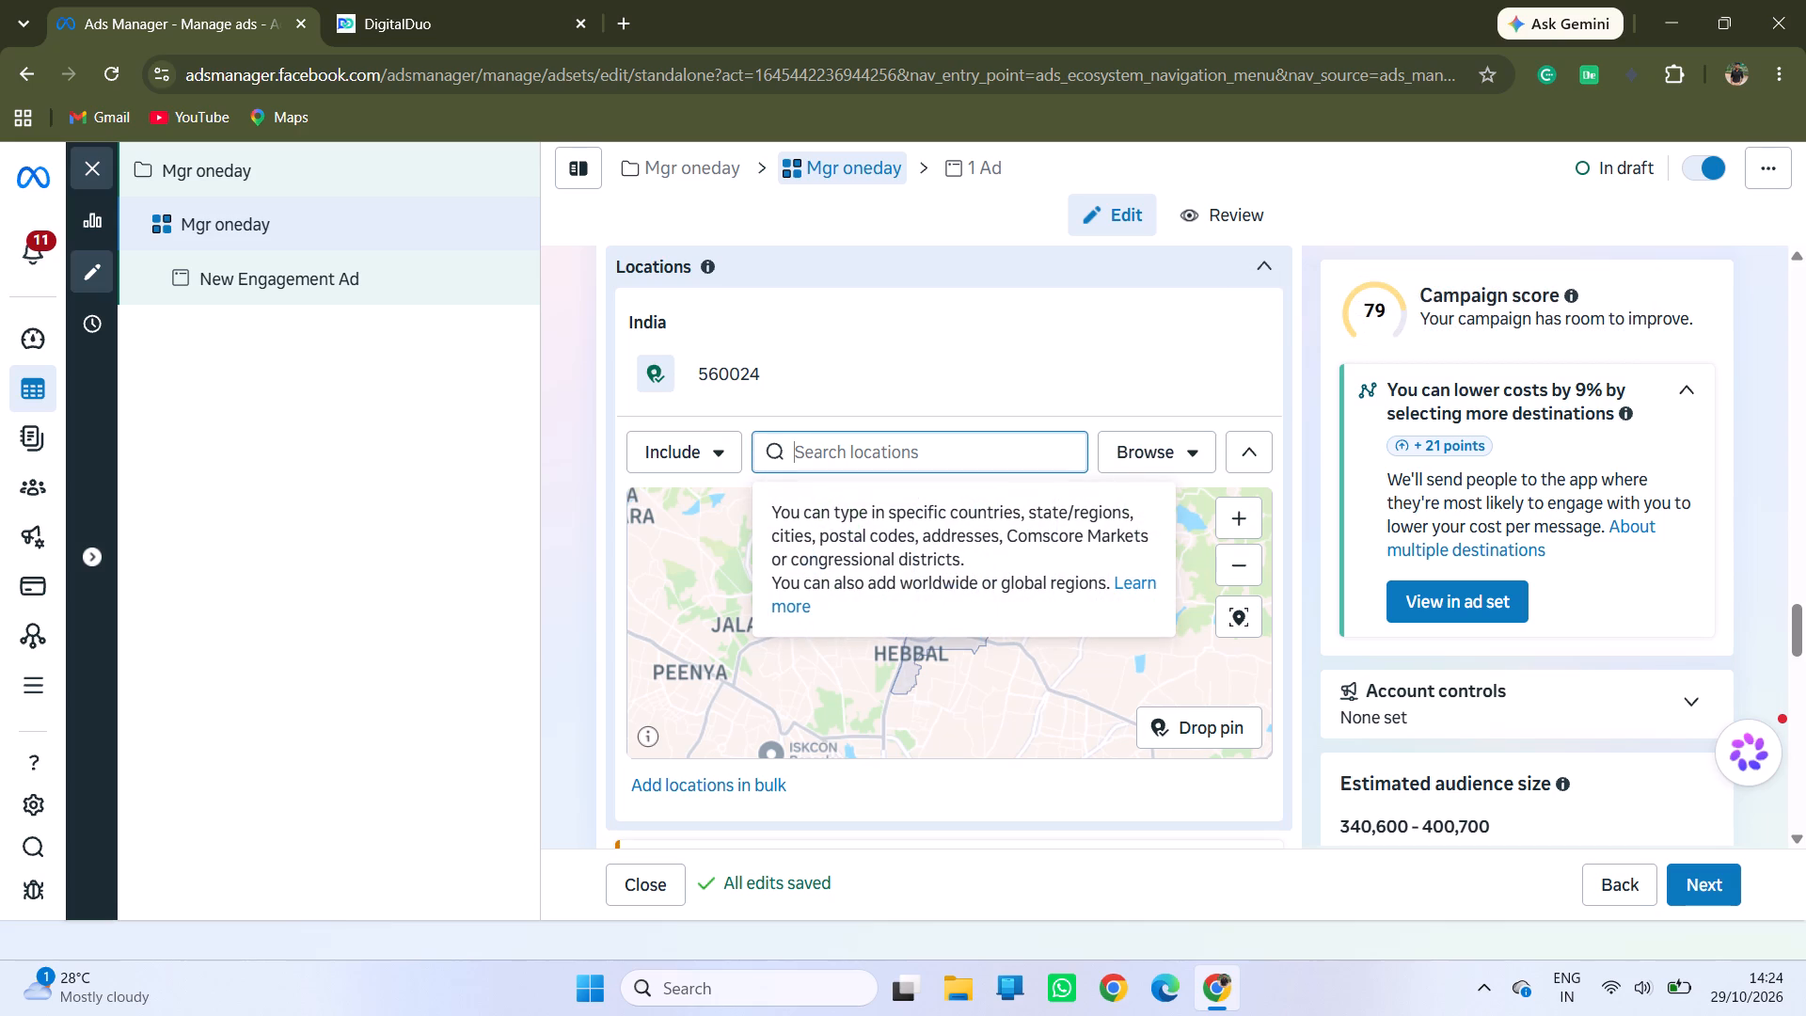
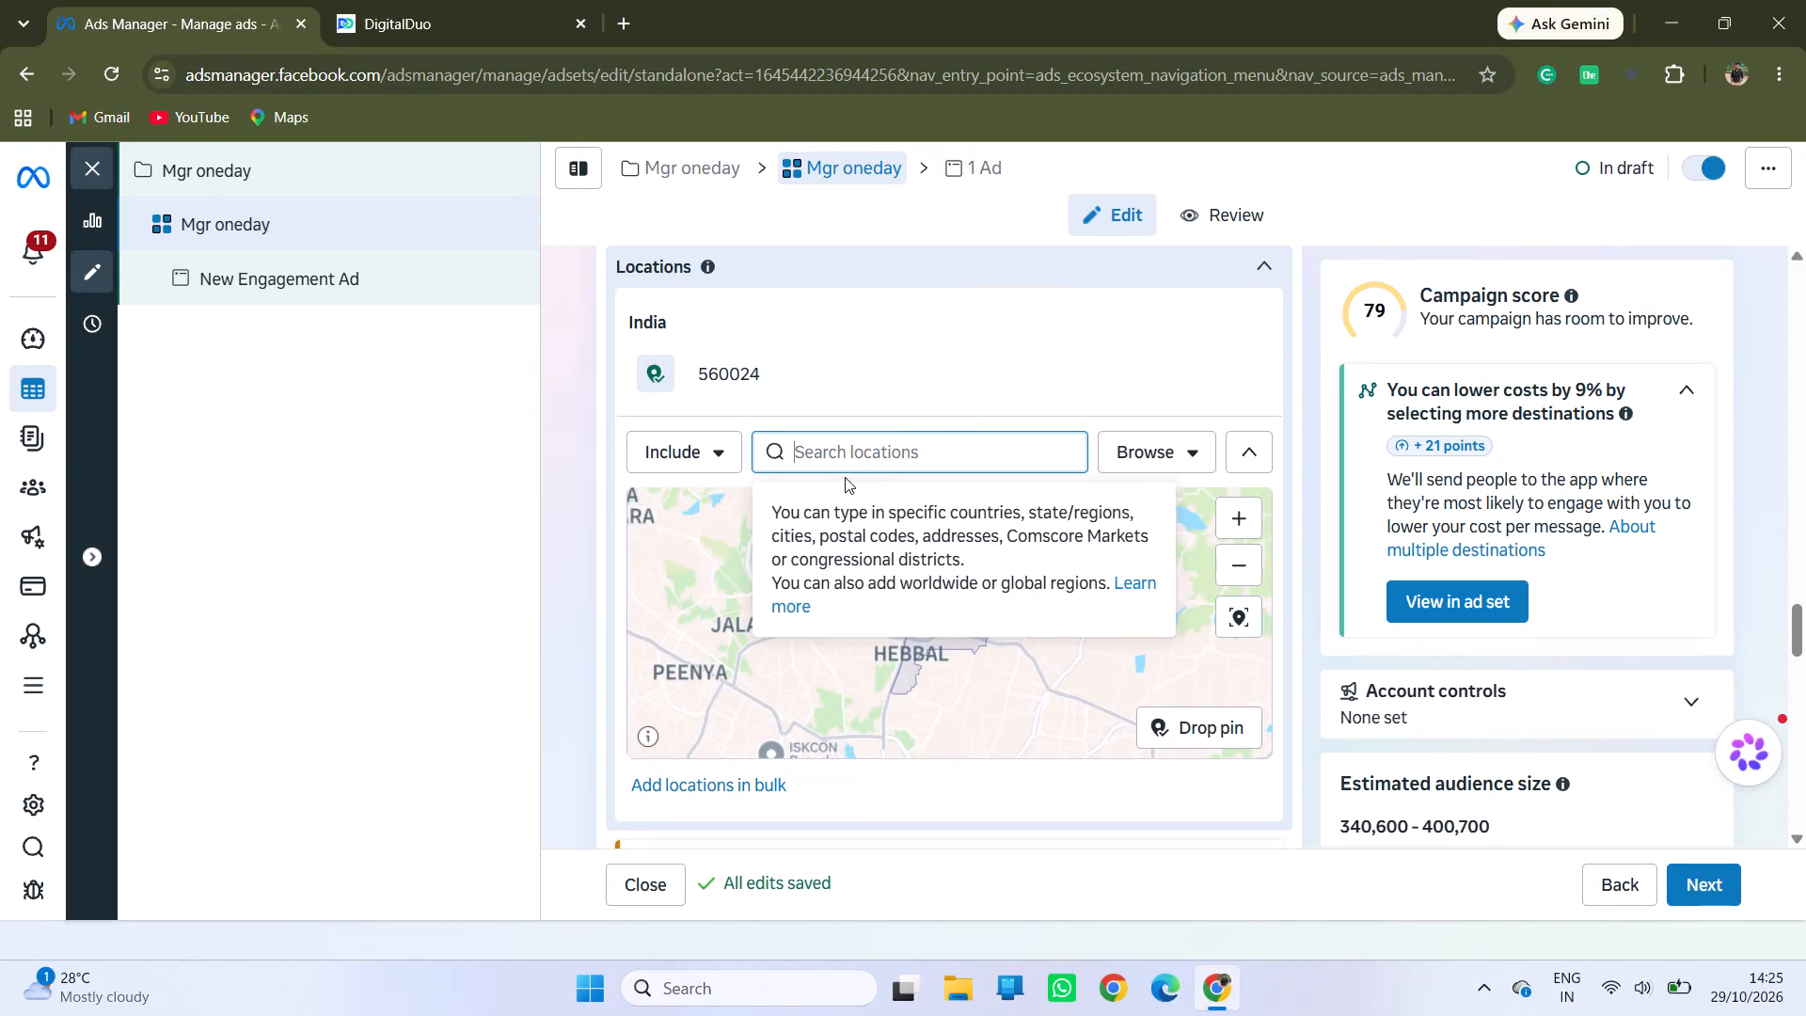
Search for another location to include in the ad set's audience, using the copied text as the search term.
left_click(824, 449)
key("ctrl+v")
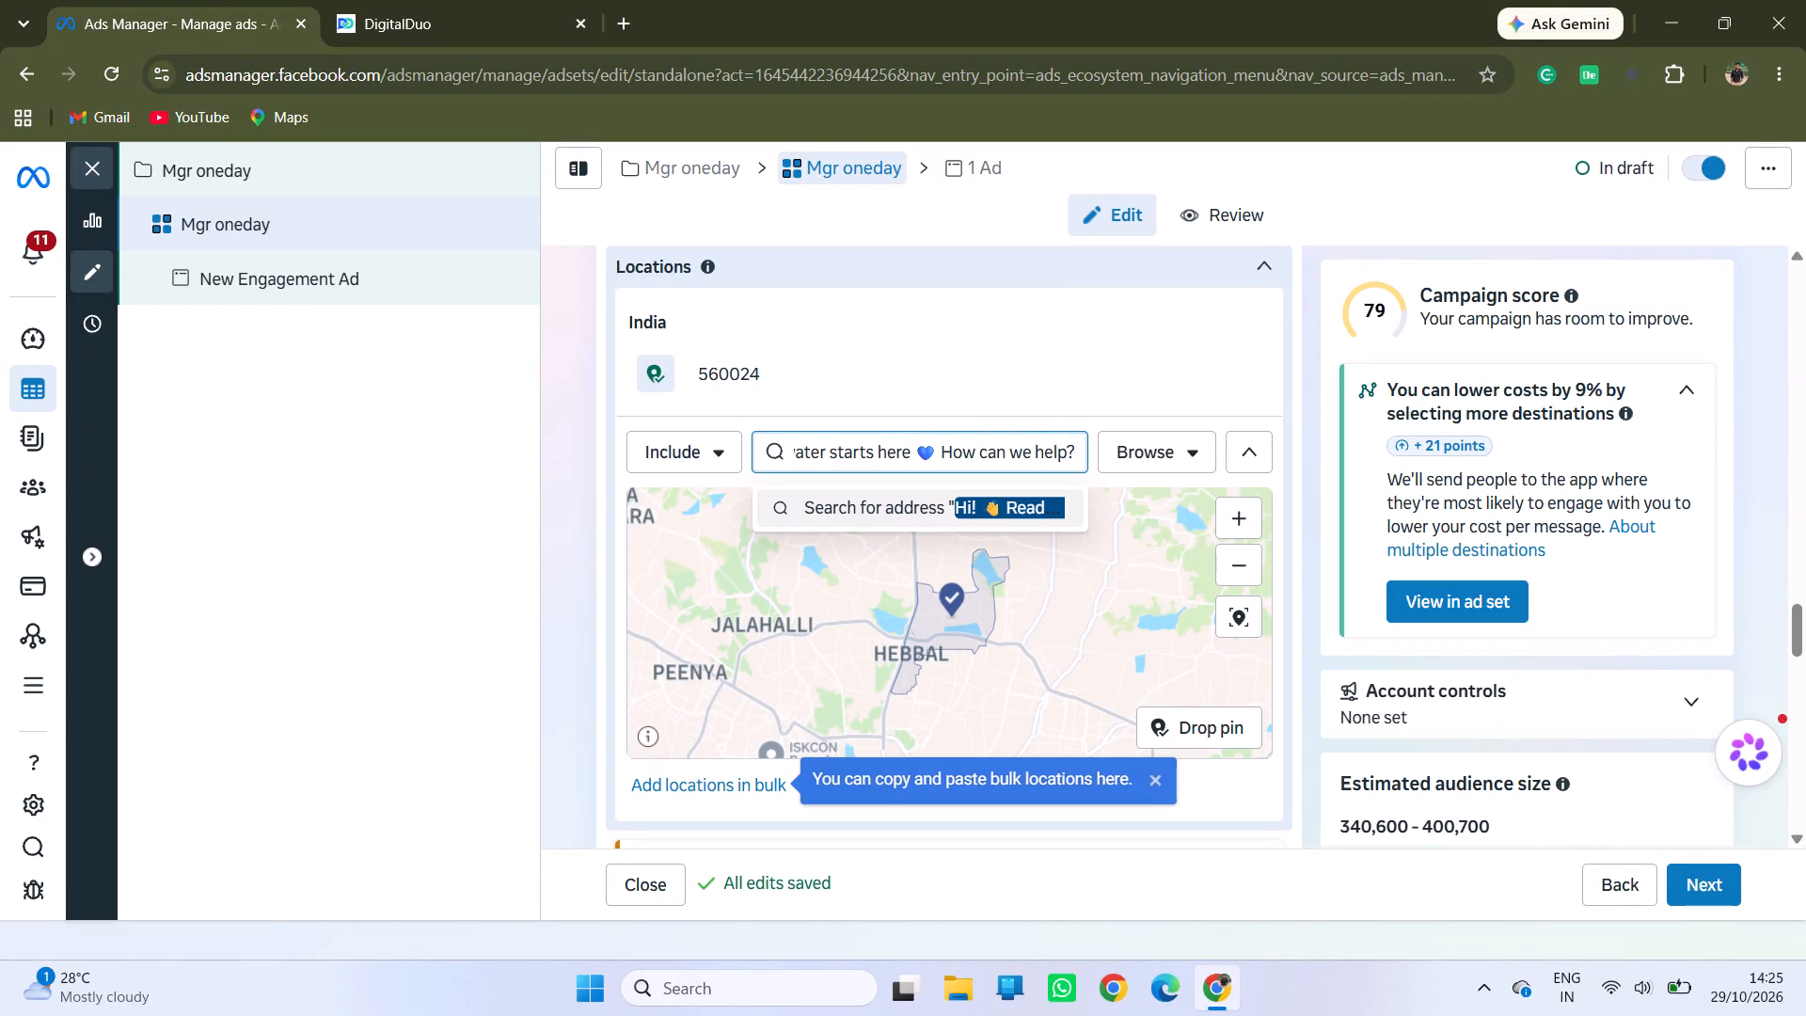
Clear the pasted greeting text from the ad set's location search.
key("BackSpace")
key("BackSpace")
key("BackSpace")
key("BackSpace")
key("BackSpace")
key("BackSpace")
key("BackSpace")
key("BackSpace")
key("BackSpace")
key("BackSpace")
key("BackSpace")
key("BackSpace")
key("BackSpace")
key("BackSpace")
key("BackSpace")
key("BackSpace")
key("BackSpace")
key("BackSpace")
key("BackSpace")
key("BackSpace")
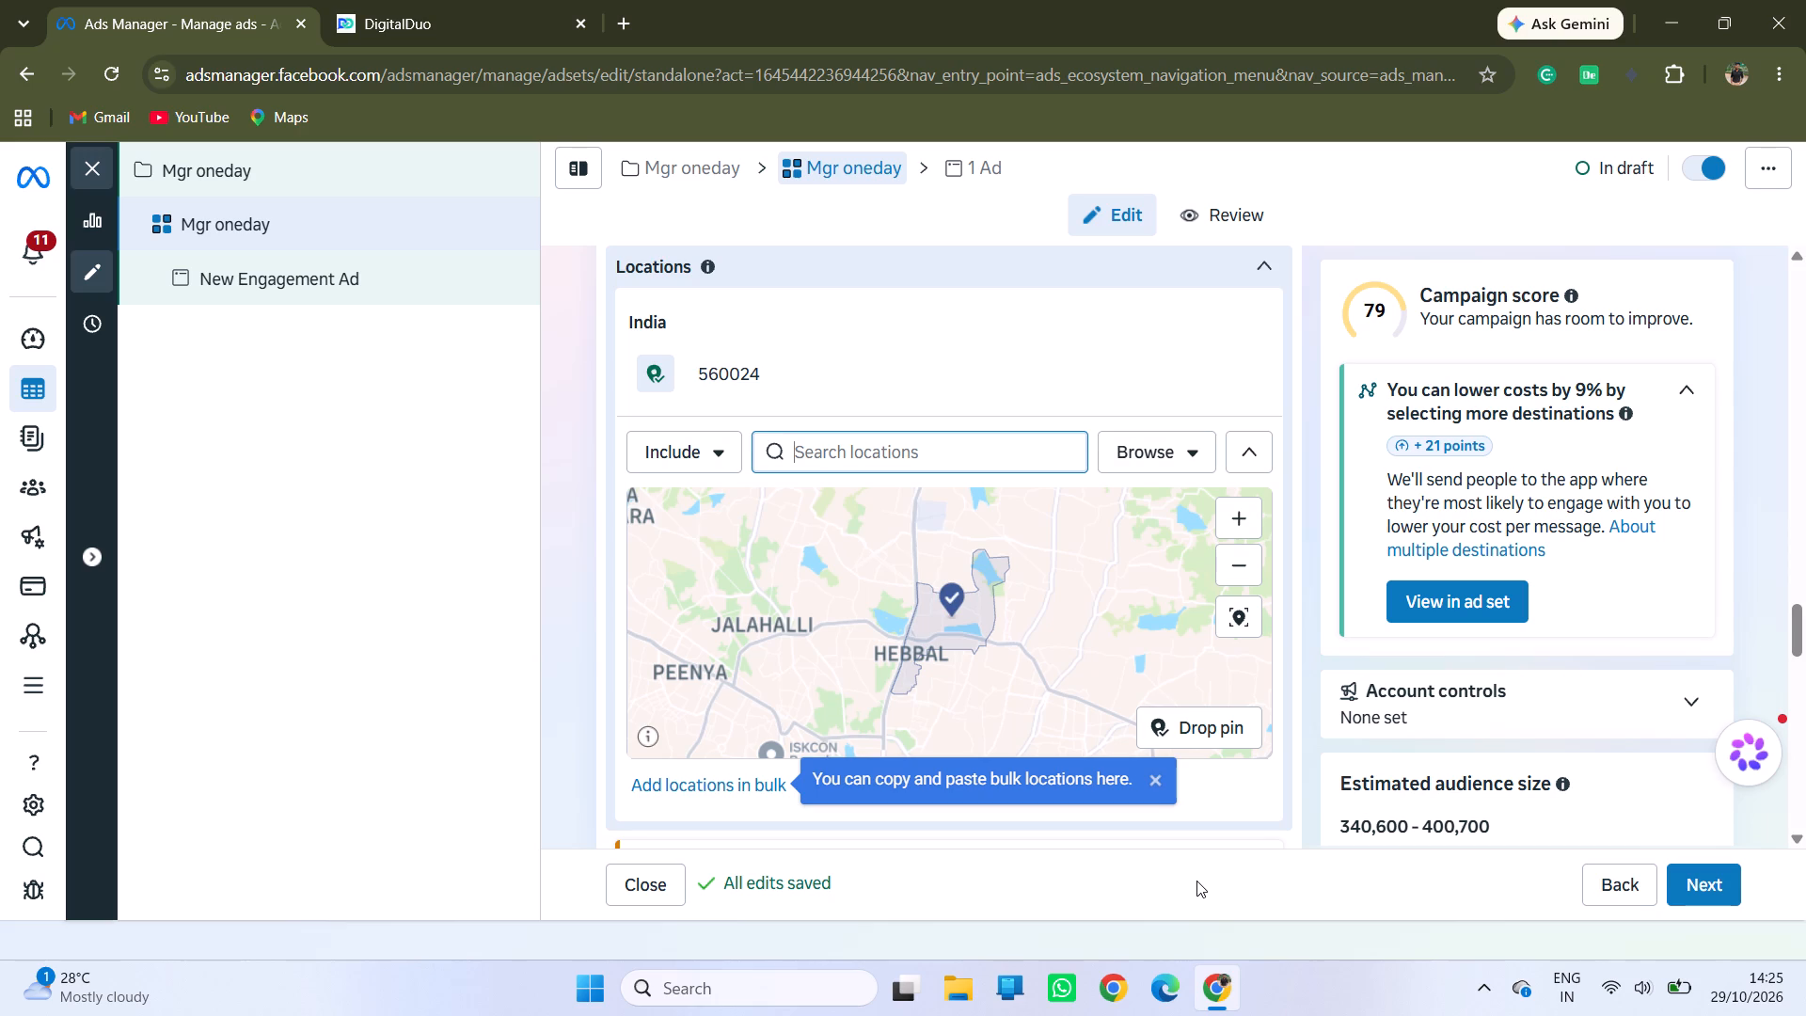
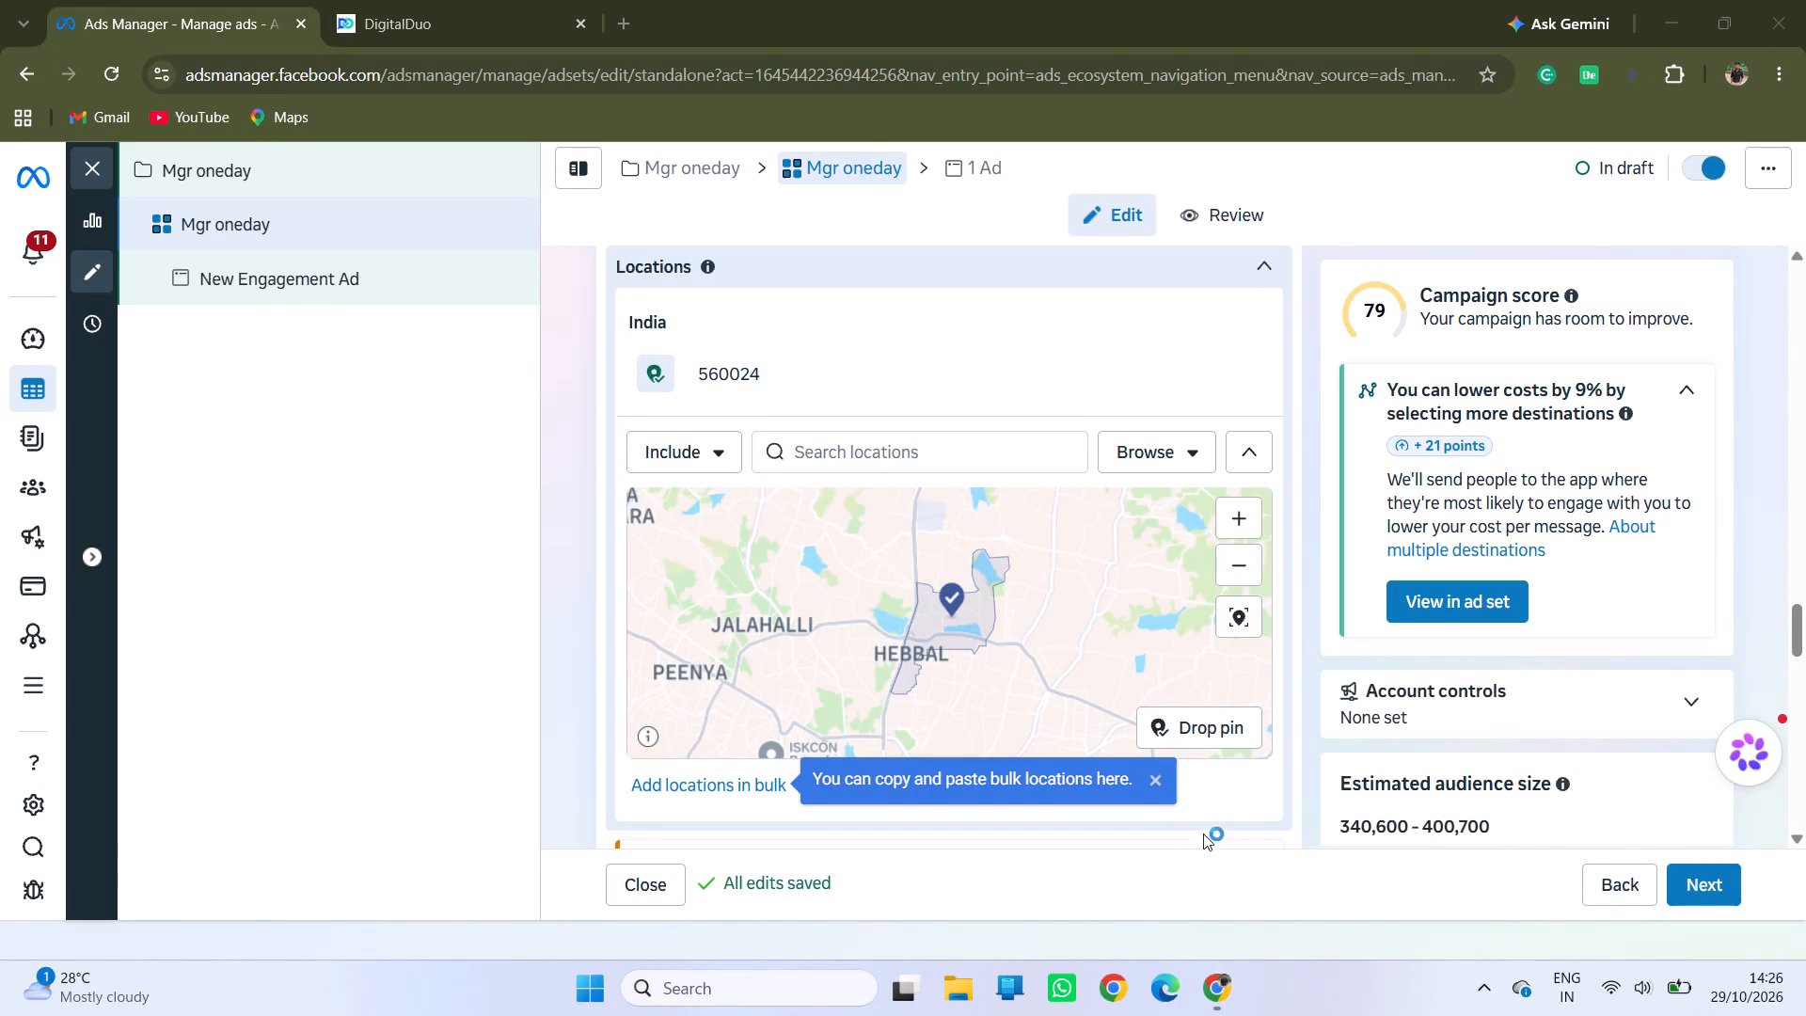
Dismiss the tip about pasting bulk locations beneath the audience location map.
left_click(1160, 782)
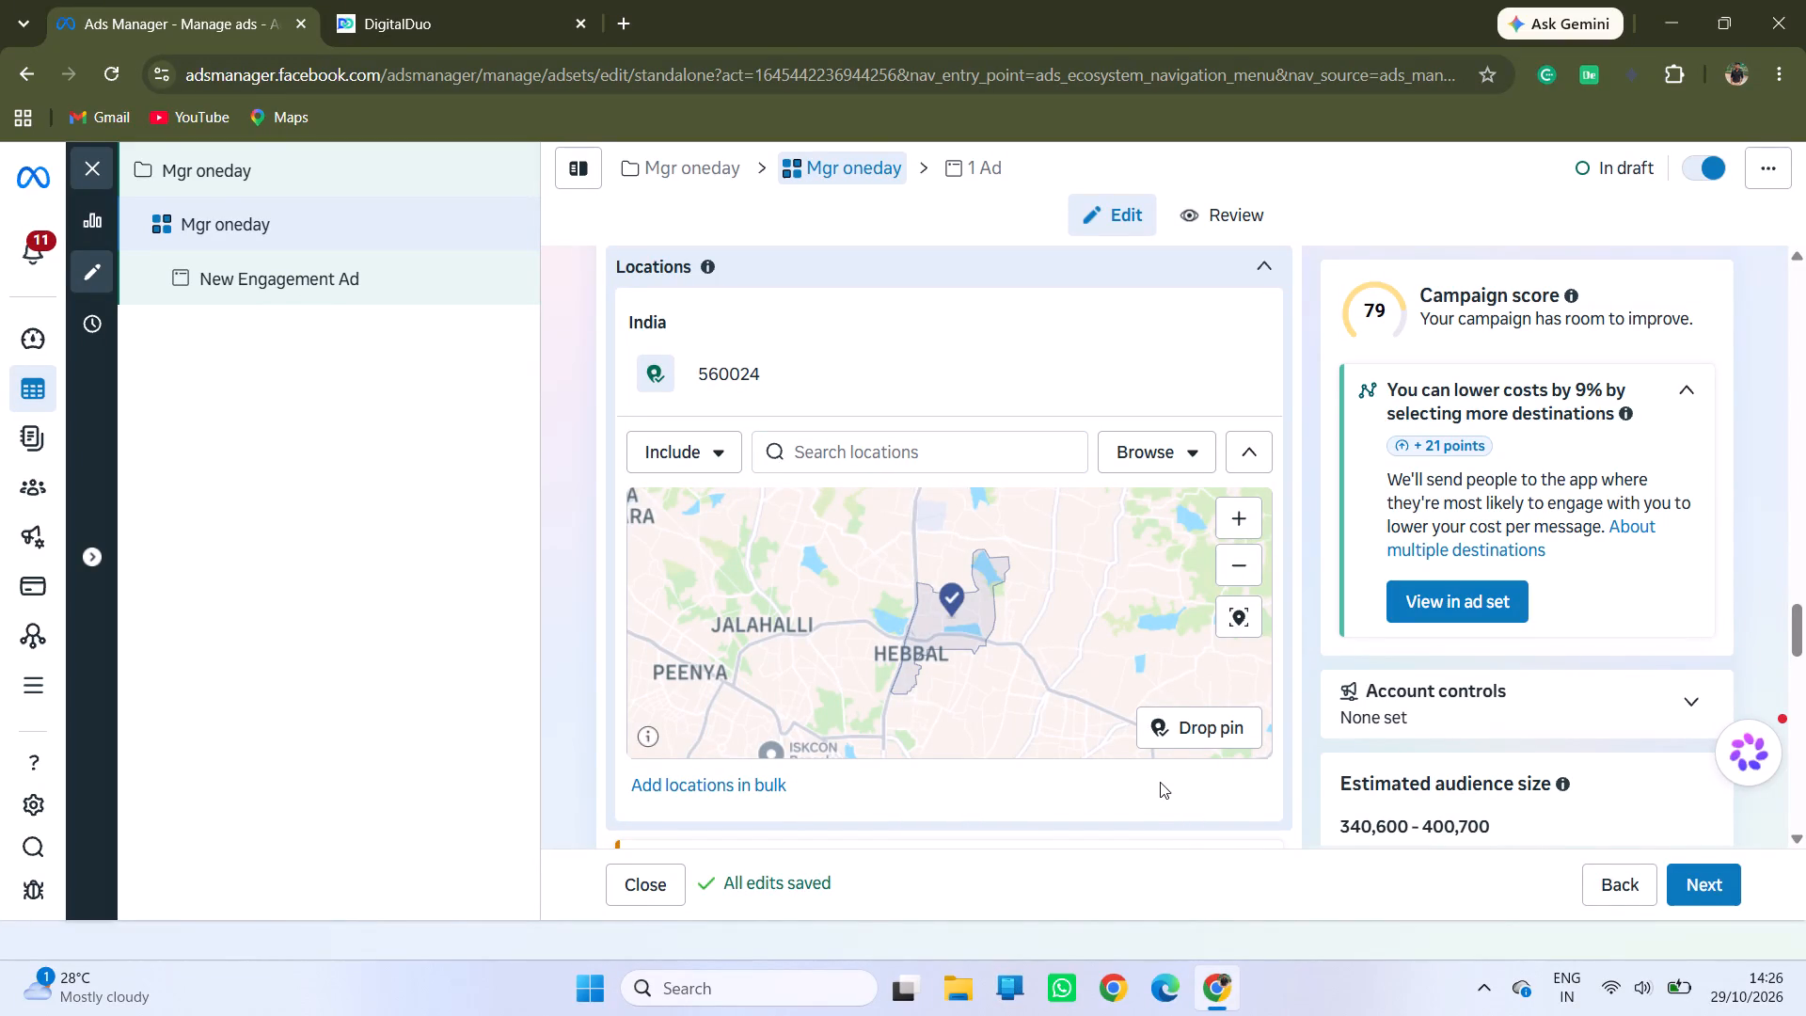
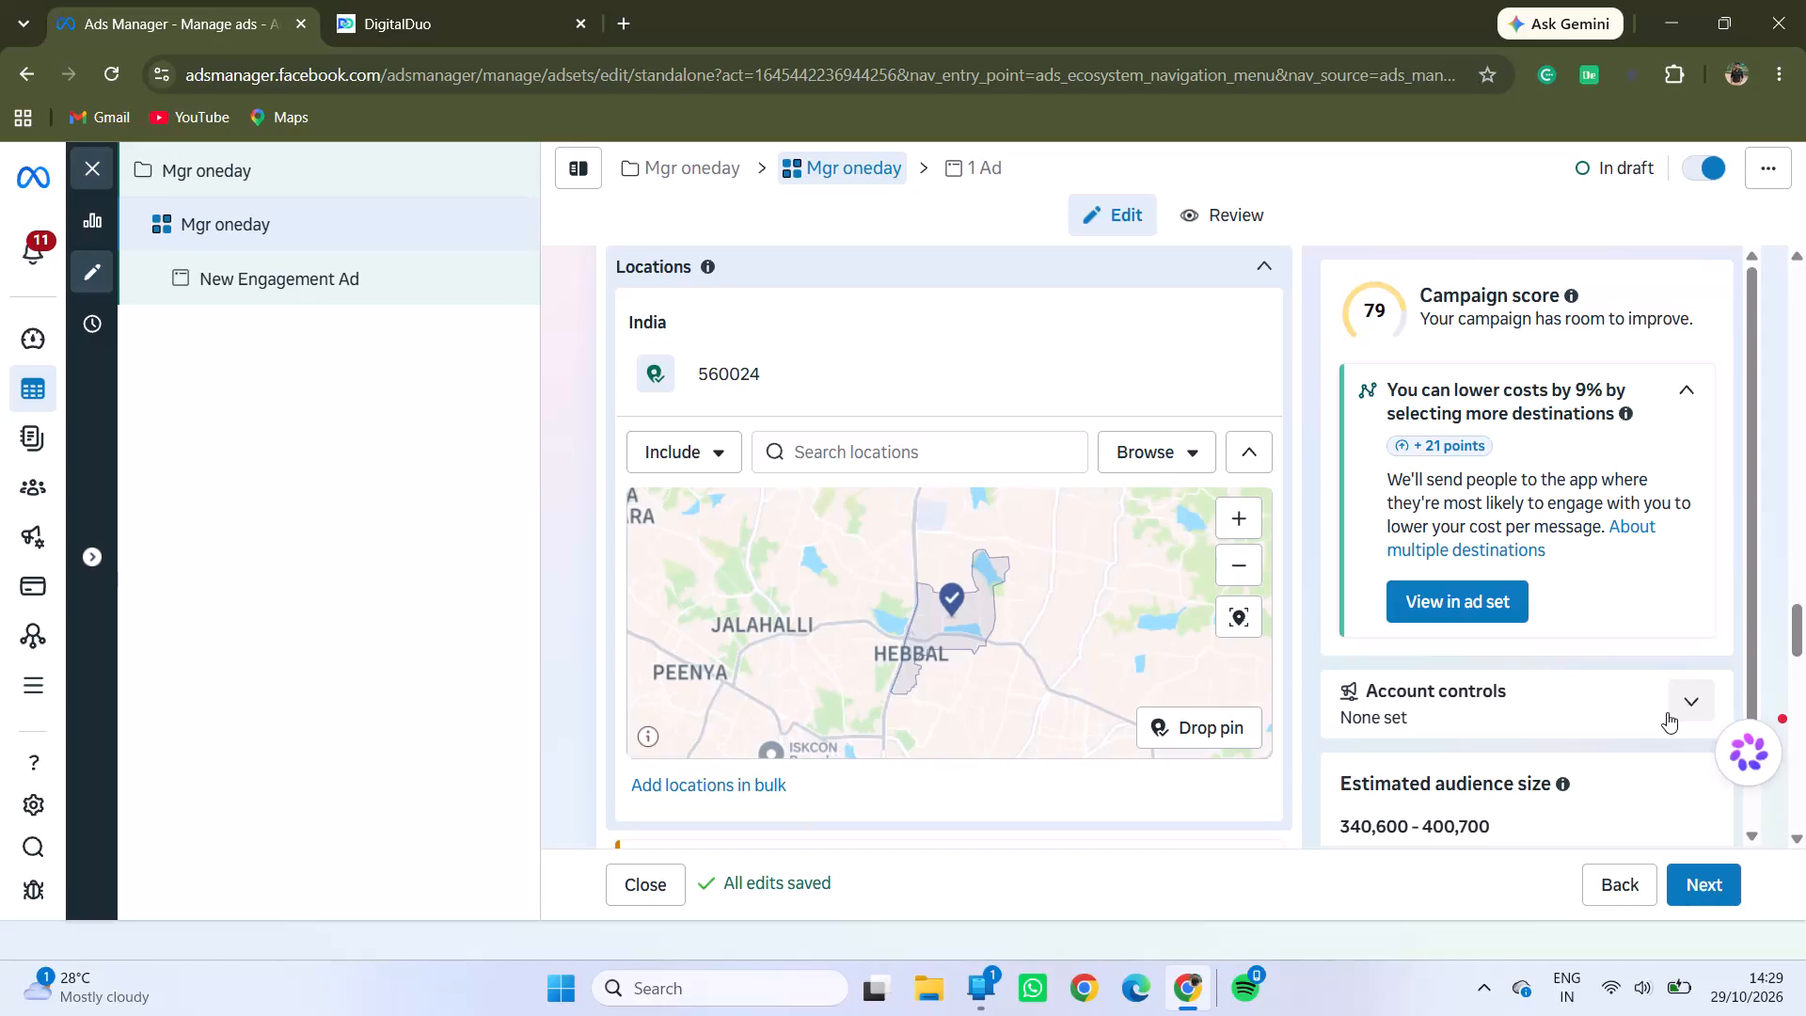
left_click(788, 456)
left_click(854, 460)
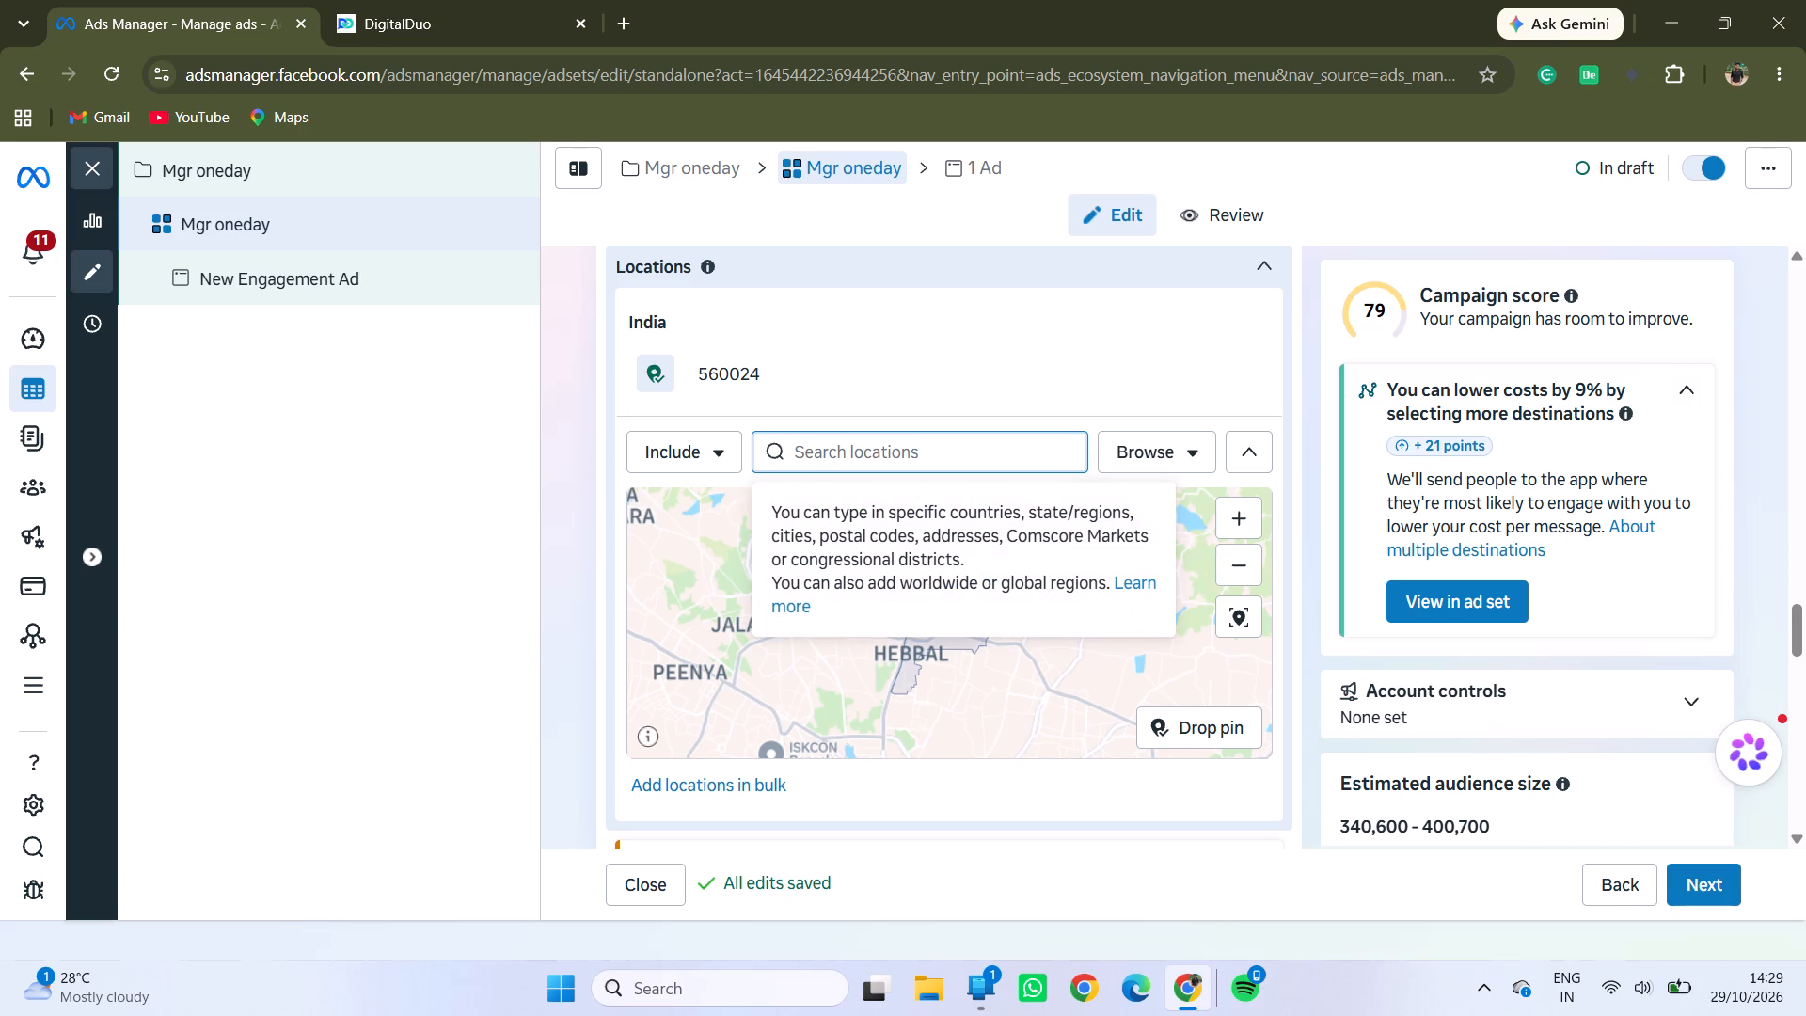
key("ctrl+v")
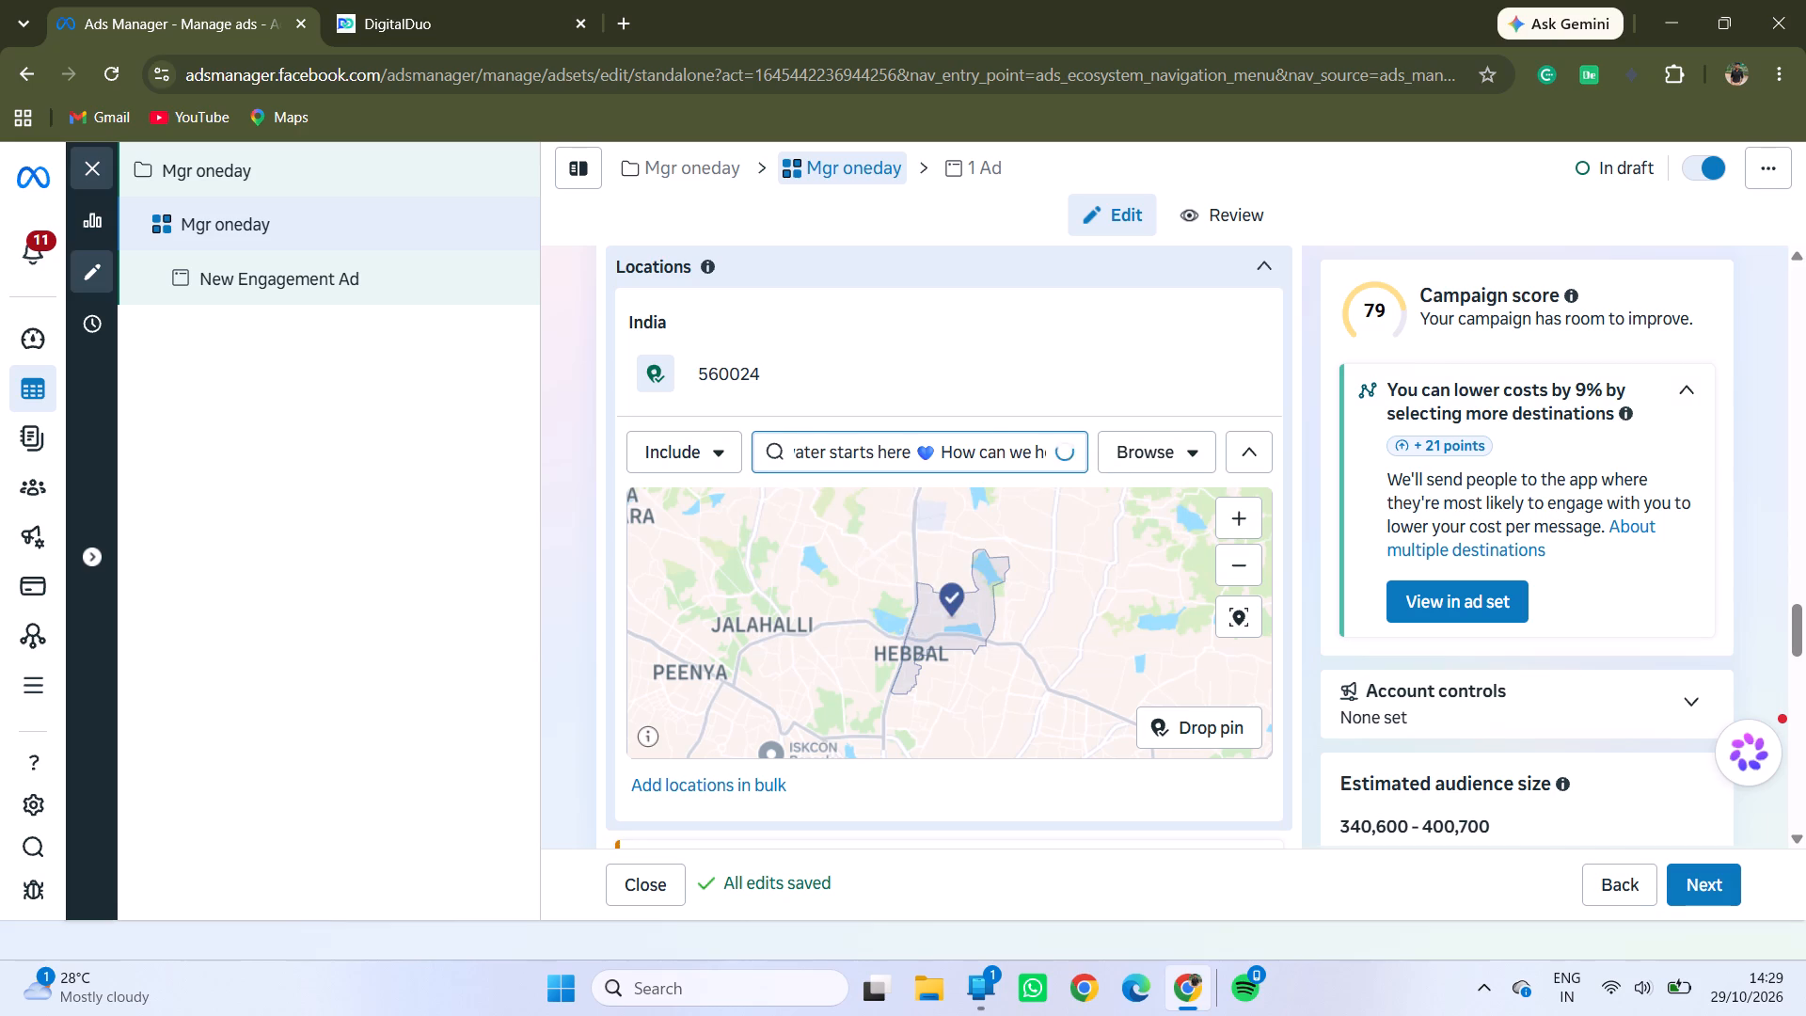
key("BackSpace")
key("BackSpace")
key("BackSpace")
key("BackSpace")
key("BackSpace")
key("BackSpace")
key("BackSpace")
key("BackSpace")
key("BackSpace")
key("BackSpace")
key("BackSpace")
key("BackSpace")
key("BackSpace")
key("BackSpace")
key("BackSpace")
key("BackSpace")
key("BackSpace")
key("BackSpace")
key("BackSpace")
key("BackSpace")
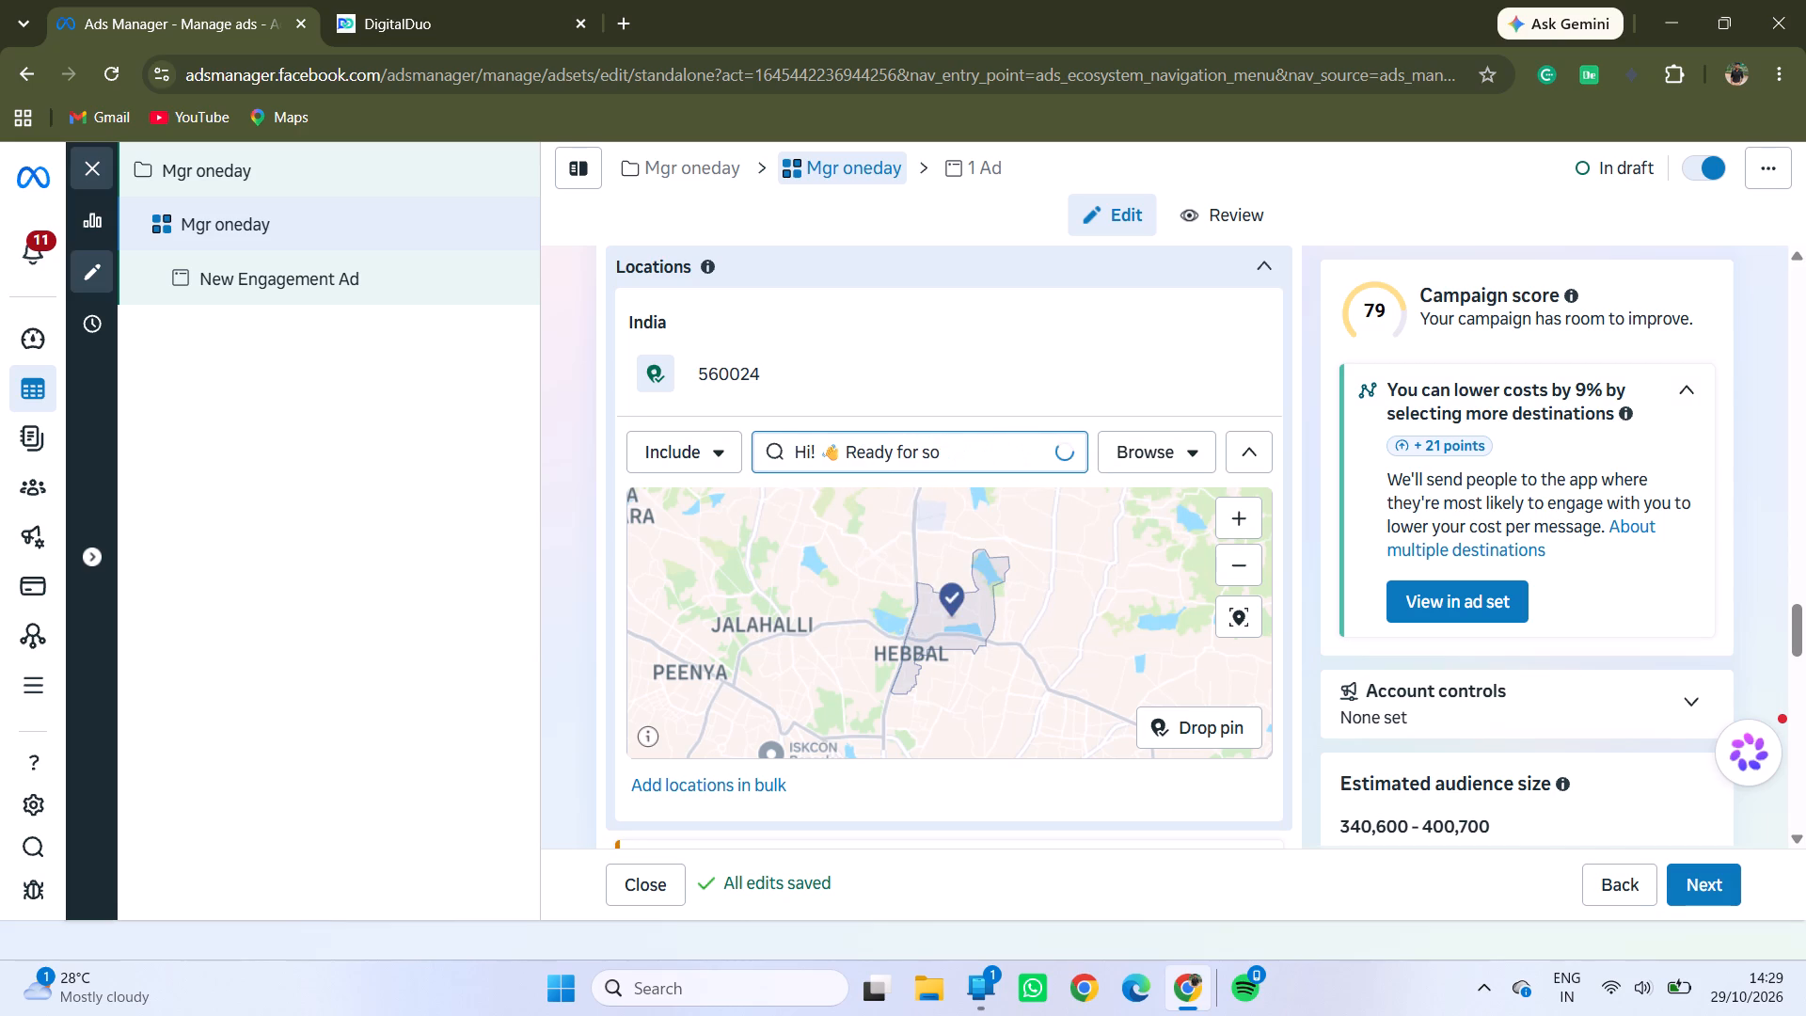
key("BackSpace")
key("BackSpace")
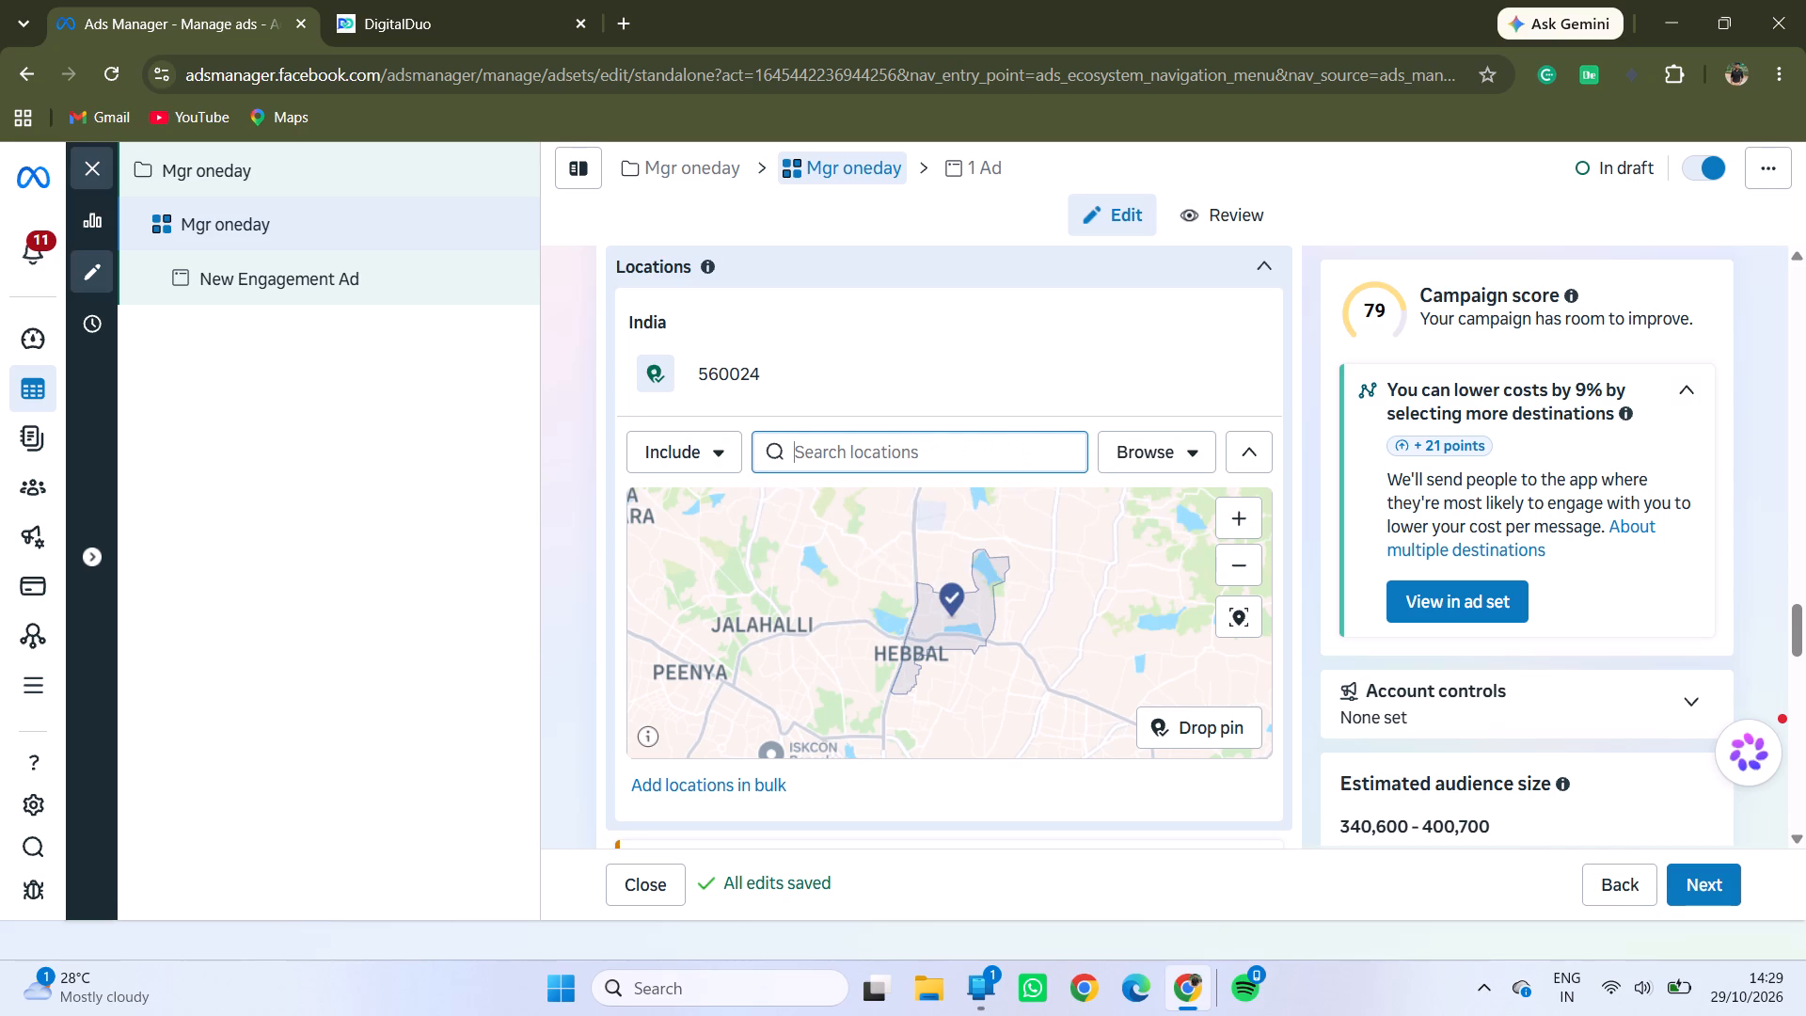
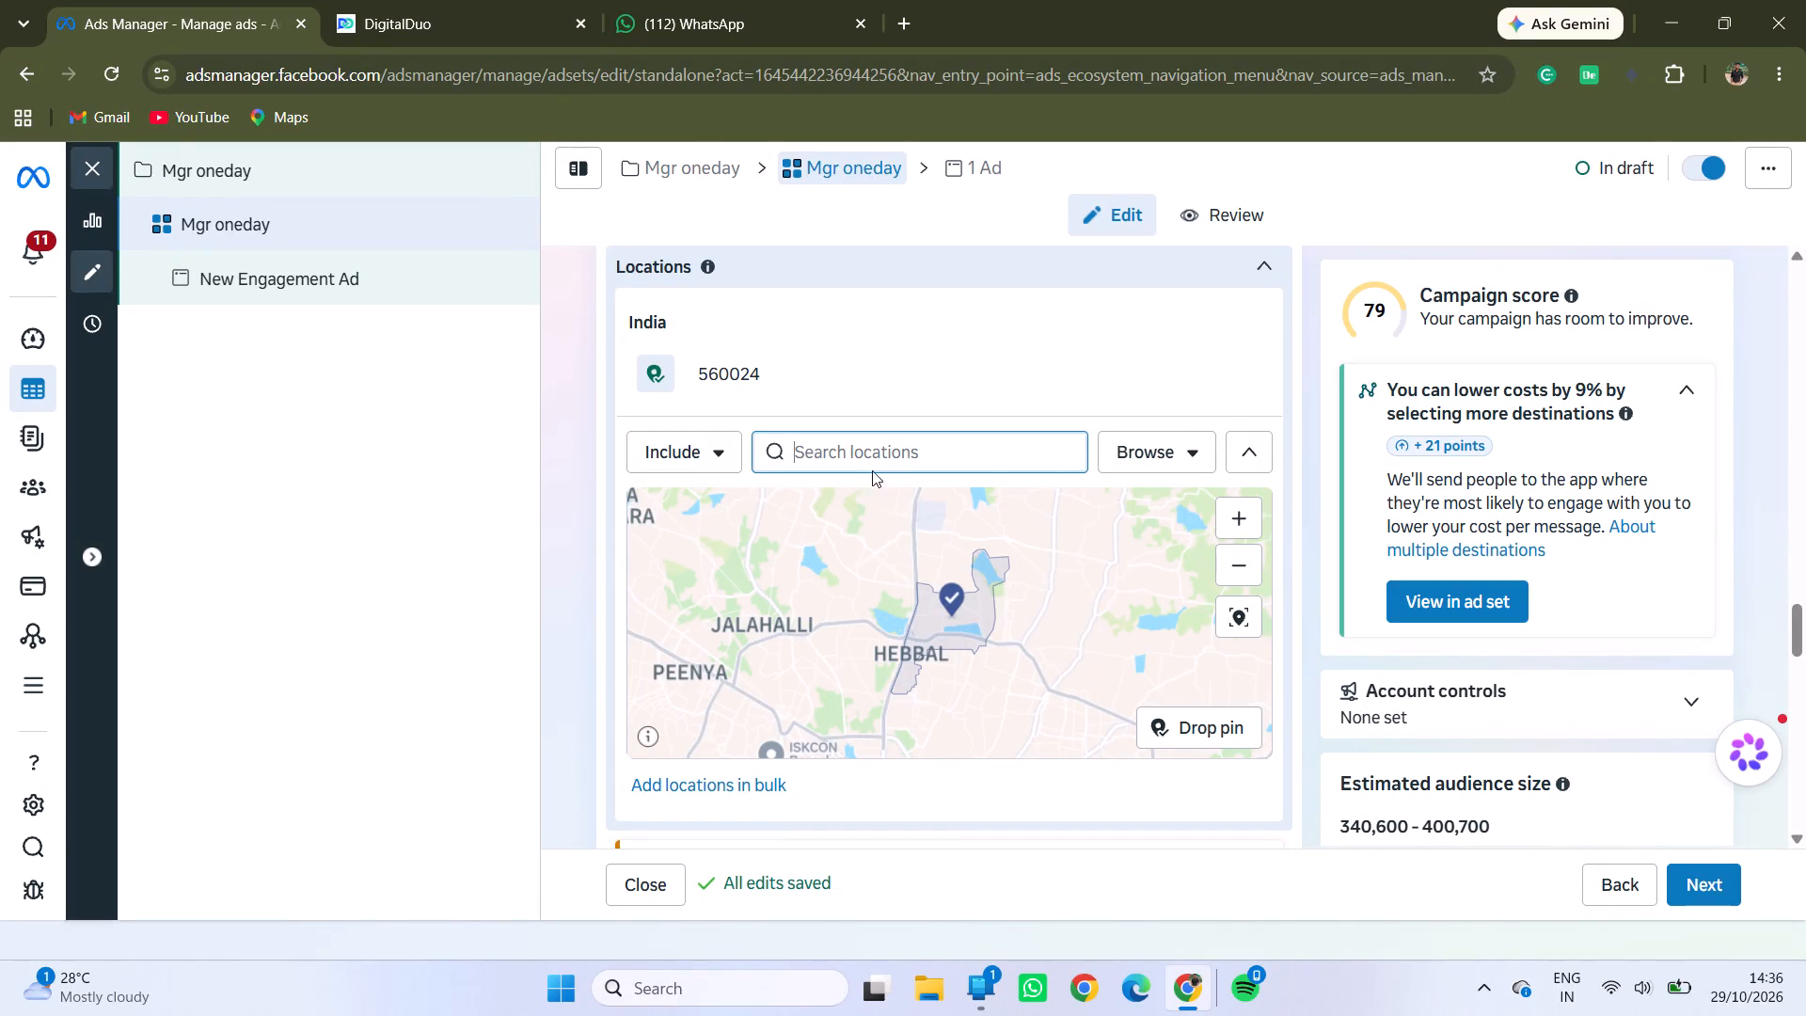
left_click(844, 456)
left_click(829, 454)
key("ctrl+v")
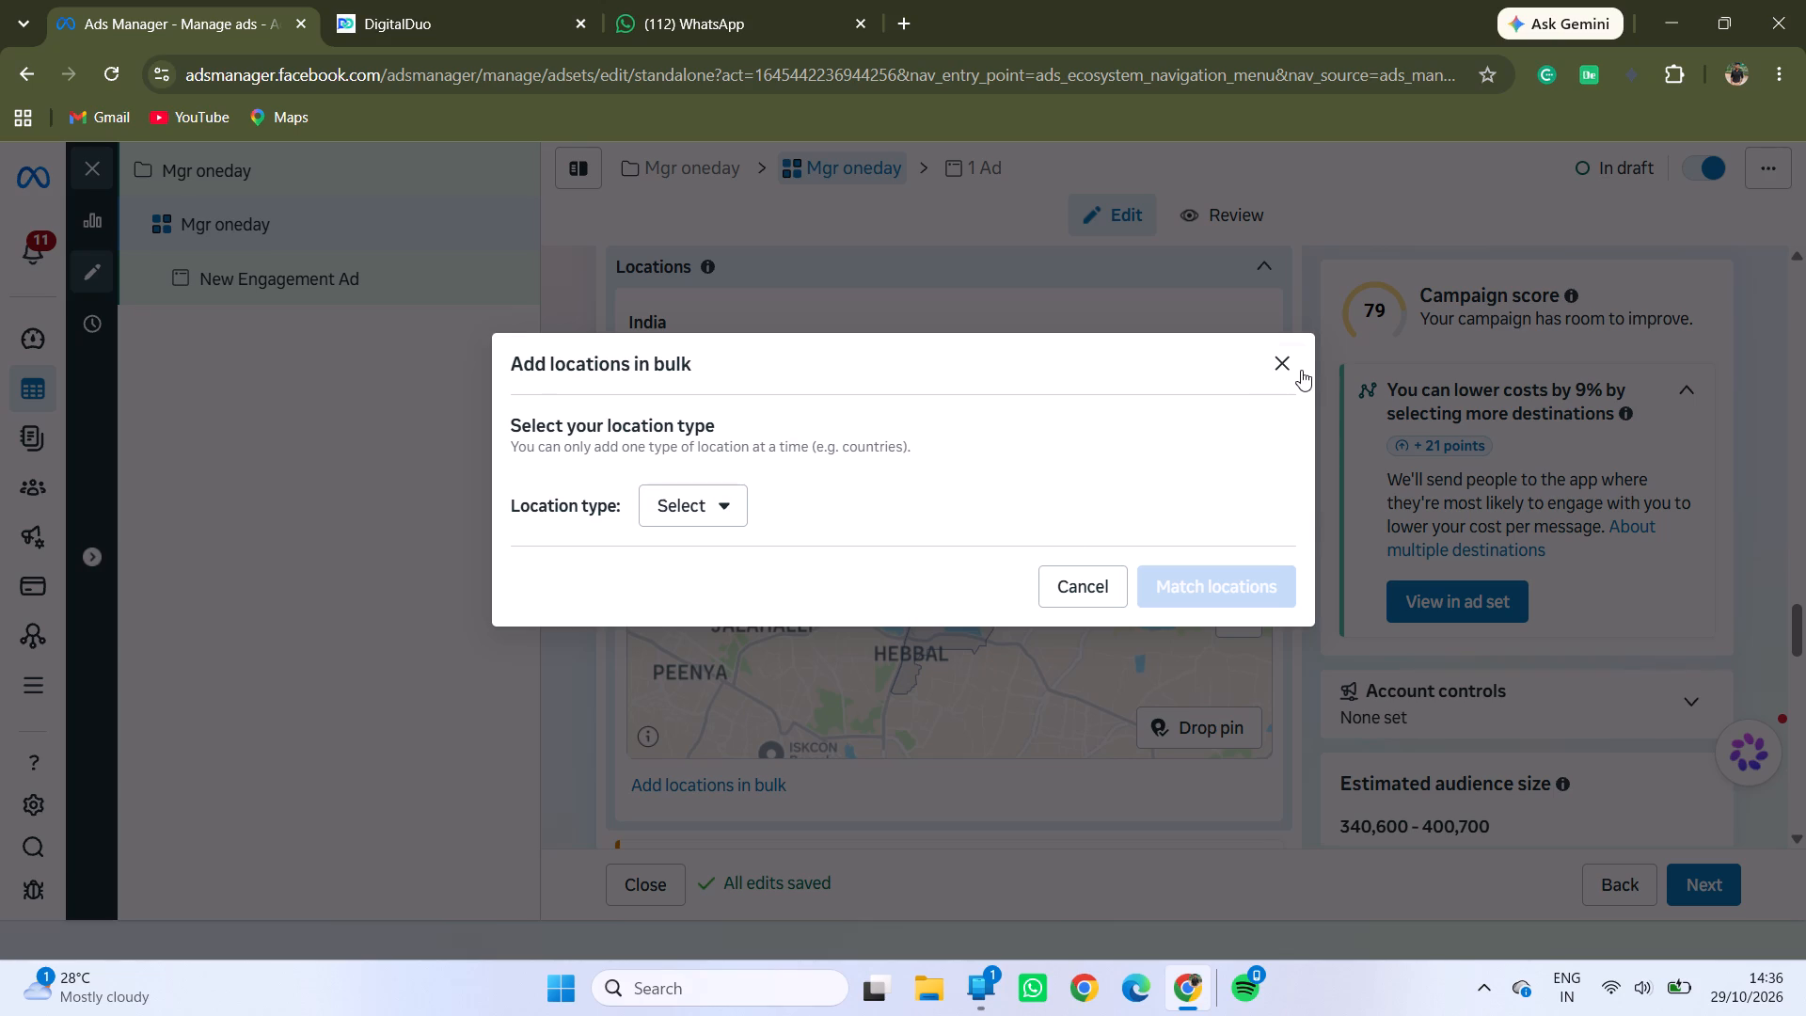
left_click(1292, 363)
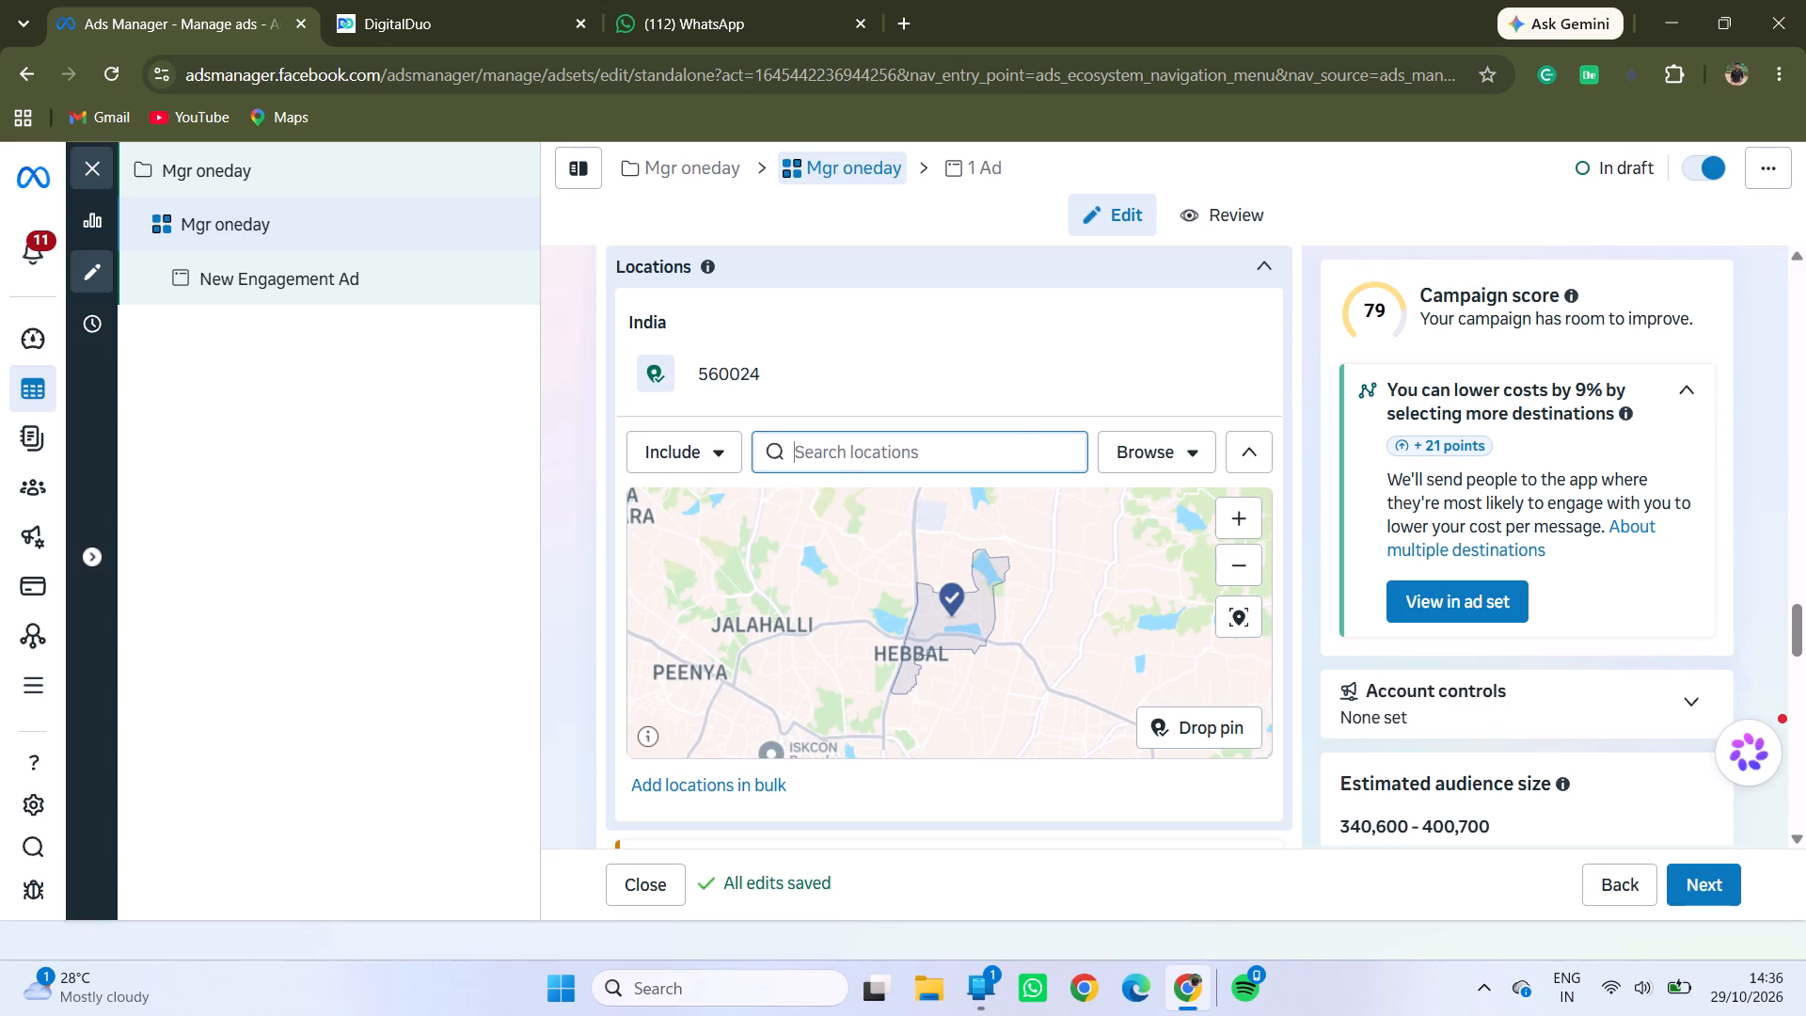
Bulk-add the copied address with location type Addresses, match it, and include the matched Manyata Tech Park location.
left_click(825, 447)
key("ctrl+v")
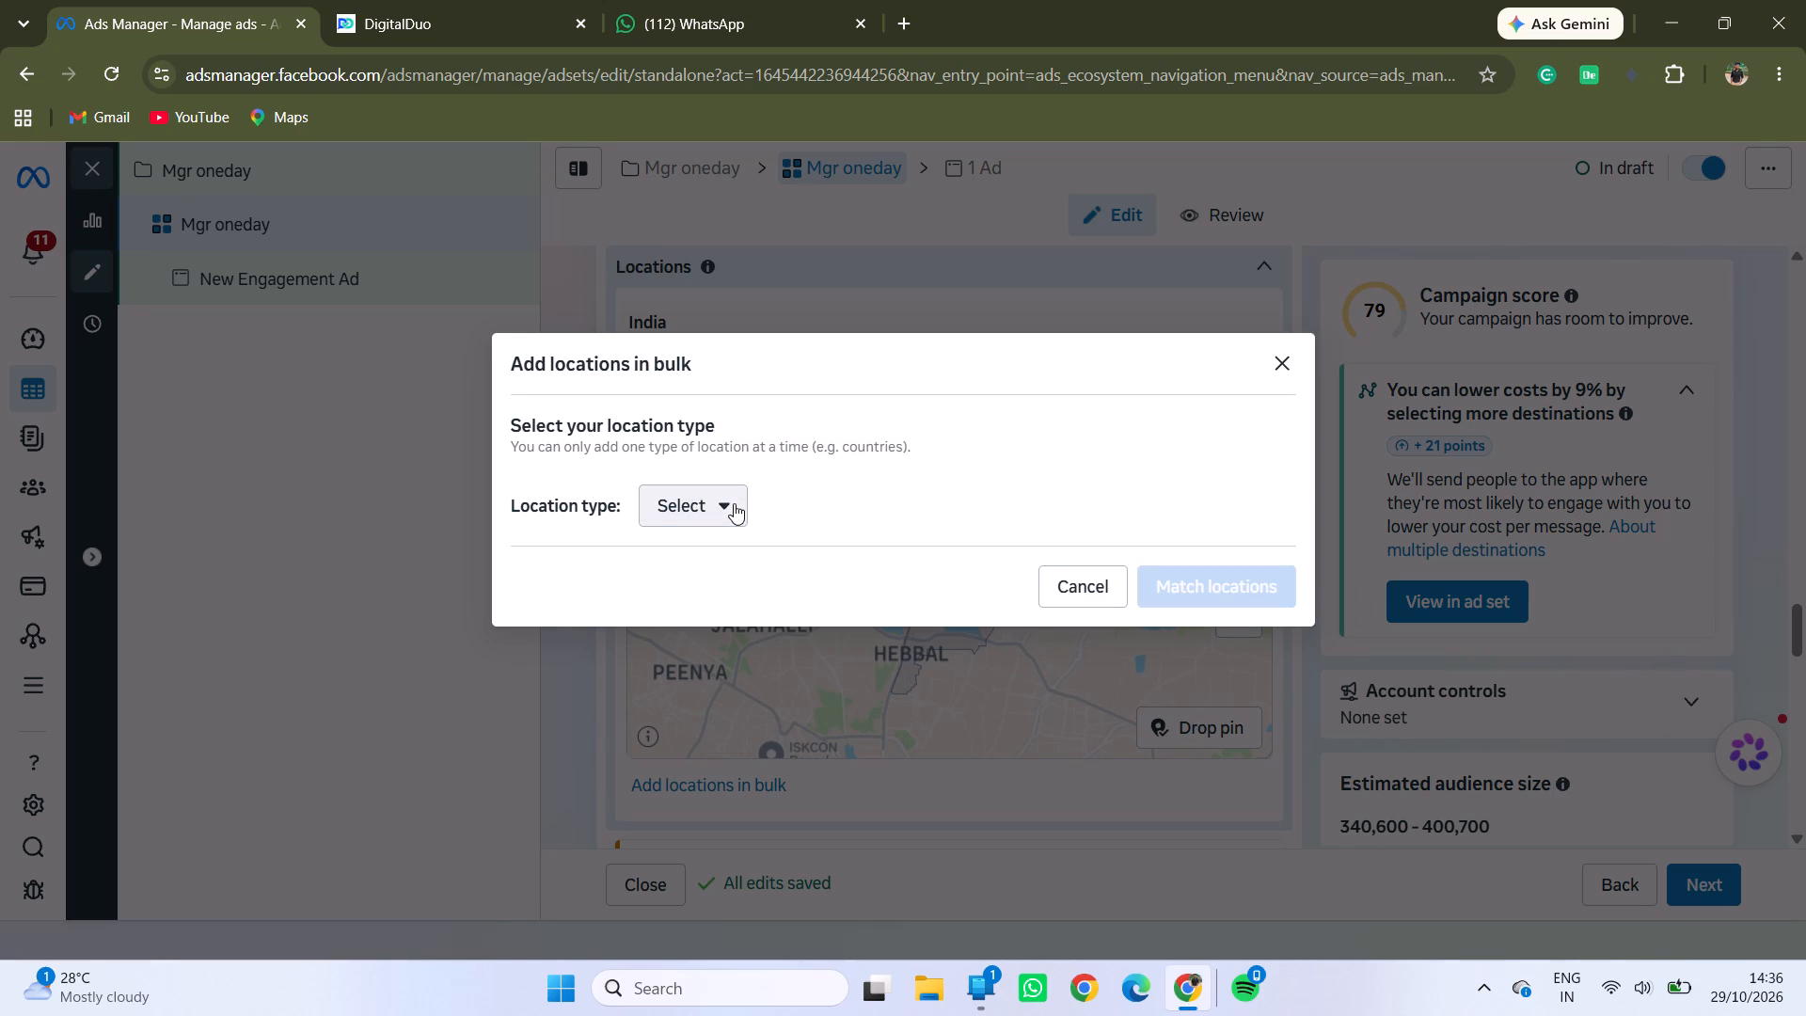
left_click(734, 503)
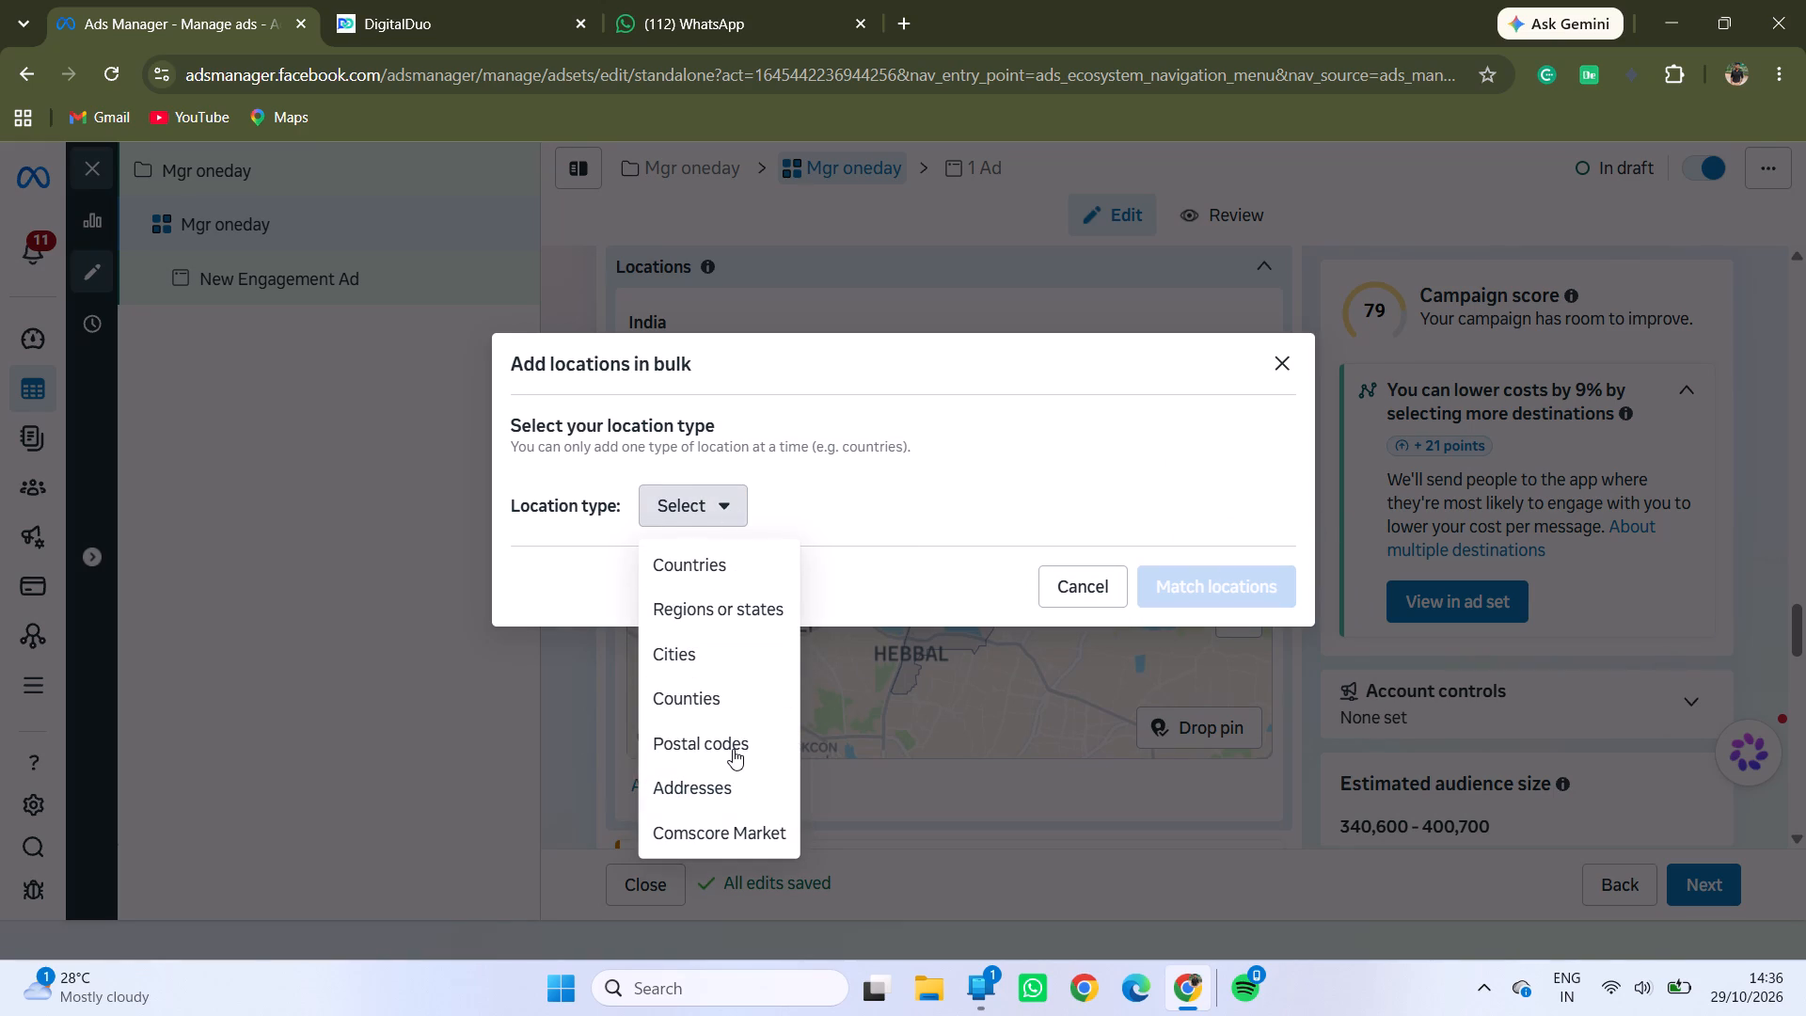
left_click(718, 783)
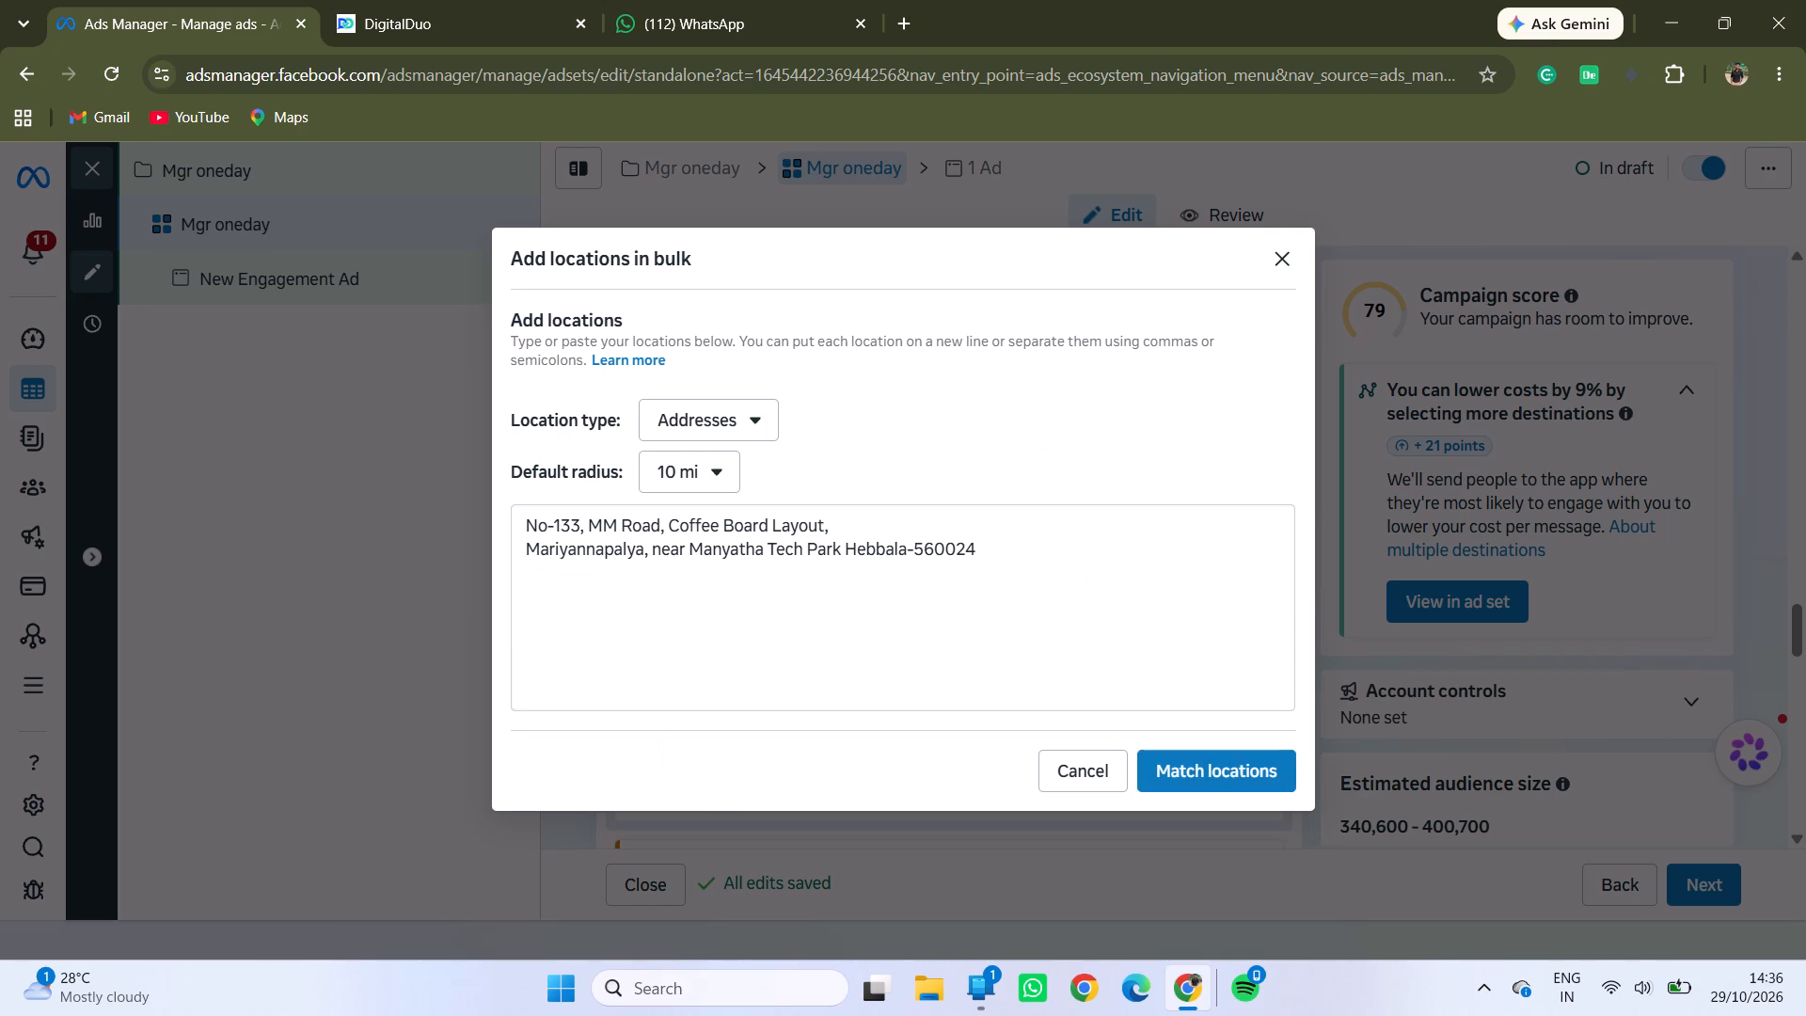
left_click(1210, 776)
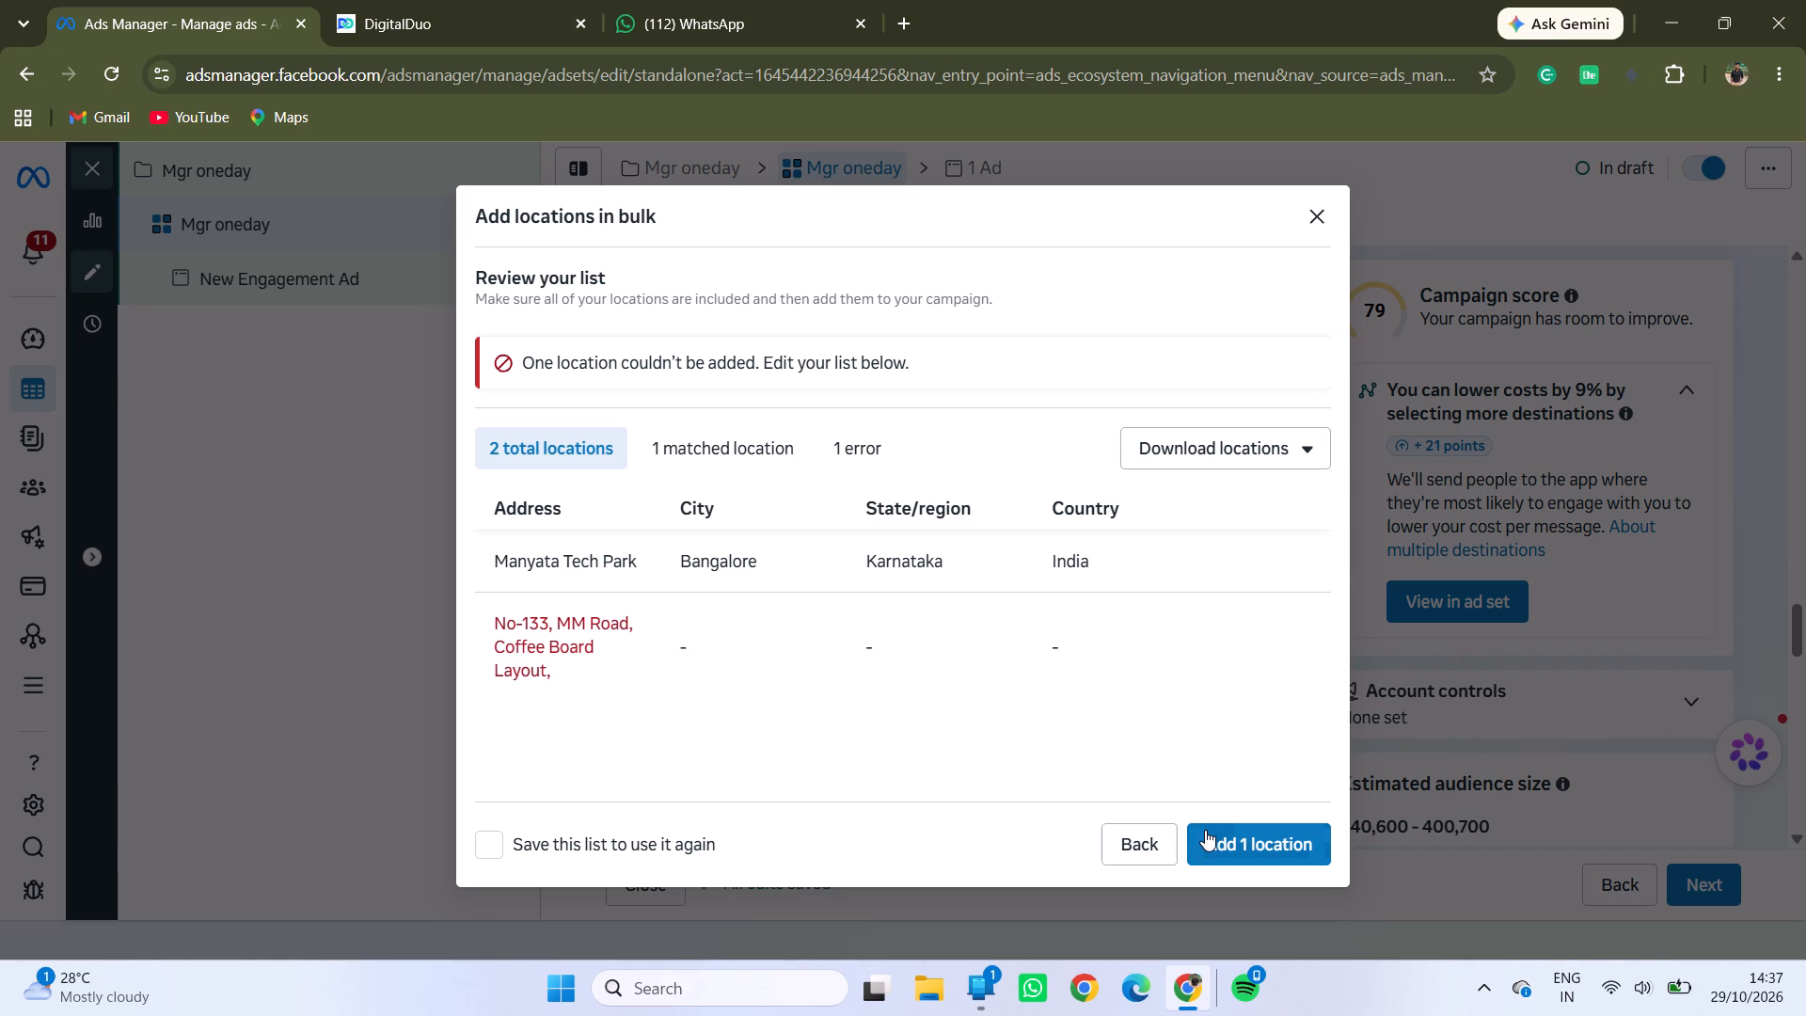
left_click(1253, 849)
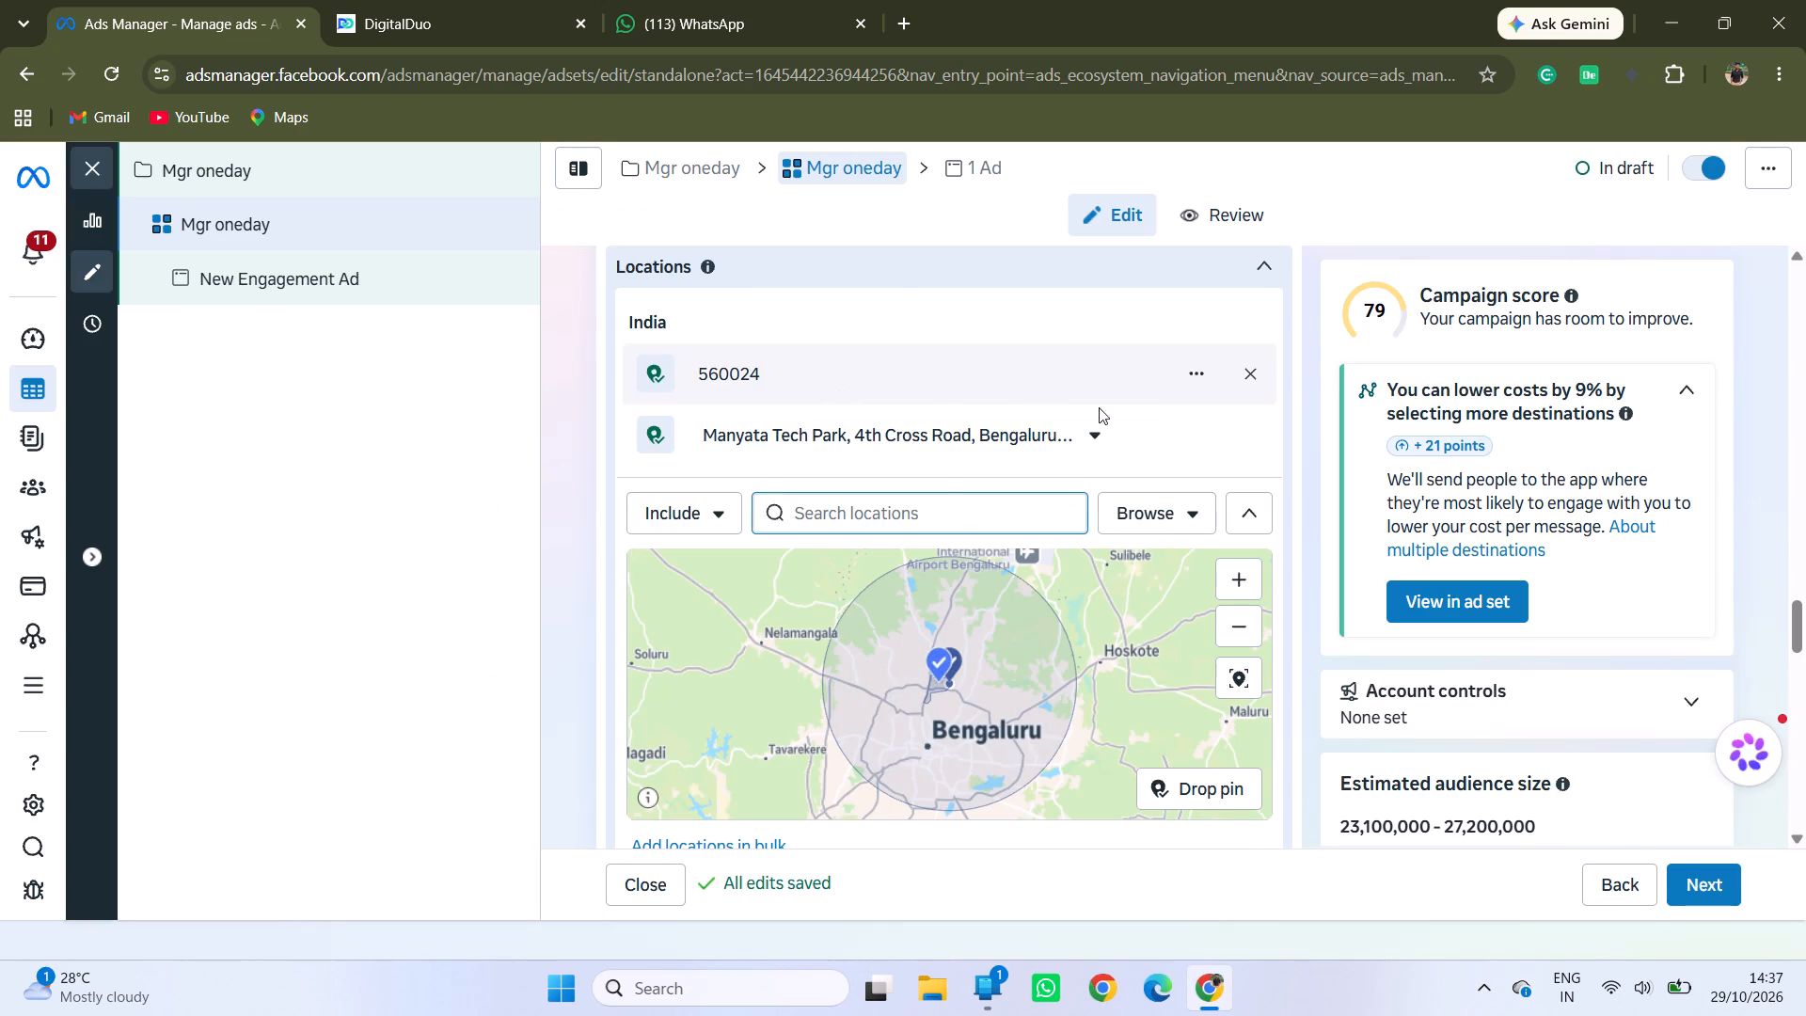
Remove the postal code 560024 from the ad set's targeted locations.
left_click(1195, 385)
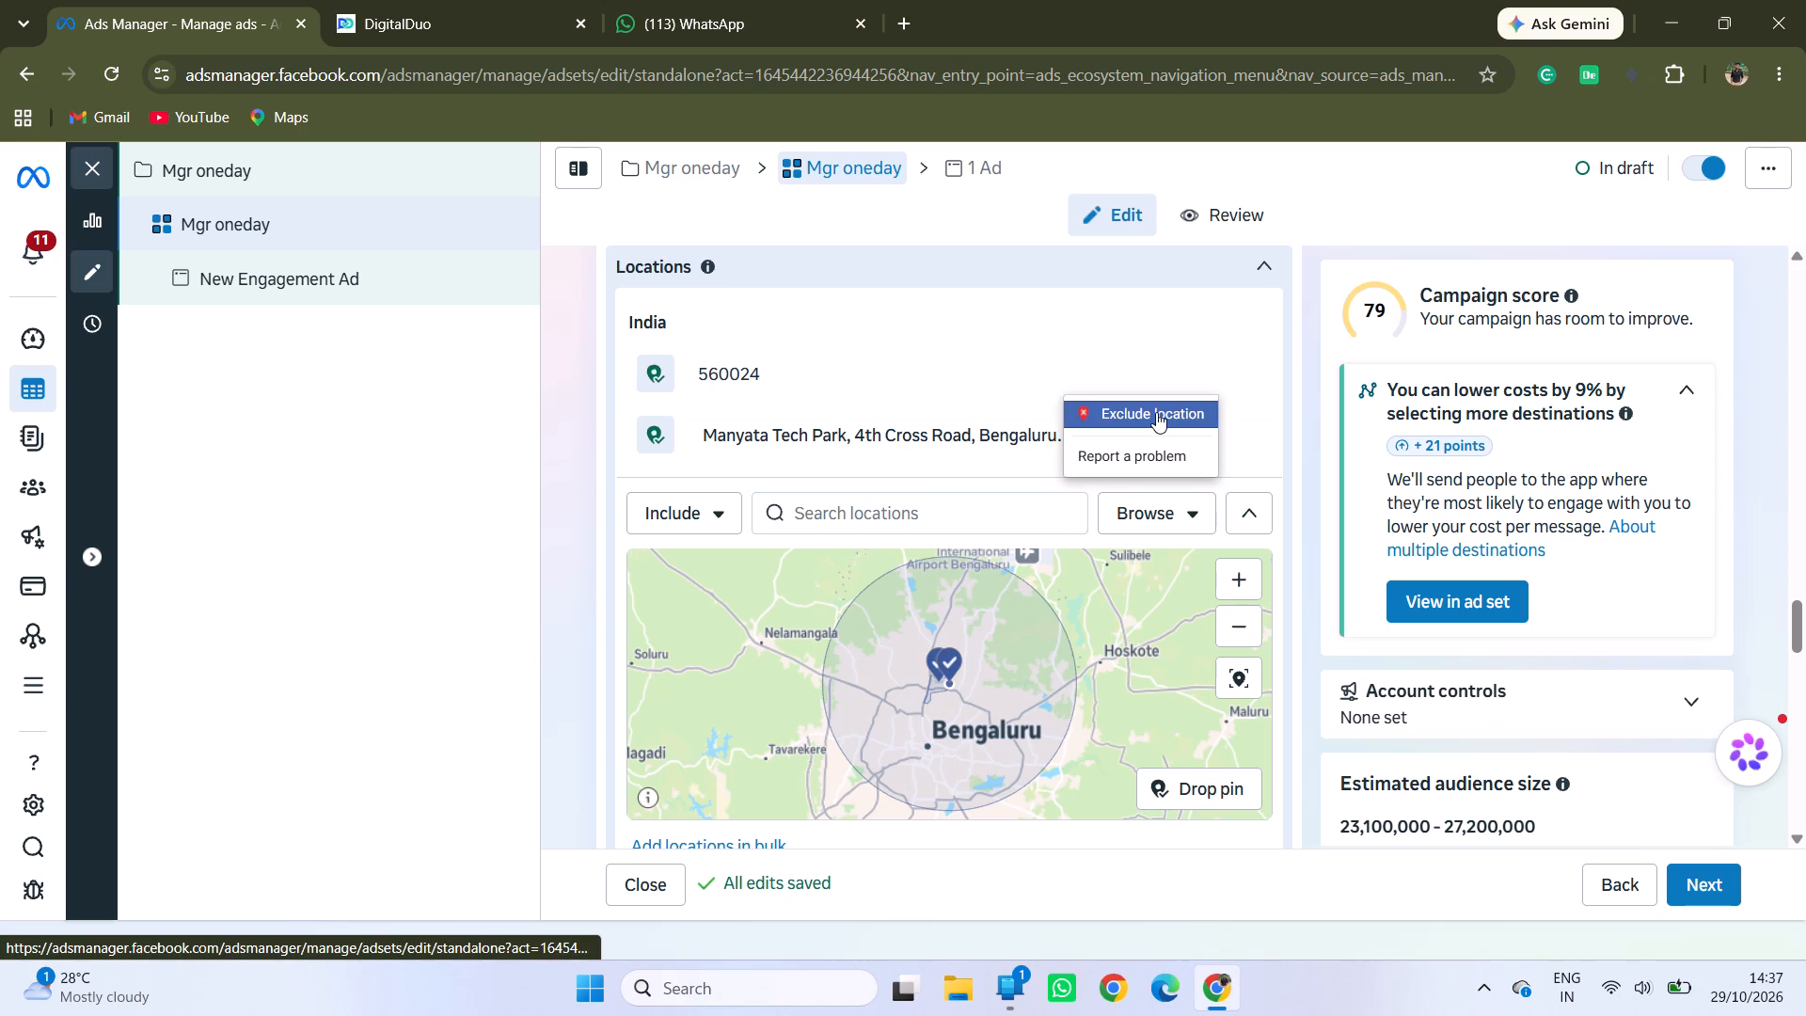
left_click(1256, 376)
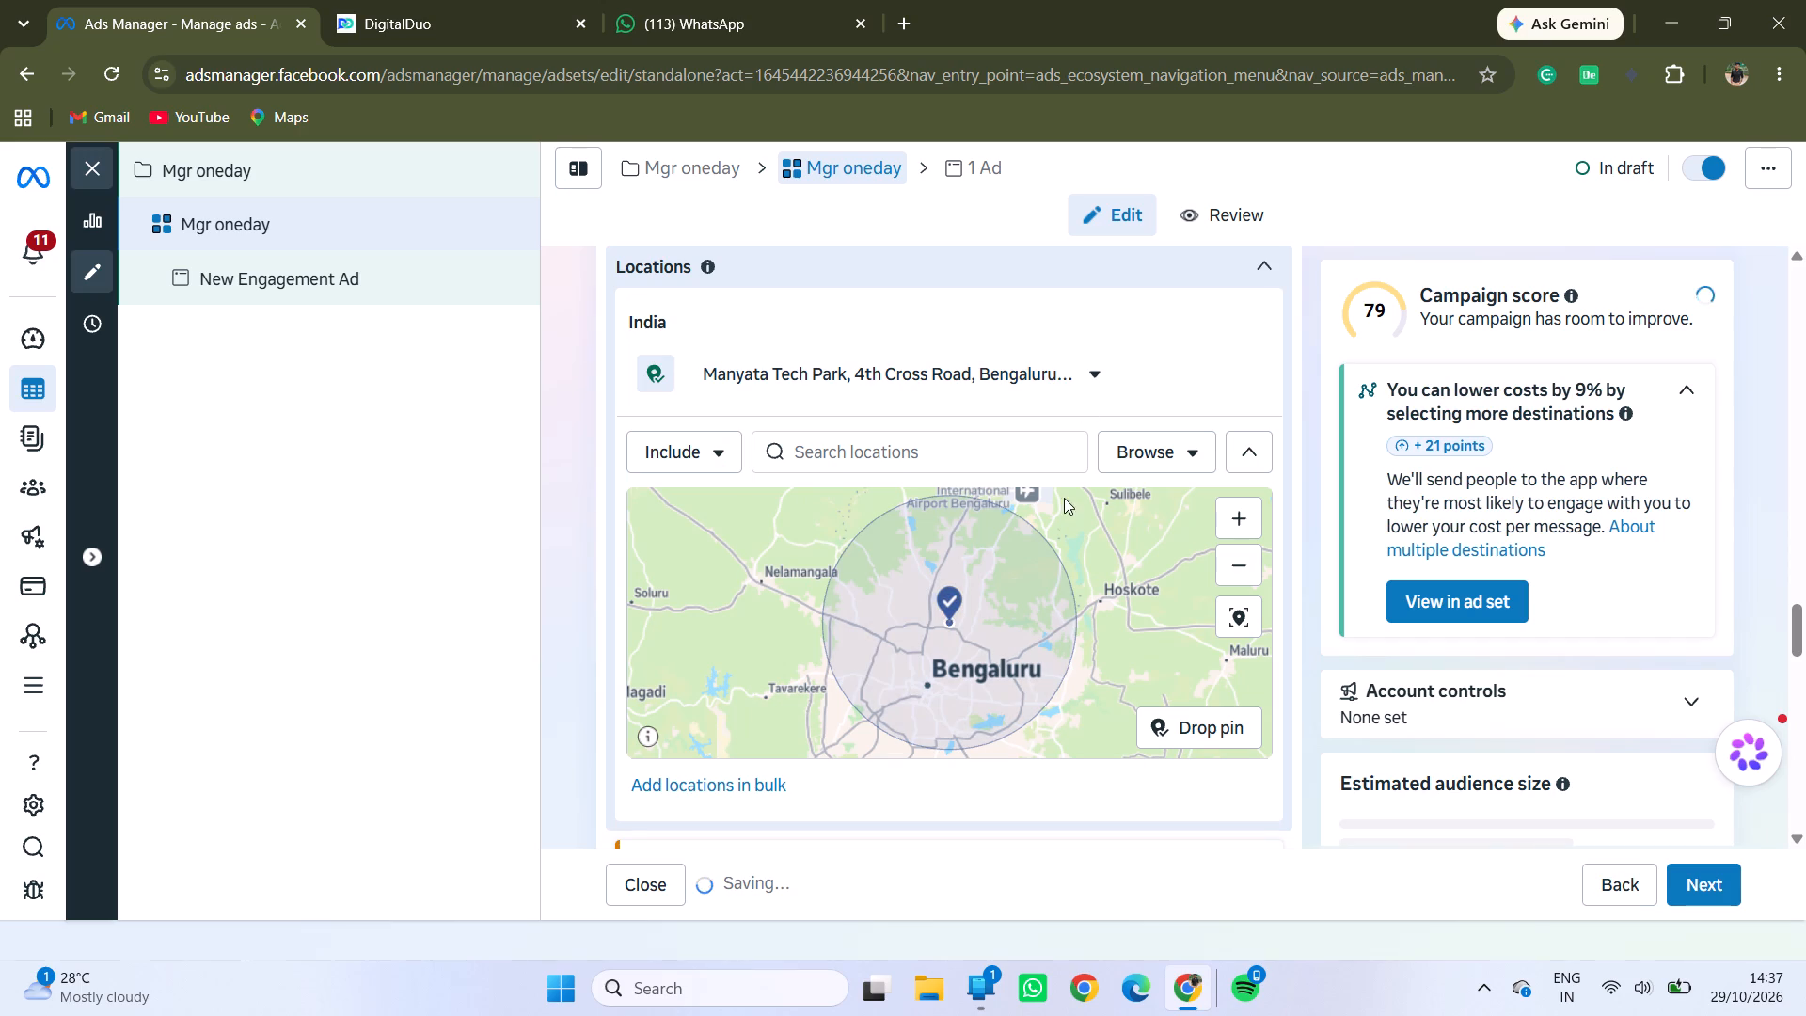
Set the targeting radius around the Manyata Tech Park location to 50 mi.
left_click(1087, 379)
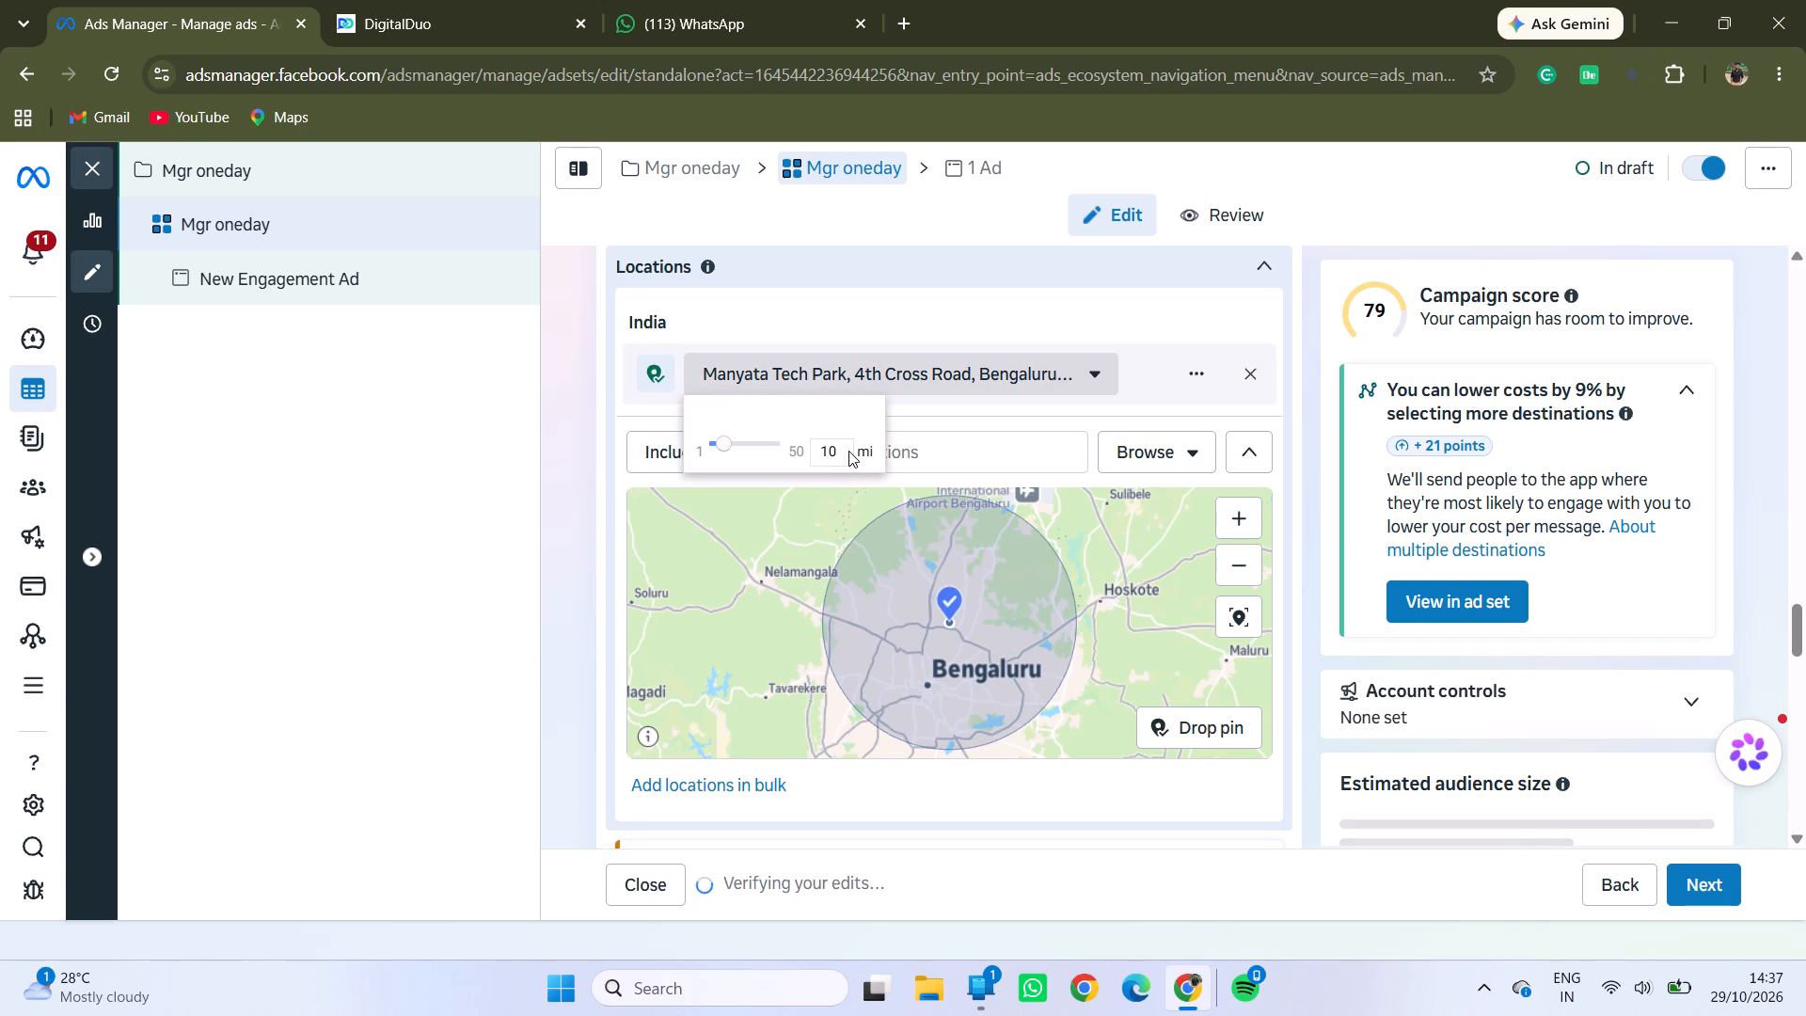
left_click(841, 451)
key("BackSpace")
key("BackSpace")
key("BackSpace")
type("50")
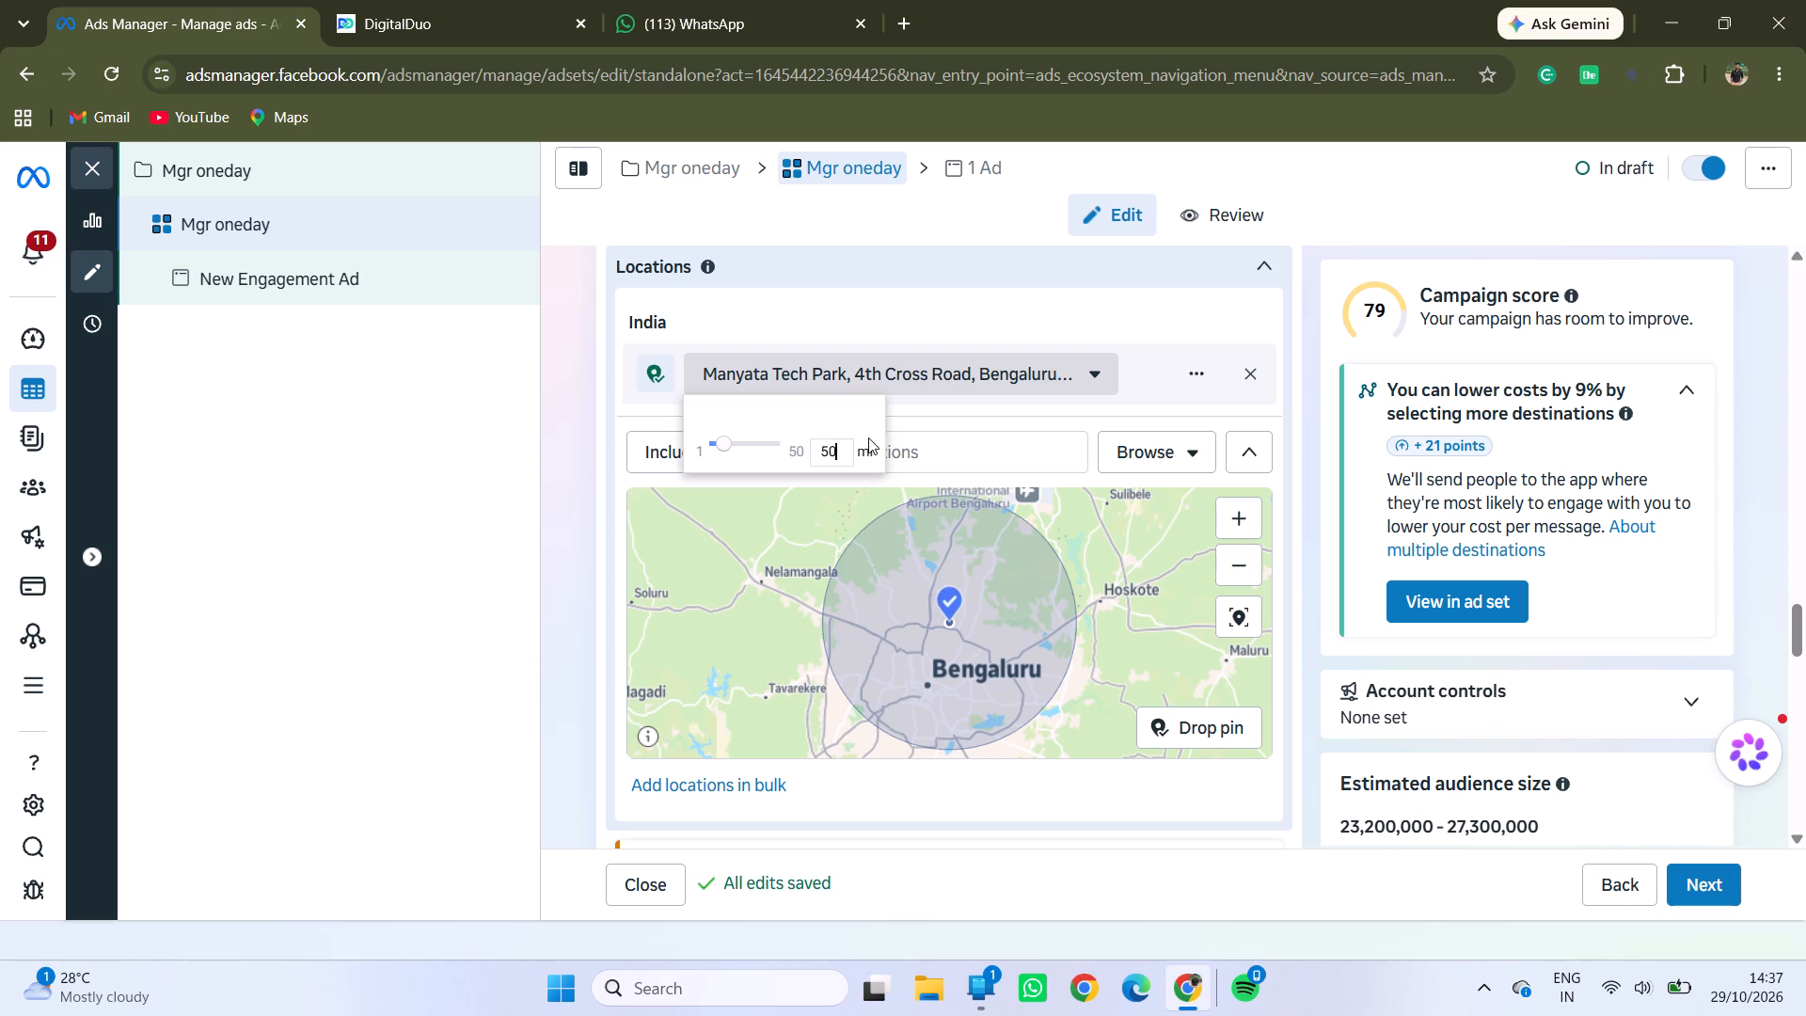
left_click(937, 451)
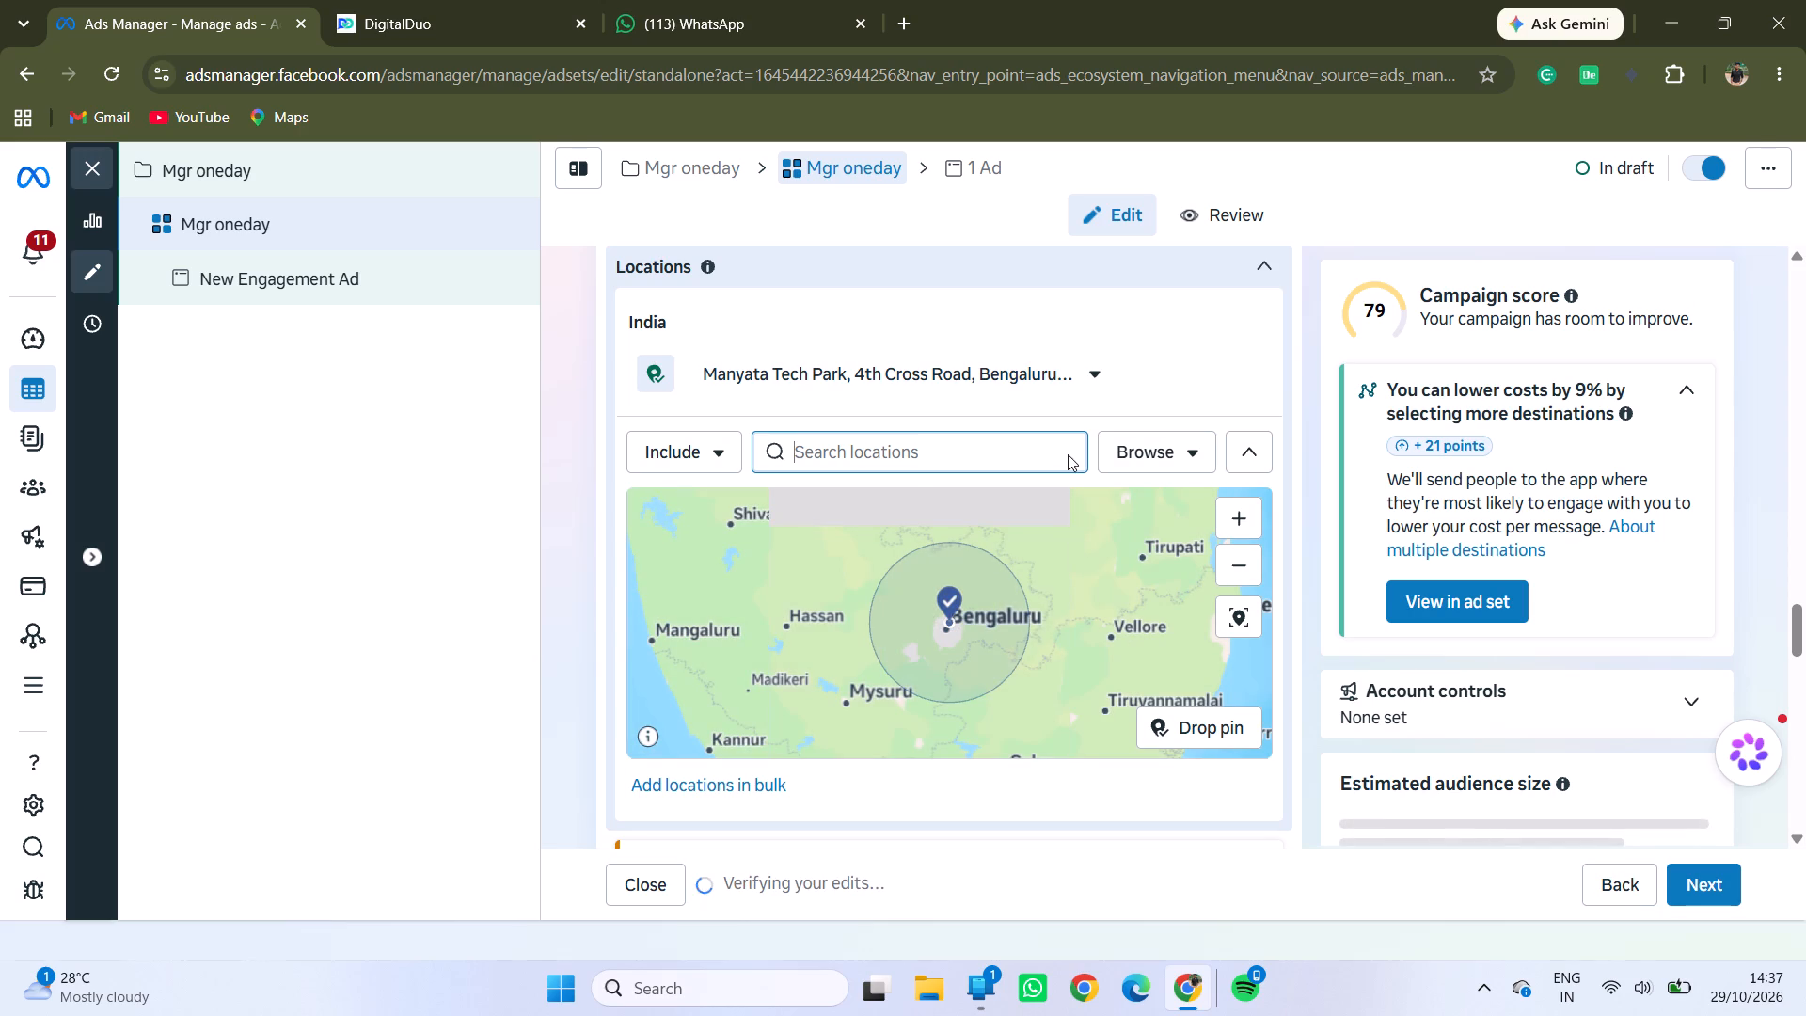
left_click(1094, 380)
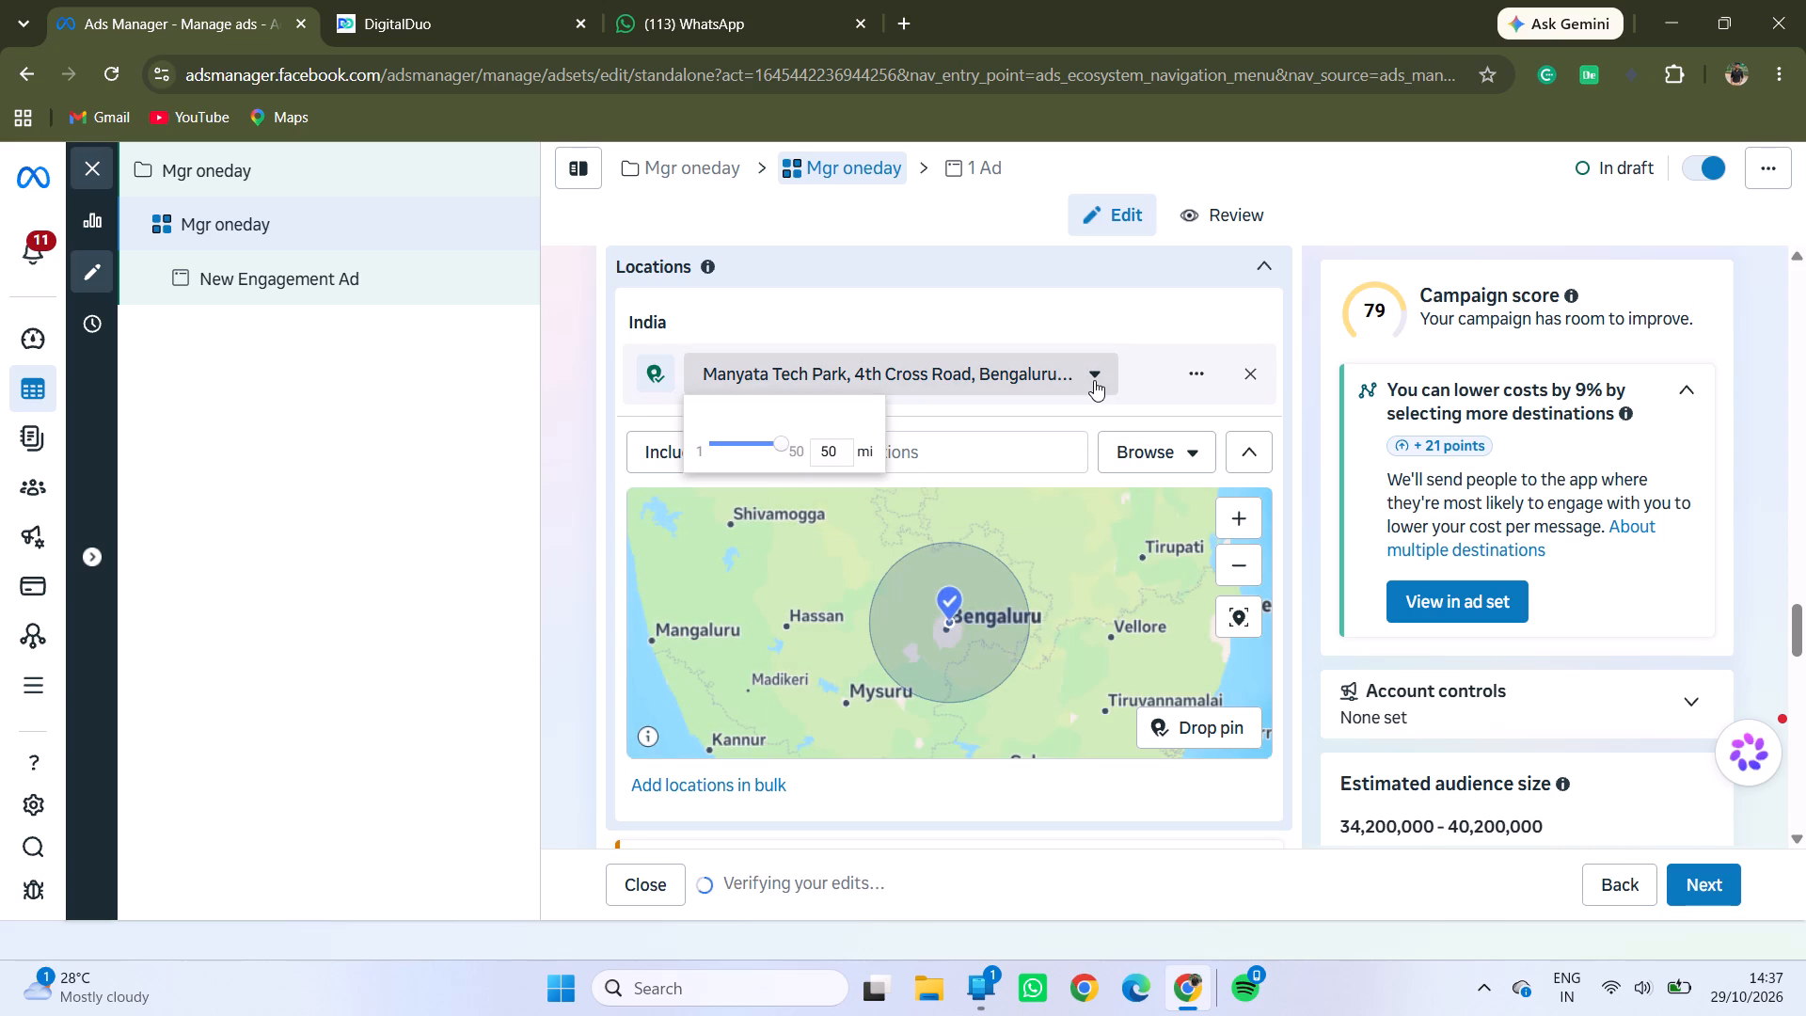
left_click(1147, 322)
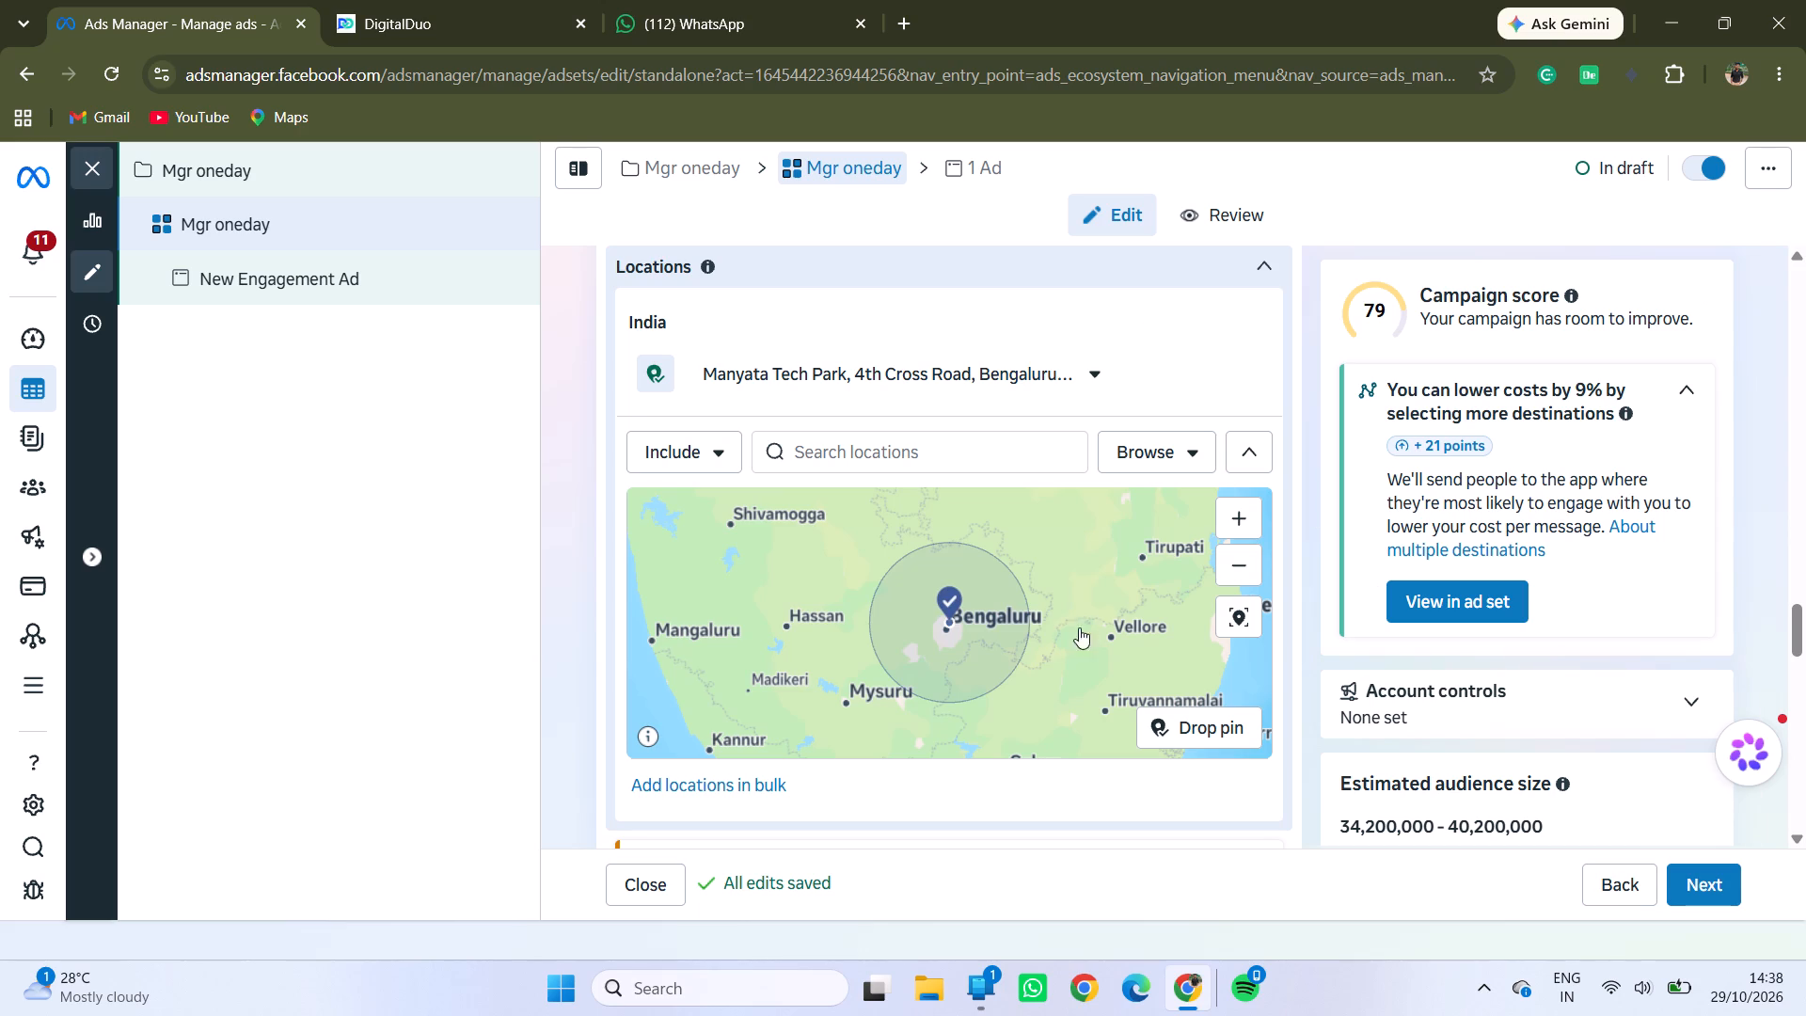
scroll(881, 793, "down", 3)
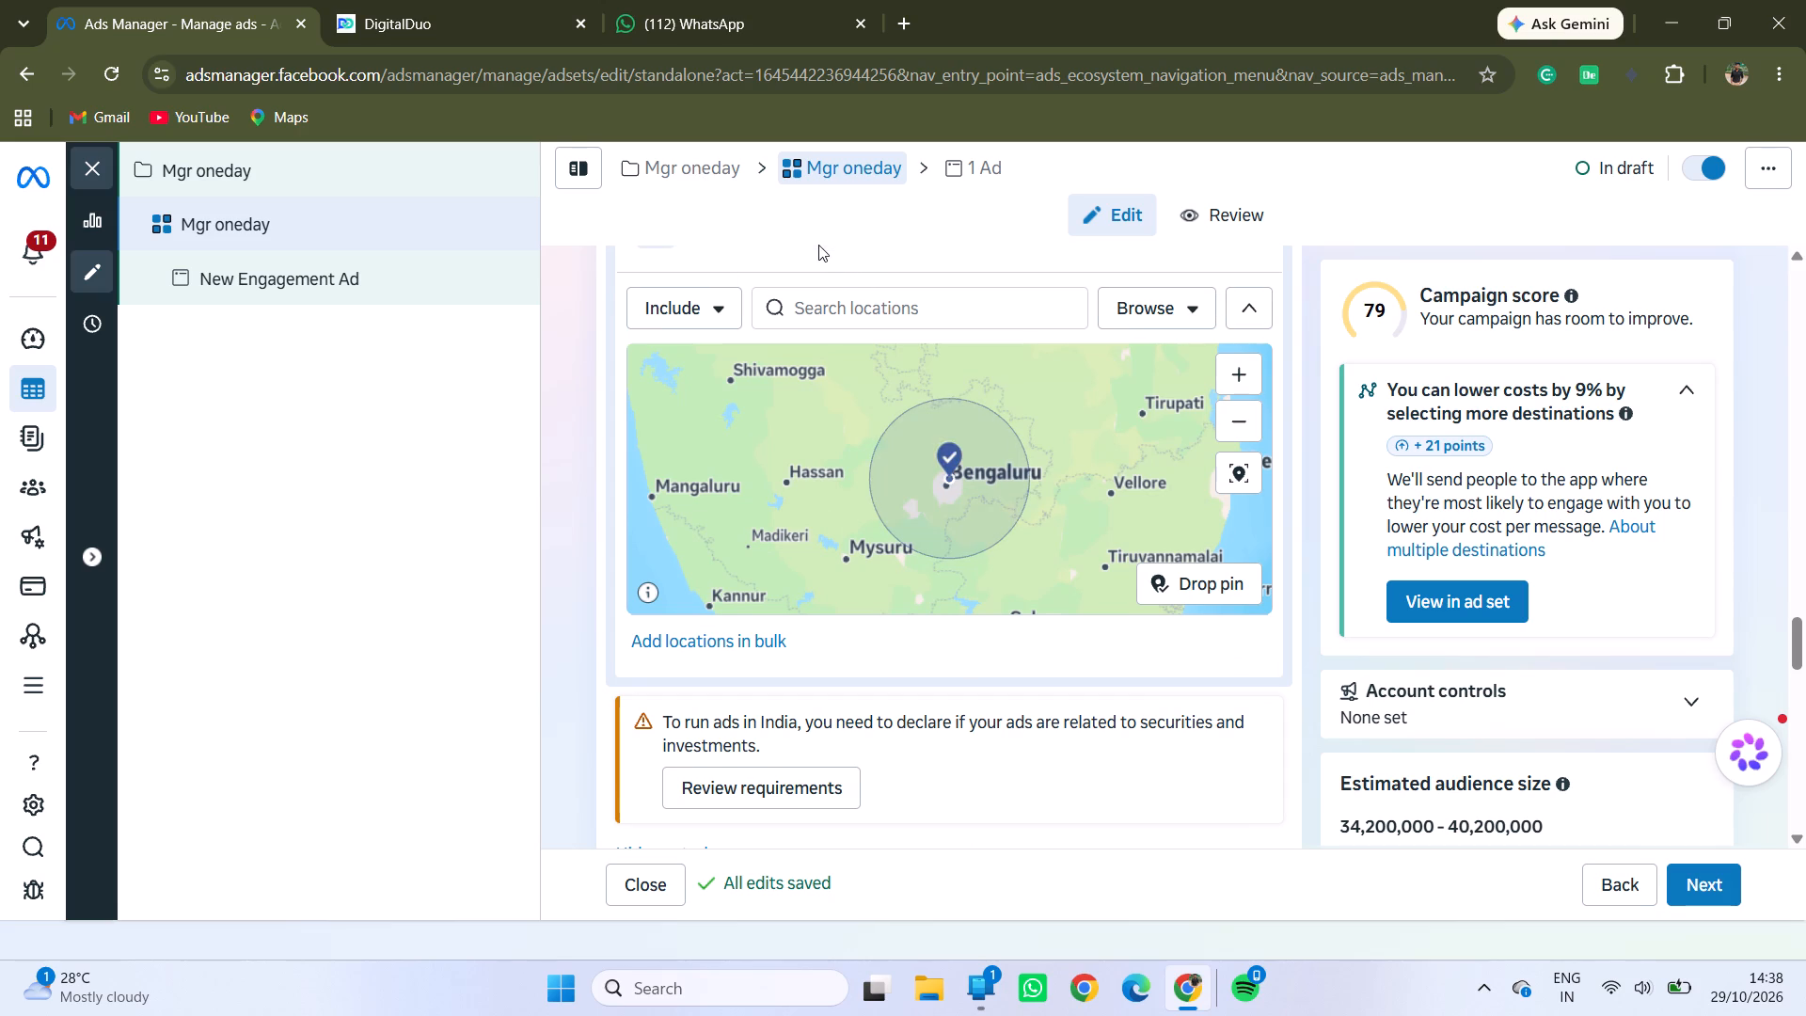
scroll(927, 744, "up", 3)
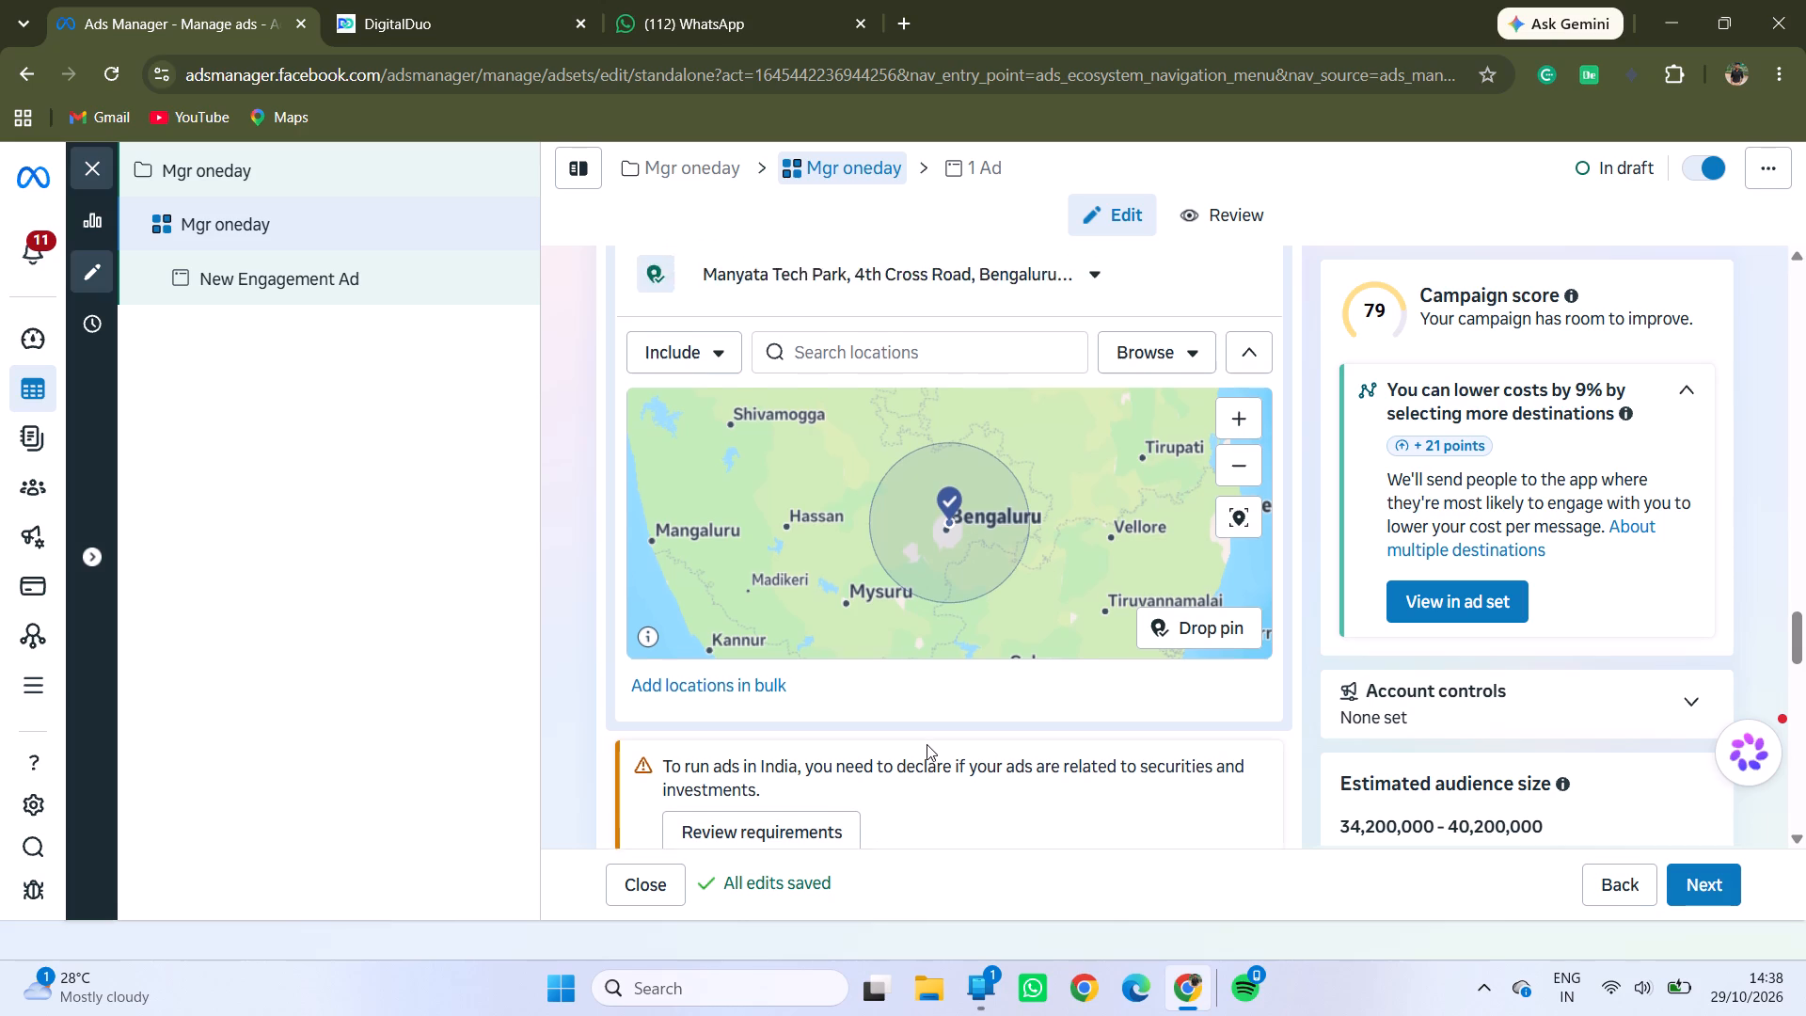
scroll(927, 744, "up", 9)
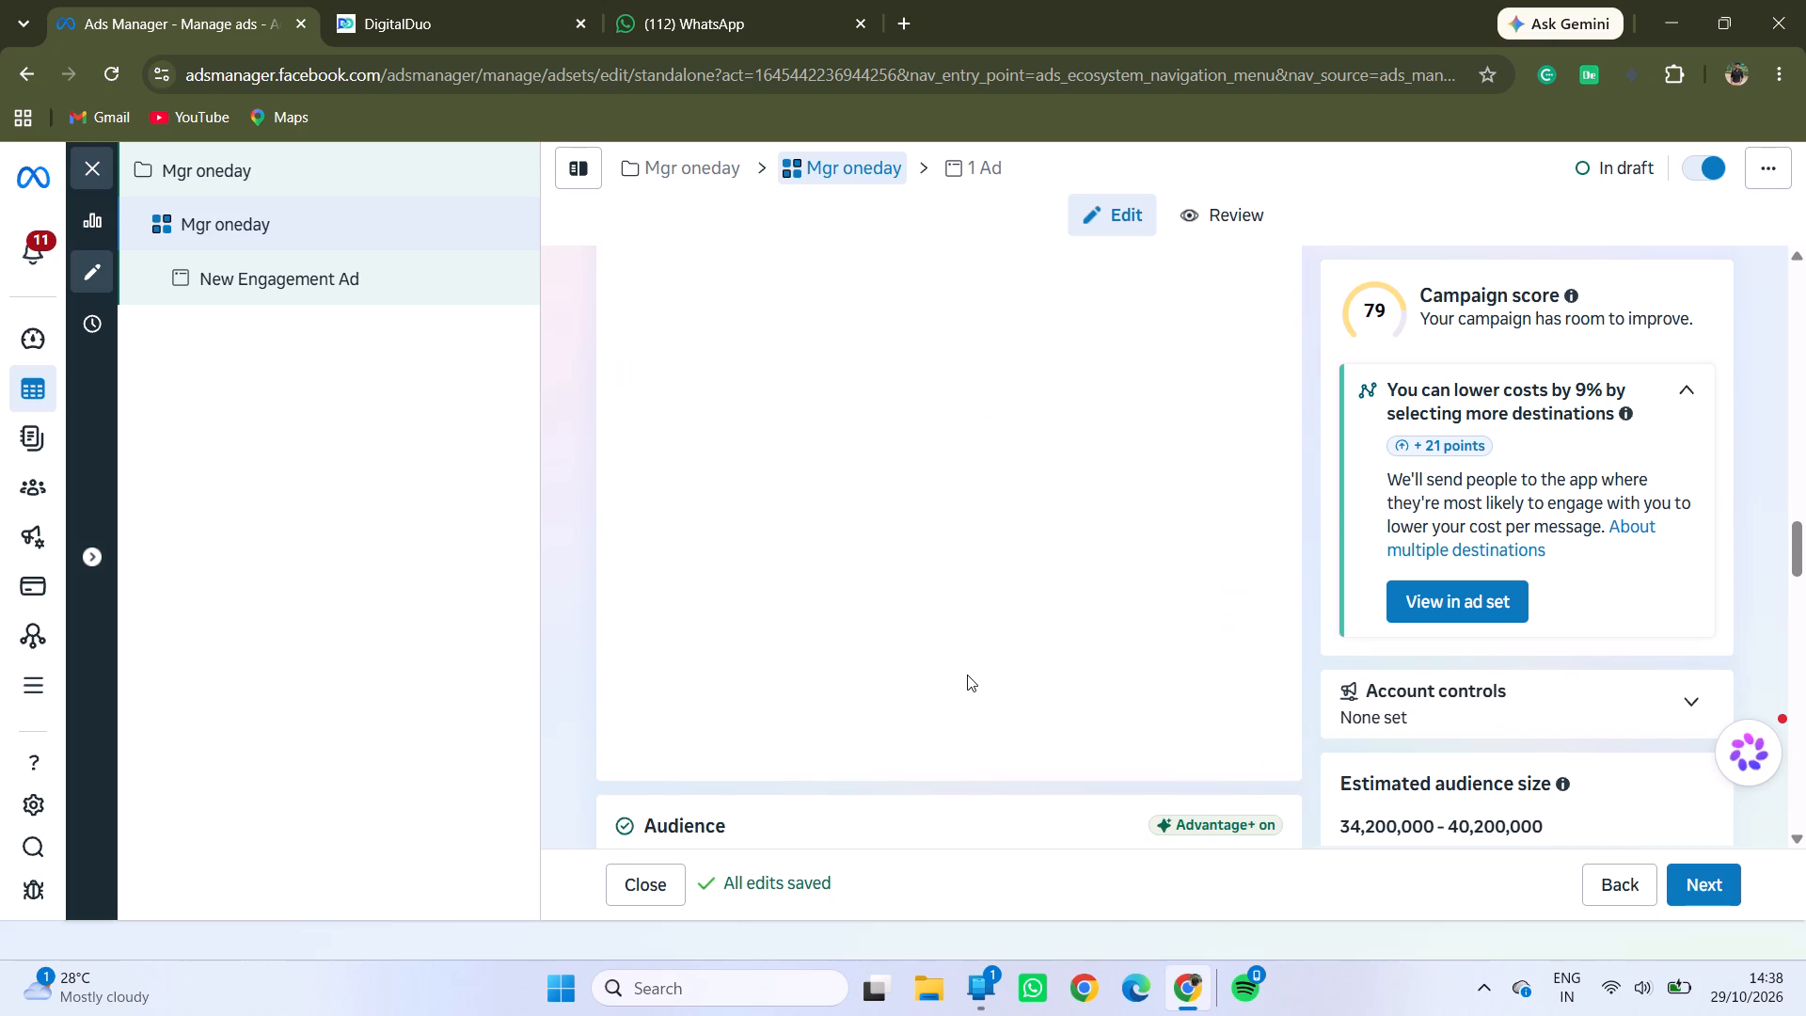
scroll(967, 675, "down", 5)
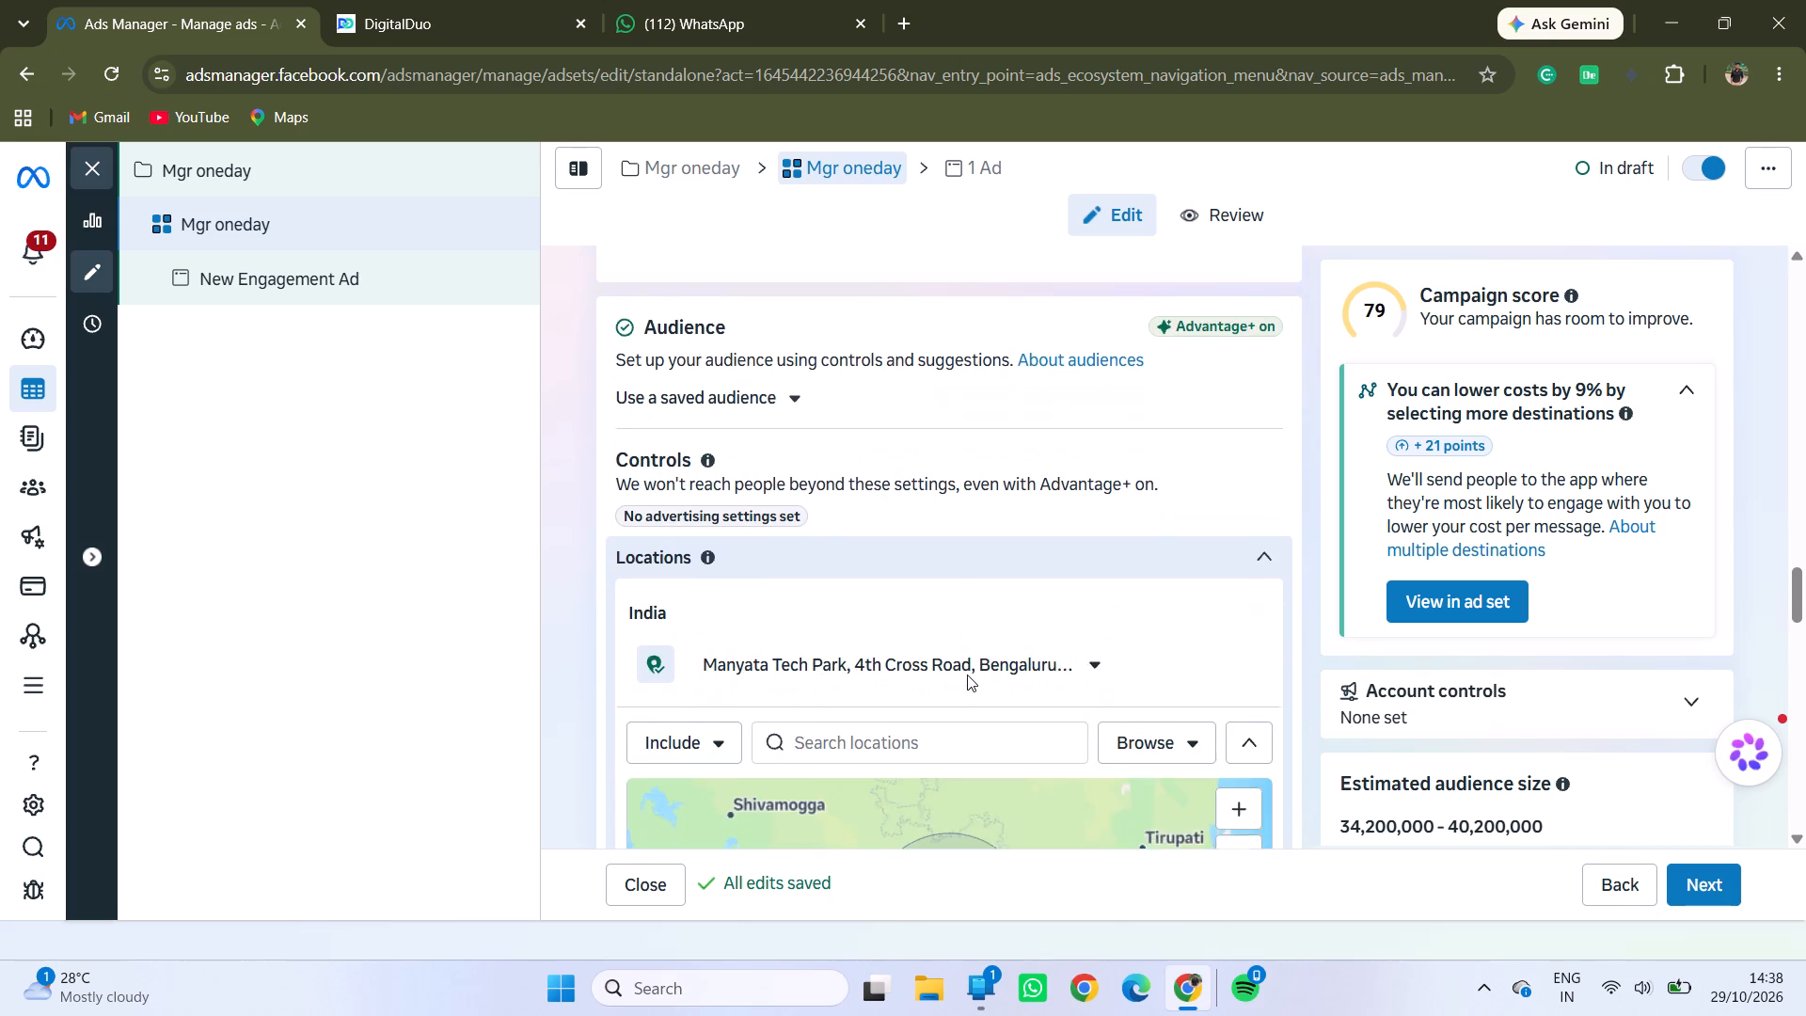
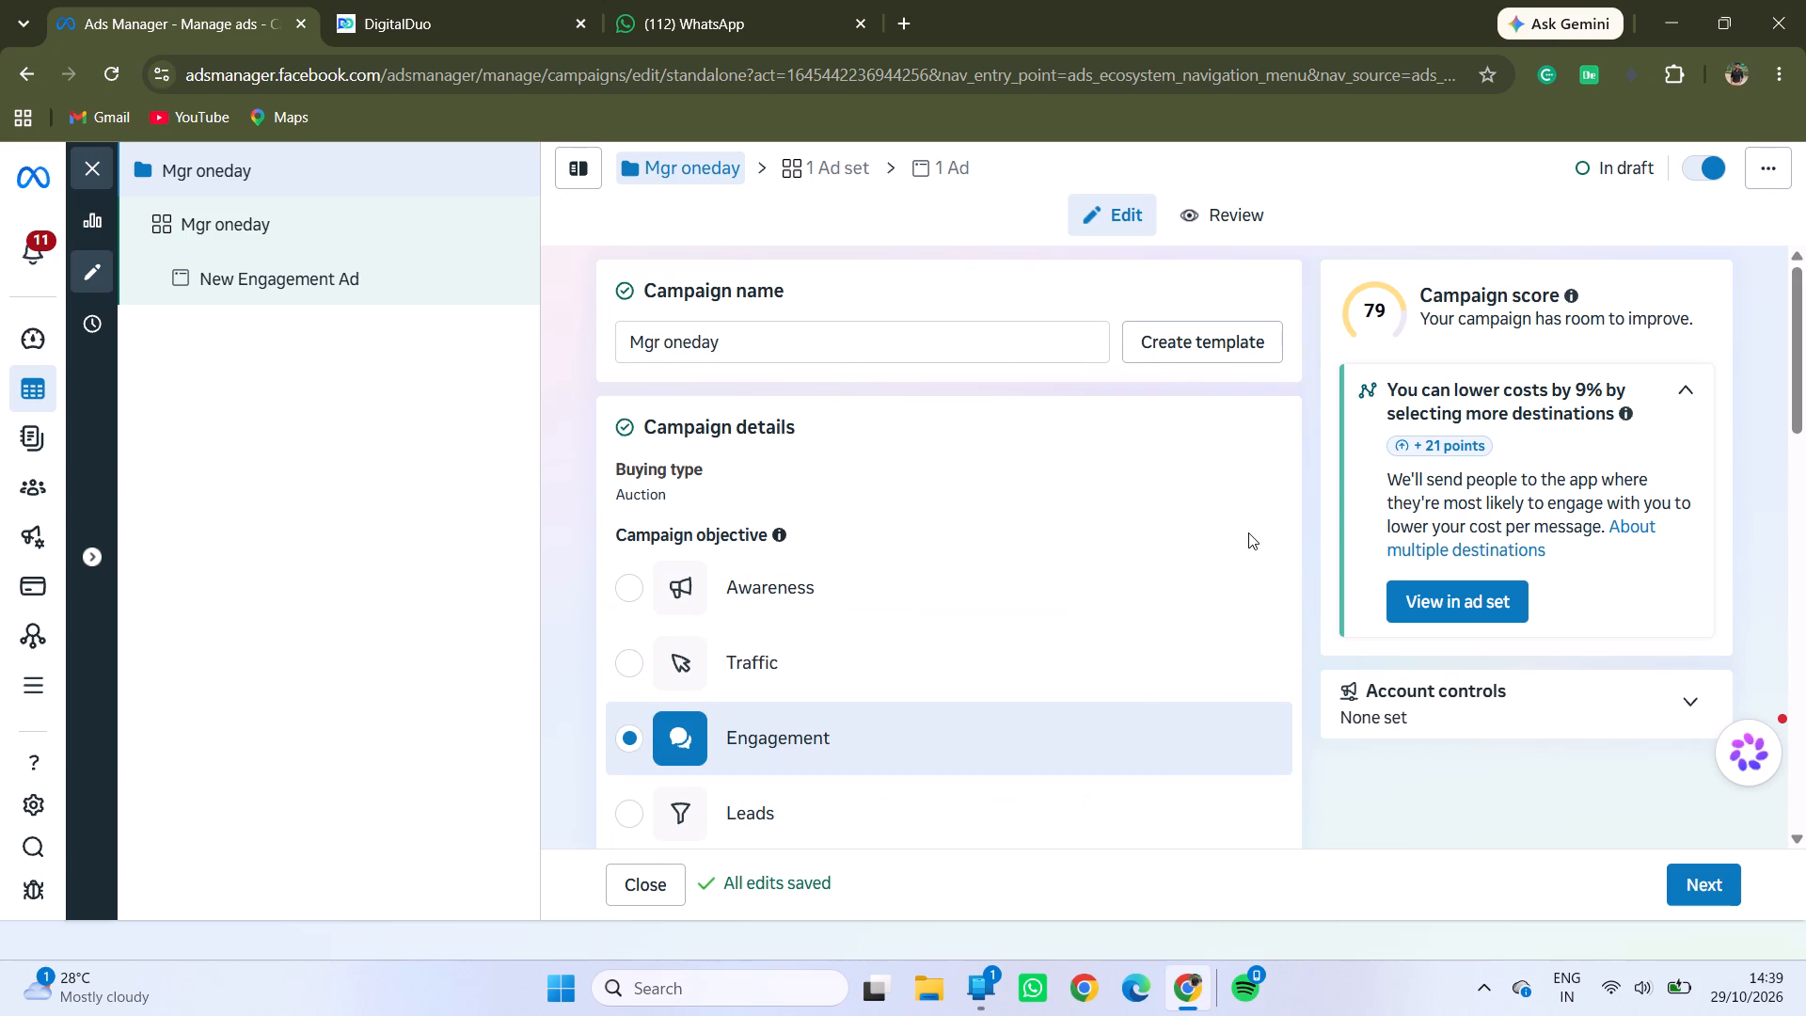
Change the campaign objective to Leads and continue with the new objective.
scroll(844, 754, "down", 3)
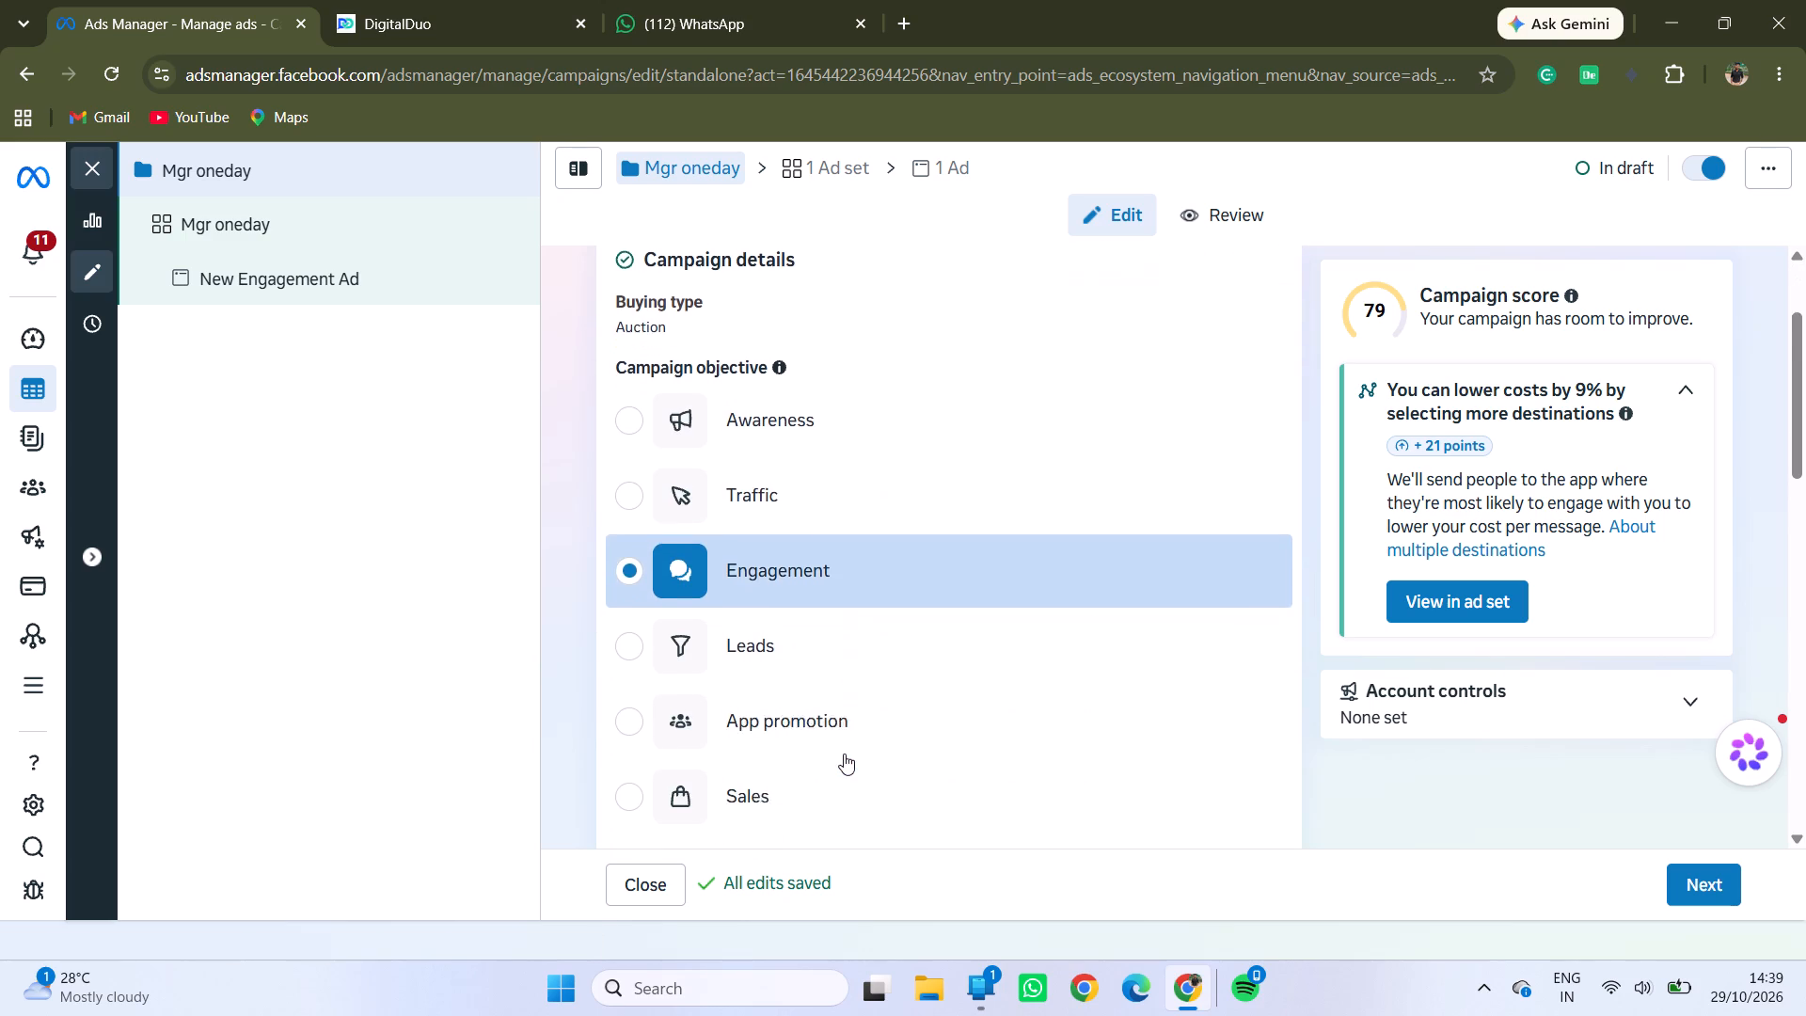
scroll(844, 754, "down", 1)
left_click(849, 527)
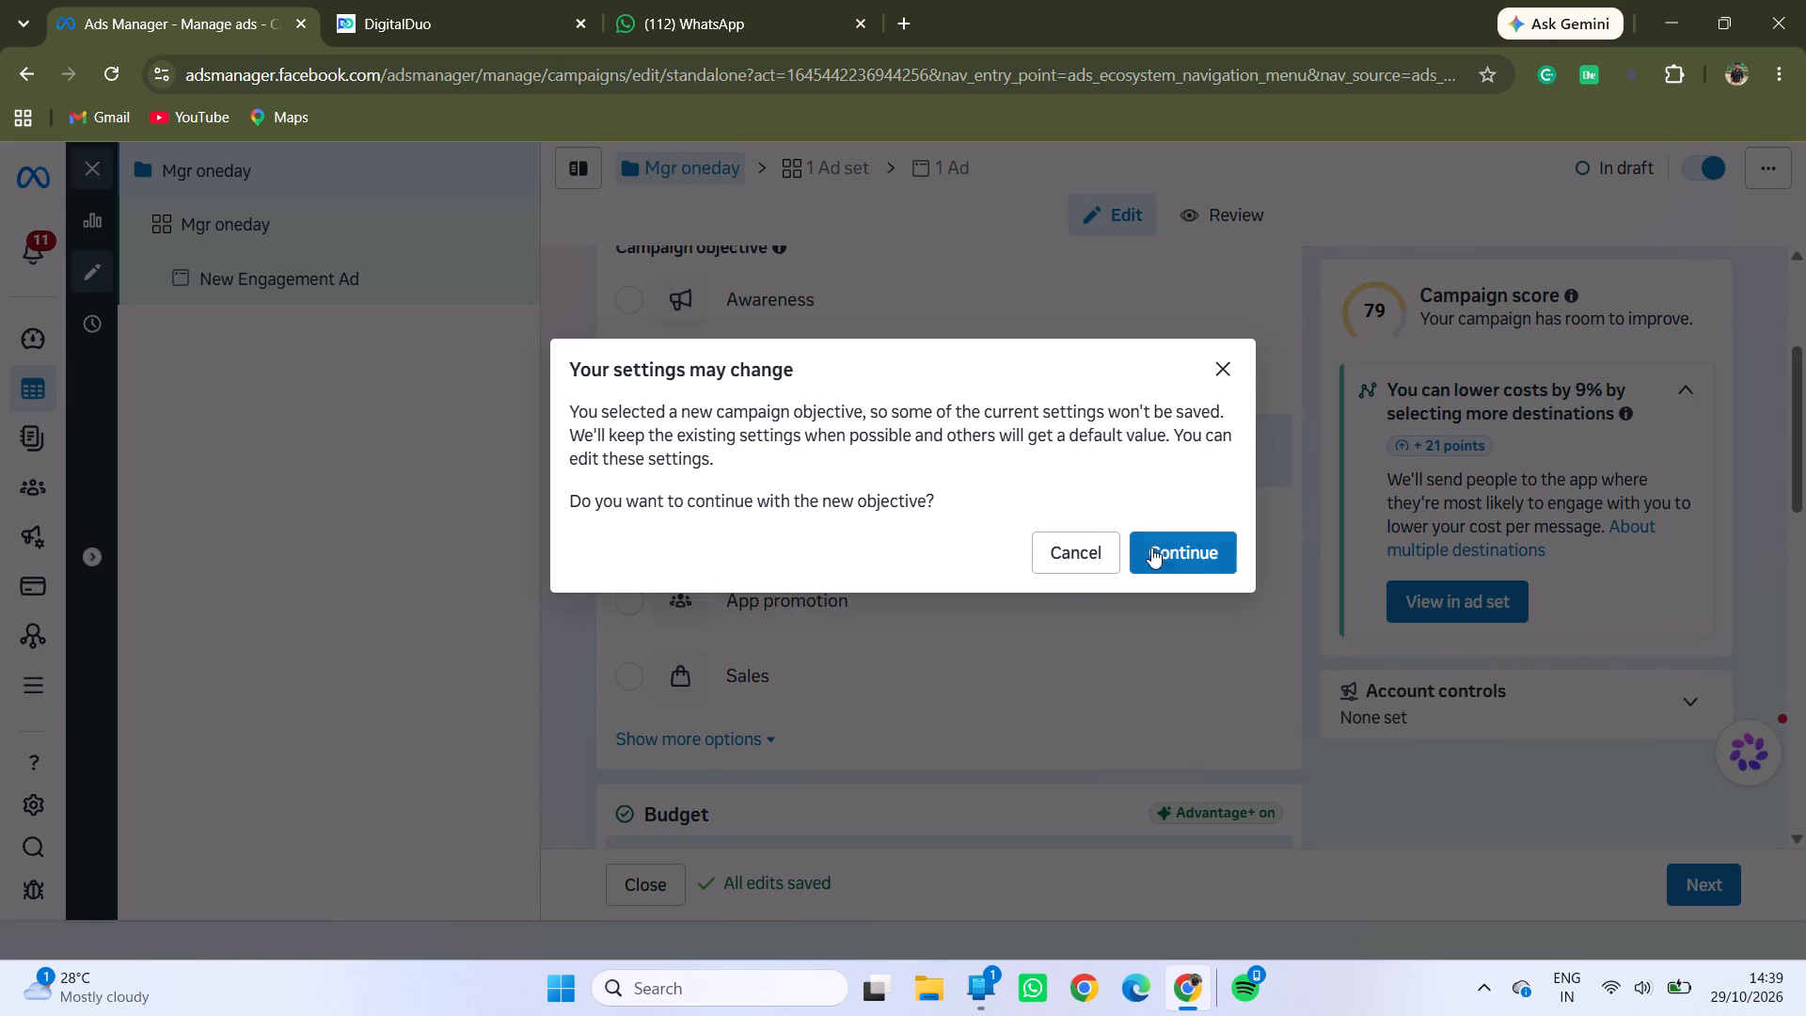
left_click(1182, 556)
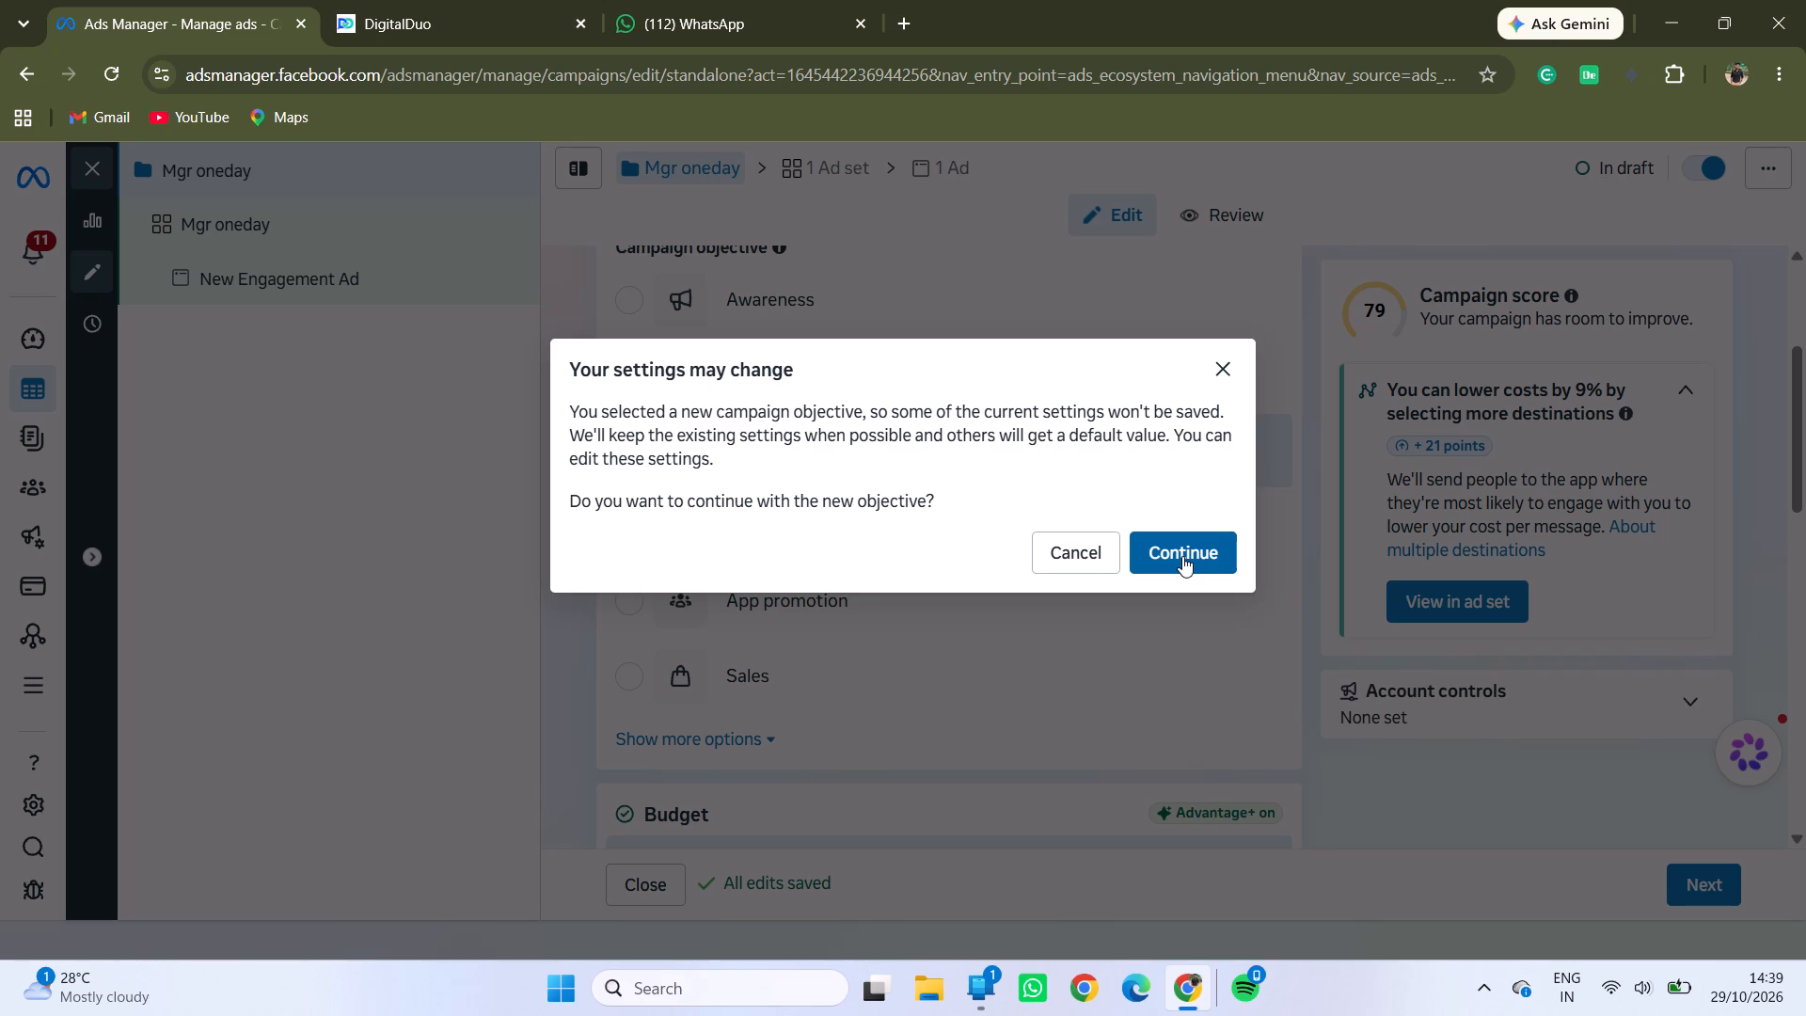
left_click(1190, 562)
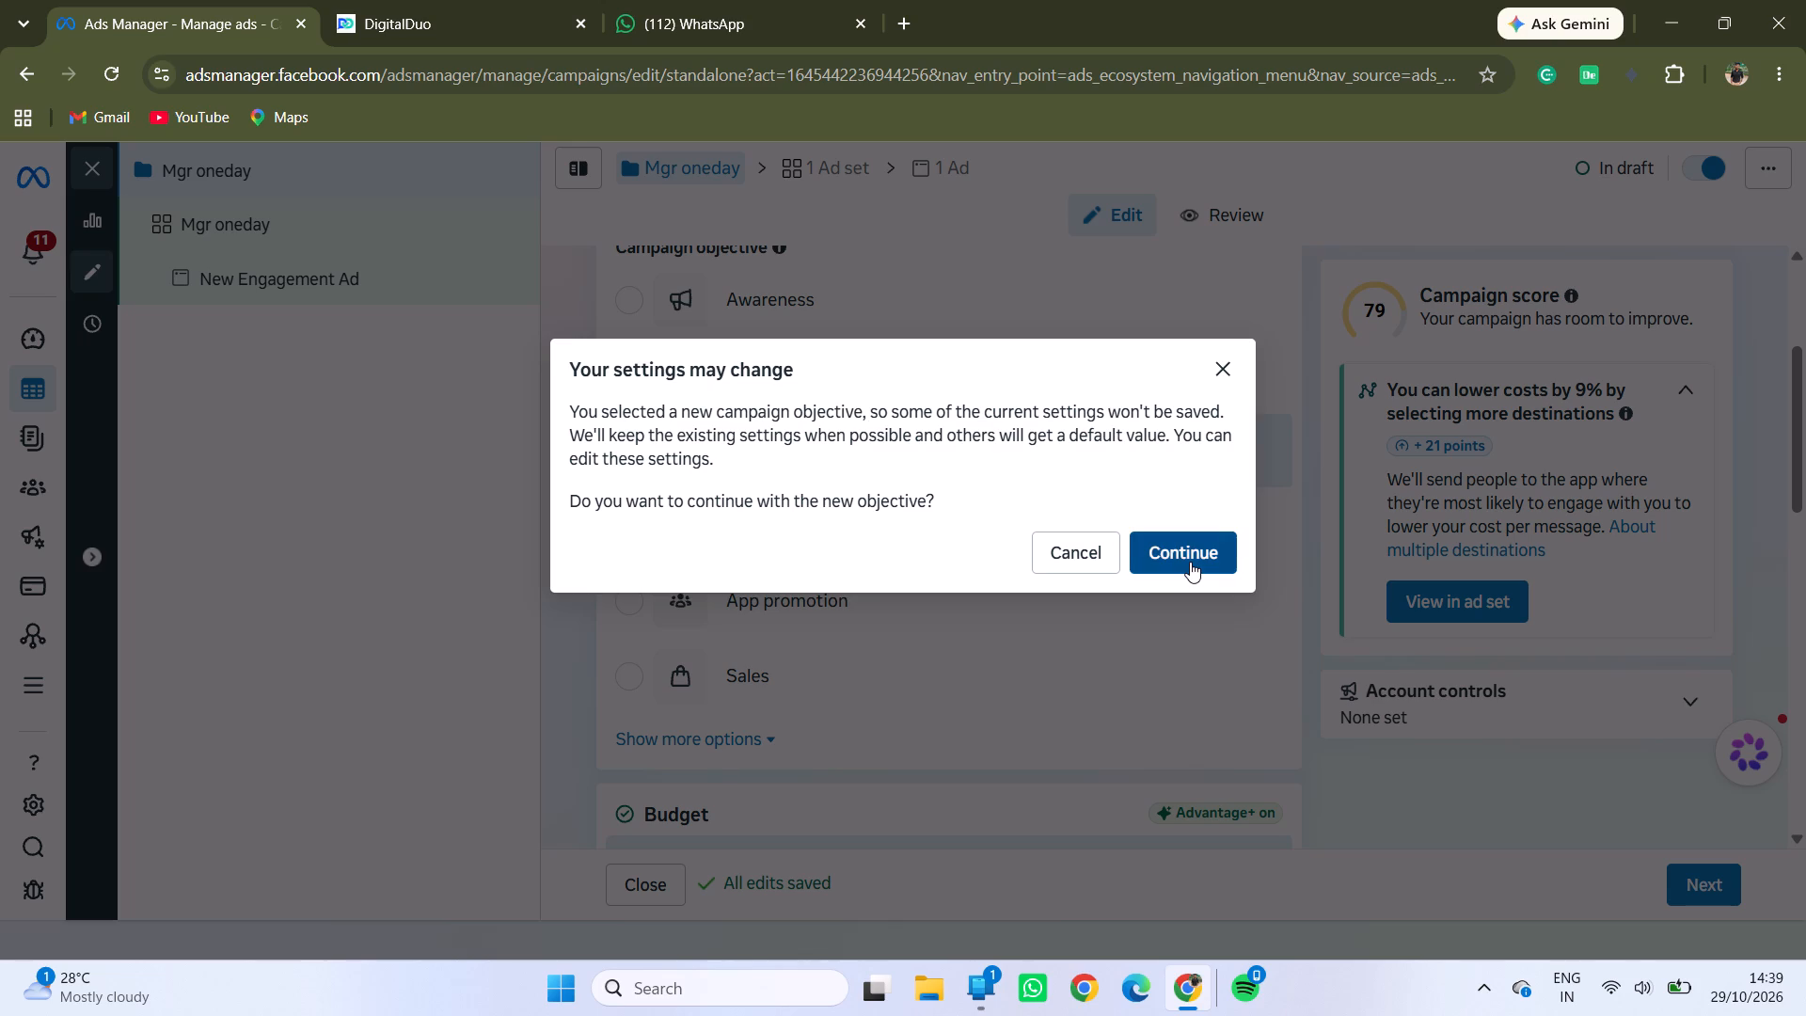
left_click(1192, 546)
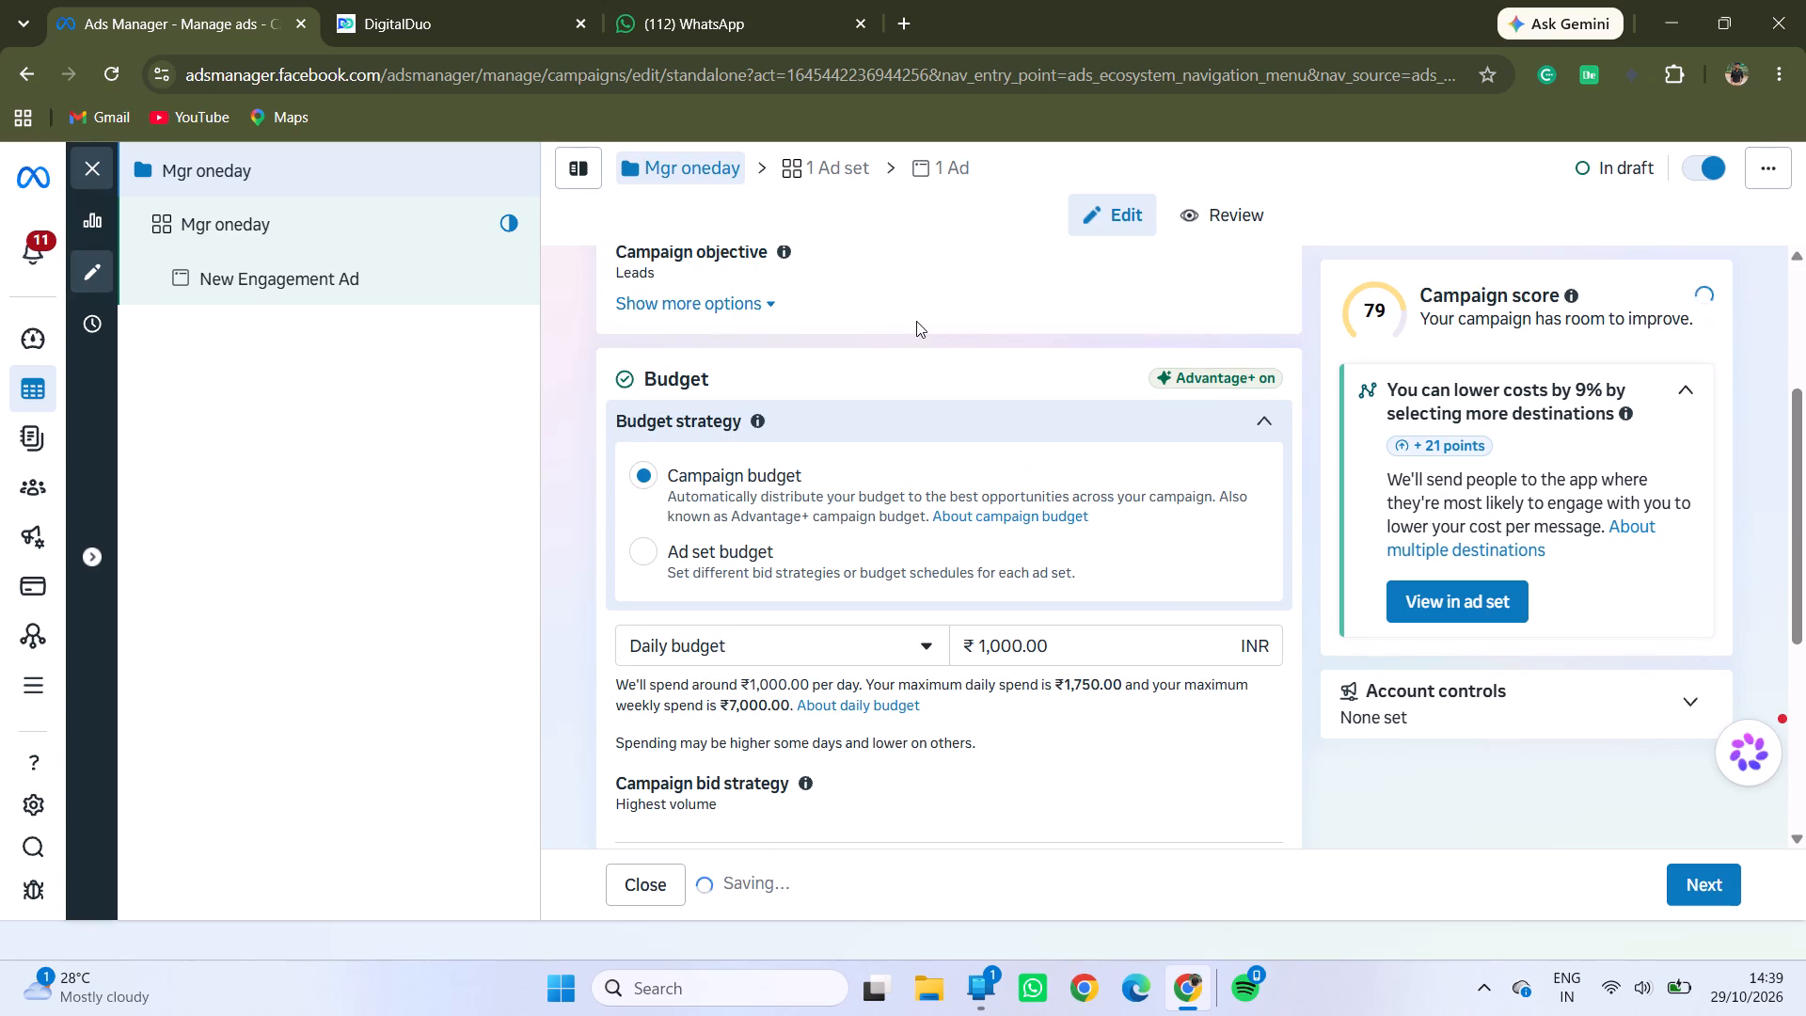
Open the Mgr oneday ad set for editing.
scroll(887, 526, "down", 5)
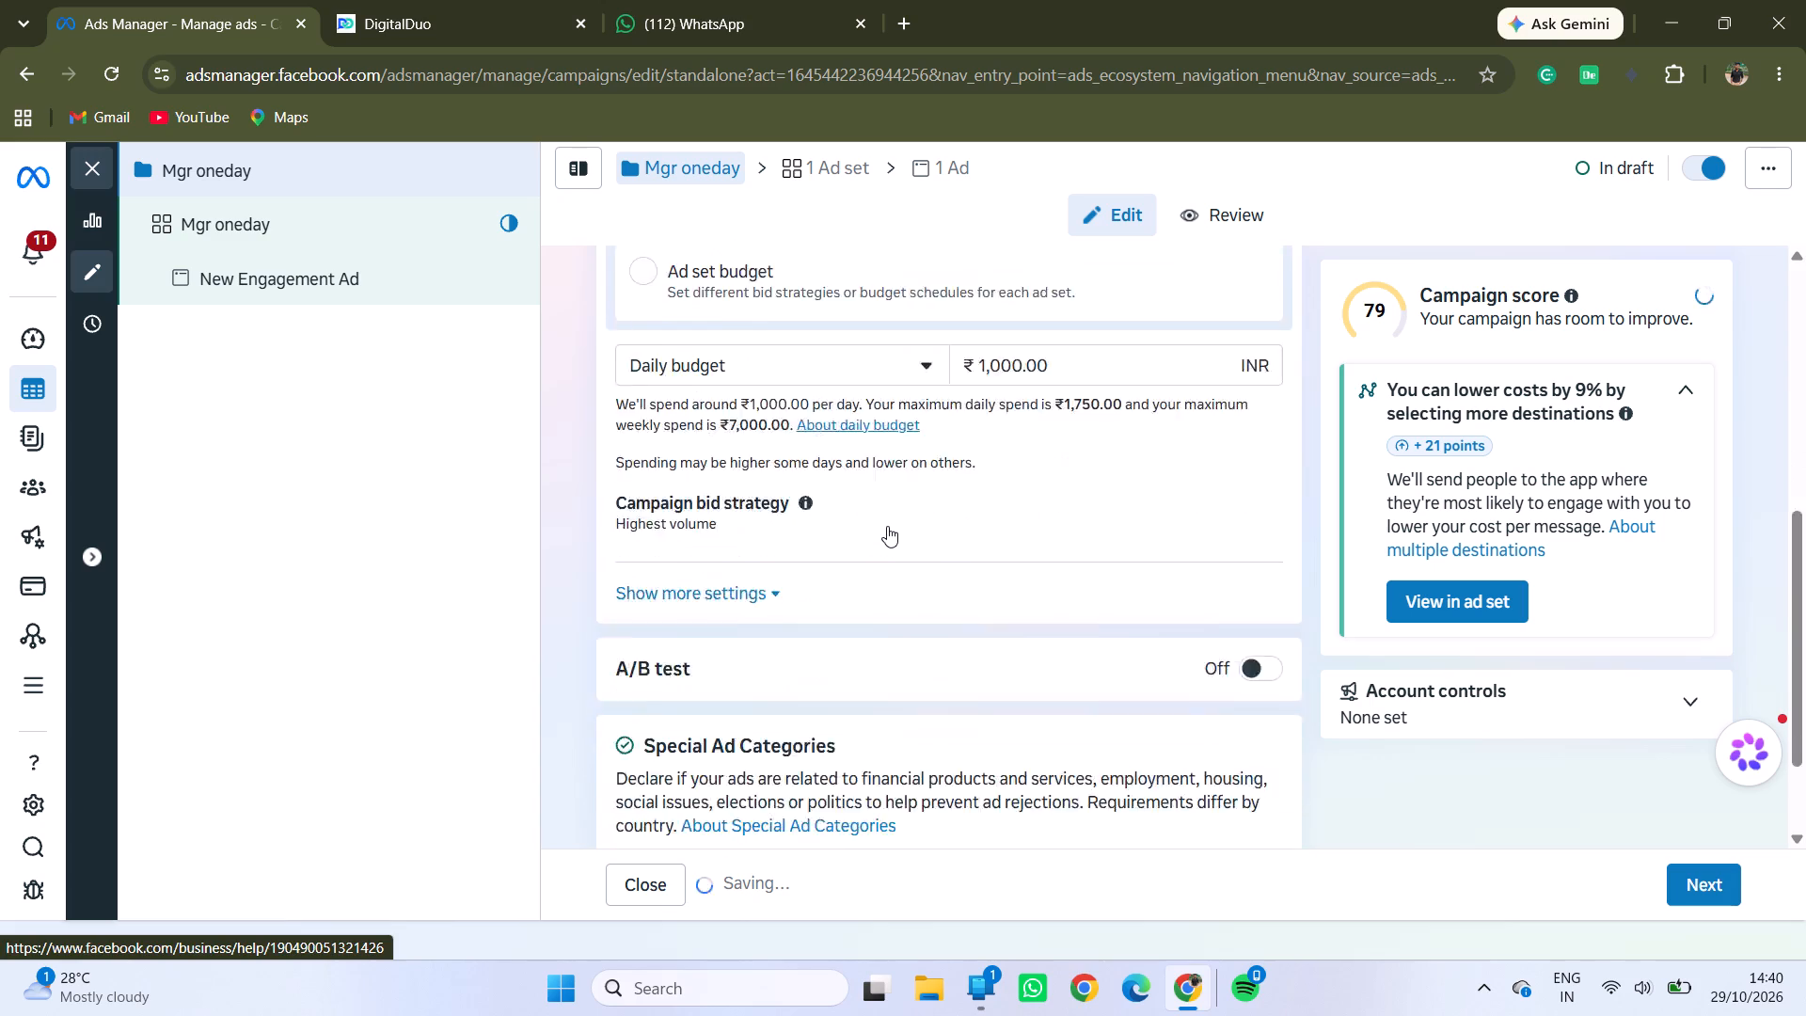
scroll(887, 526, "down", 5)
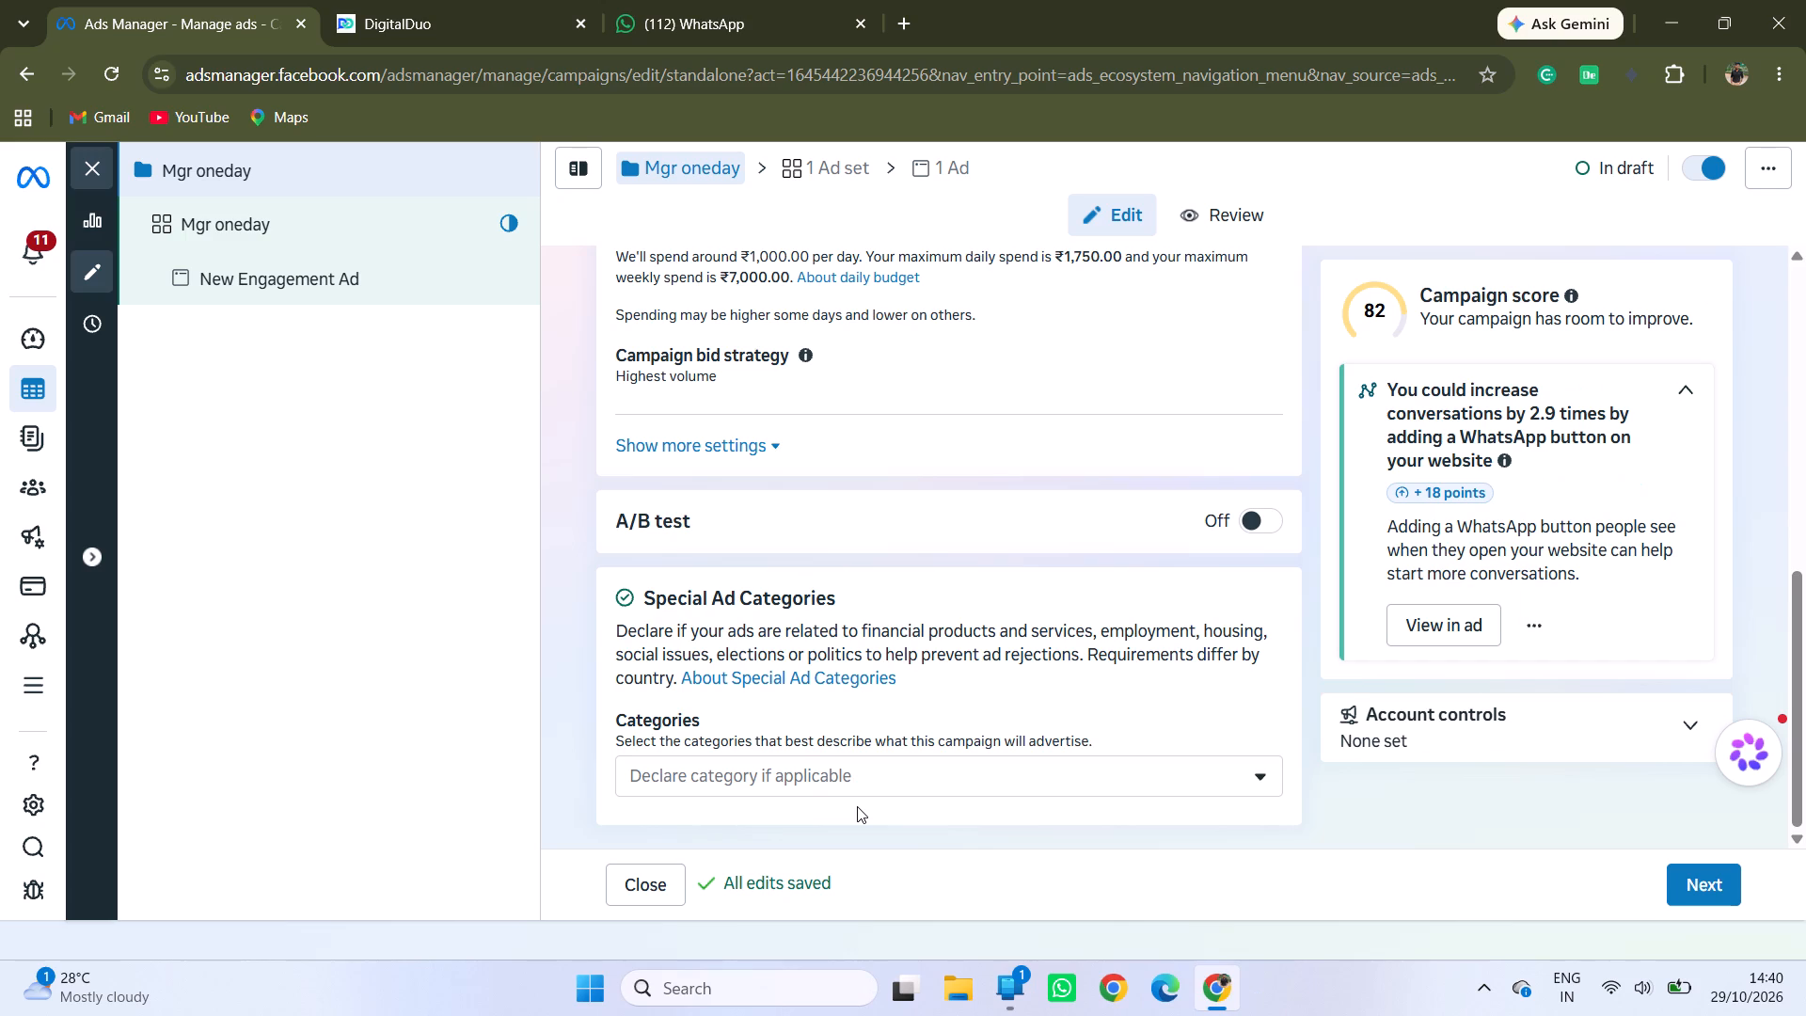
scroll(1025, 715, "down", 4)
scroll(1025, 715, "up", 18)
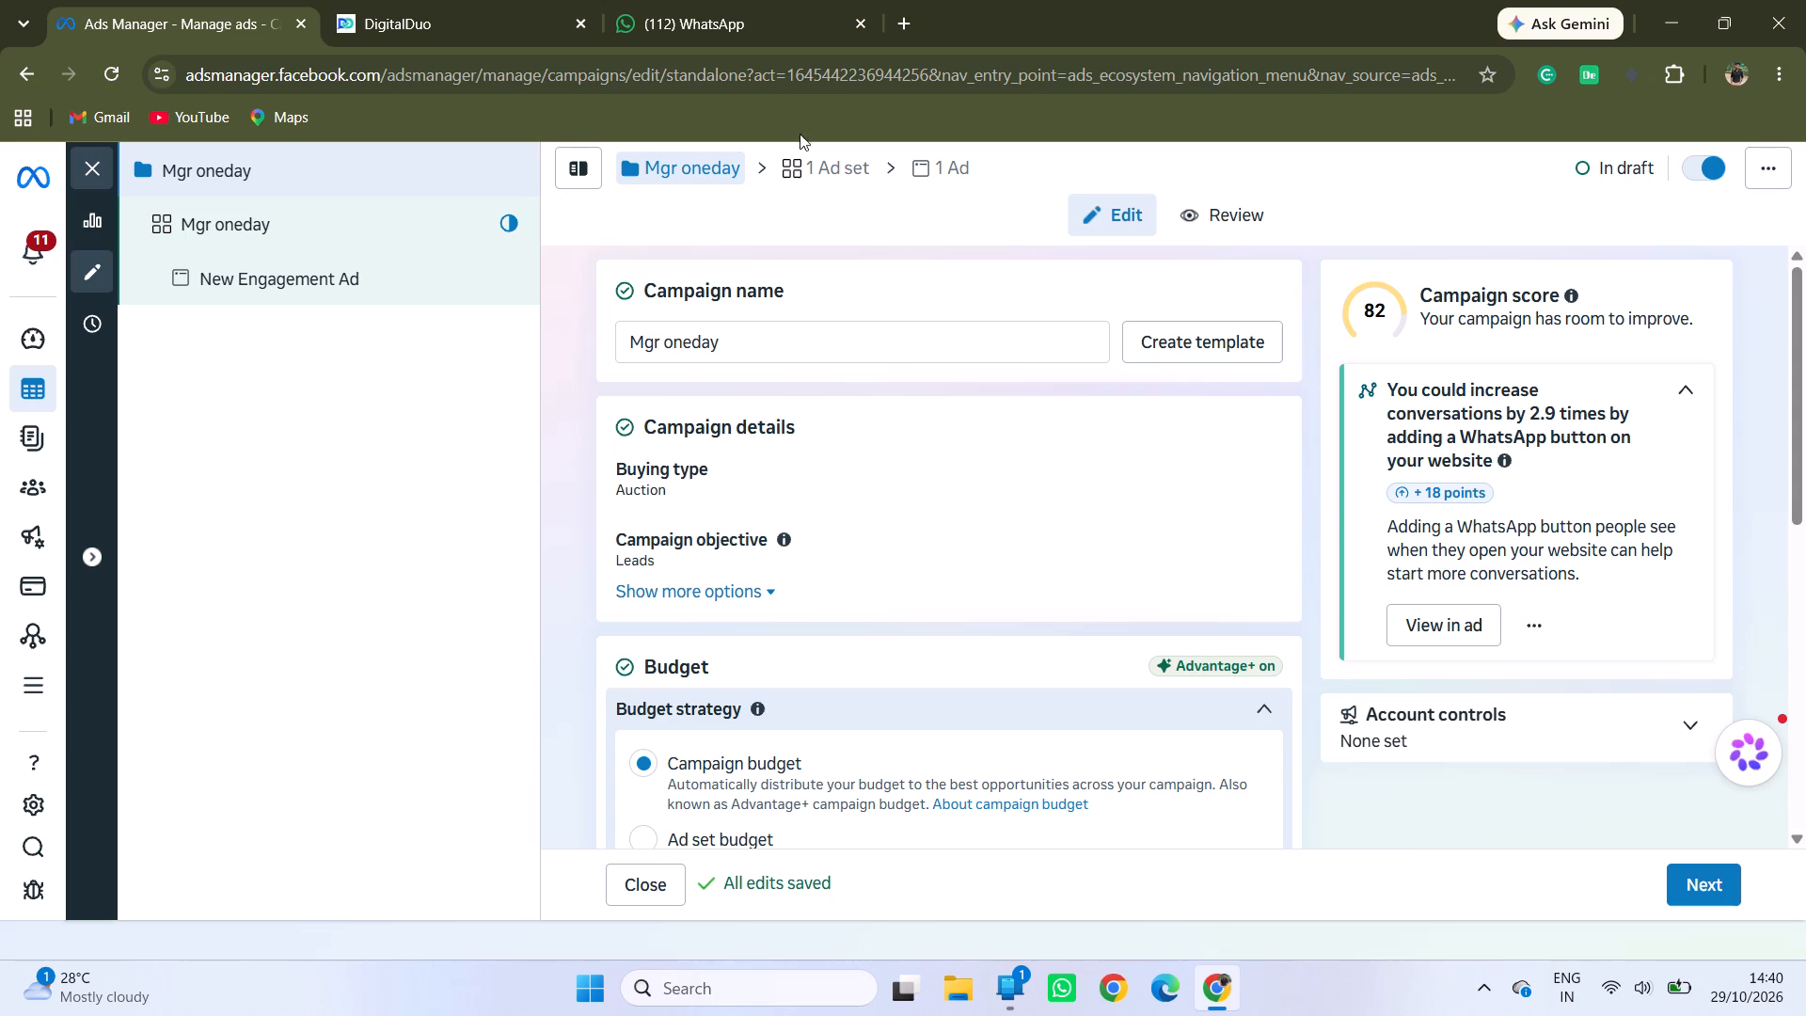
left_click(809, 166)
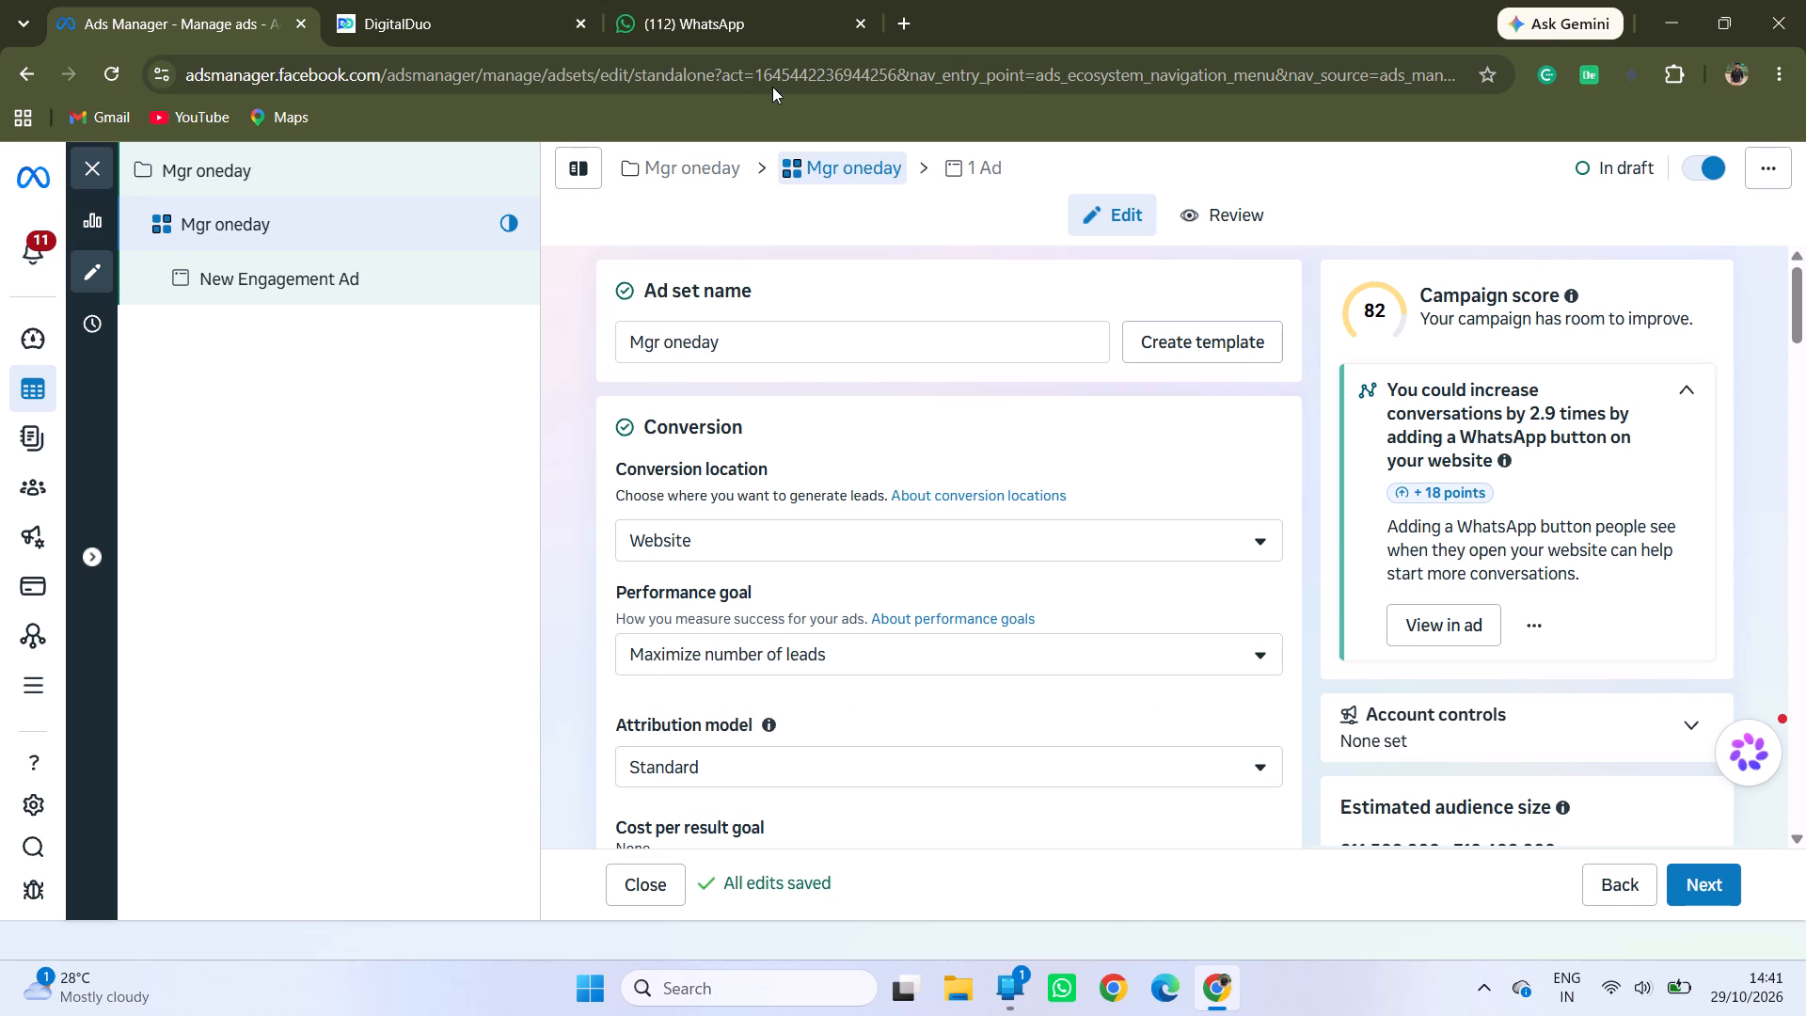
Examine the conversion location options and the related conversion settings for the Mgr oneday ad set.
left_click(1249, 542)
left_click(1249, 542)
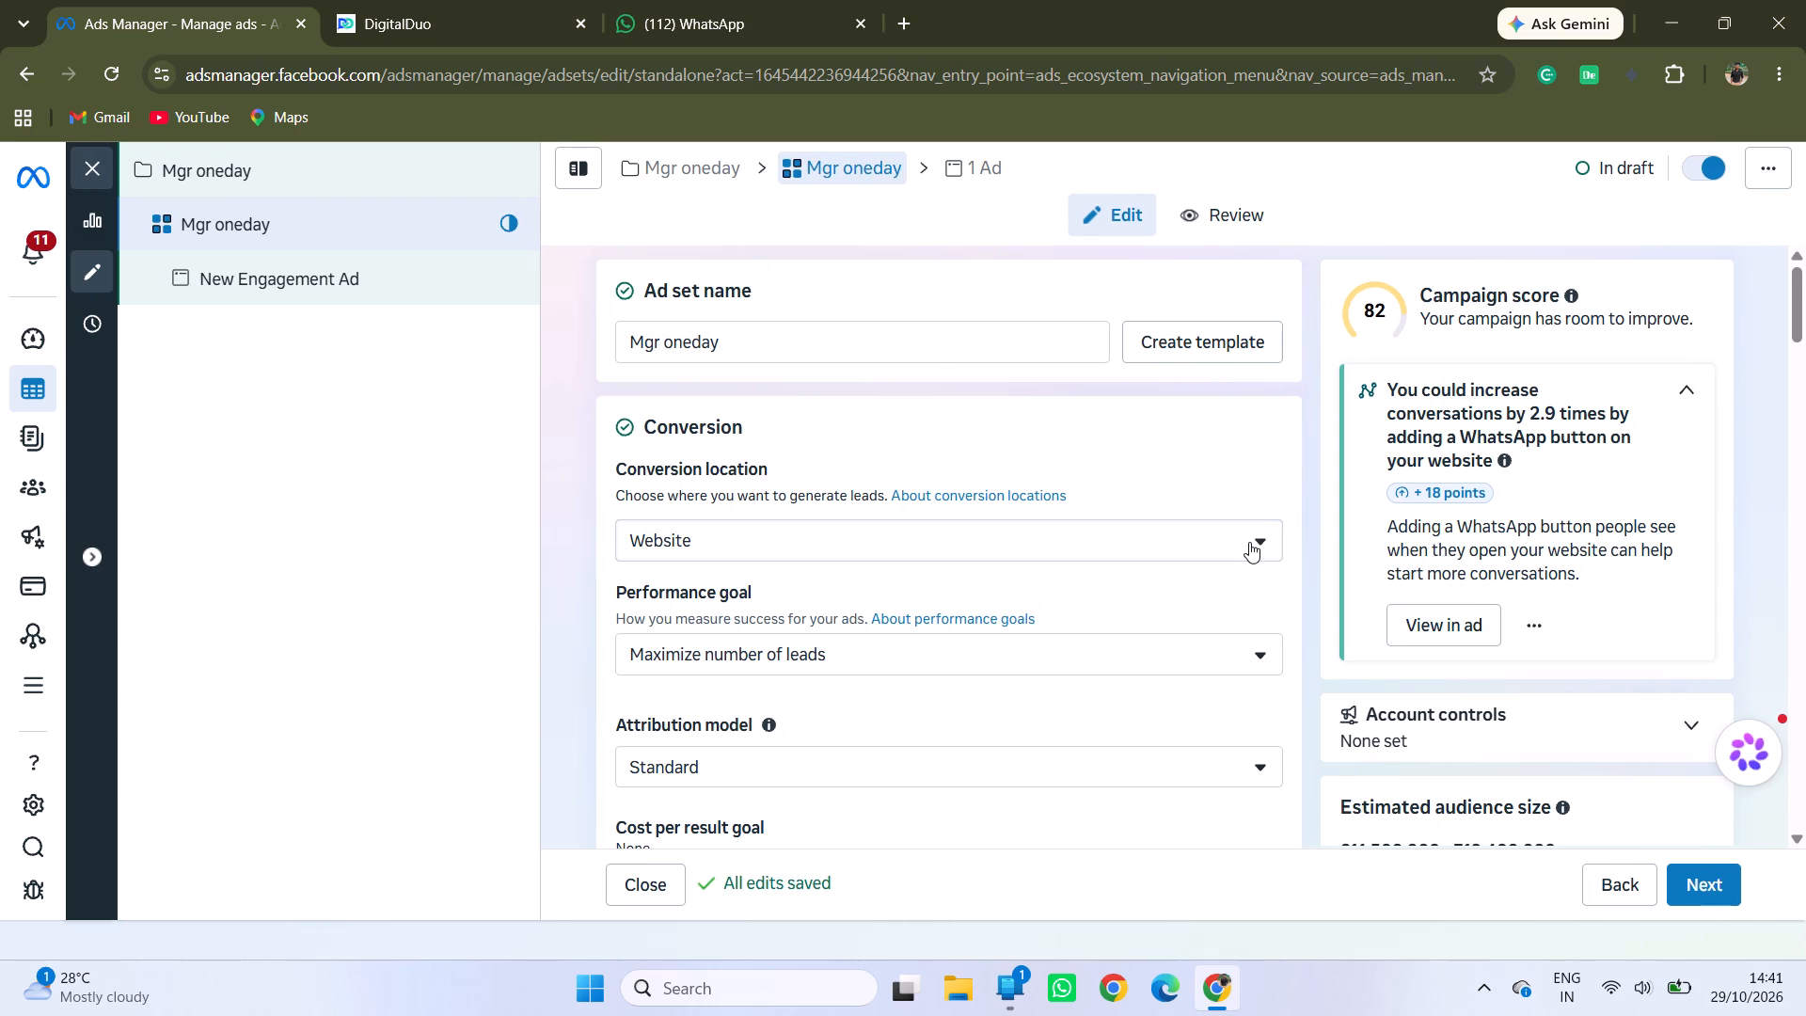
left_click(1249, 542)
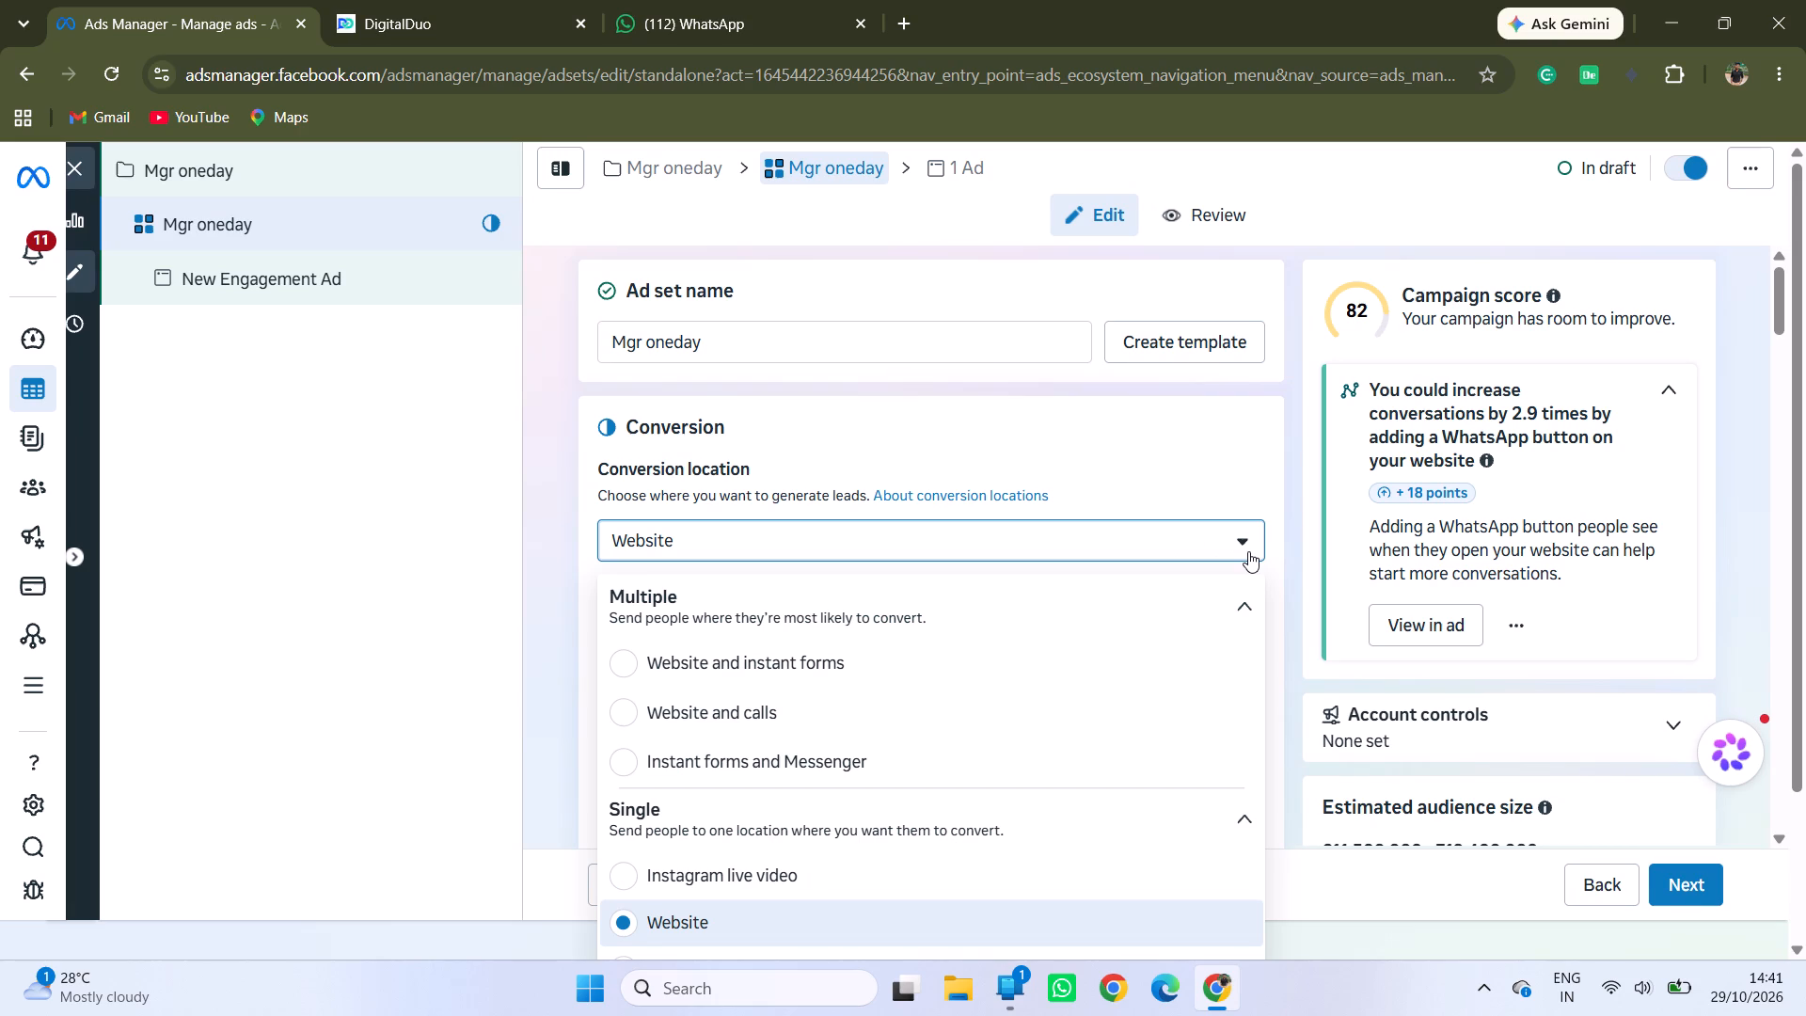
scroll(956, 687, "down", 1)
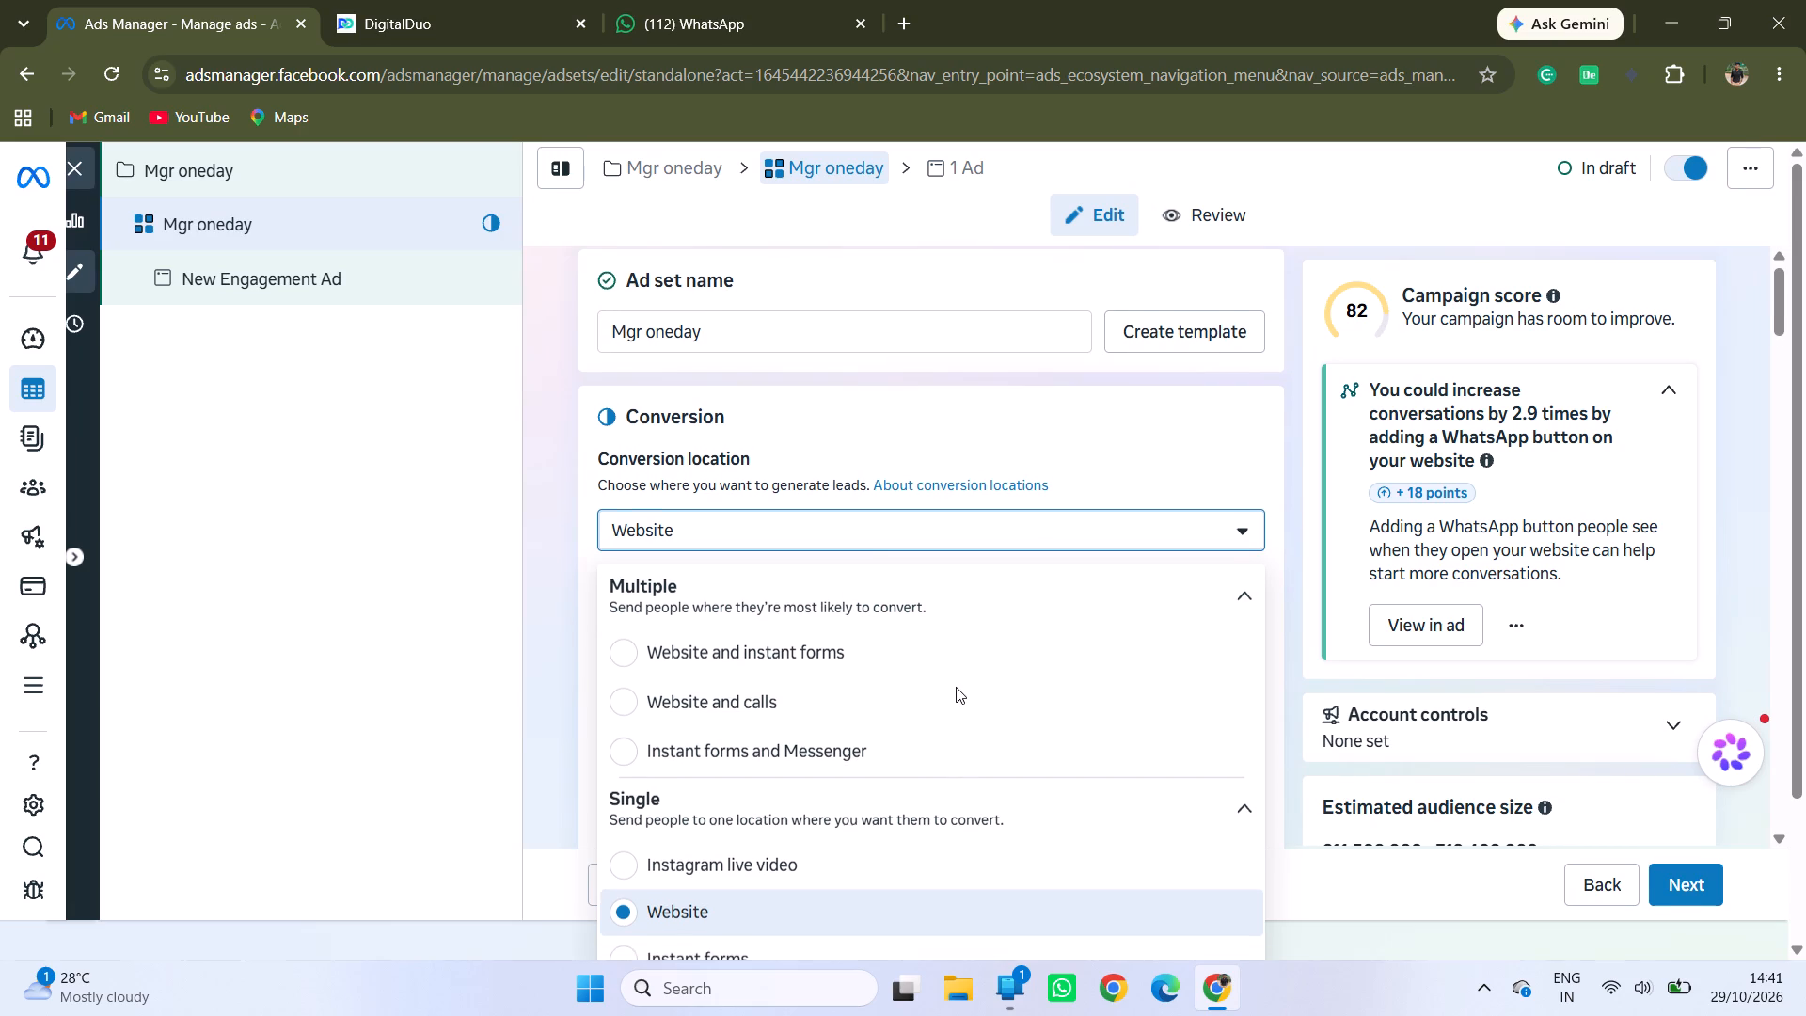
scroll(956, 687, "down", 1)
scroll(956, 687, "up", 5)
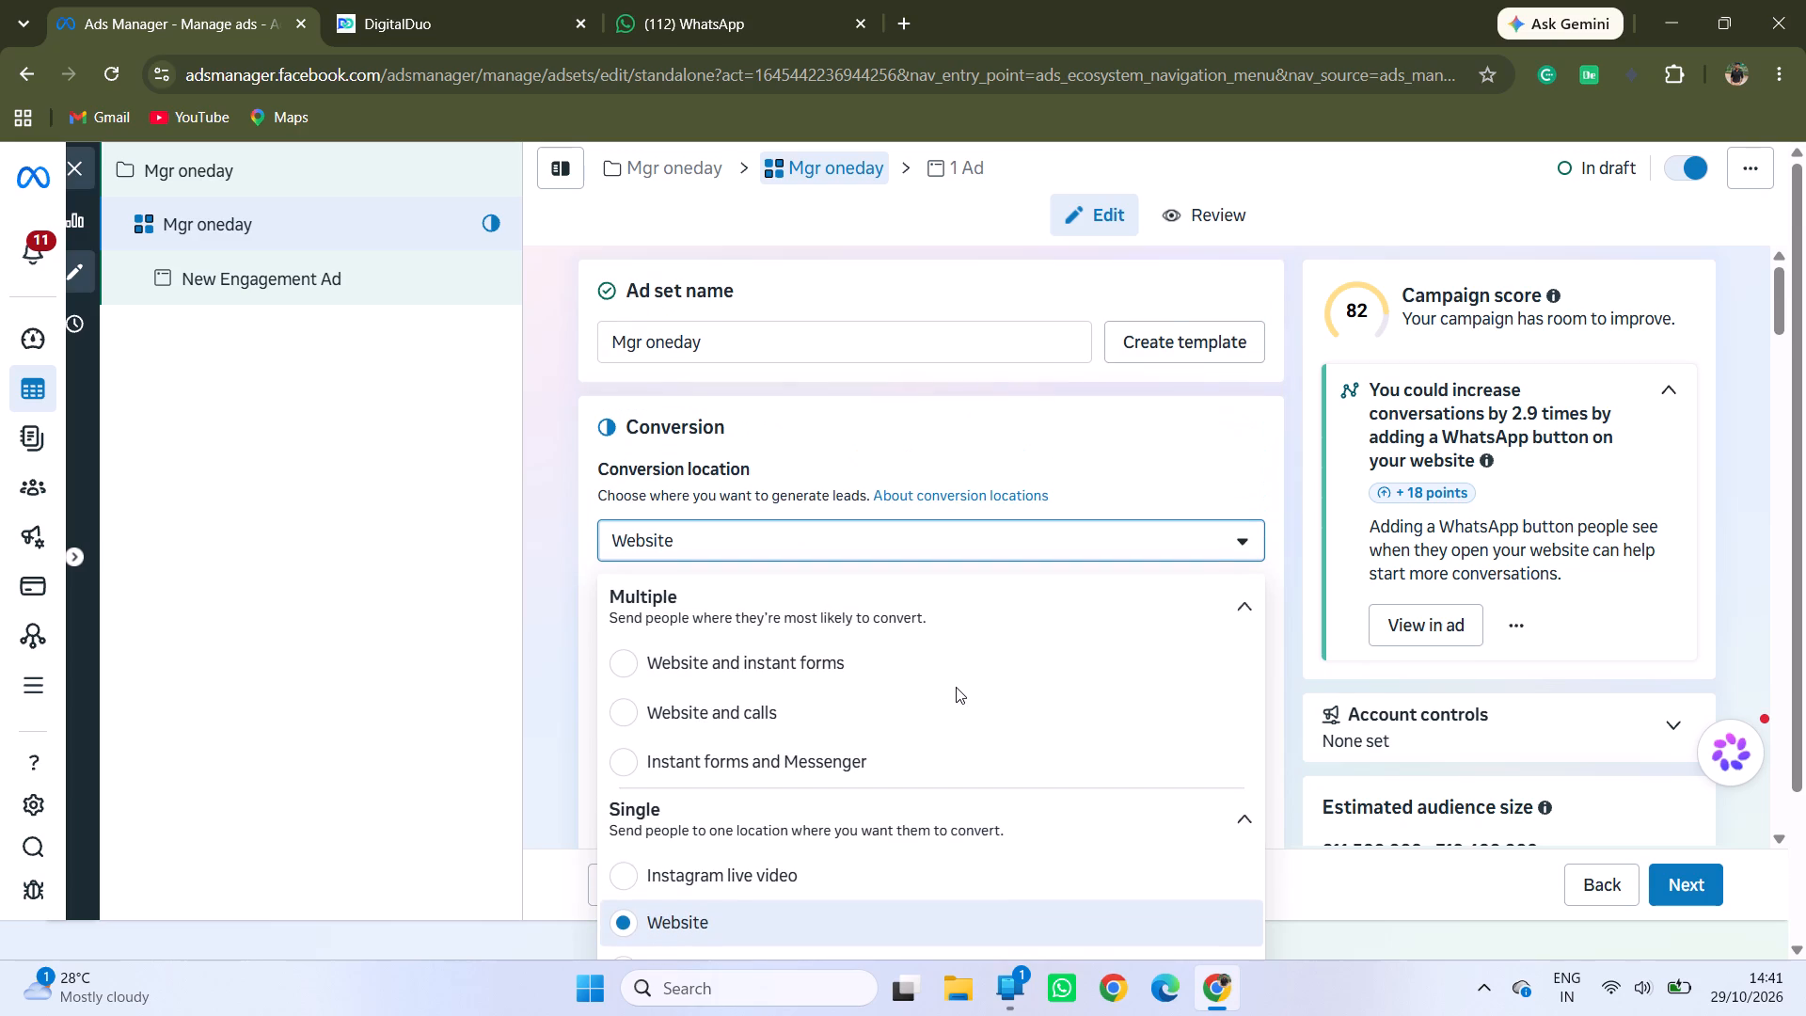
scroll(956, 687, "up", 2)
scroll(956, 687, "down", 4)
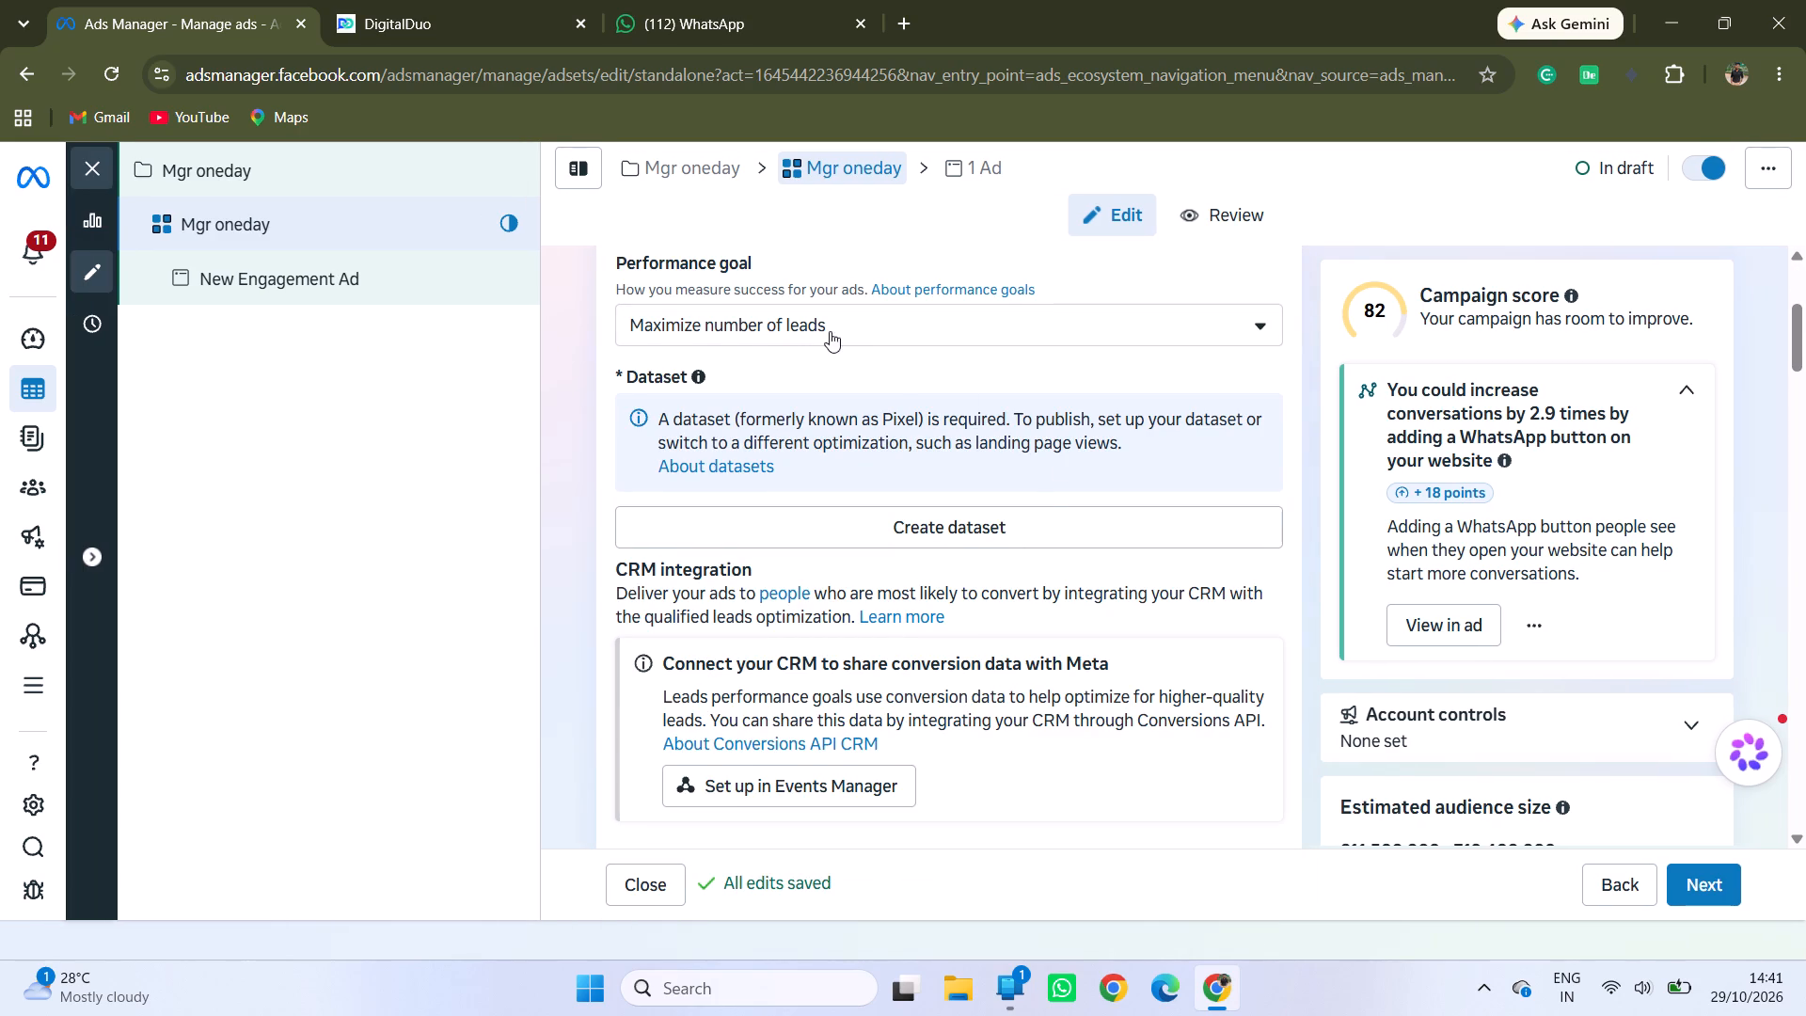
scroll(891, 398, "up", 4)
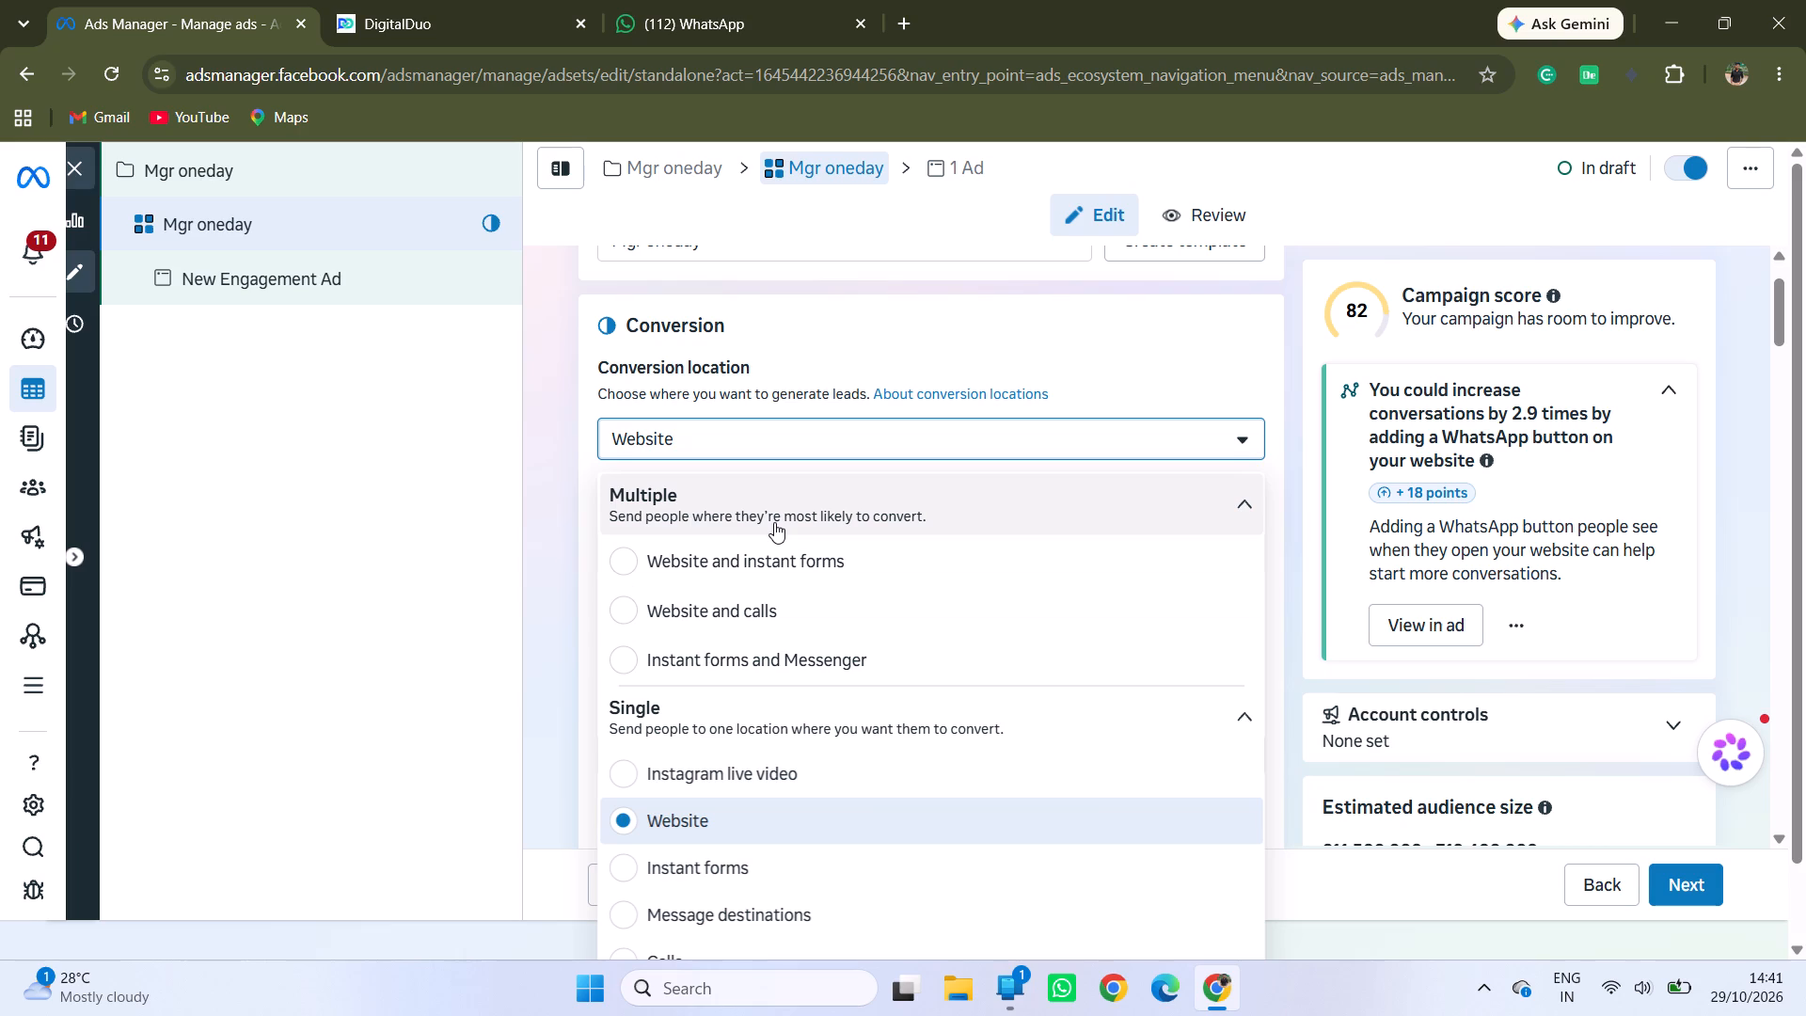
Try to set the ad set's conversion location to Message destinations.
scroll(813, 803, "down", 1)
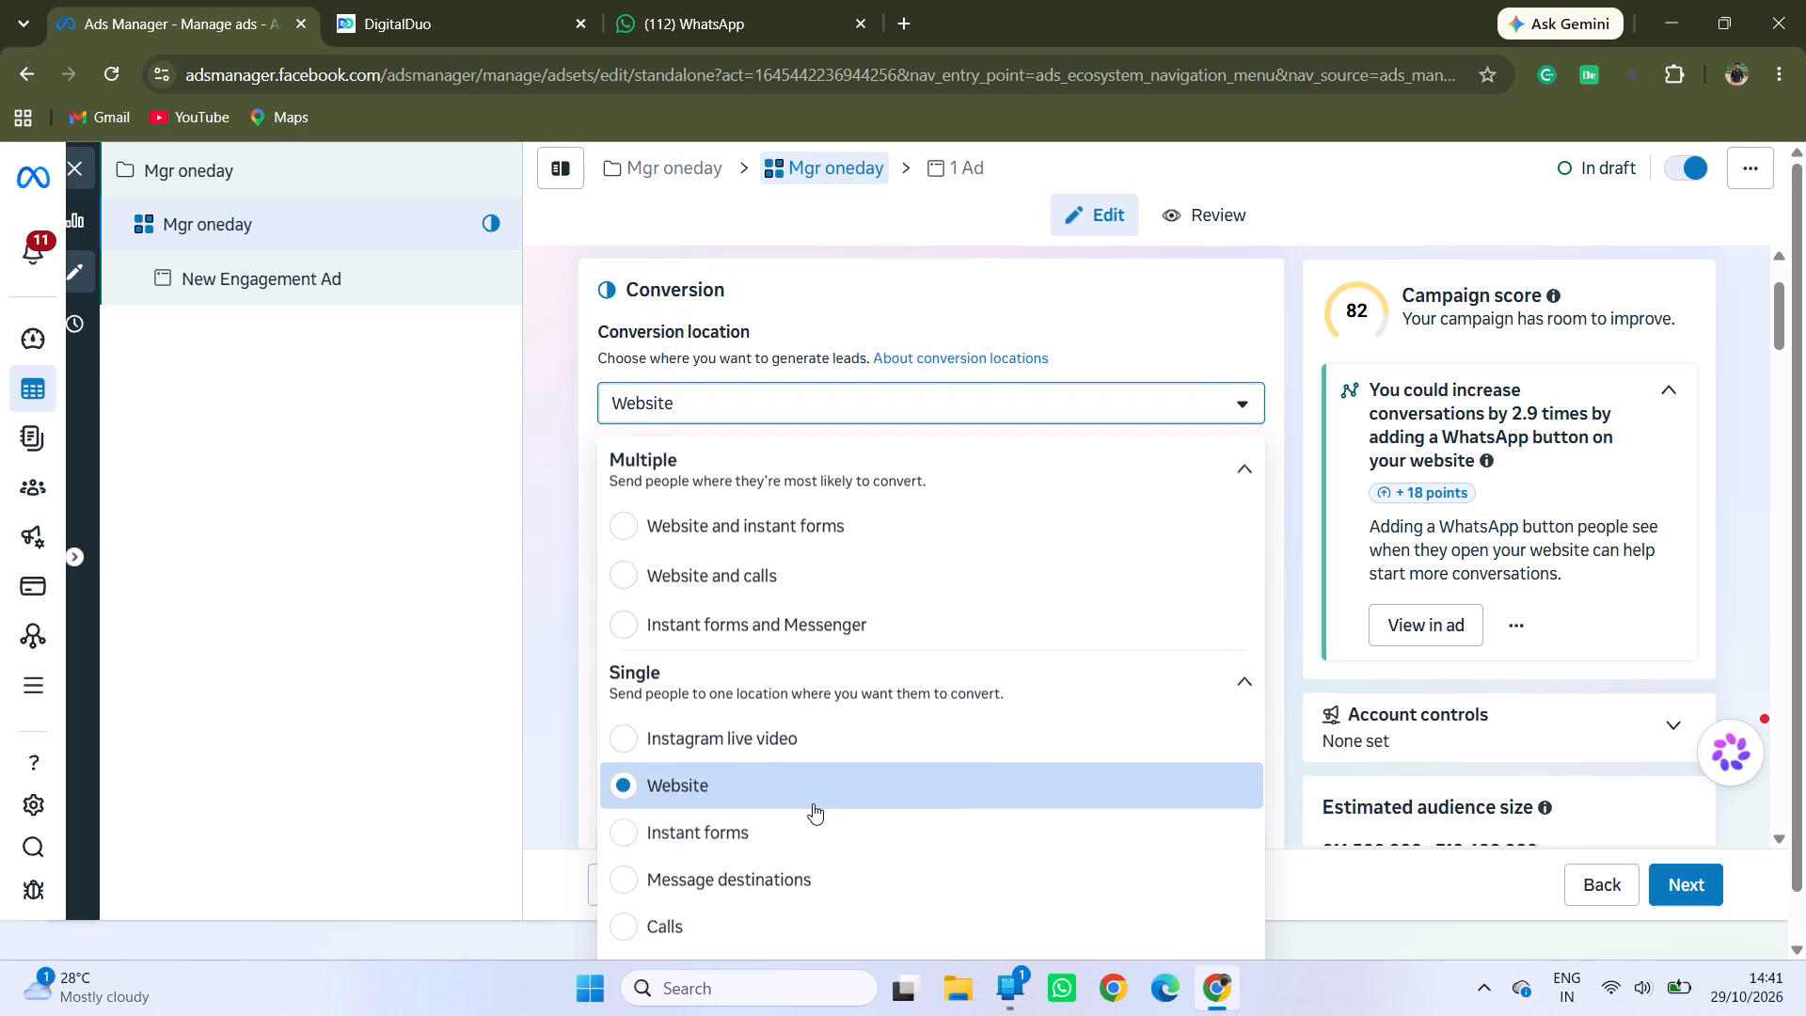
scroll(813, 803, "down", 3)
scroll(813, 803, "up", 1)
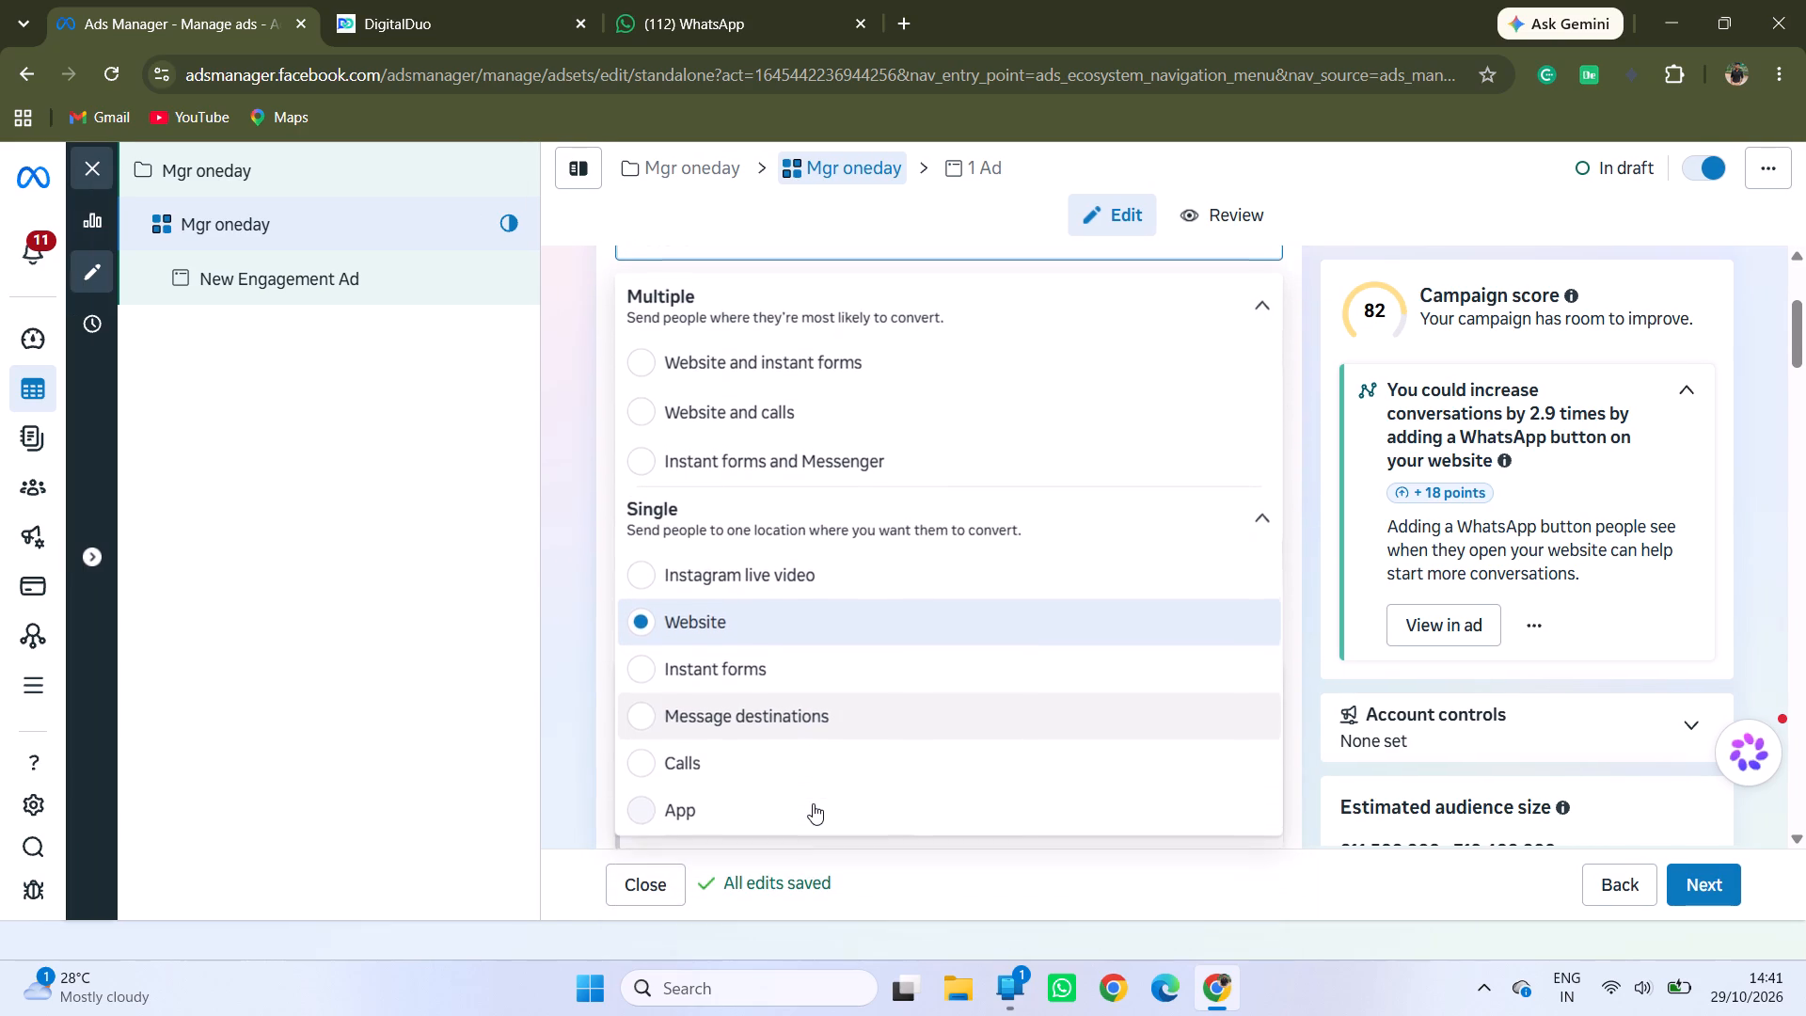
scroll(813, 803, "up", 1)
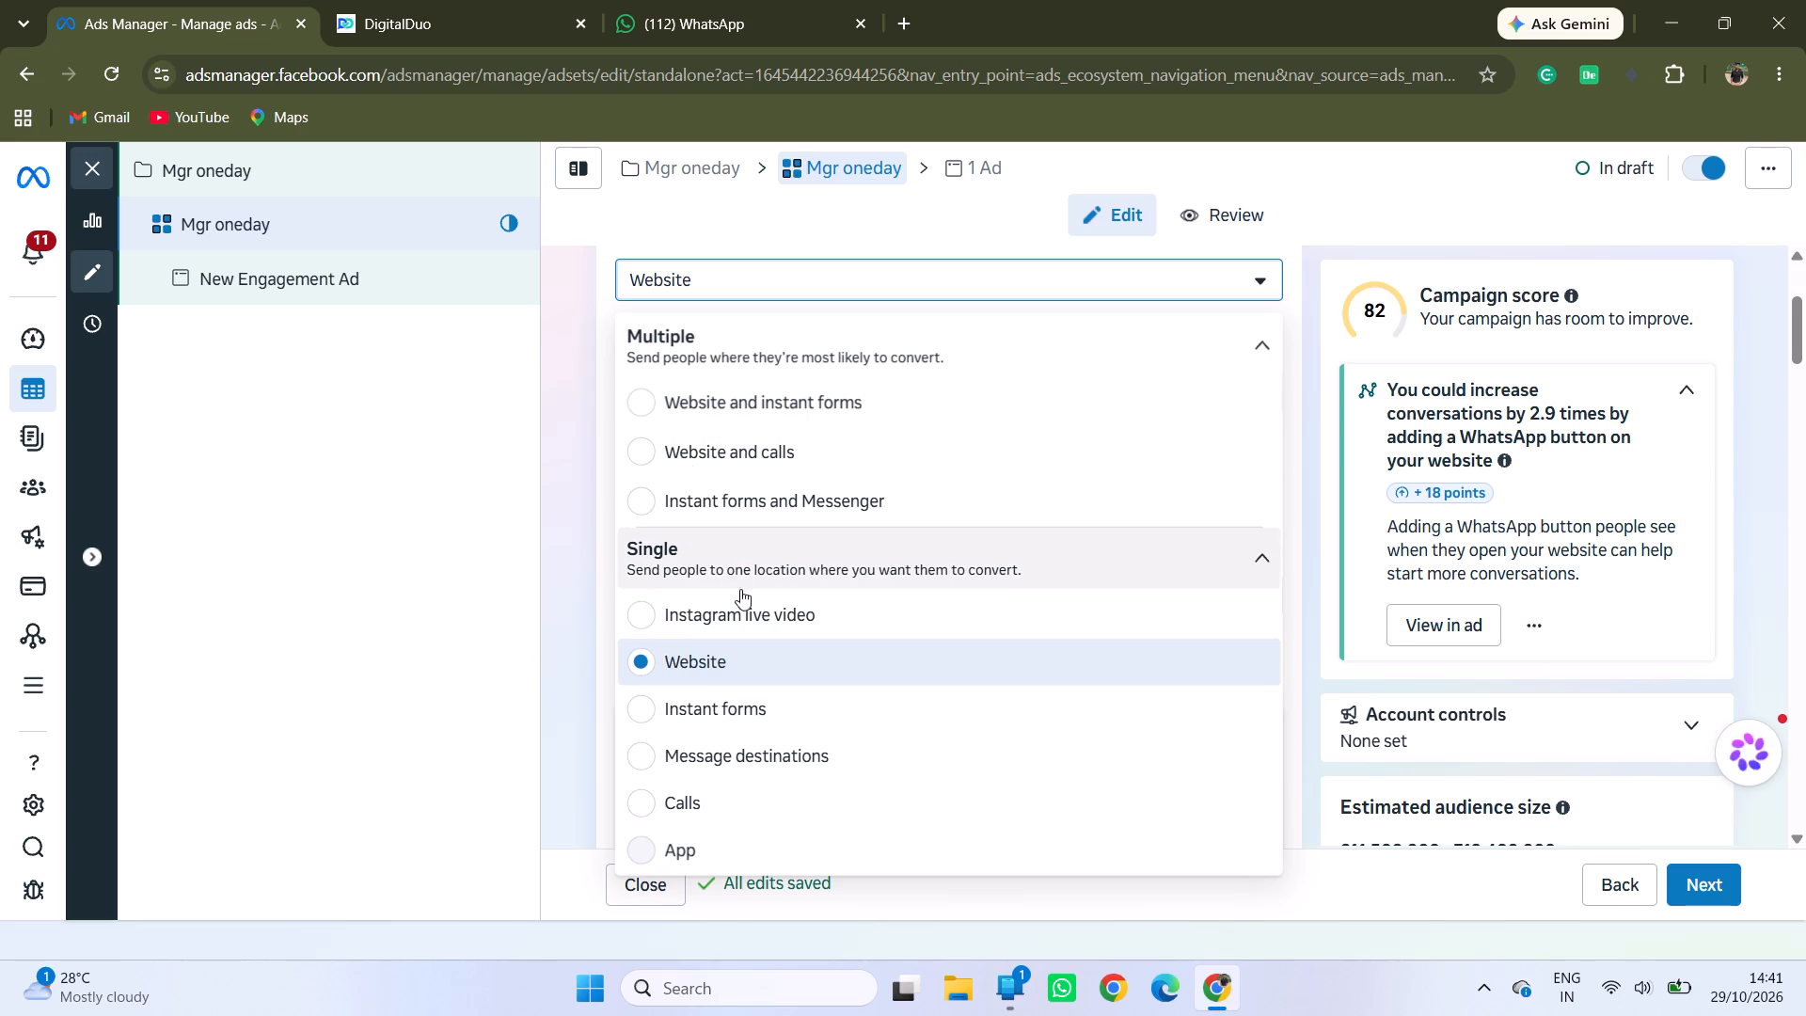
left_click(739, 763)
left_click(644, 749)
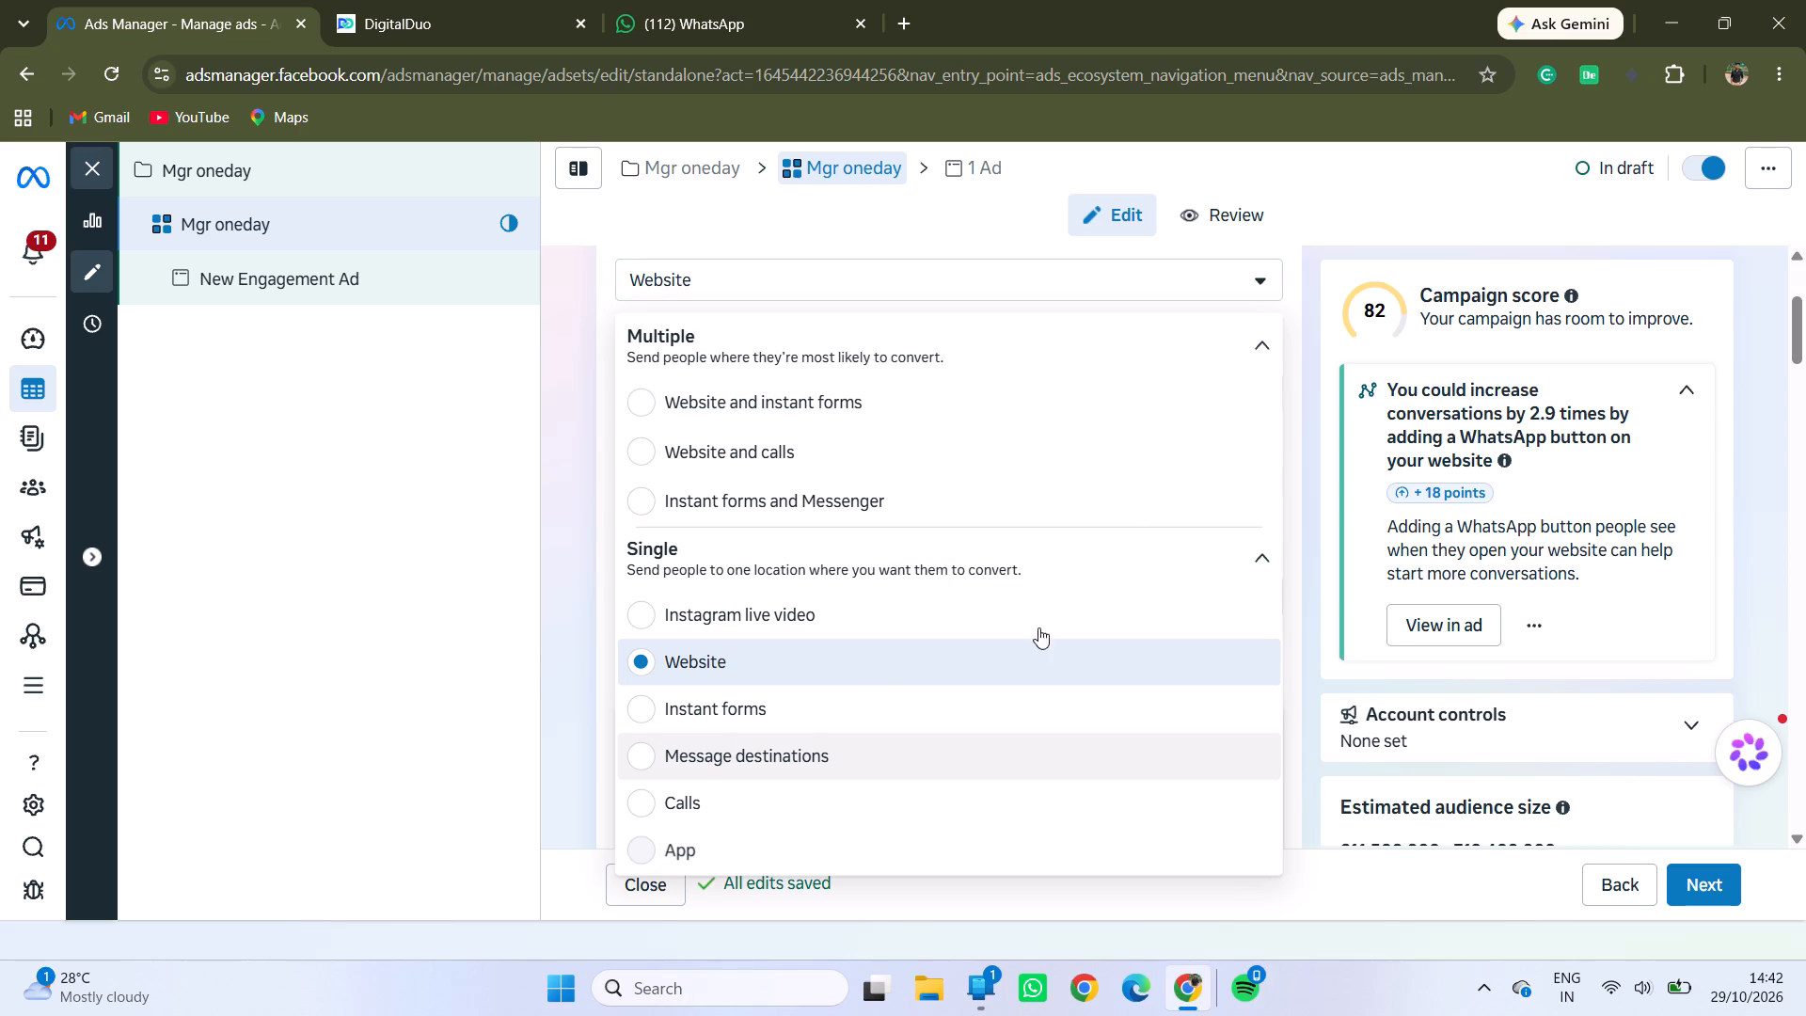
Set the ad set's conversion location to the single option Message destinations.
scroll(1019, 643, "down", 5)
scroll(1019, 643, "up", 3)
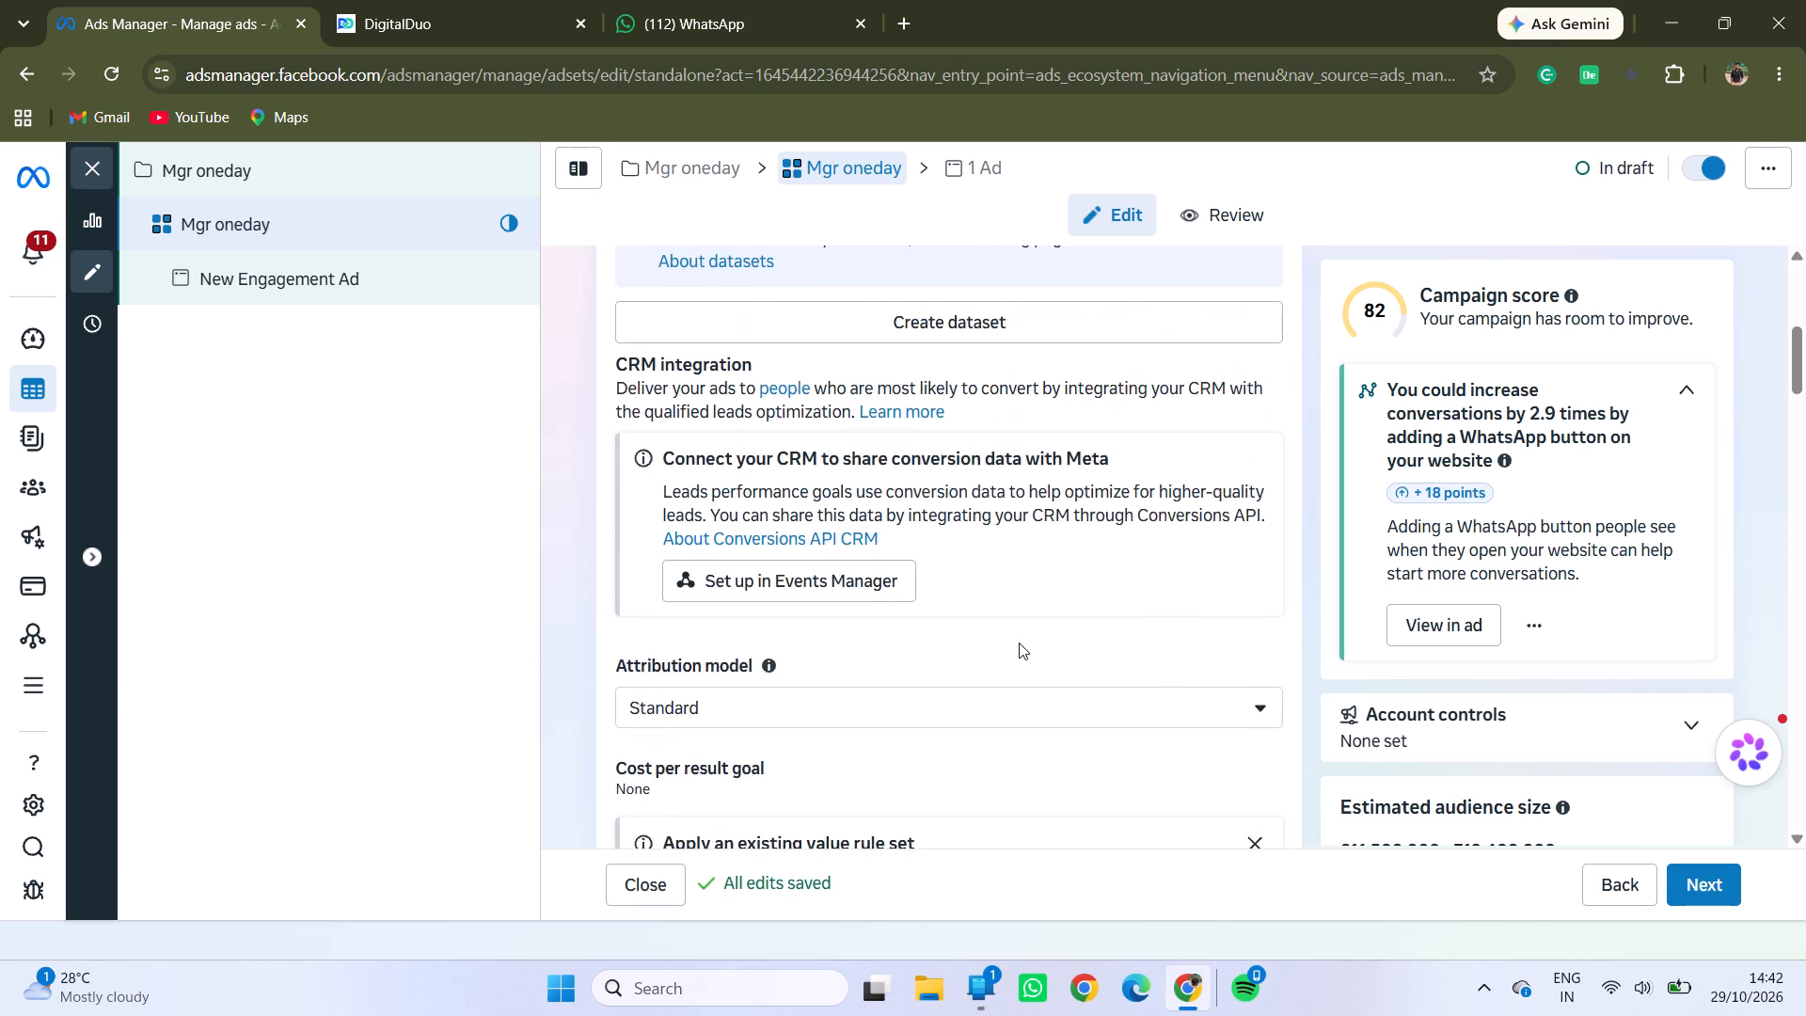
scroll(1019, 643, "up", 3)
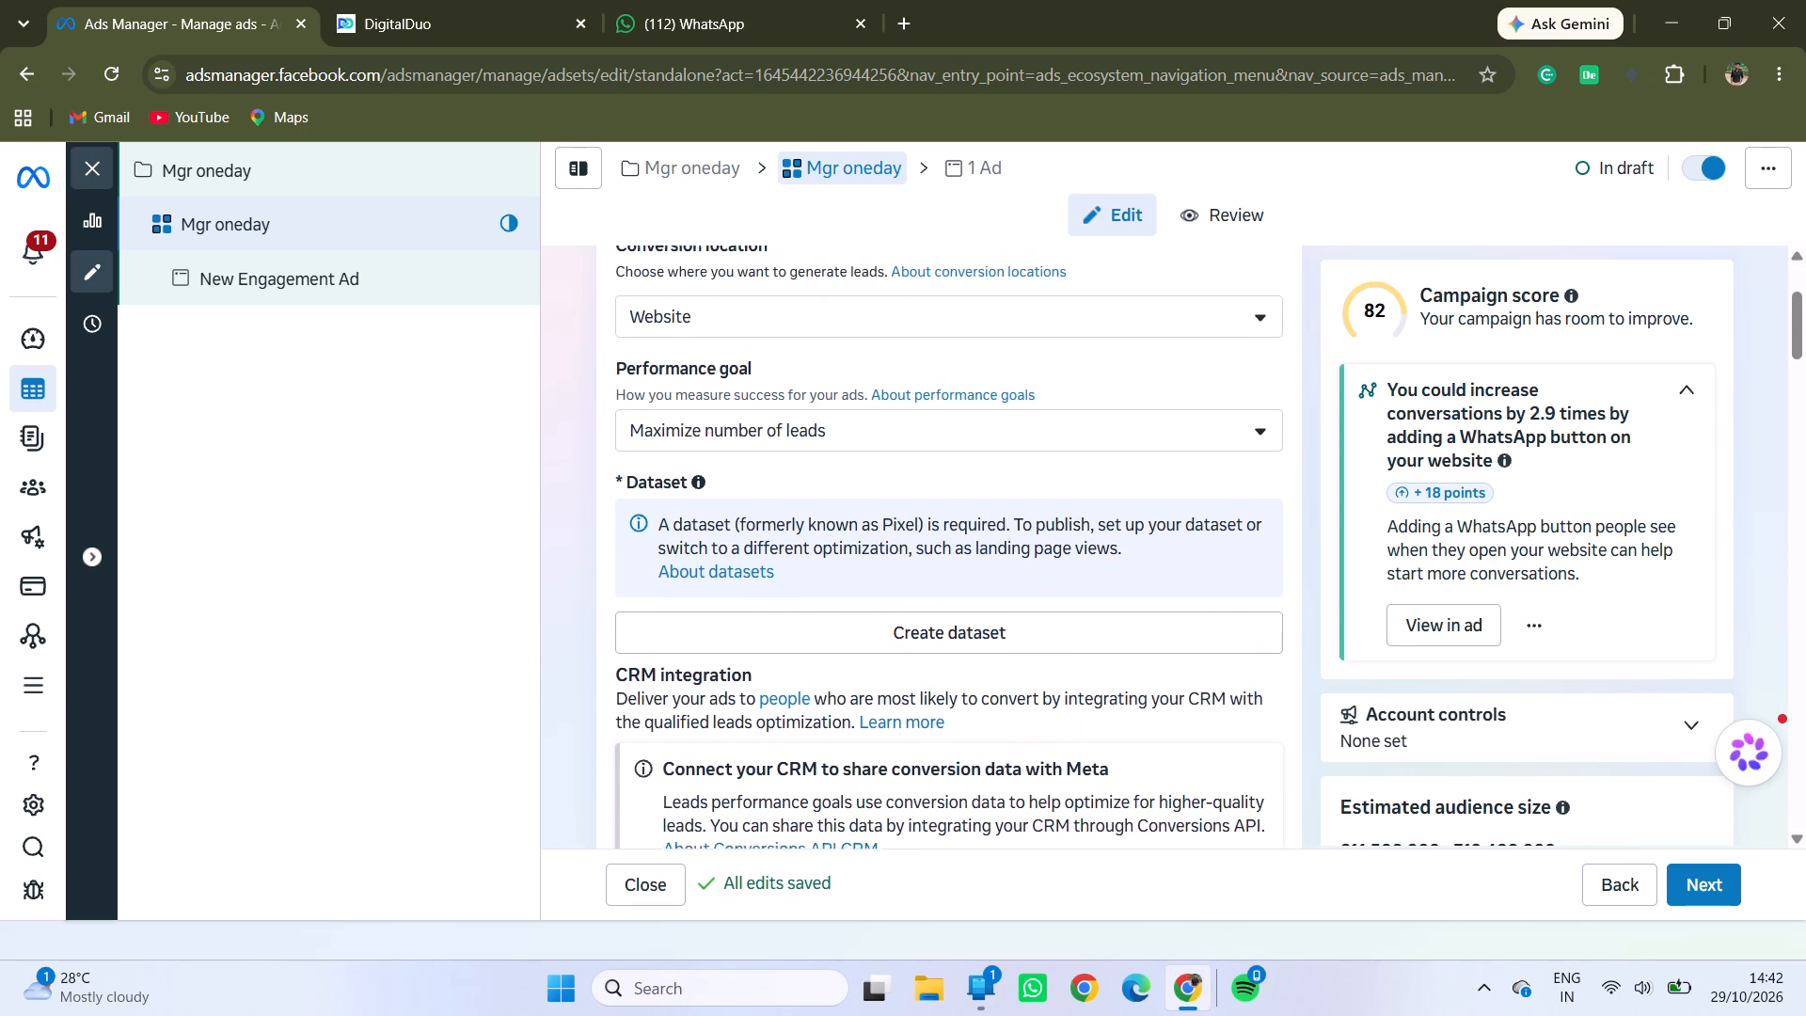
scroll(1019, 643, "up", 3)
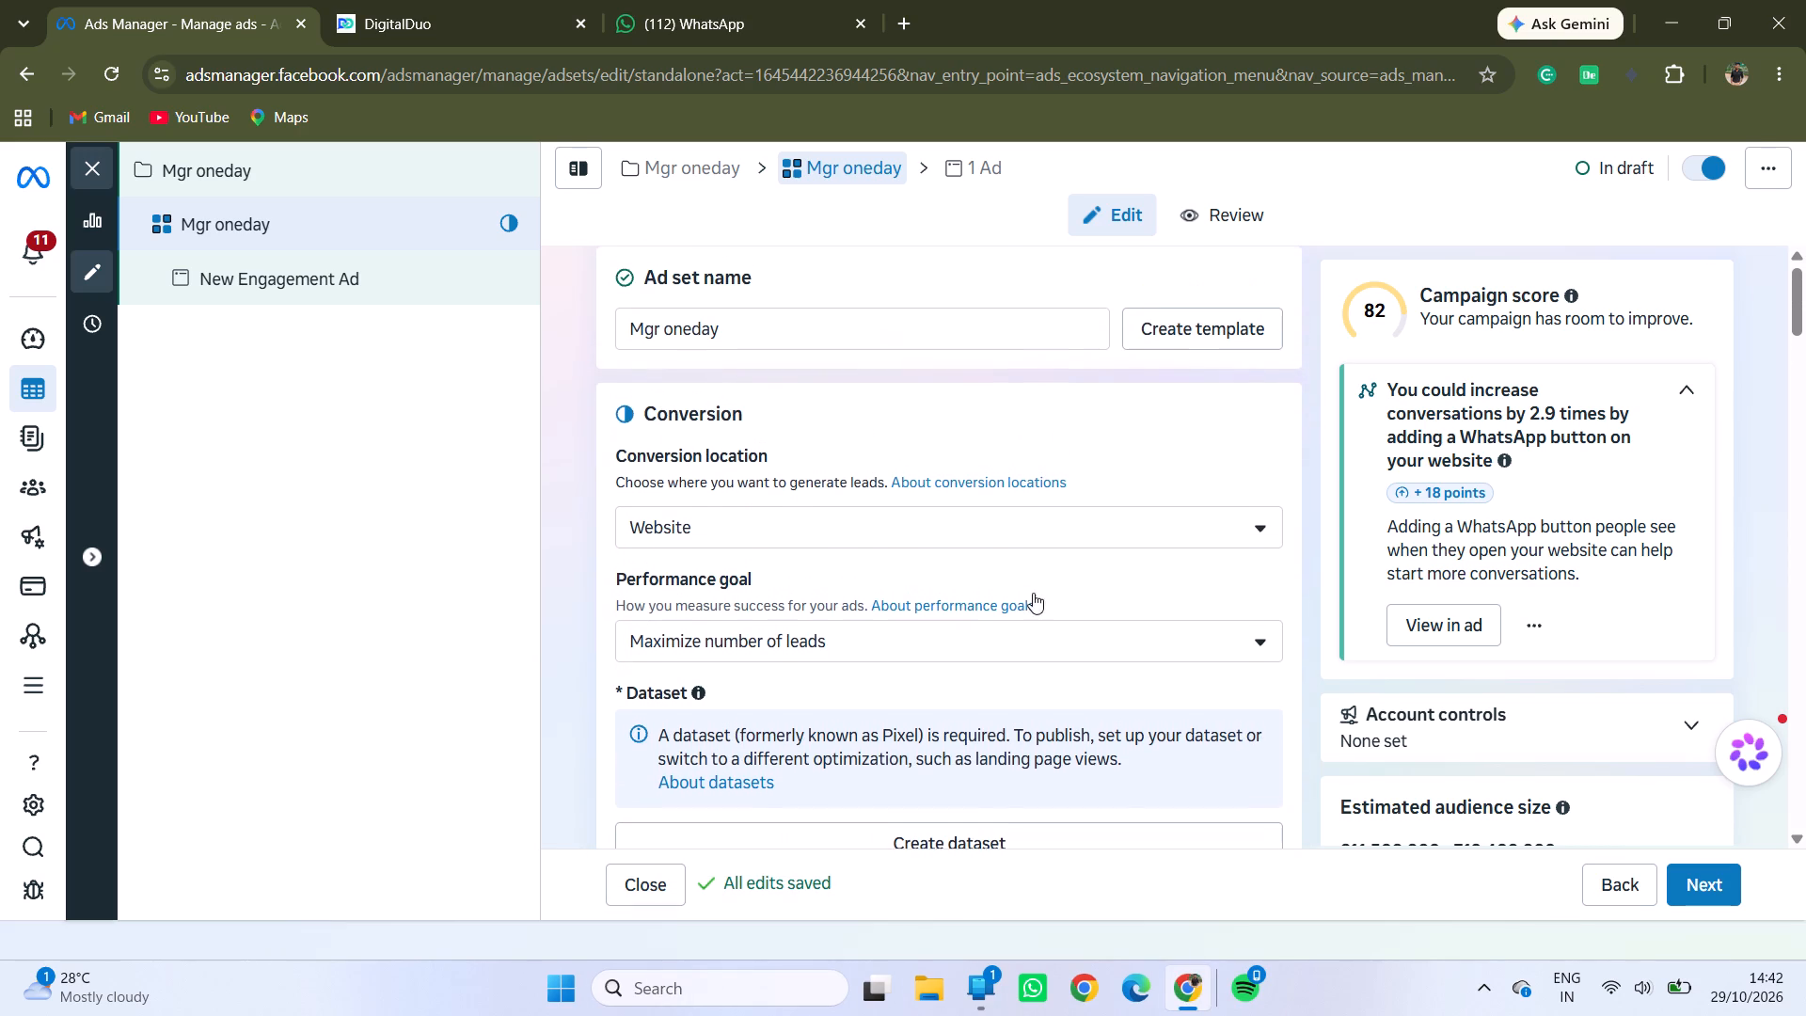
left_click(1175, 538)
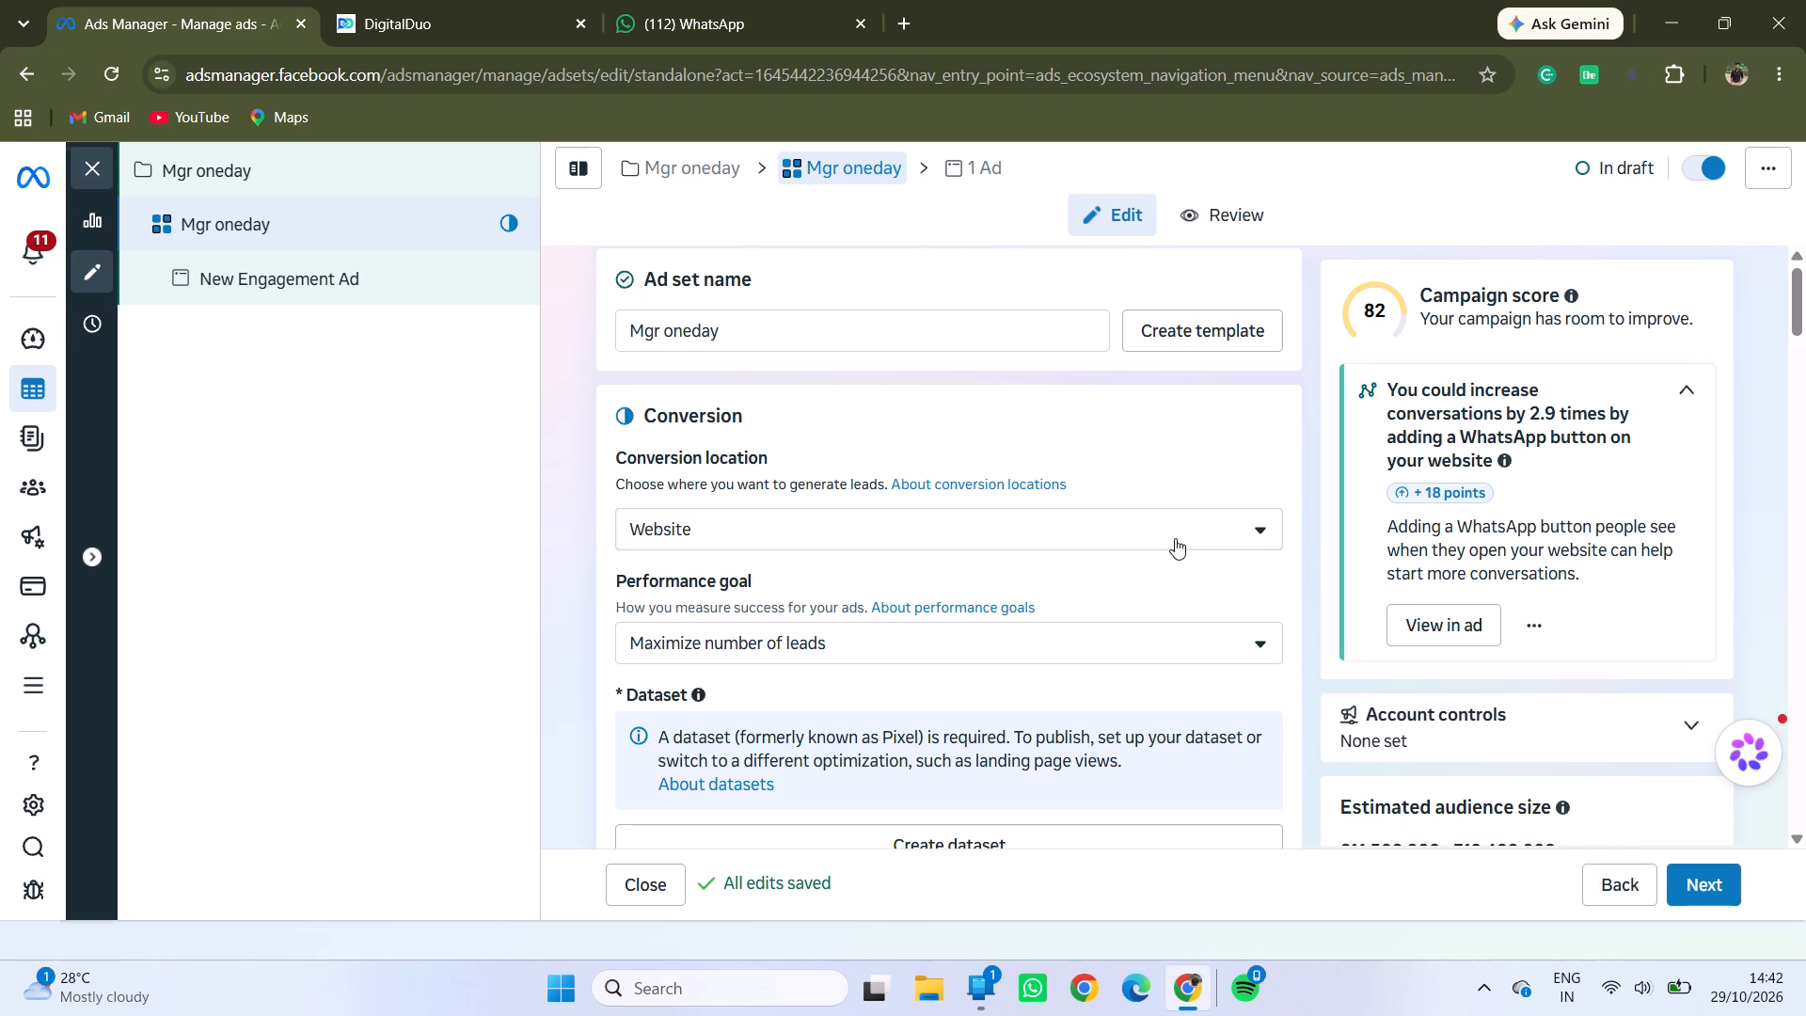
scroll(816, 775, "down", 2)
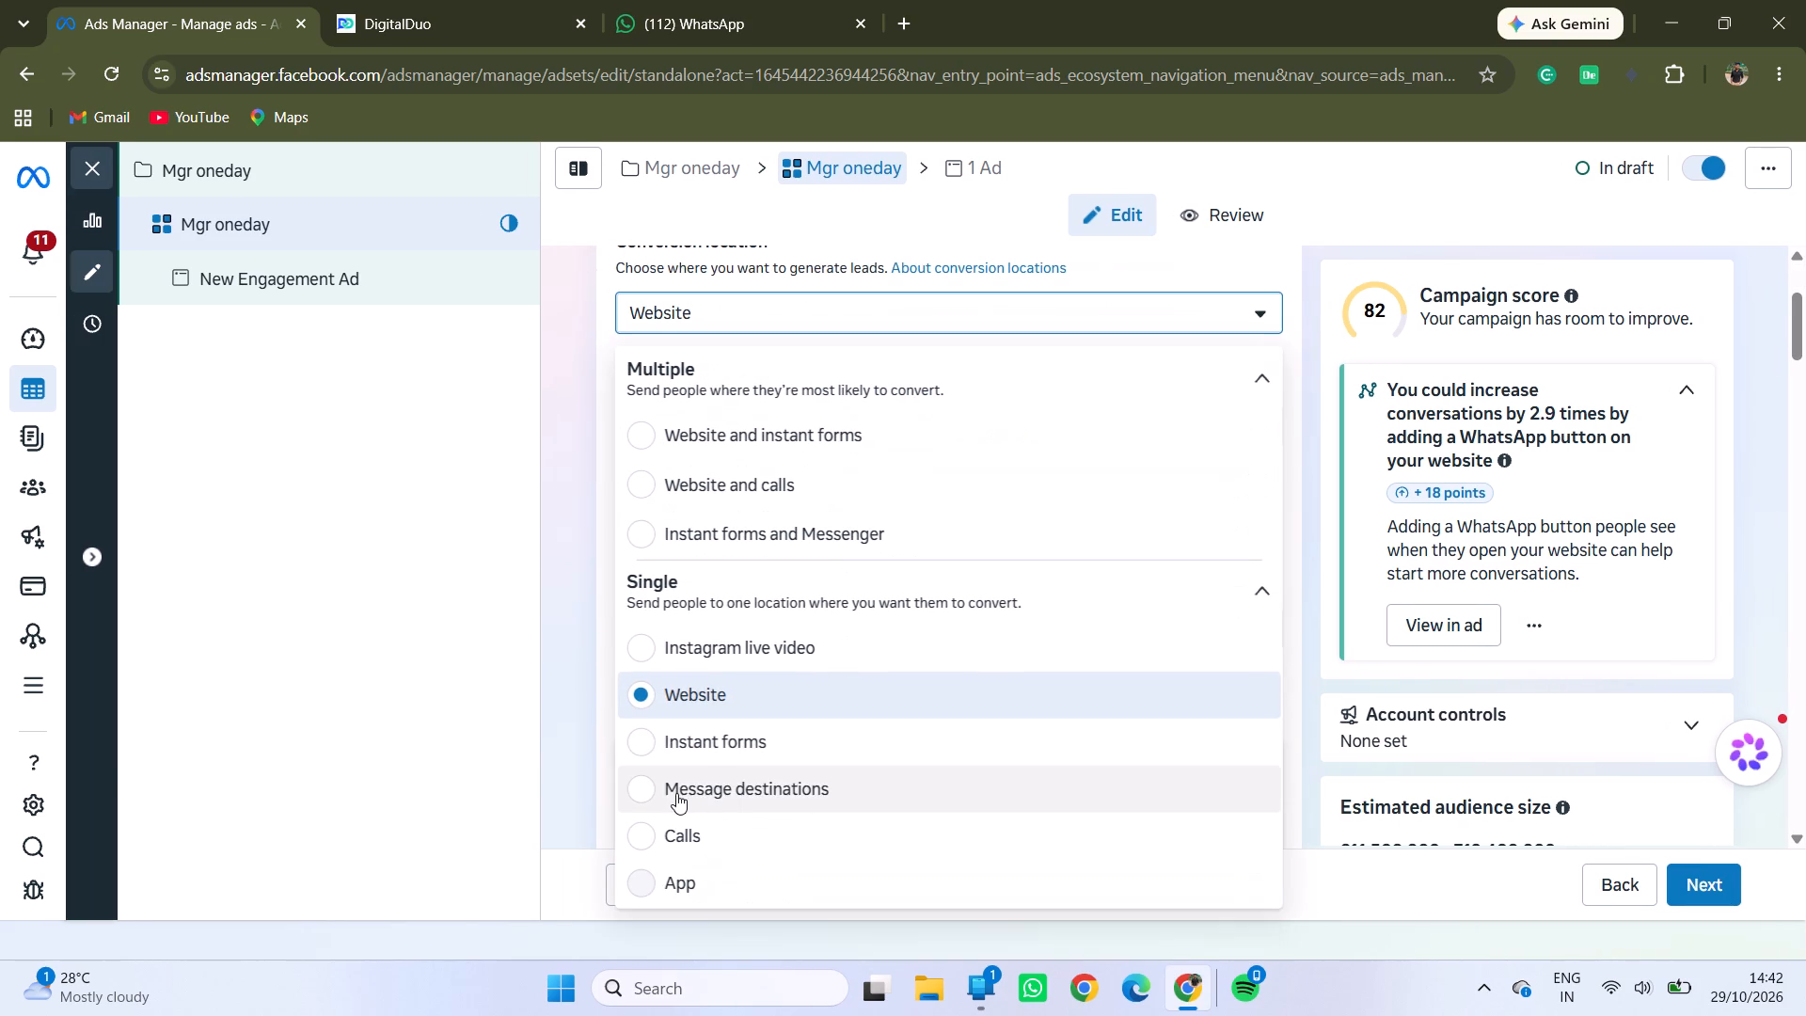
left_click(652, 790)
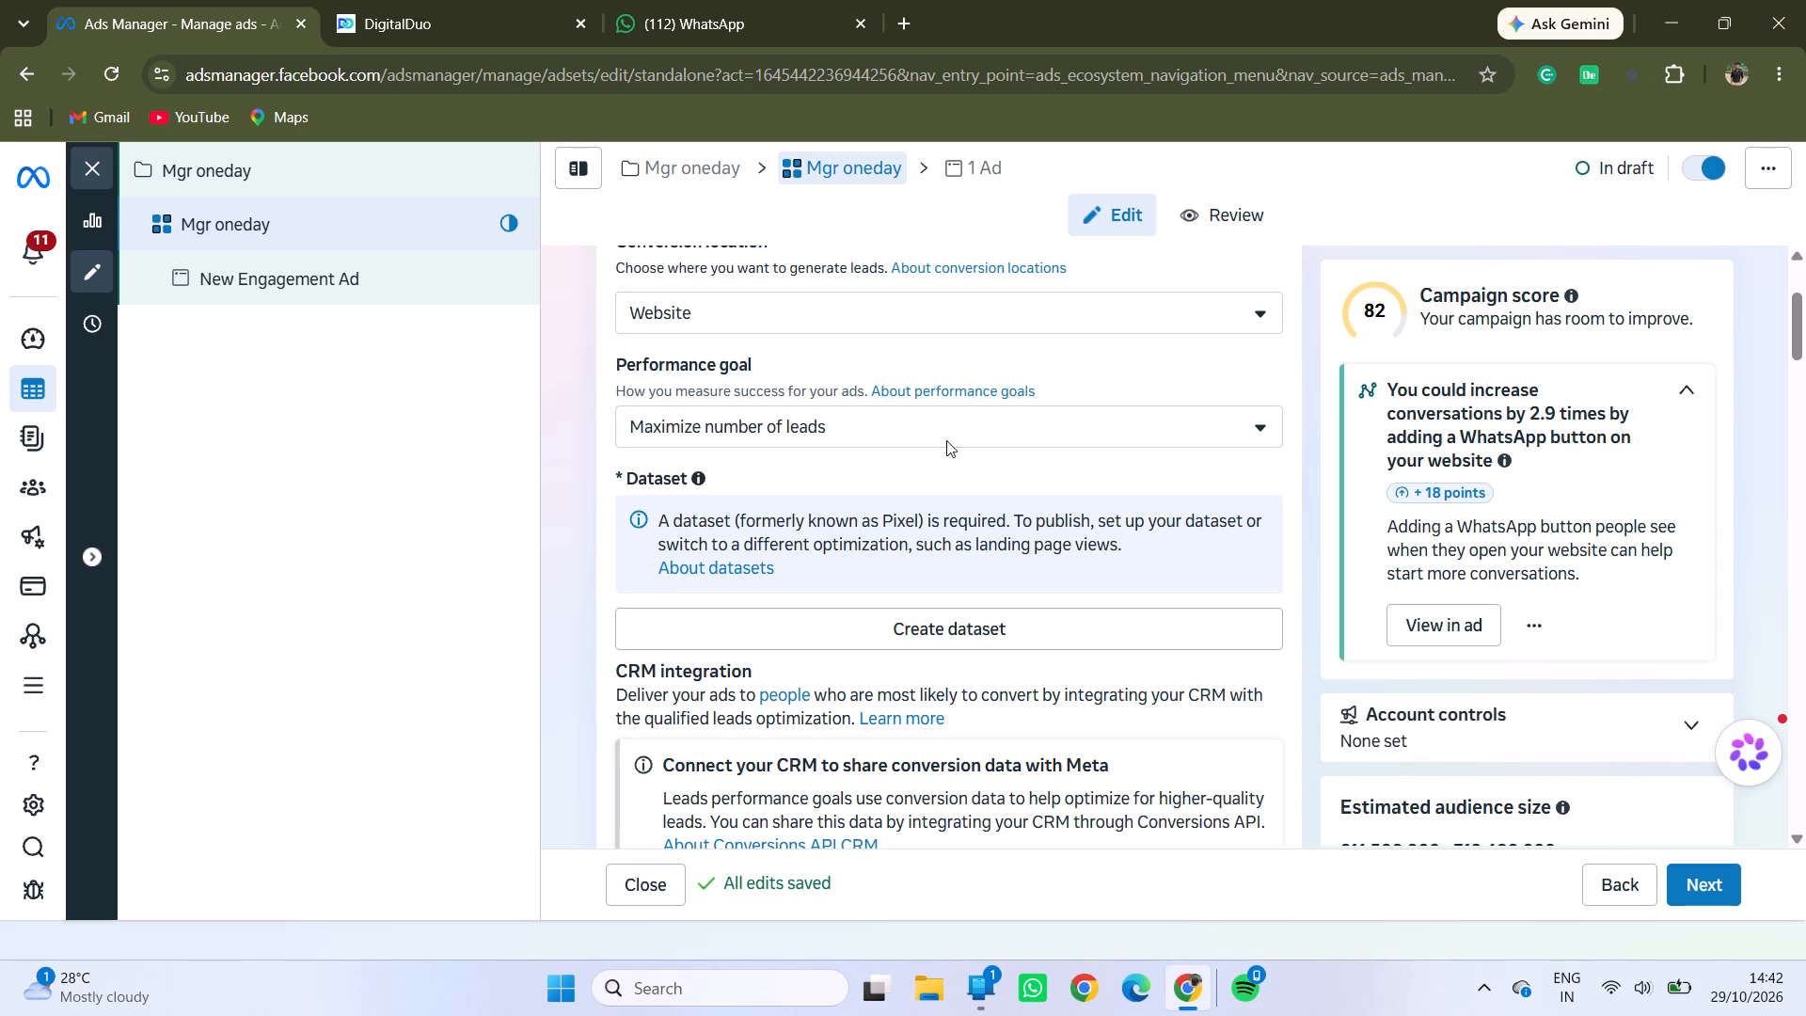
Set the ad set's conversion location to Message destinations instead of Website.
left_click(1246, 314)
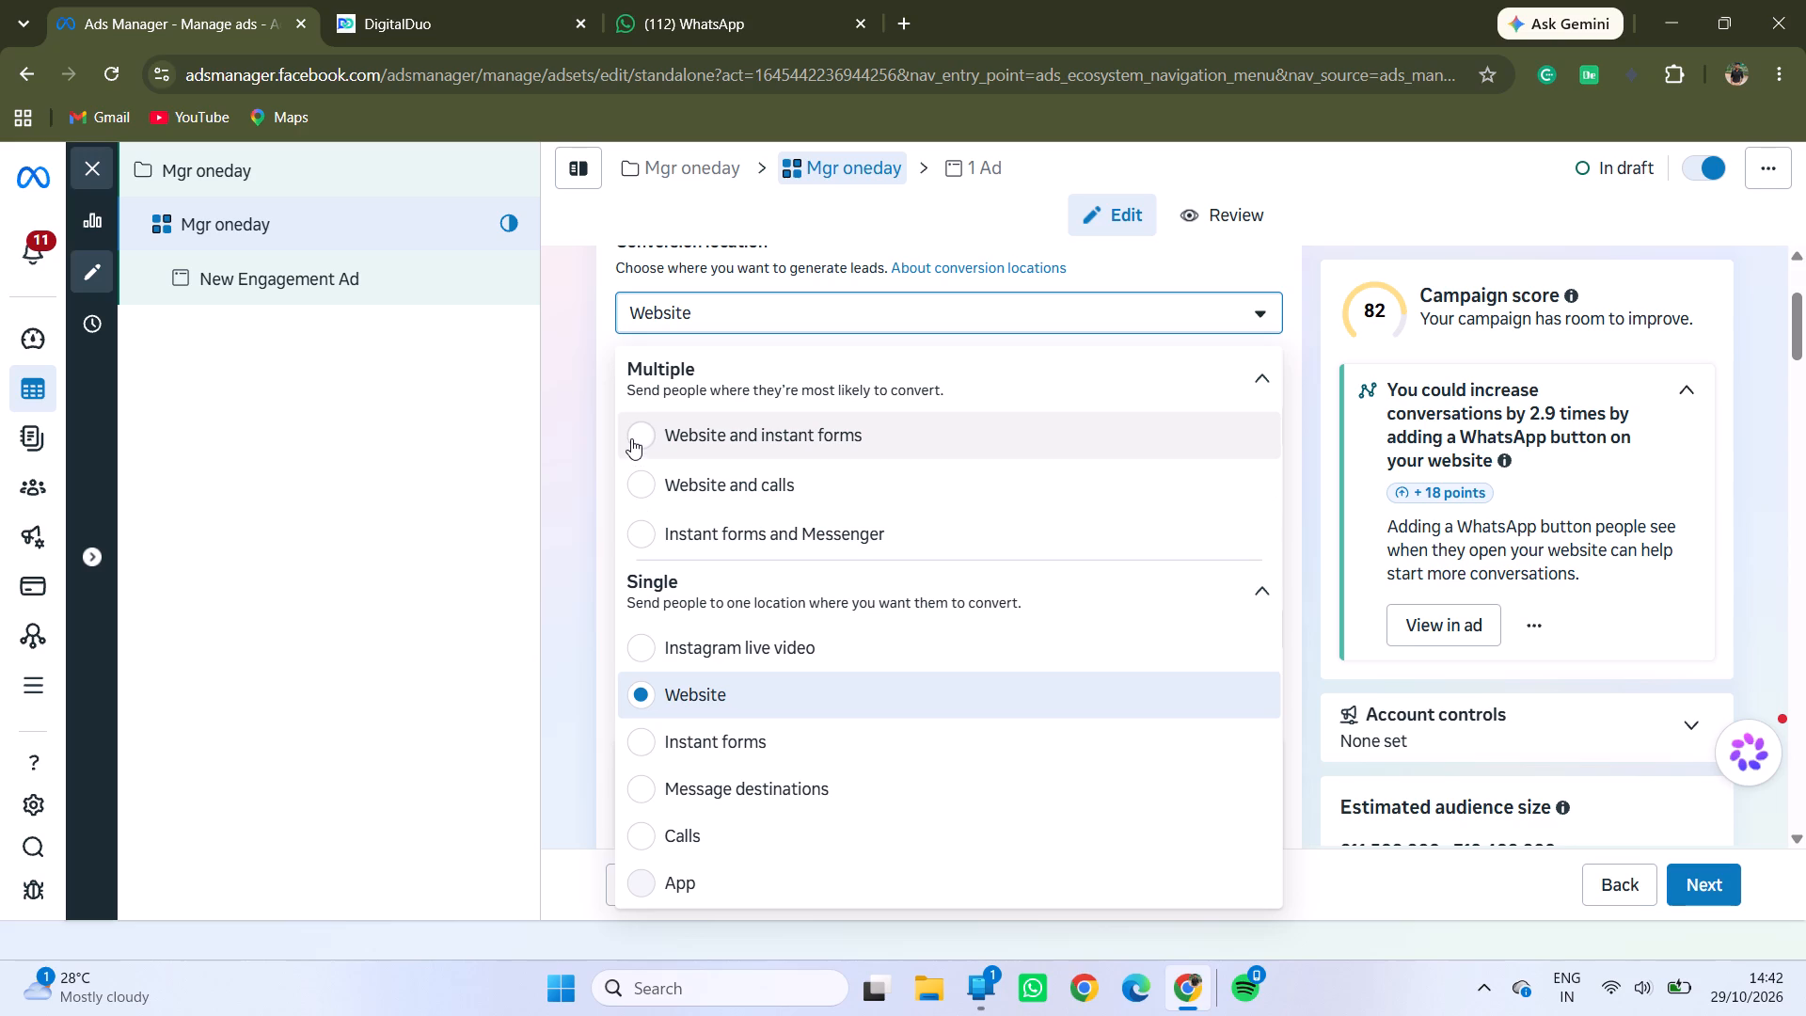
left_click(652, 527)
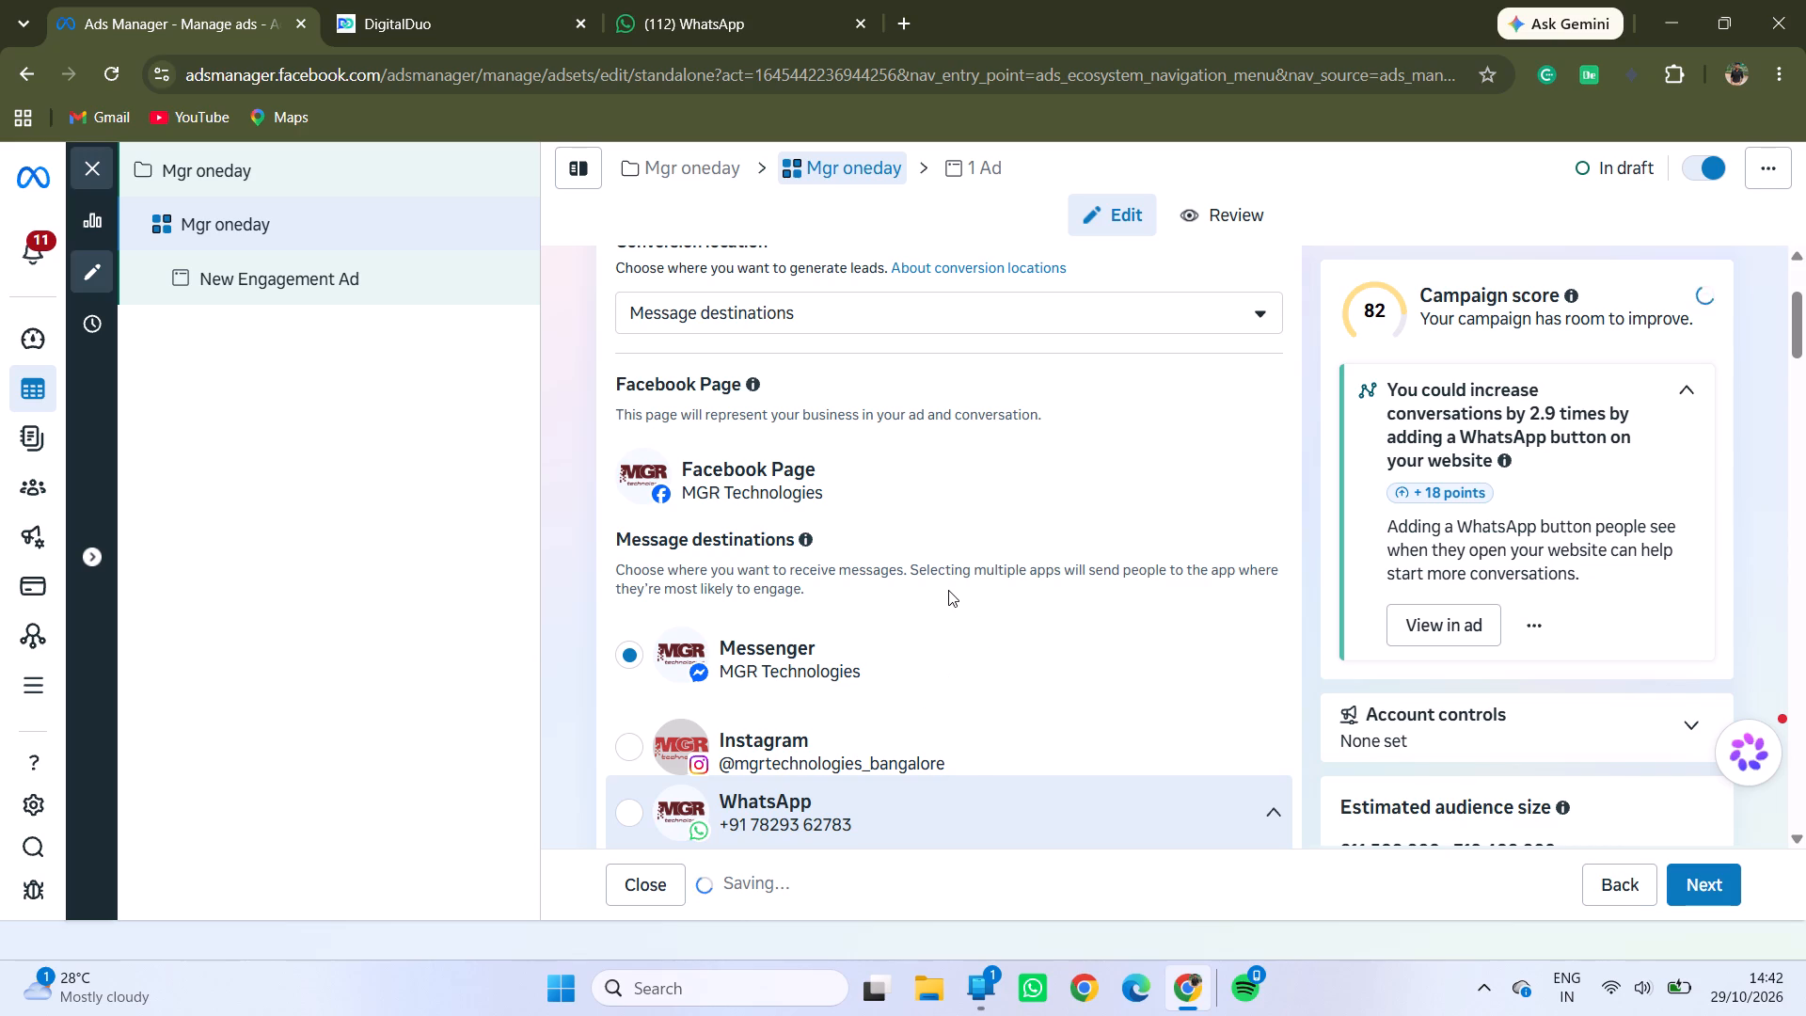
Choose WhatsApp as the message destination for the ad set.
scroll(948, 590, "down", 4)
scroll(948, 590, "up", 1)
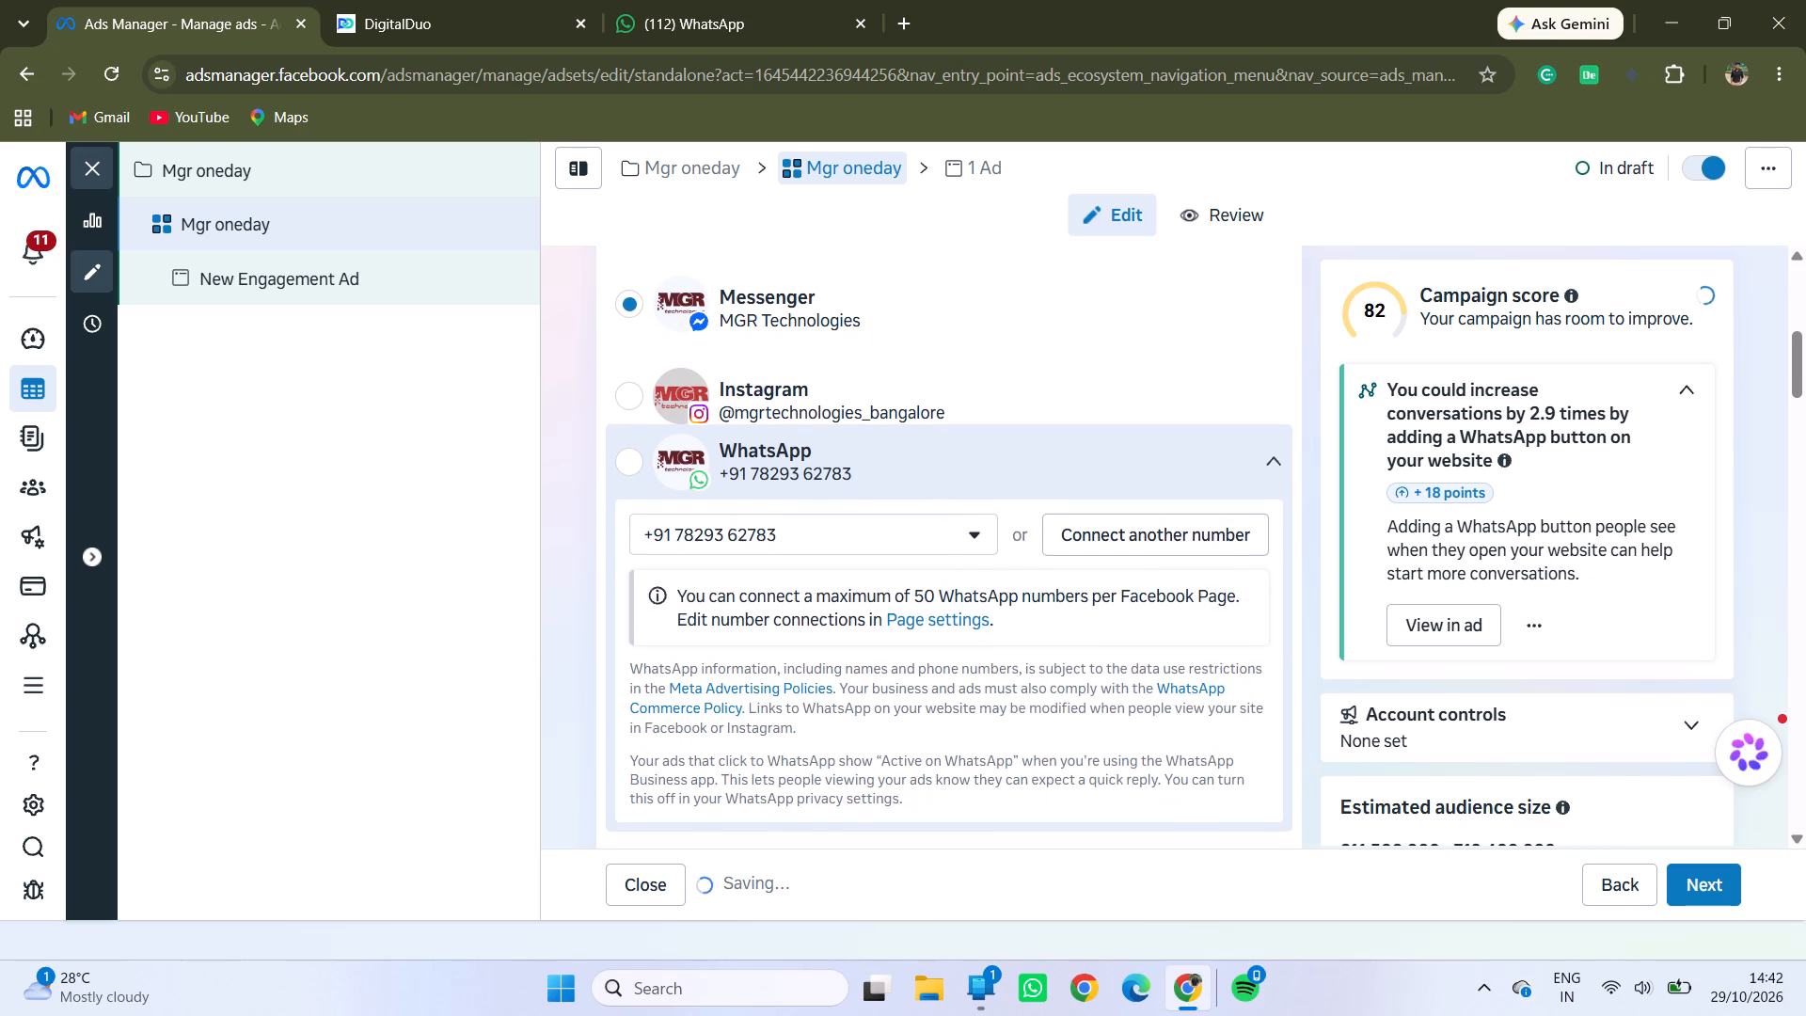
scroll(948, 590, "up", 1)
left_click(635, 484)
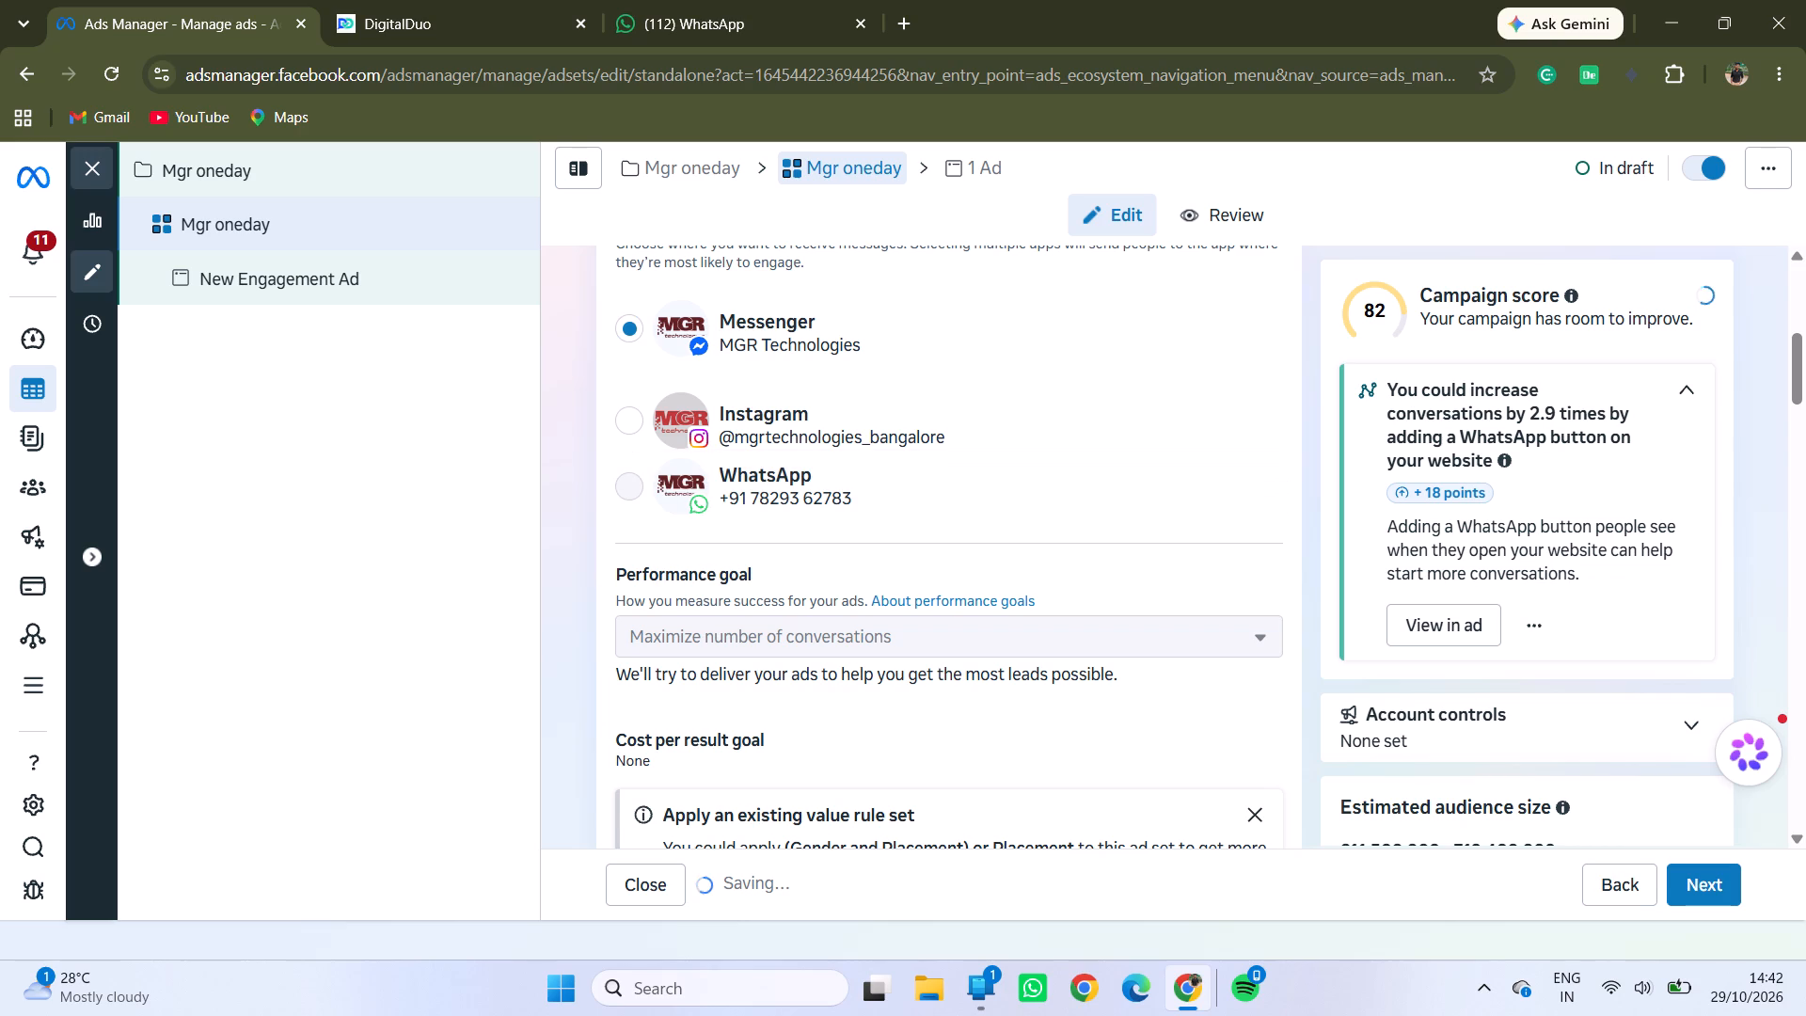
Review the ad set's conversion location, message destinations, performance goal, value rules, live video and budget settings.
scroll(784, 404, "up", 4)
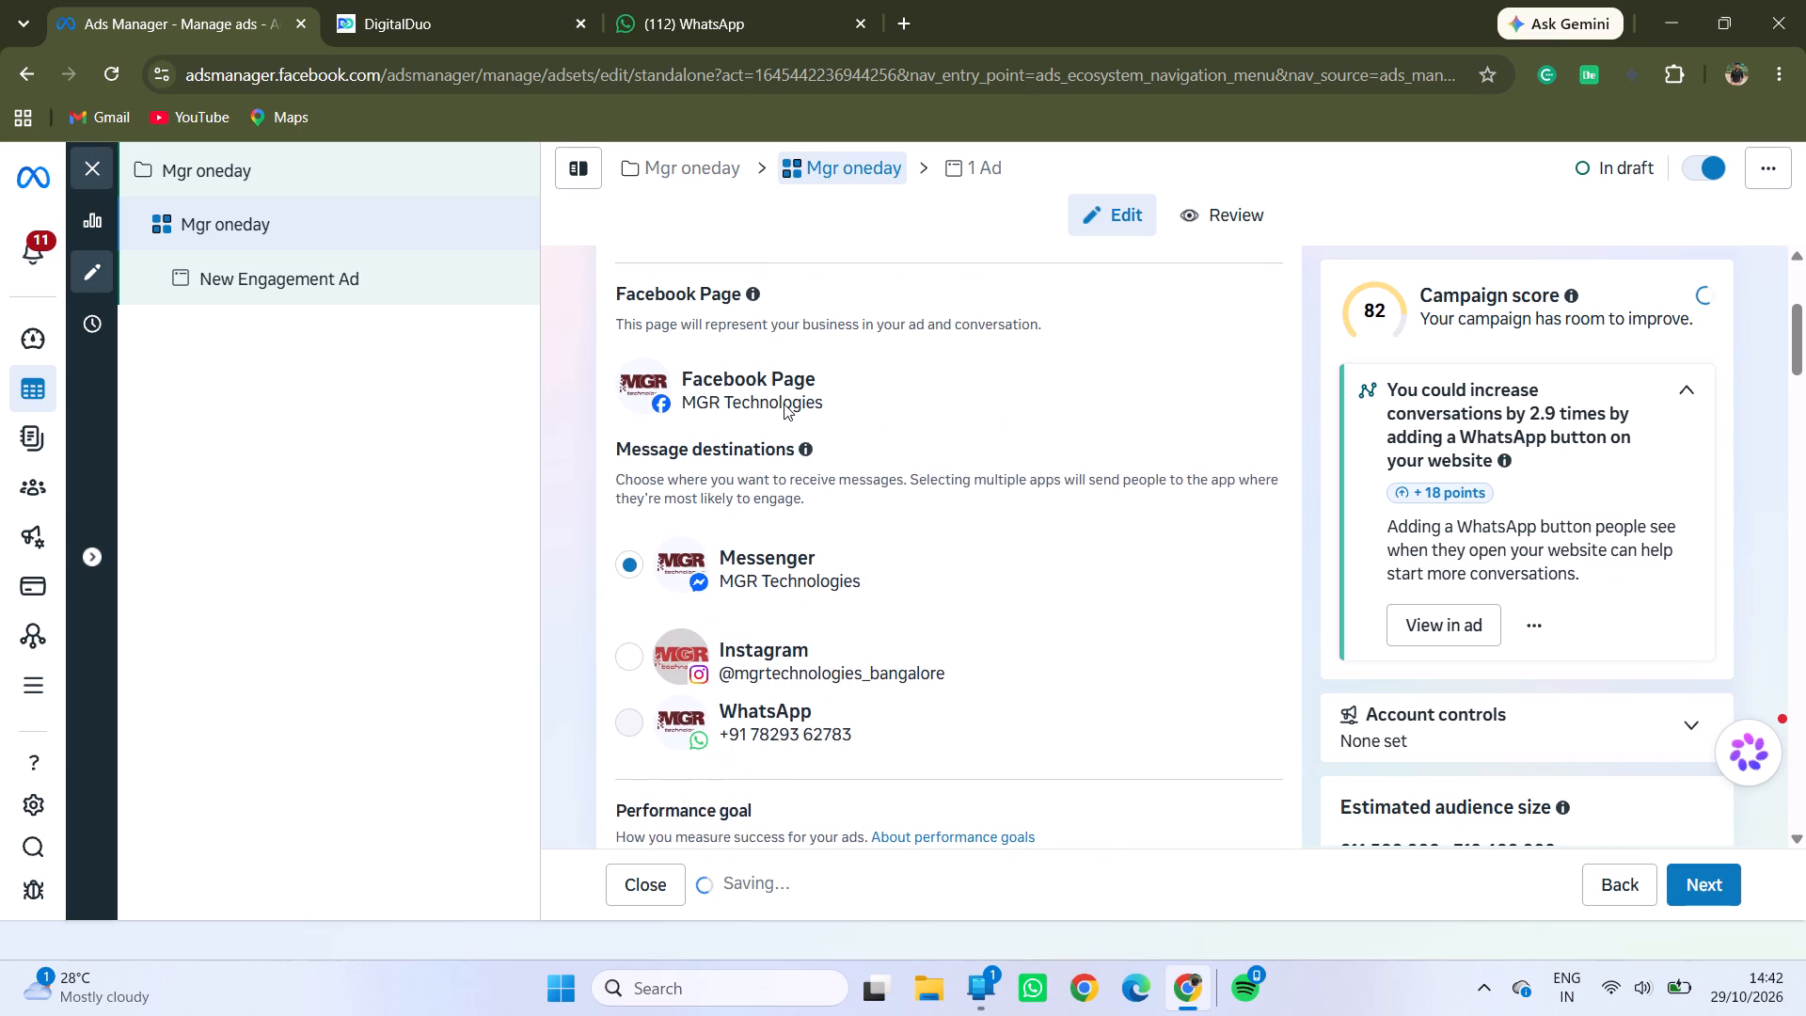
scroll(784, 404, "up", 4)
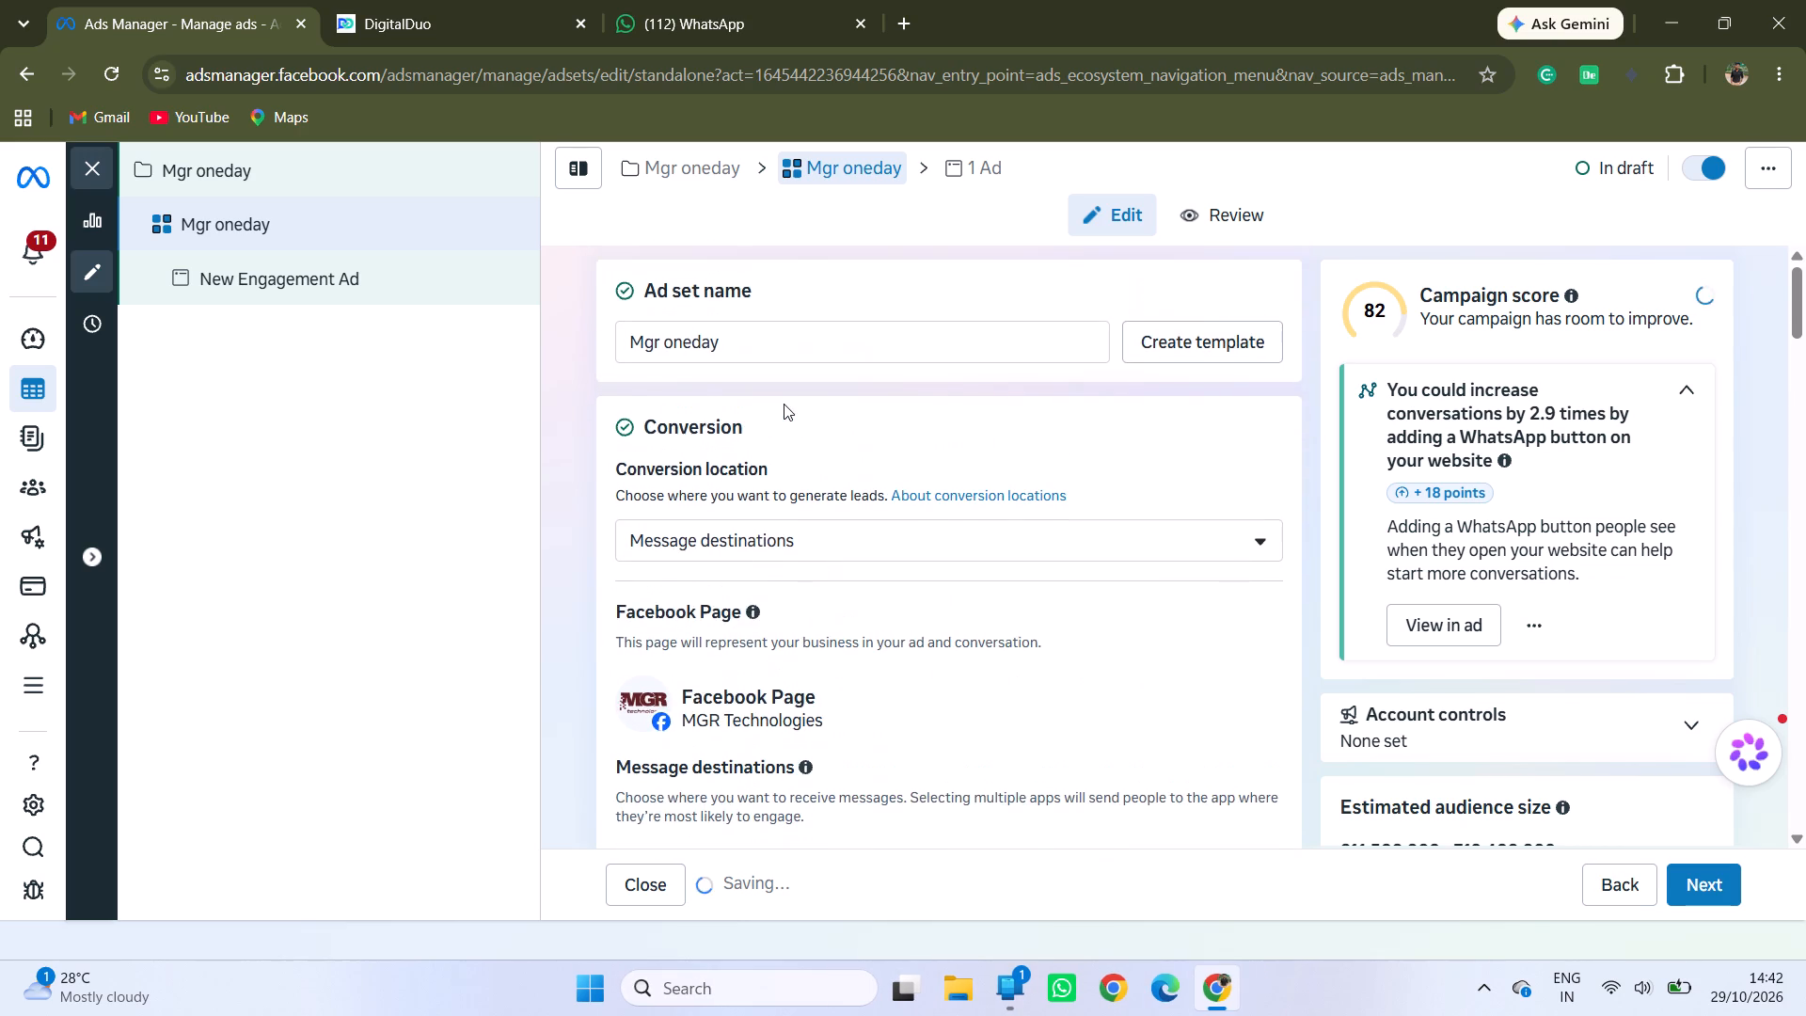
scroll(784, 404, "up", 1)
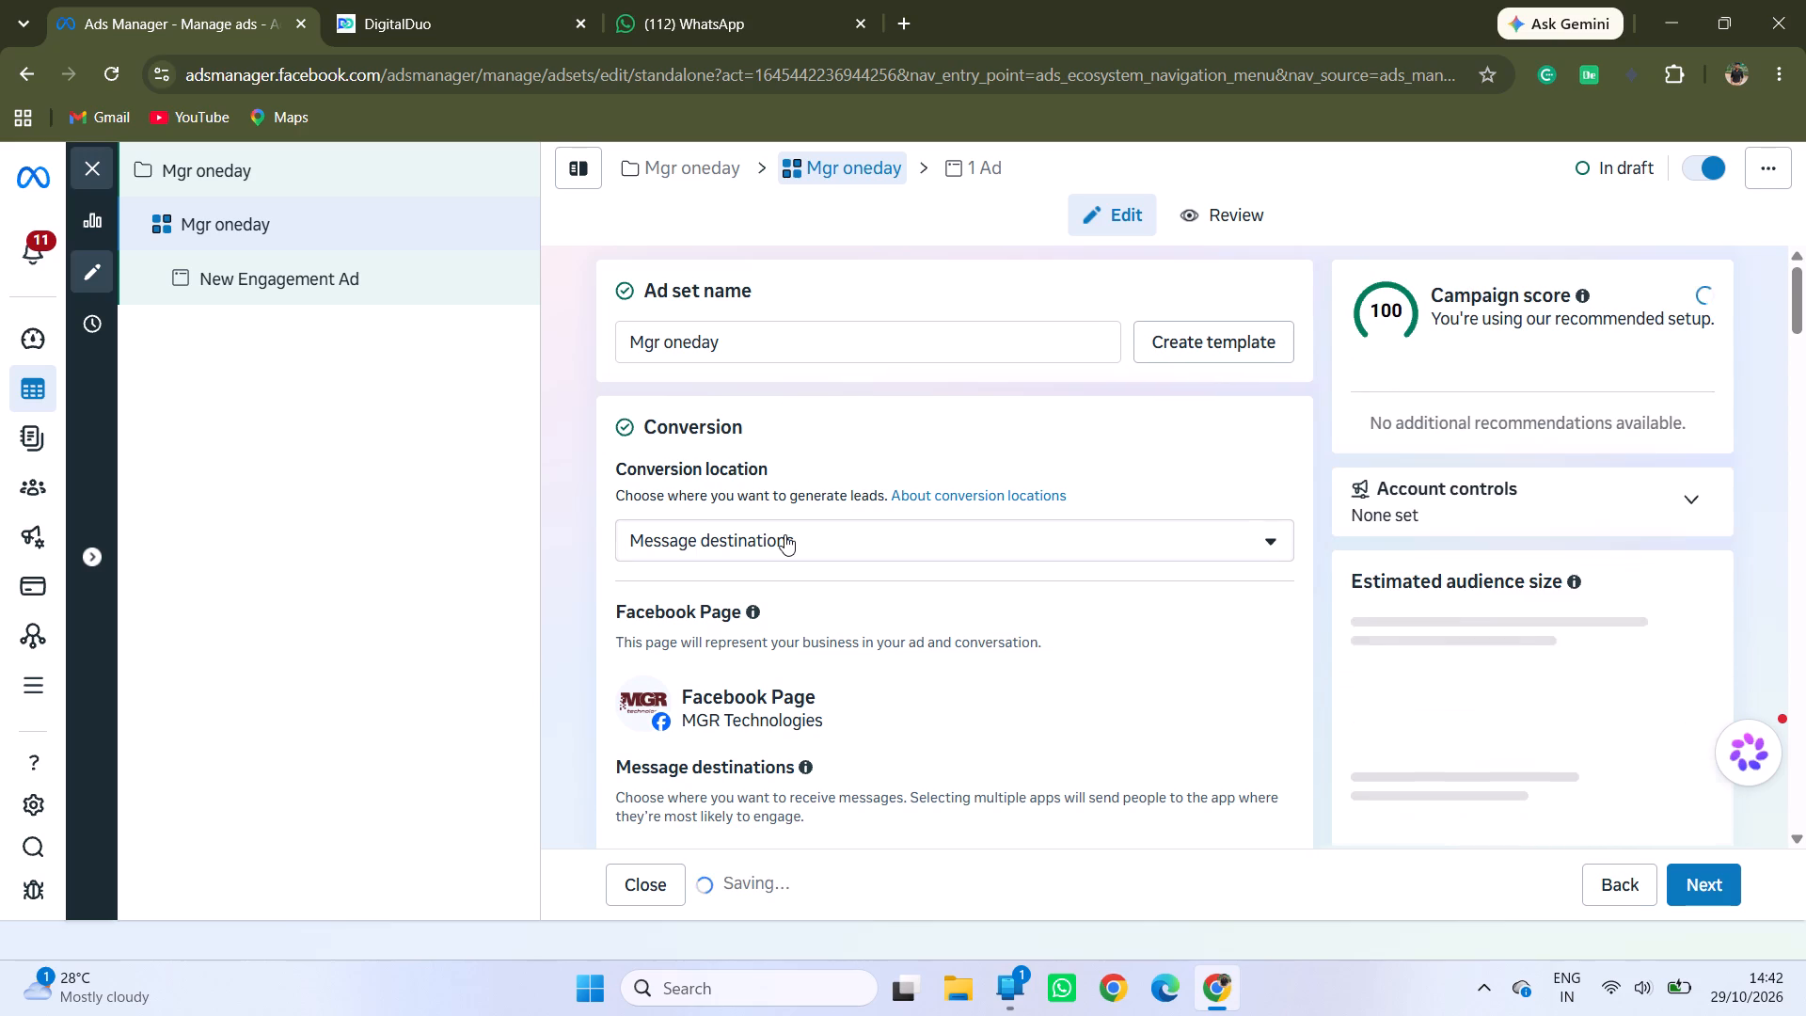
scroll(784, 534, "down", 2)
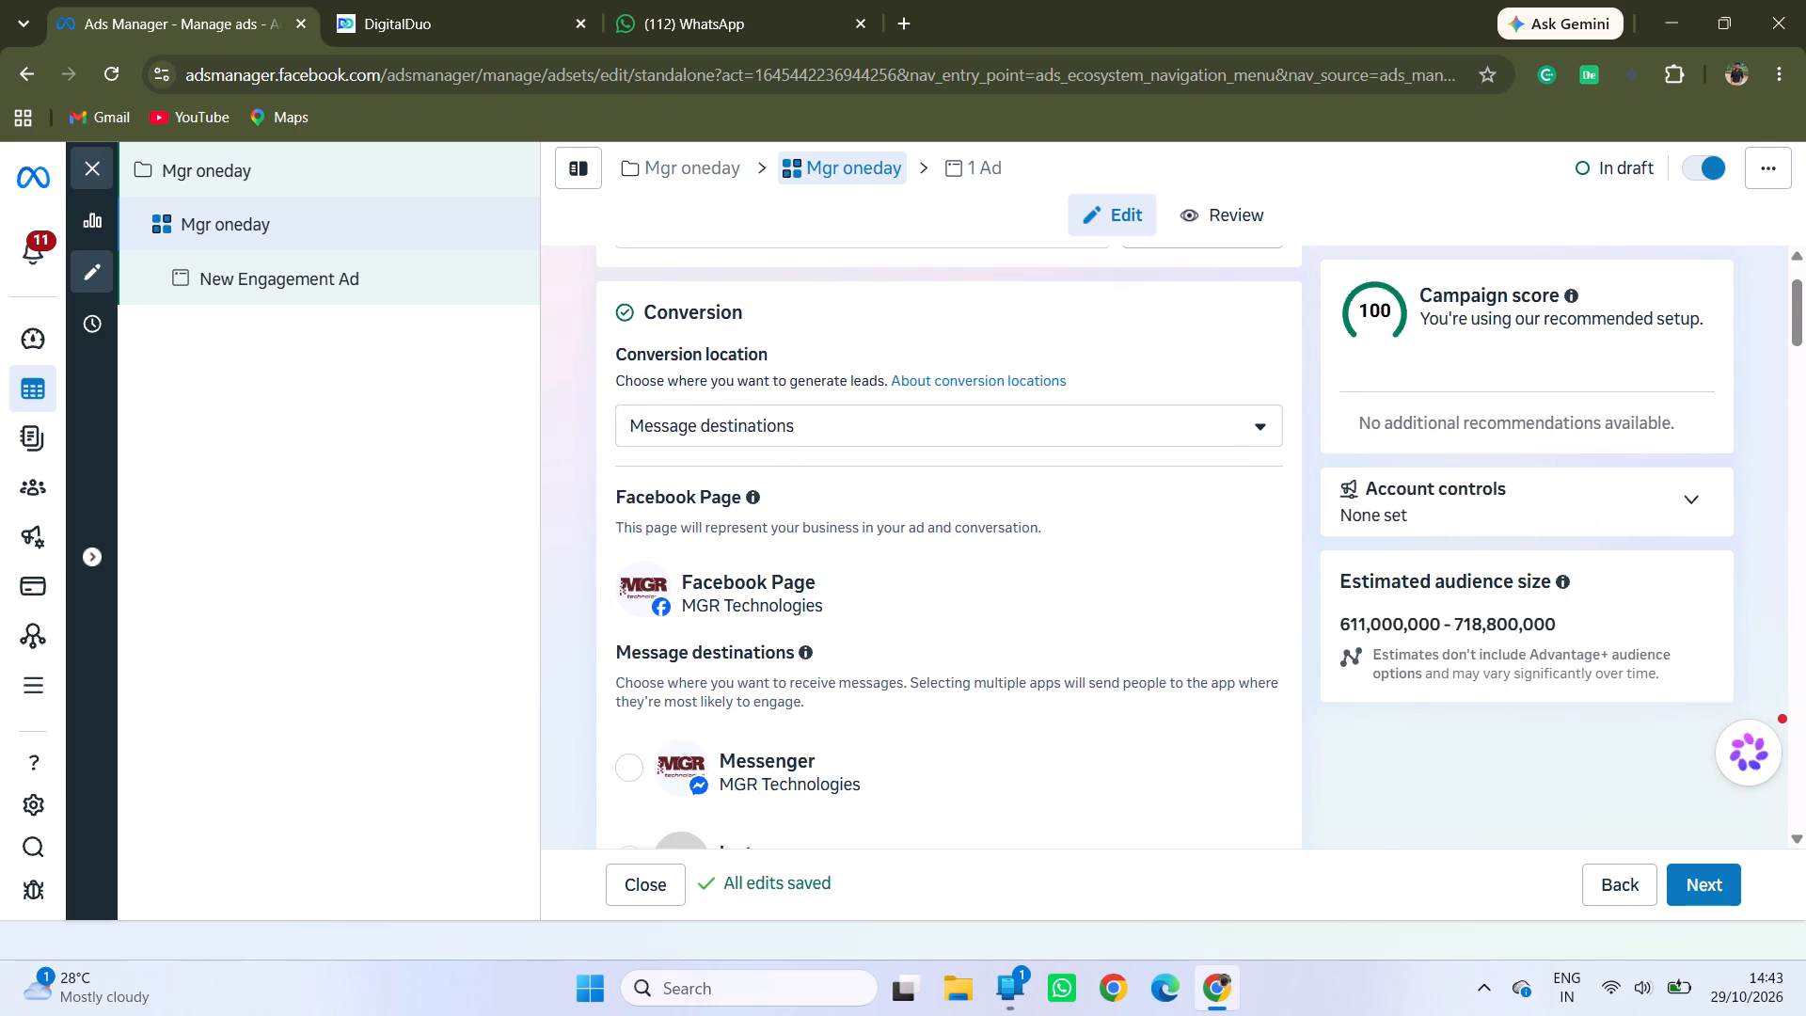
scroll(784, 534, "down", 1)
scroll(784, 534, "up", 3)
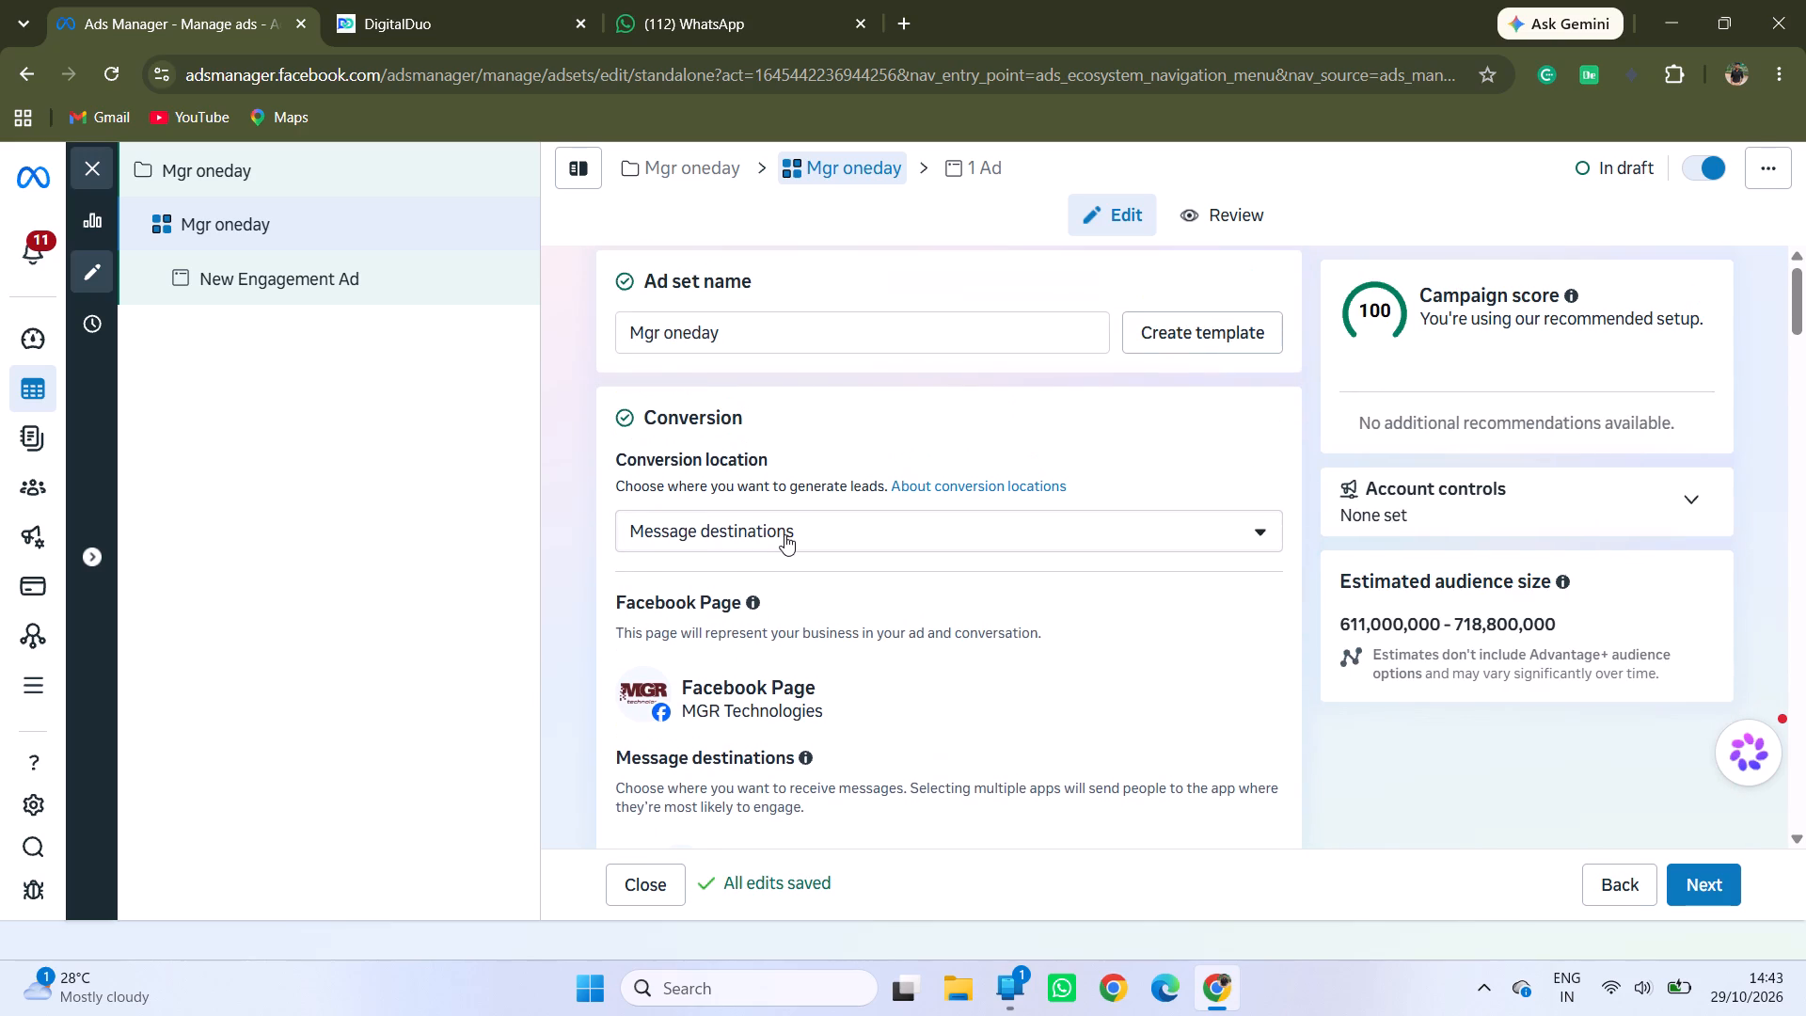
scroll(784, 534, "down", 5)
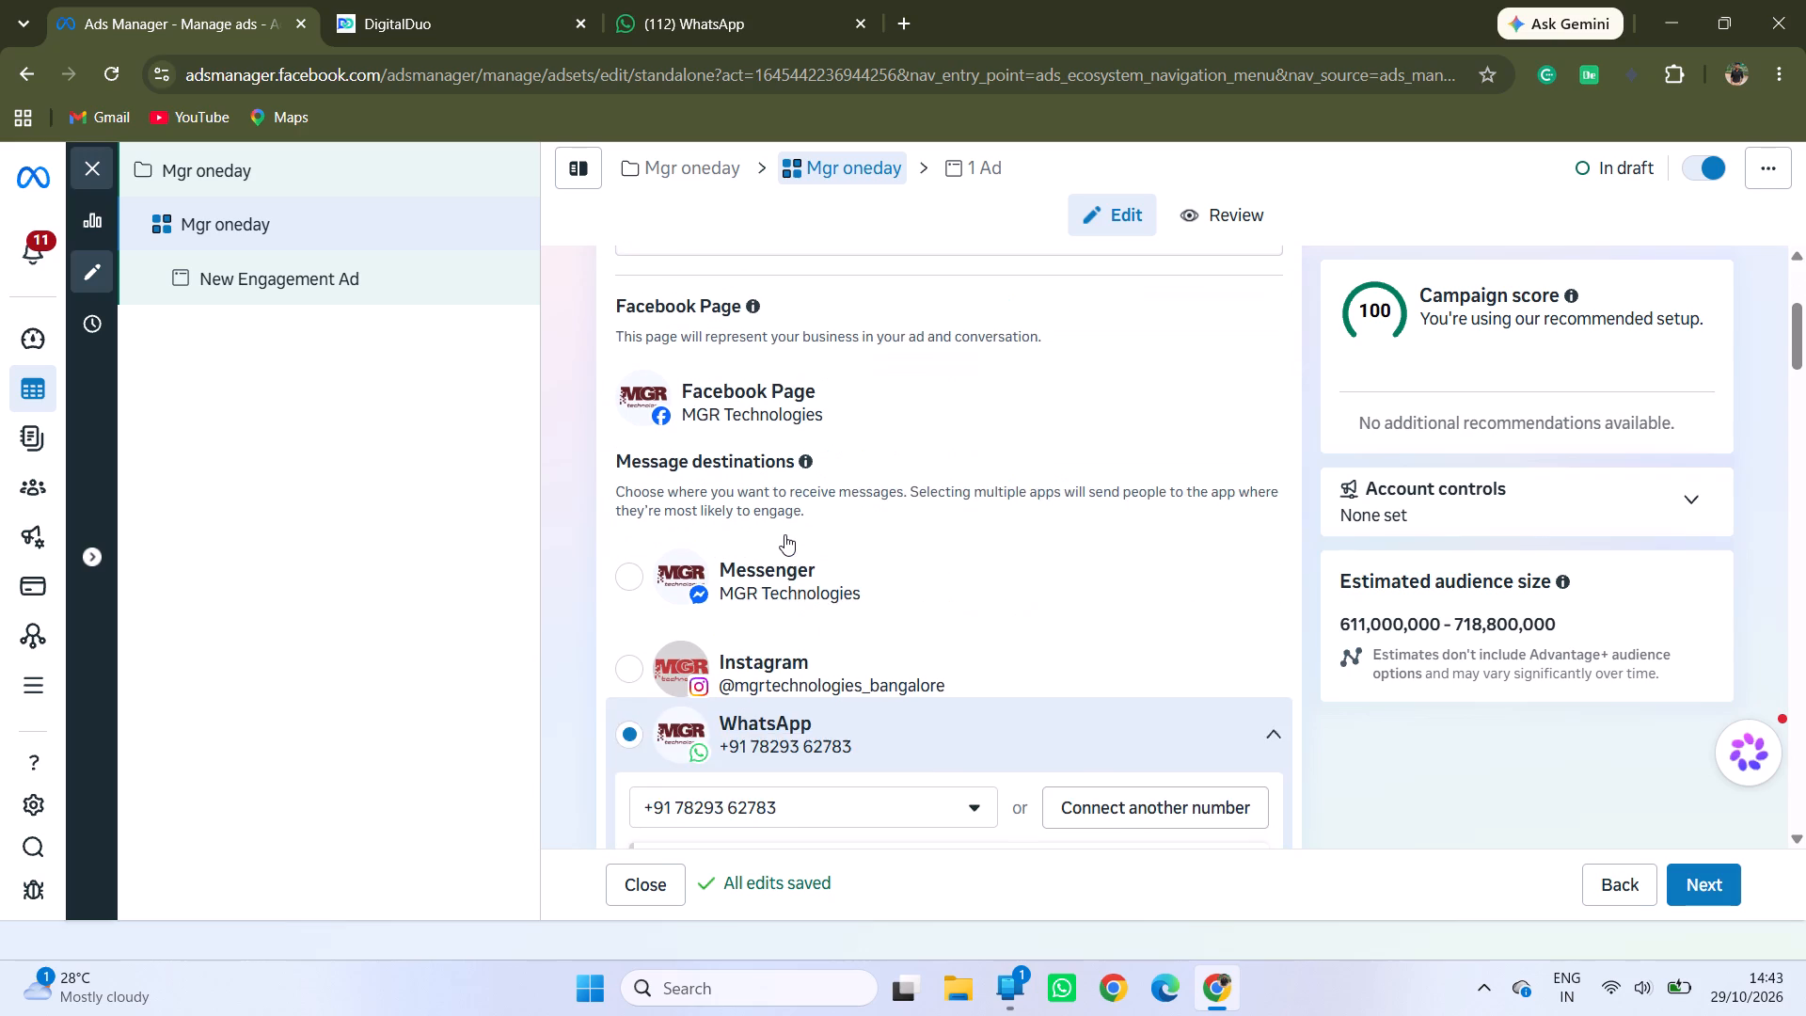
scroll(784, 534, "down", 3)
scroll(791, 649, "down", 1)
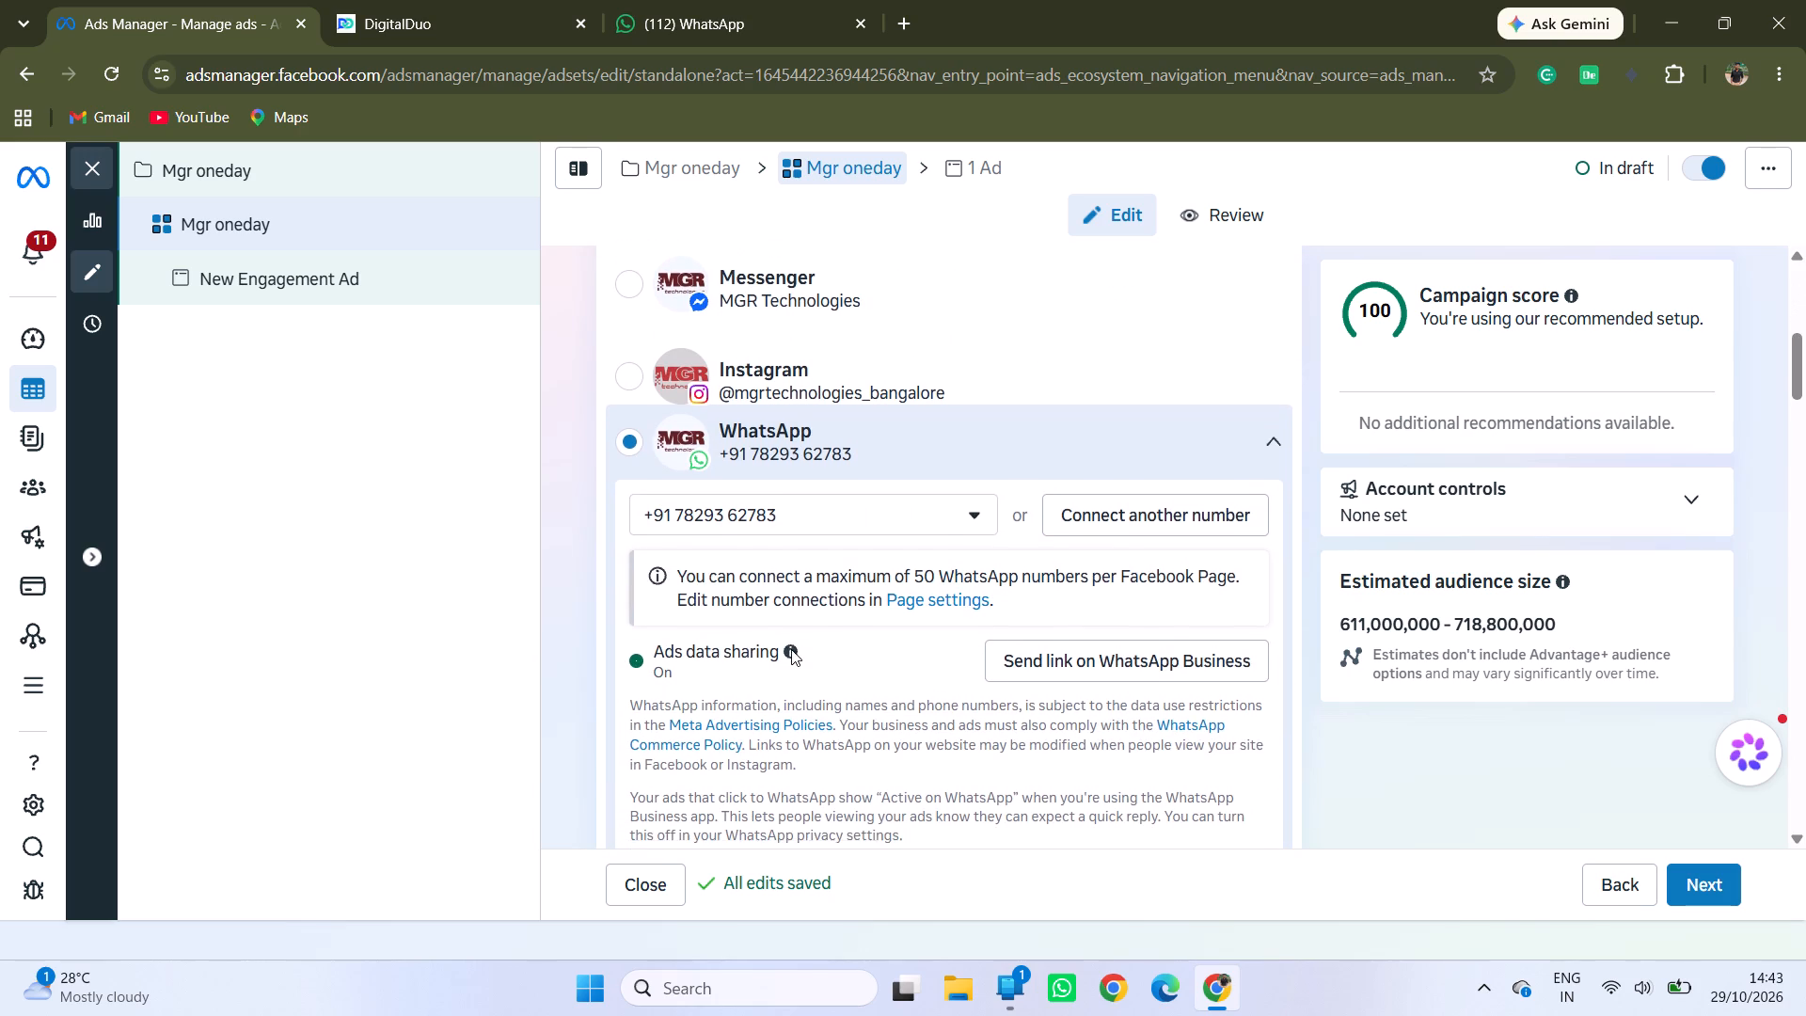
scroll(791, 649, "down", 1)
scroll(791, 649, "up", 1)
scroll(791, 649, "down", 5)
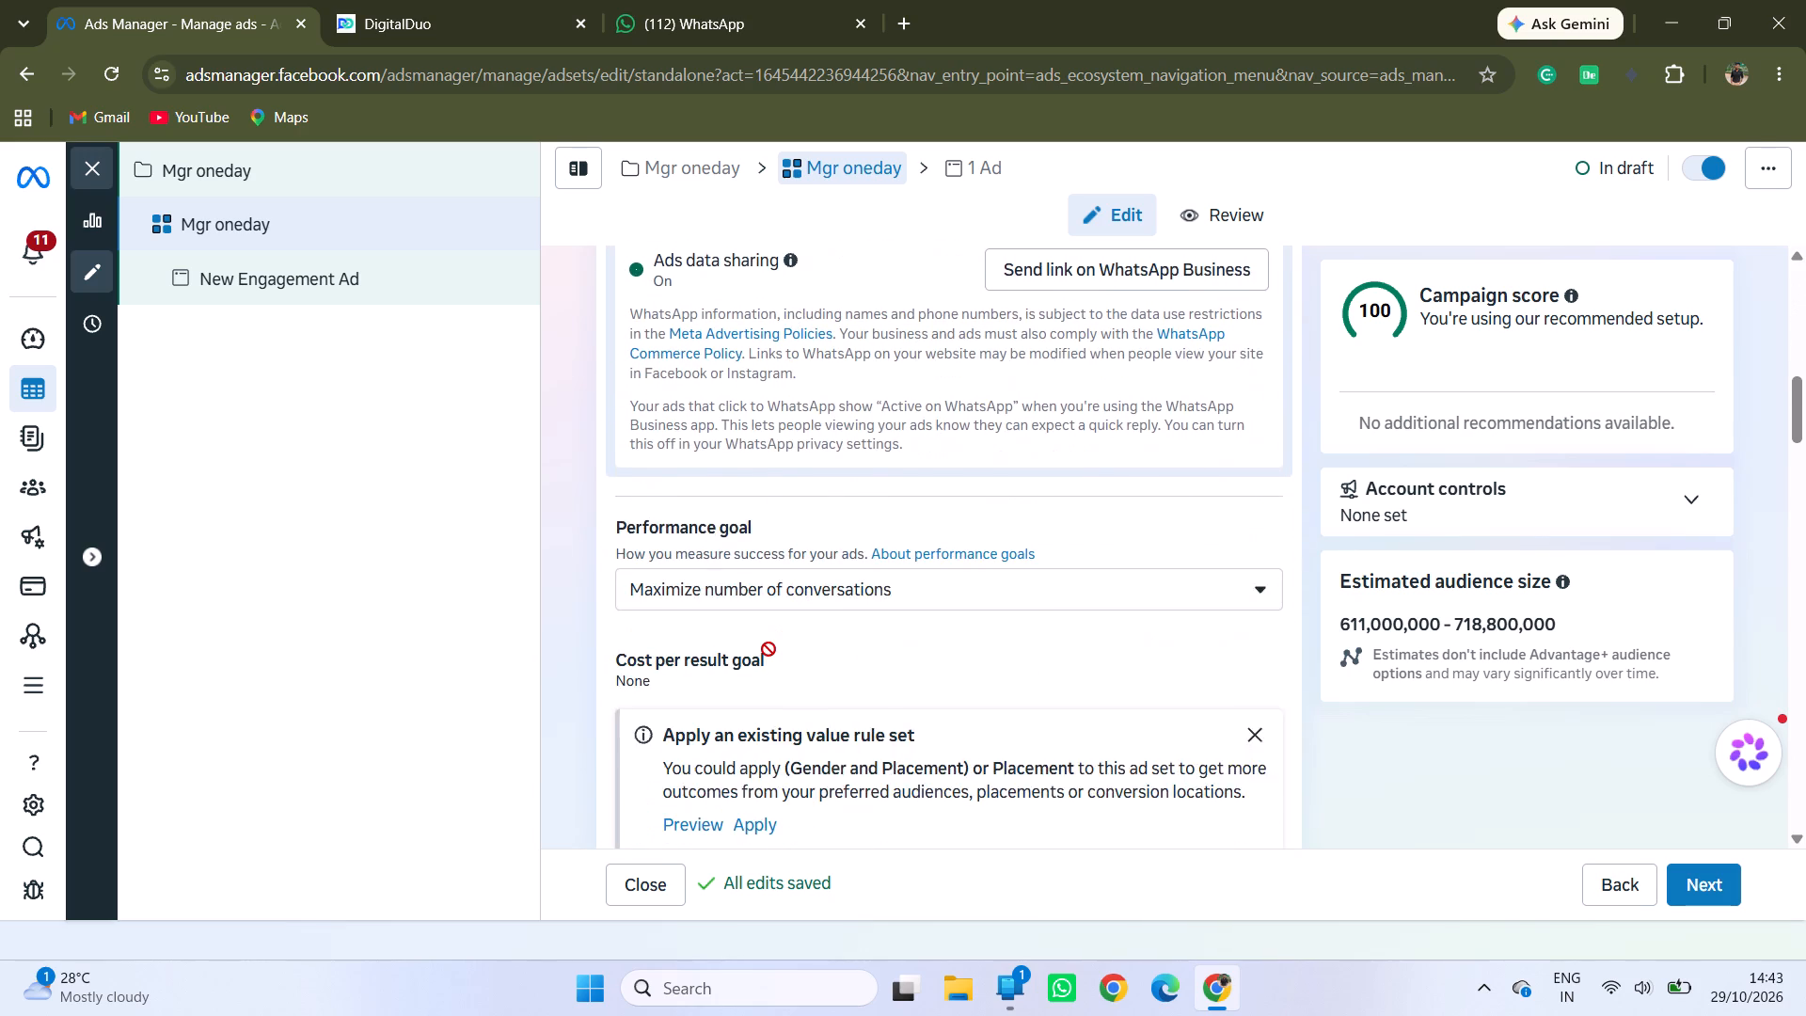
scroll(768, 649, "down", 1)
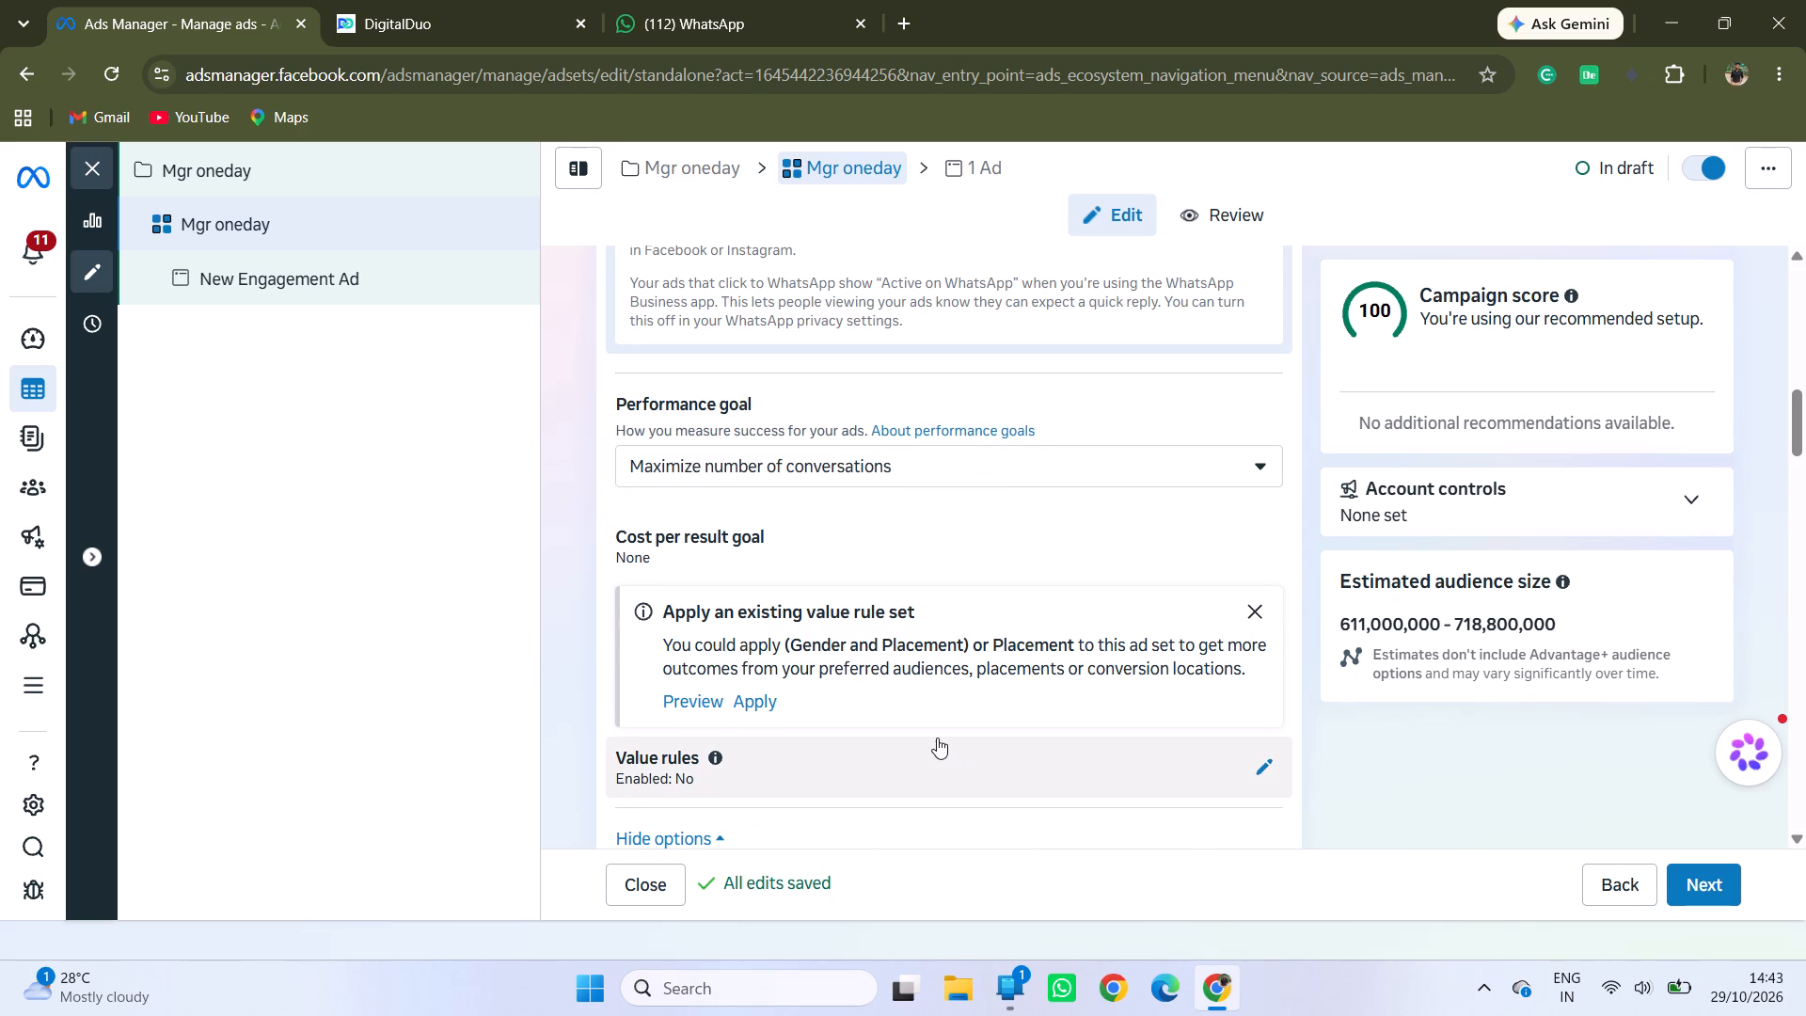
scroll(937, 738, "down", 6)
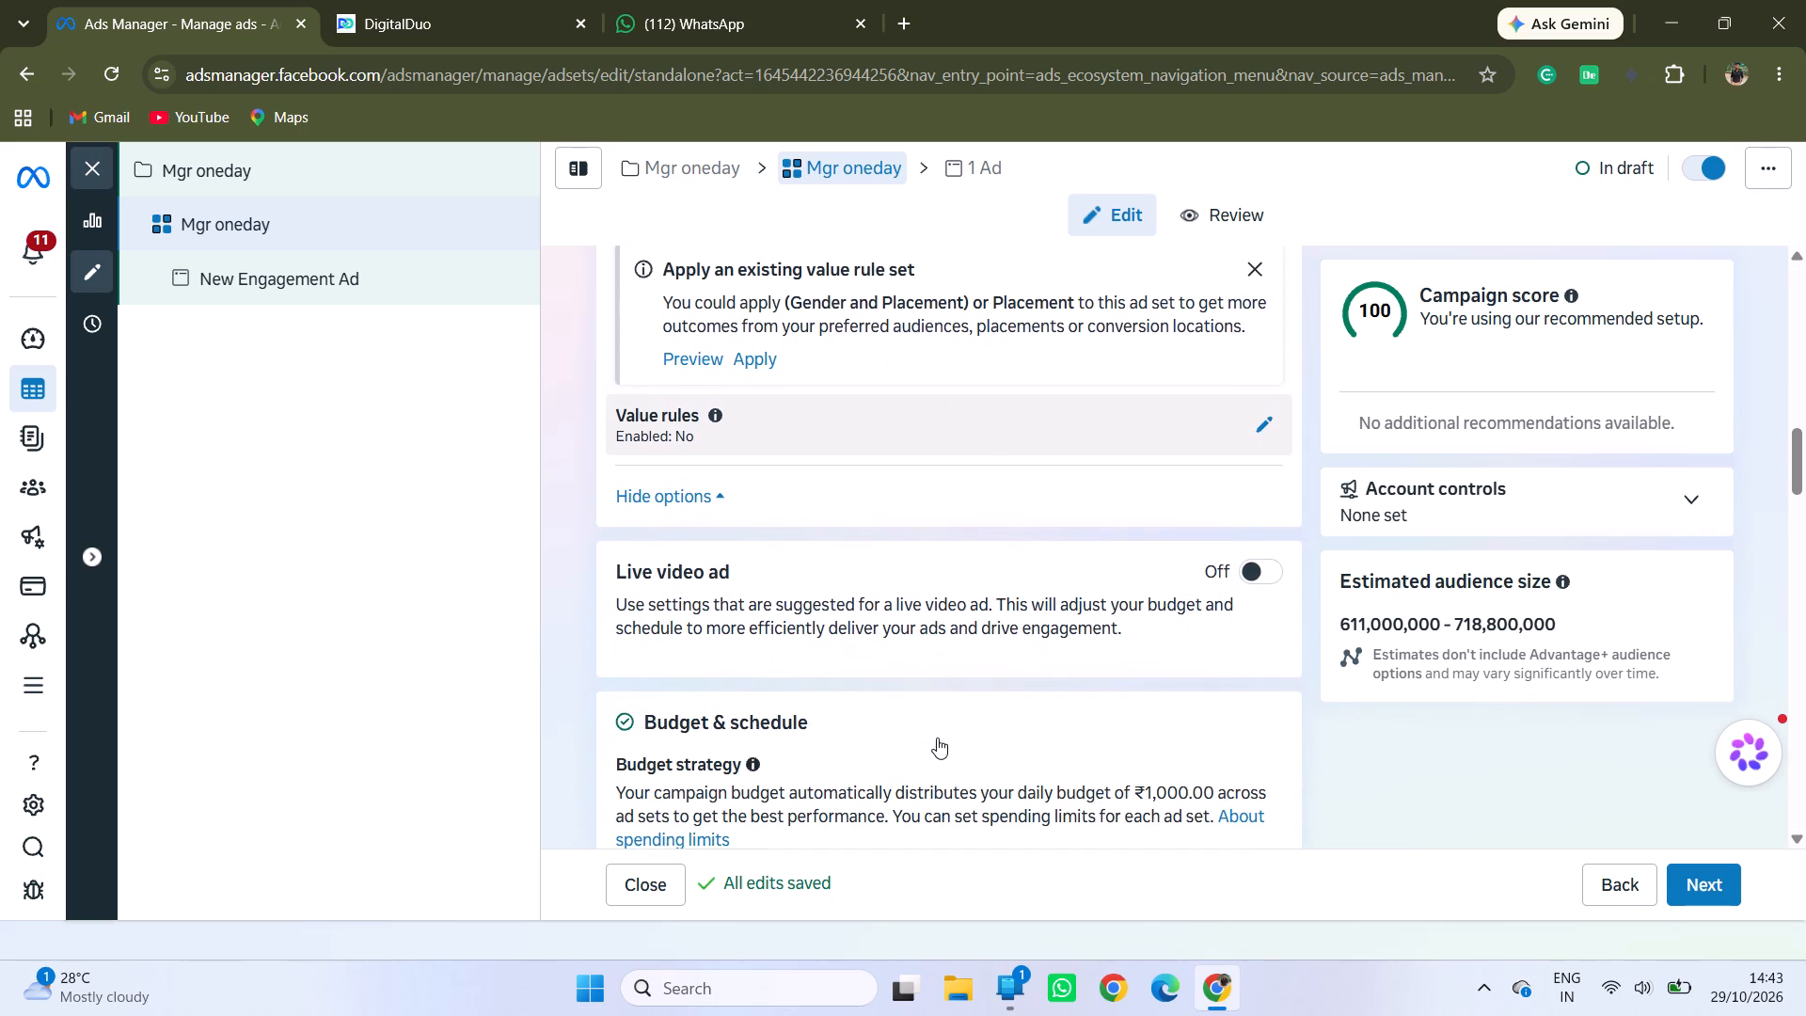
scroll(937, 738, "down", 1)
scroll(937, 738, "up", 3)
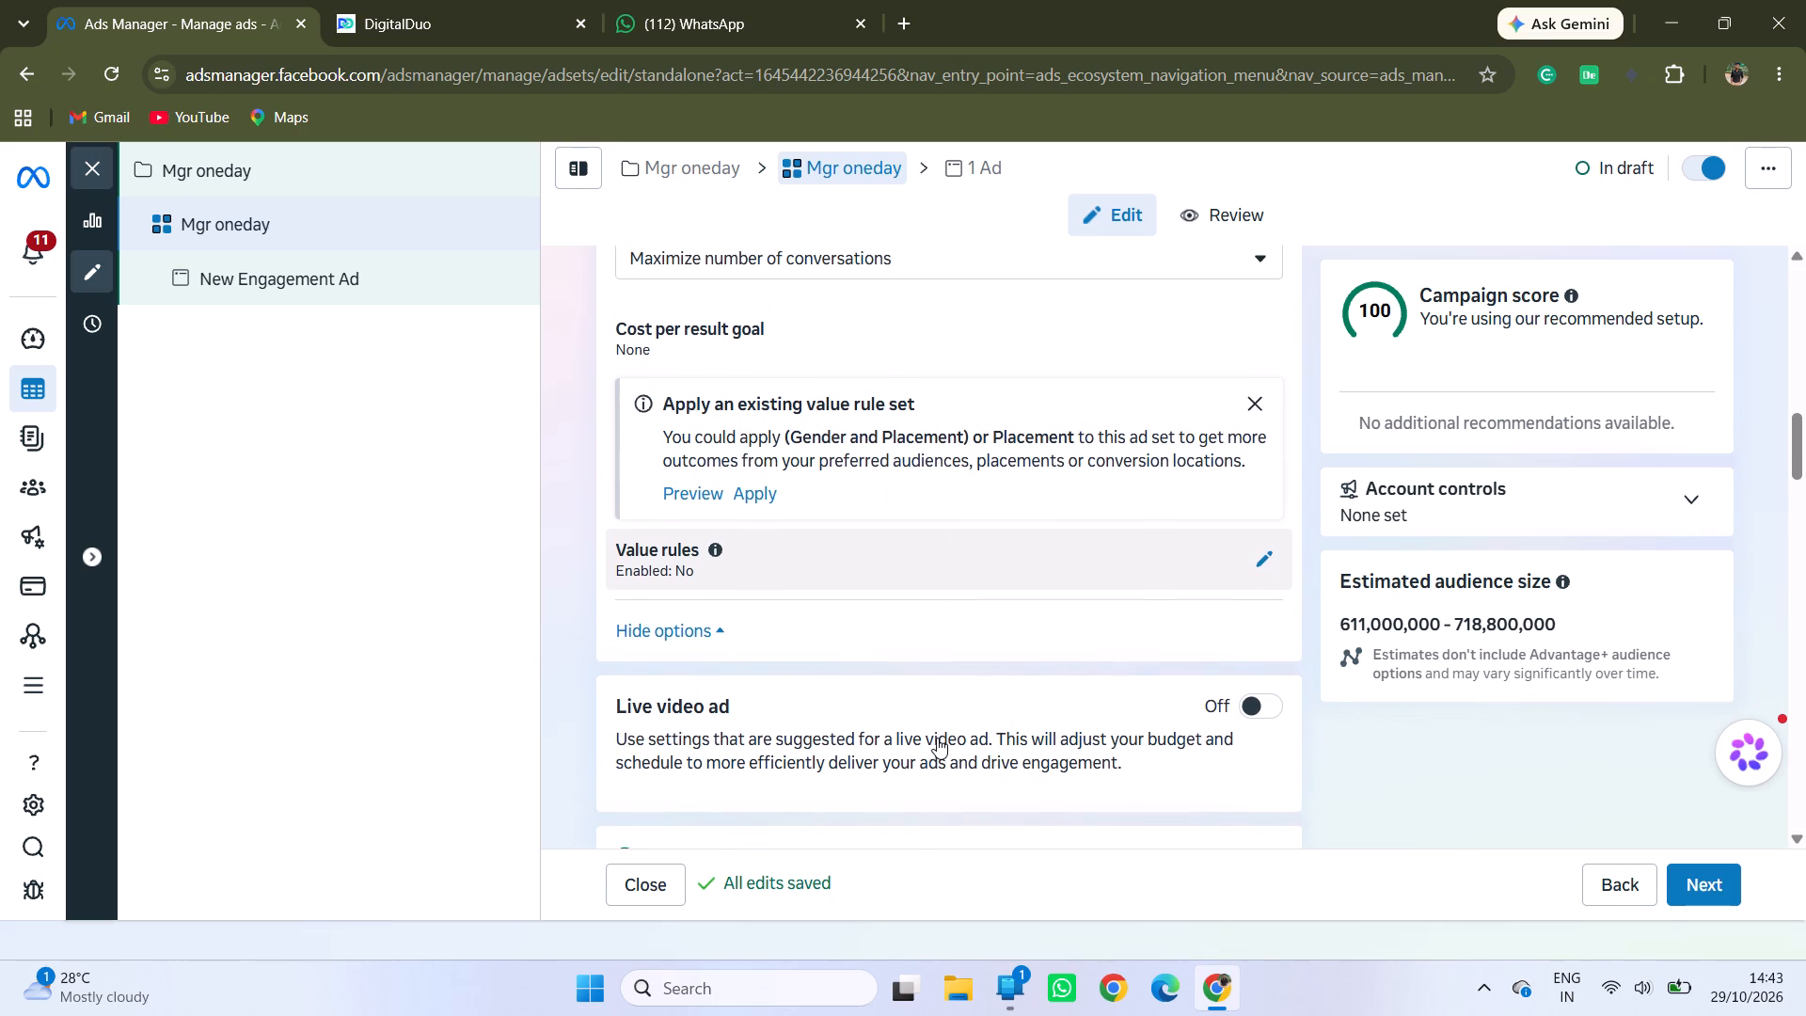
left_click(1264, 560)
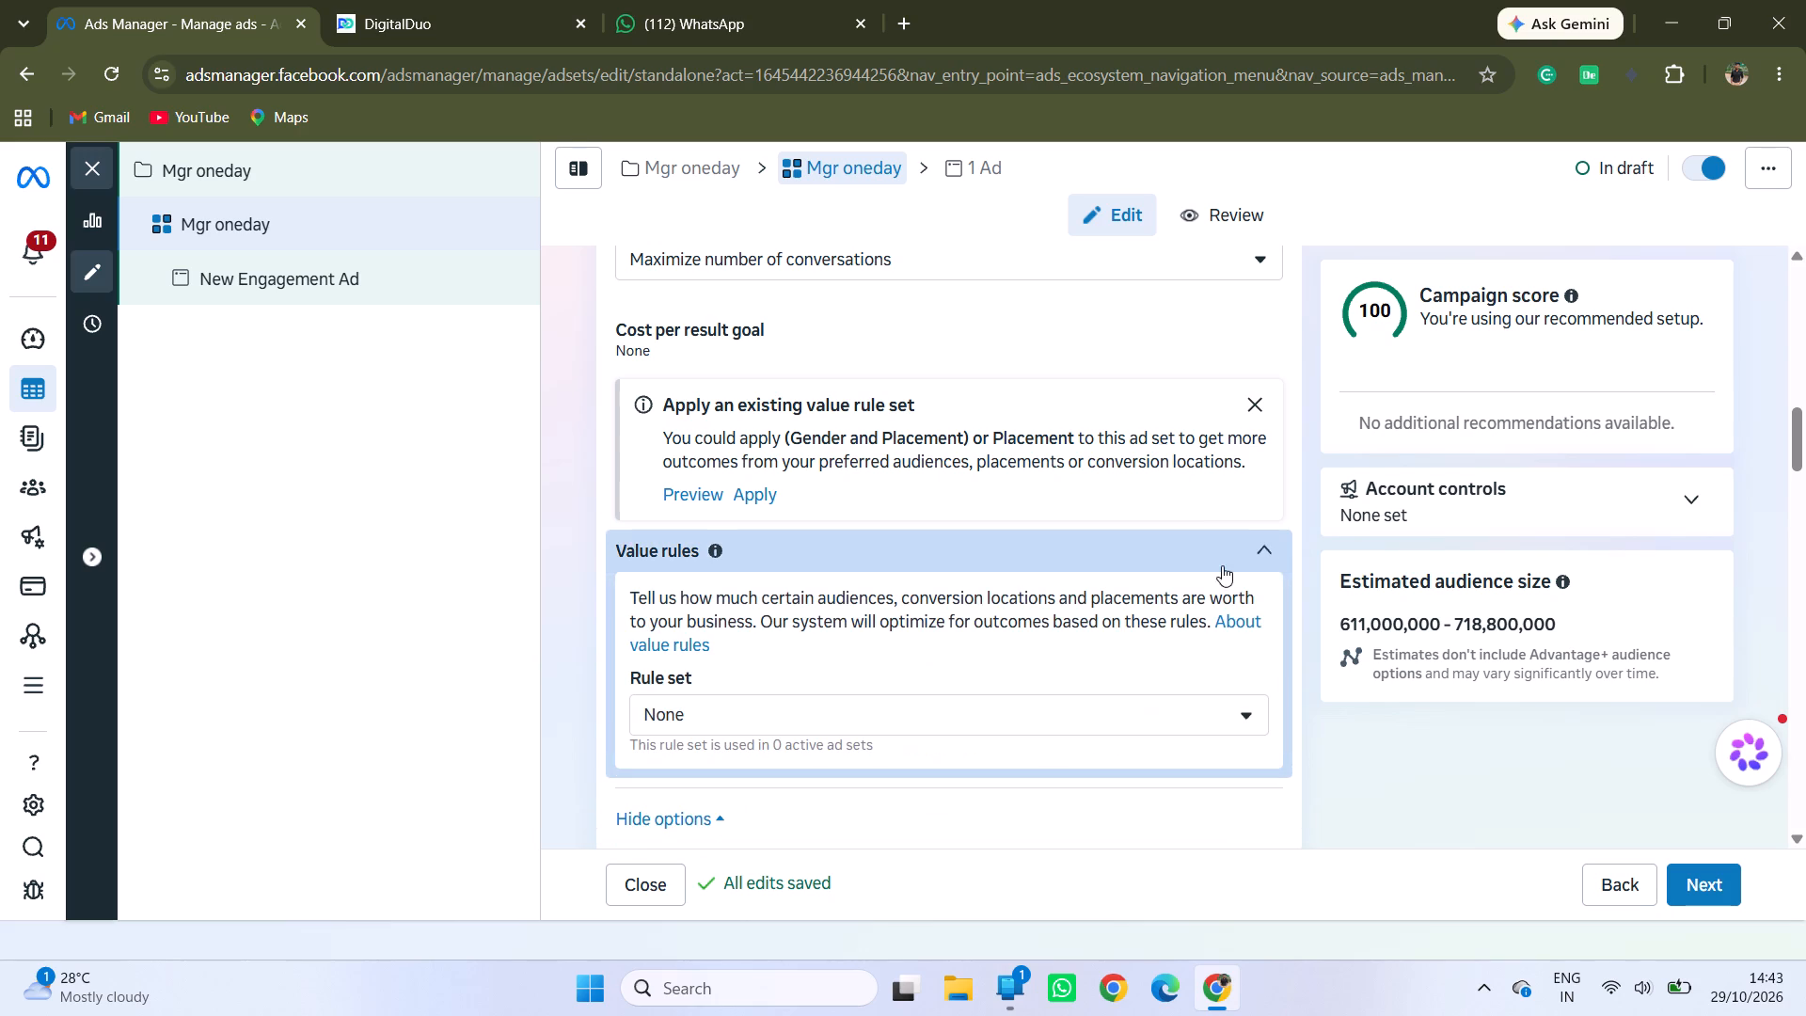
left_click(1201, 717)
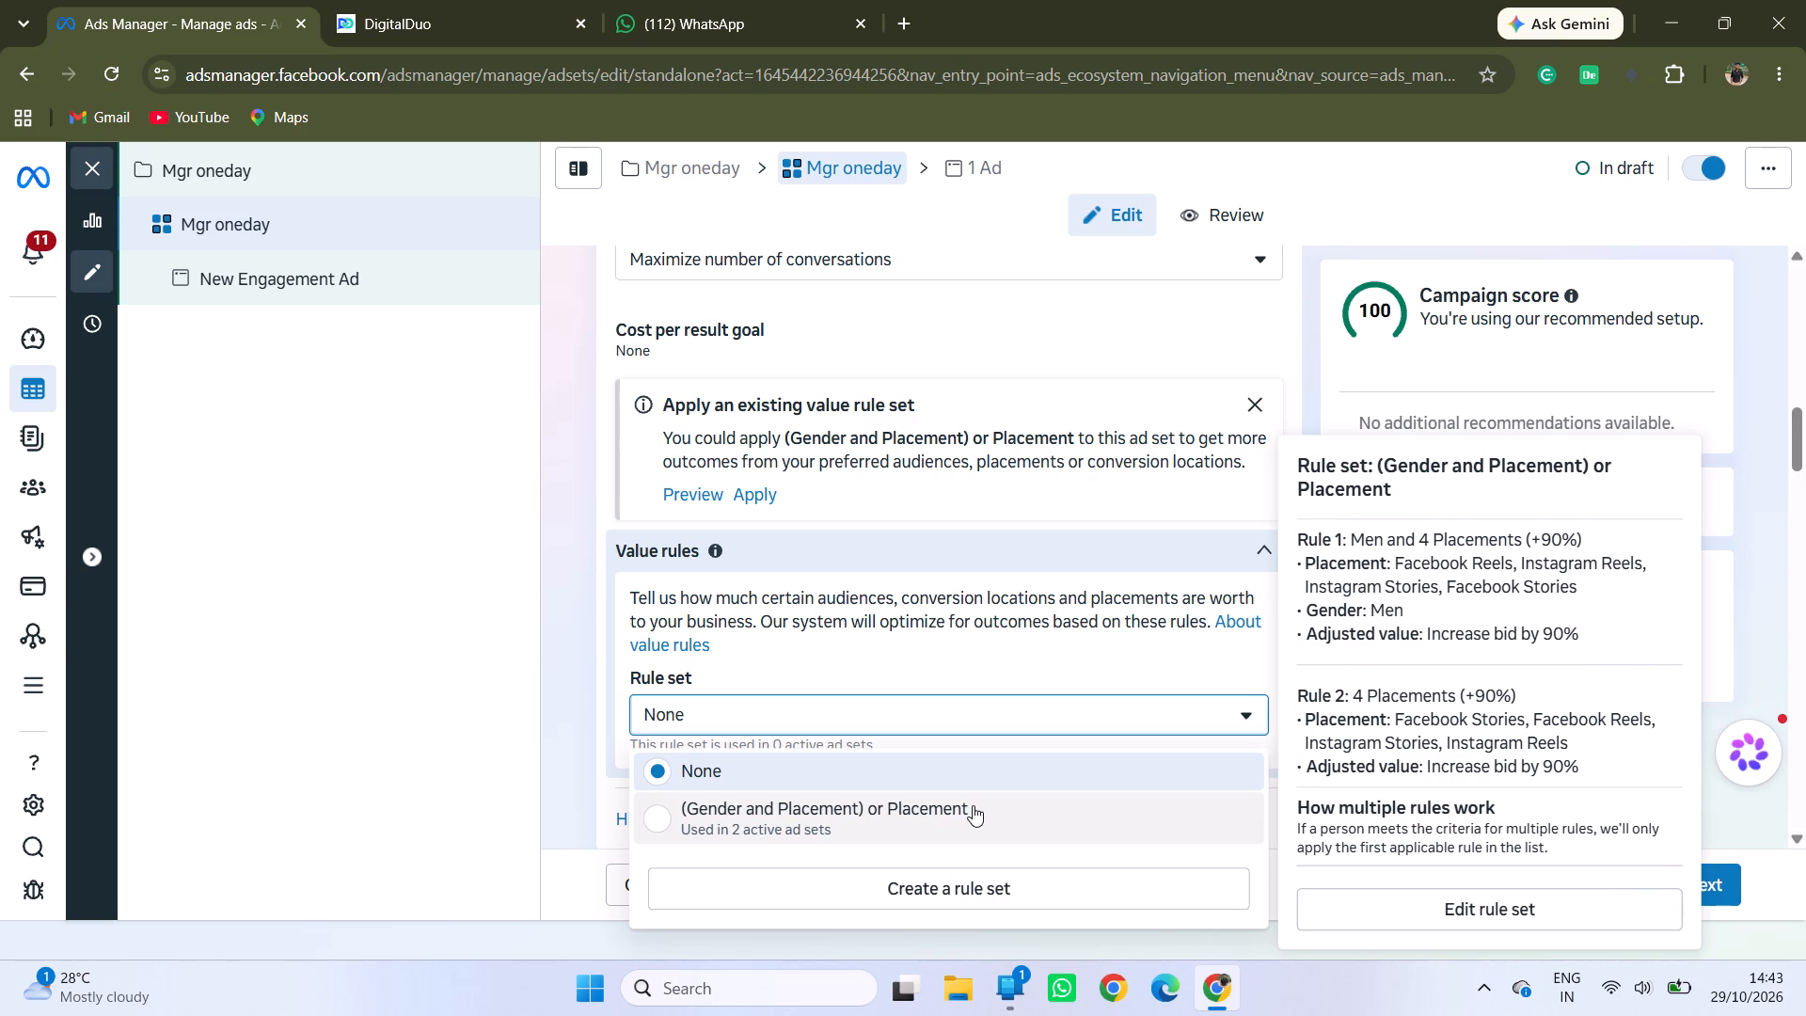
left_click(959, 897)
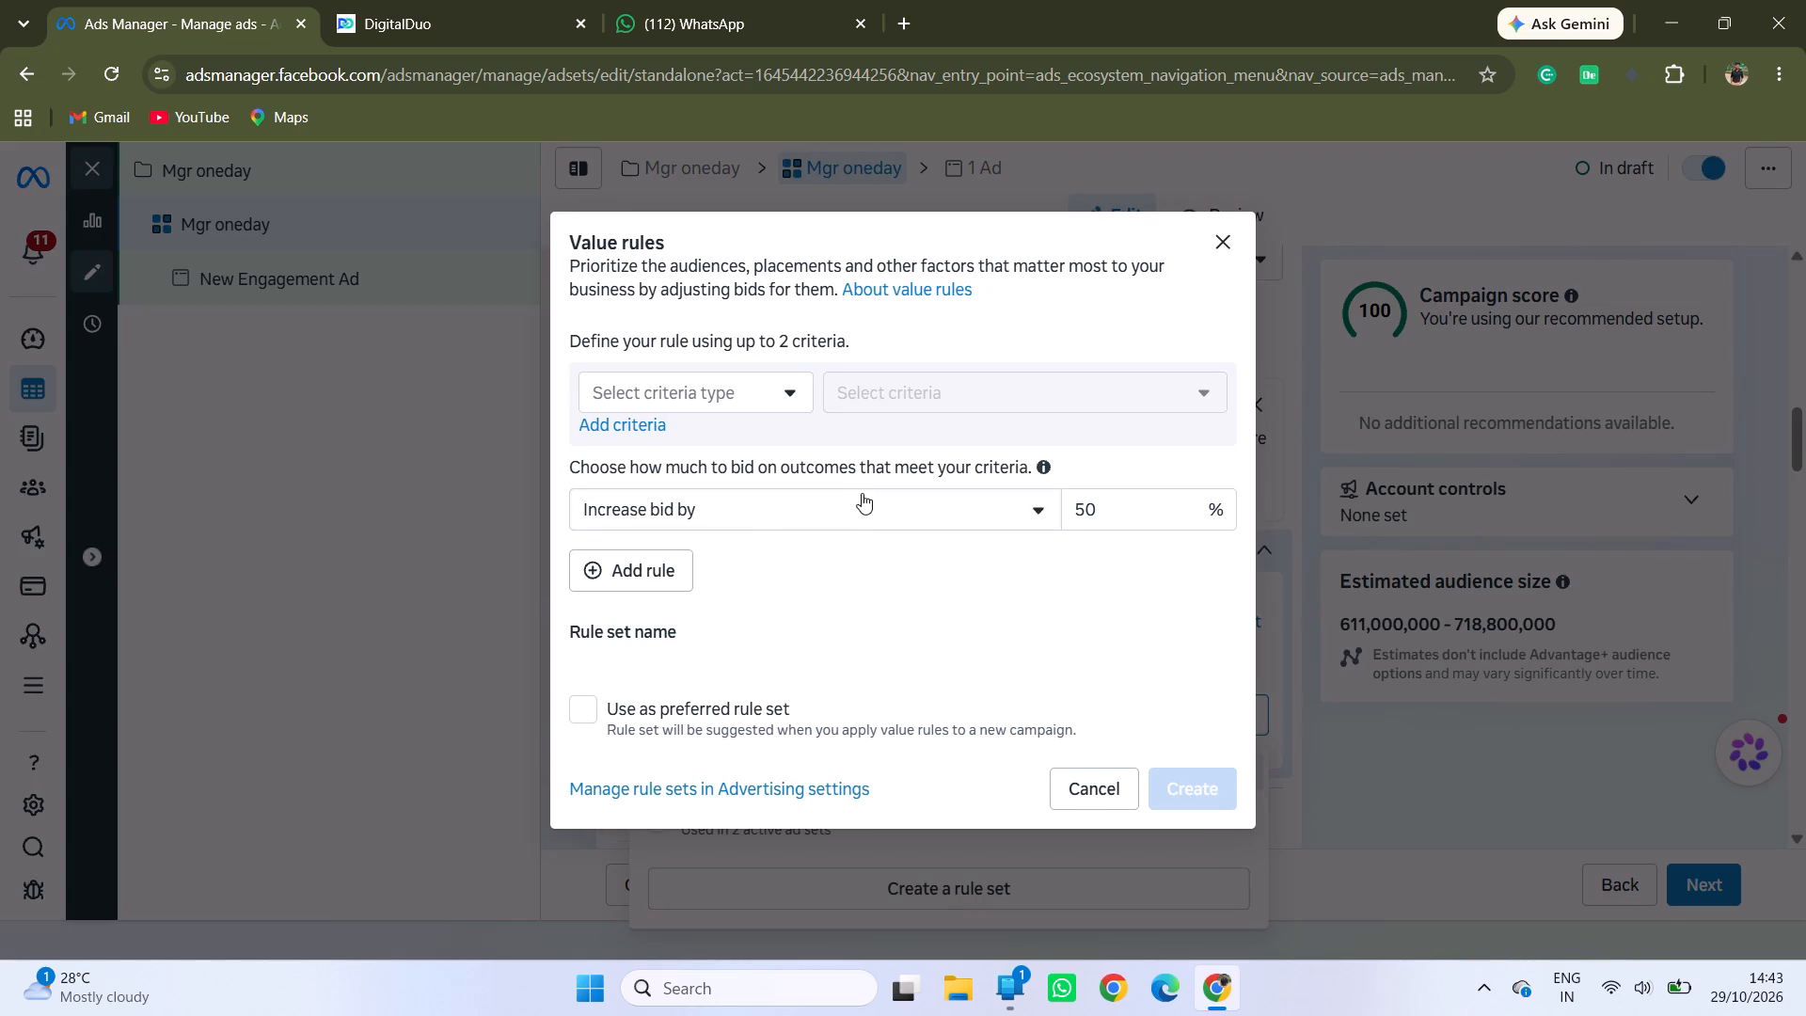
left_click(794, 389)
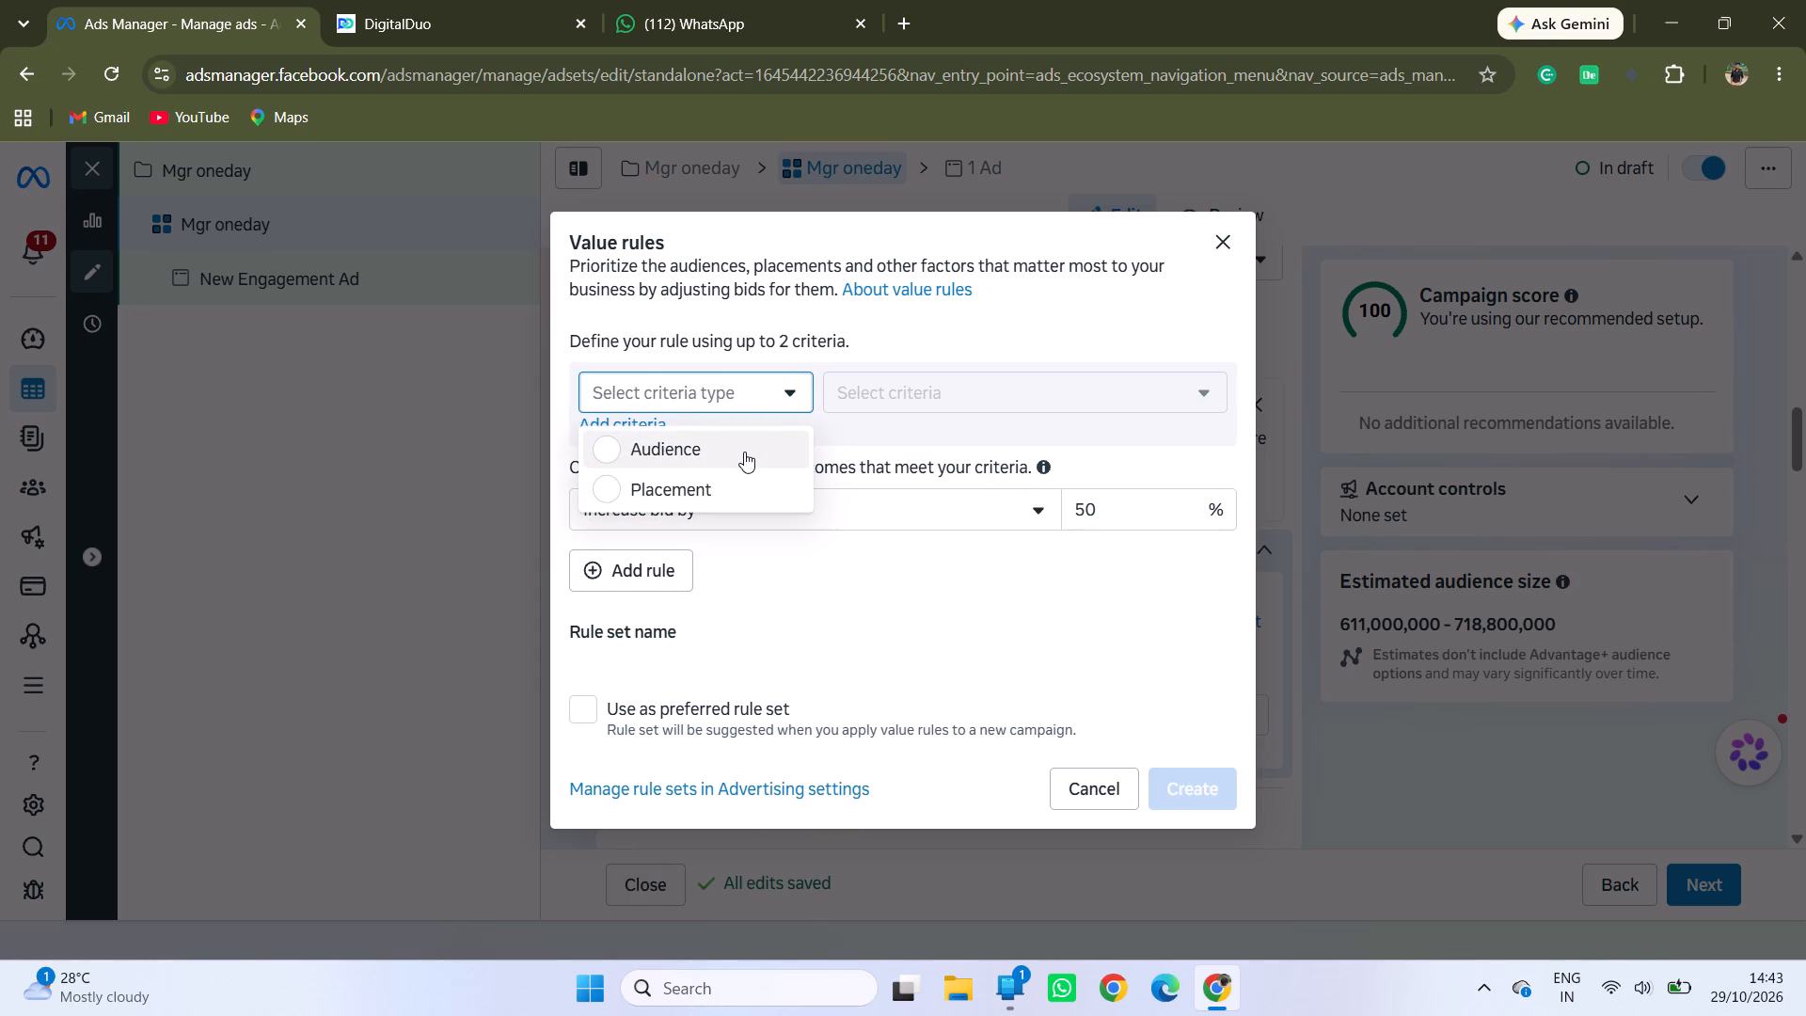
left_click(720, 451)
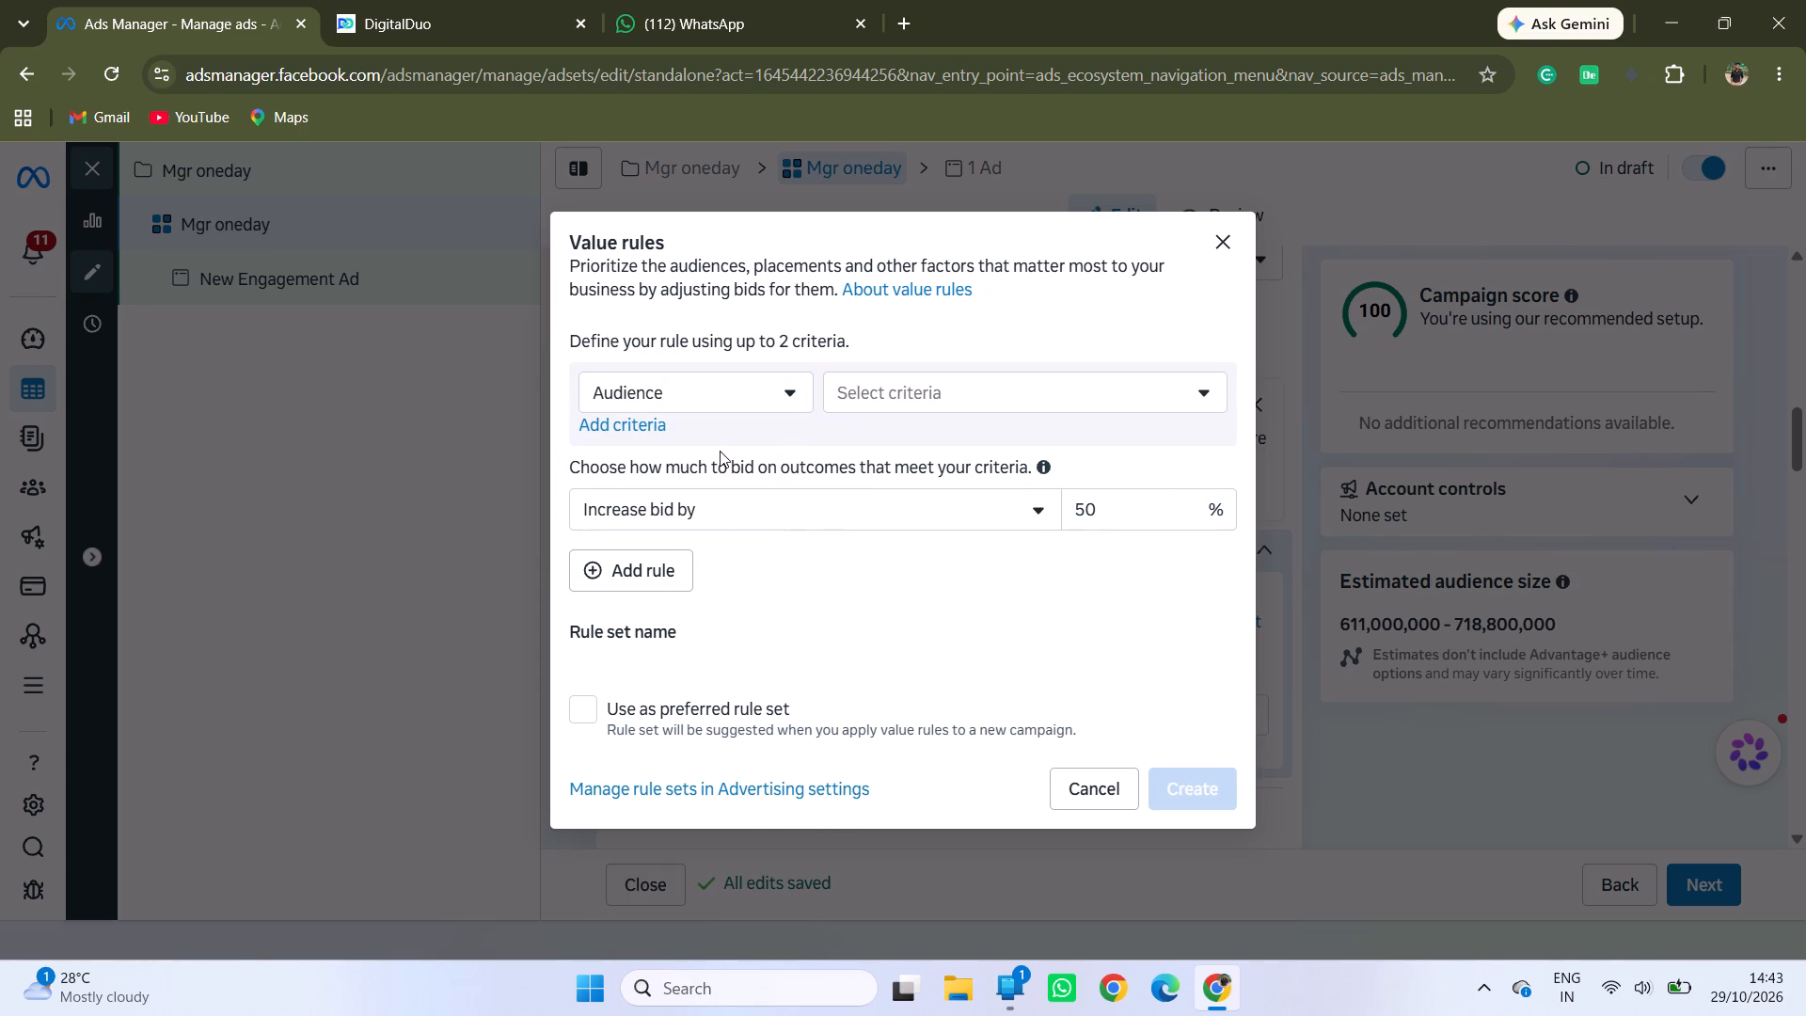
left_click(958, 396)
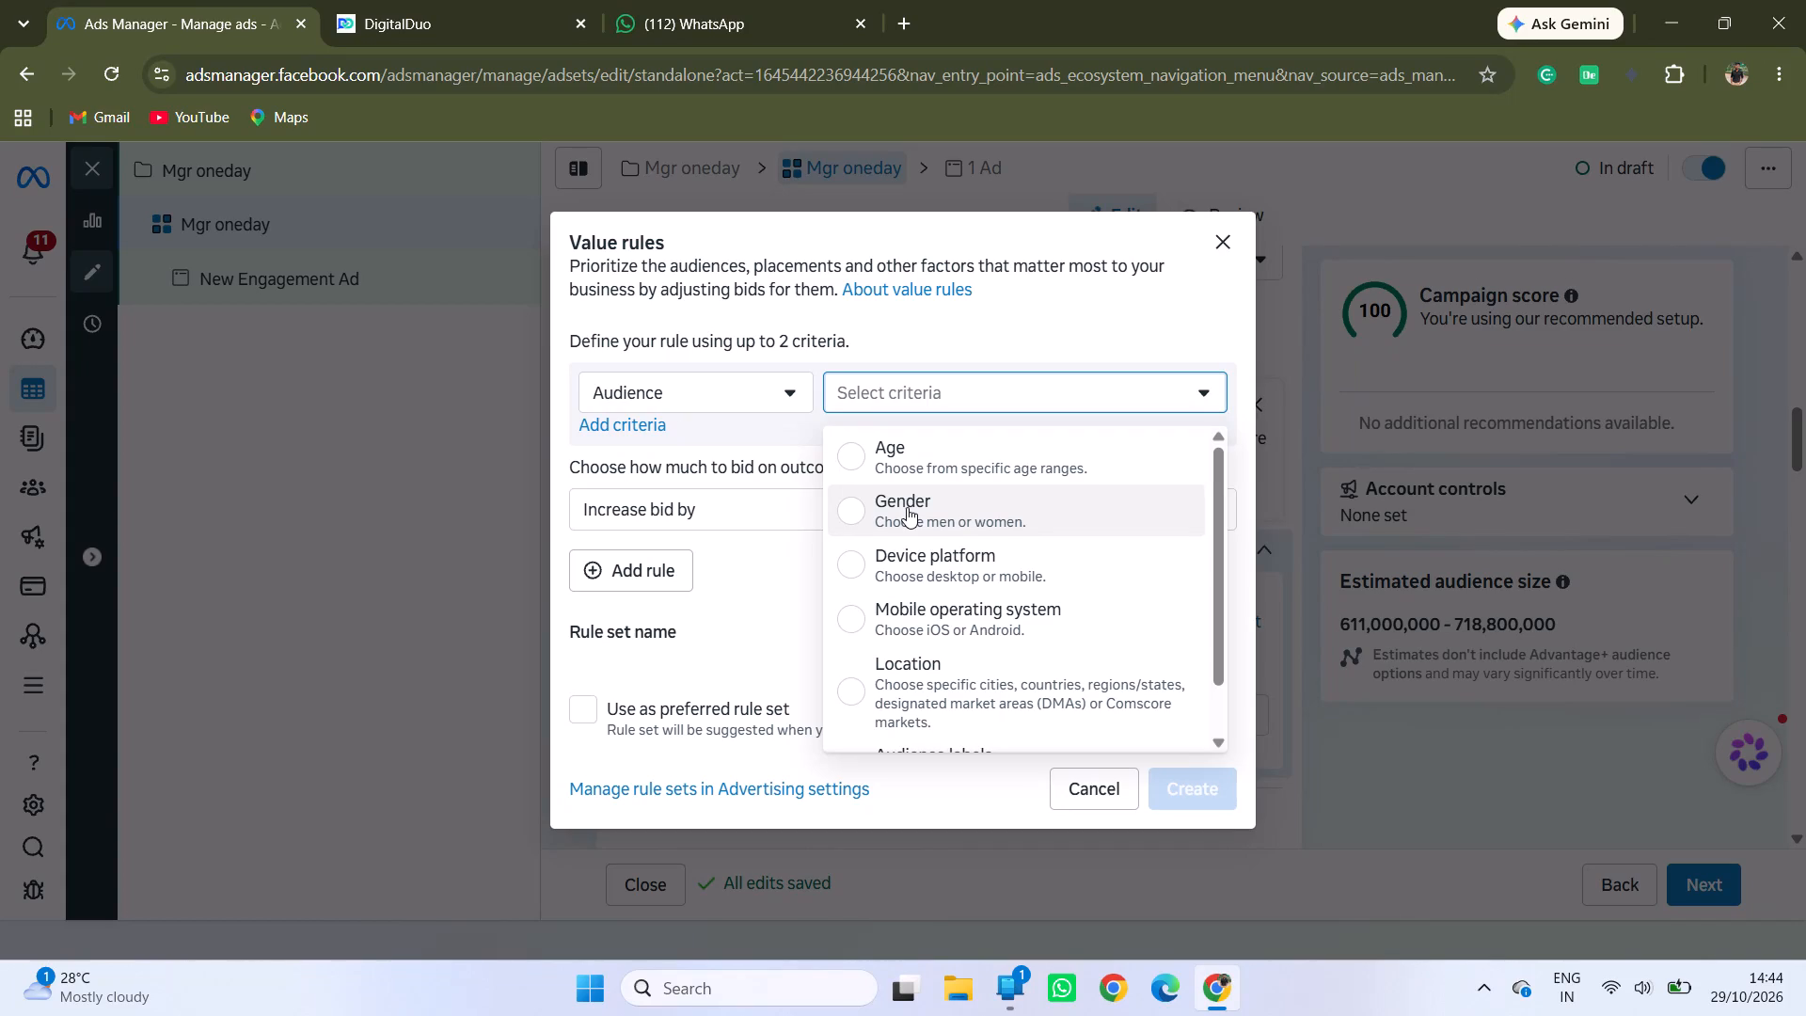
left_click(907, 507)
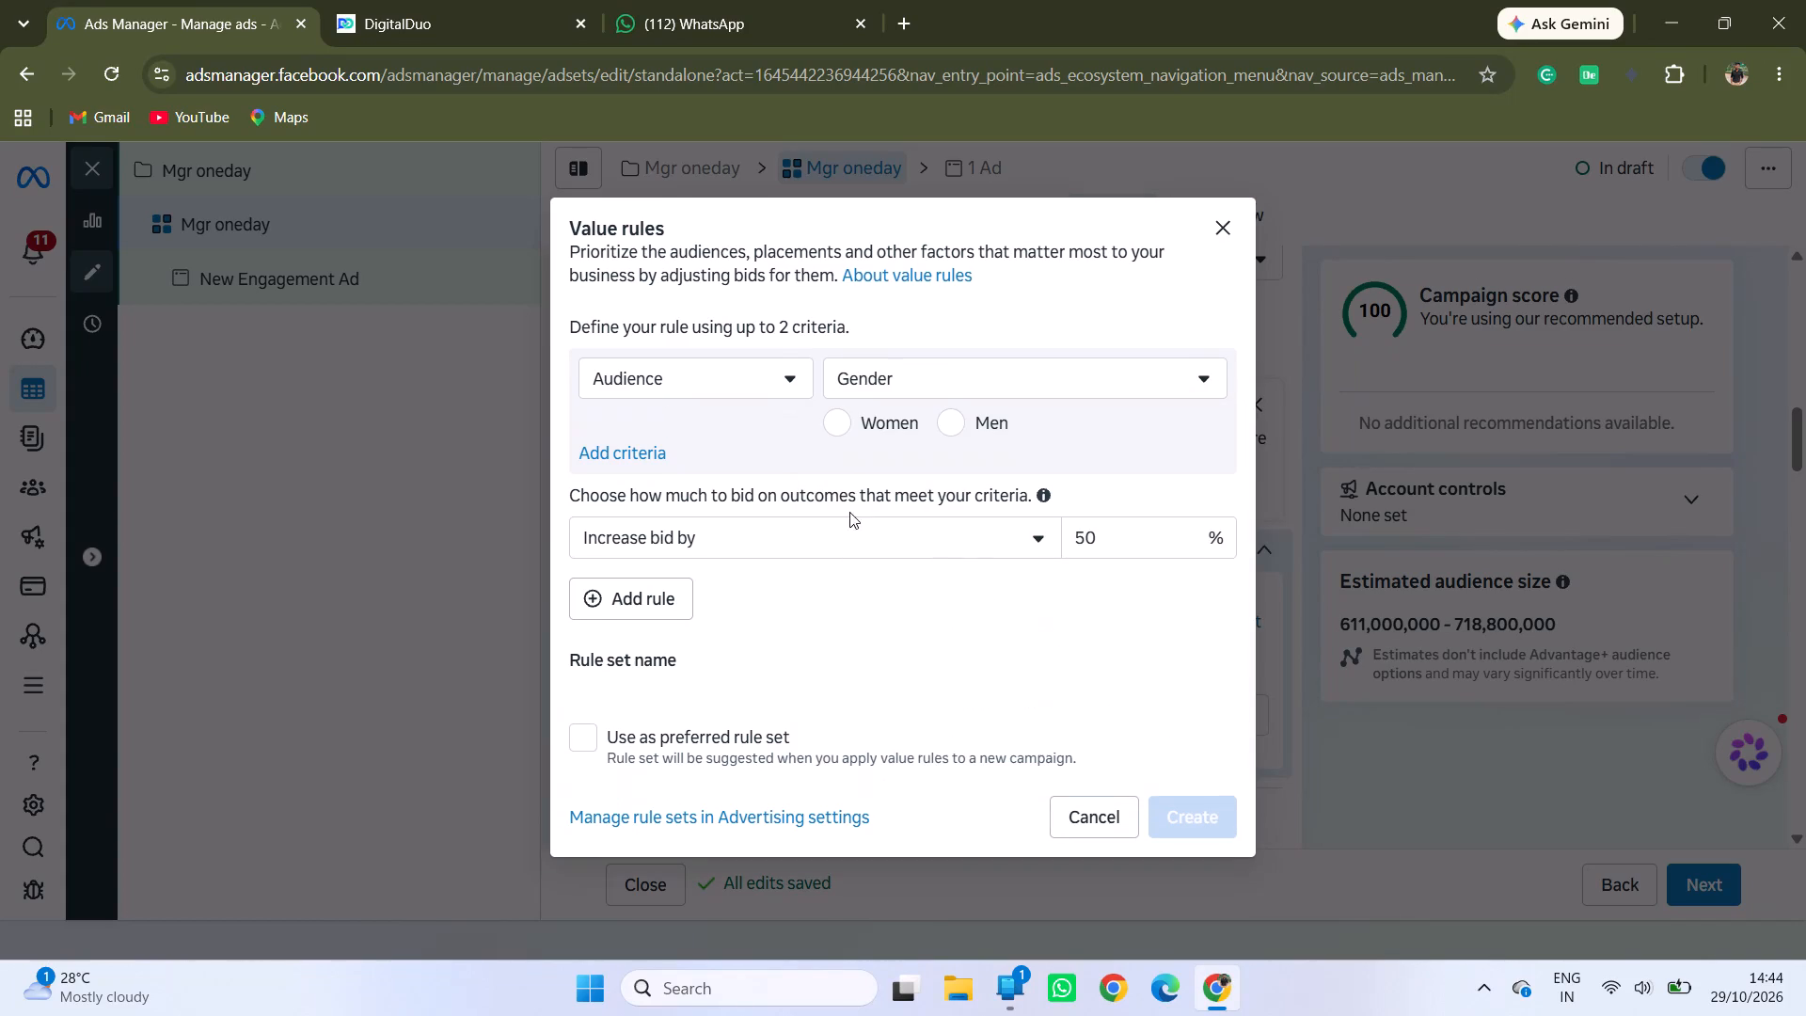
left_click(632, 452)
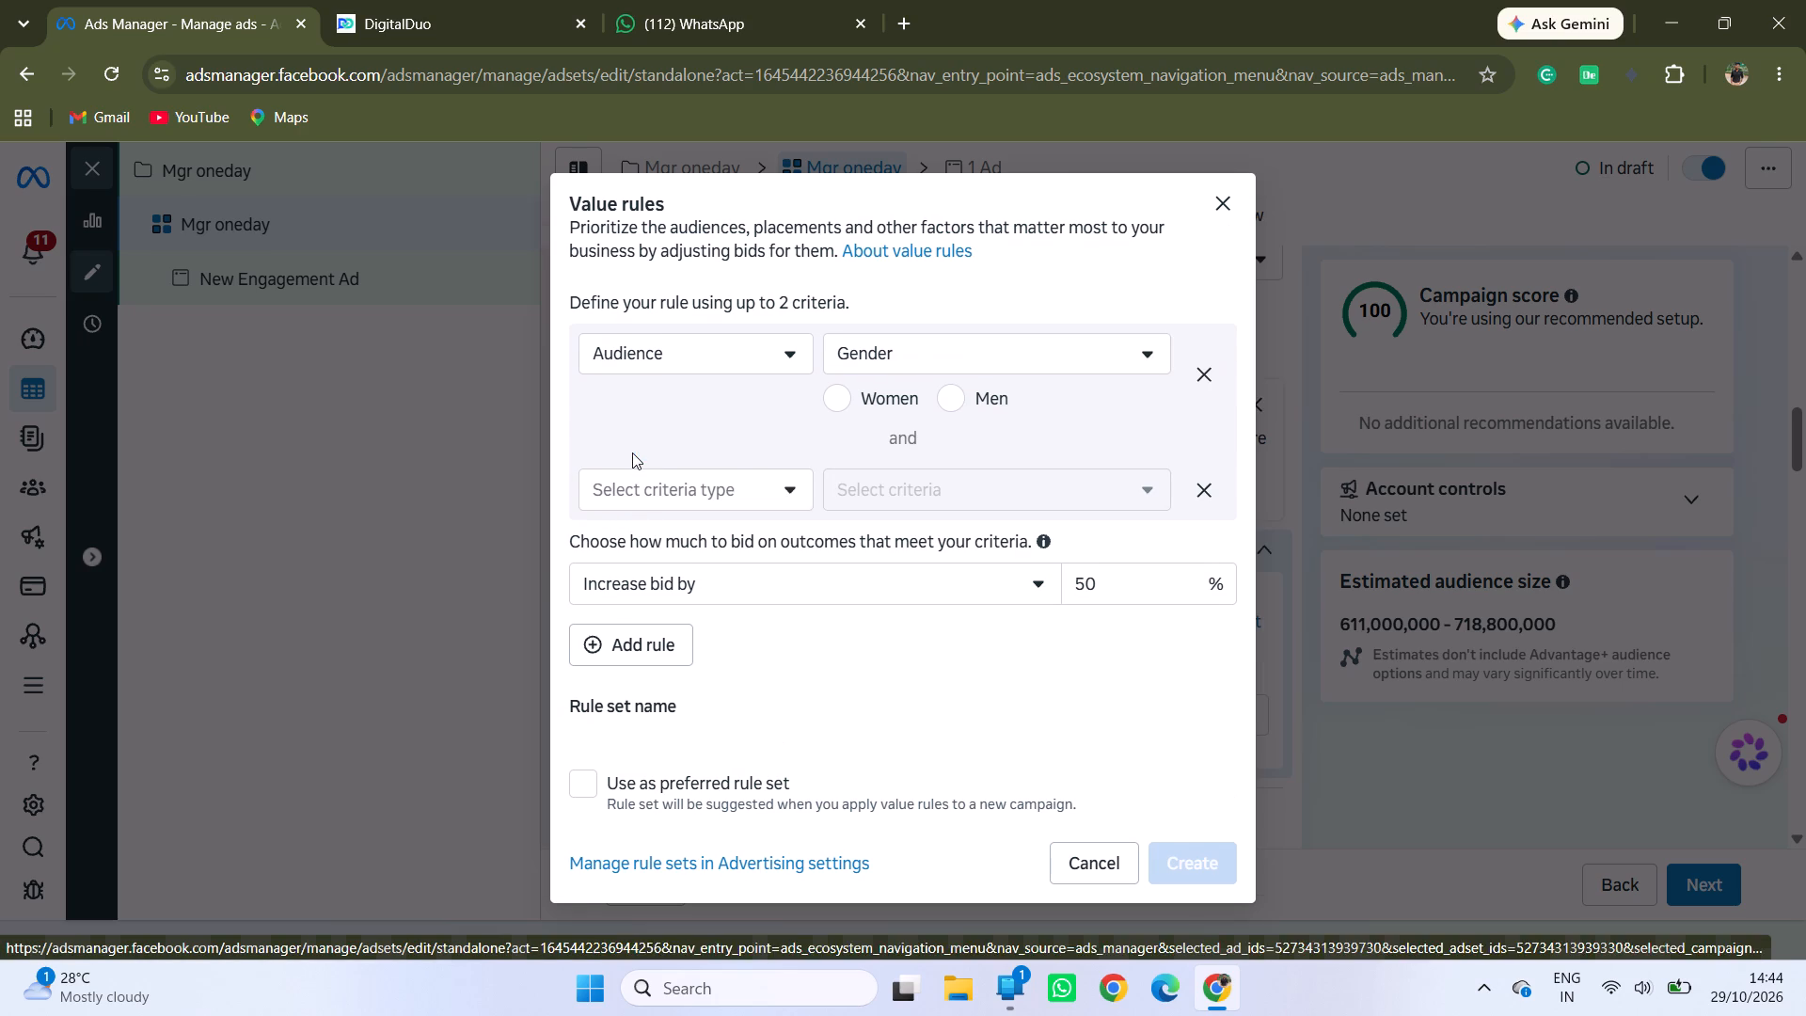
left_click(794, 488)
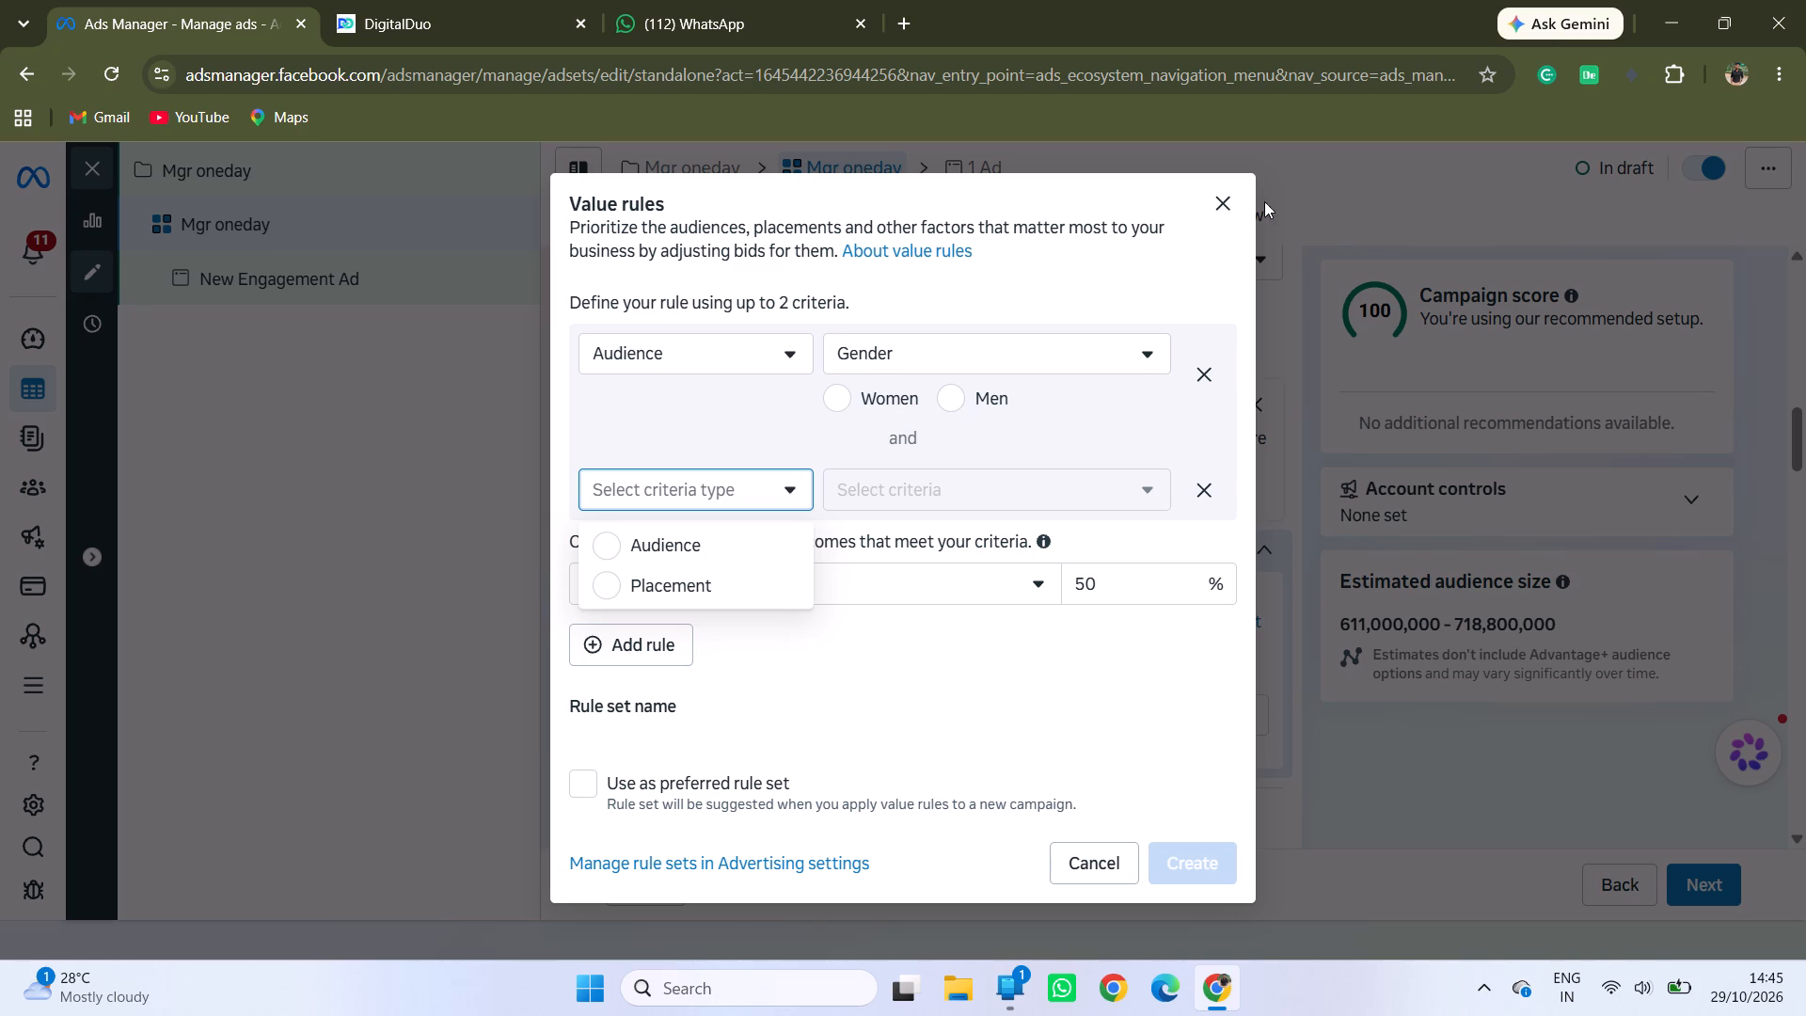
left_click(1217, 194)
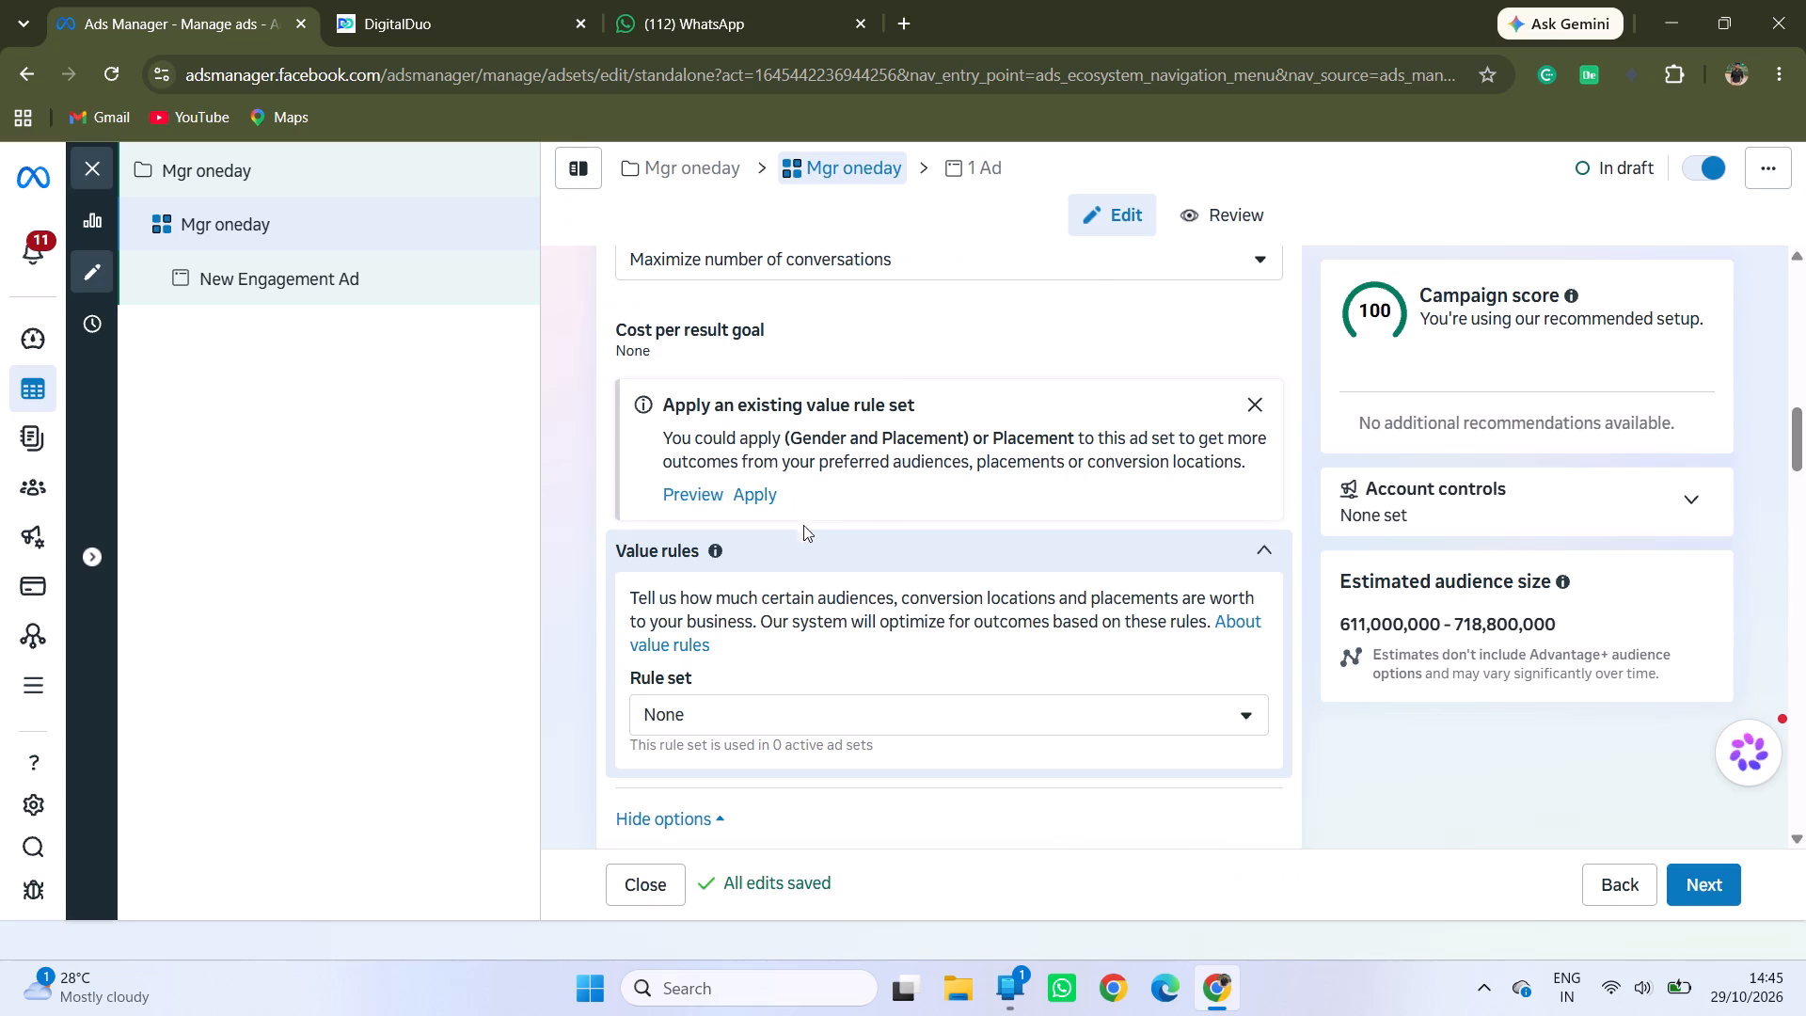
Review the ad set's spending limits, schedule and audience location settings.
scroll(839, 660, "down", 9)
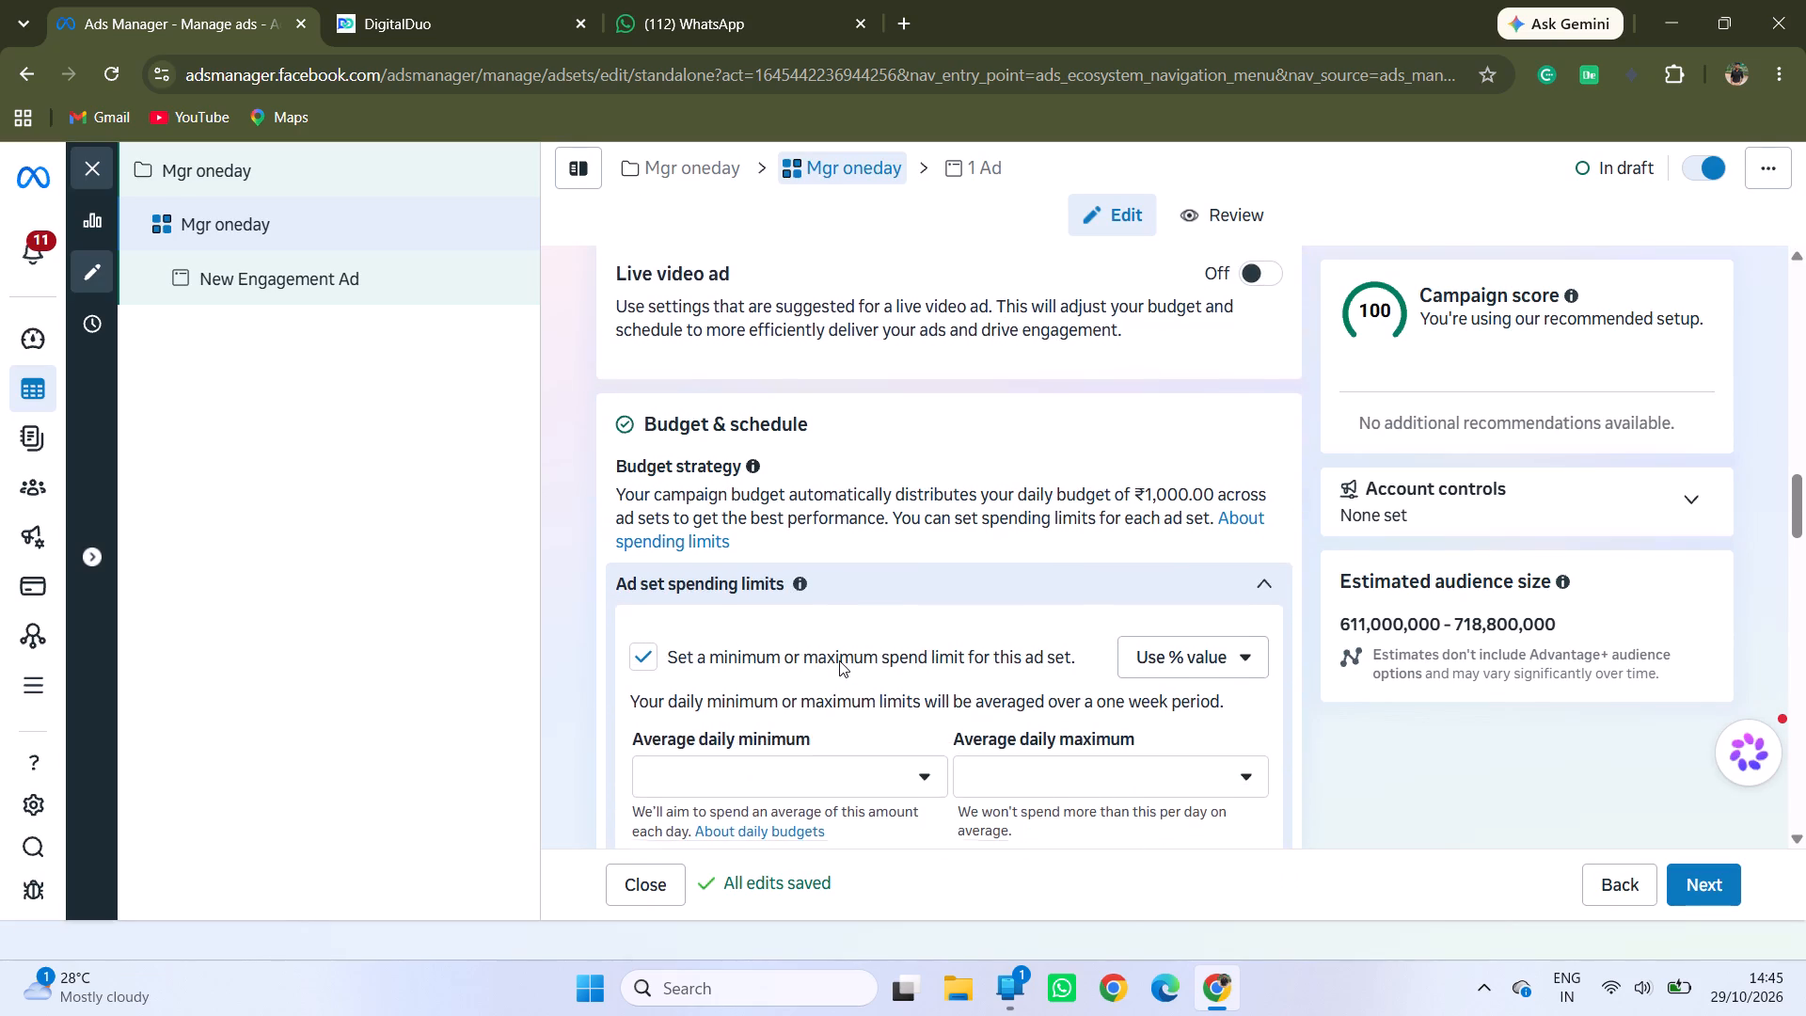
scroll(839, 660, "down", 7)
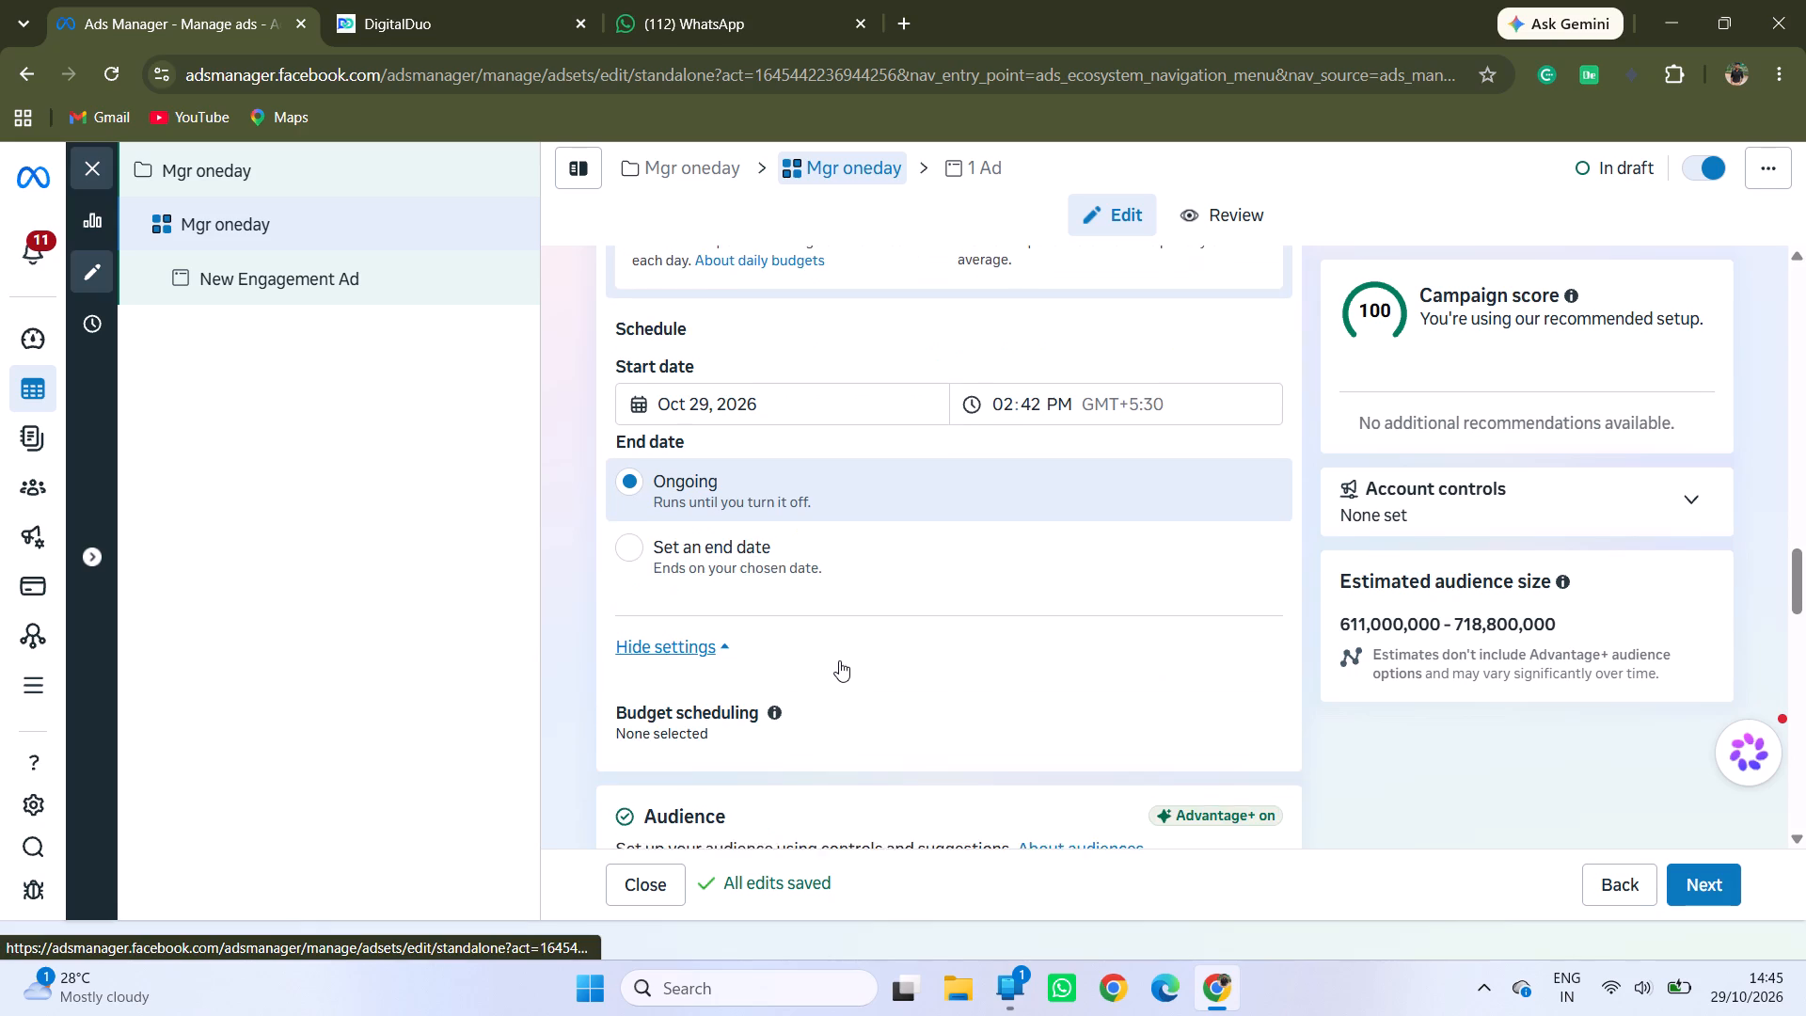
scroll(839, 660, "down", 5)
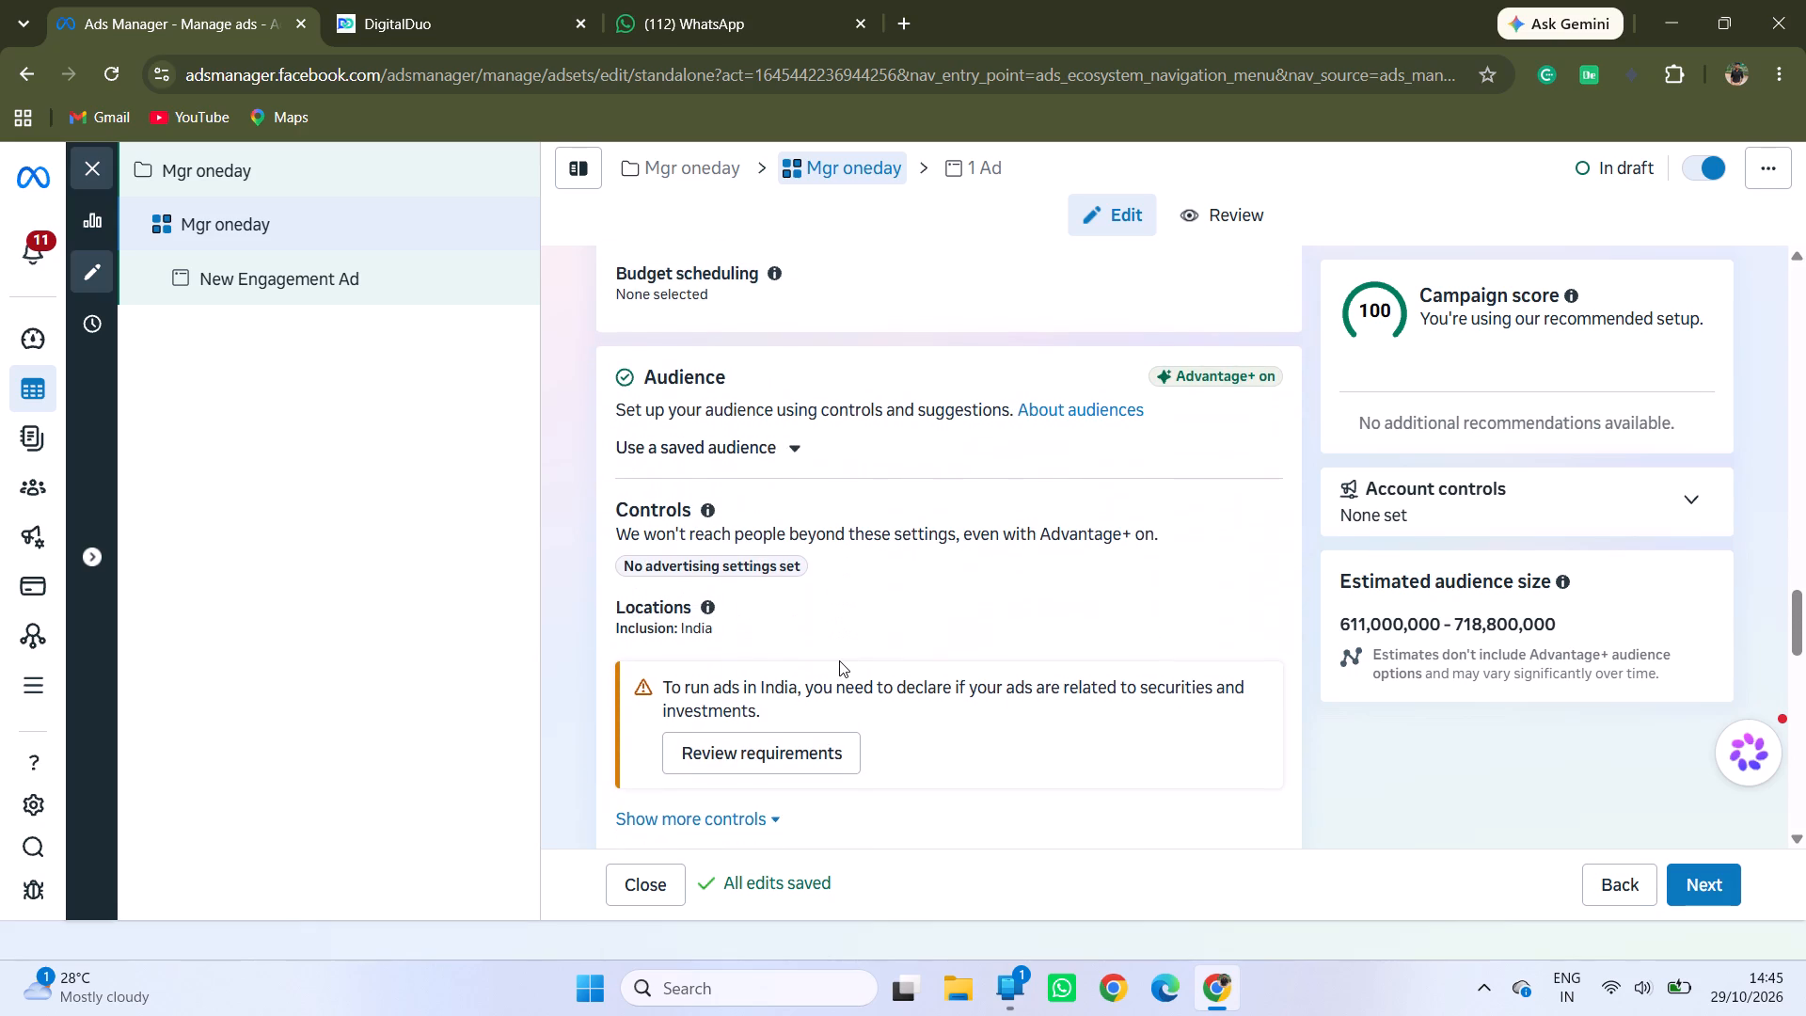
Replace the audience location India with Manyata Tech Park, Bangalore, by bulk-matching the copied text as Addresses and adding the matched location.
scroll(839, 660, "down", 3)
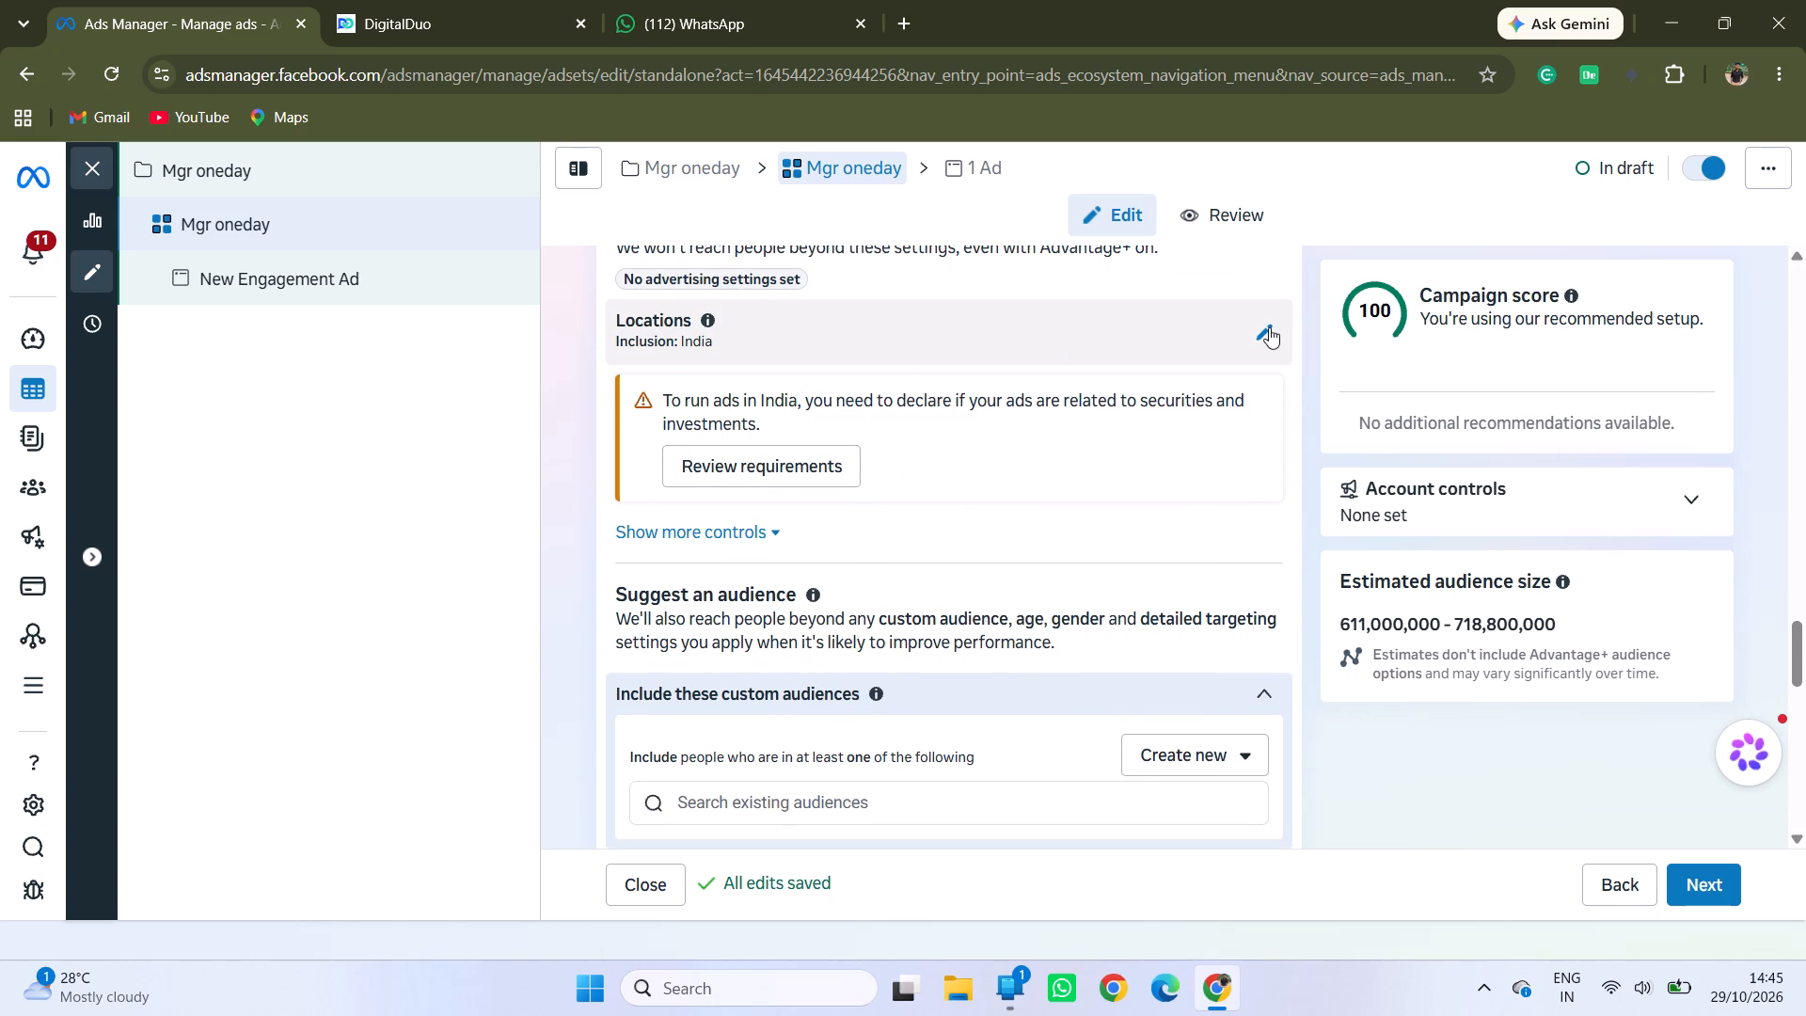
left_click(1269, 327)
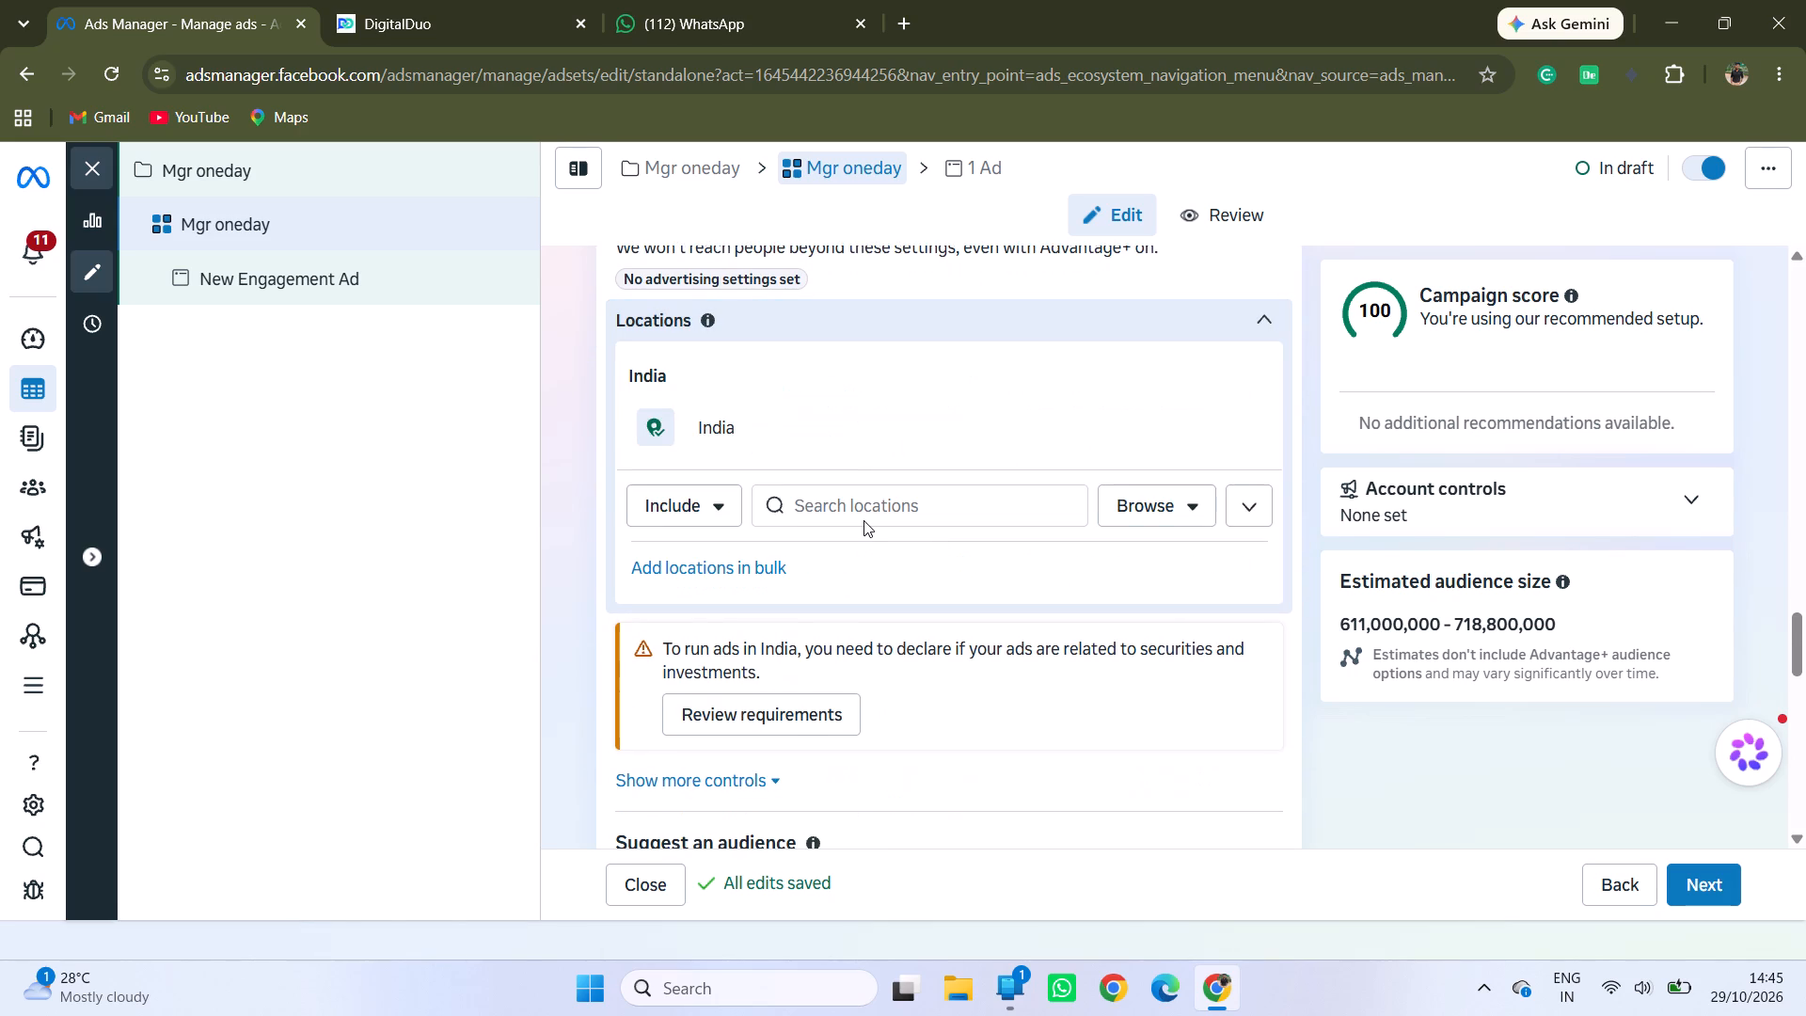
left_click(866, 511)
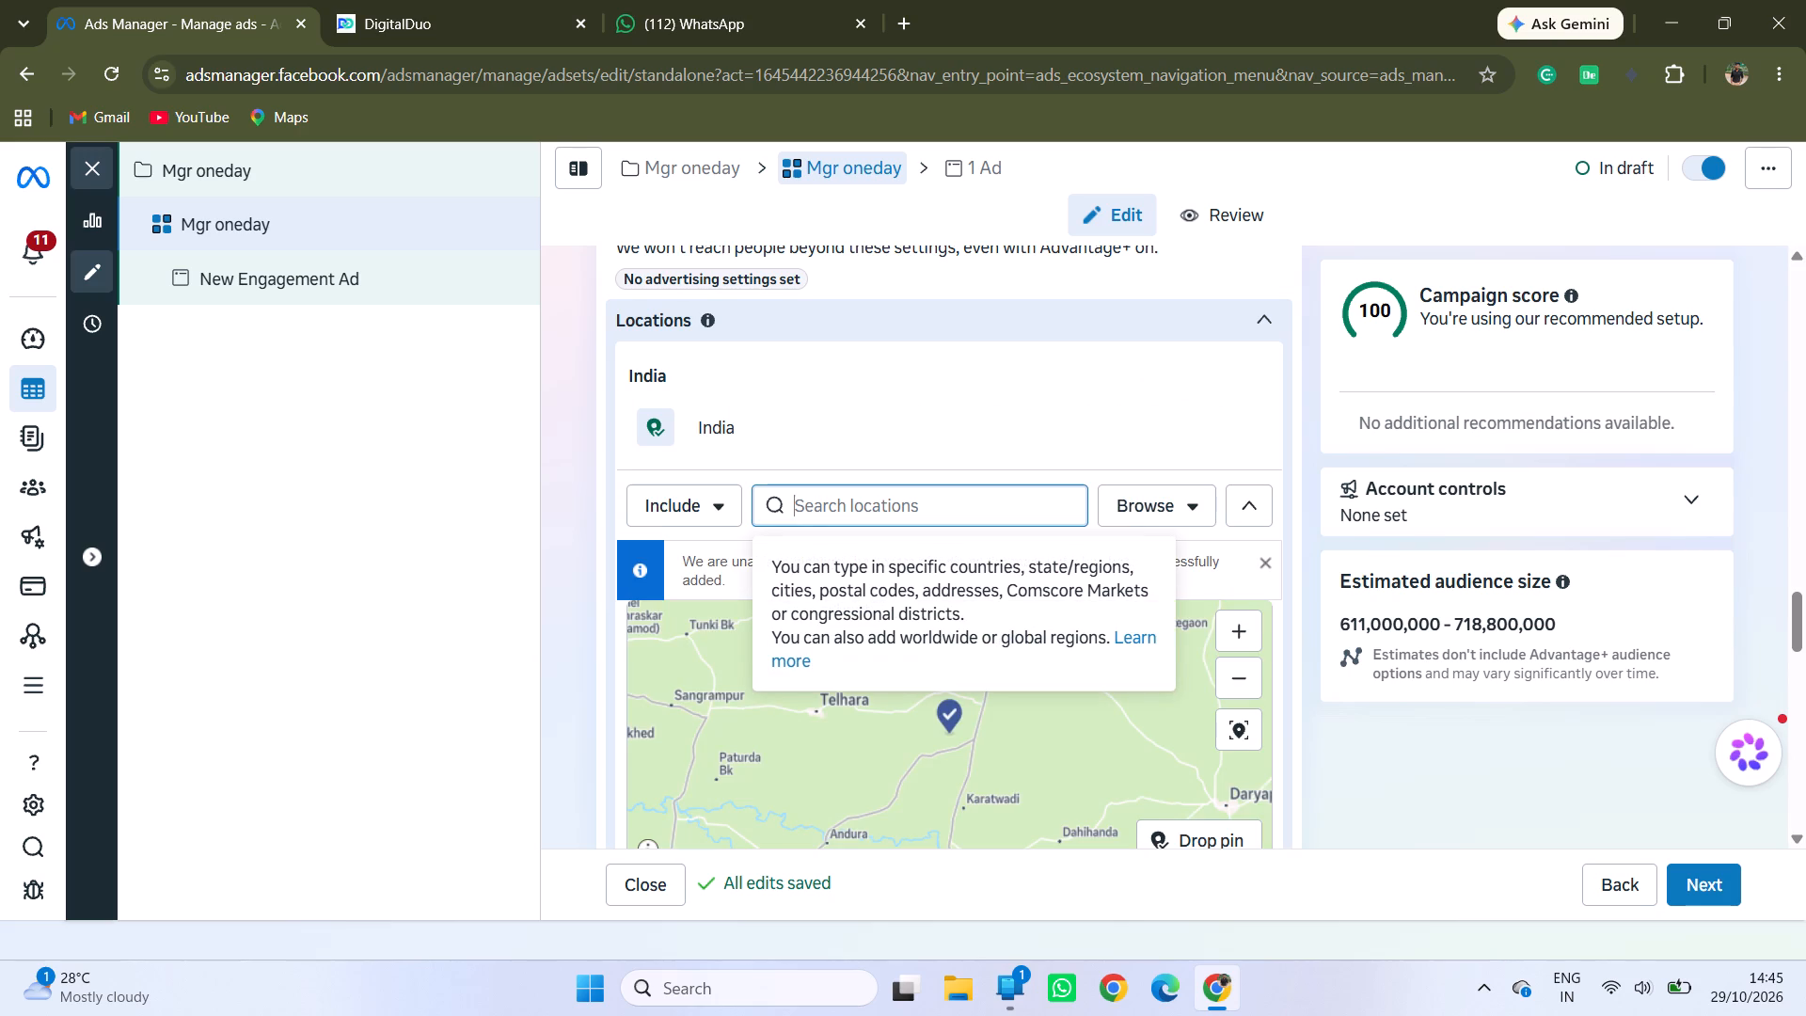
key("ctrl+v")
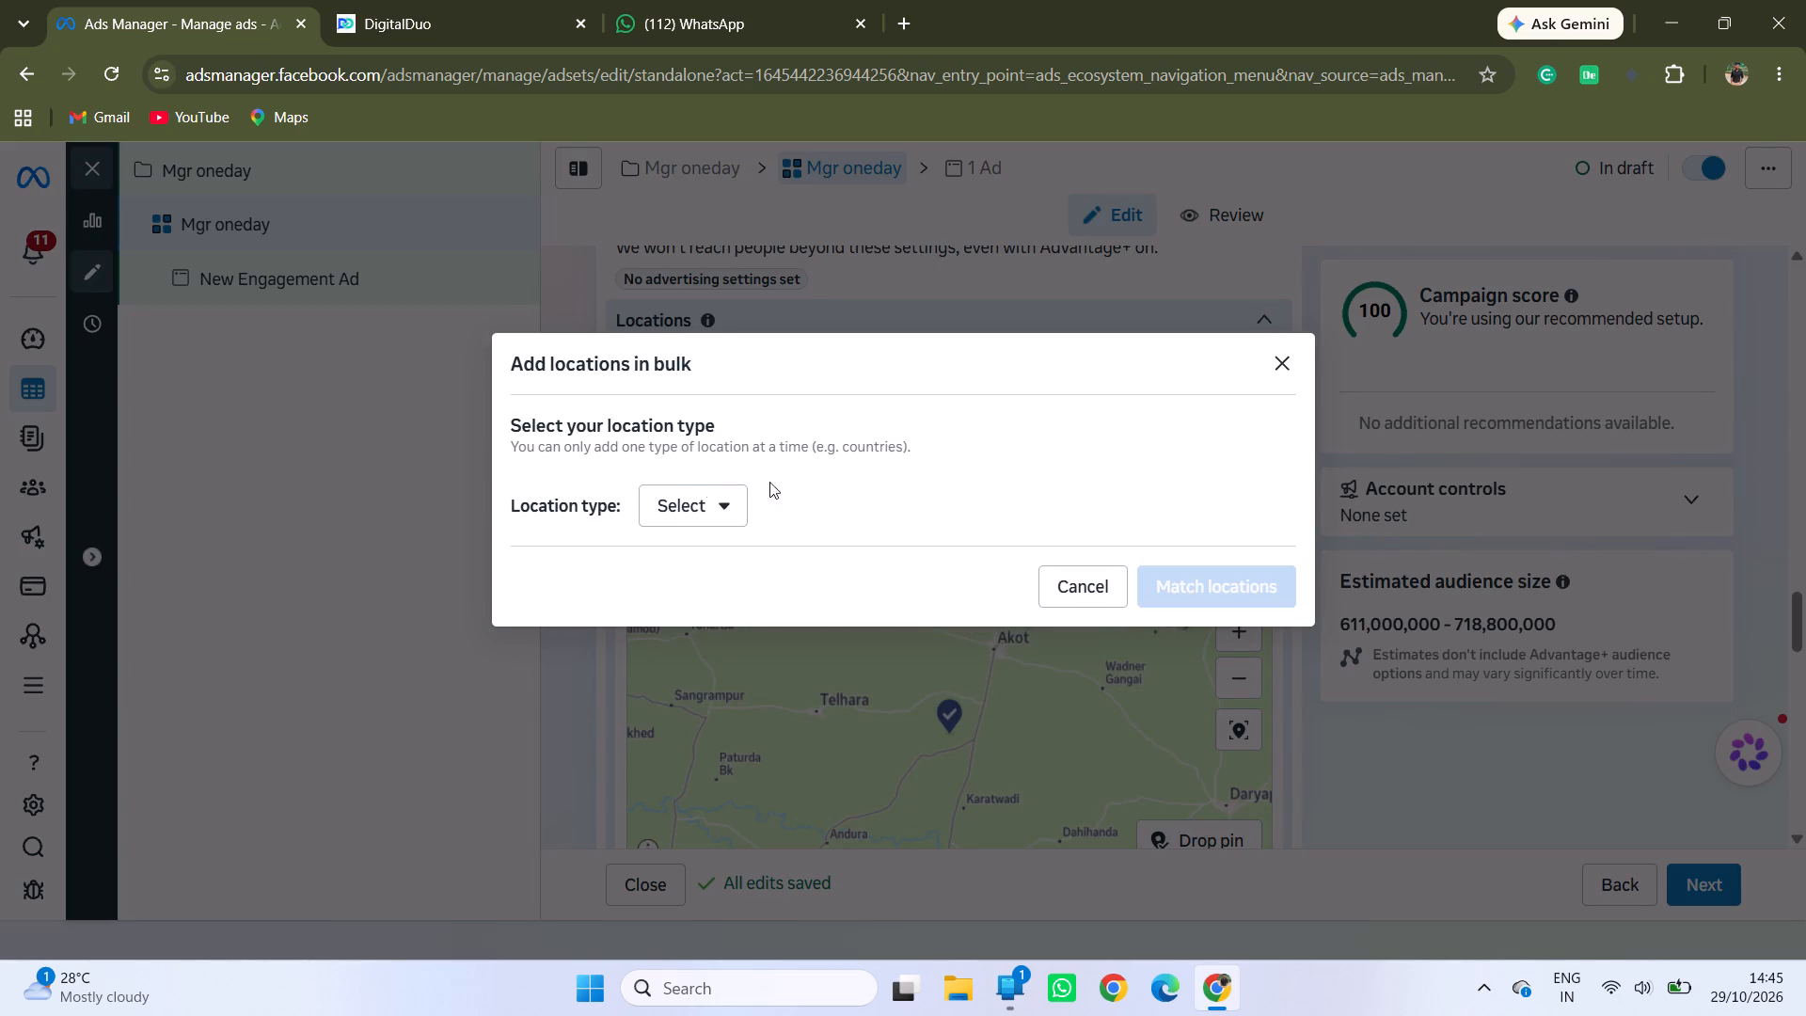
left_click(715, 500)
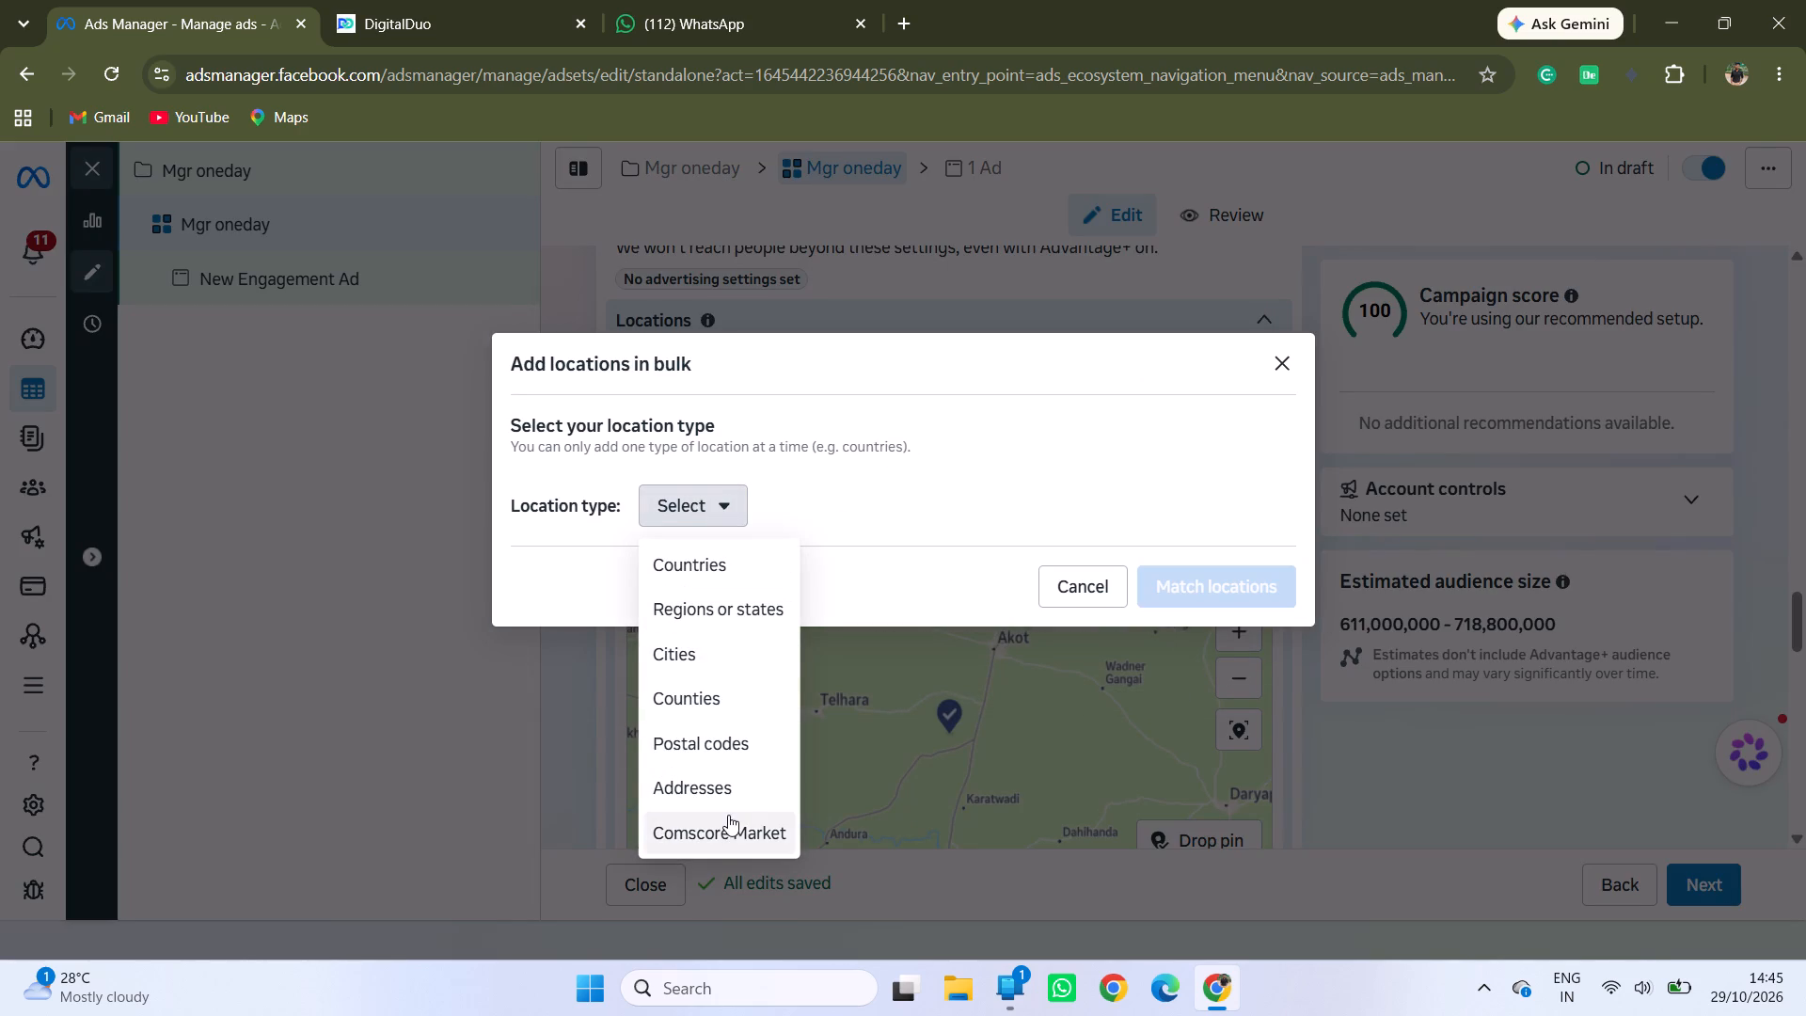
left_click(694, 787)
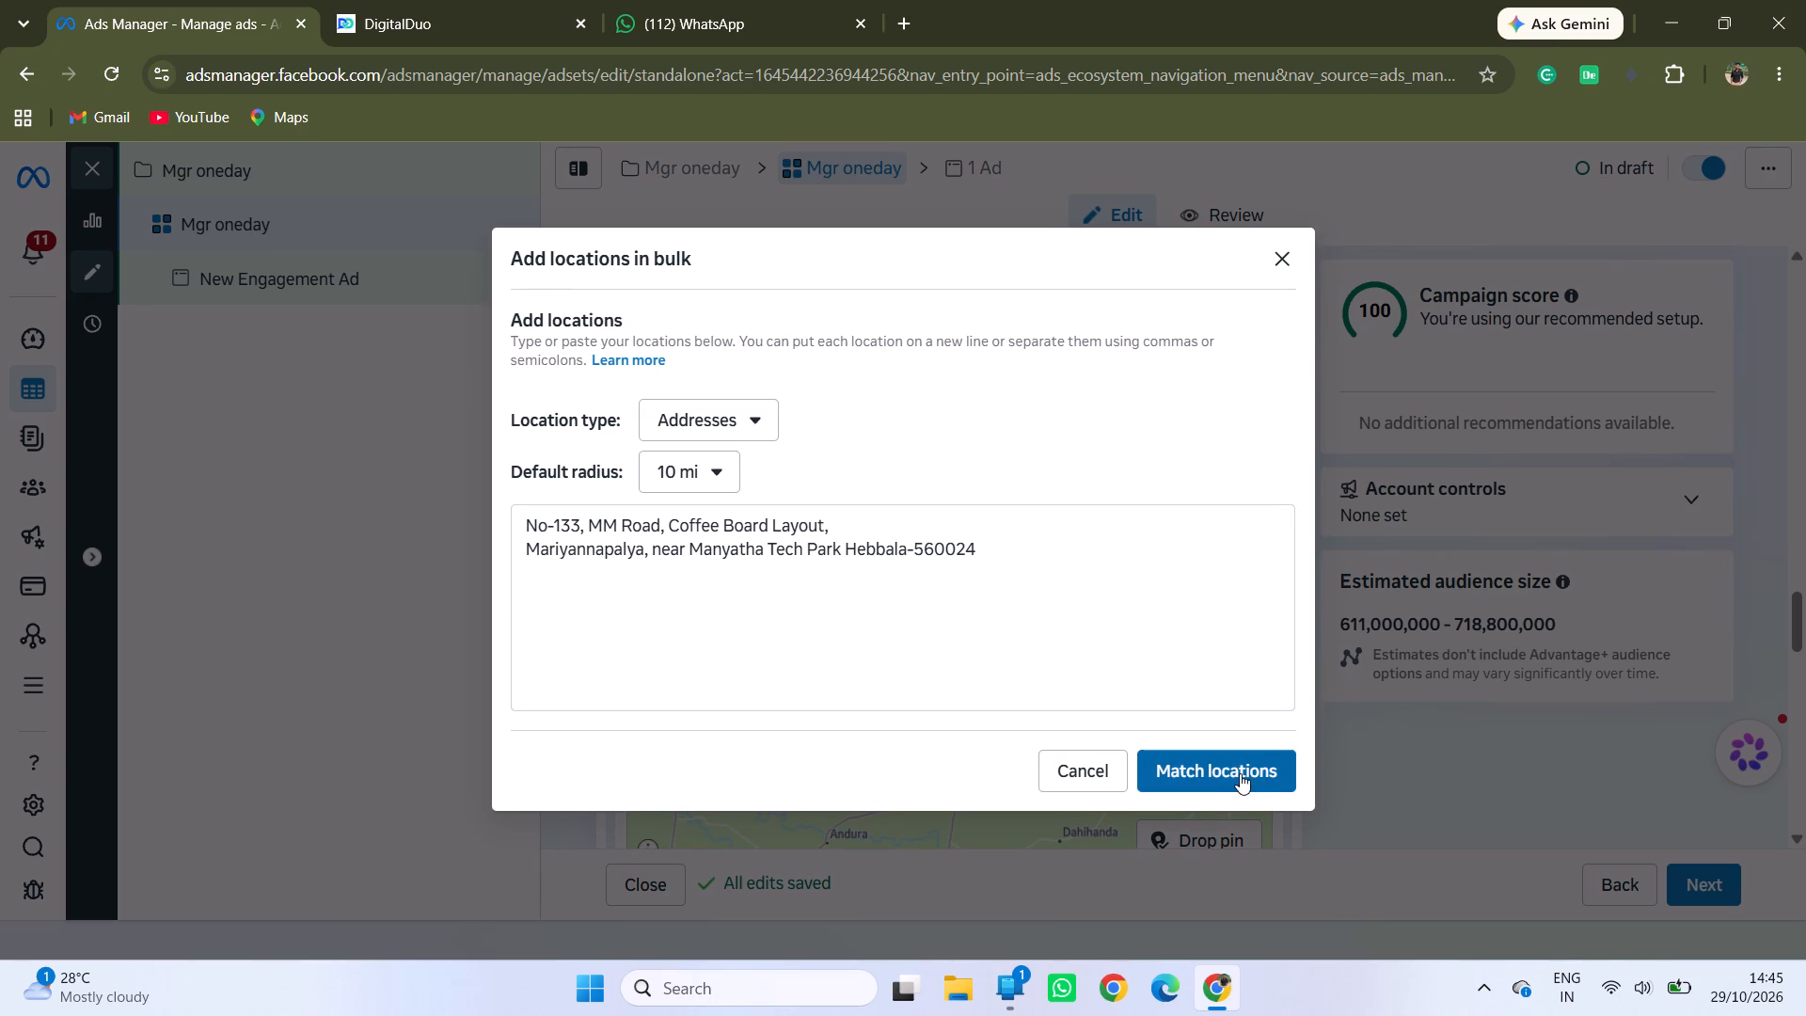
left_click(1240, 773)
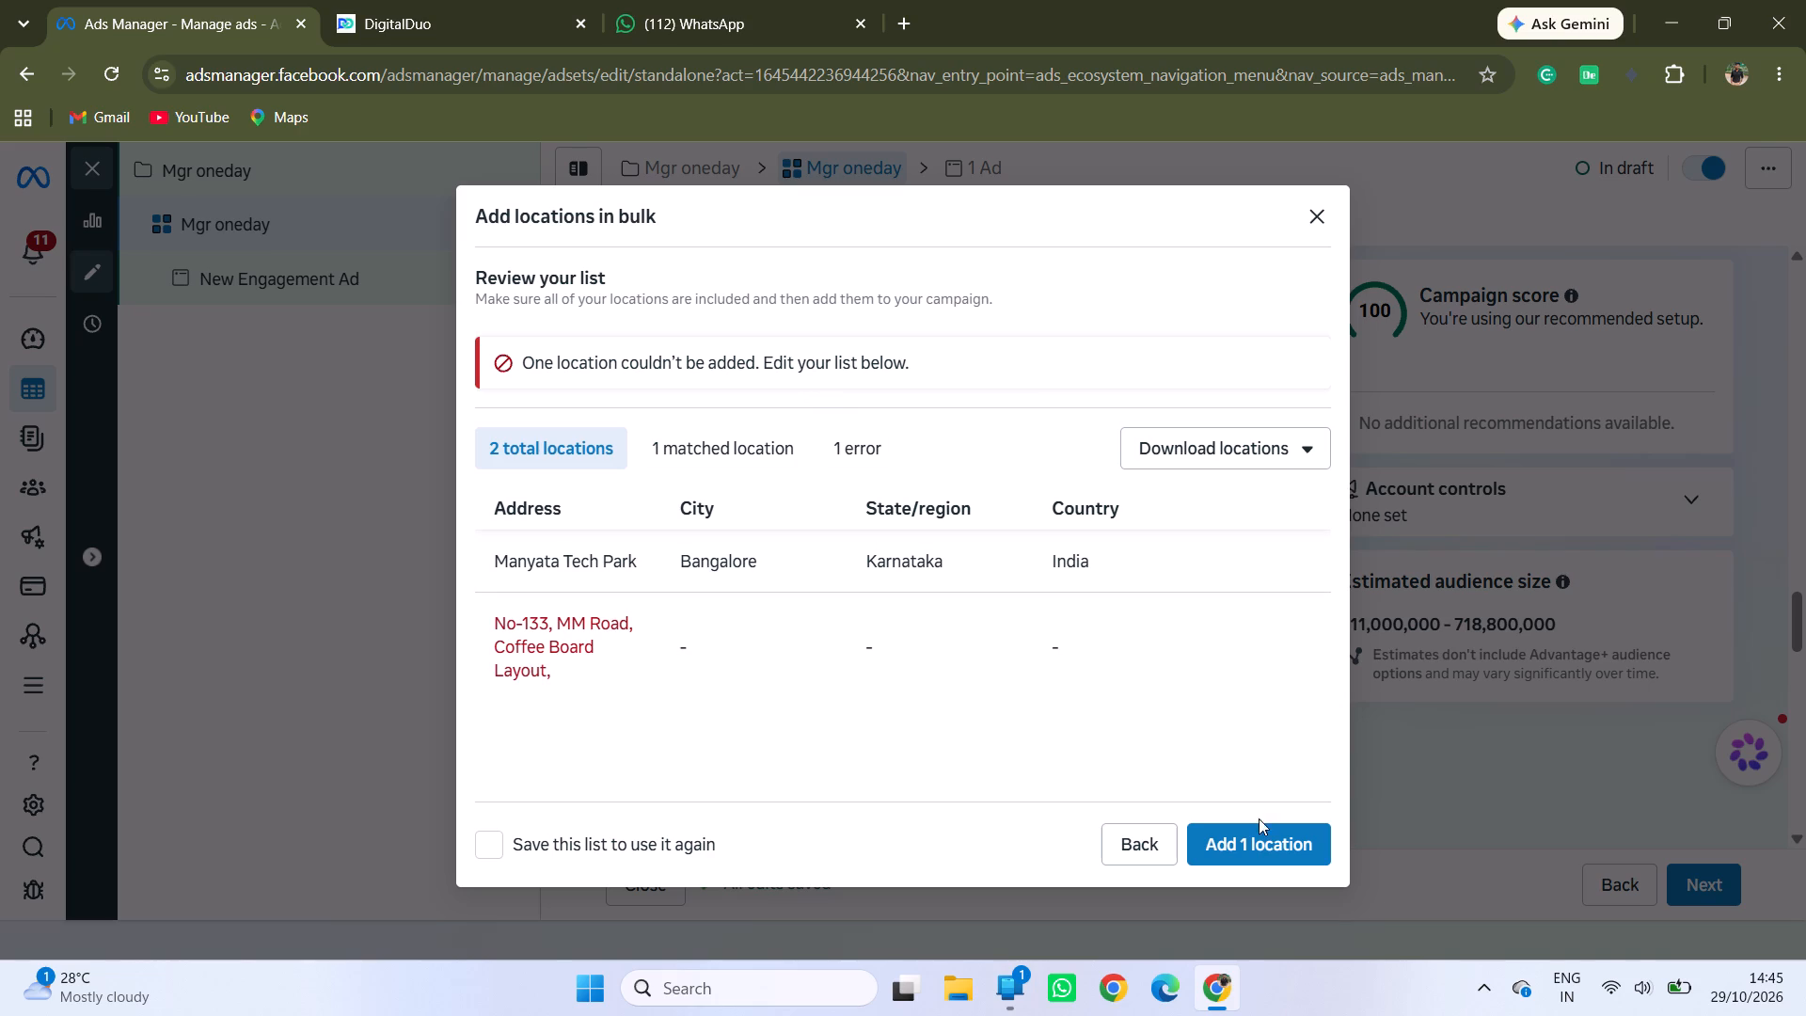
left_click(1259, 852)
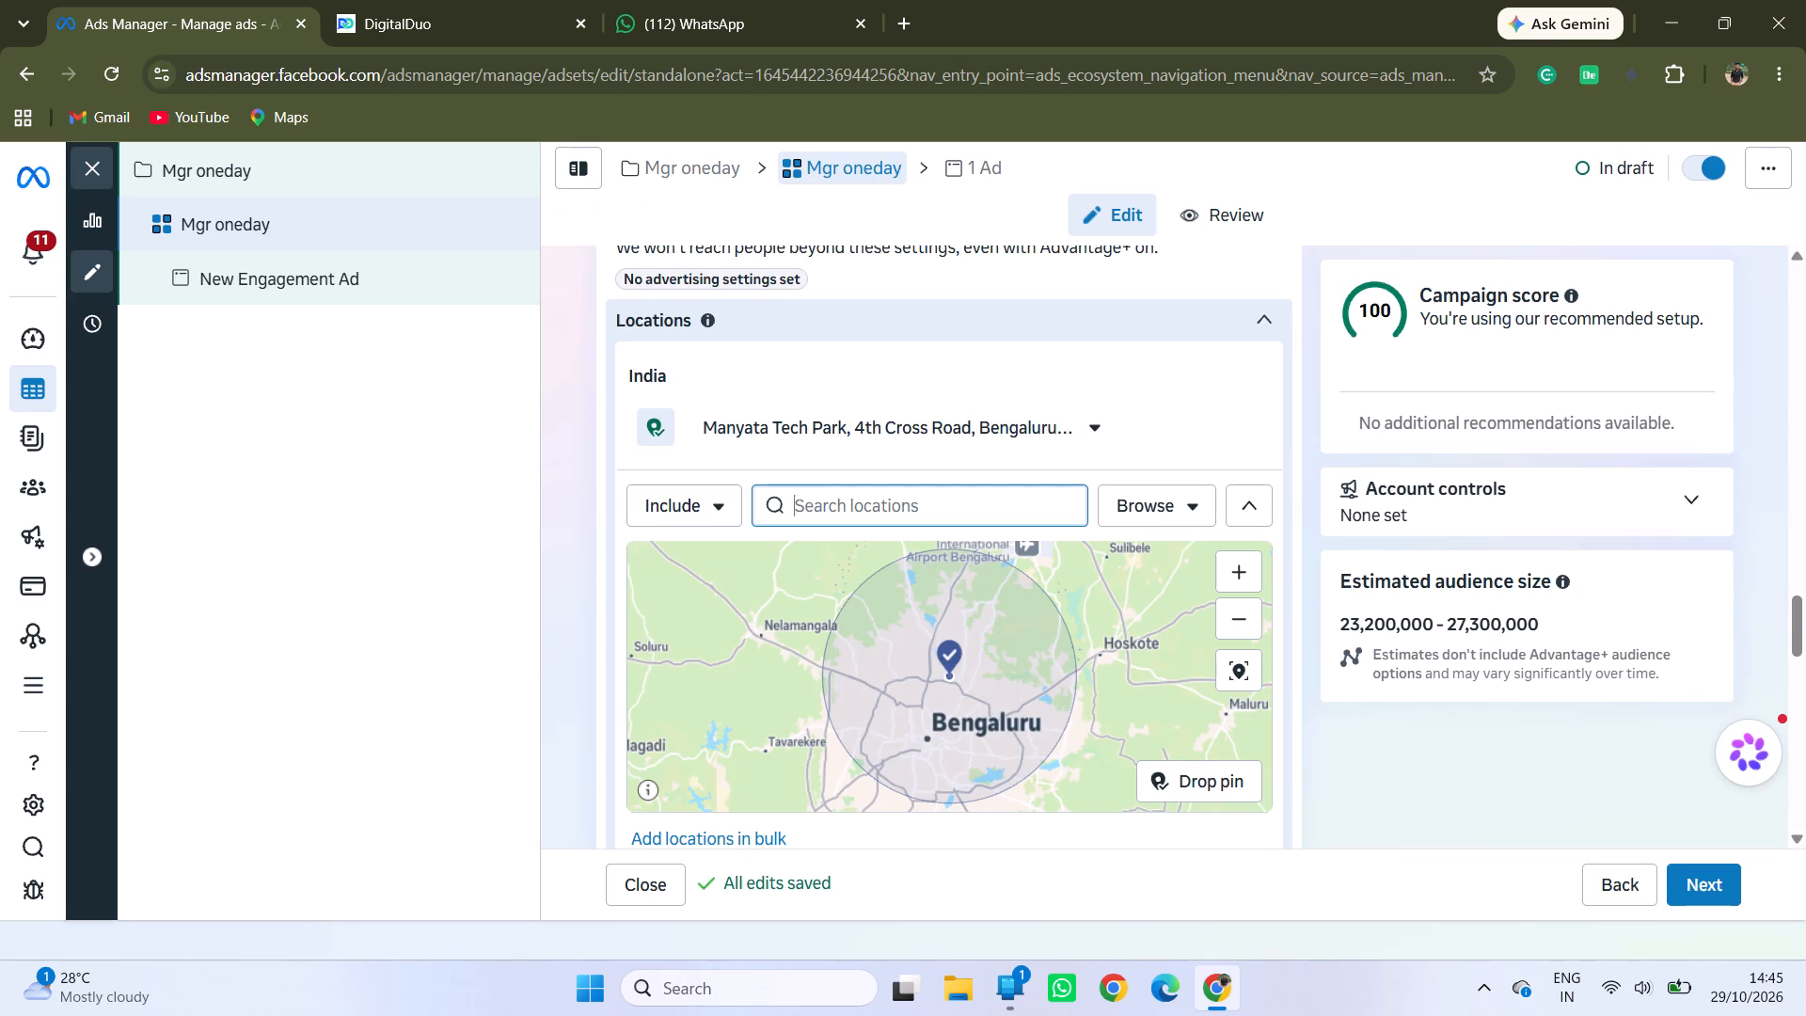
Set the radius around the Manyata Tech Park location to 50 mi.
left_click(1084, 434)
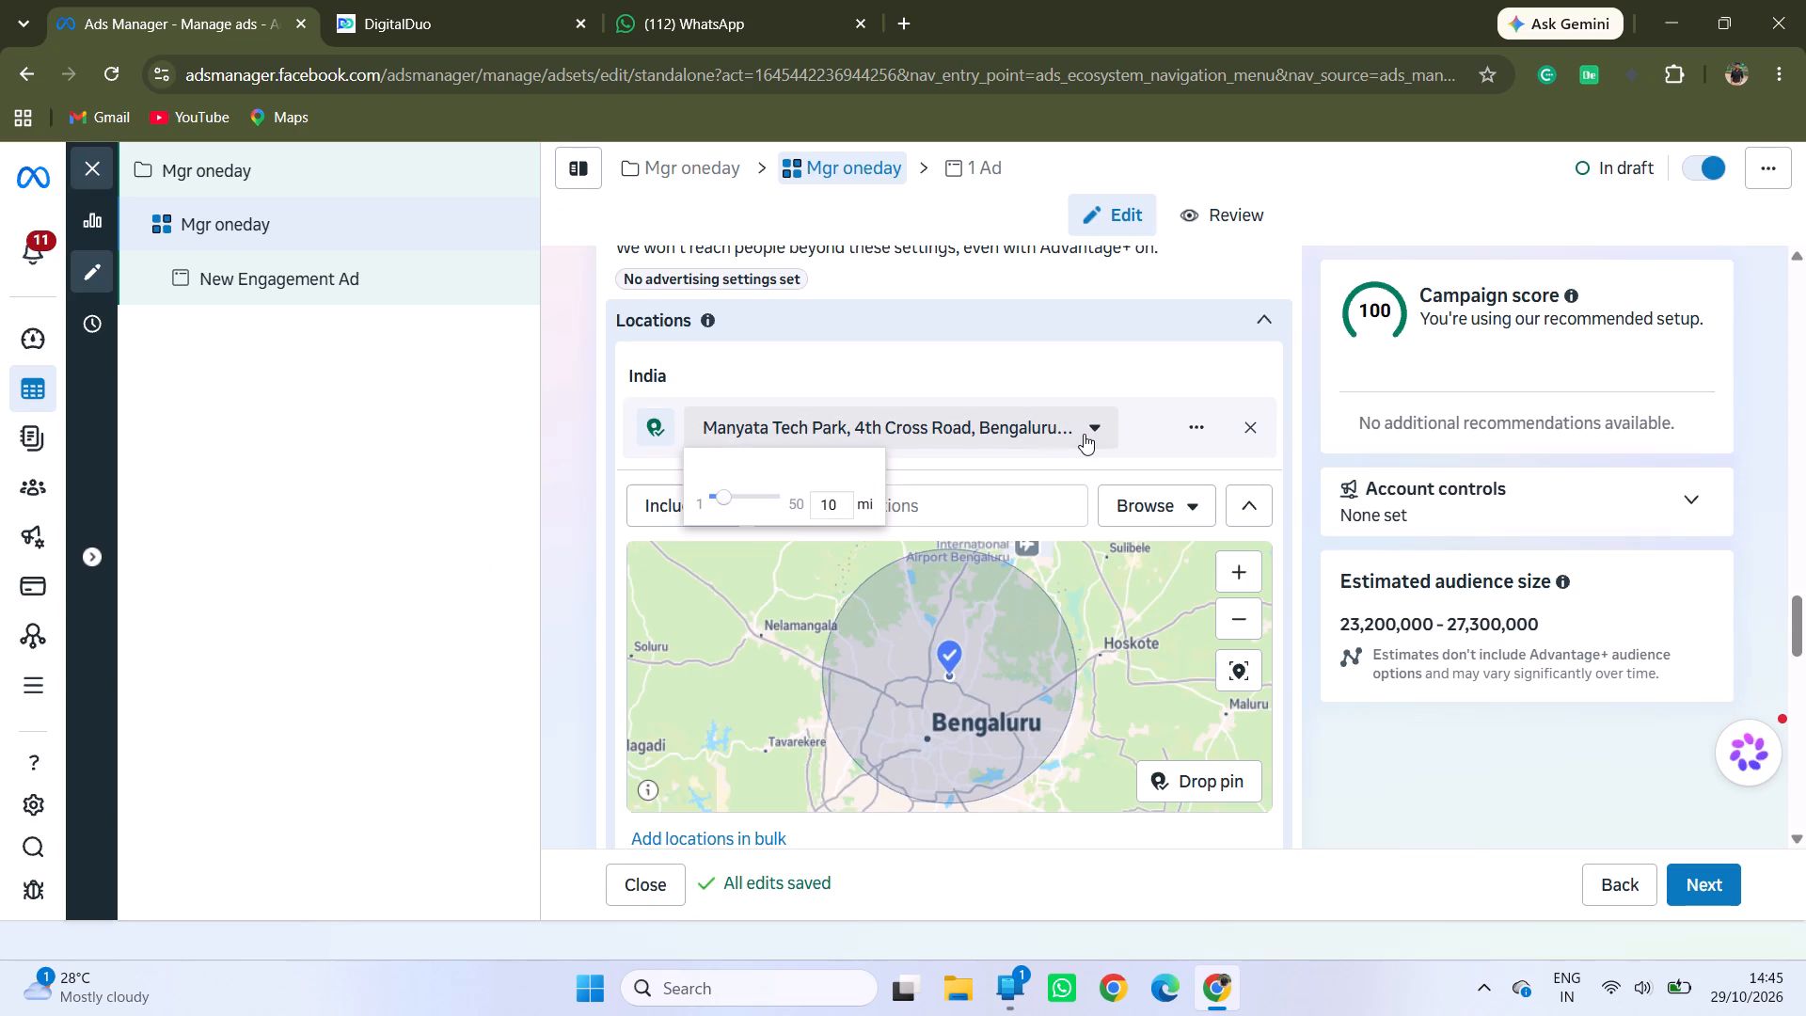
left_click(840, 509)
key("BackSpace")
key("BackSpace")
key("BackSpace")
type("50")
key("Return")
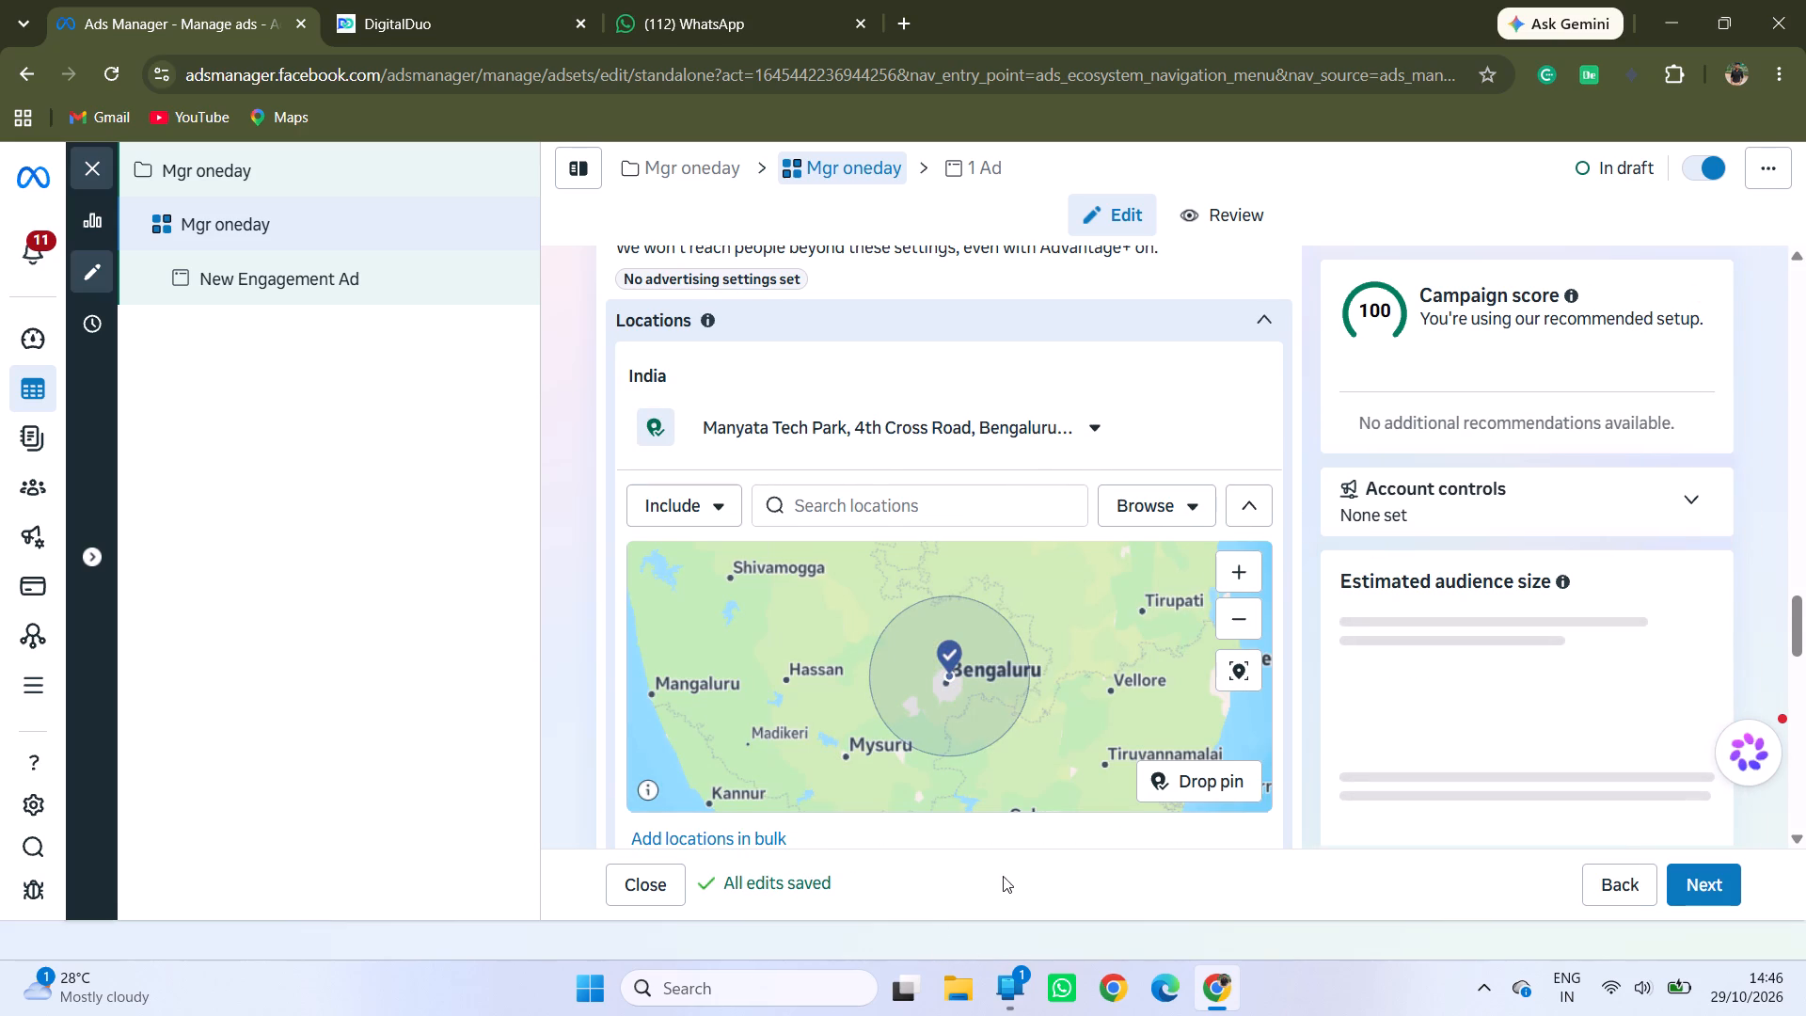
Review the ad set's location map, audience suggestions, India policy requirements, placements, and brand safety settings.
scroll(969, 861, "down", 13)
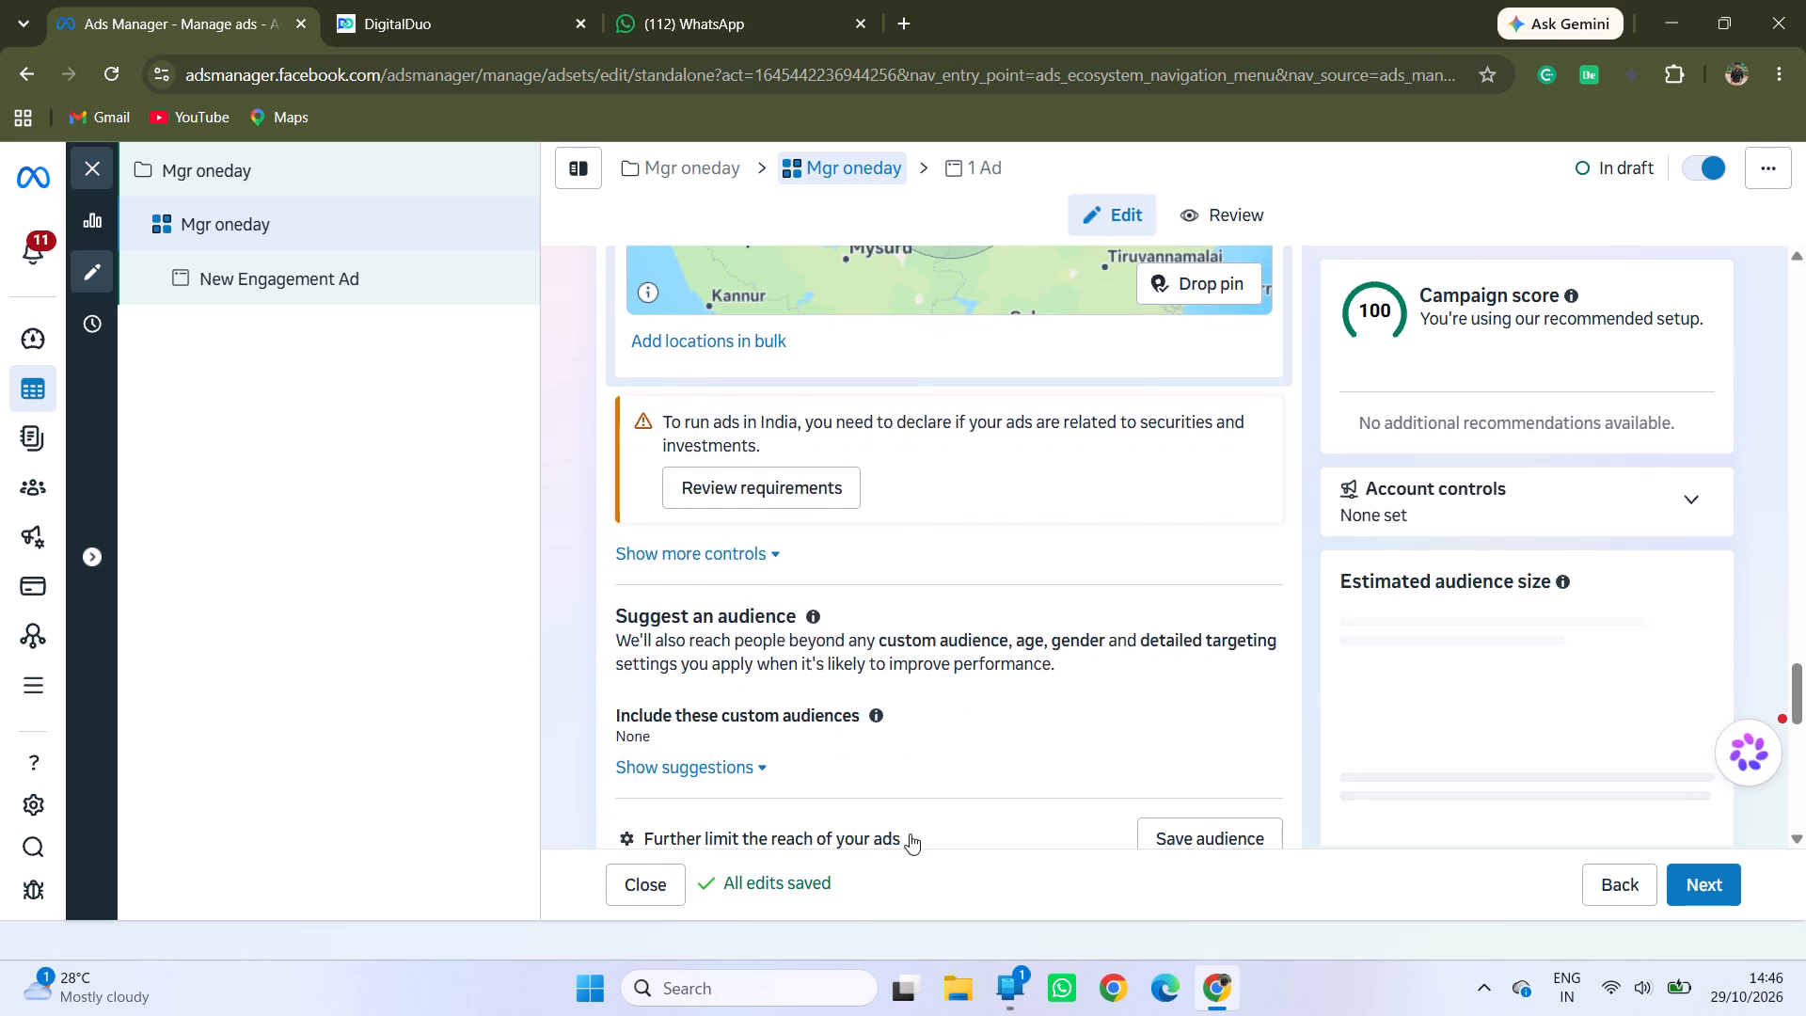
scroll(910, 833, "down", 1)
scroll(832, 643, "down", 2)
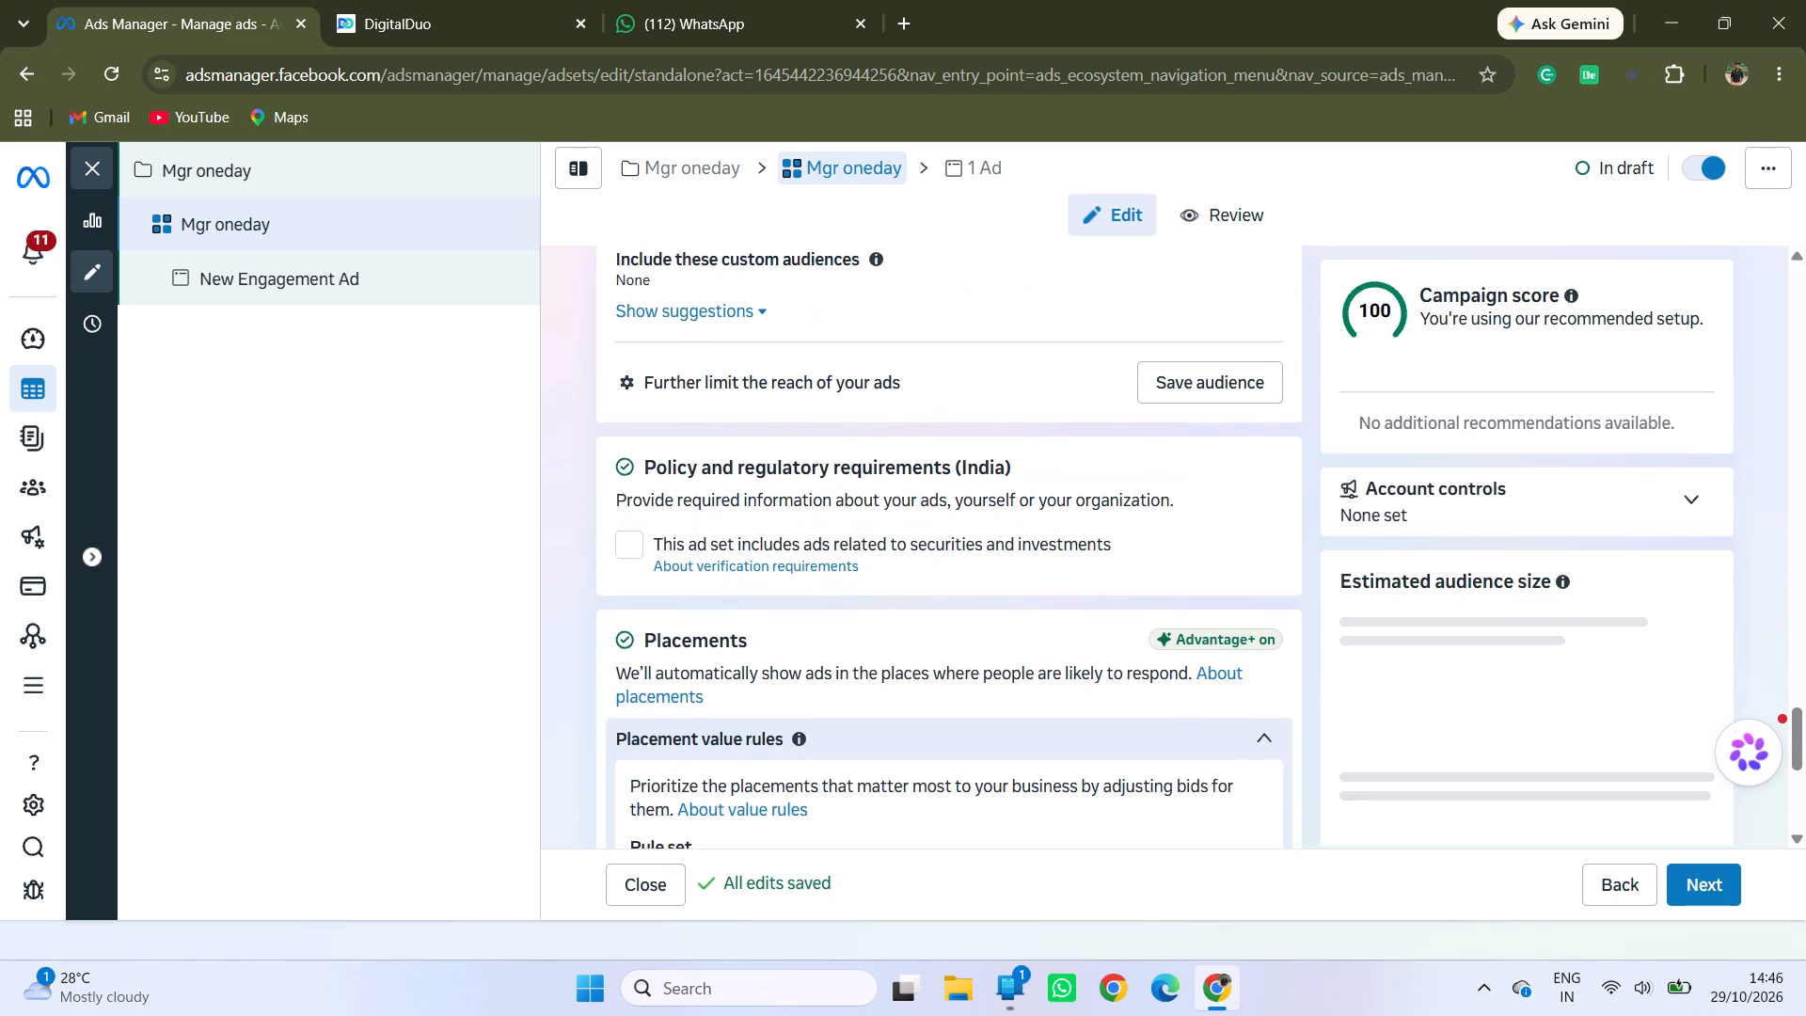
scroll(832, 643, "down", 2)
scroll(832, 647, "up", 3)
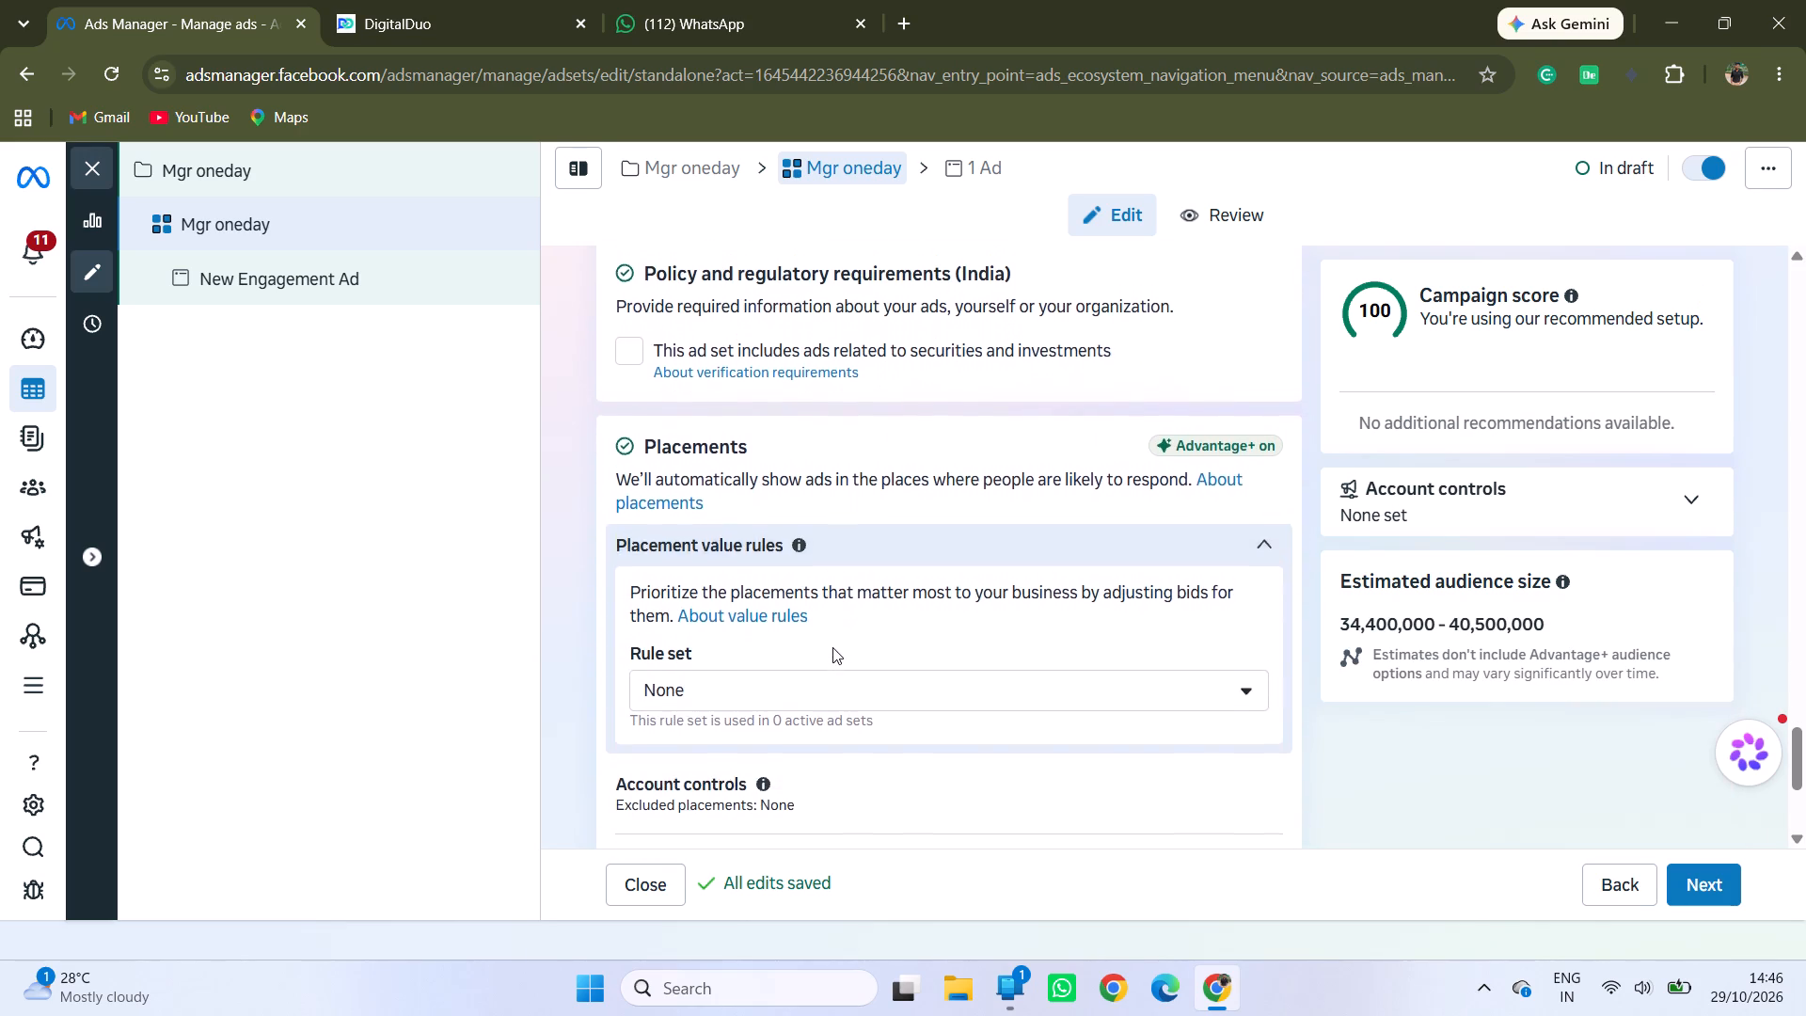
scroll(832, 647, "up", 11)
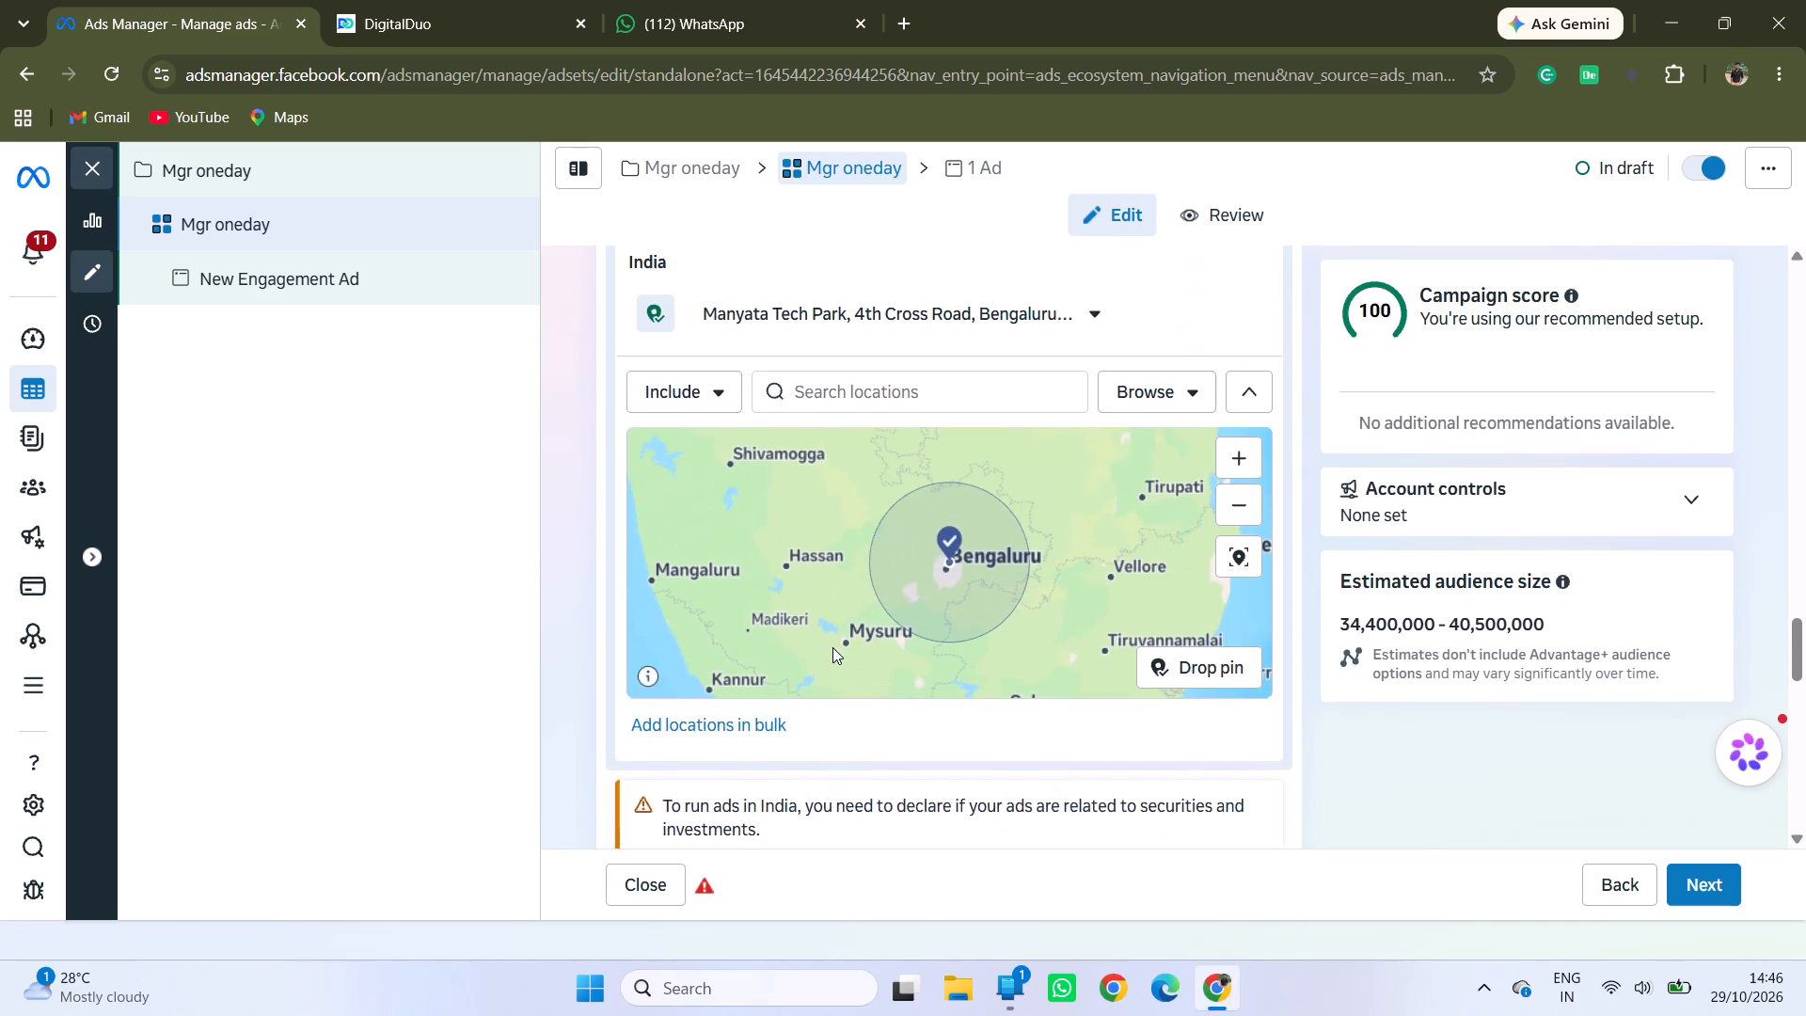
scroll(832, 647, "up", 2)
scroll(832, 647, "down", 2)
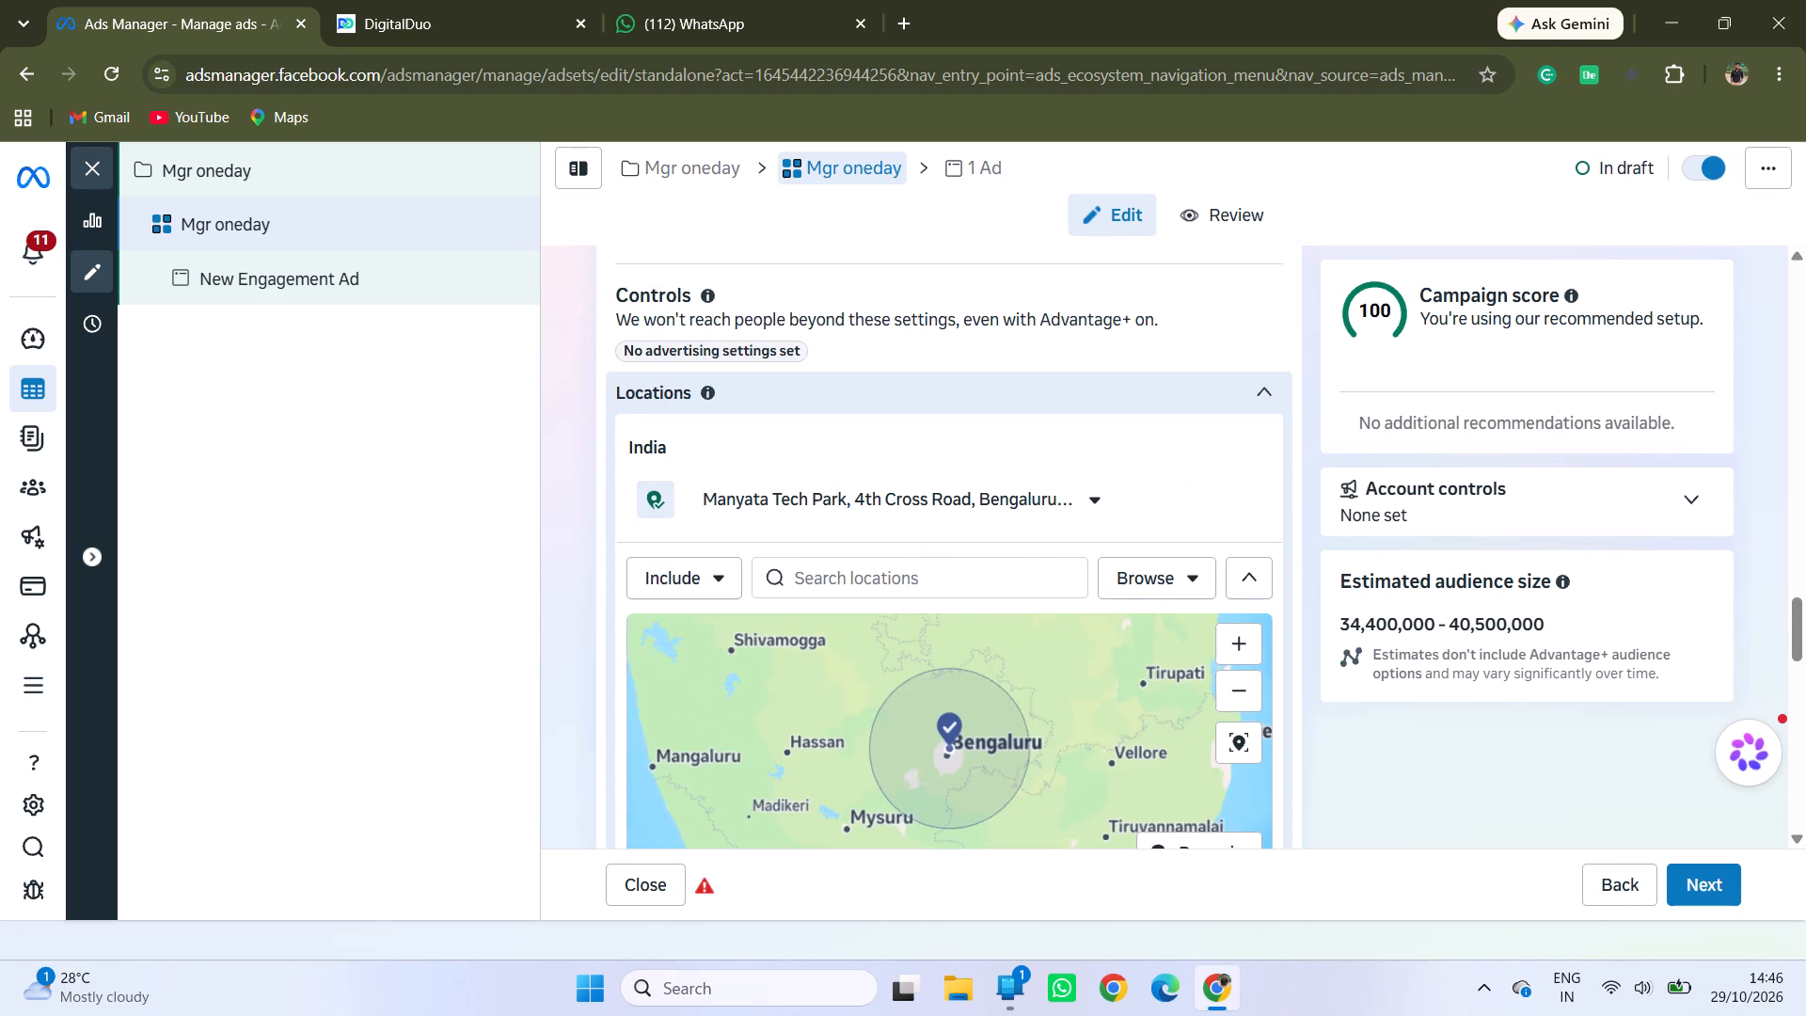
scroll(863, 518, "down", 5)
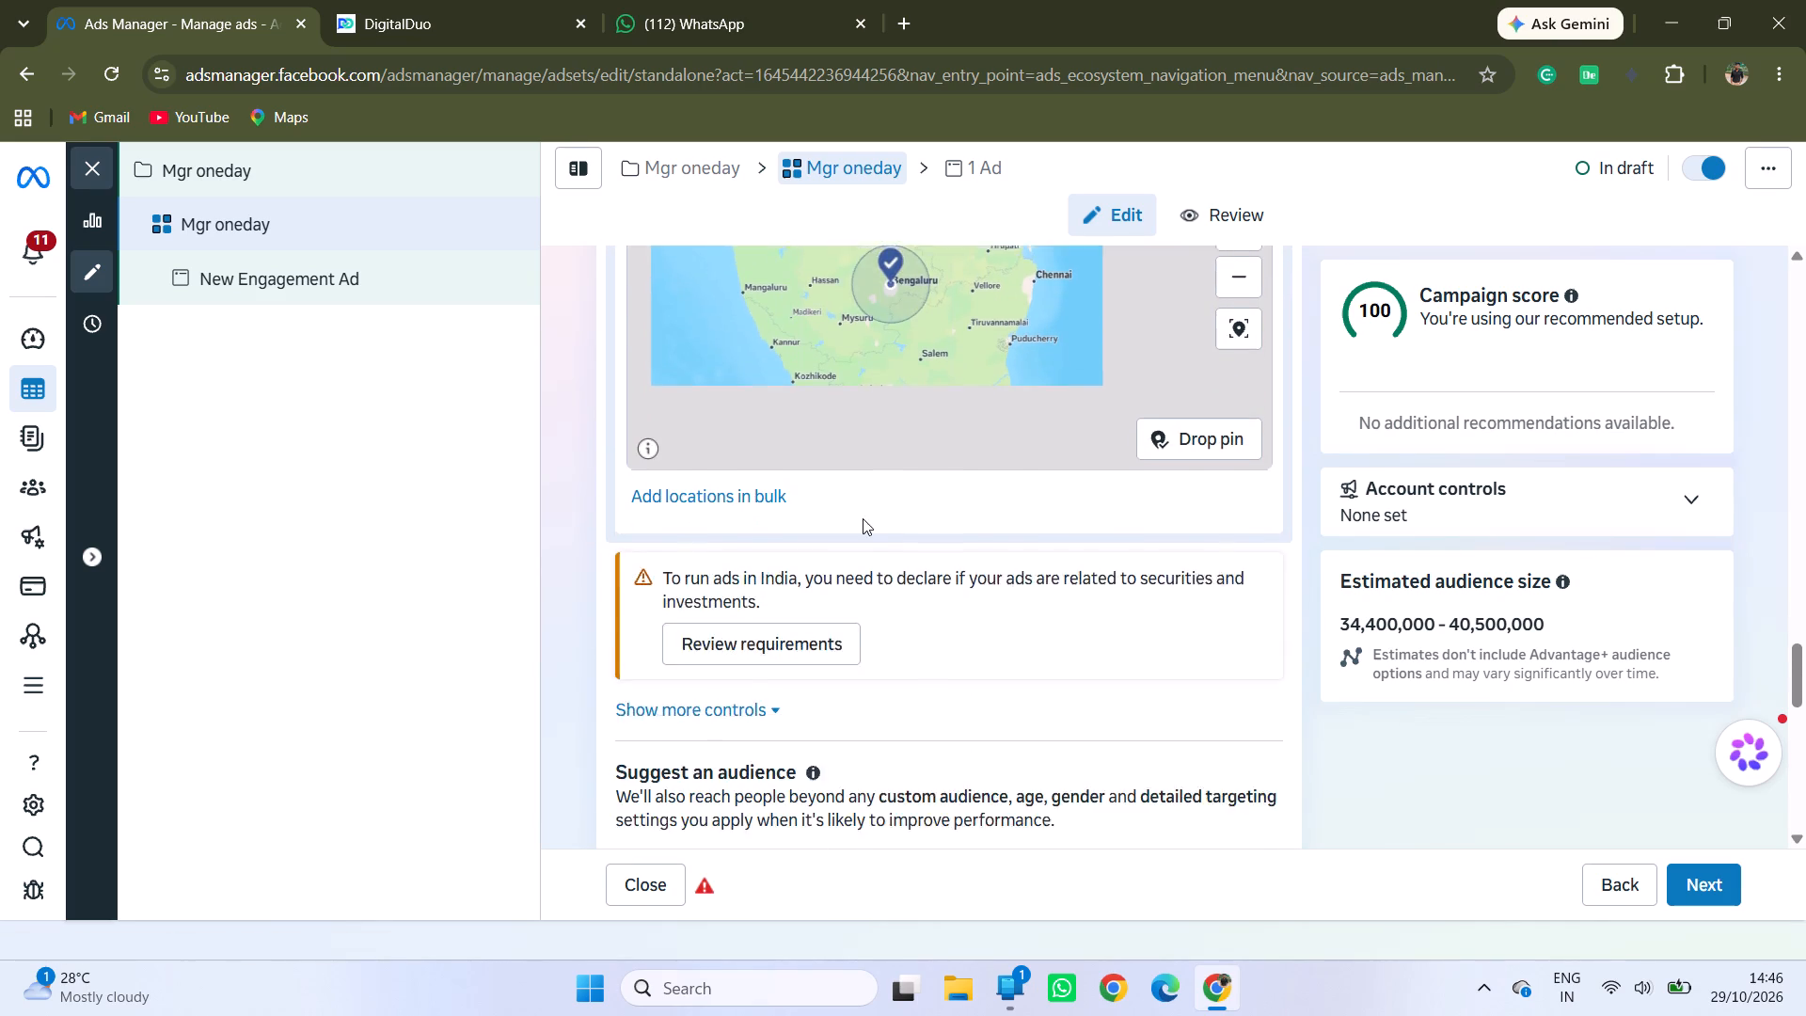
scroll(863, 518, "down", 2)
scroll(879, 675, "down", 5)
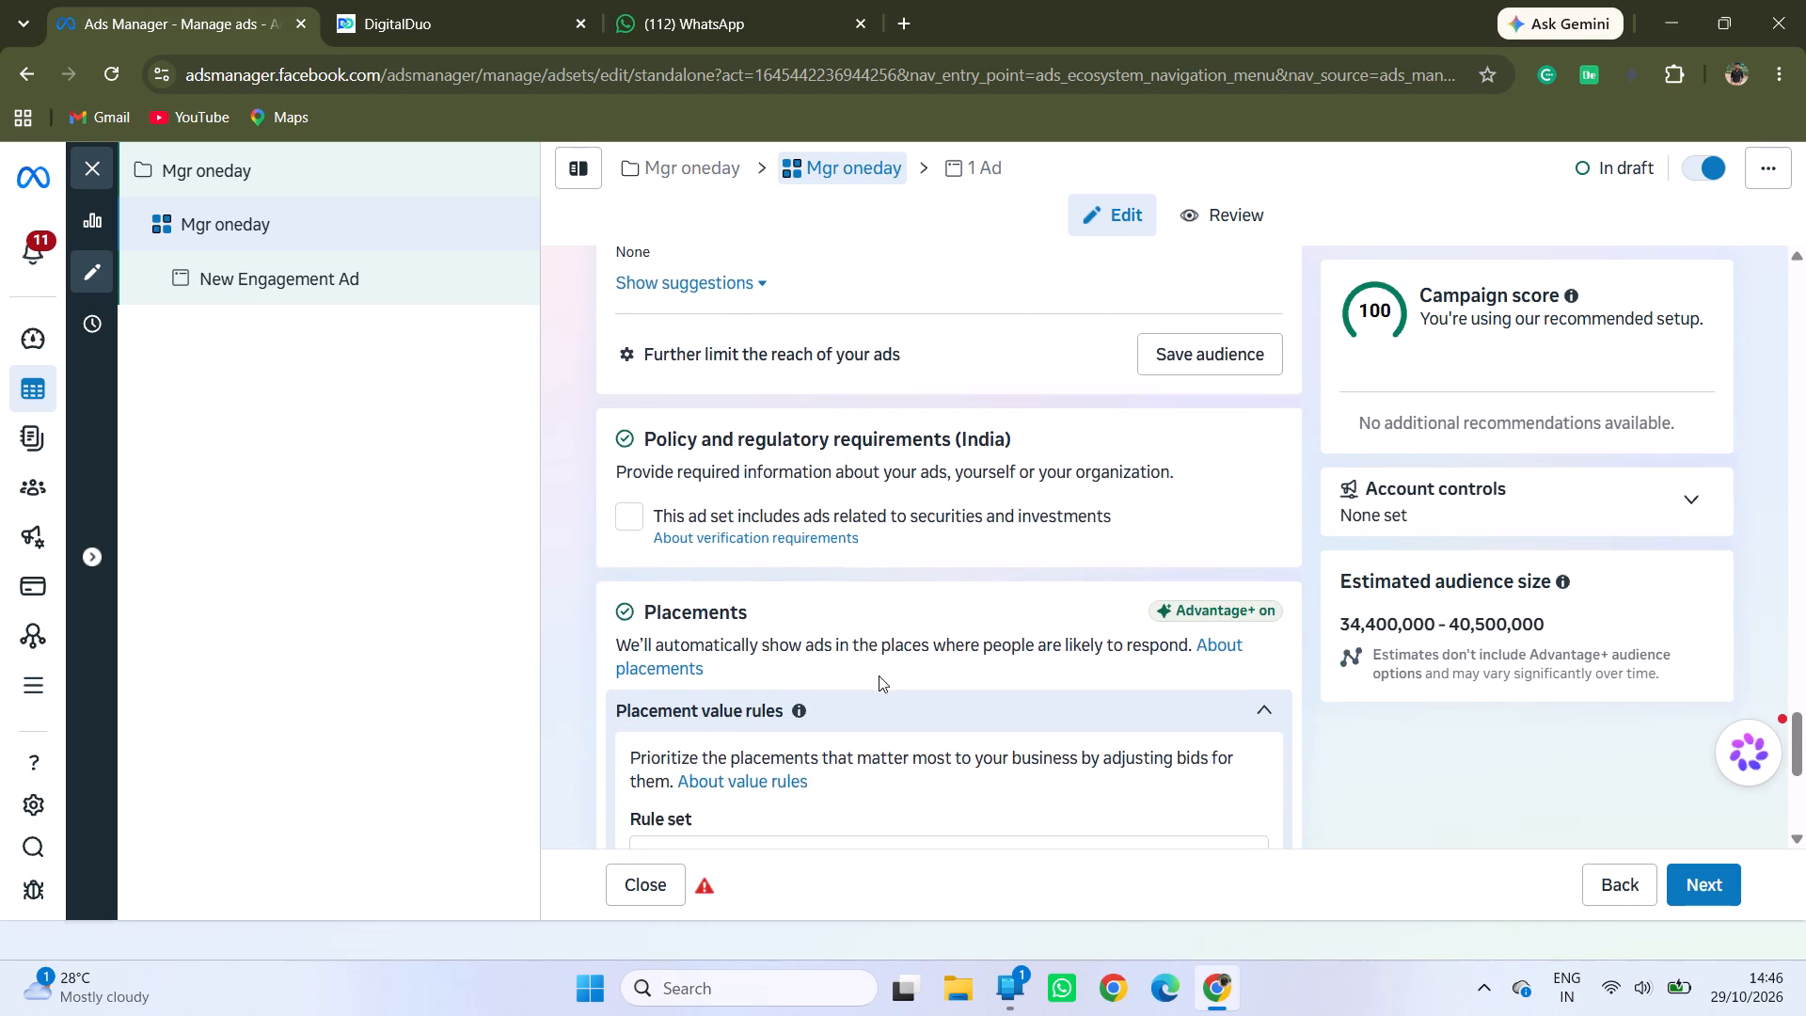
scroll(879, 675, "down", 2)
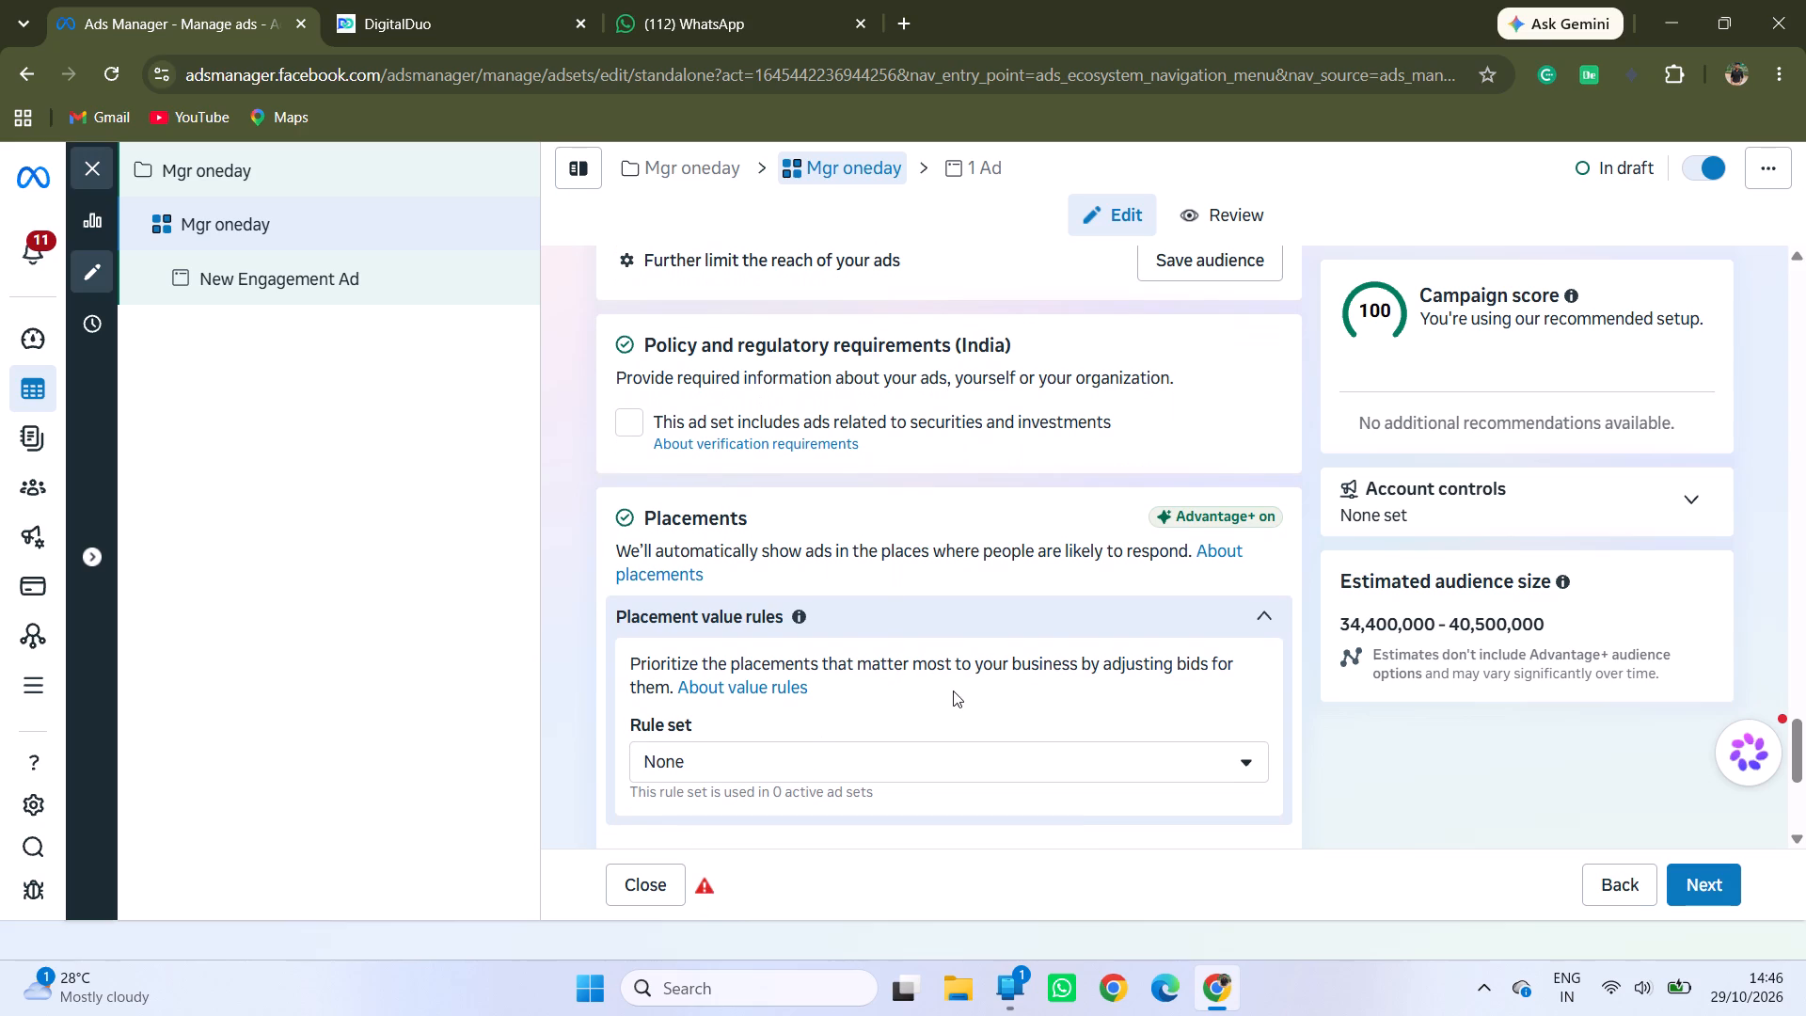
scroll(838, 547, "down", 5)
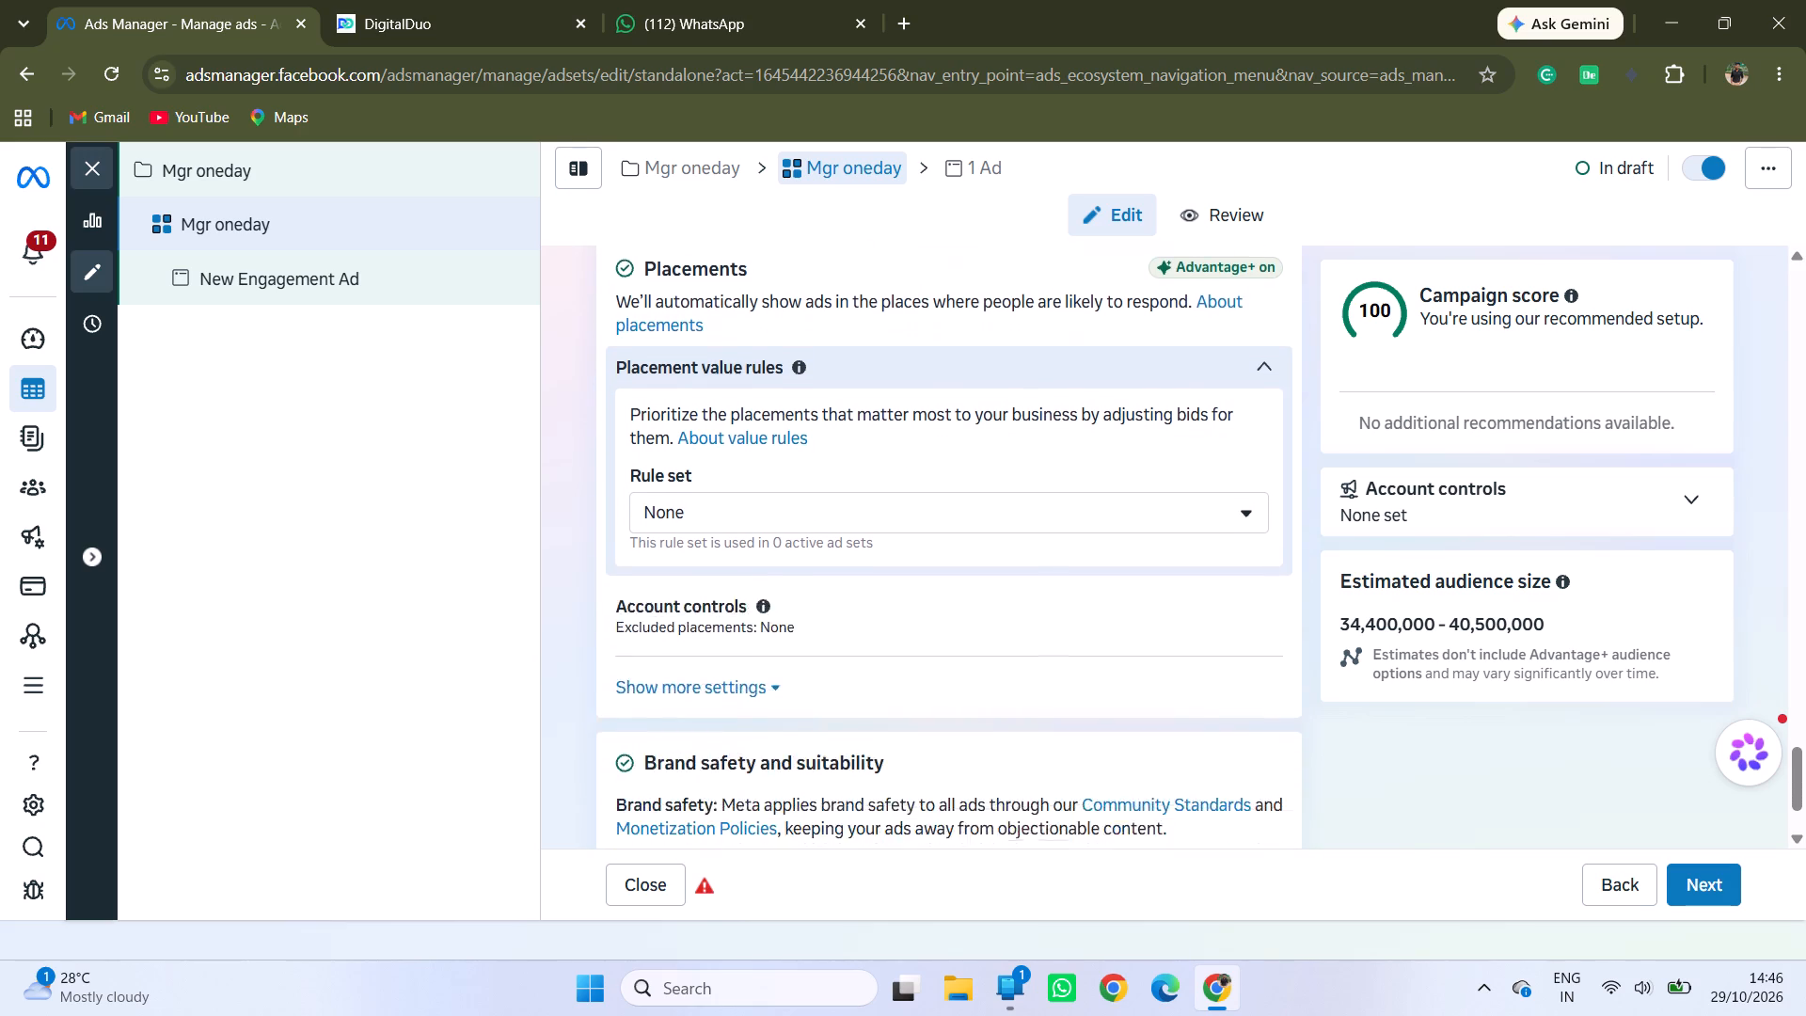
scroll(838, 547, "down", 1)
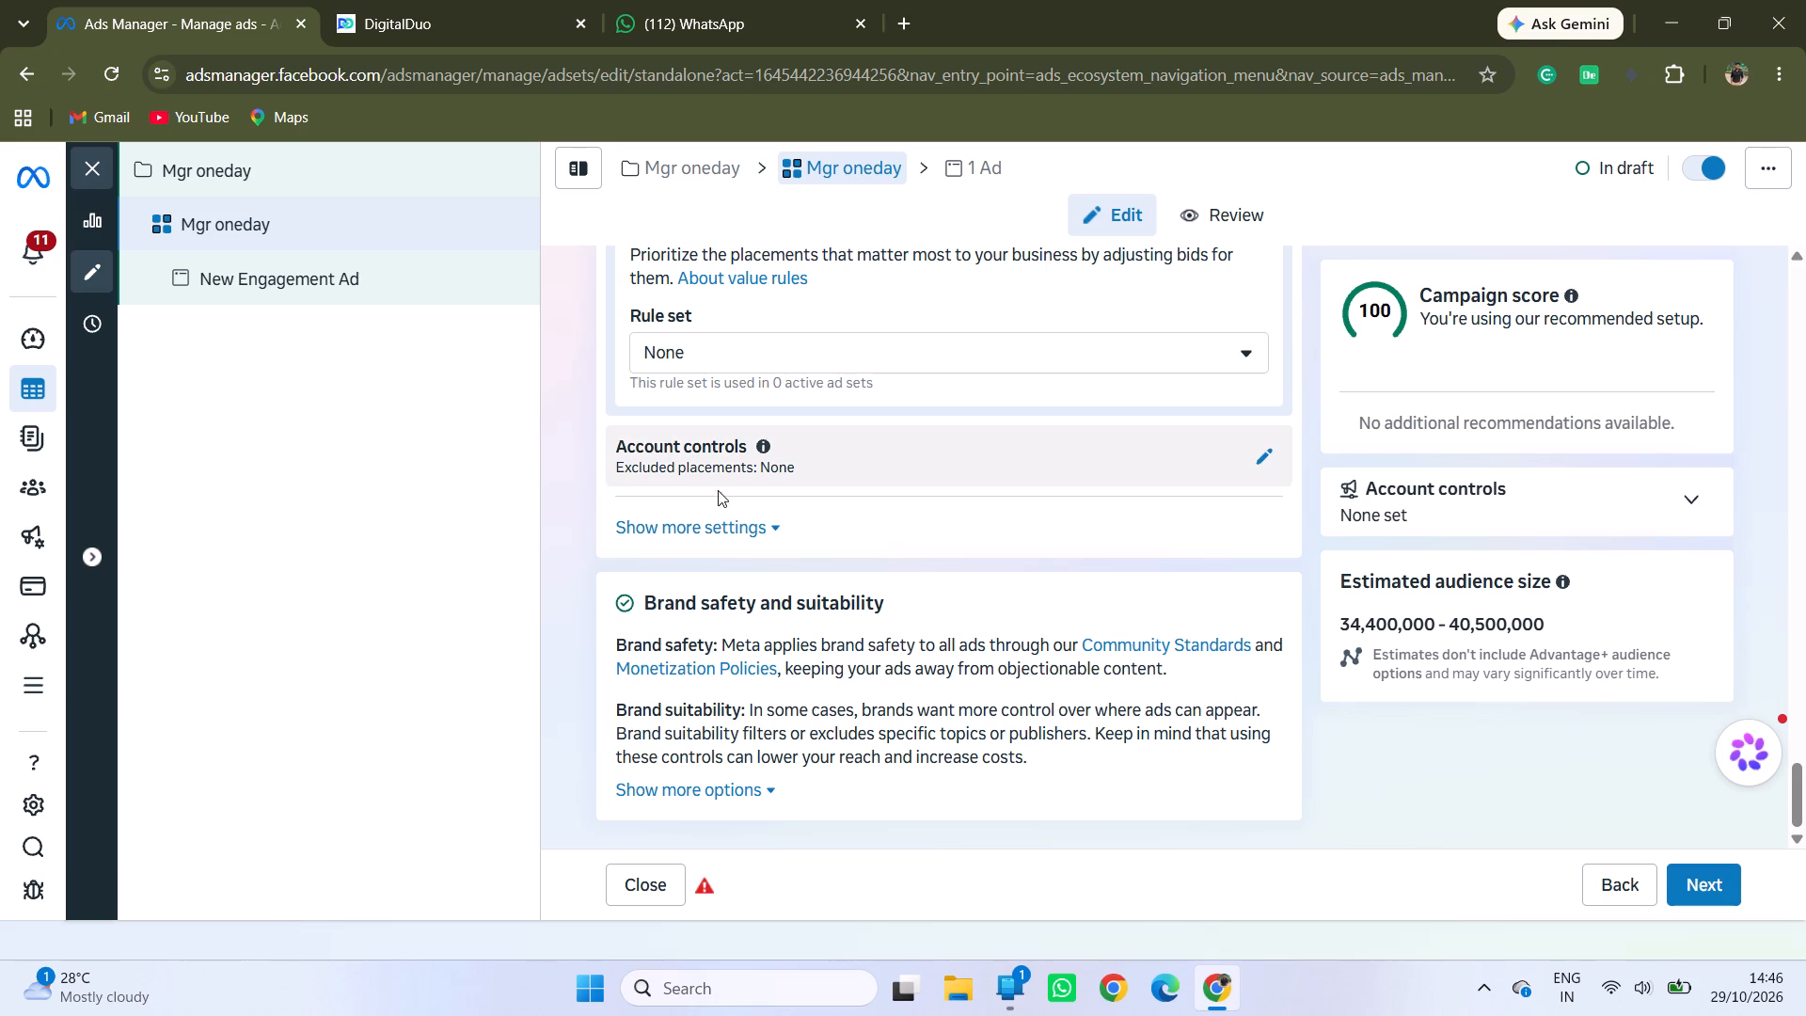
scroll(735, 605, "down", 8)
scroll(735, 605, "up", 1)
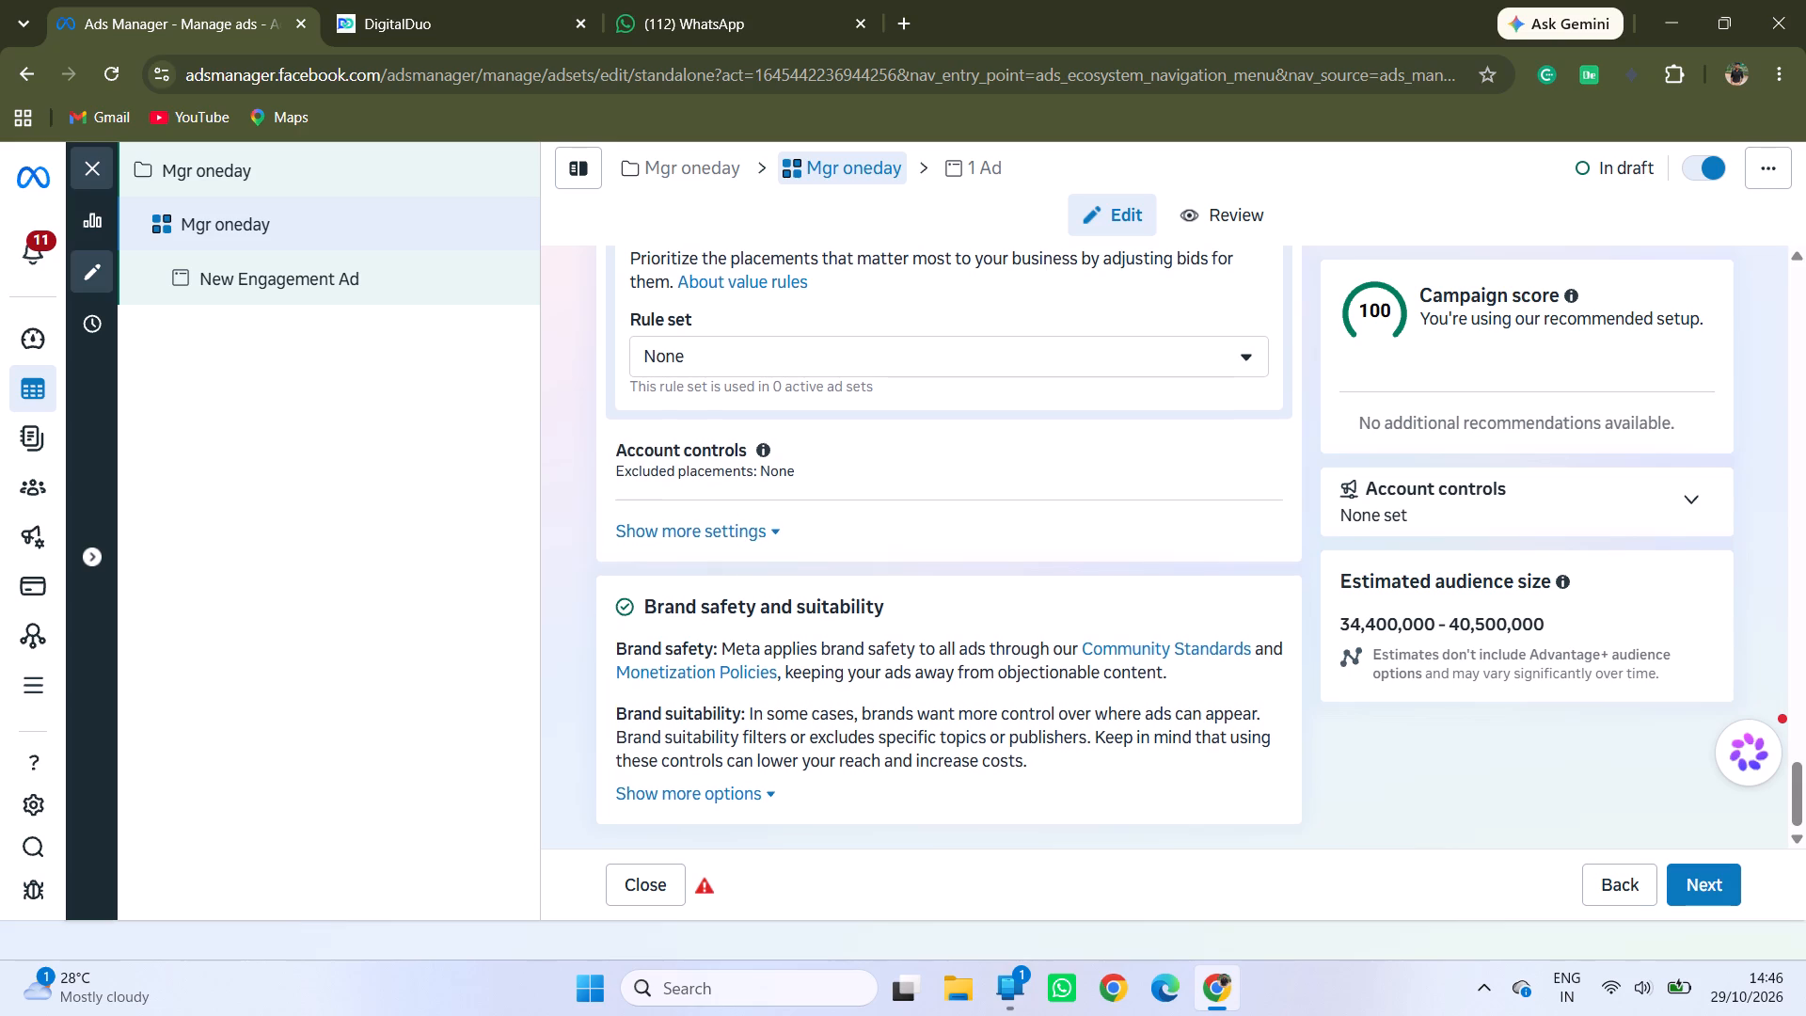
scroll(735, 605, "up", 4)
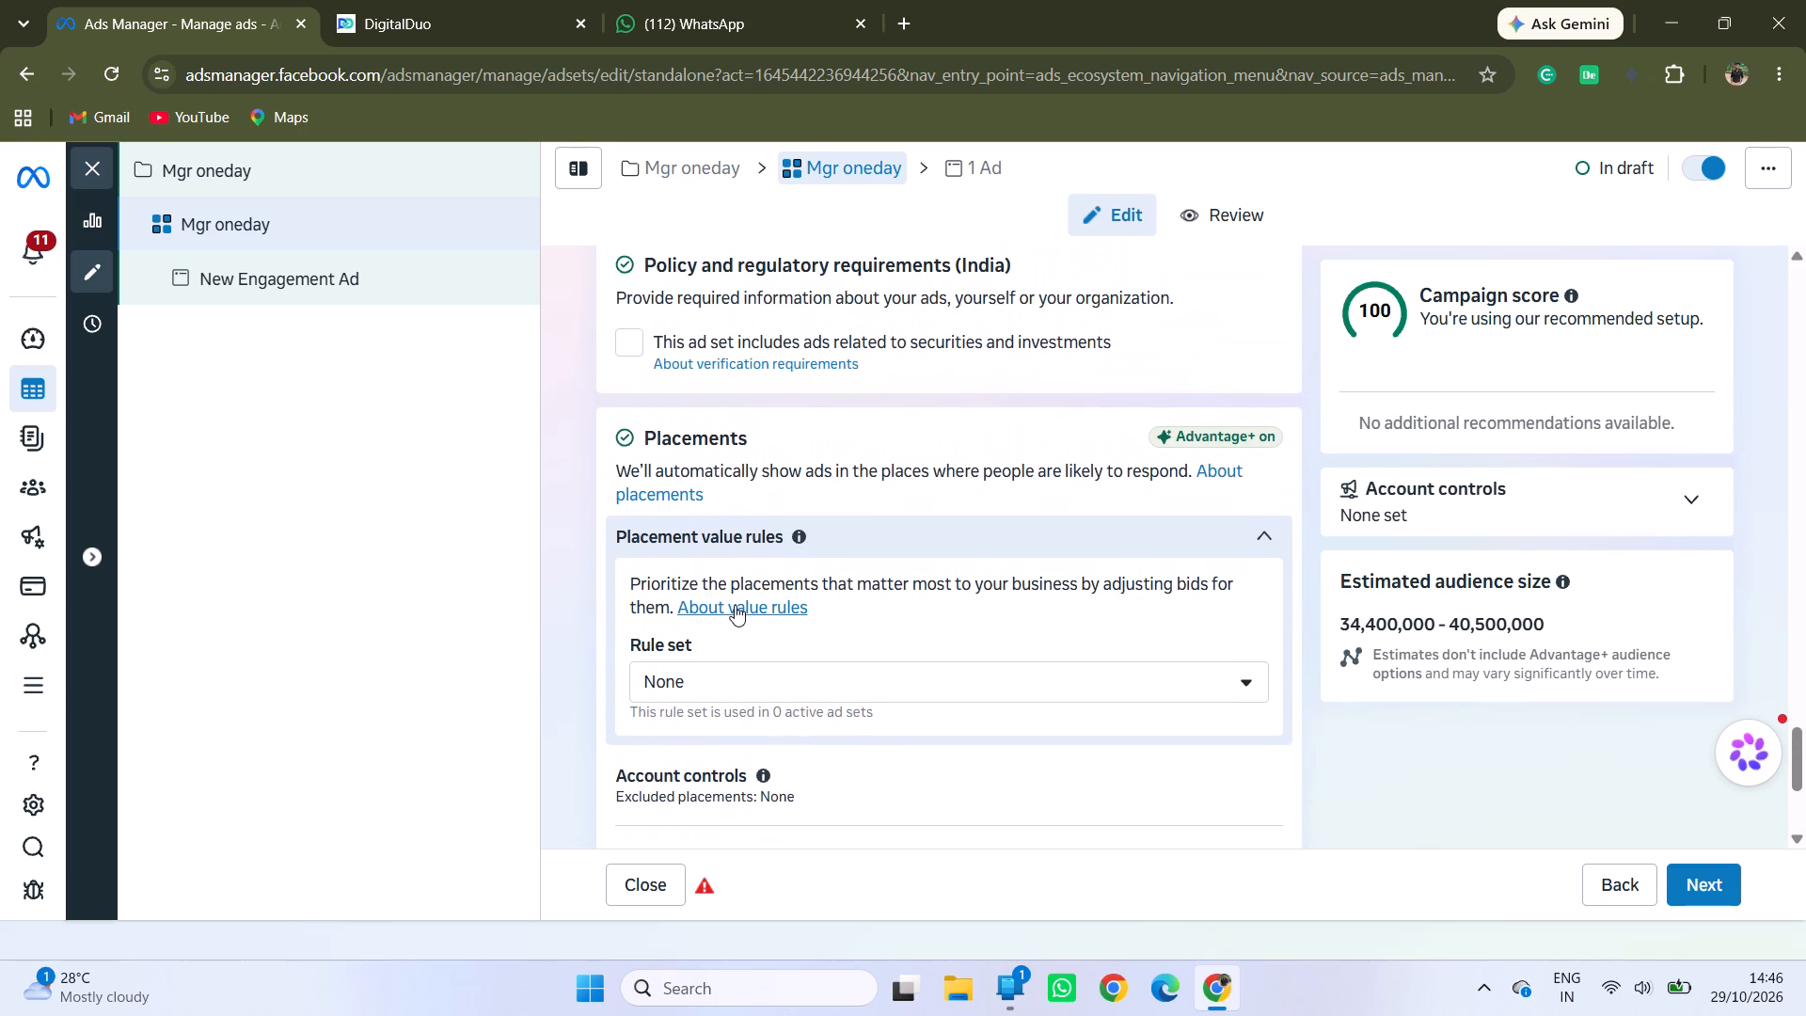
scroll(735, 605, "up", 4)
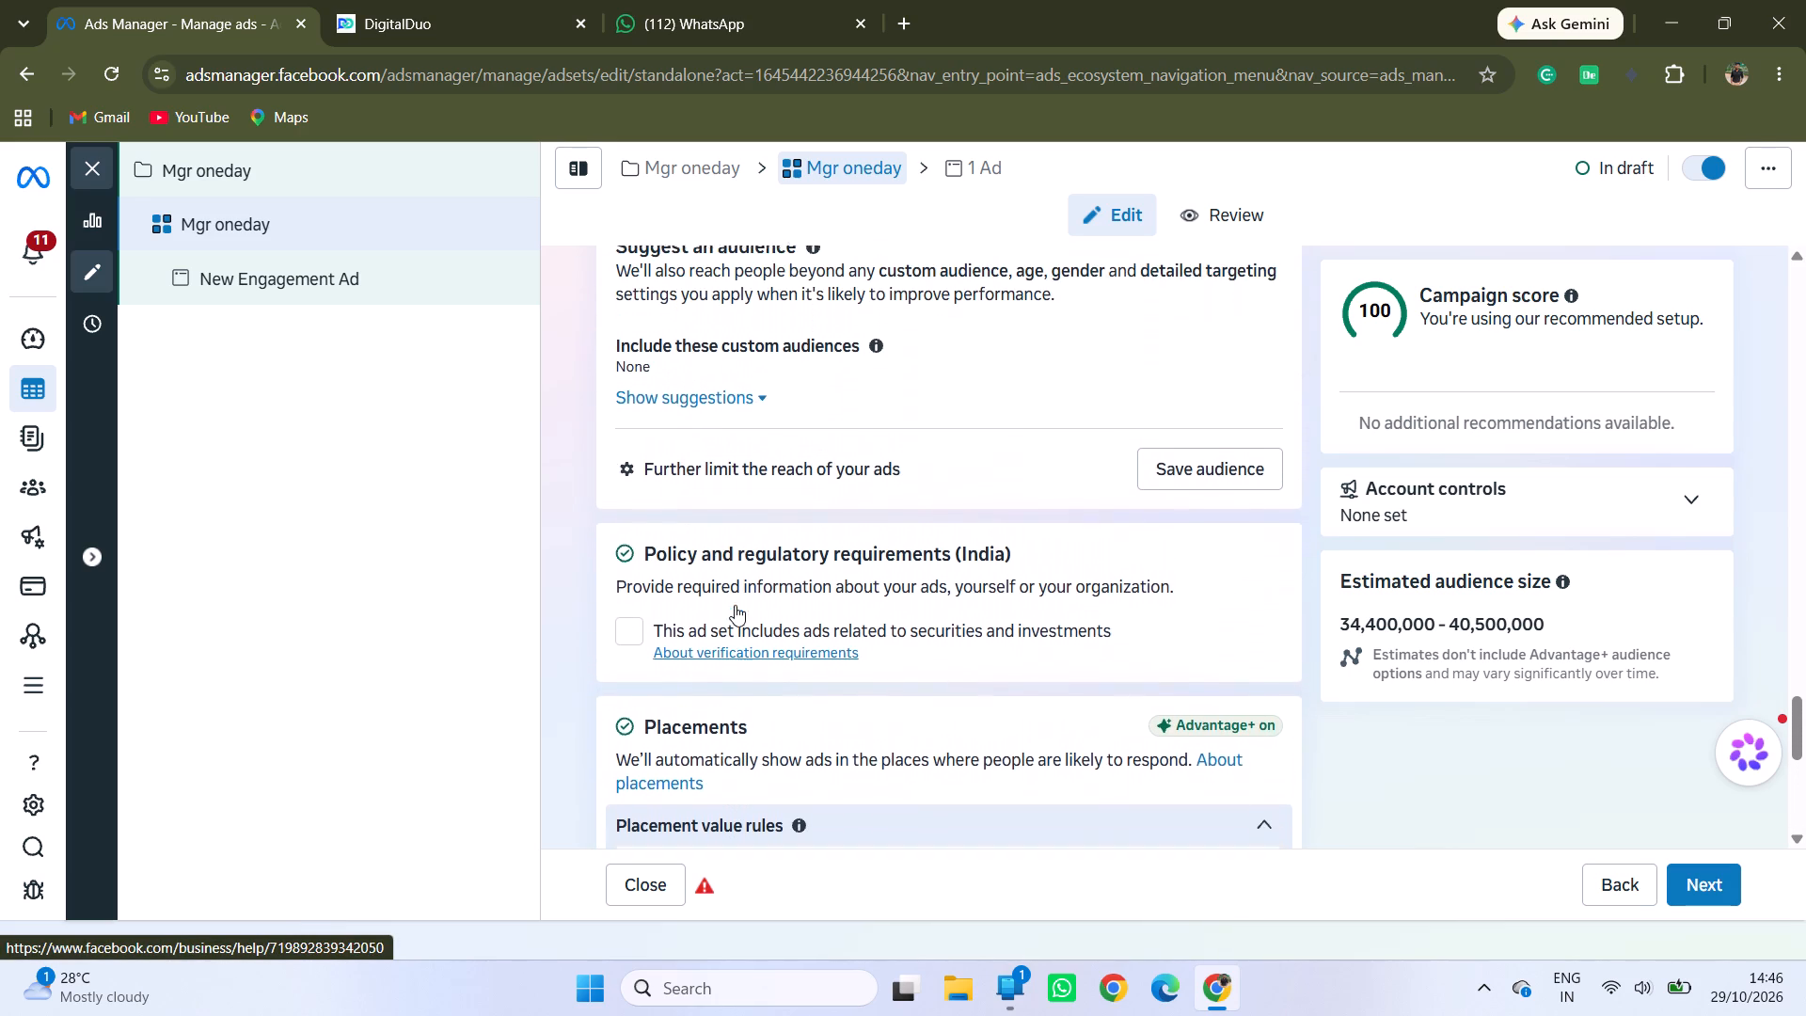
scroll(735, 605, "up", 4)
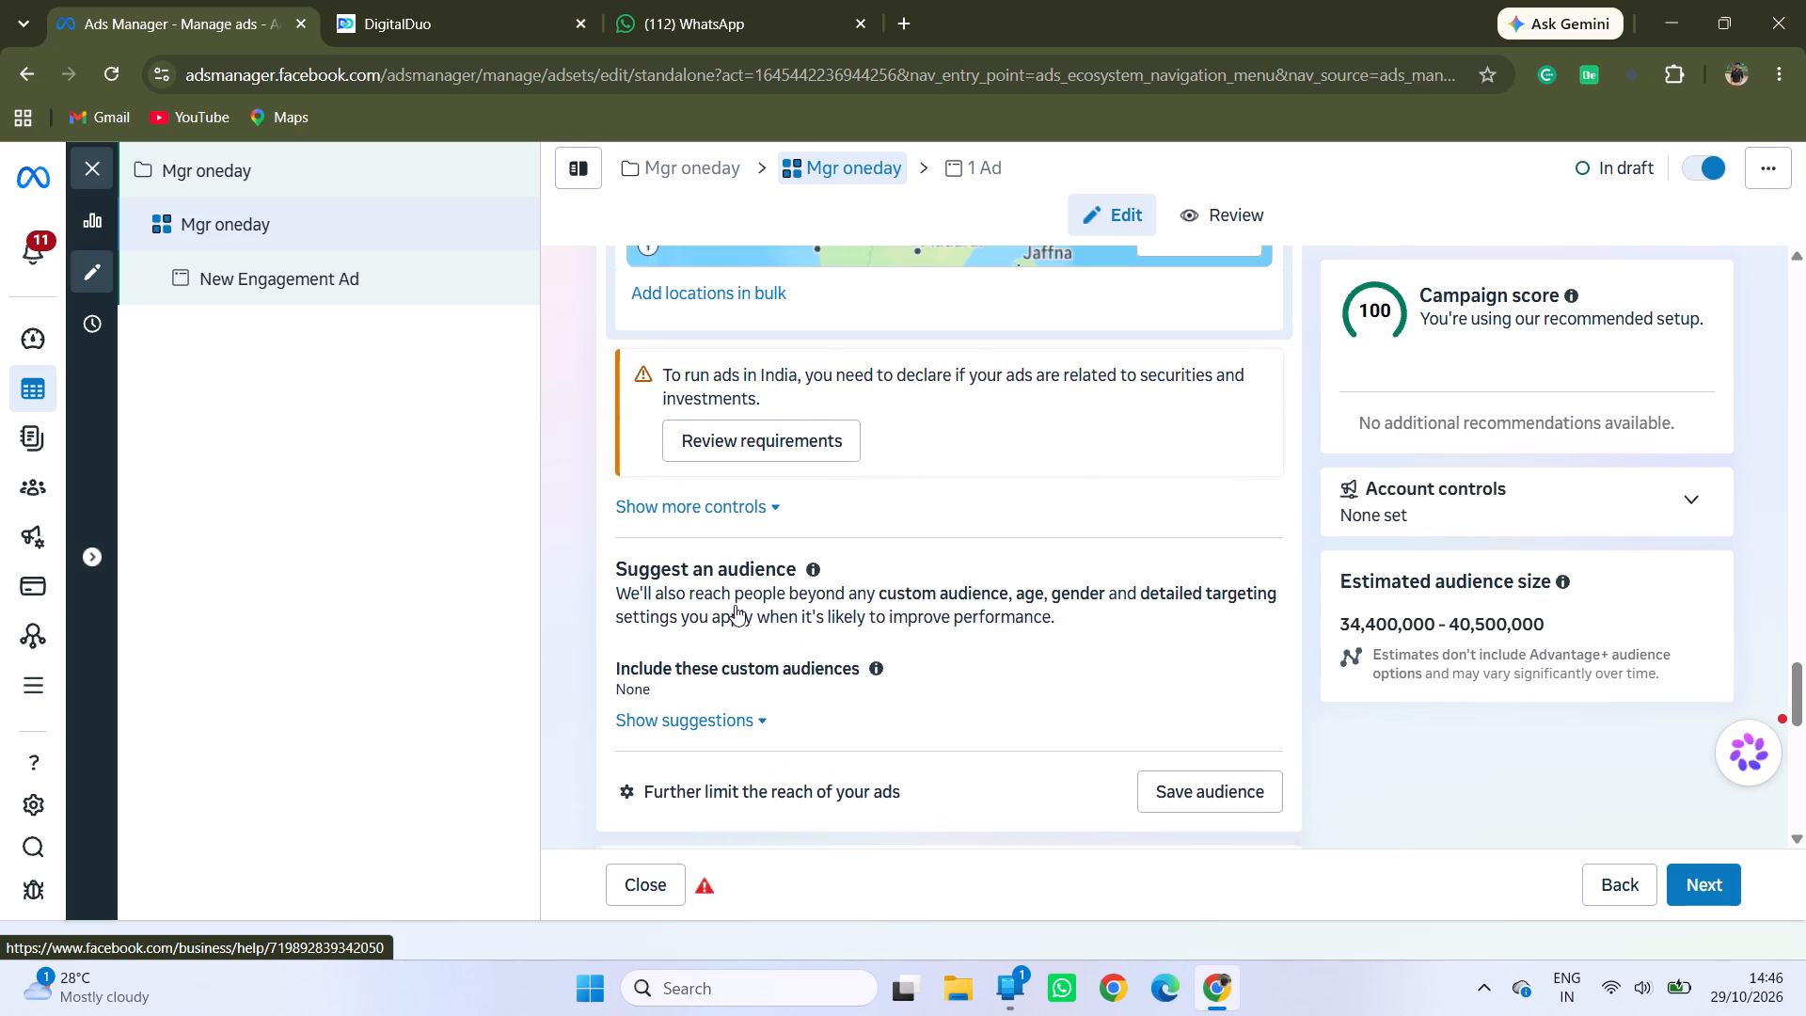
Set the ad set's minimum audience age control to 21, leaving the language setting unrestricted.
scroll(735, 605, "up", 1)
left_click(752, 574)
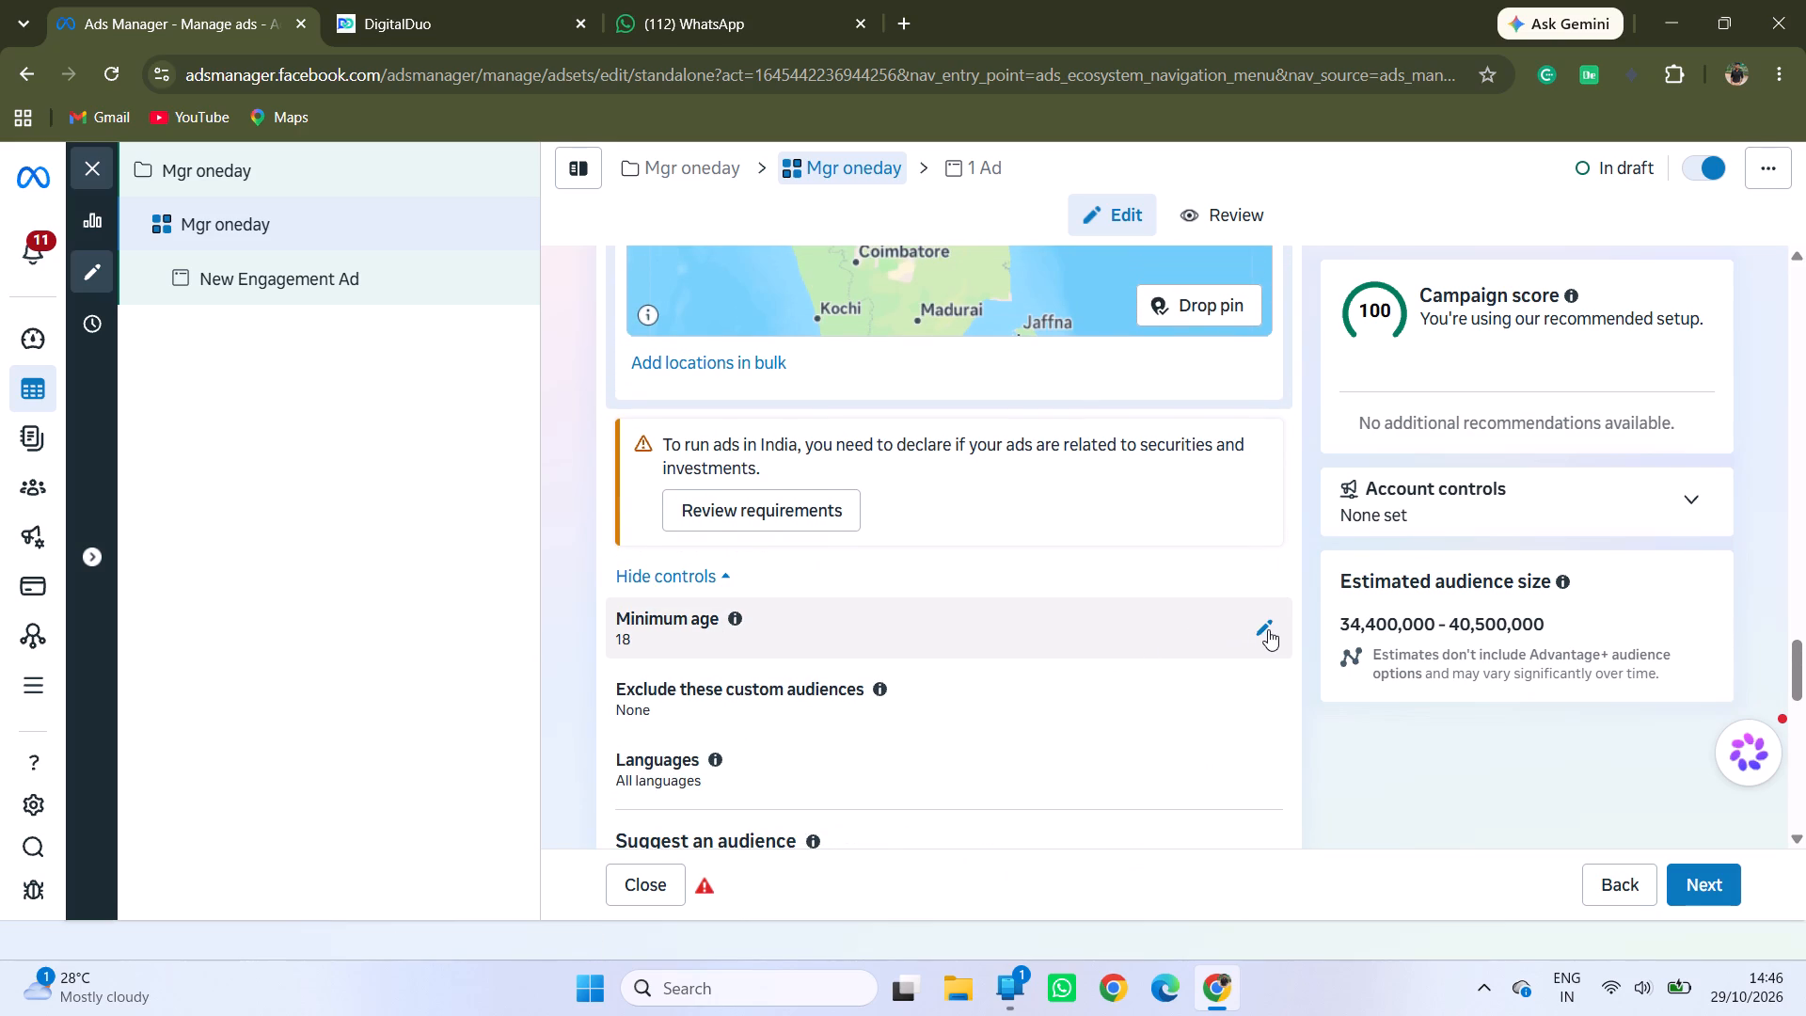
left_click(1268, 629)
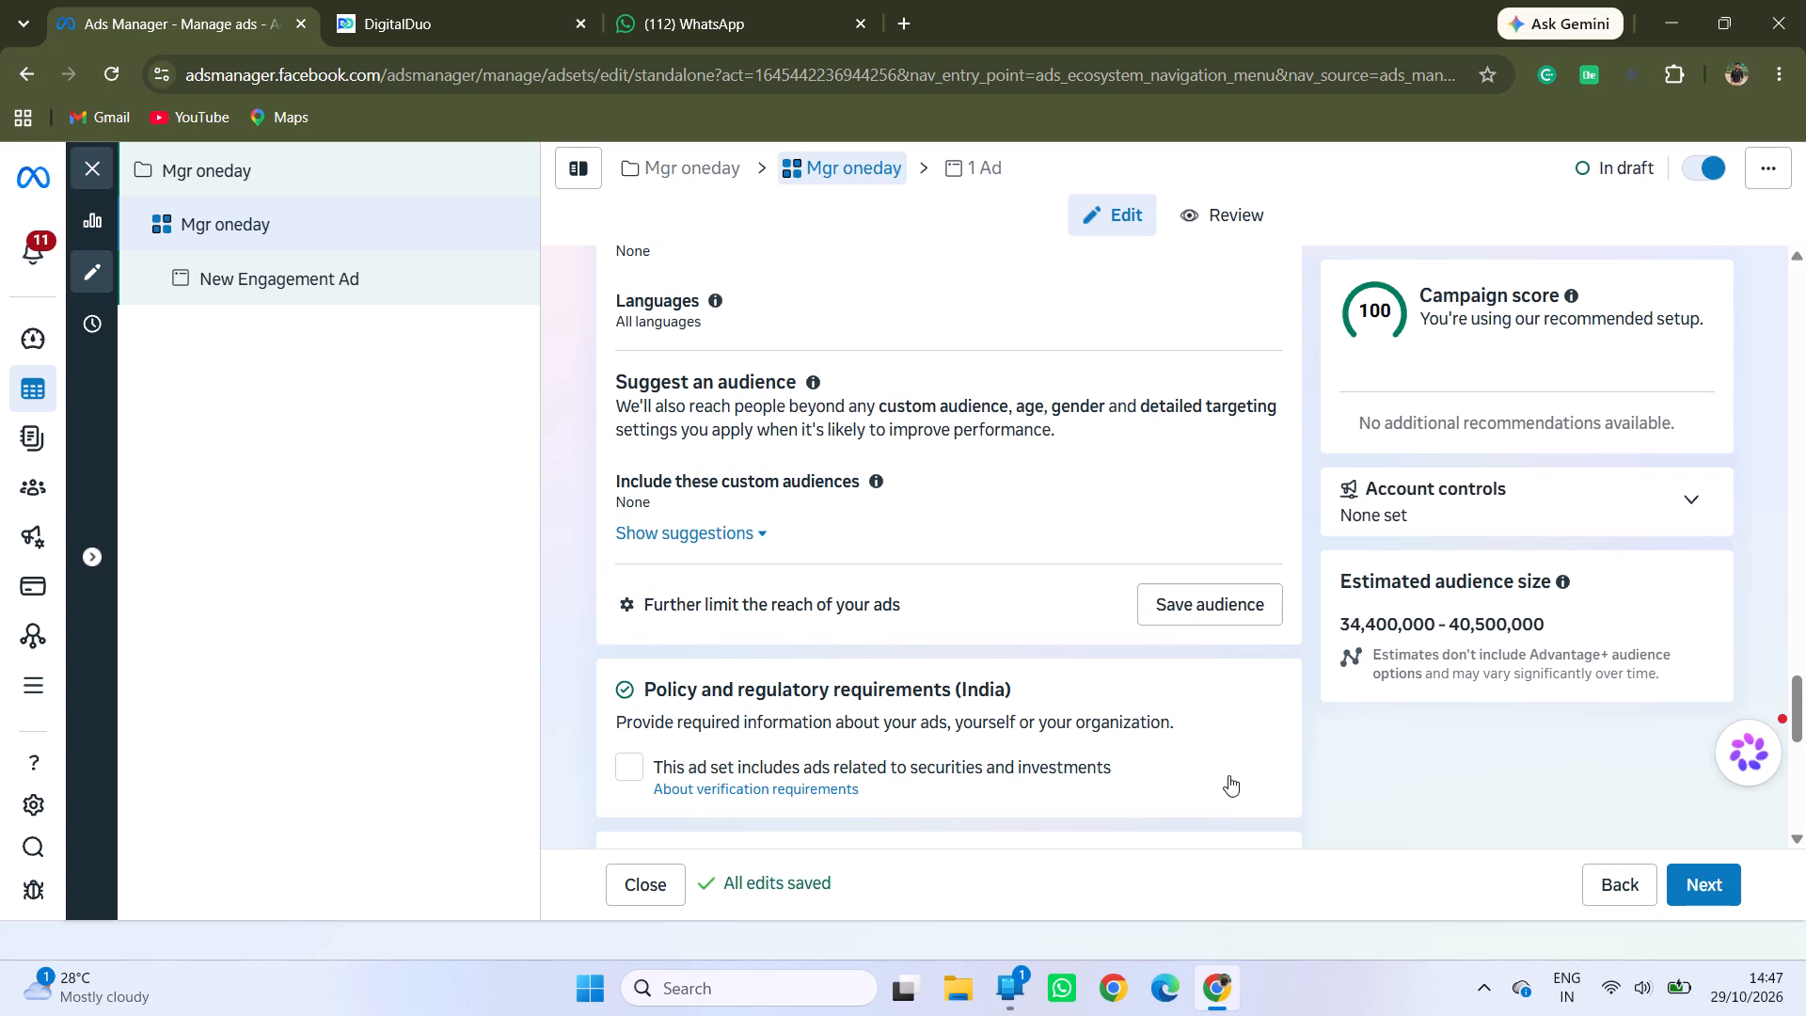
scroll(900, 604, "up", 5)
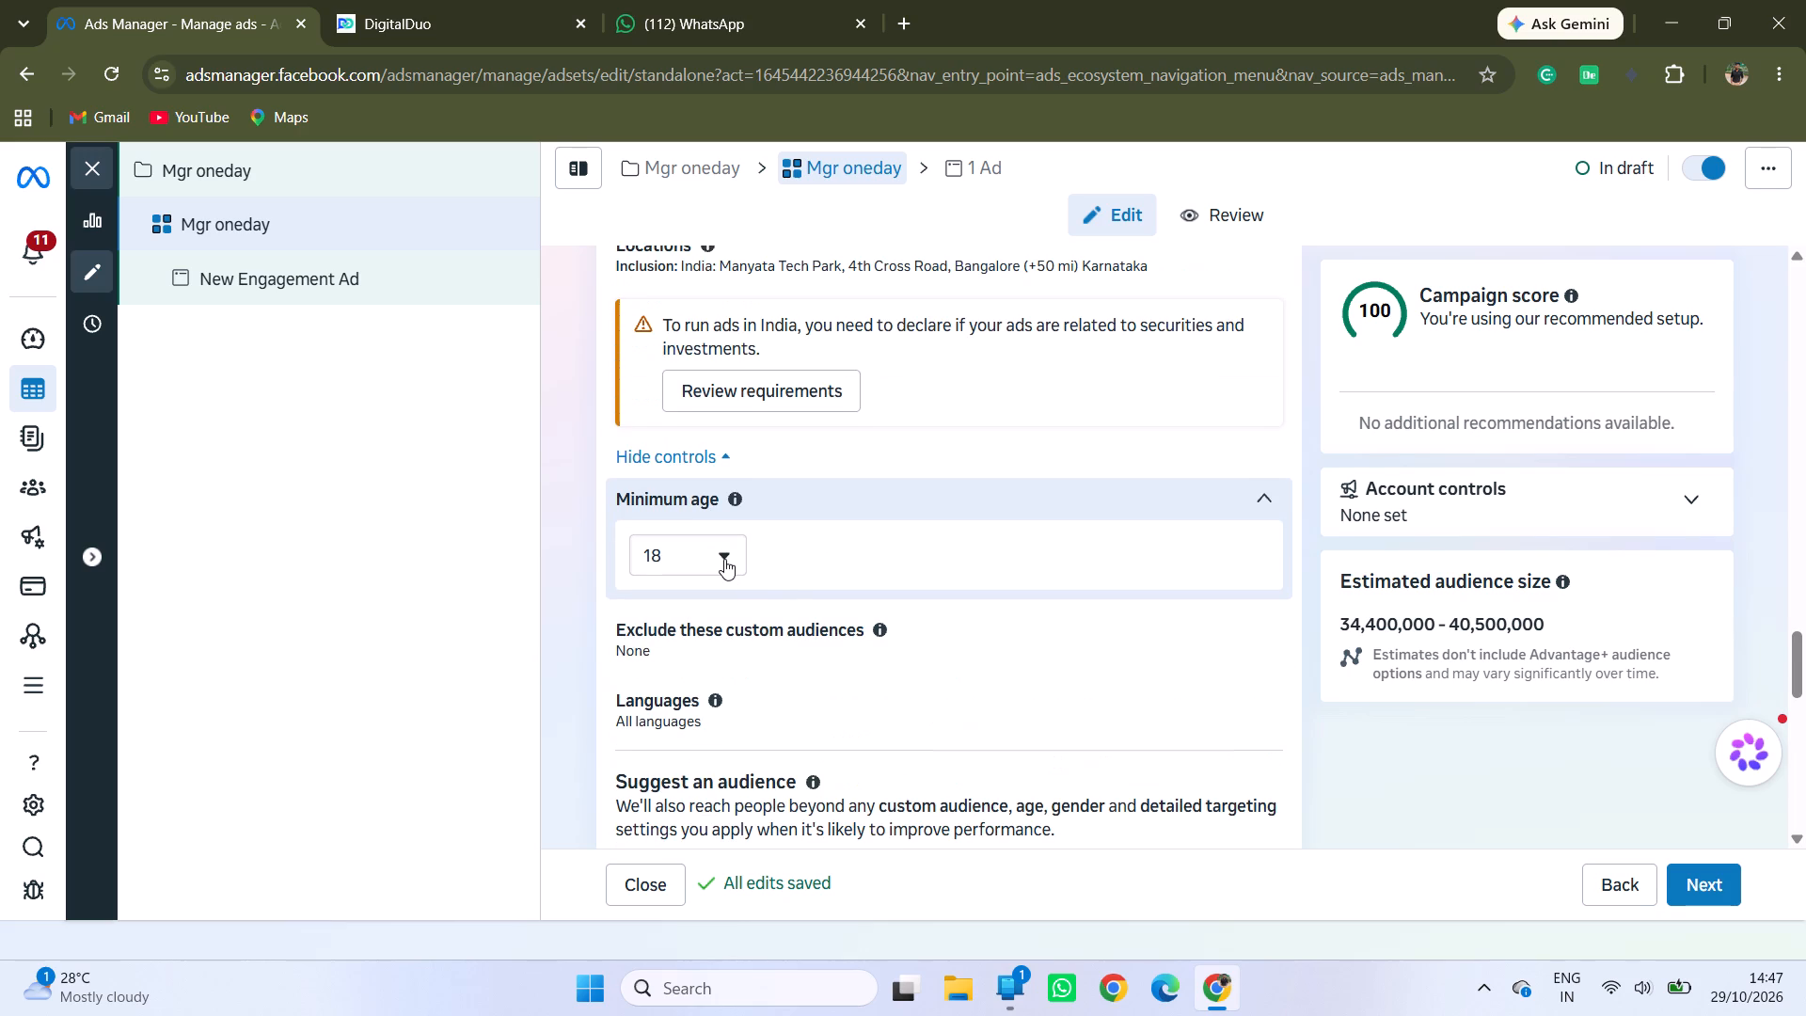
left_click(724, 559)
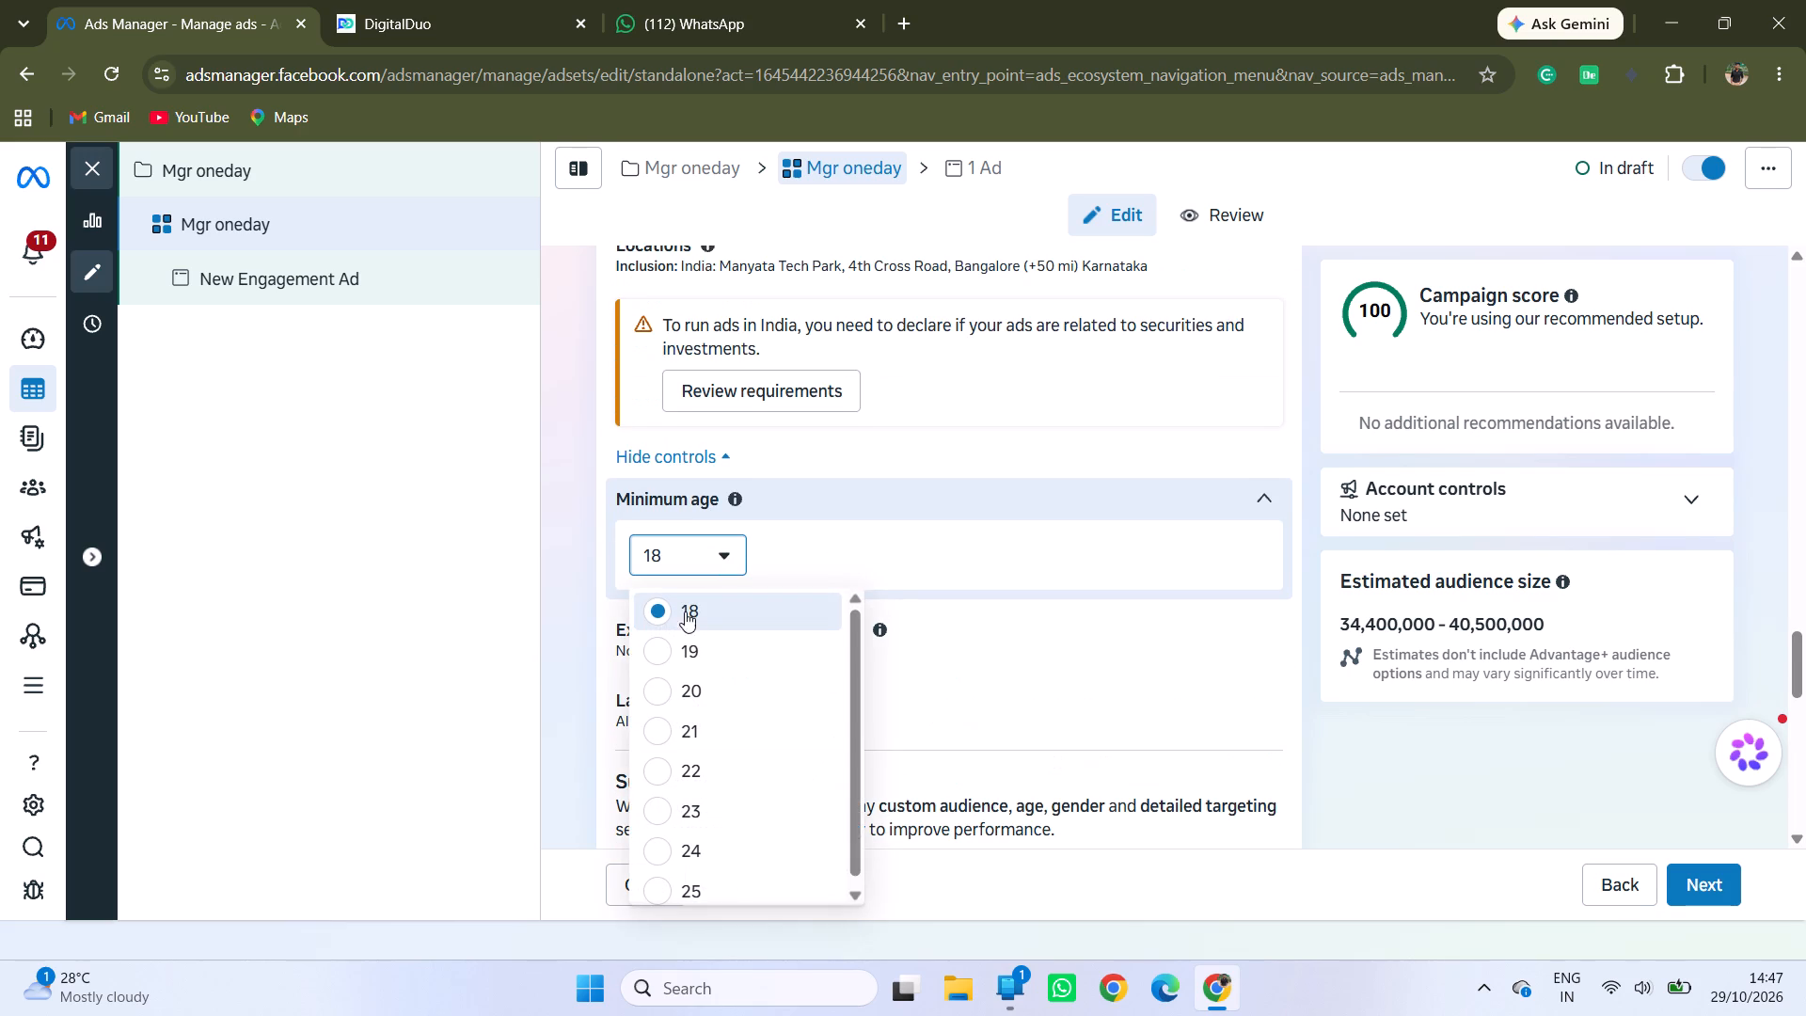
scroll(715, 812, "down", 2)
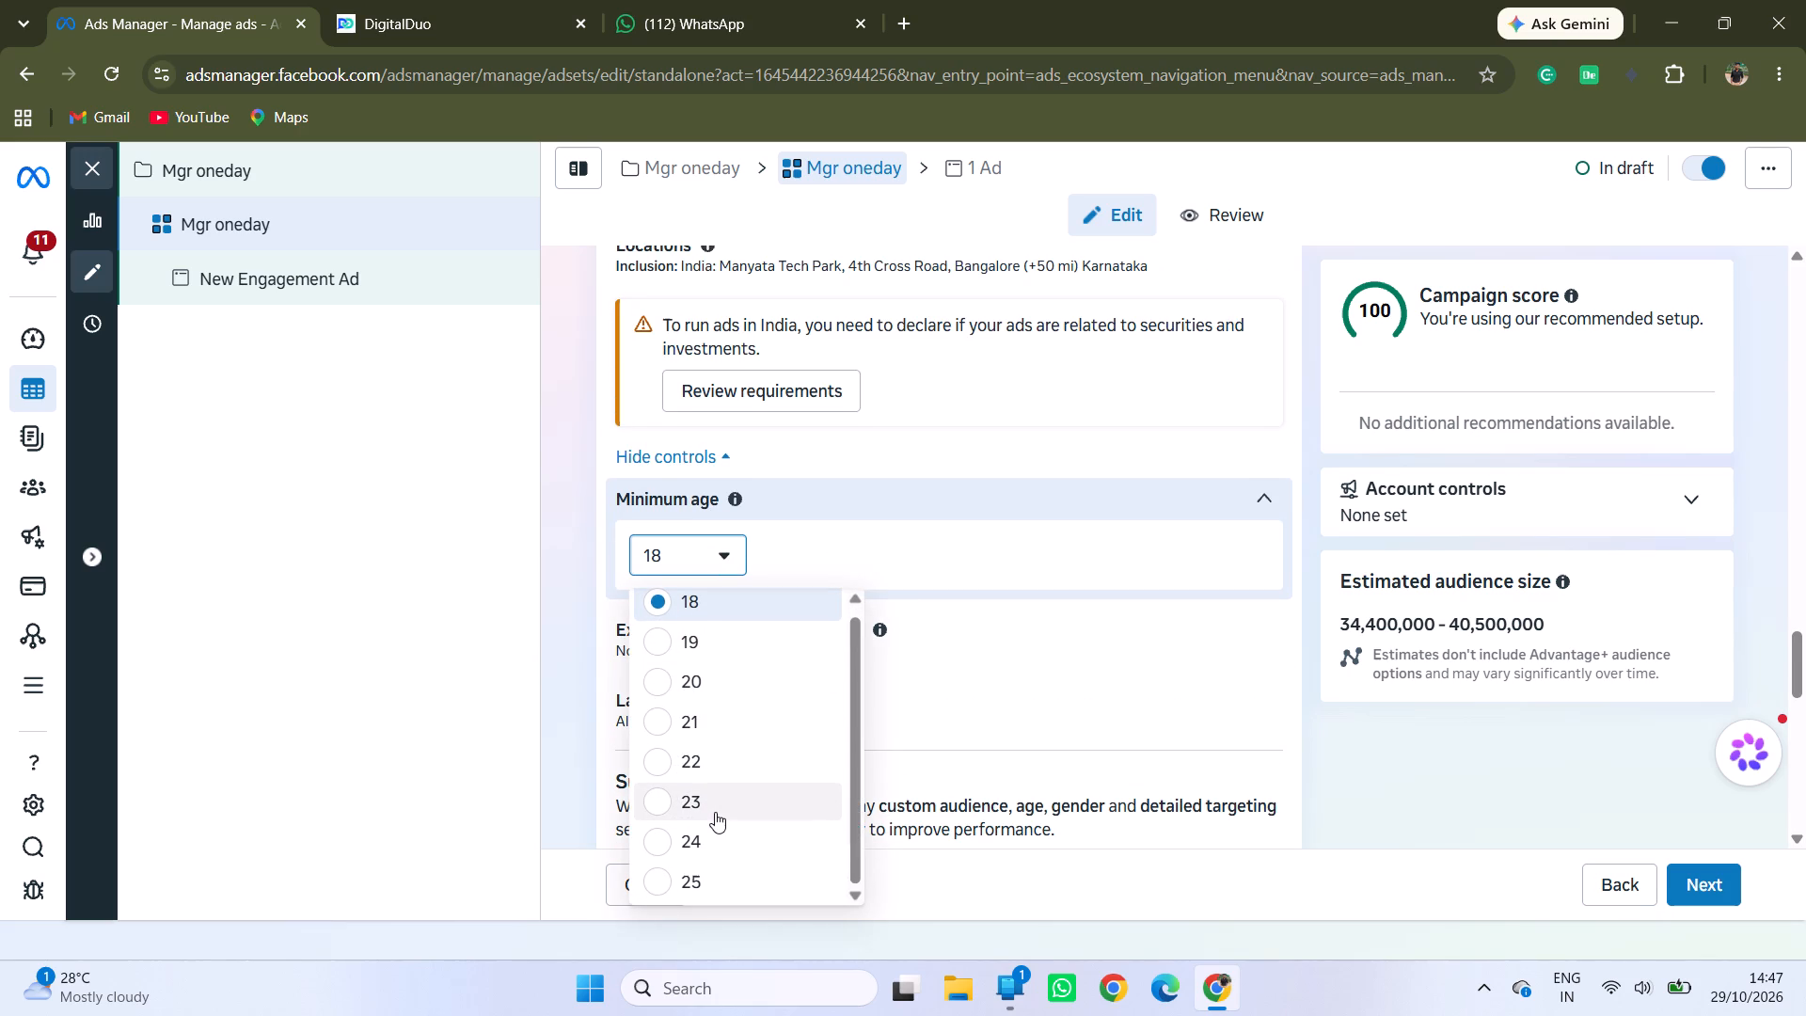
scroll(715, 812, "down", 5)
scroll(719, 789, "up", 4)
scroll(719, 789, "down", 9)
left_click(705, 725)
left_click(655, 728)
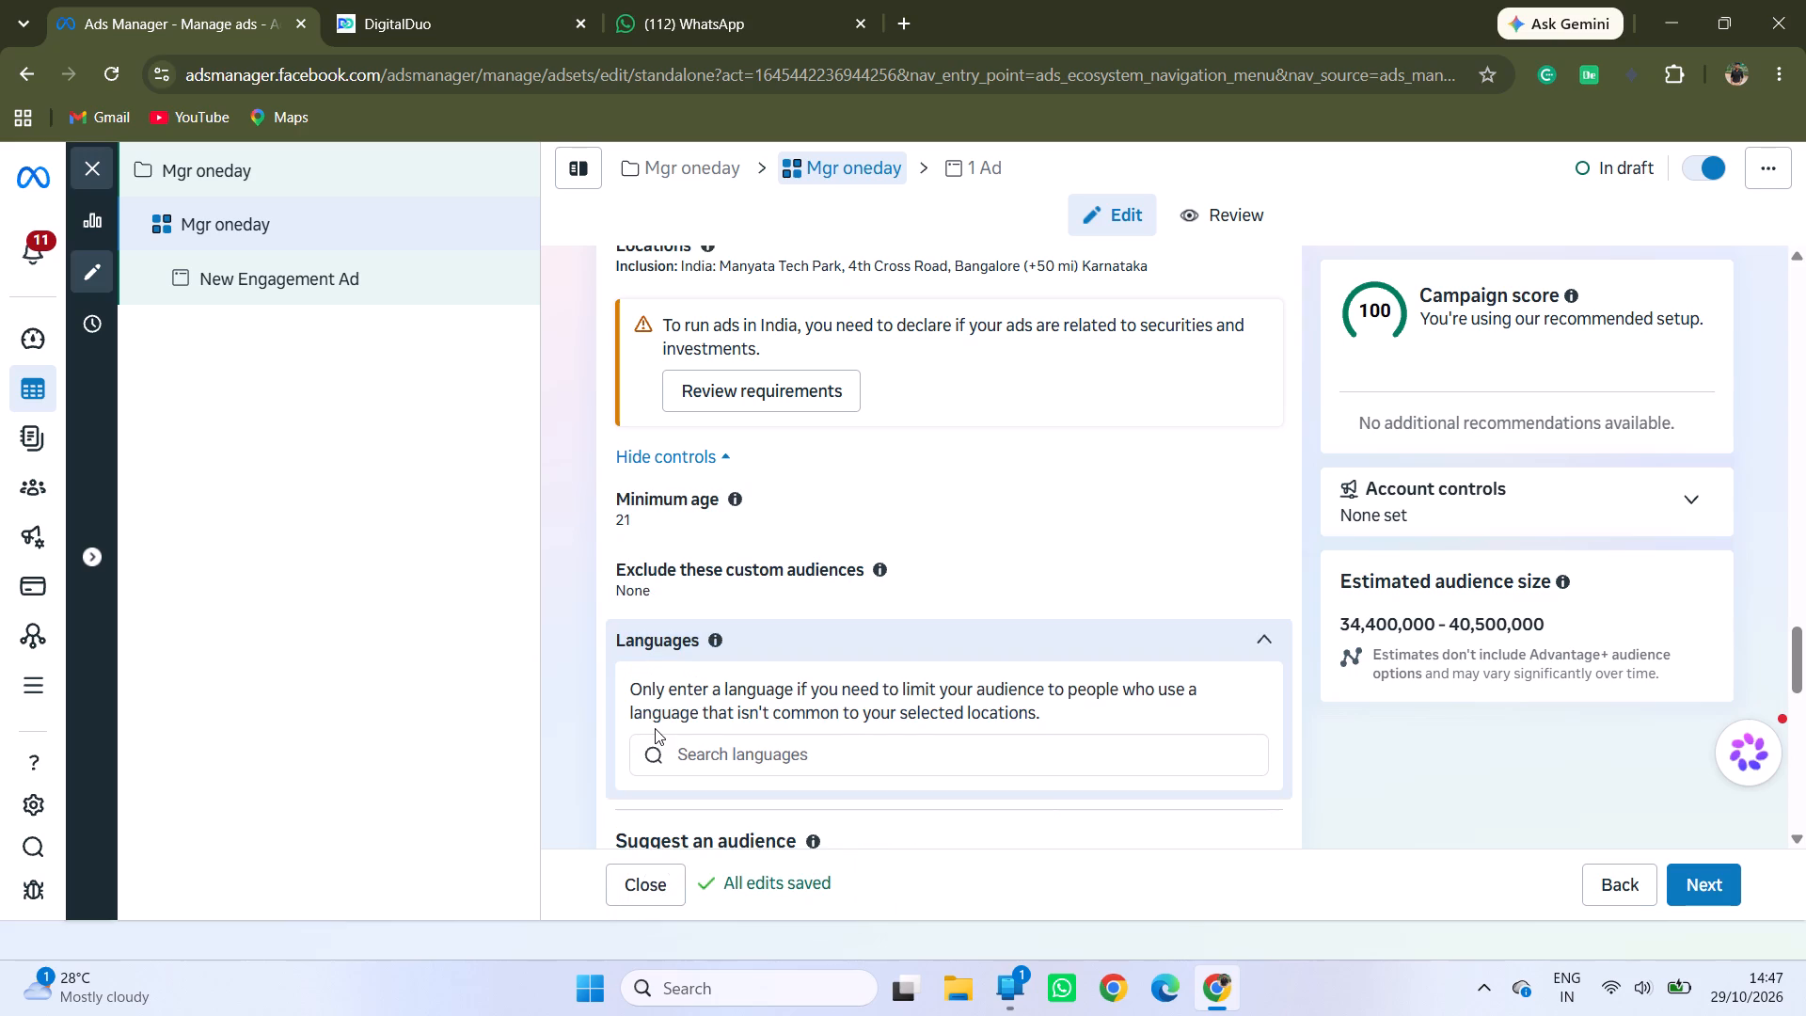
left_click(1267, 642)
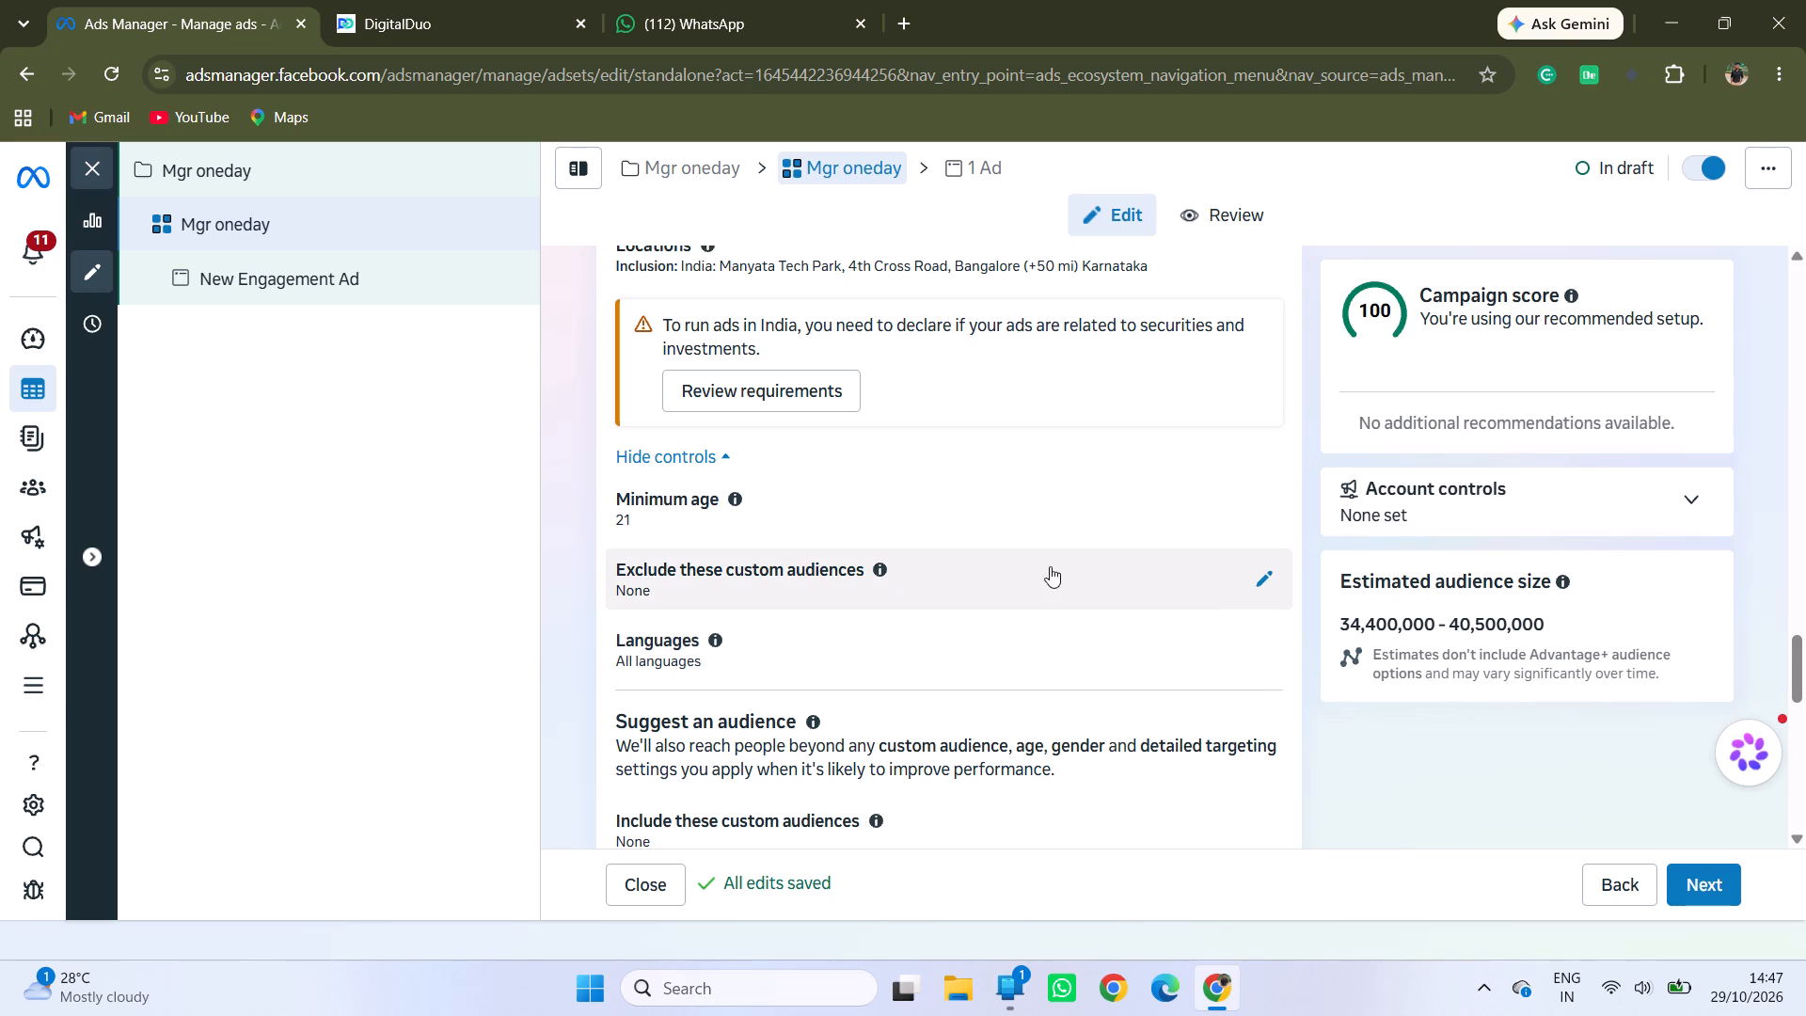
Expand the audience suggestions for age, gender and detailed targeting.
scroll(1010, 693, "down", 2)
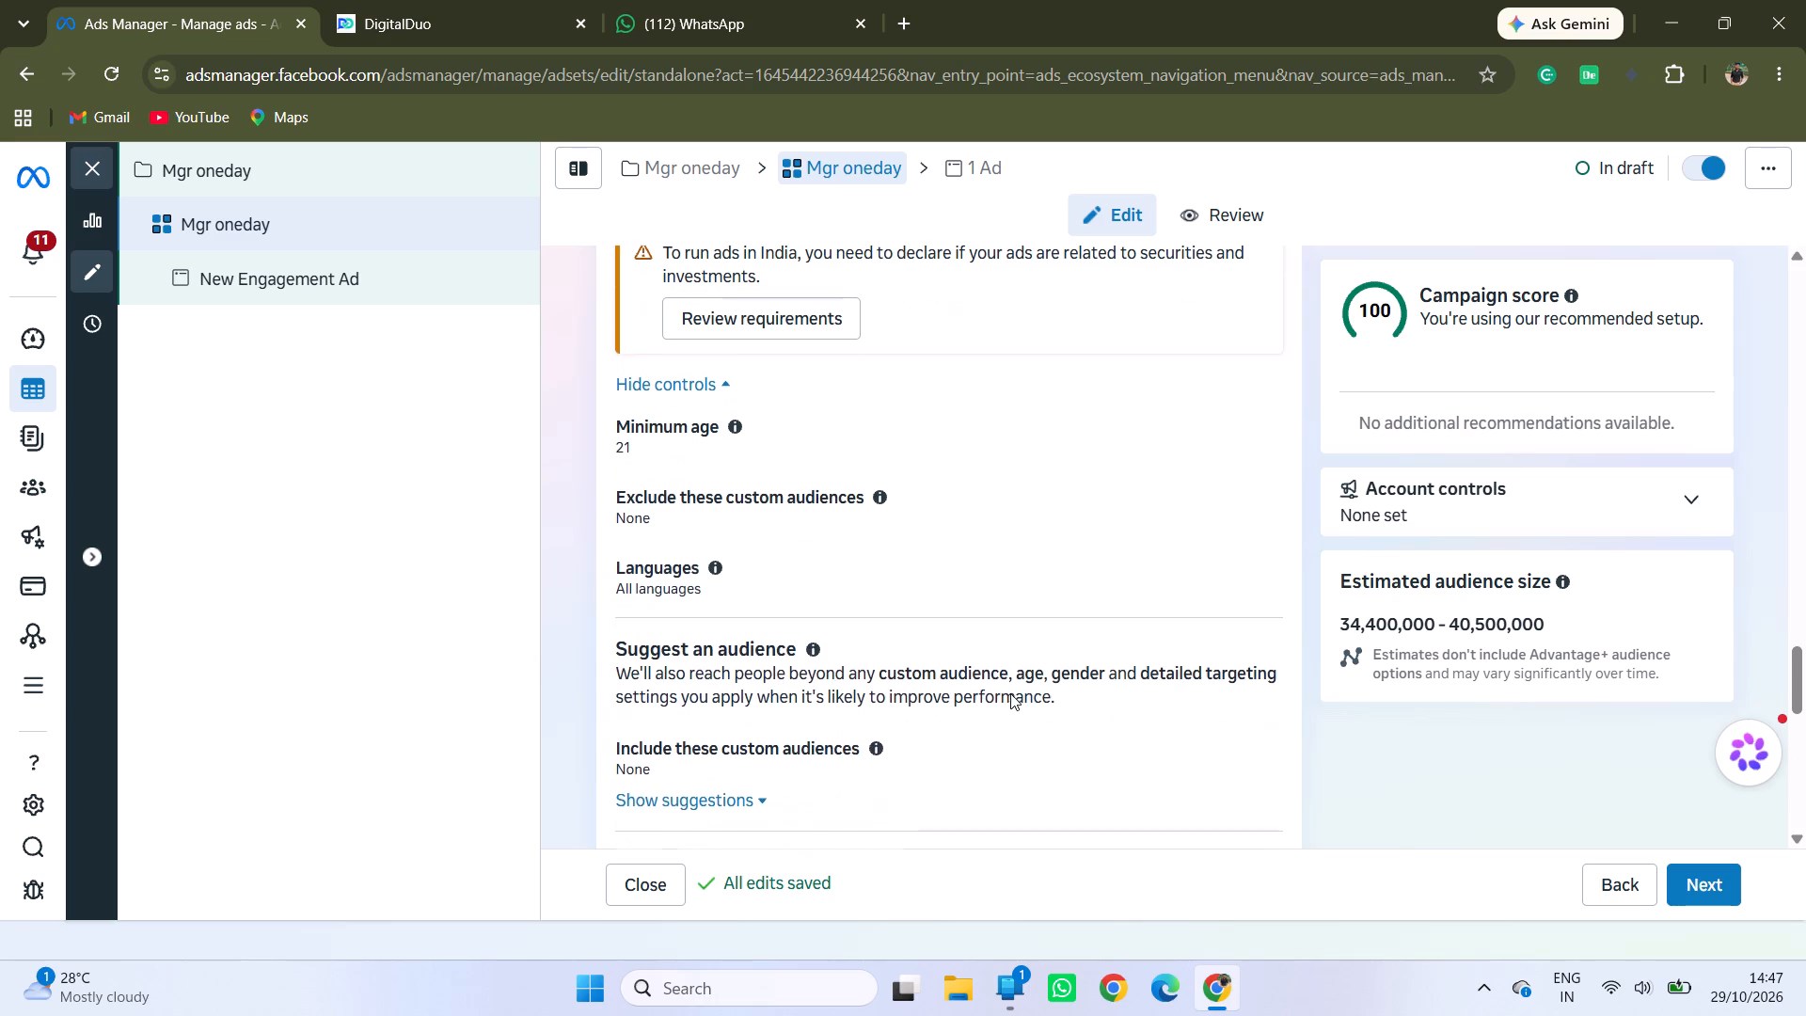
scroll(1010, 693, "down", 2)
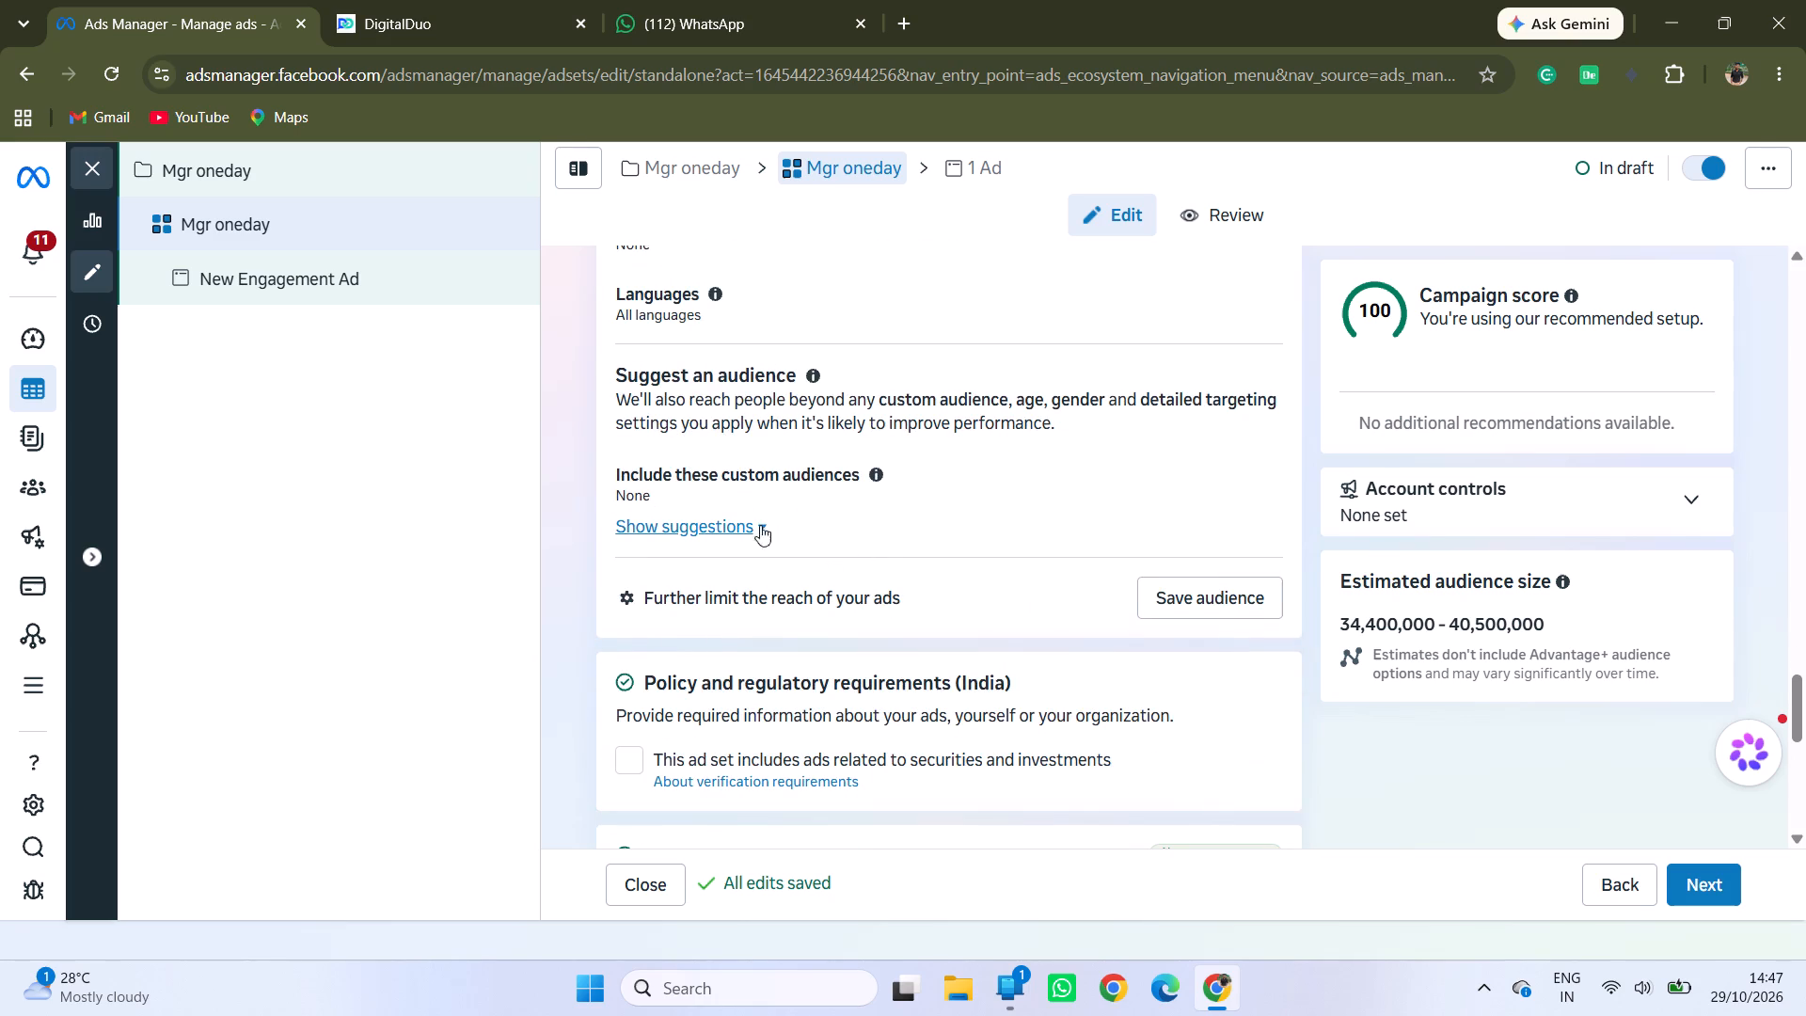
left_click(748, 520)
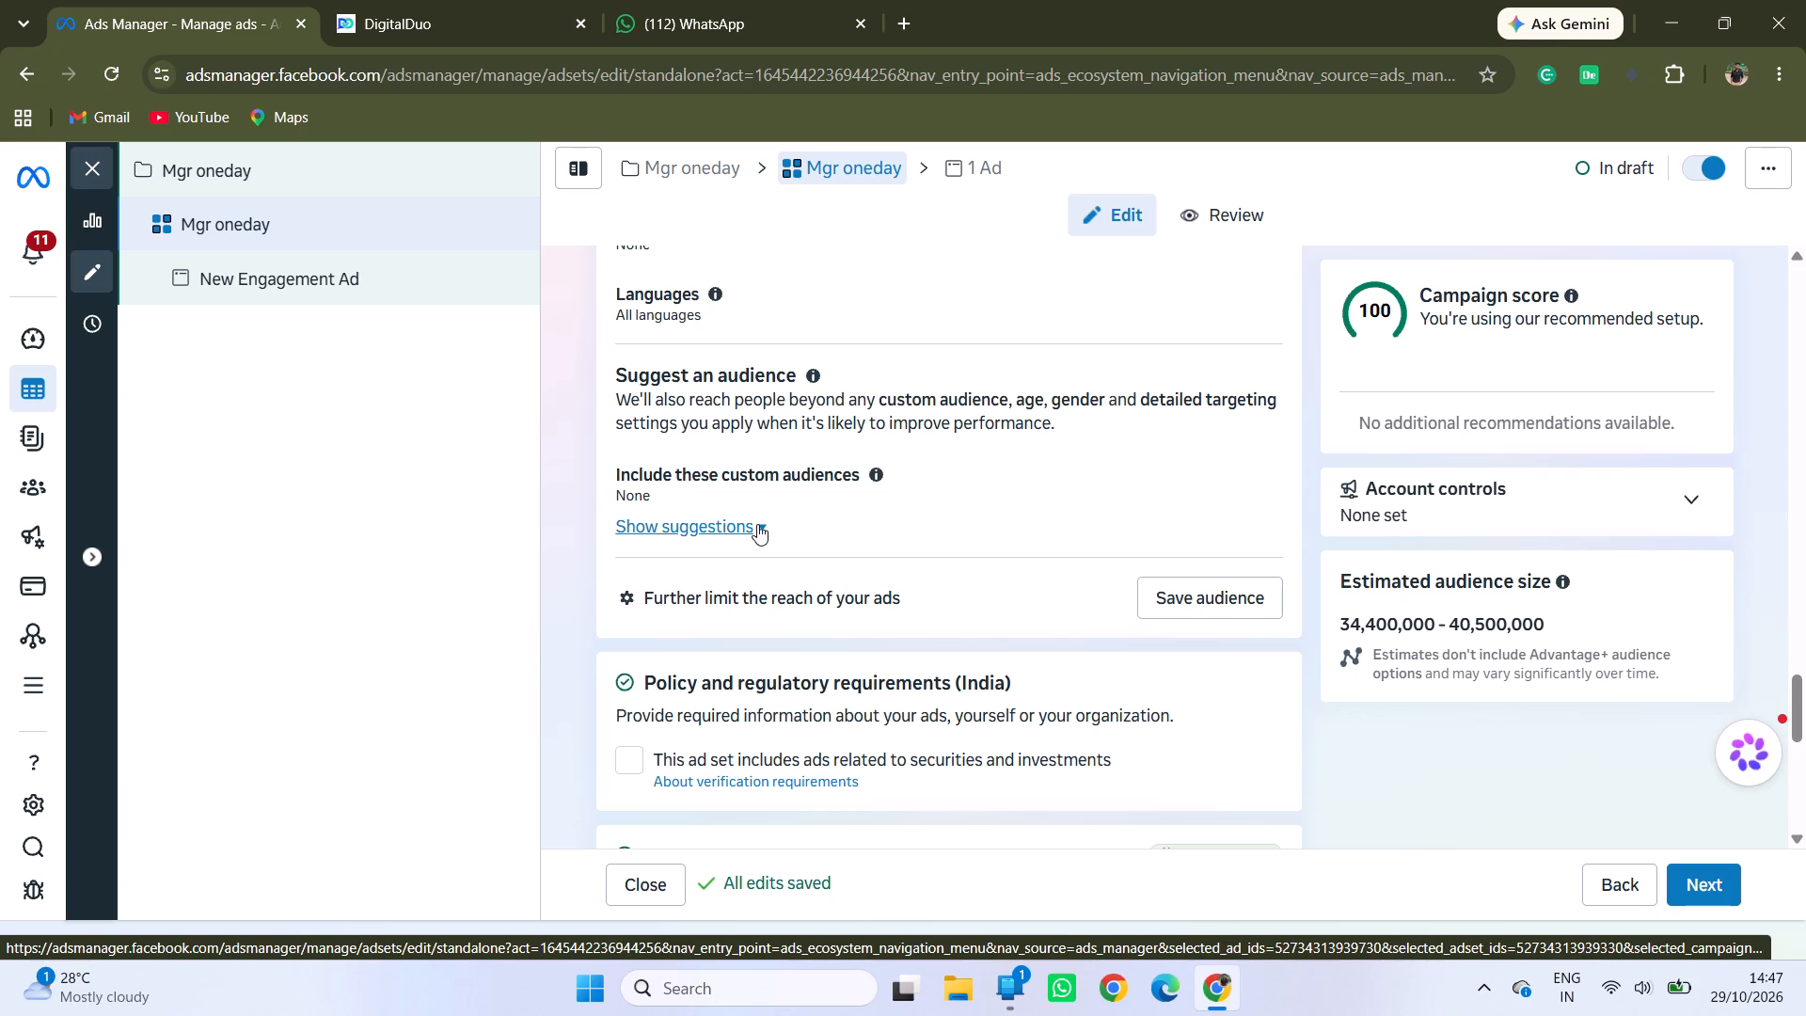
left_click(757, 524)
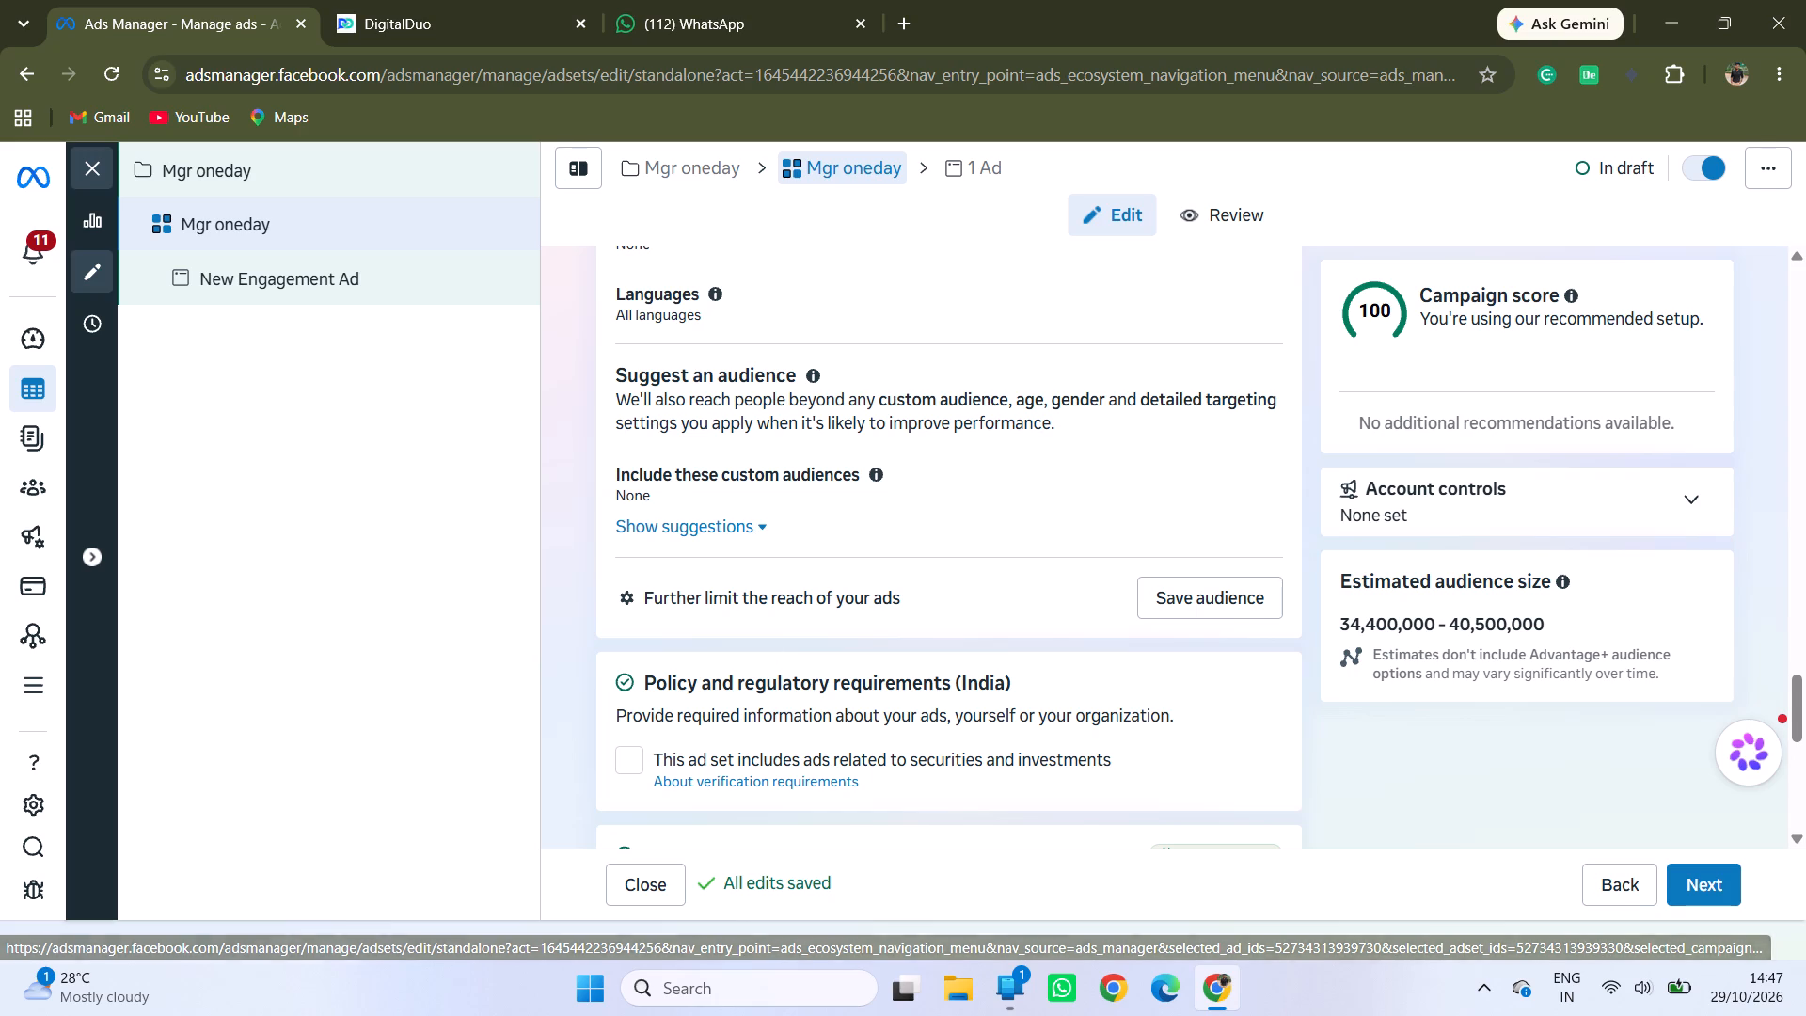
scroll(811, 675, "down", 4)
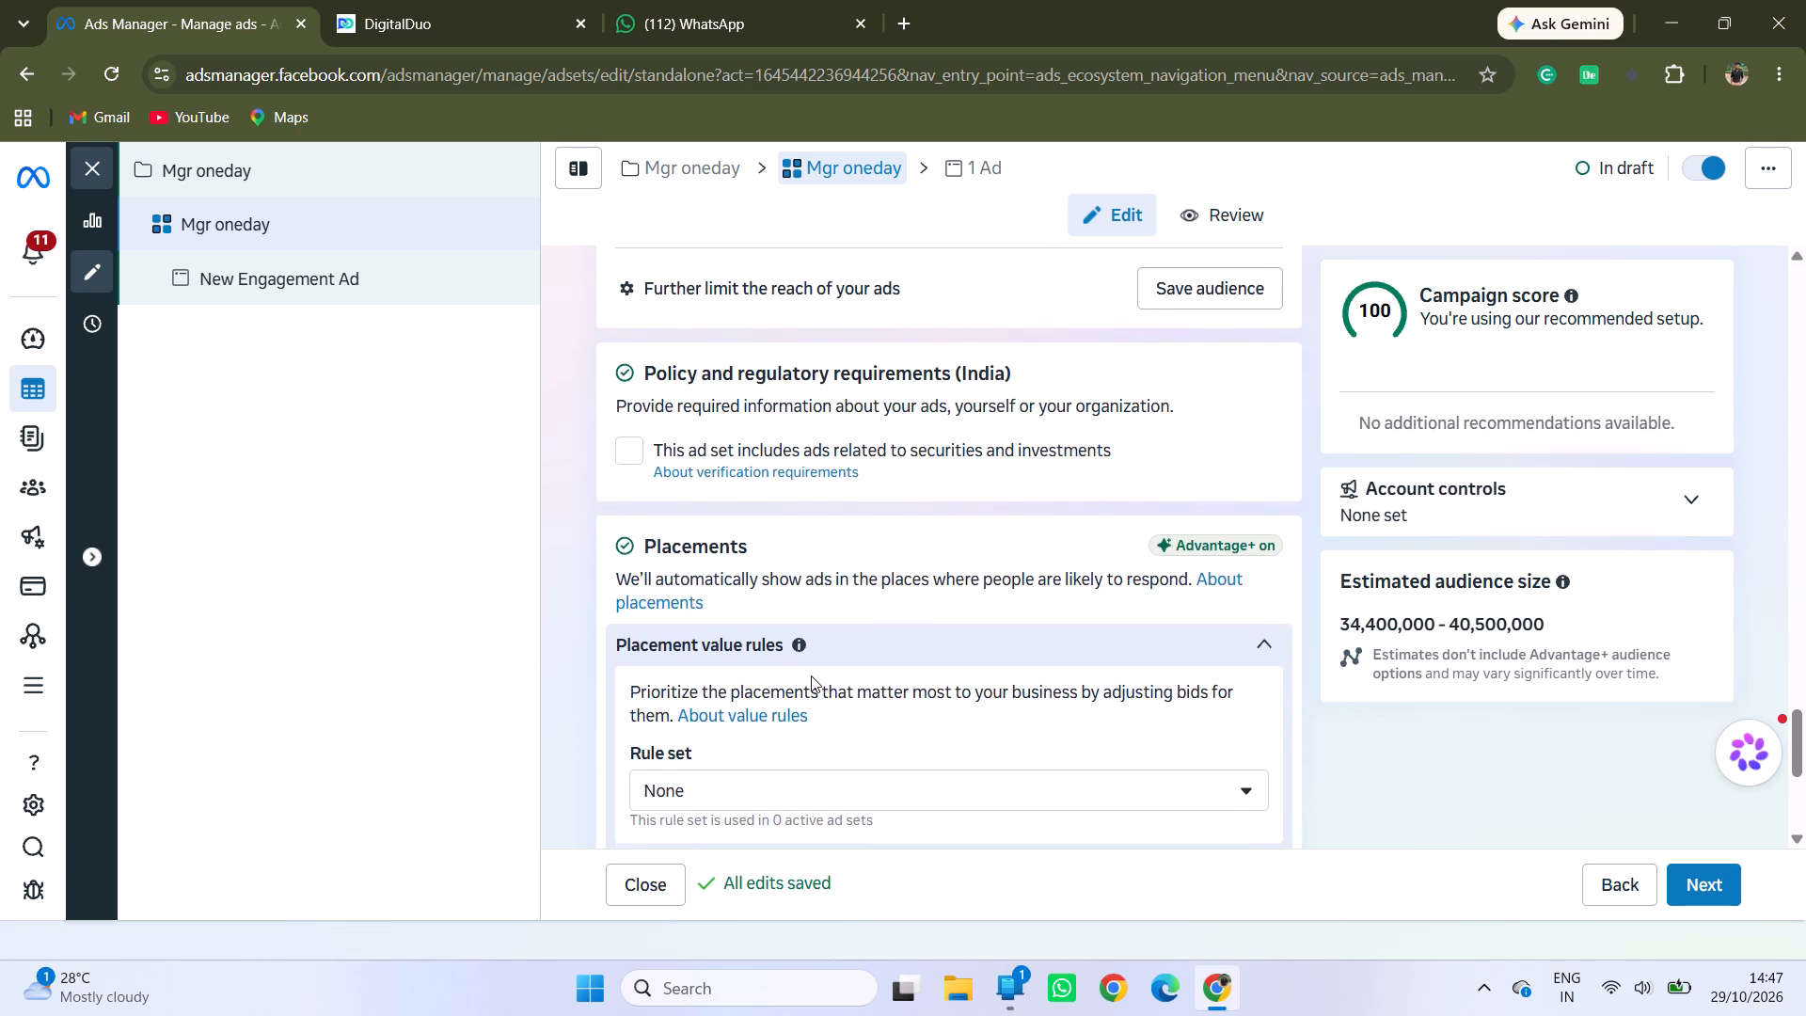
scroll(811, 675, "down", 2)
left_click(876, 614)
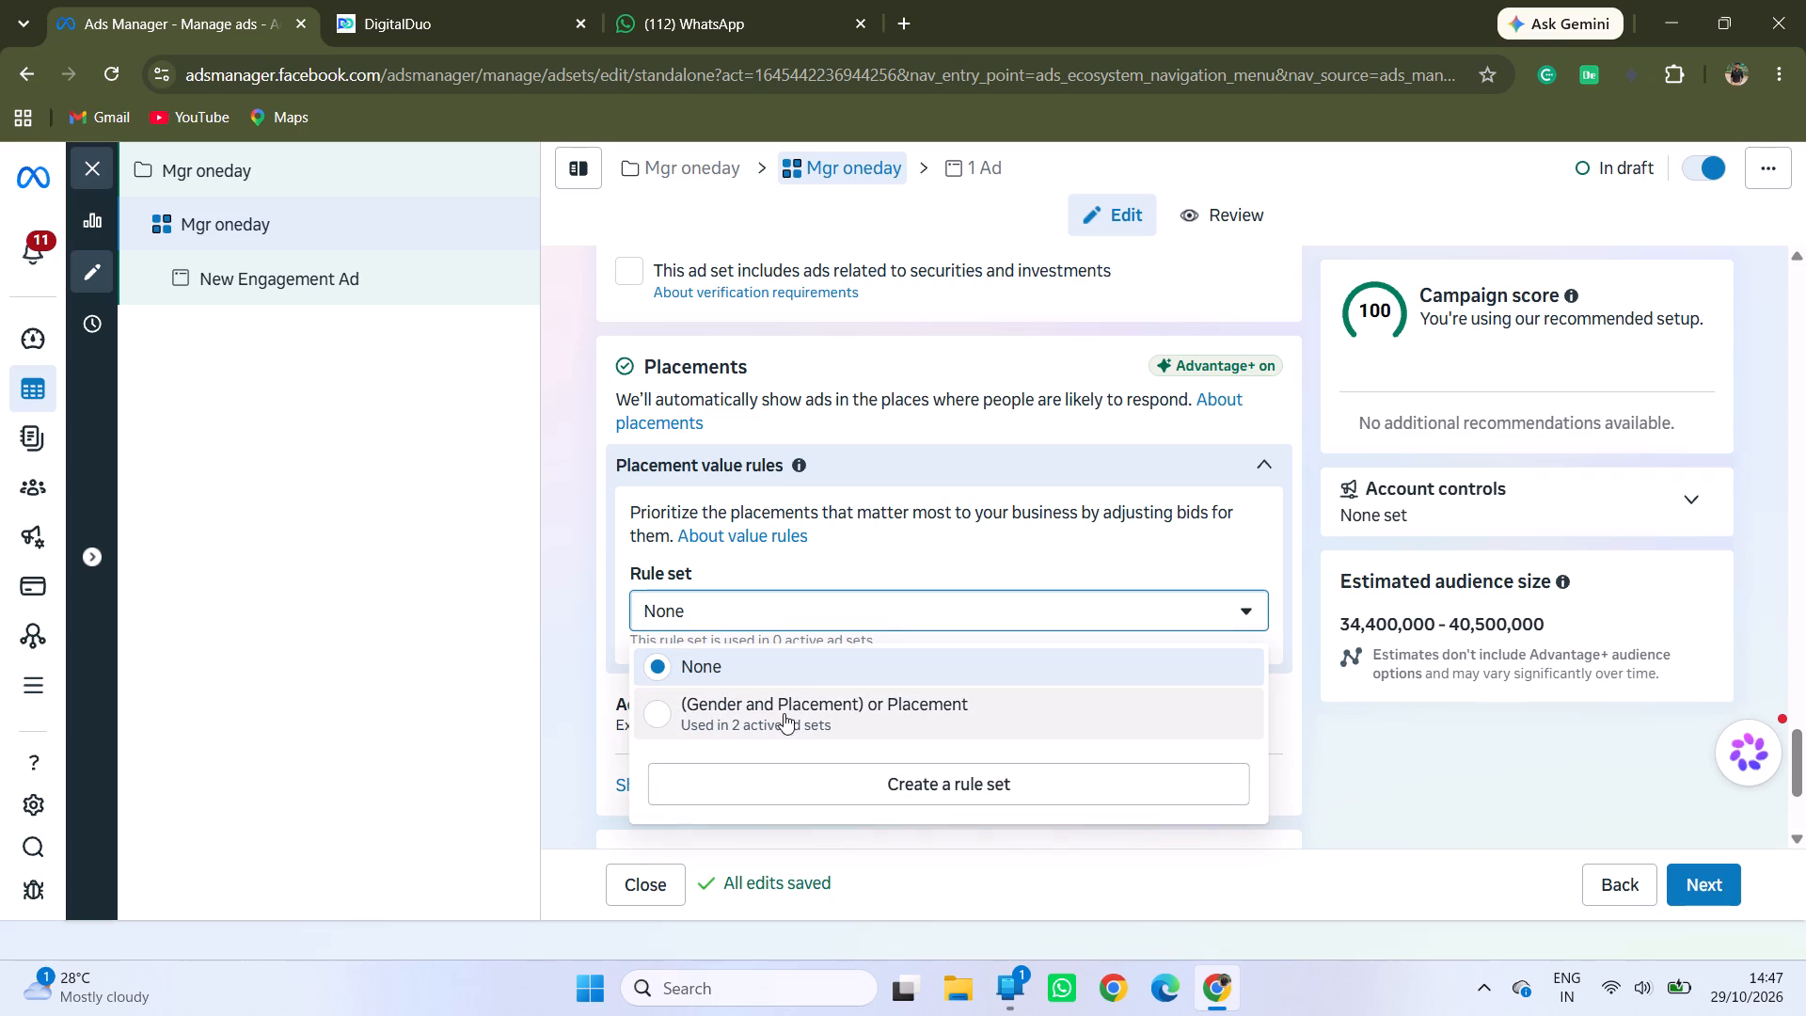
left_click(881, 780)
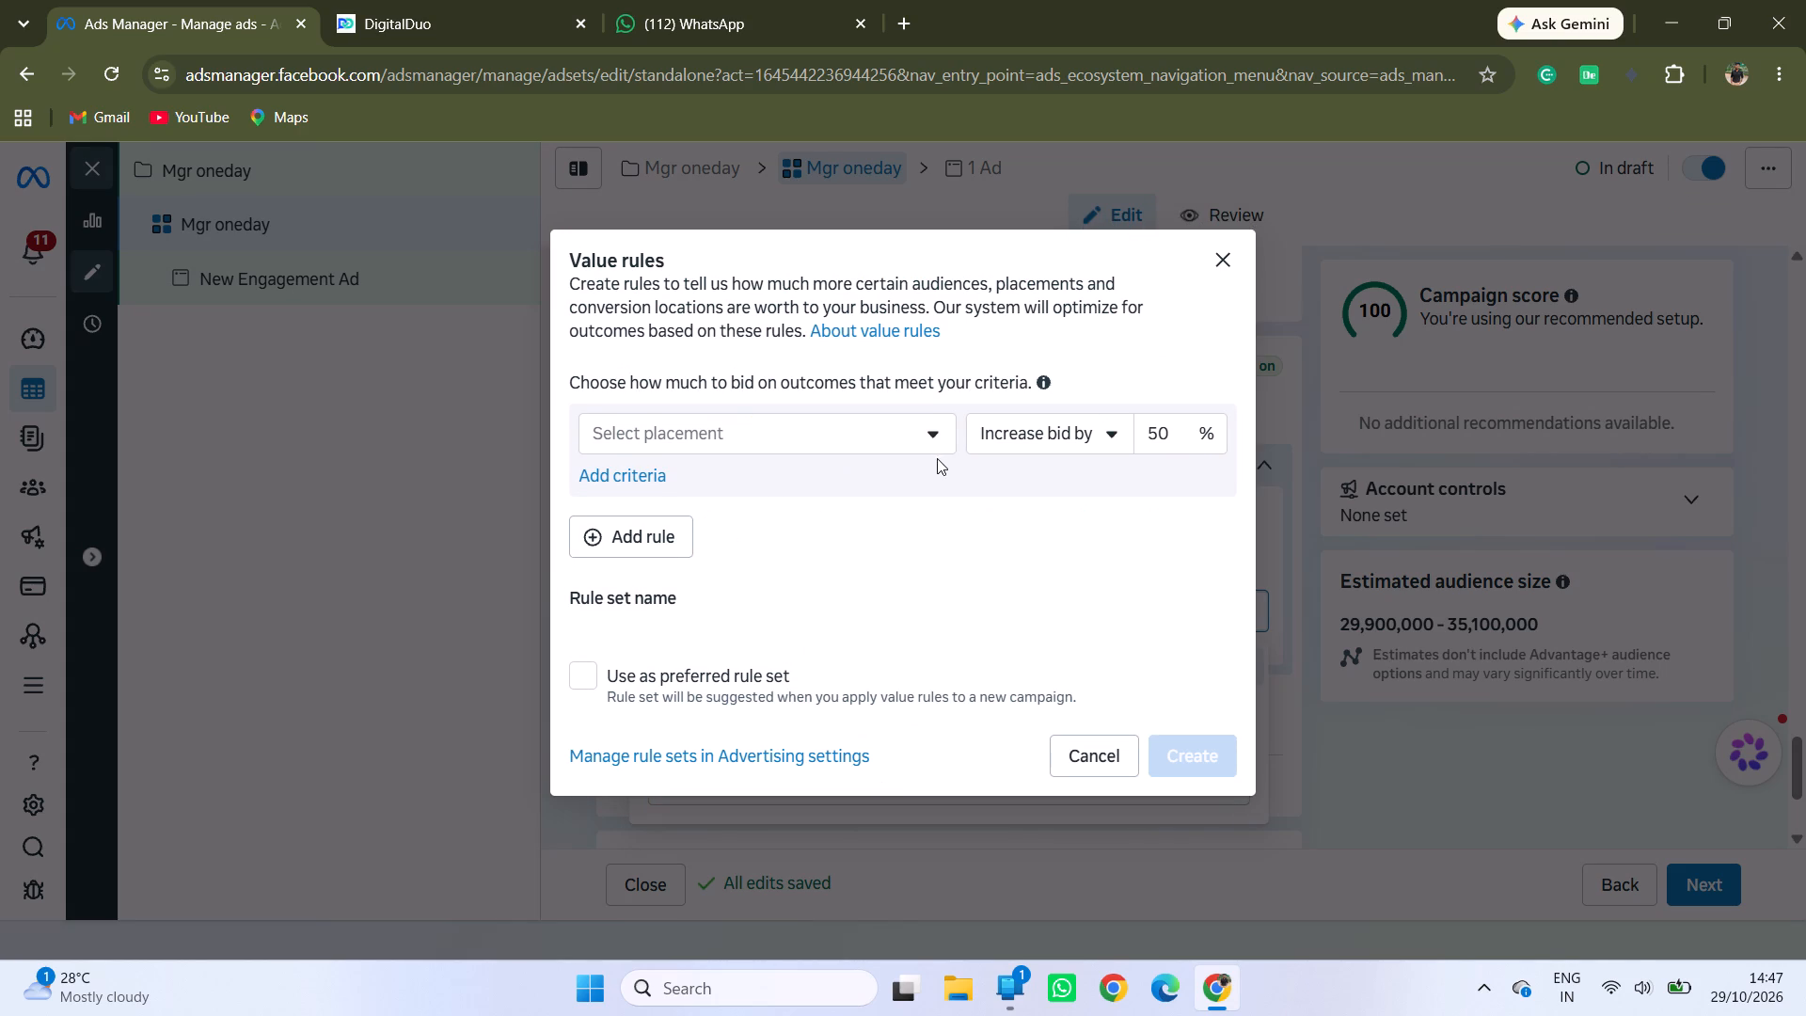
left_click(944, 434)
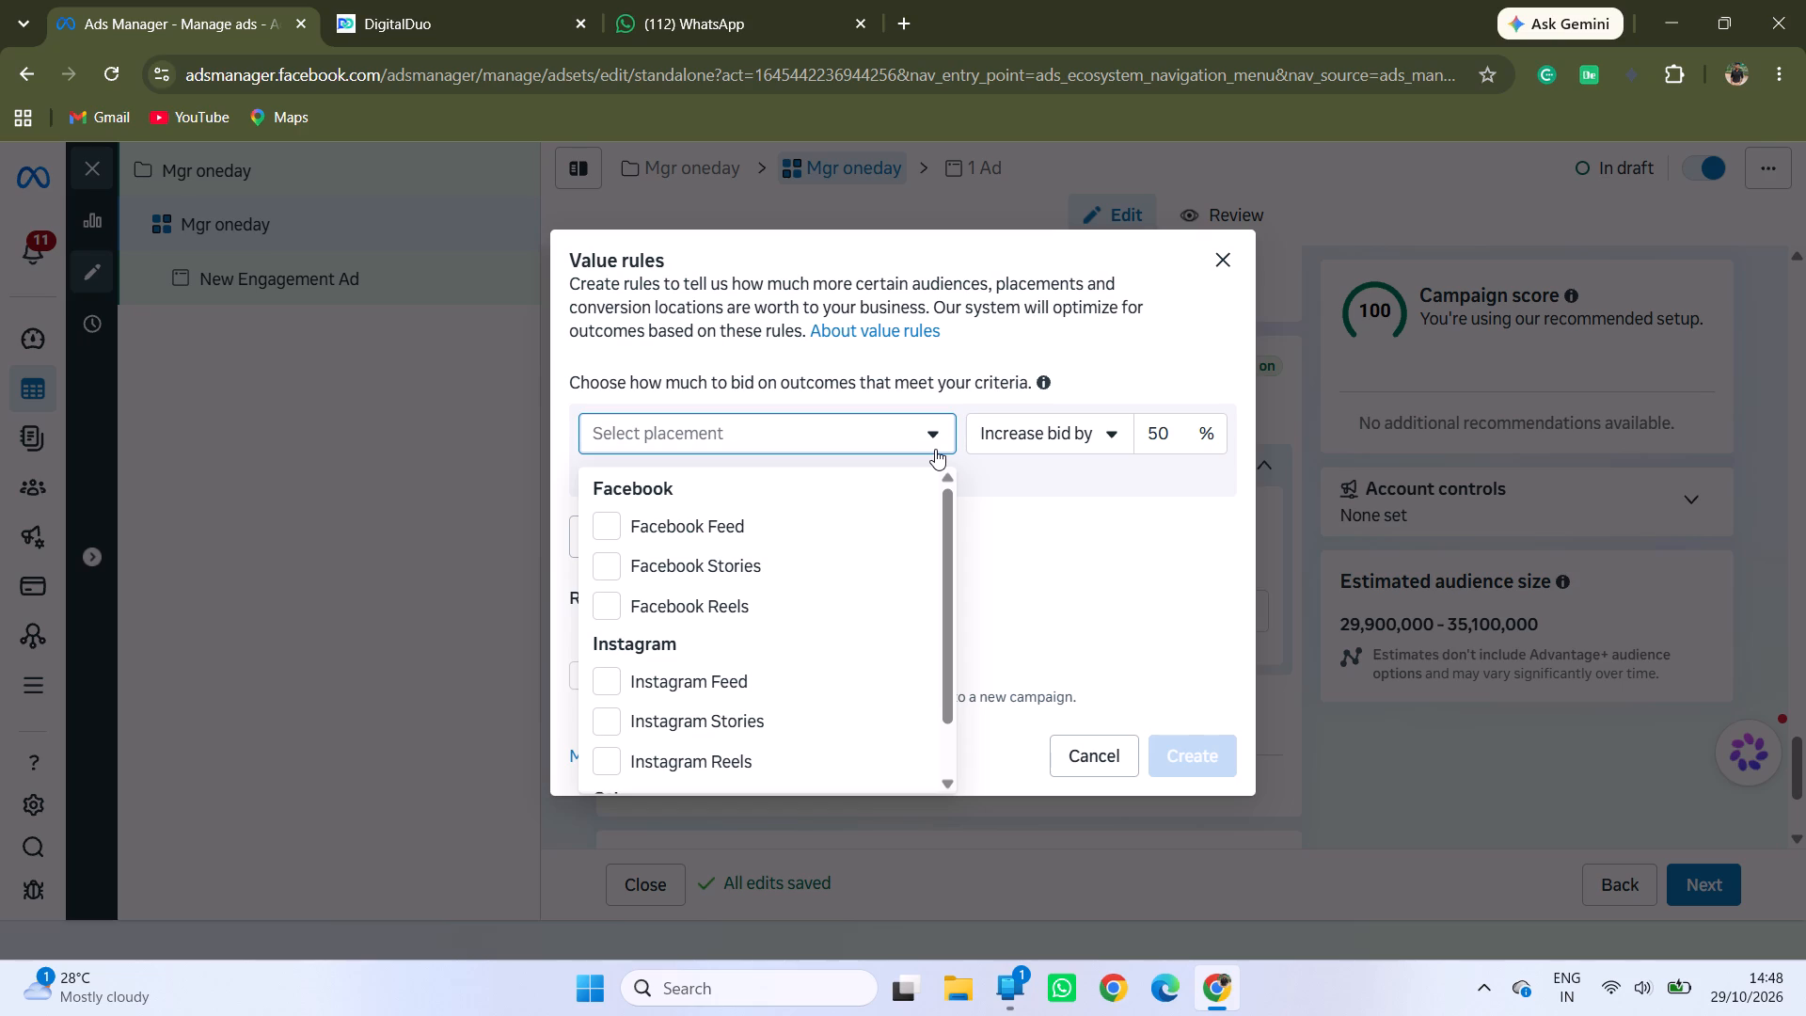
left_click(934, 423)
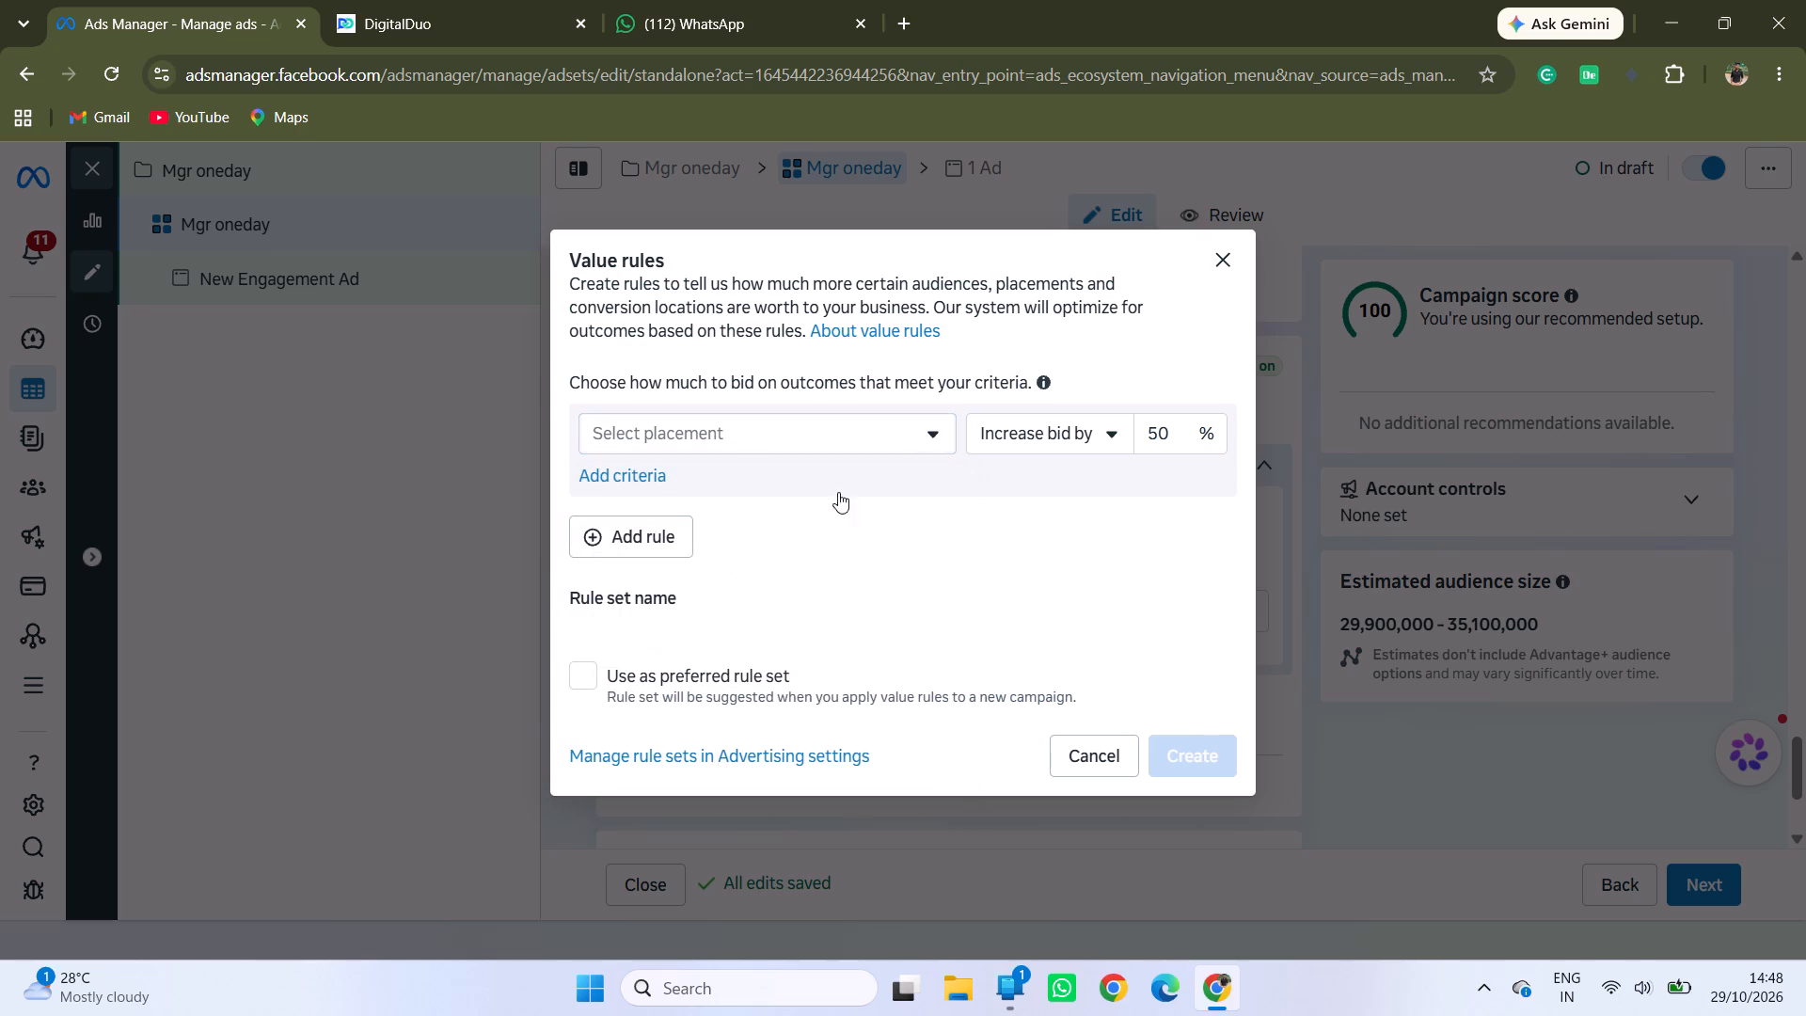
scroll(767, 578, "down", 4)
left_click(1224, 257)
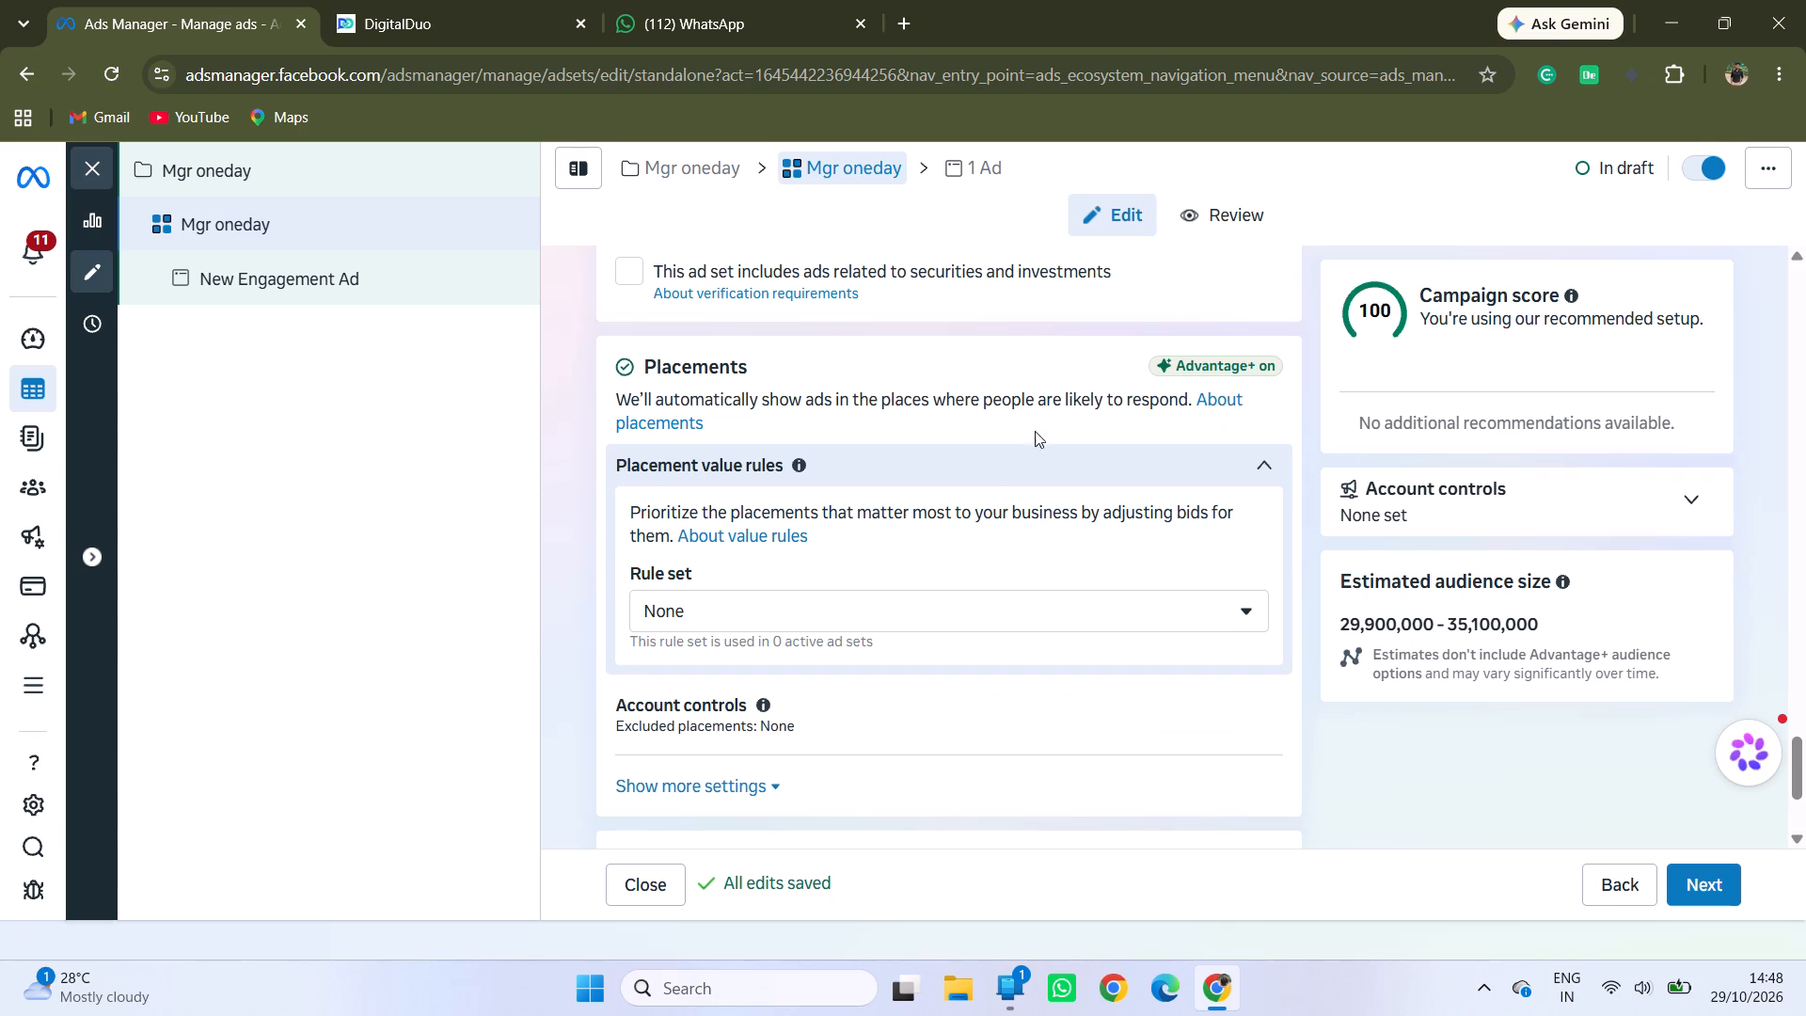
Set the upper limit of the suggested audience age range to 50.
scroll(1065, 525, "up", 2)
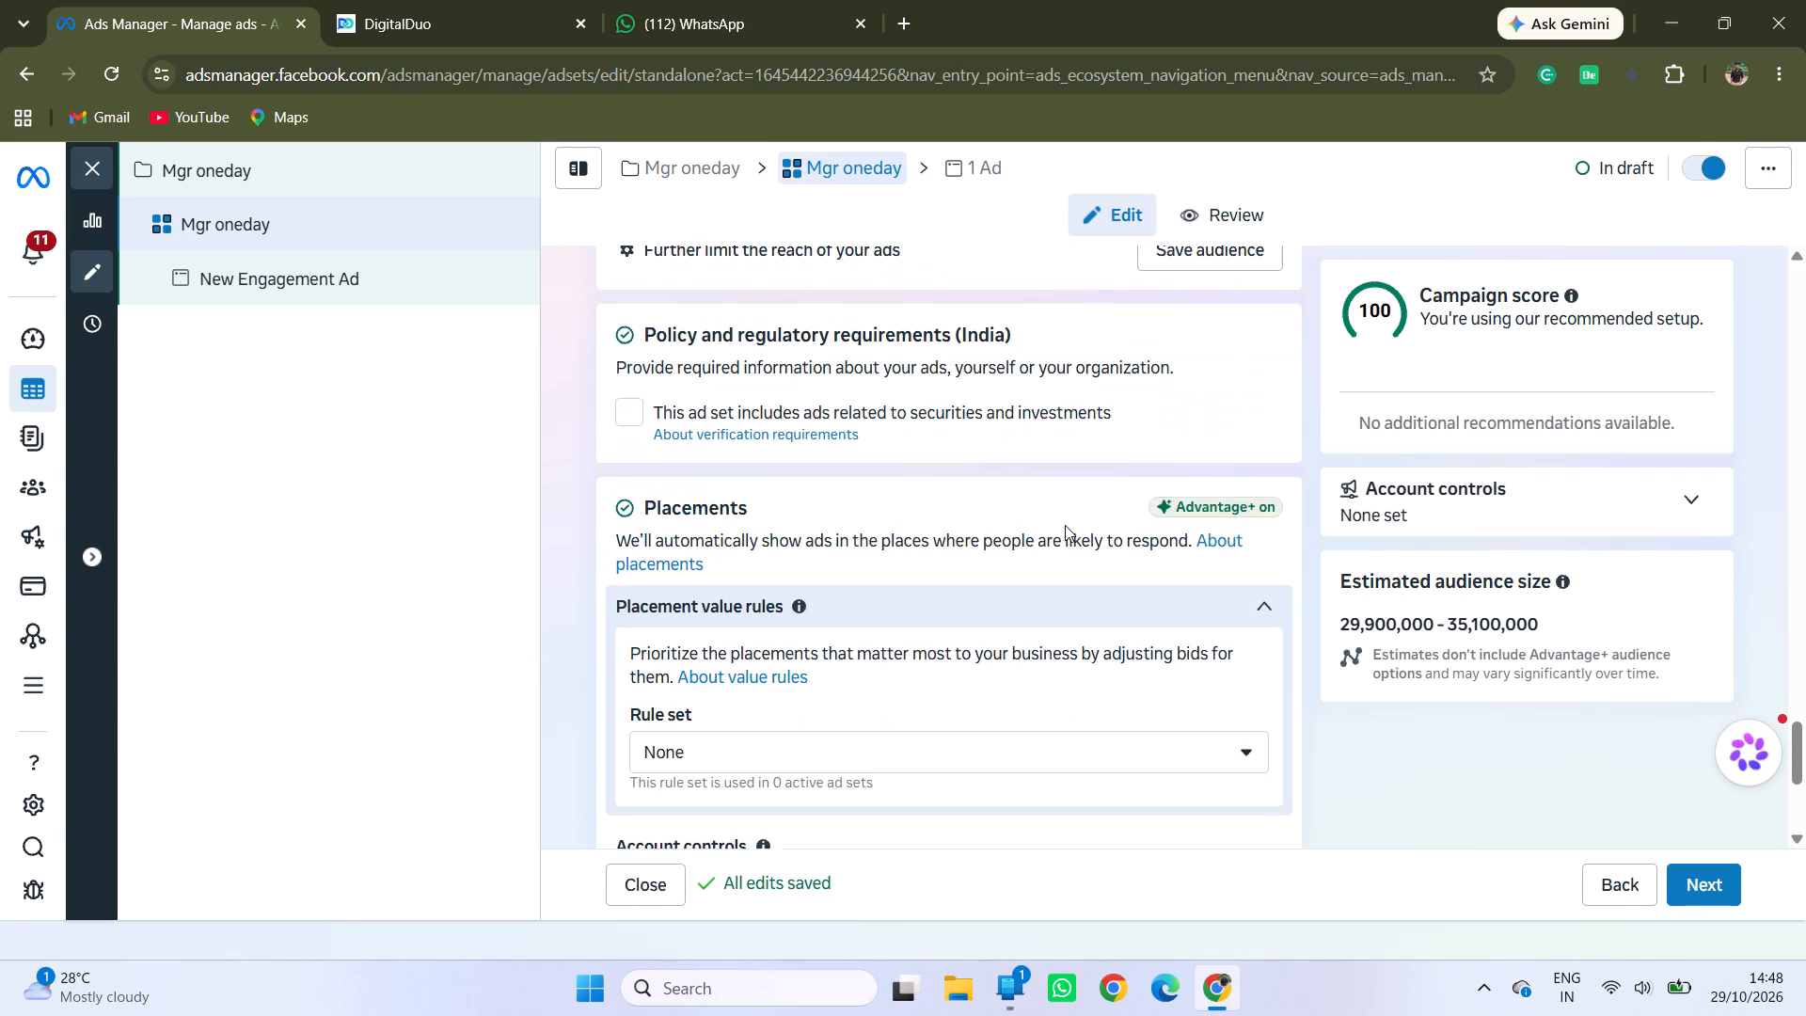
scroll(1065, 525, "up", 8)
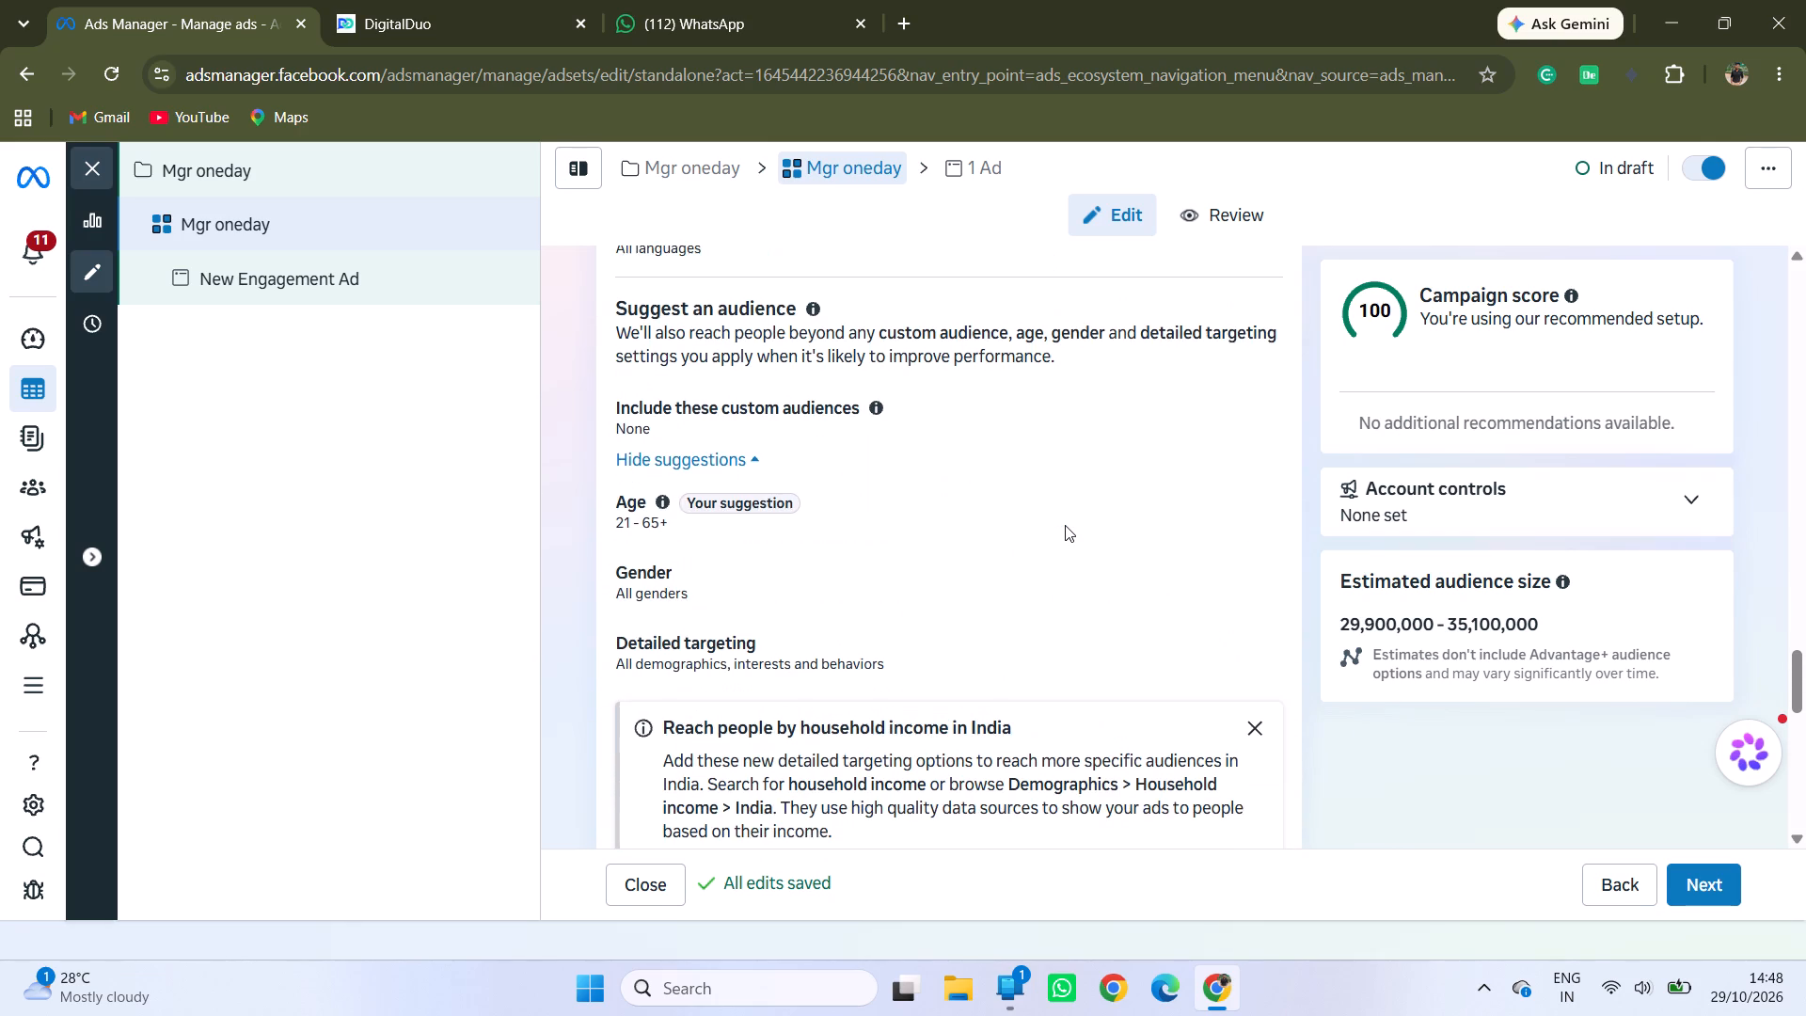
scroll(1065, 525, "up", 3)
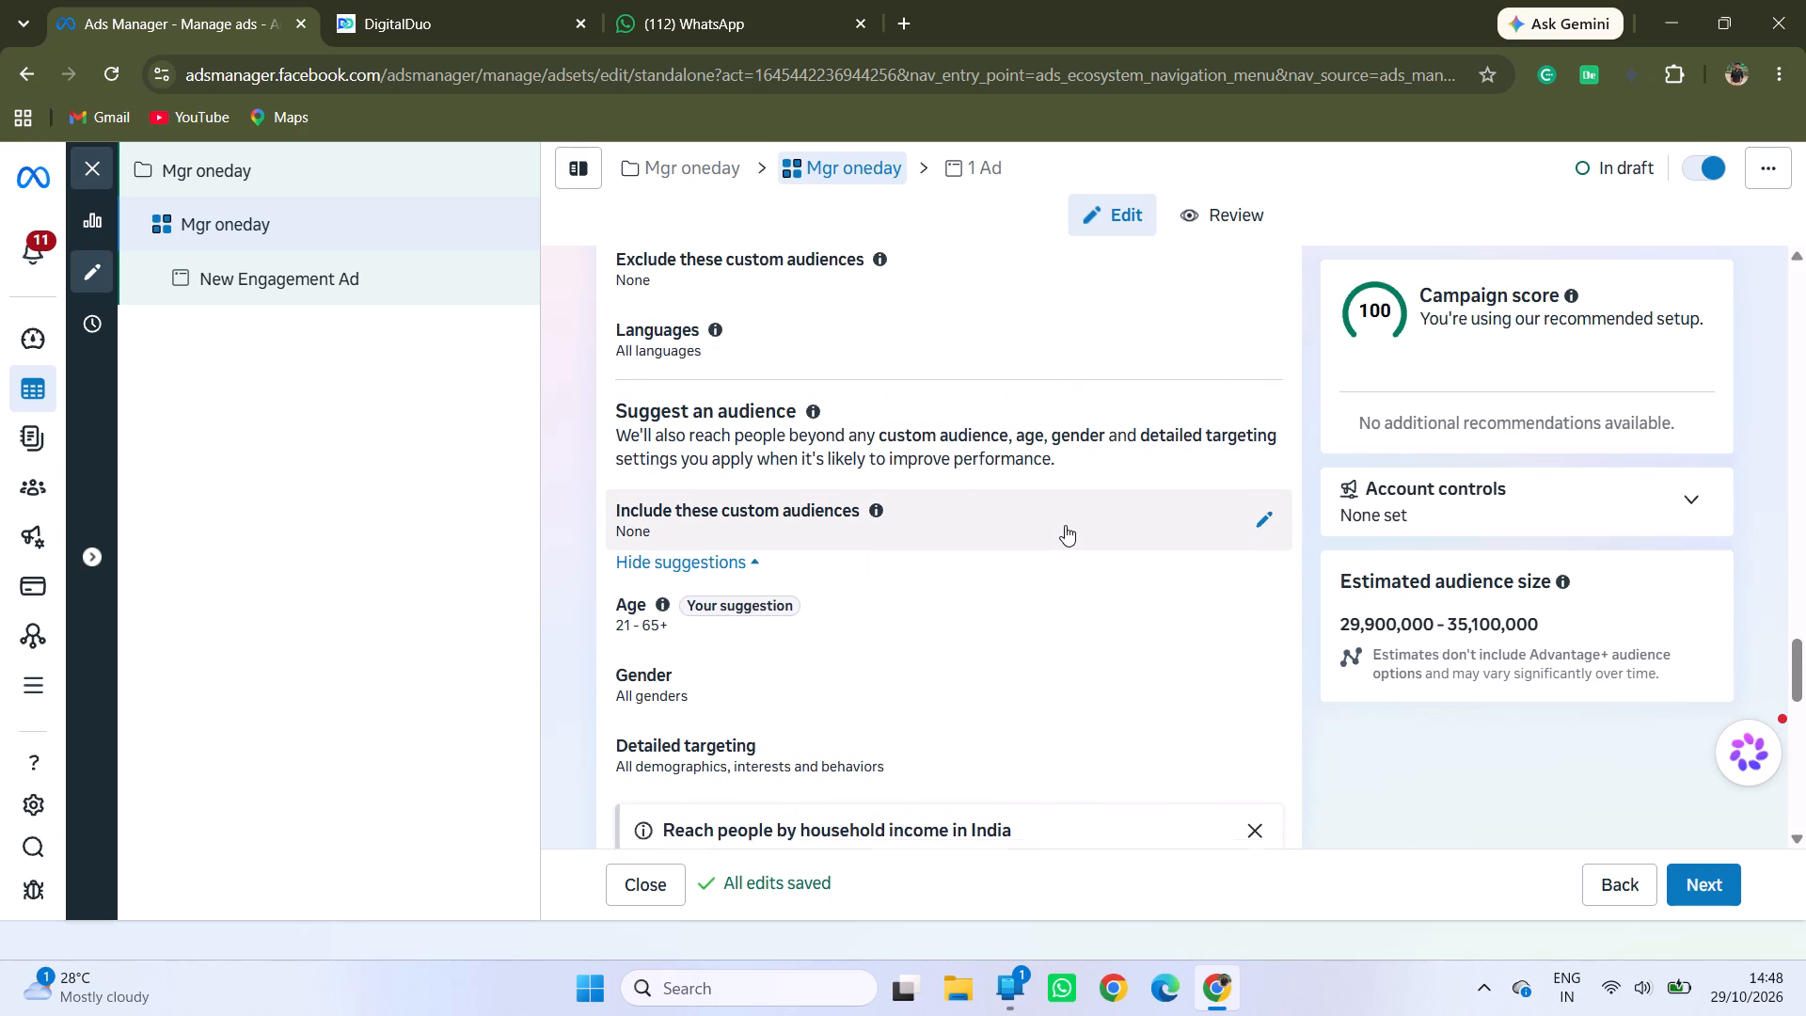
scroll(1065, 525, "up", 2)
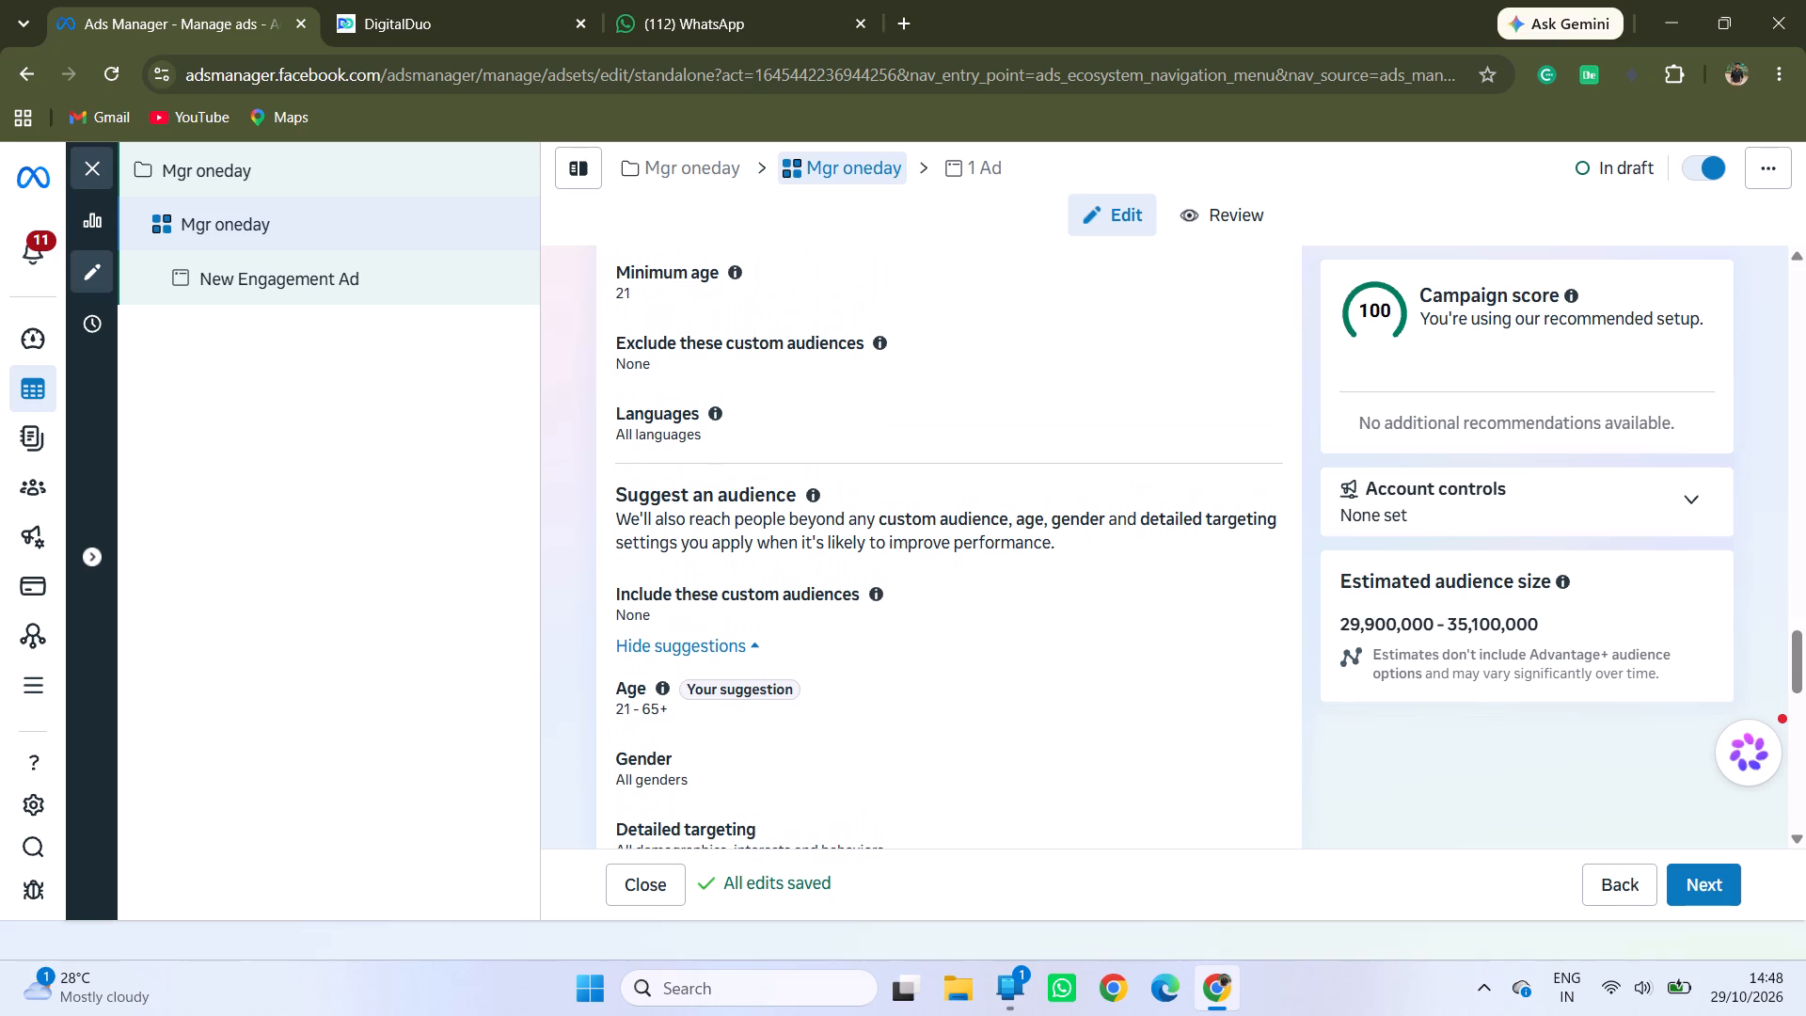
scroll(1065, 525, "down", 3)
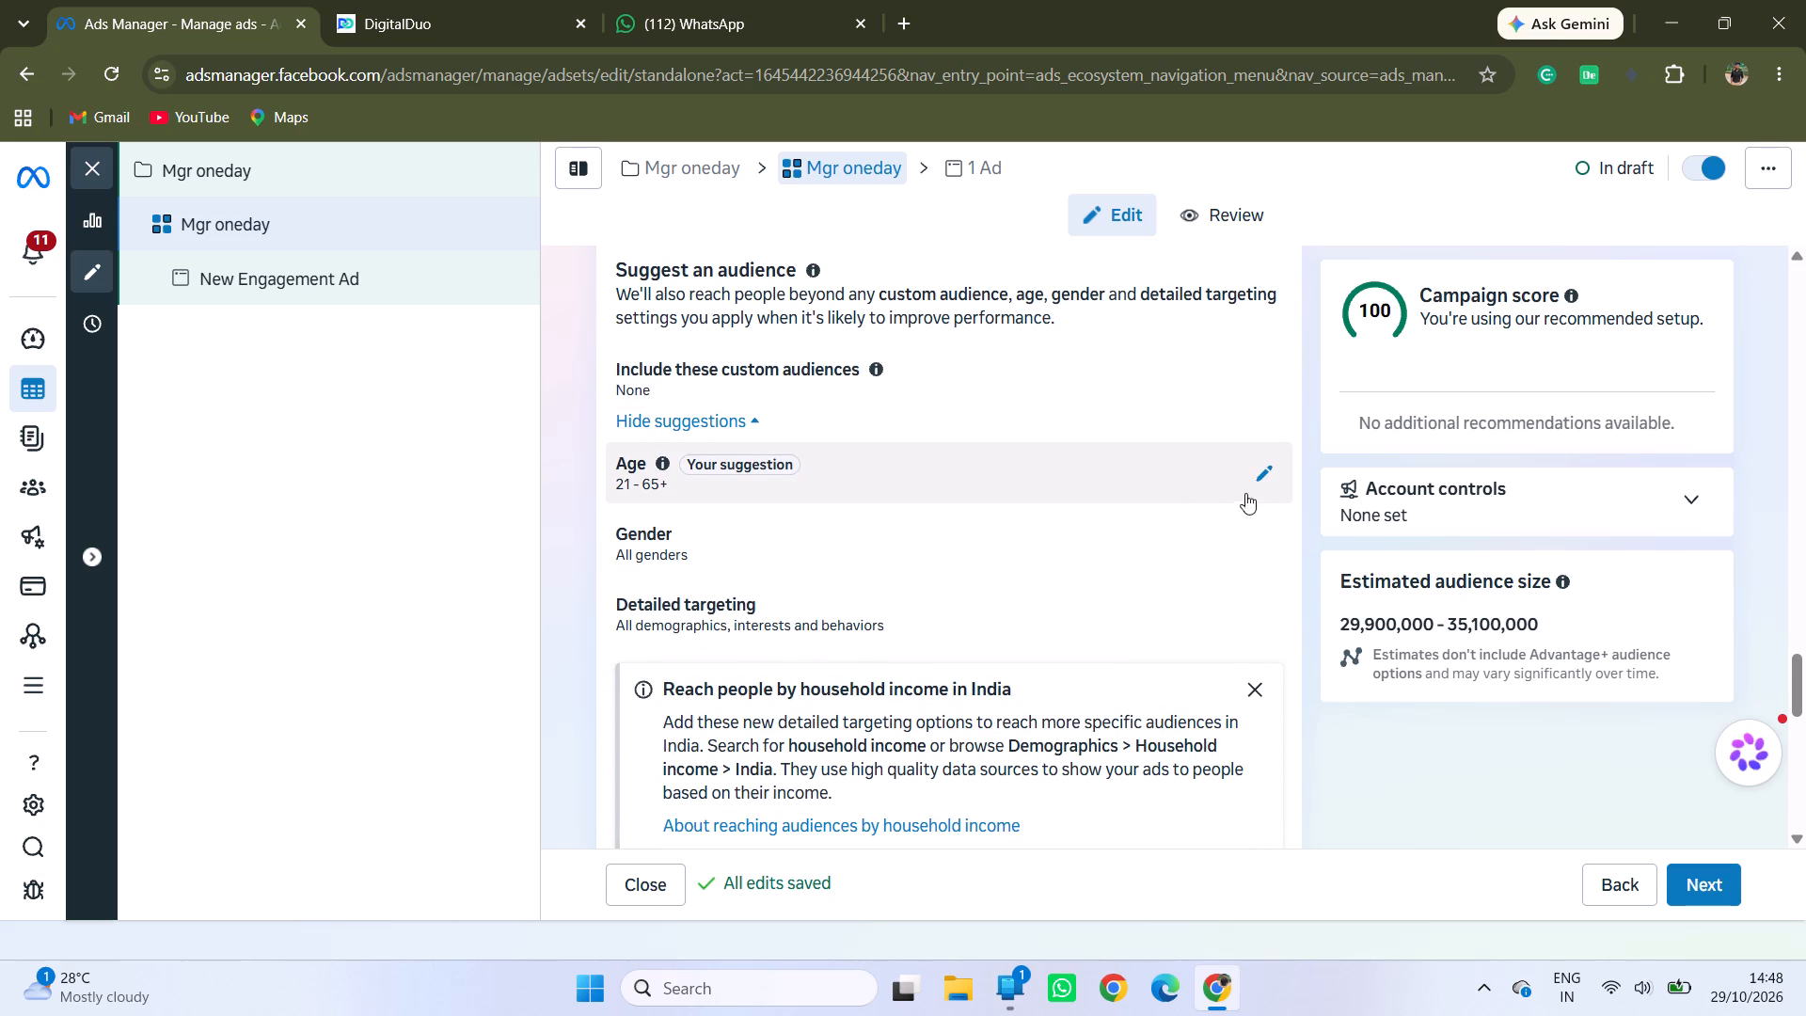
left_click(1268, 466)
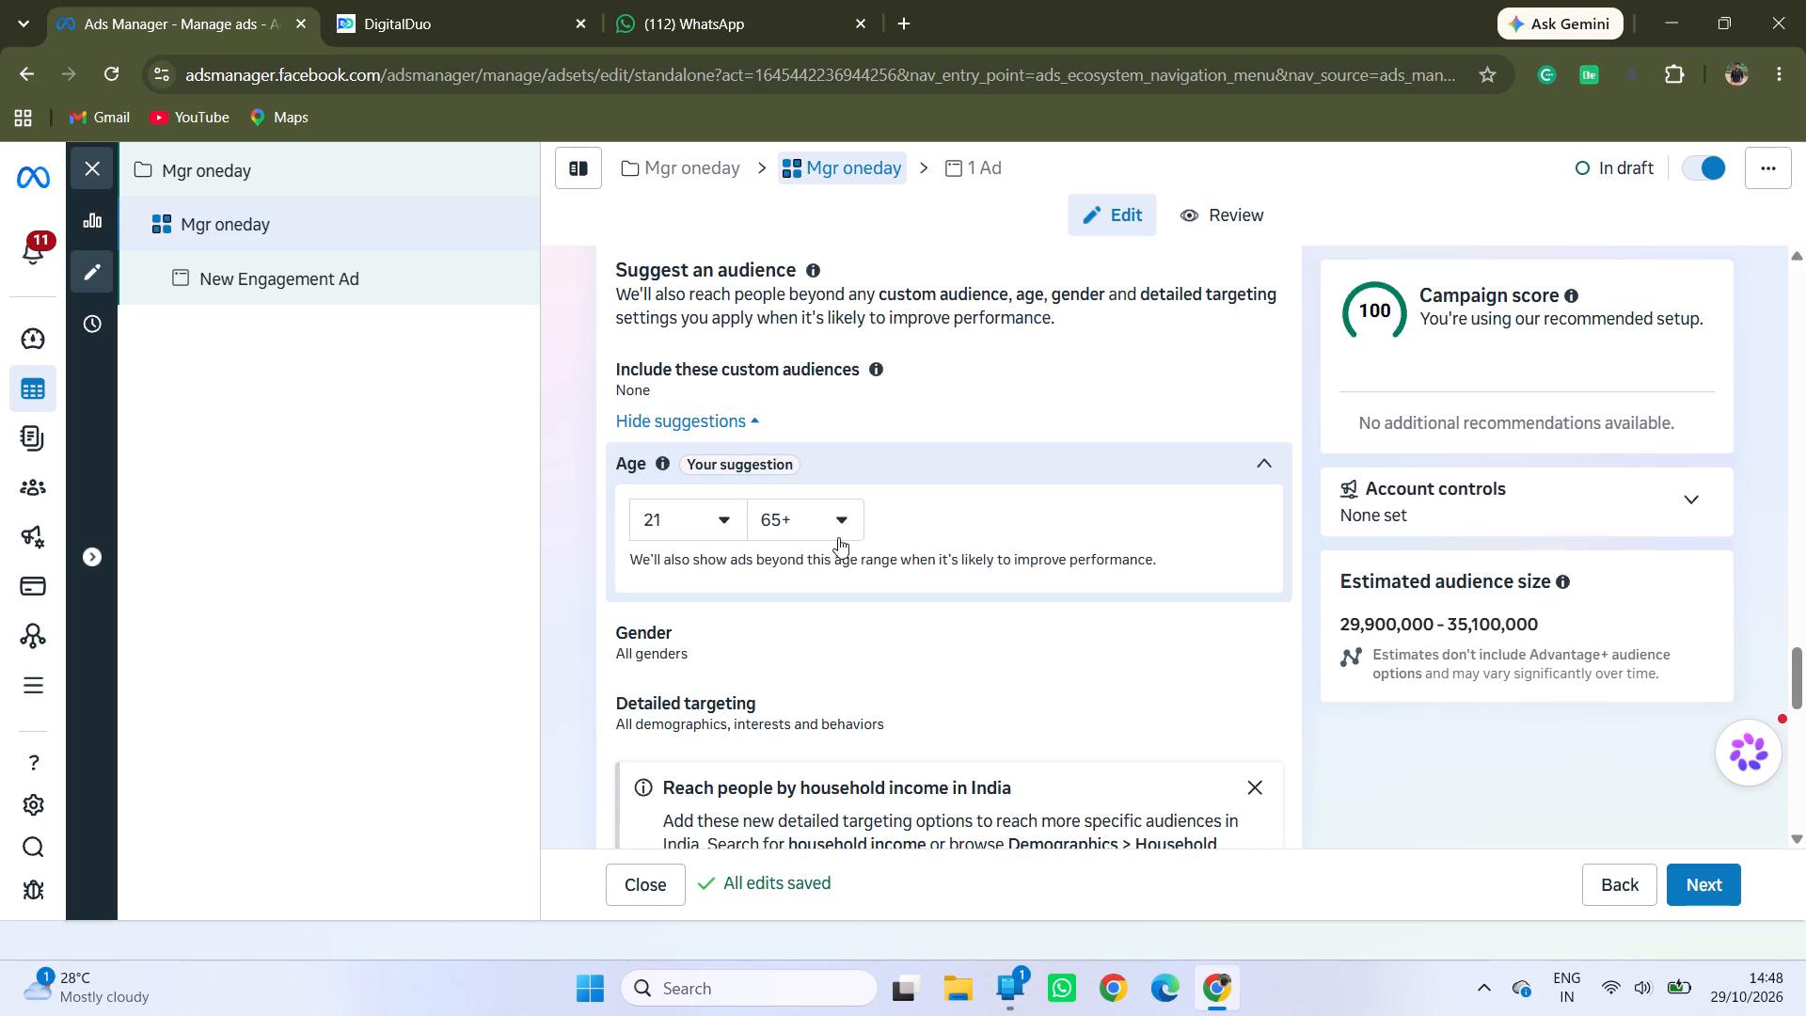
left_click(846, 525)
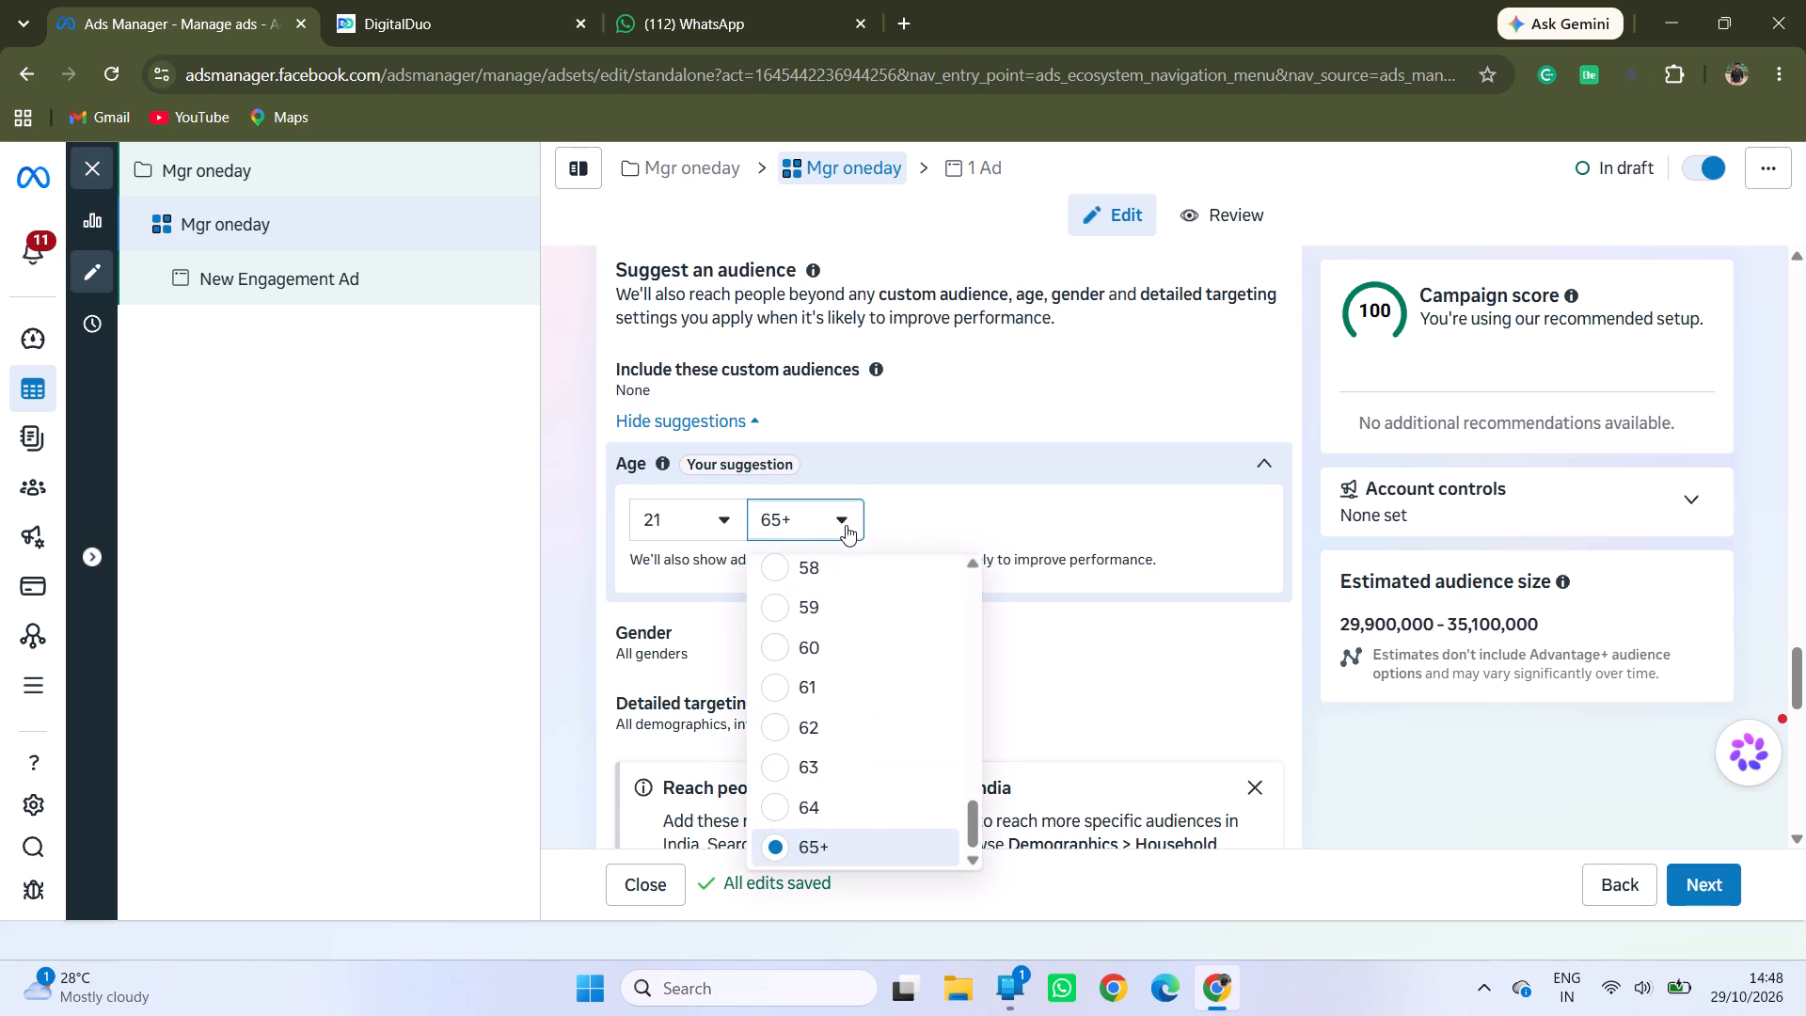
scroll(830, 637, "up", 2)
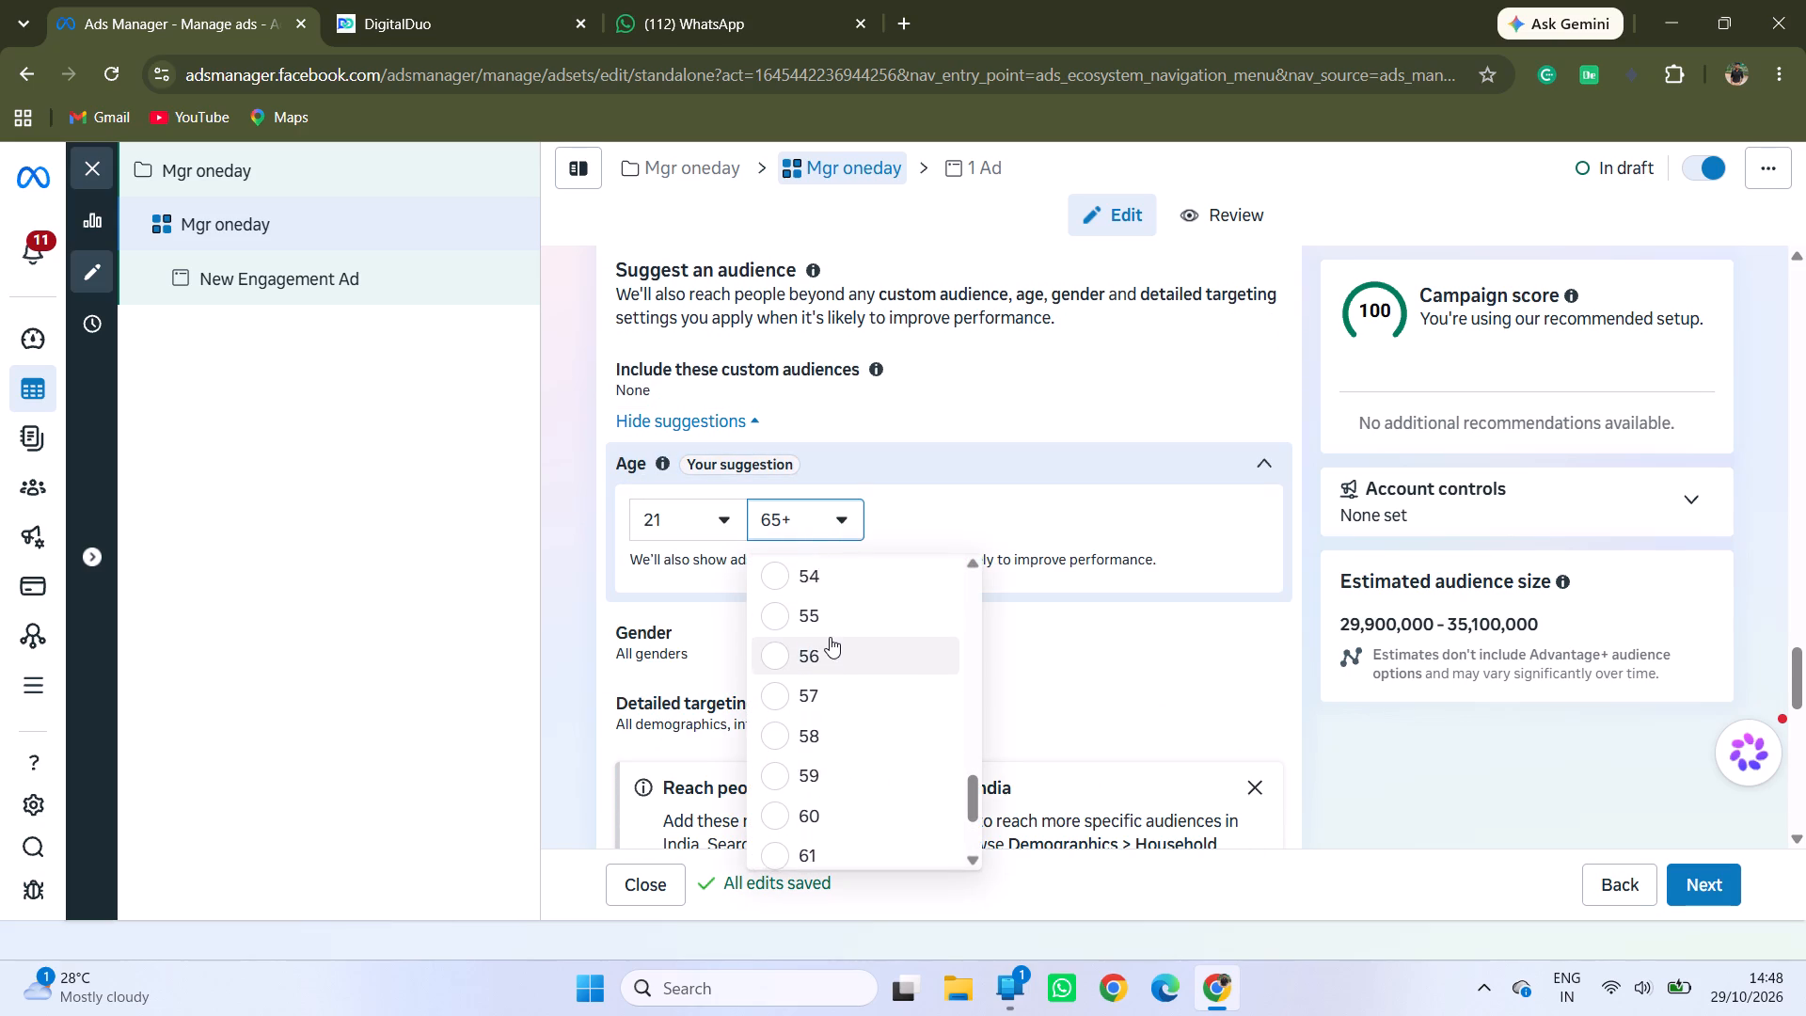
scroll(830, 637, "up", 2)
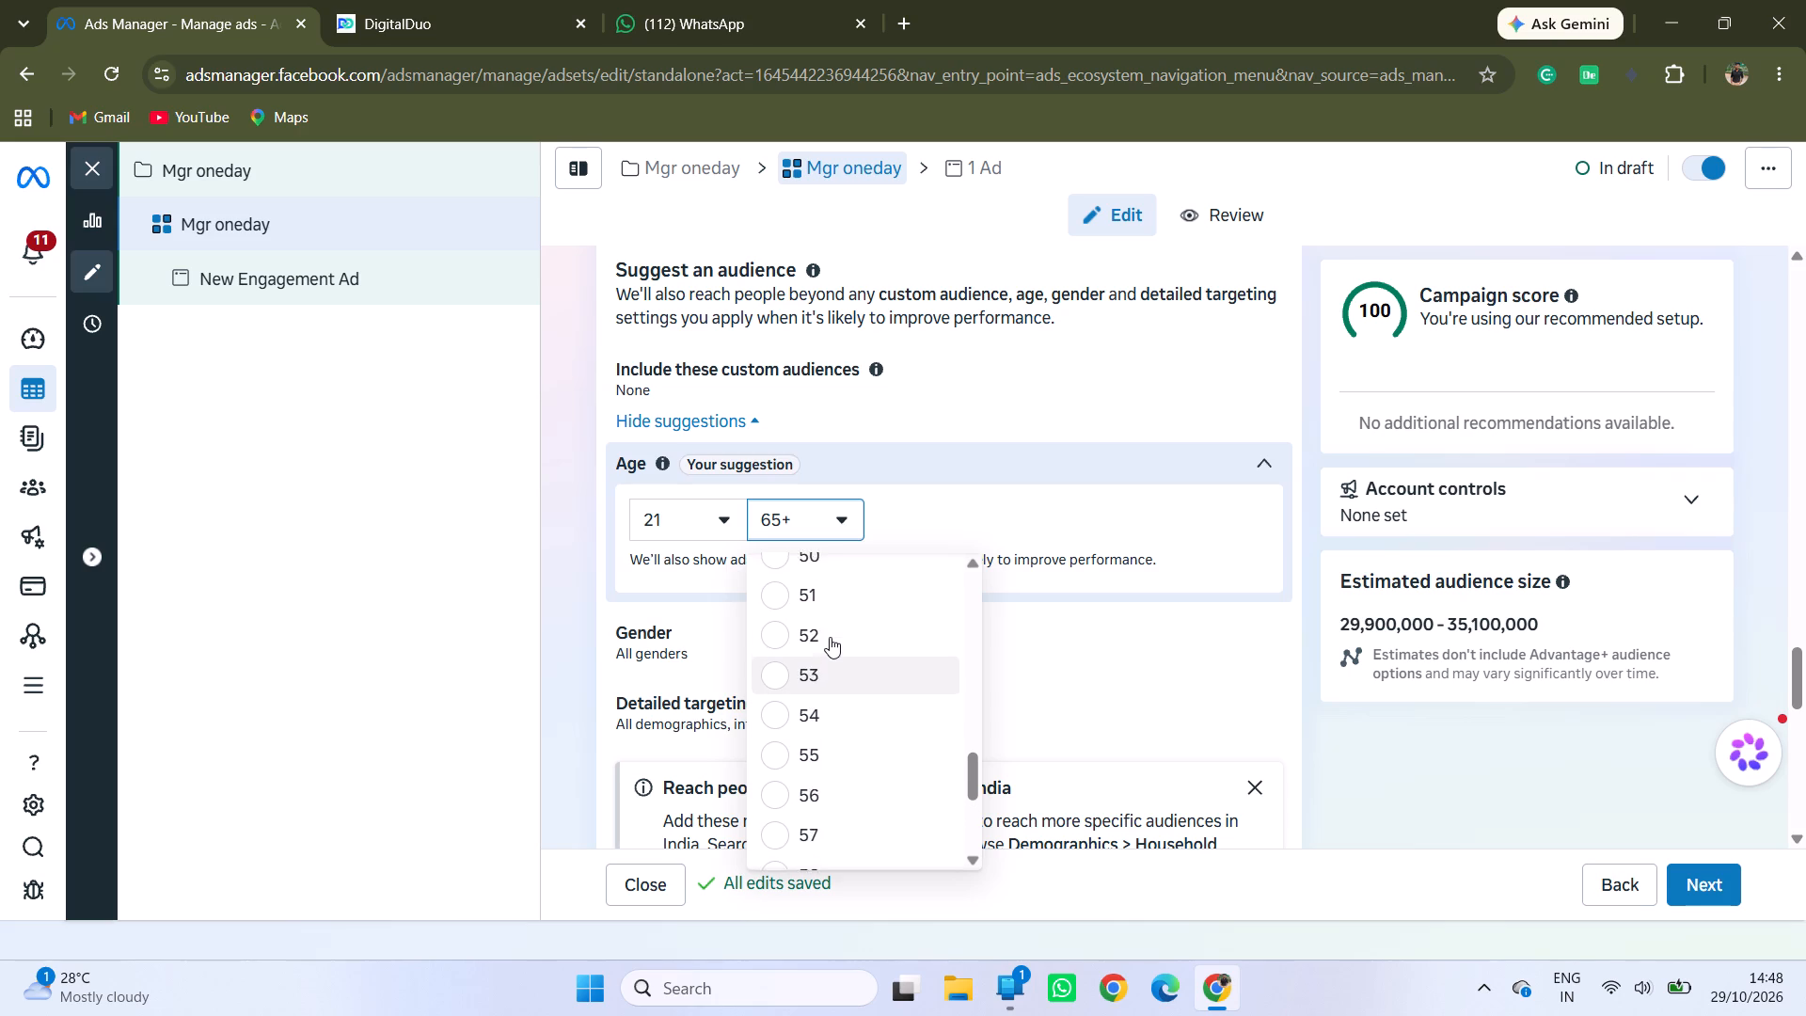
scroll(830, 637, "up", 1)
left_click(798, 643)
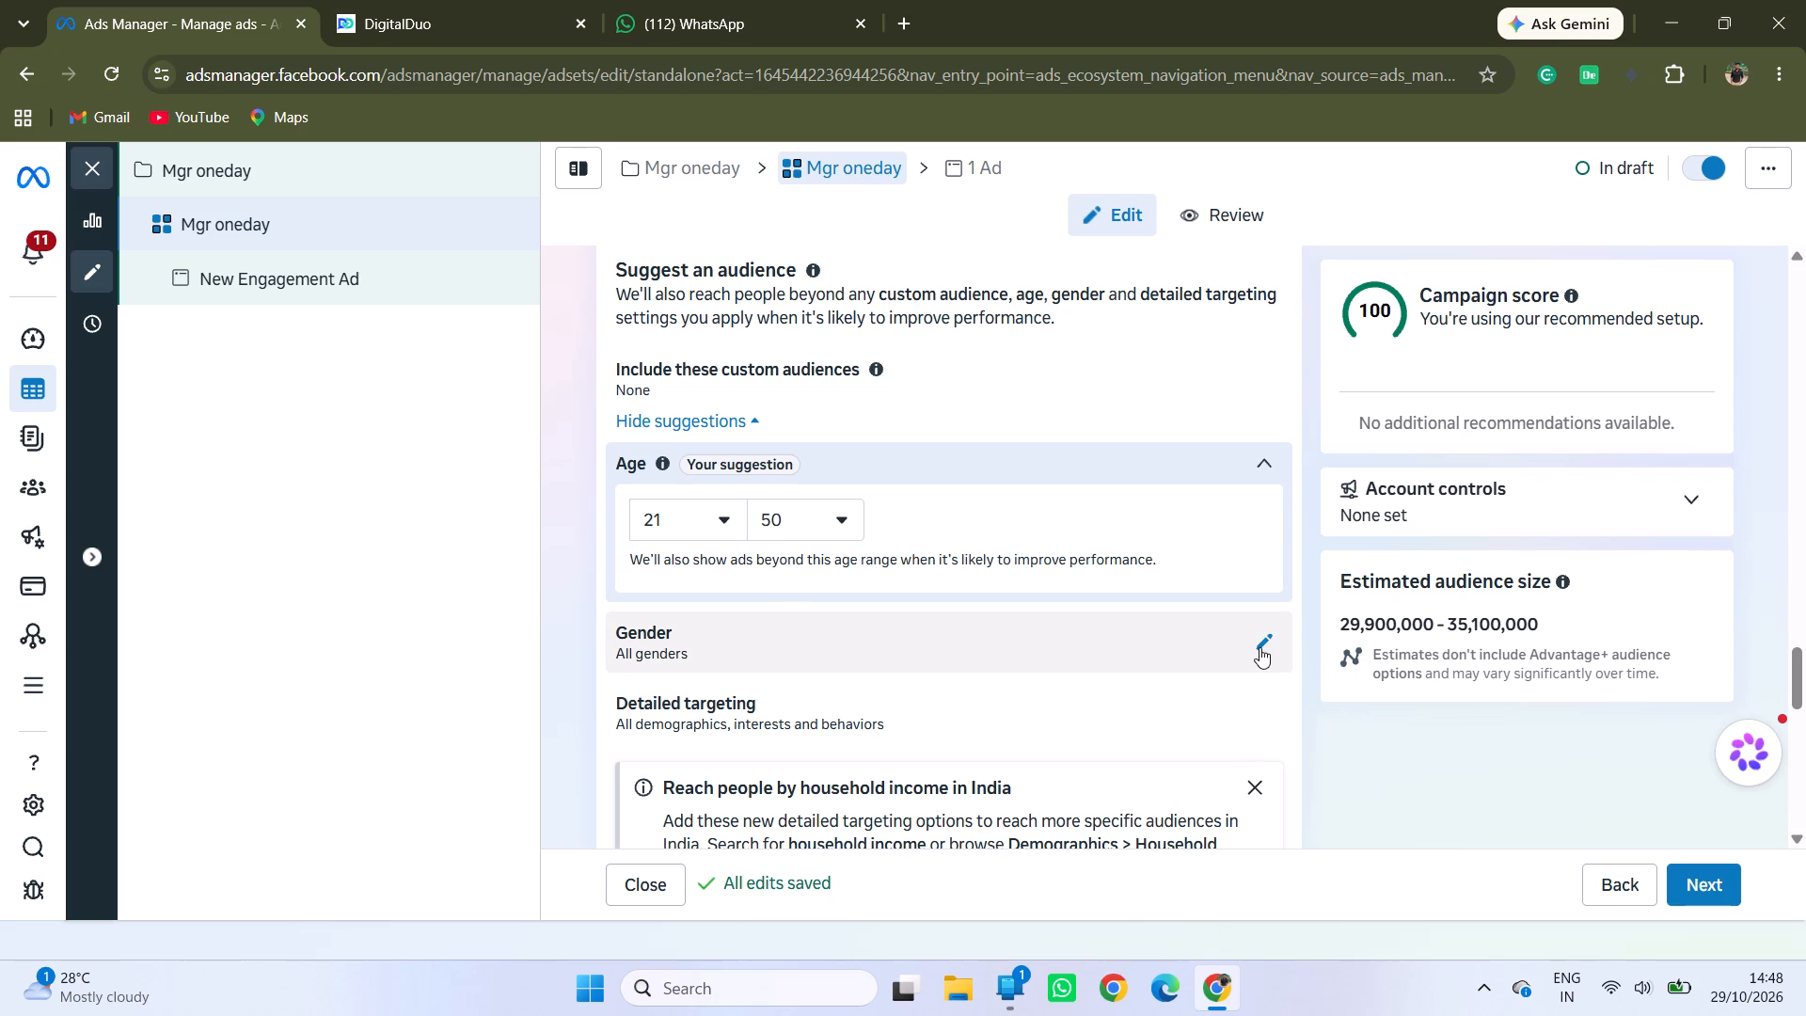
Review the ad set's detailed targeting, India policy requirements, placement value rules, audience suggestions and audience controls.
scroll(893, 680, "down", 7)
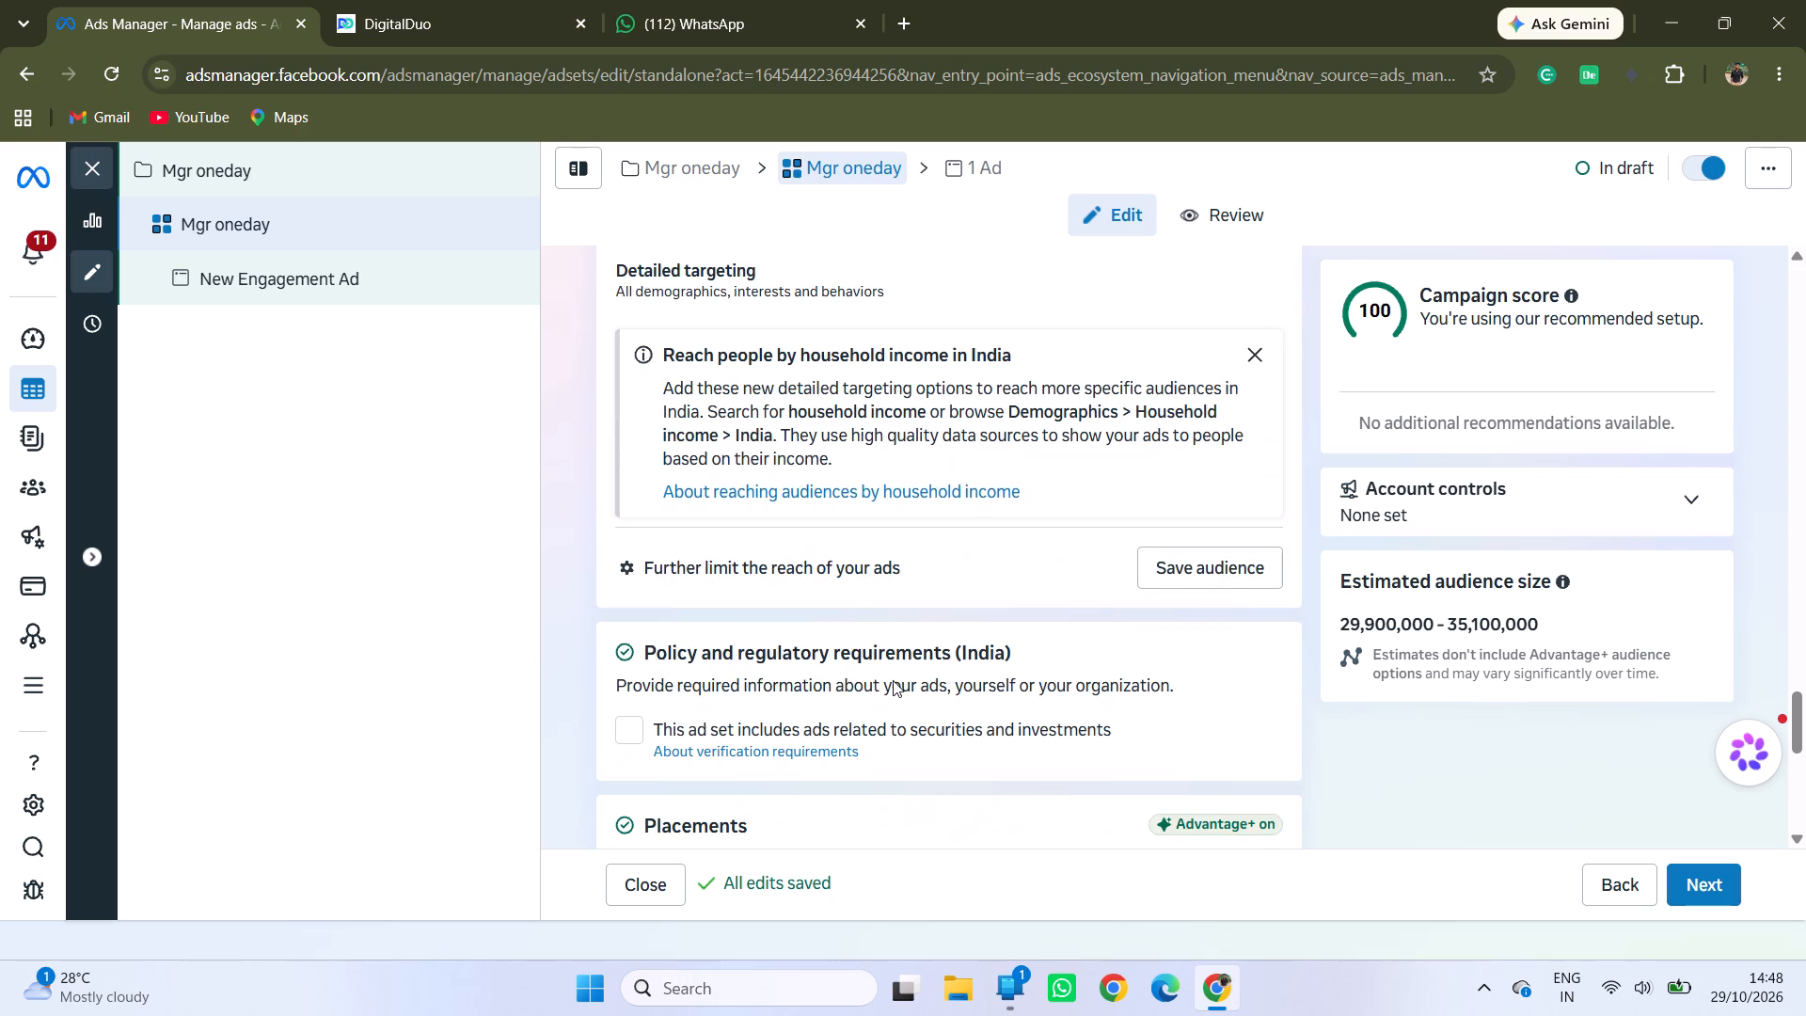
scroll(893, 680, "down", 3)
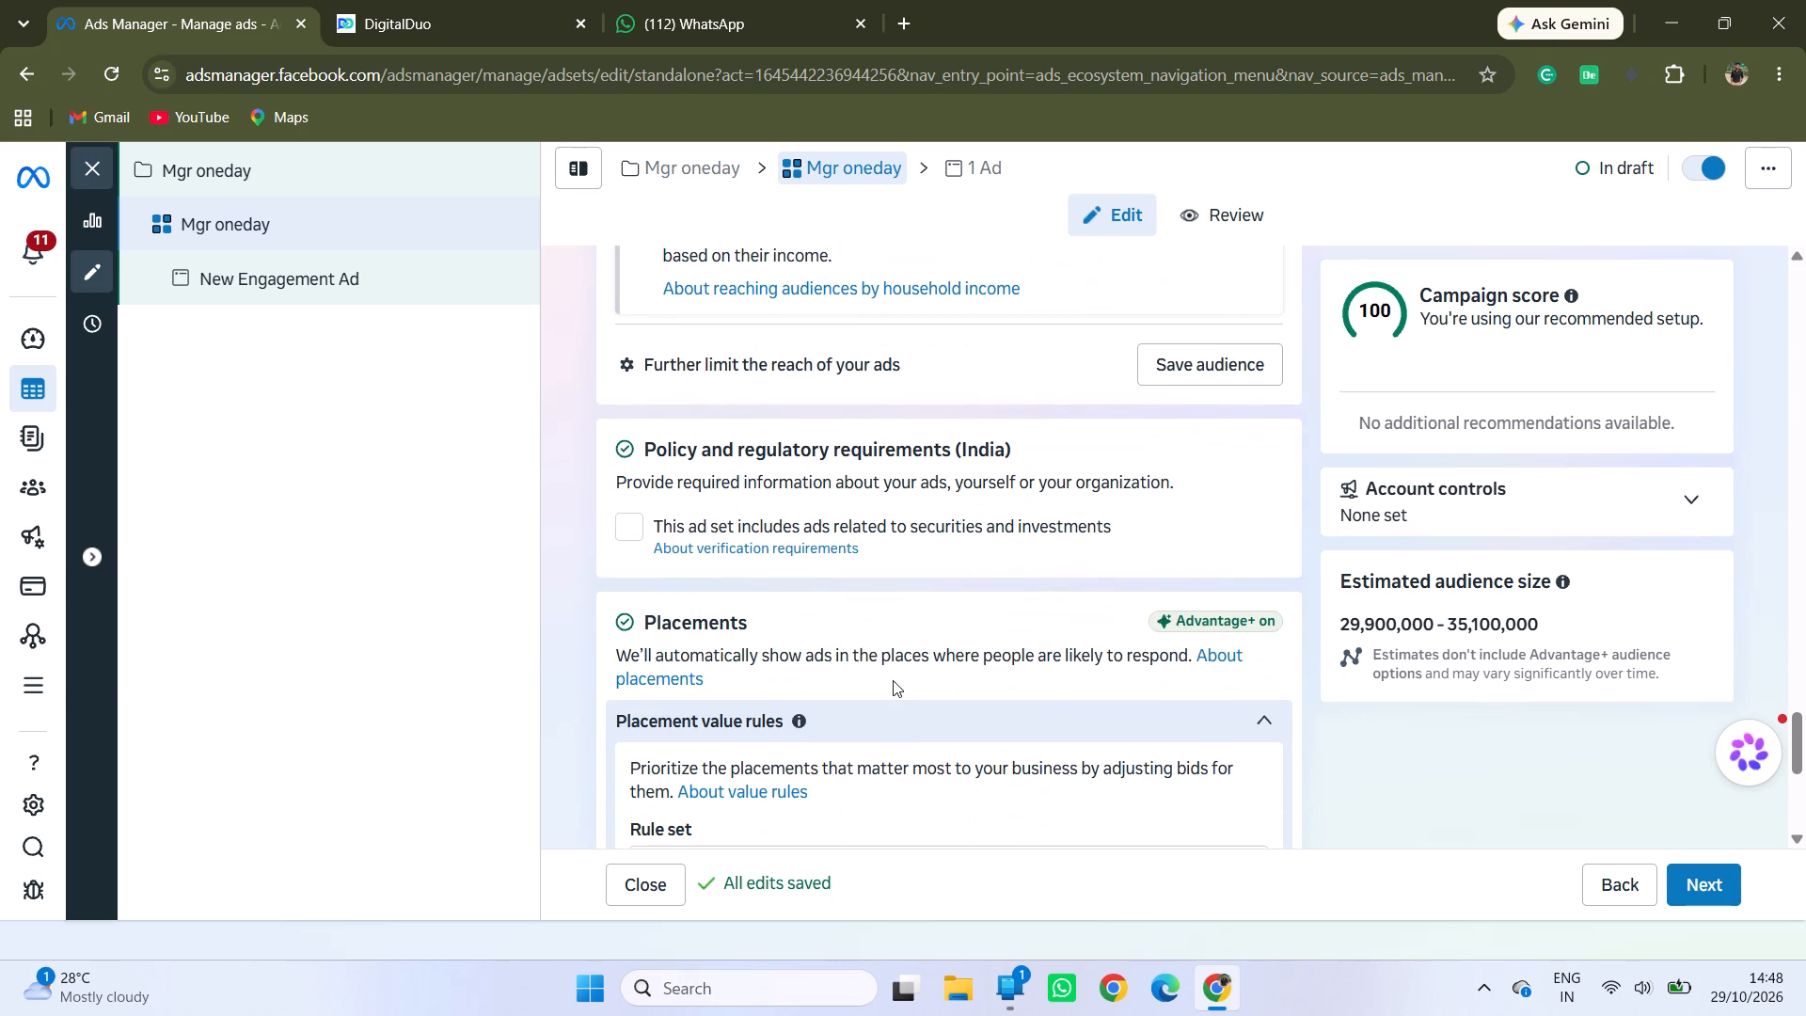
scroll(893, 680, "down", 3)
scroll(893, 680, "up", 3)
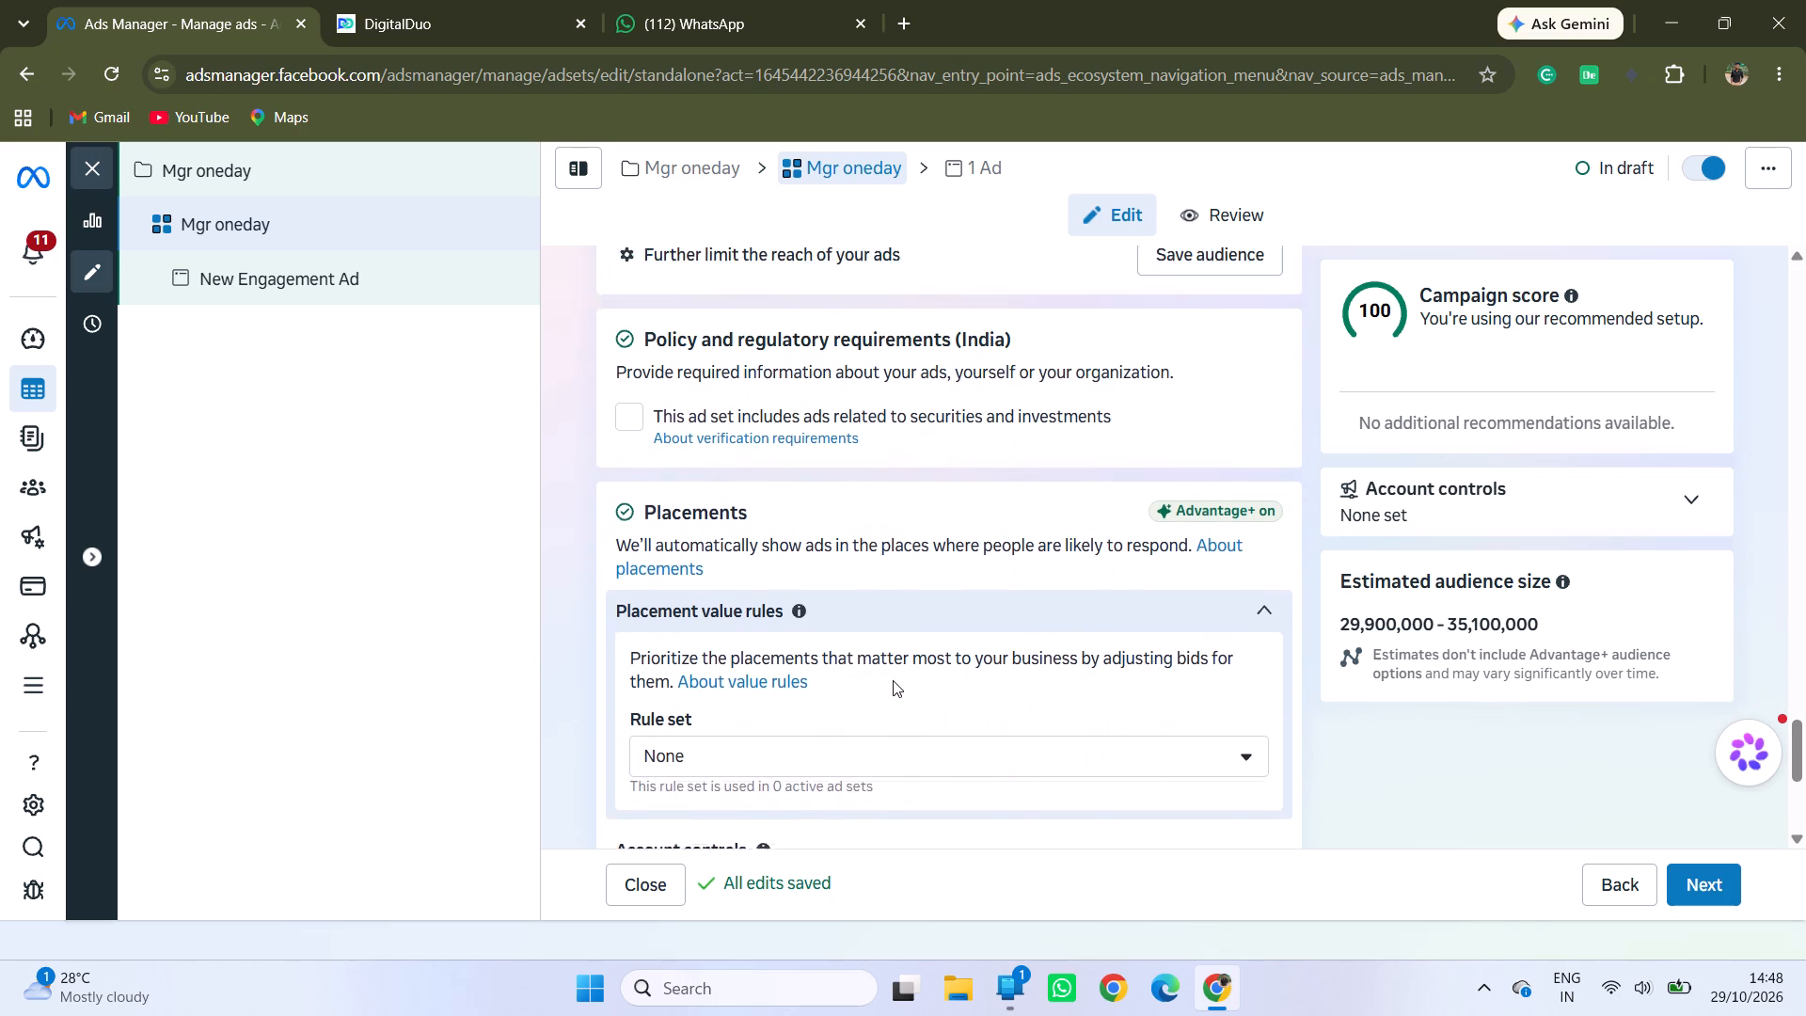
scroll(893, 680, "up", 7)
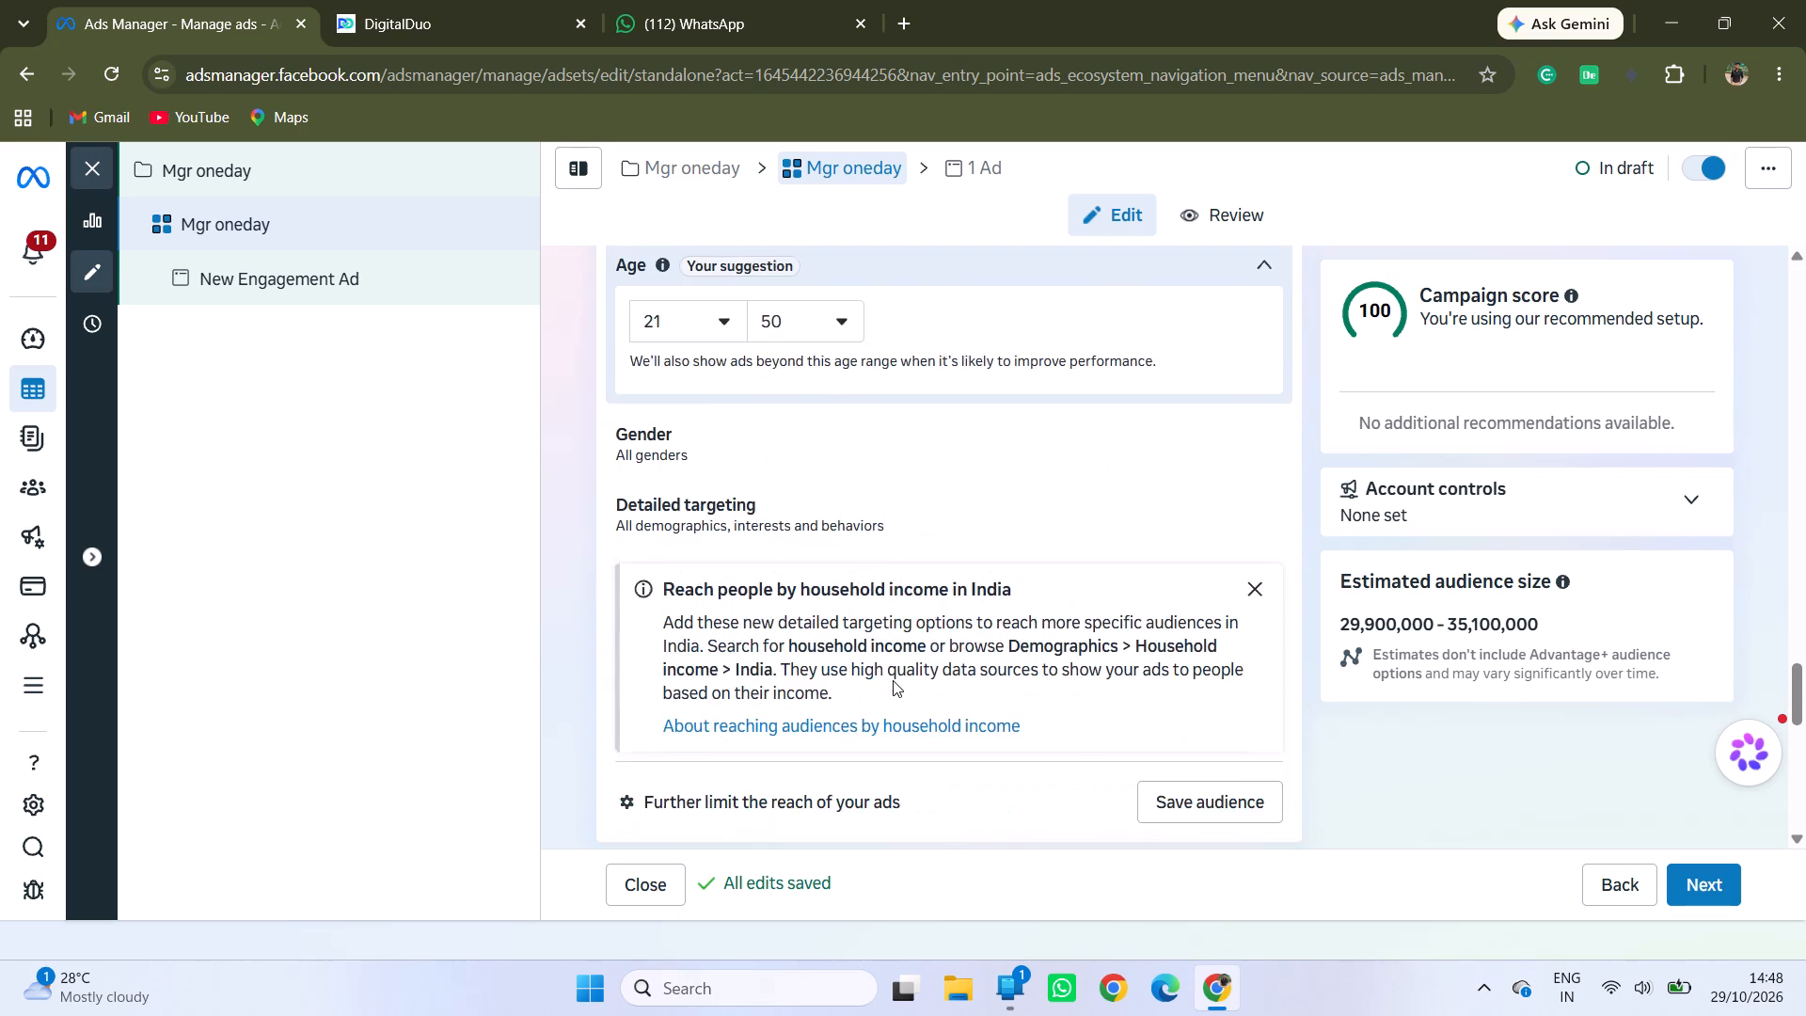
scroll(893, 680, "up", 3)
scroll(893, 680, "down", 3)
scroll(893, 680, "up", 4)
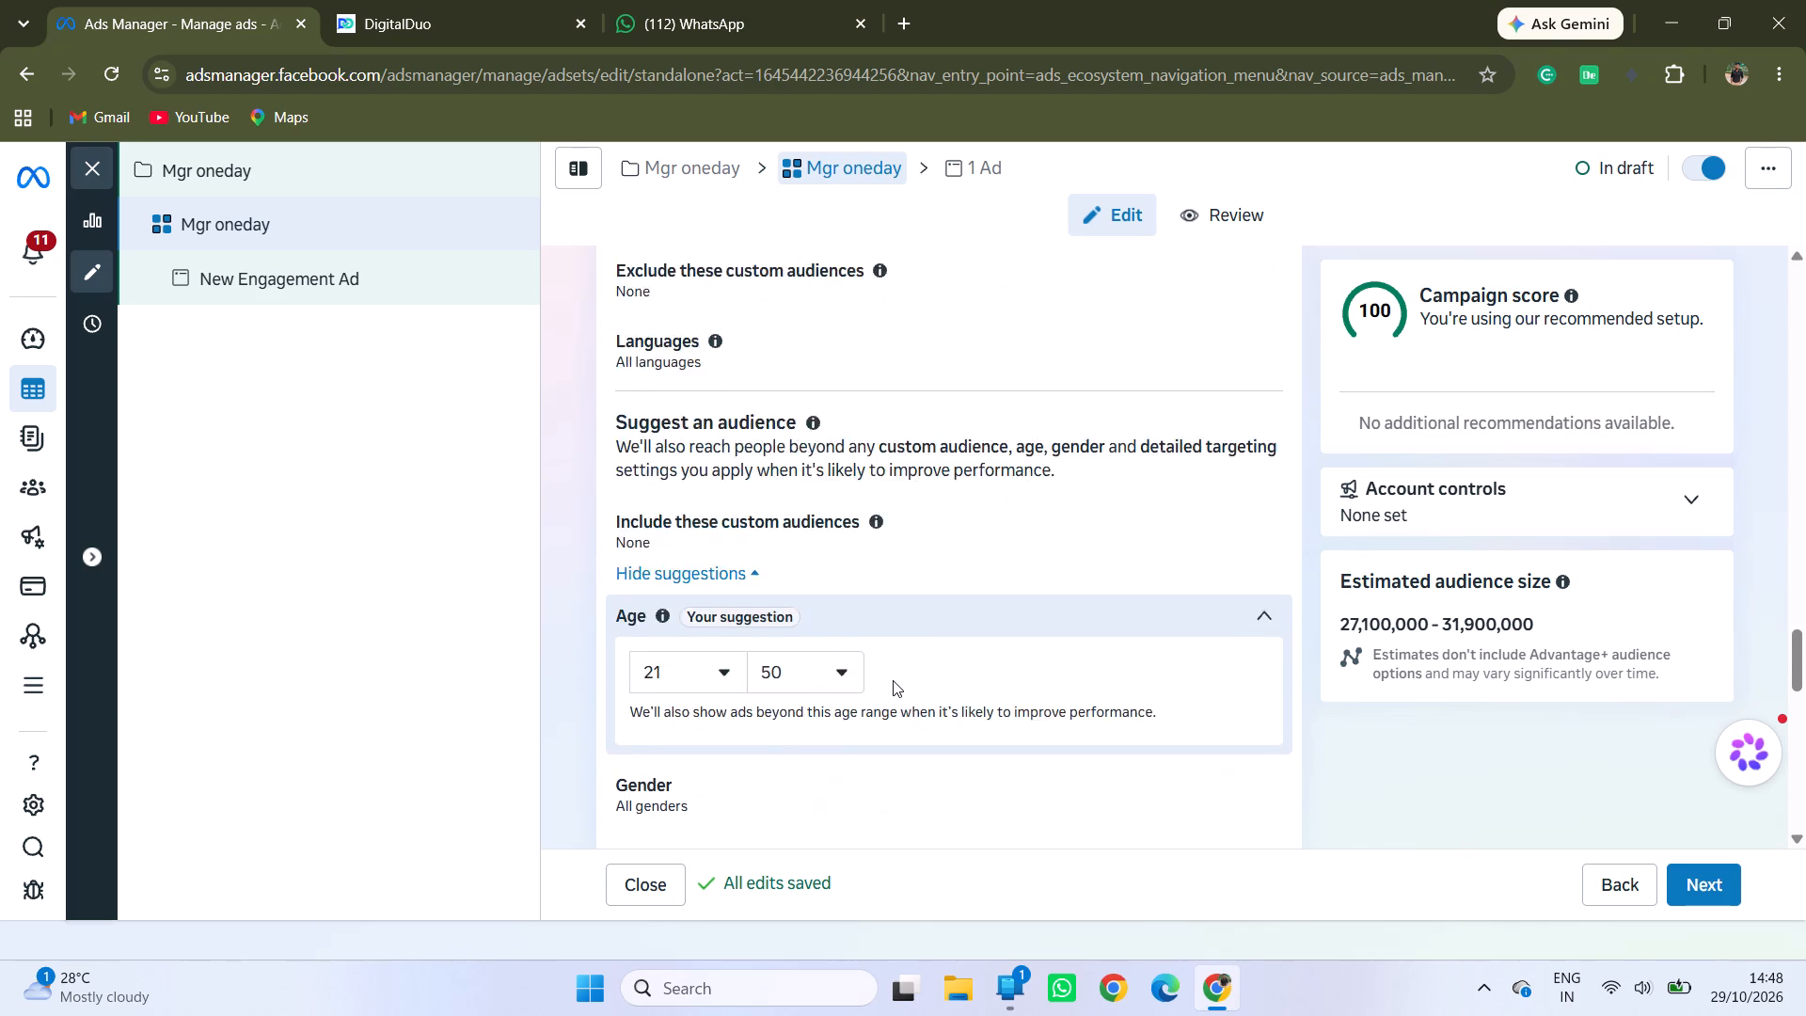
scroll(893, 680, "up", 5)
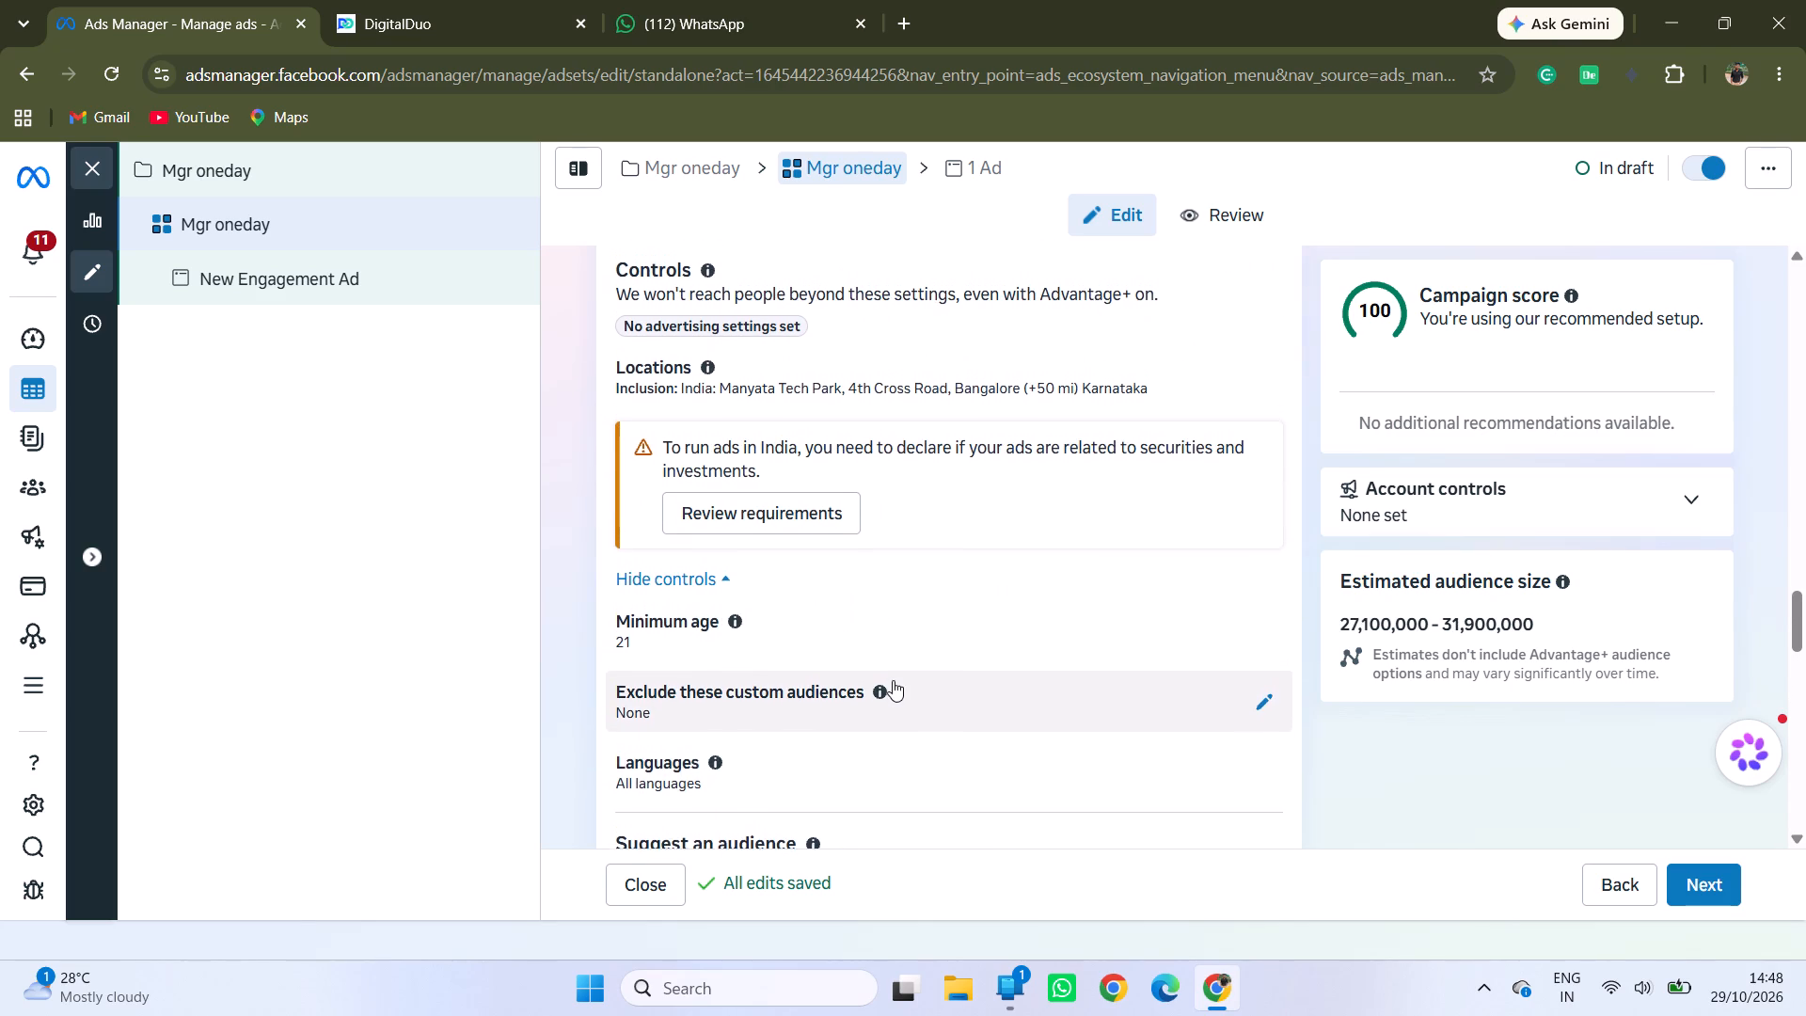
scroll(893, 680, "up", 1)
scroll(893, 680, "down", 1)
scroll(893, 680, "up", 1)
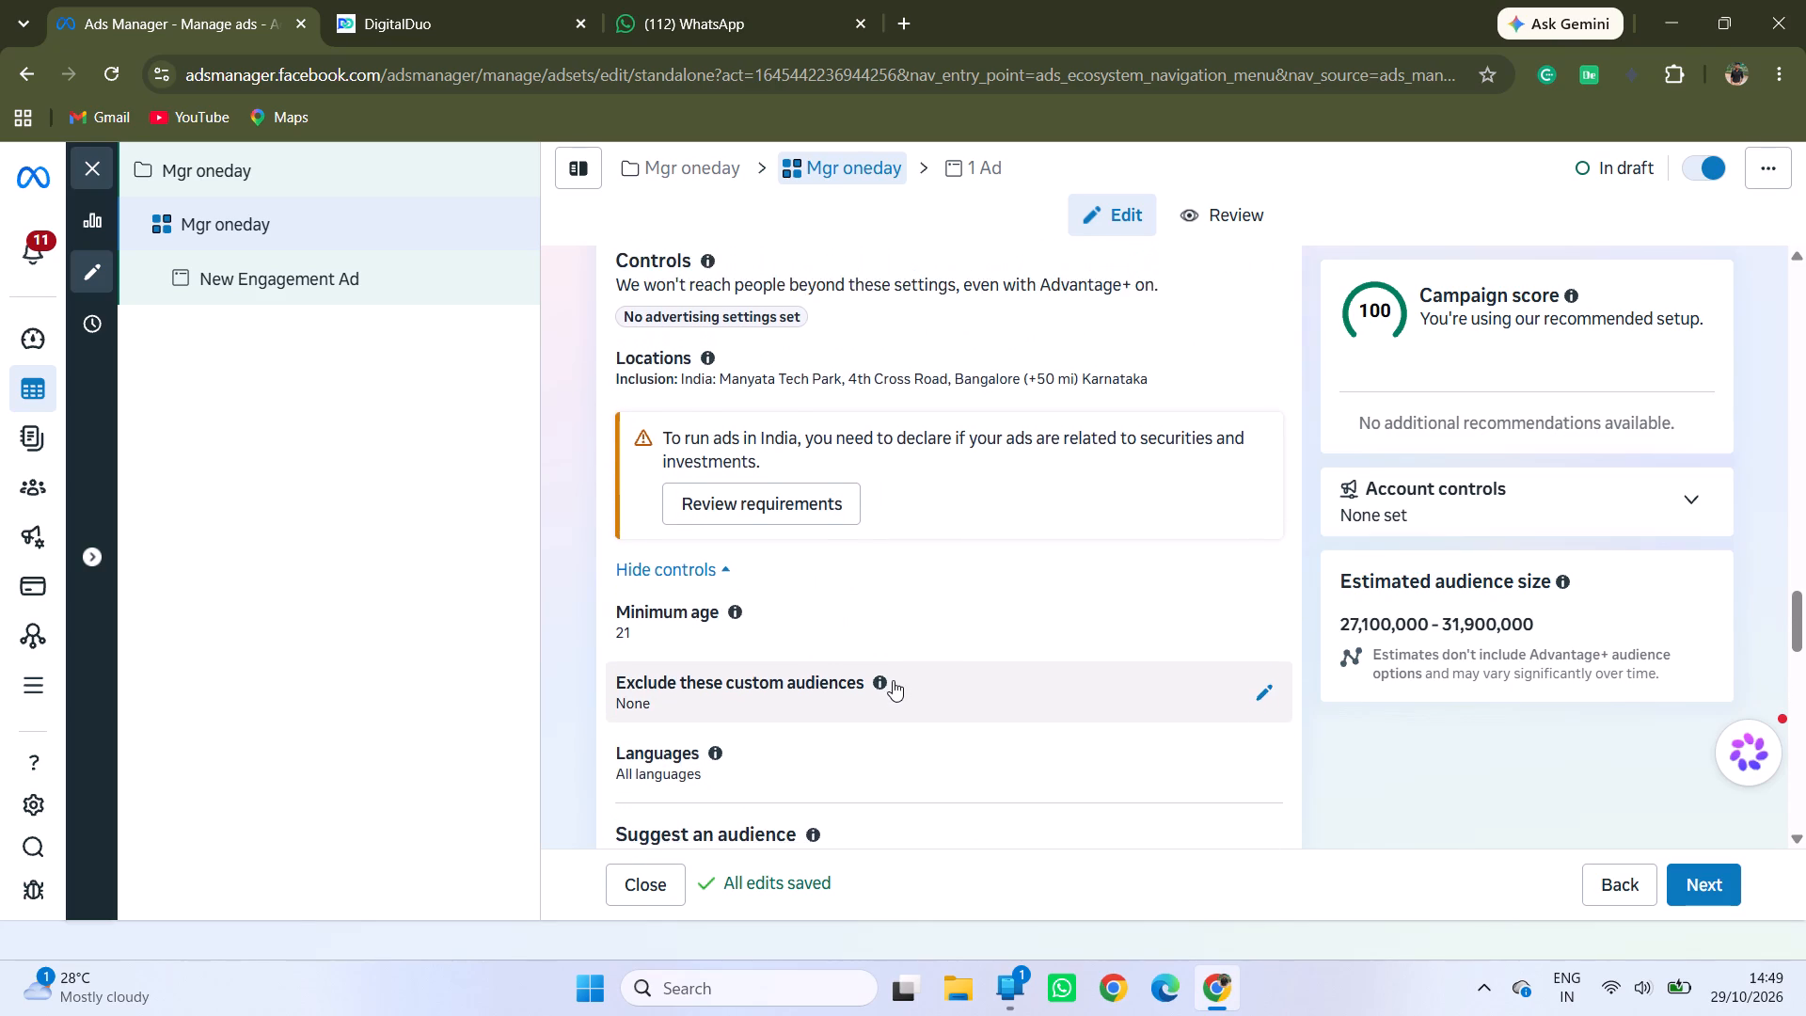
Turn off the minimum or maximum spend limit for the ad set under its budget settings.
scroll(893, 680, "up", 5)
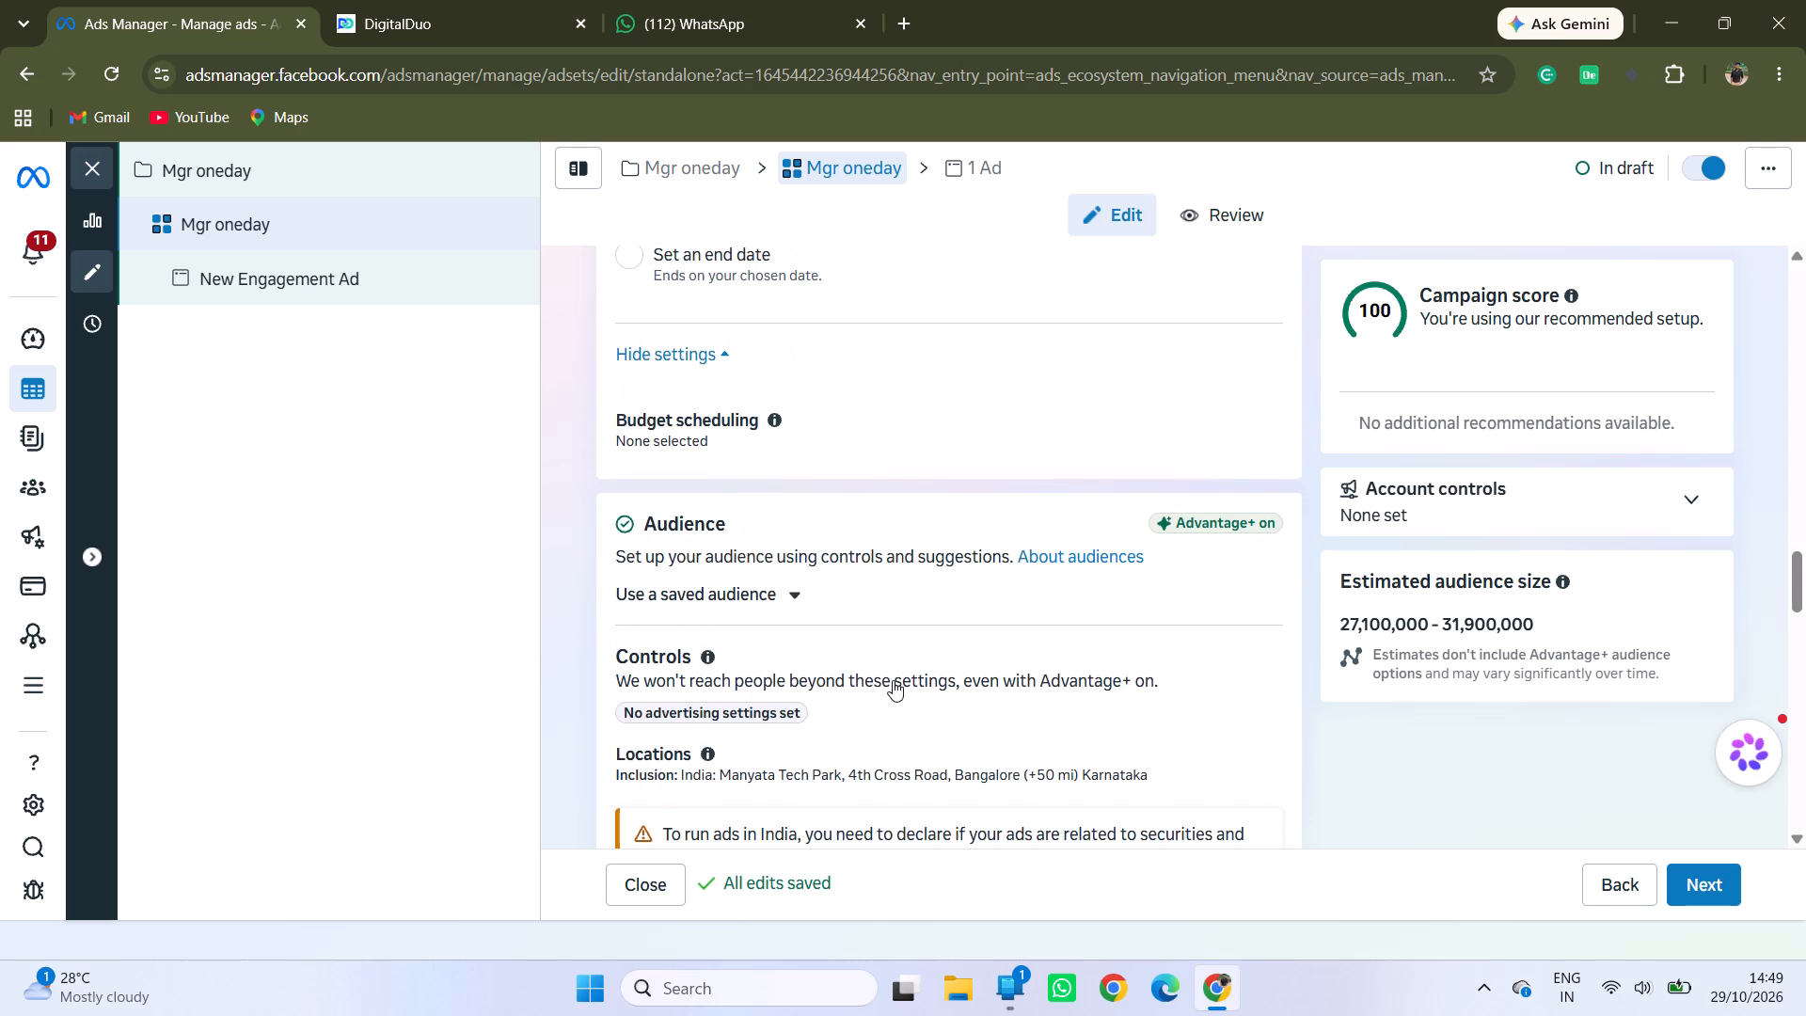
scroll(893, 680, "up", 3)
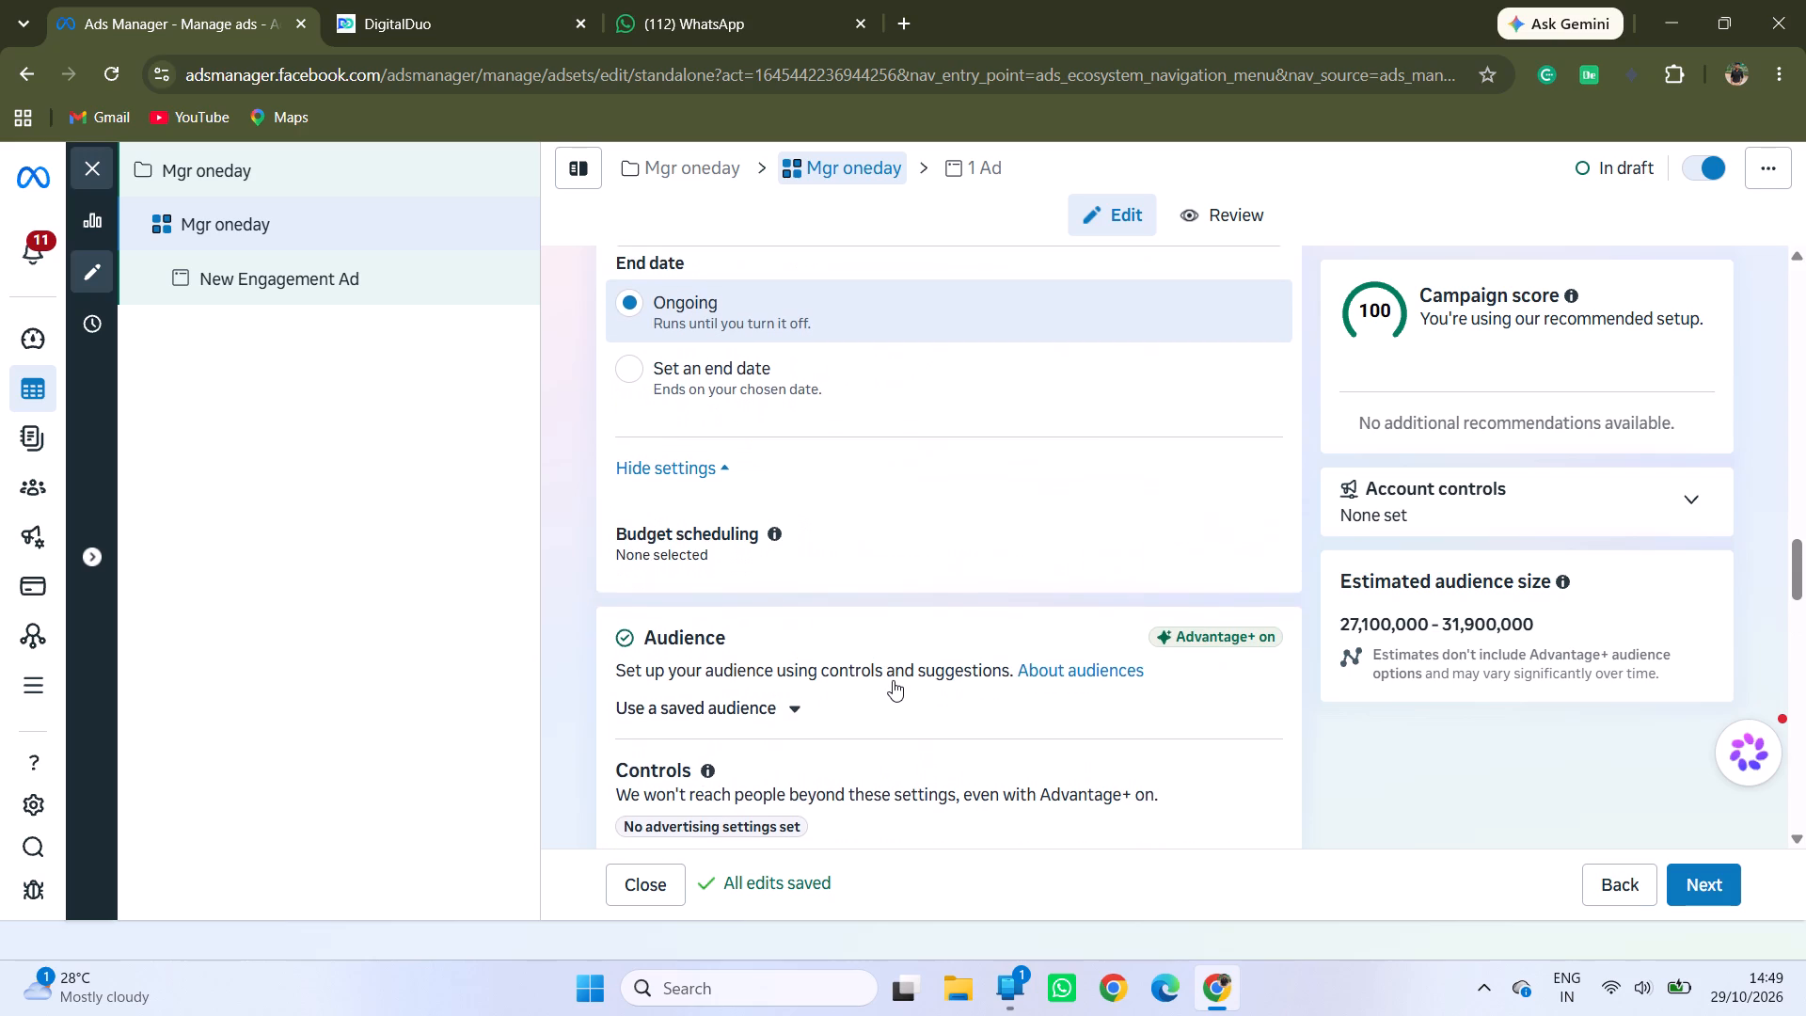
scroll(893, 680, "up", 3)
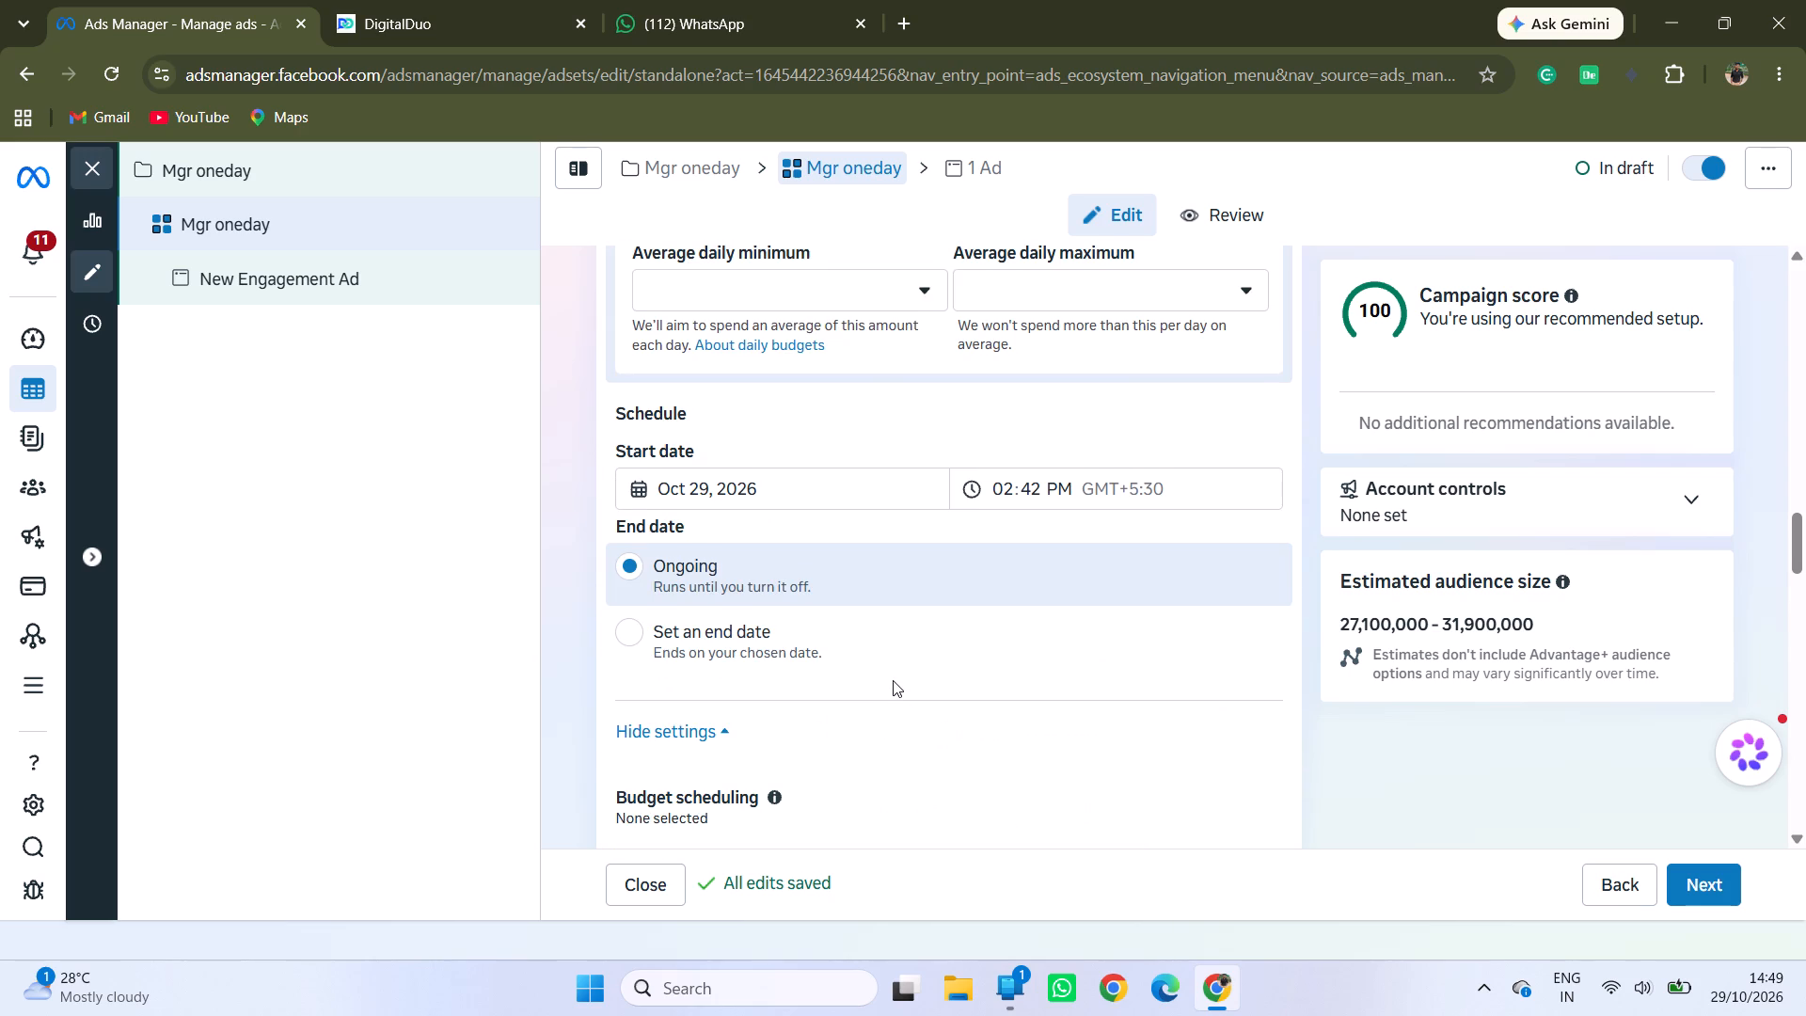
scroll(893, 680, "up", 3)
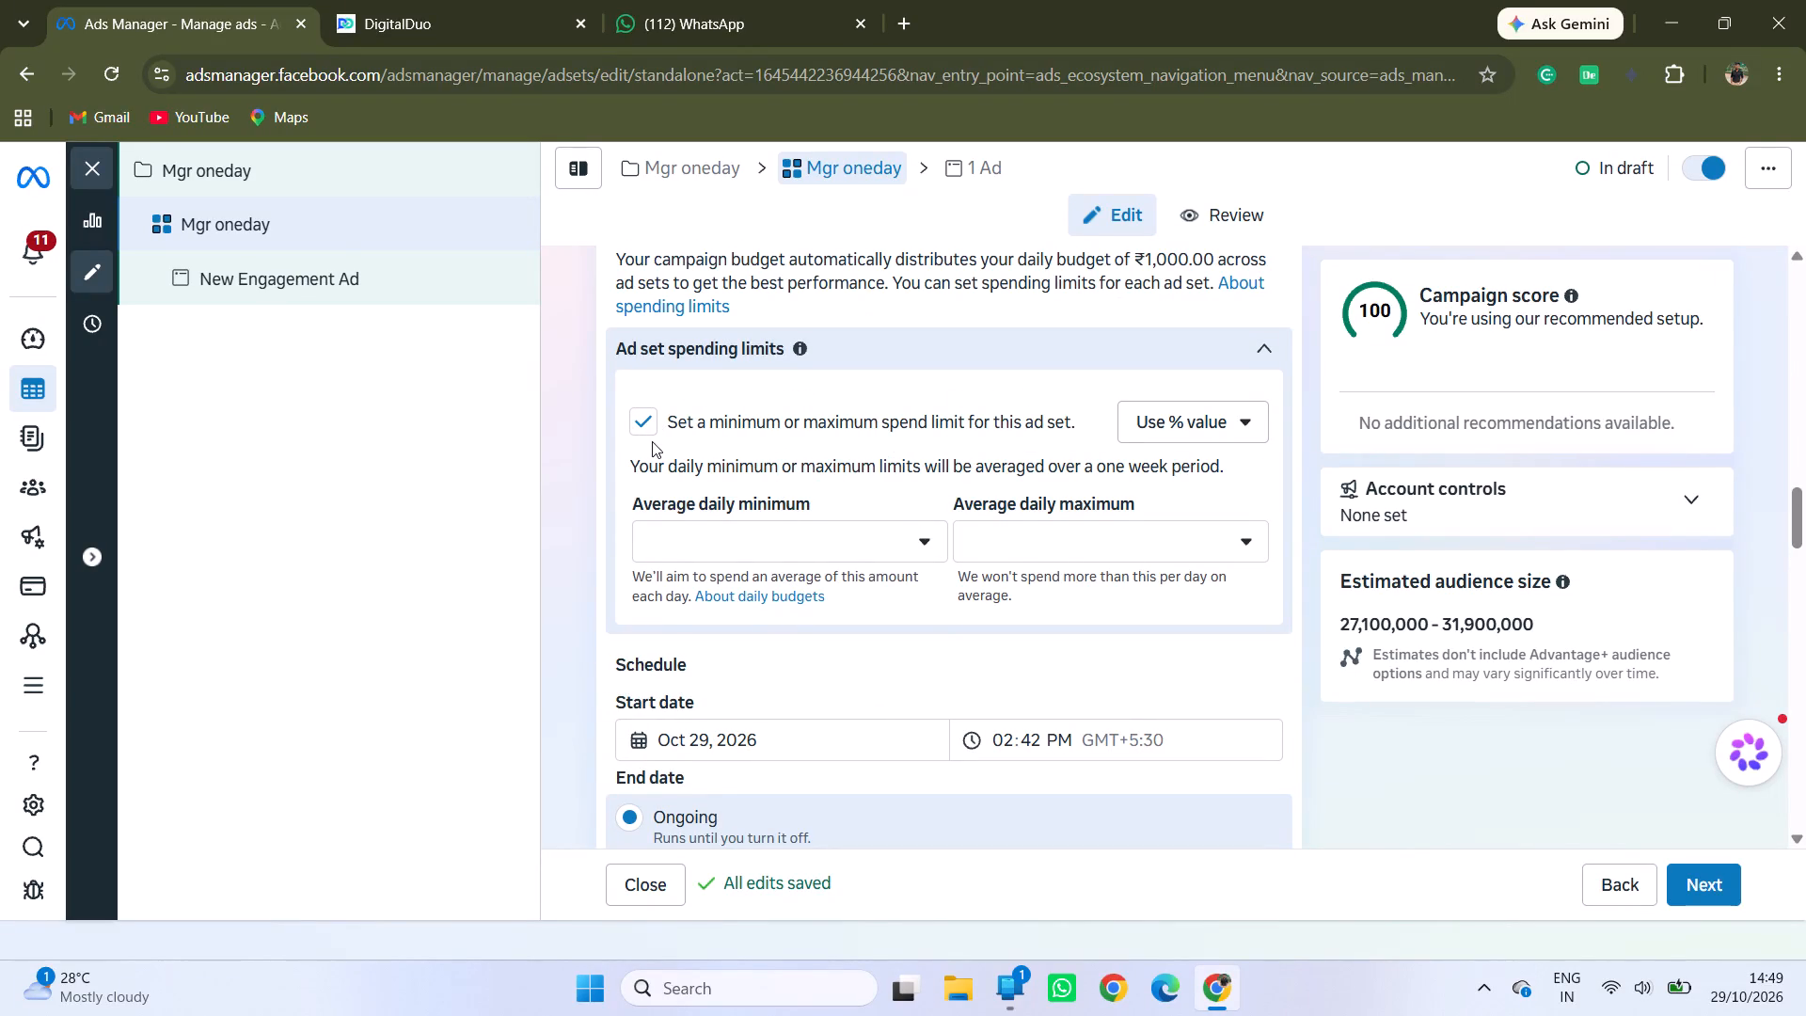
left_click(644, 412)
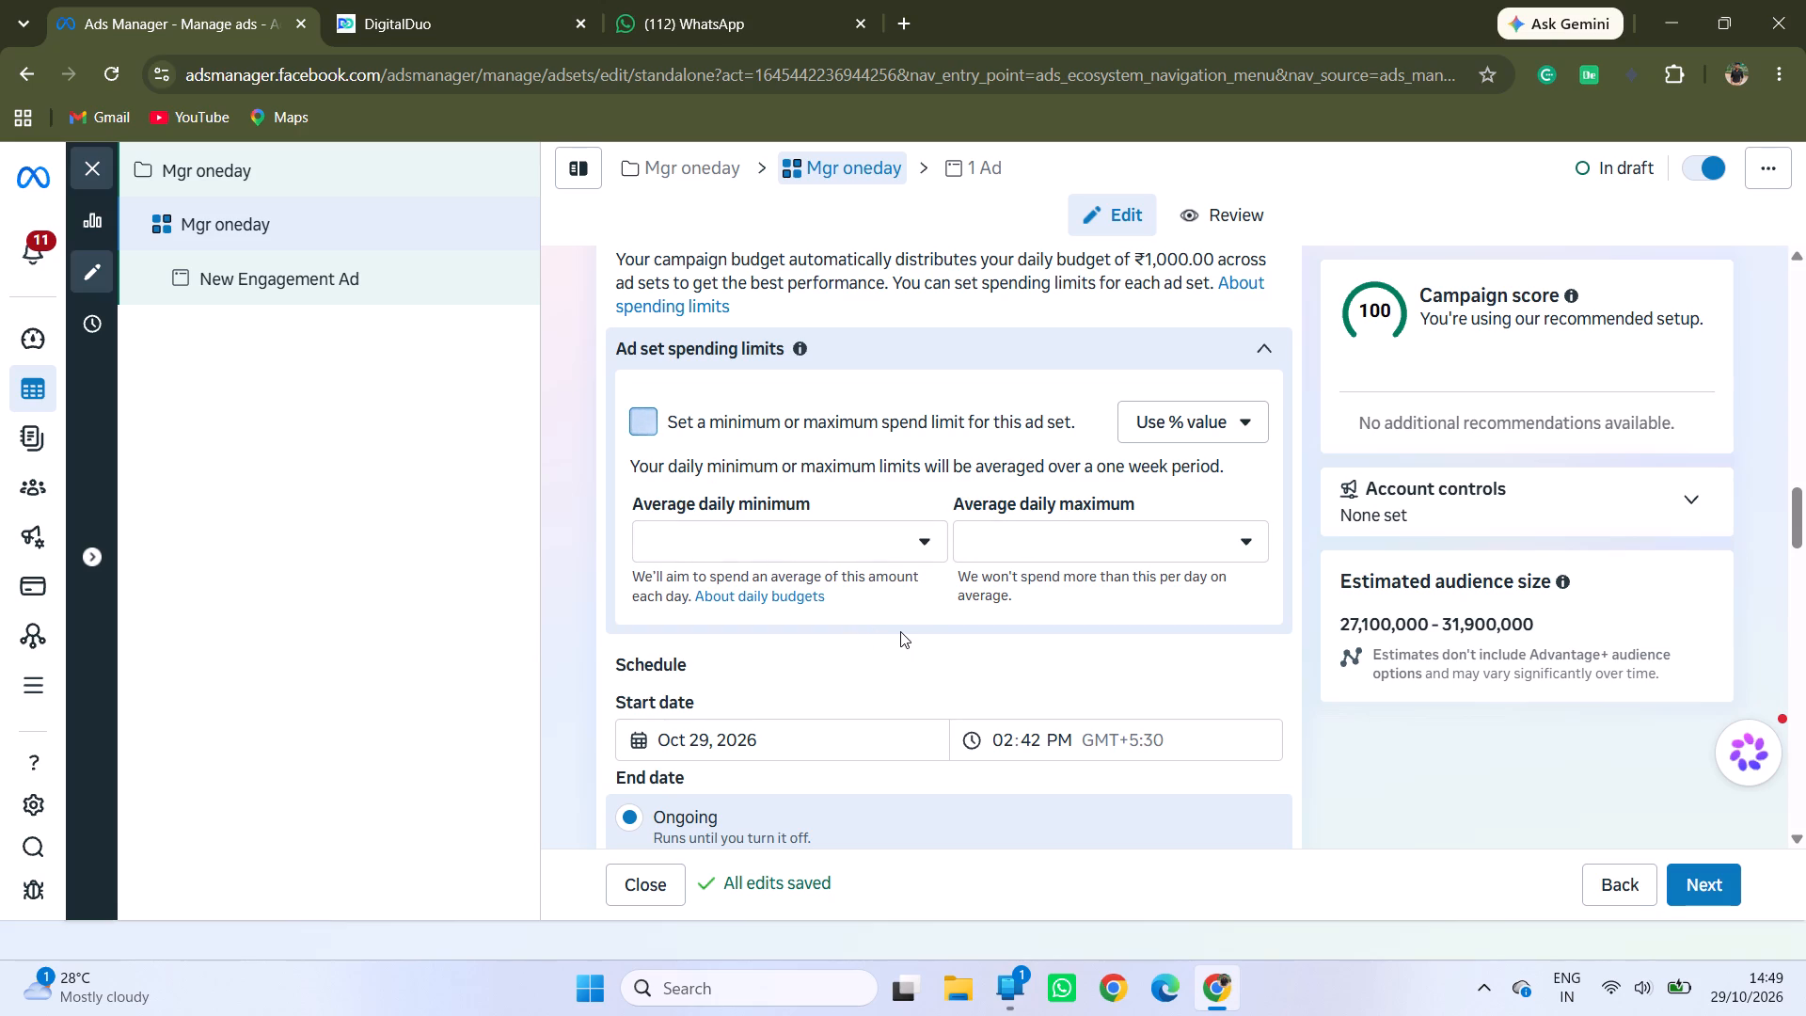
Give the ad set's schedule an end date of Oct 30, 2026 instead of running ongoing.
scroll(900, 631, "down", 1)
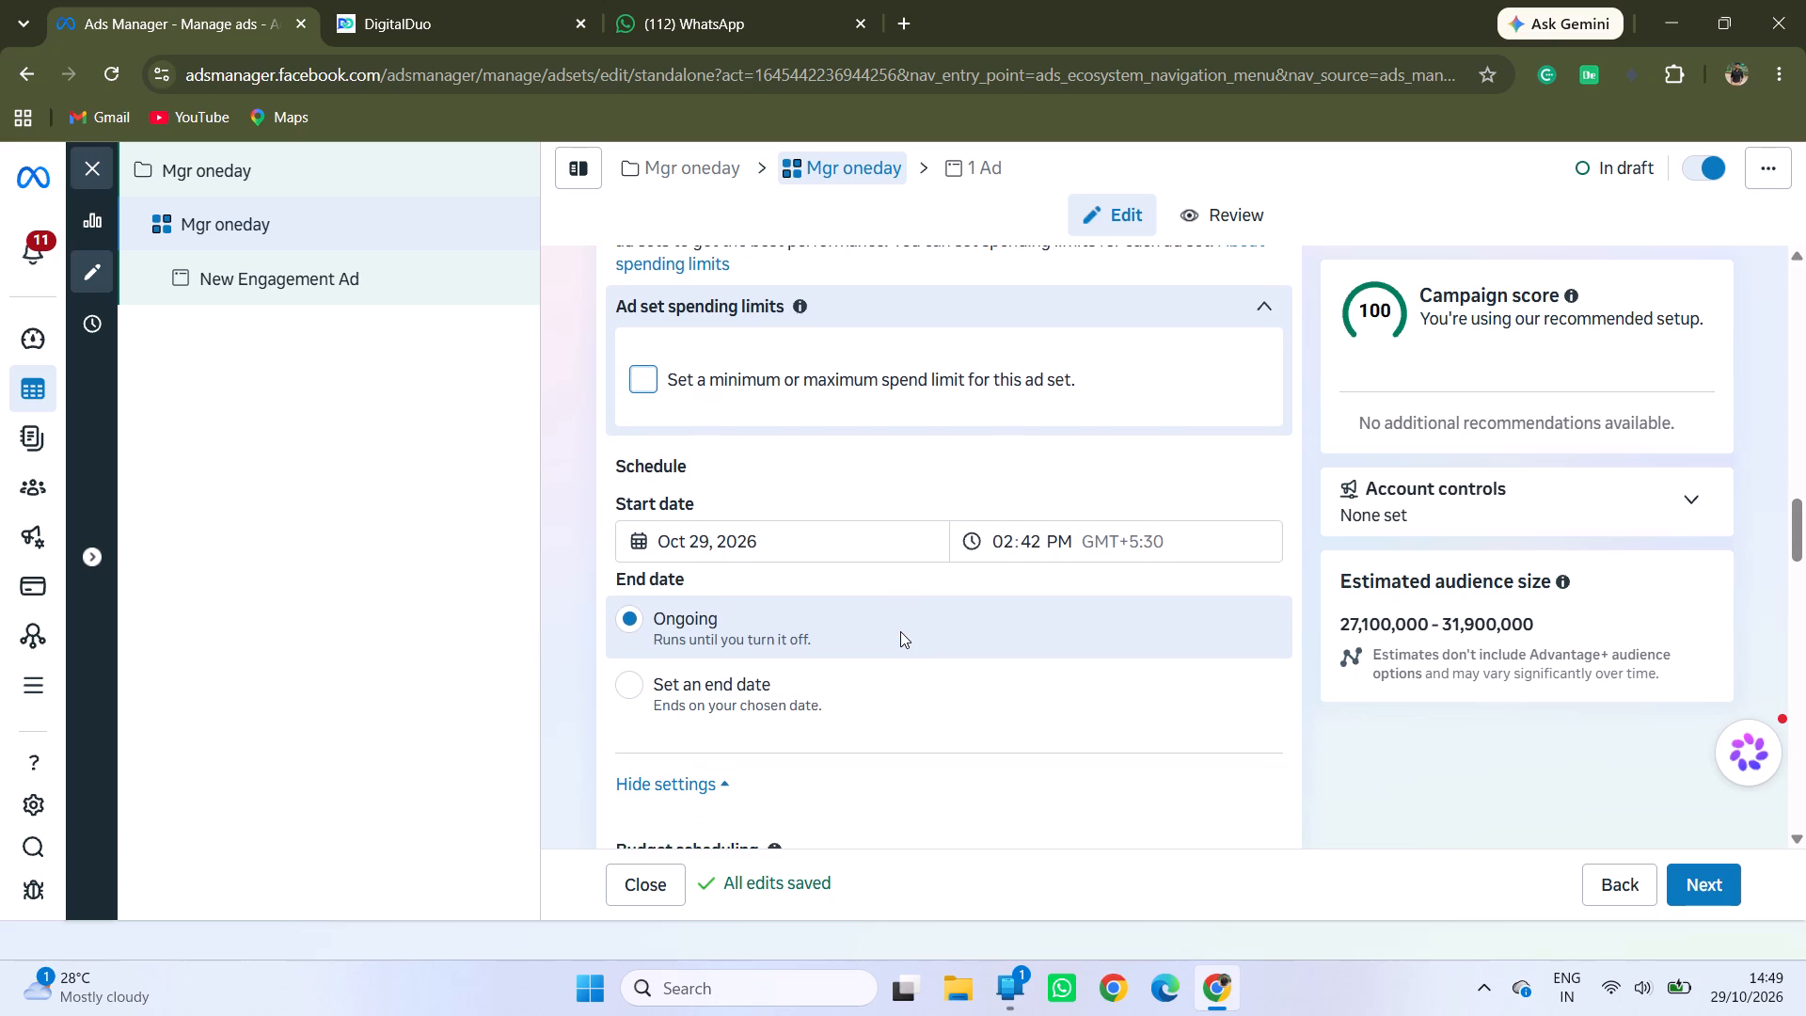
scroll(900, 631, "down", 2)
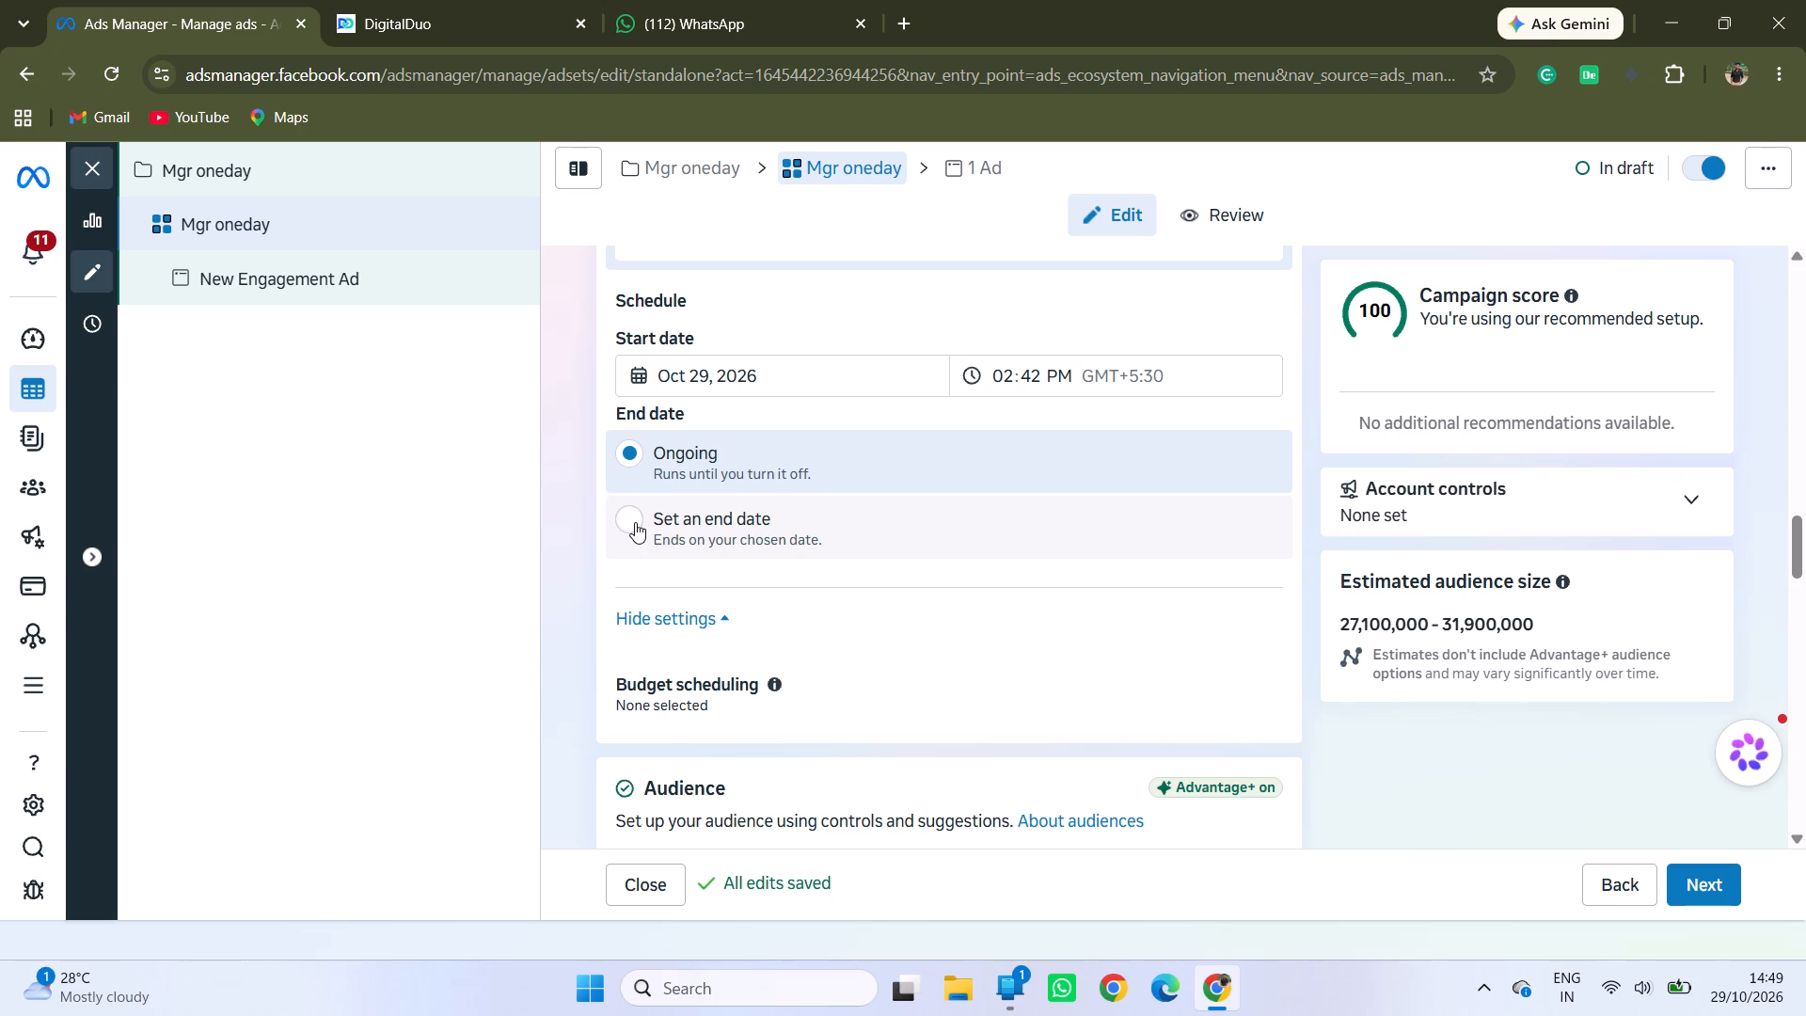
left_click(635, 522)
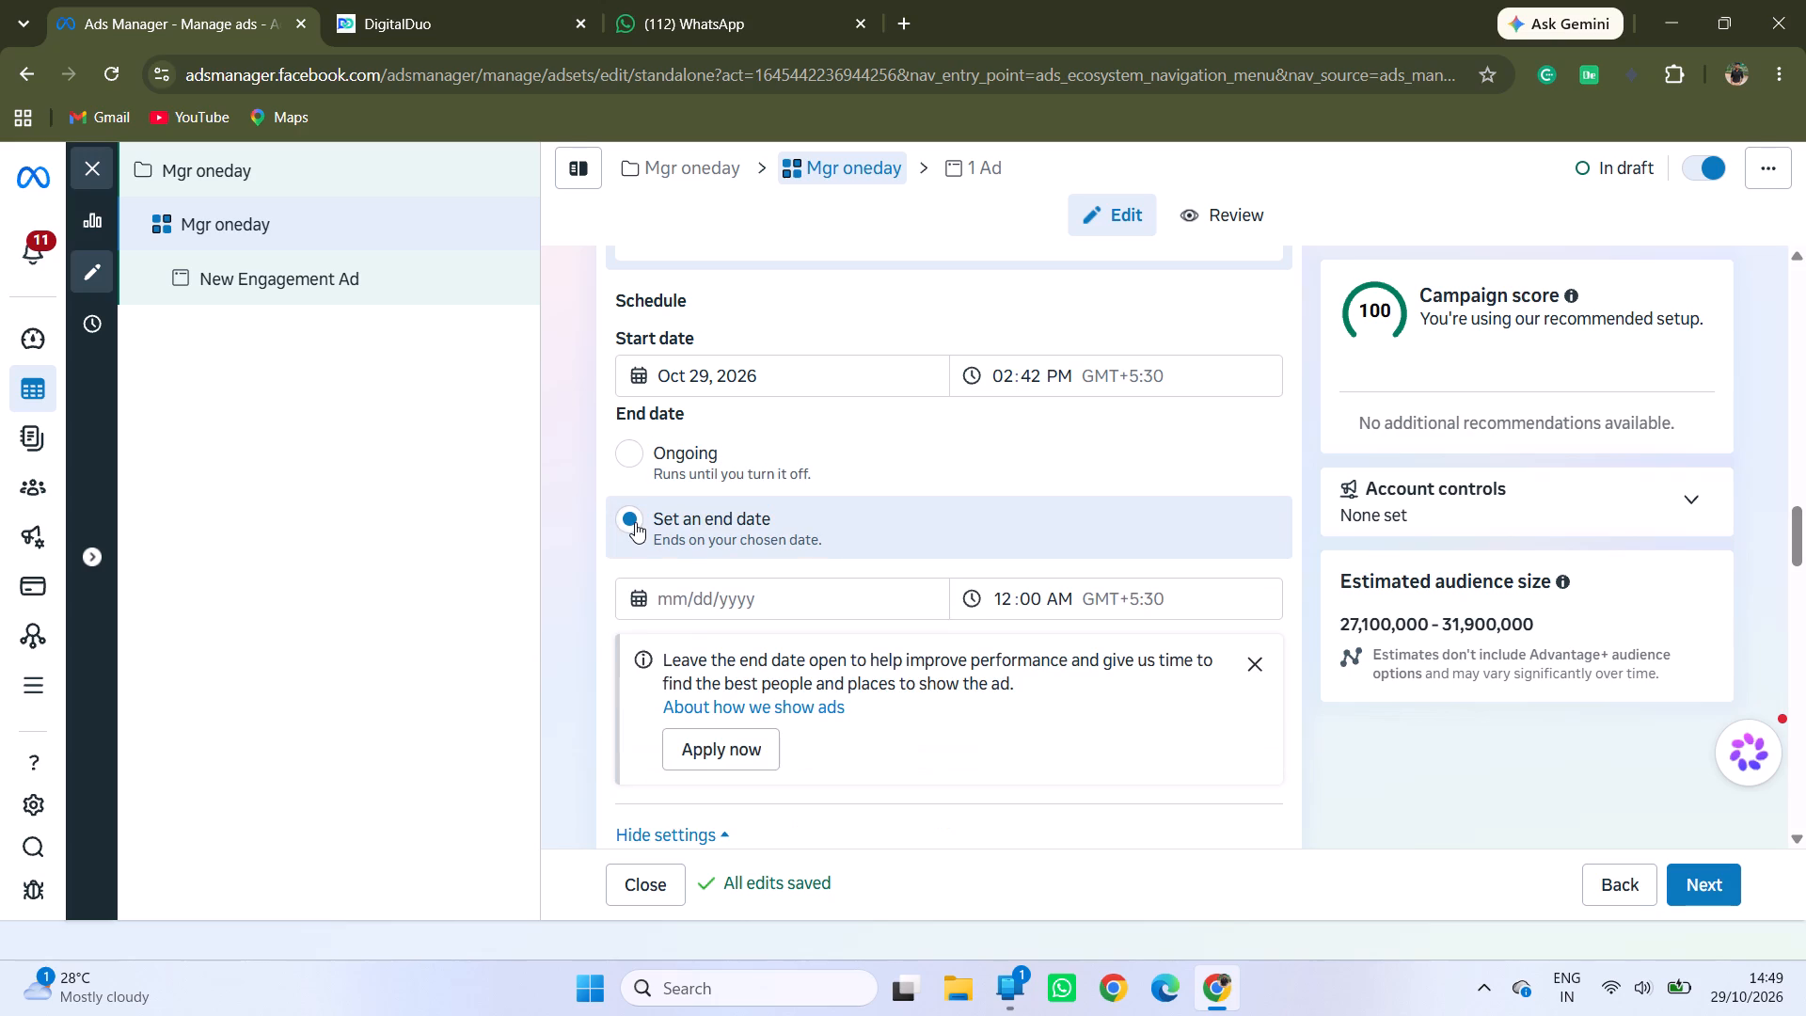
left_click(678, 597)
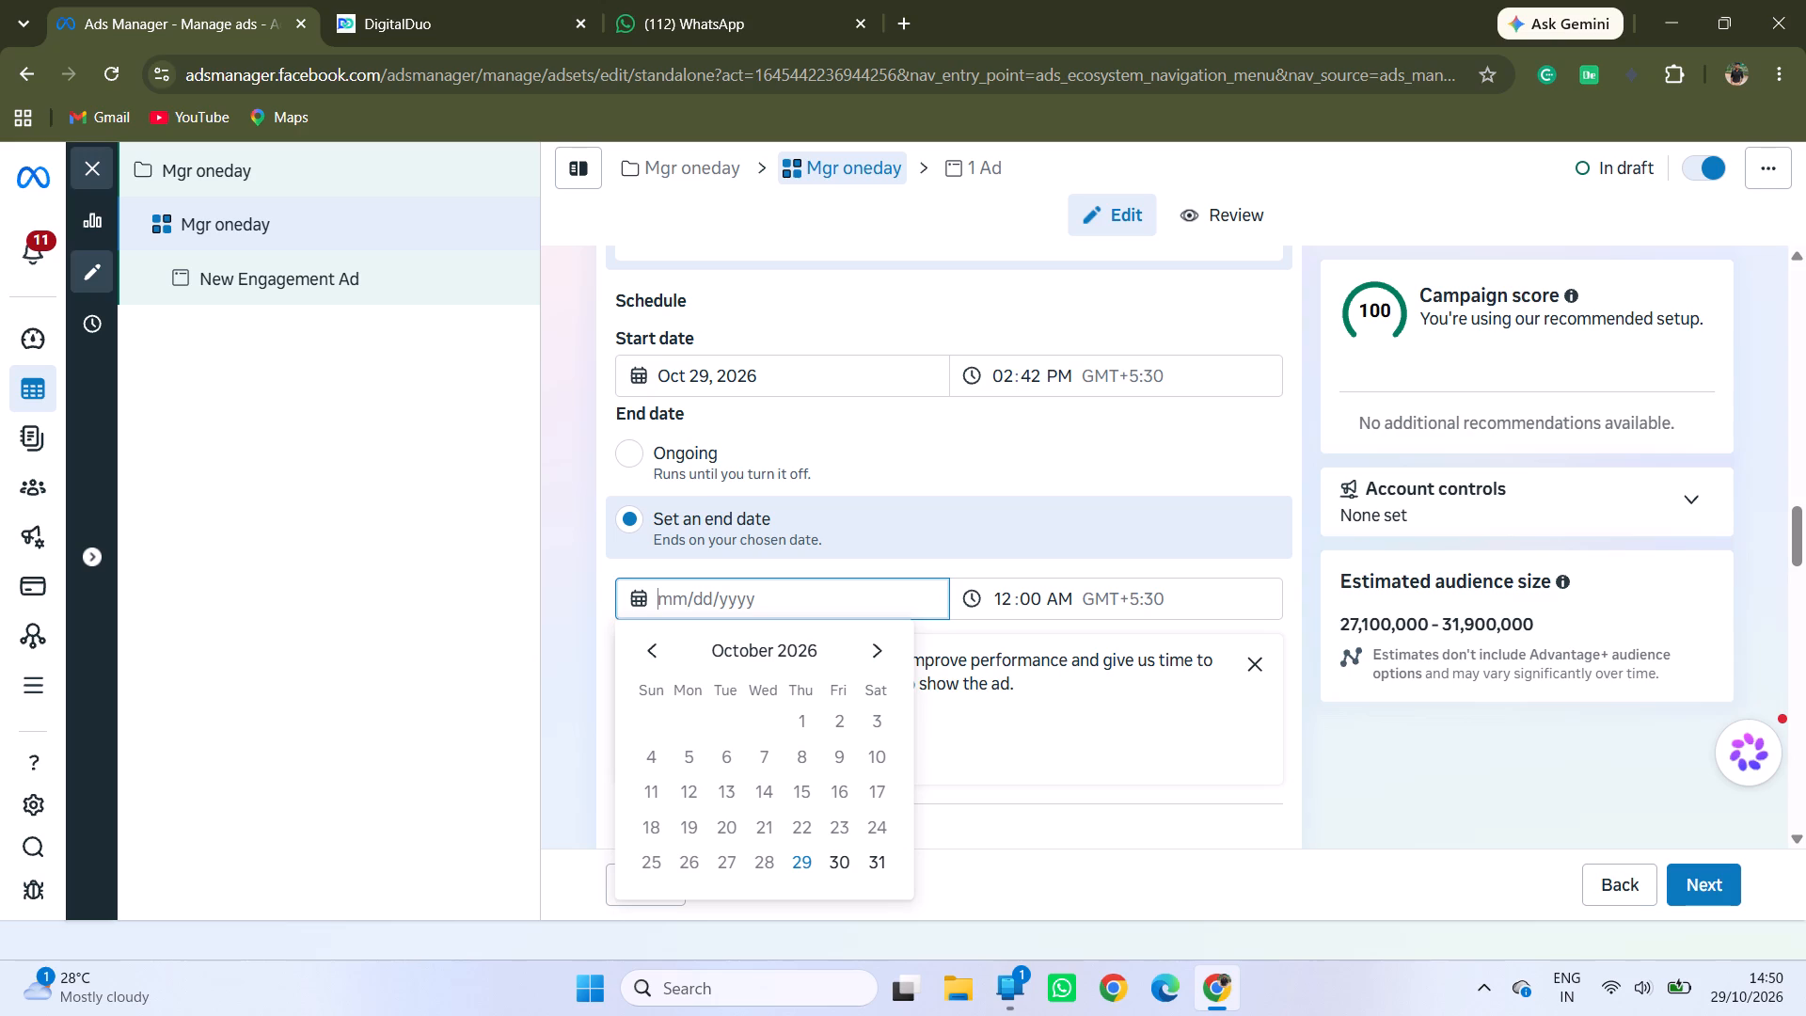
type("30")
key("BackSpace")
key("BackSpace")
left_click(837, 862)
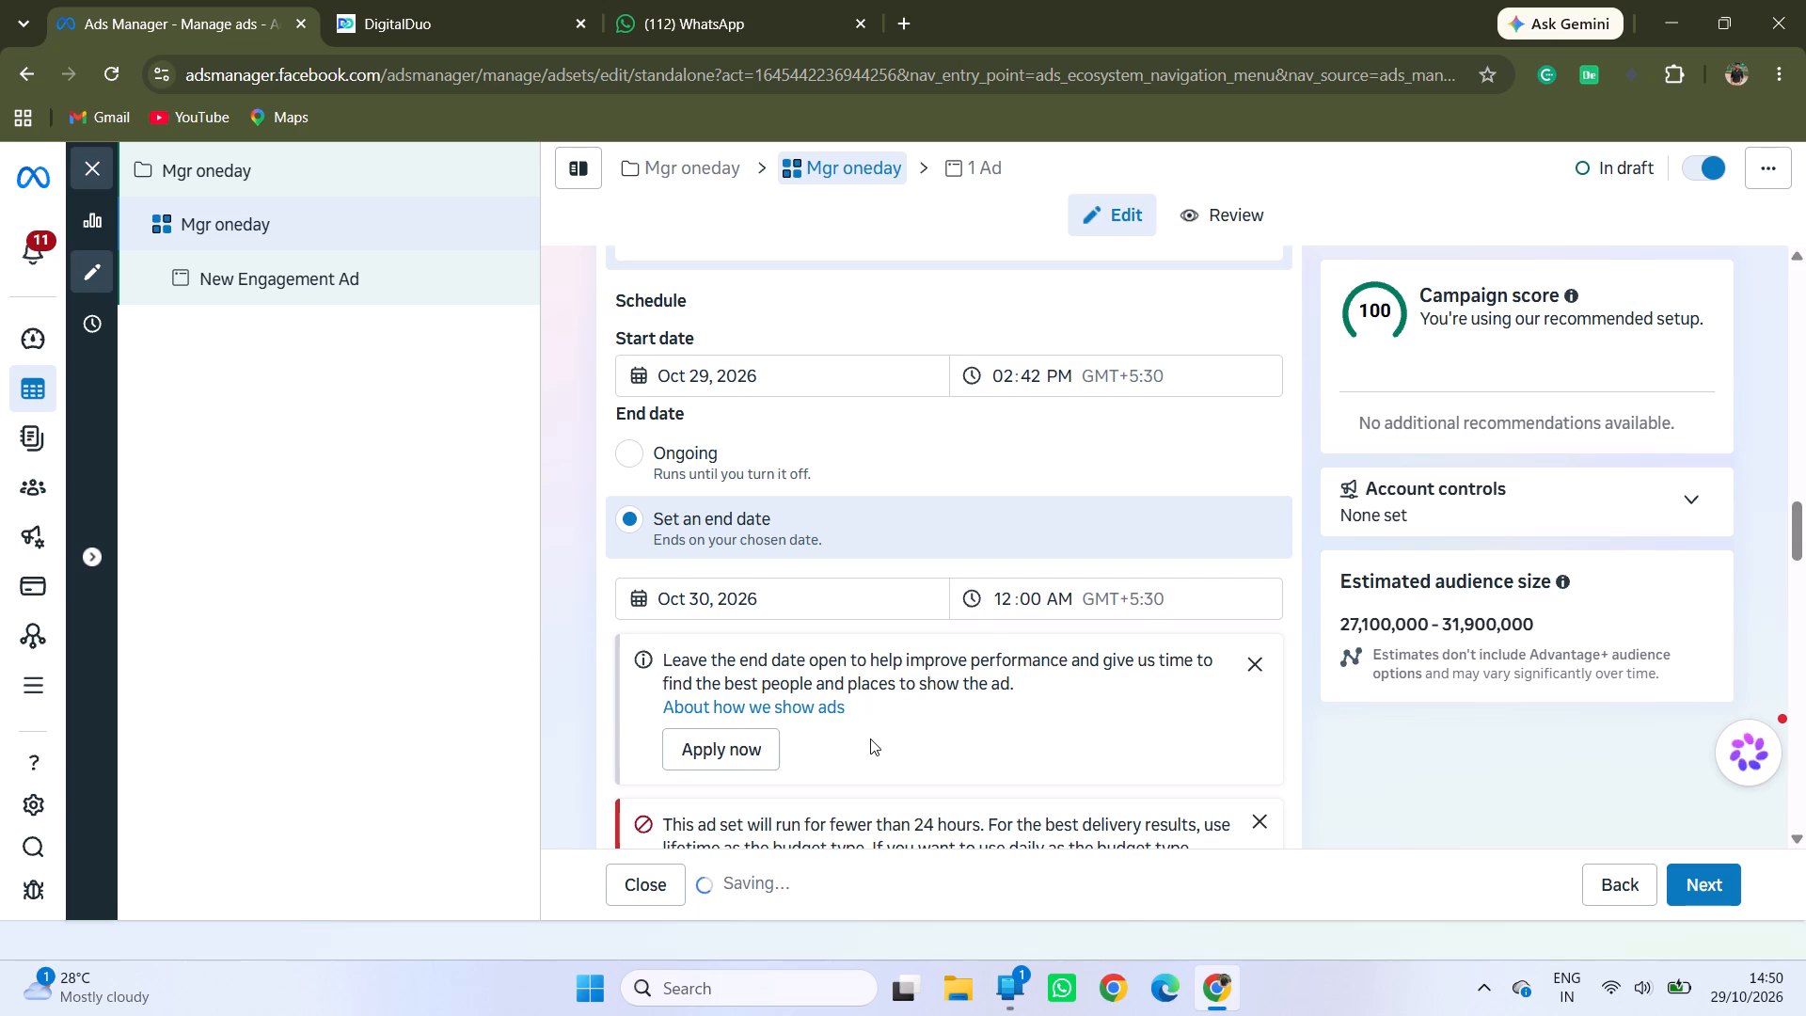
scroll(870, 738, "down", 1)
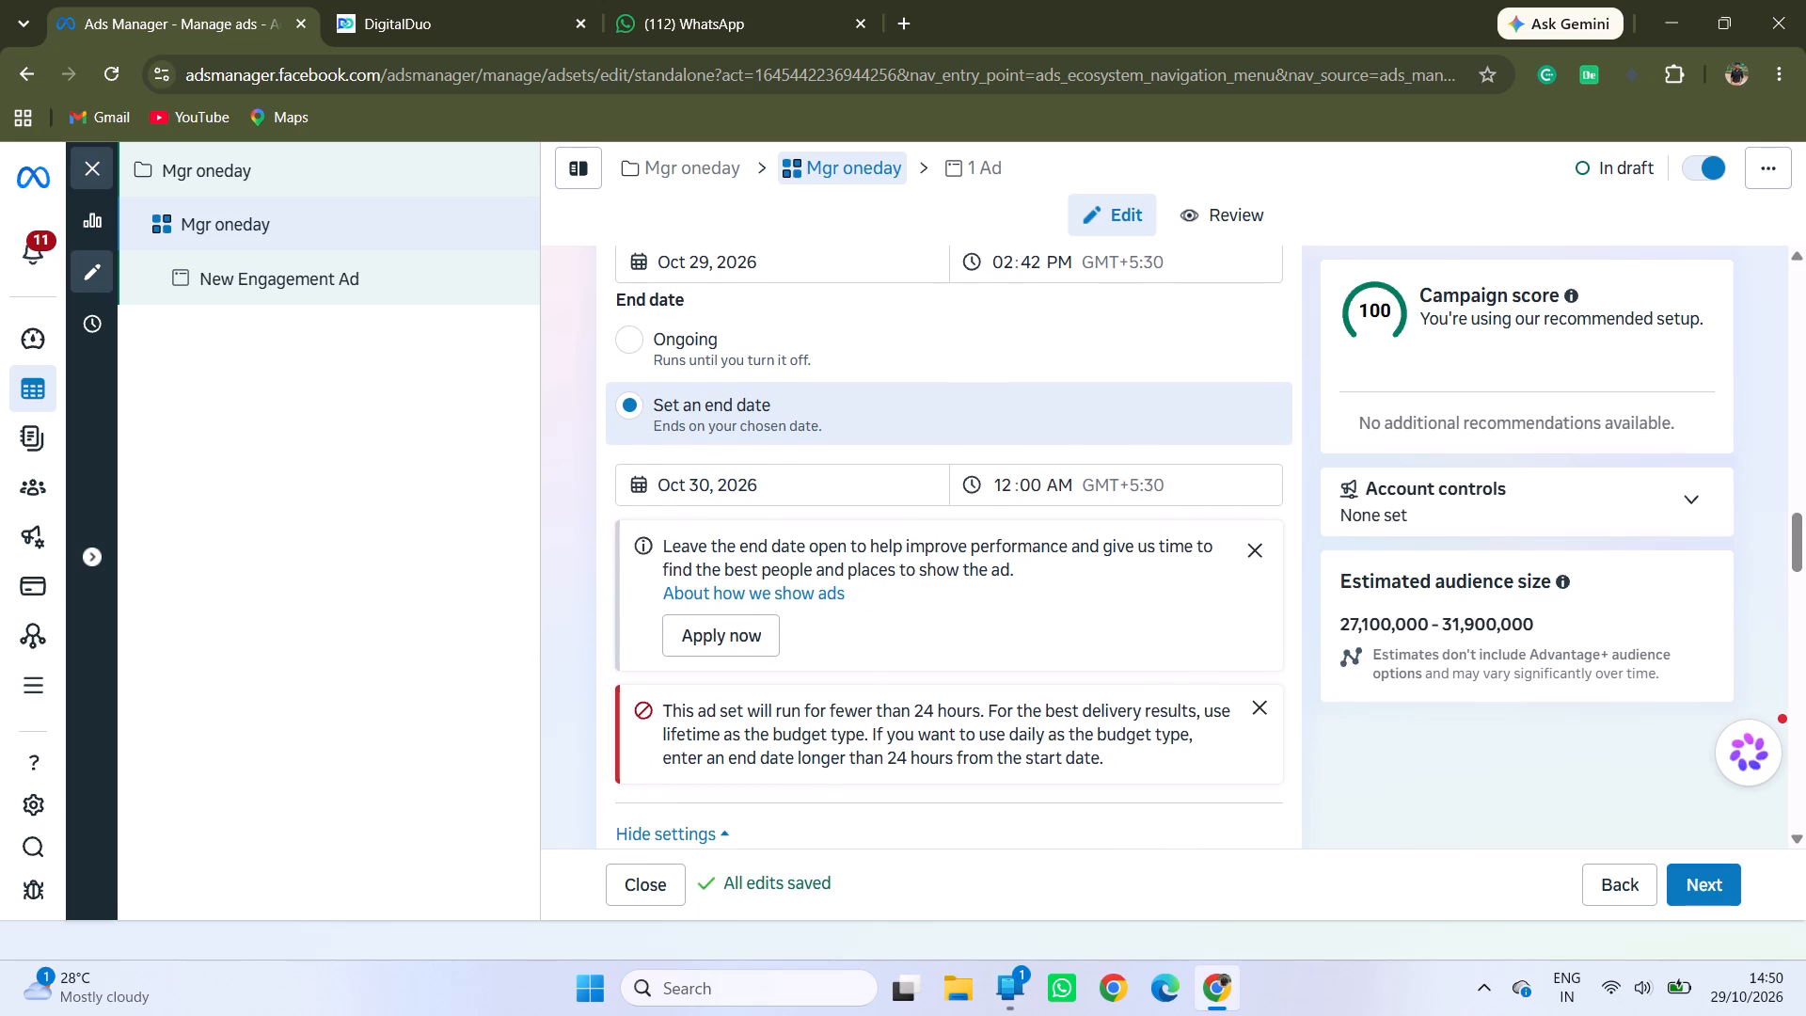
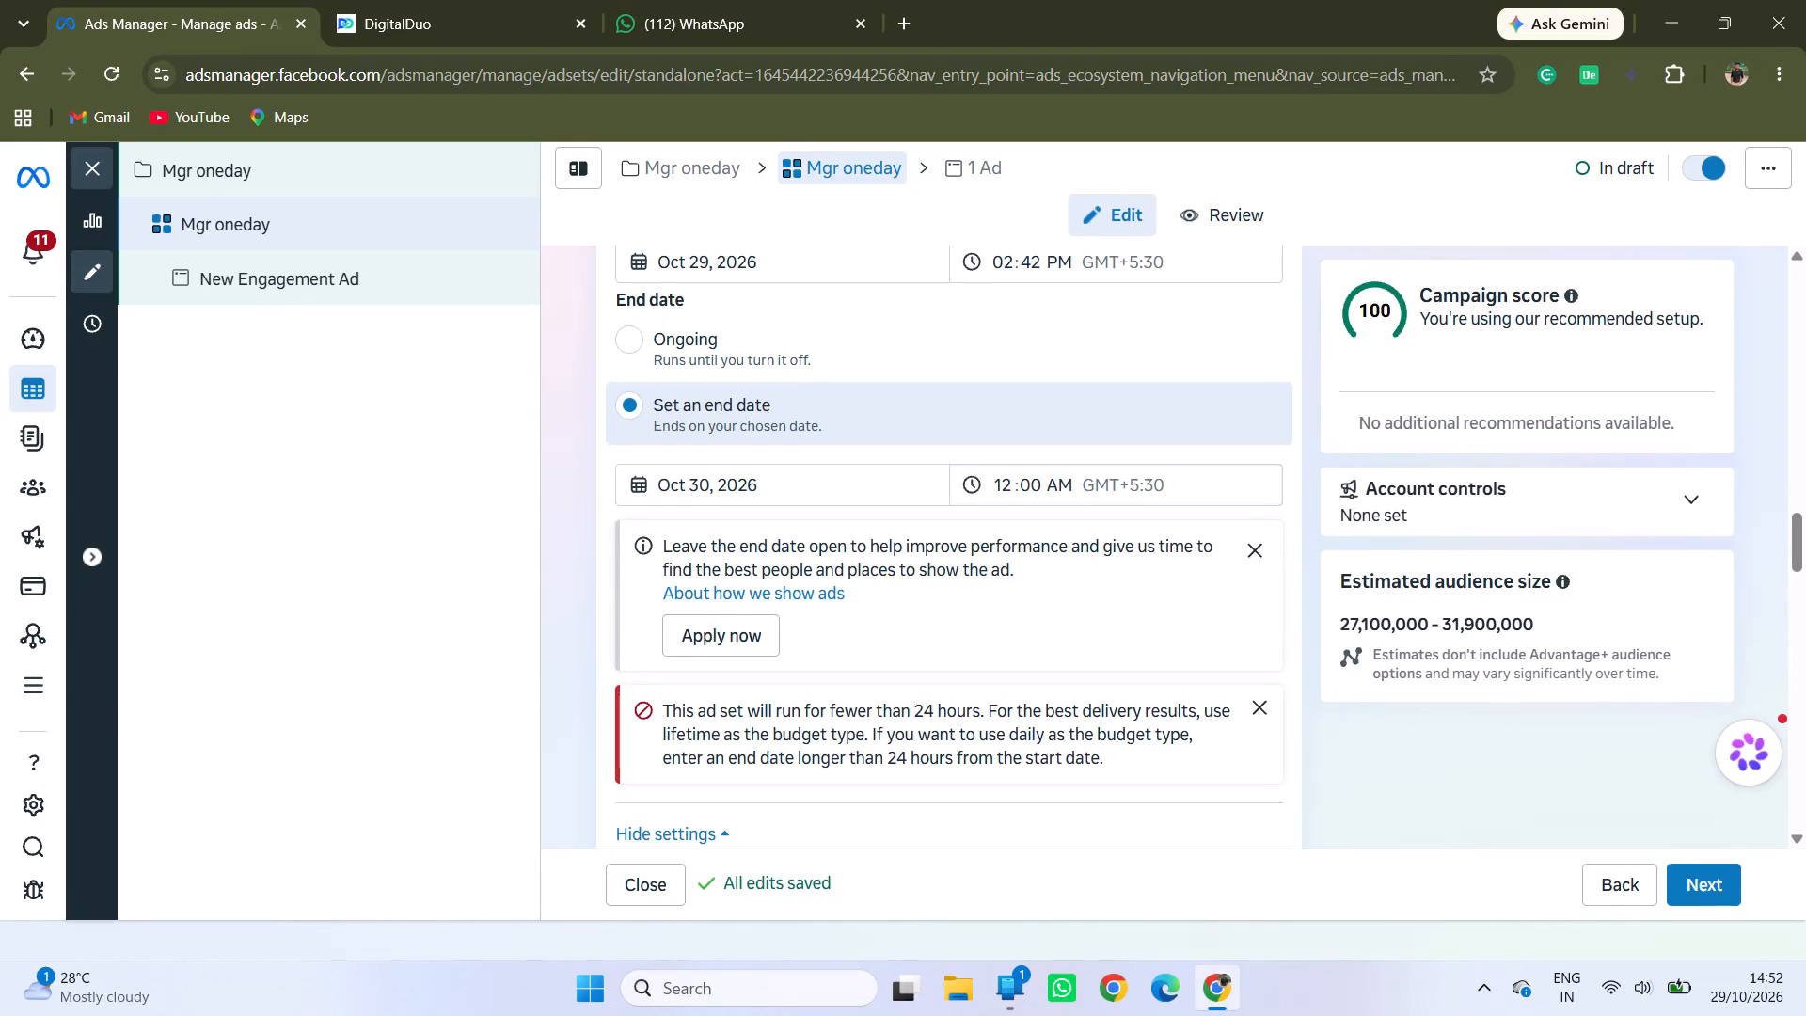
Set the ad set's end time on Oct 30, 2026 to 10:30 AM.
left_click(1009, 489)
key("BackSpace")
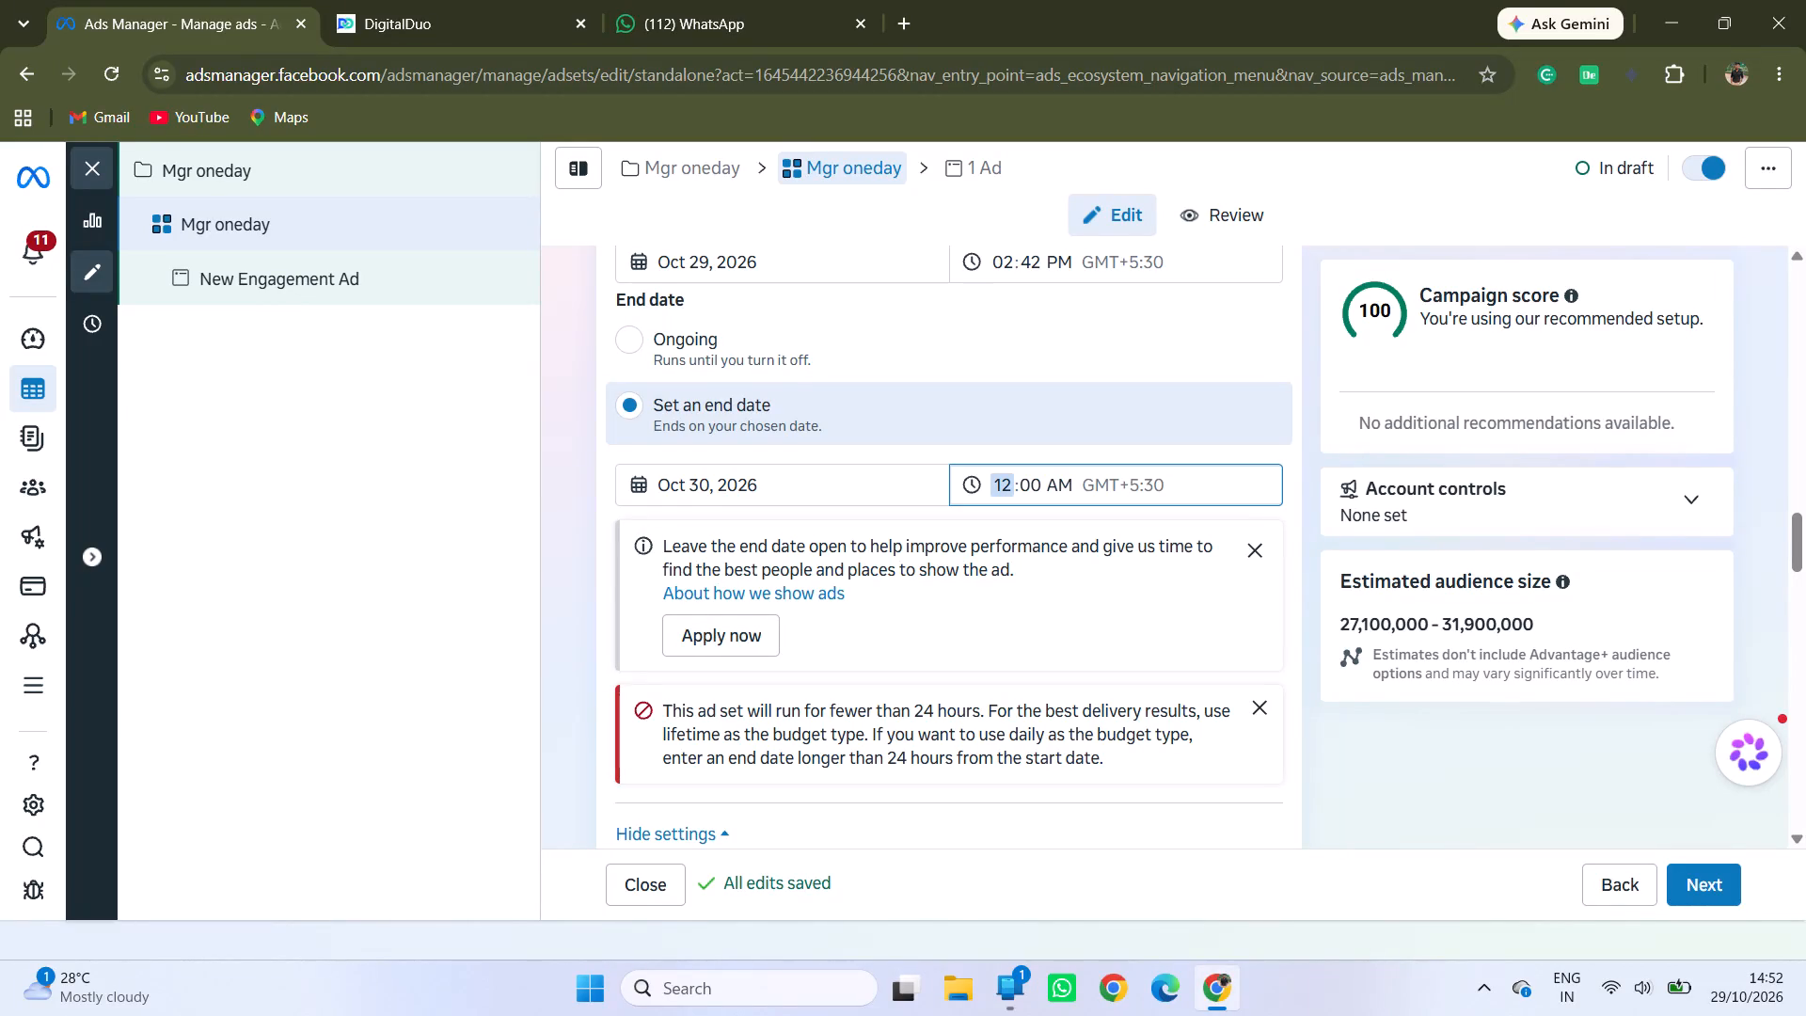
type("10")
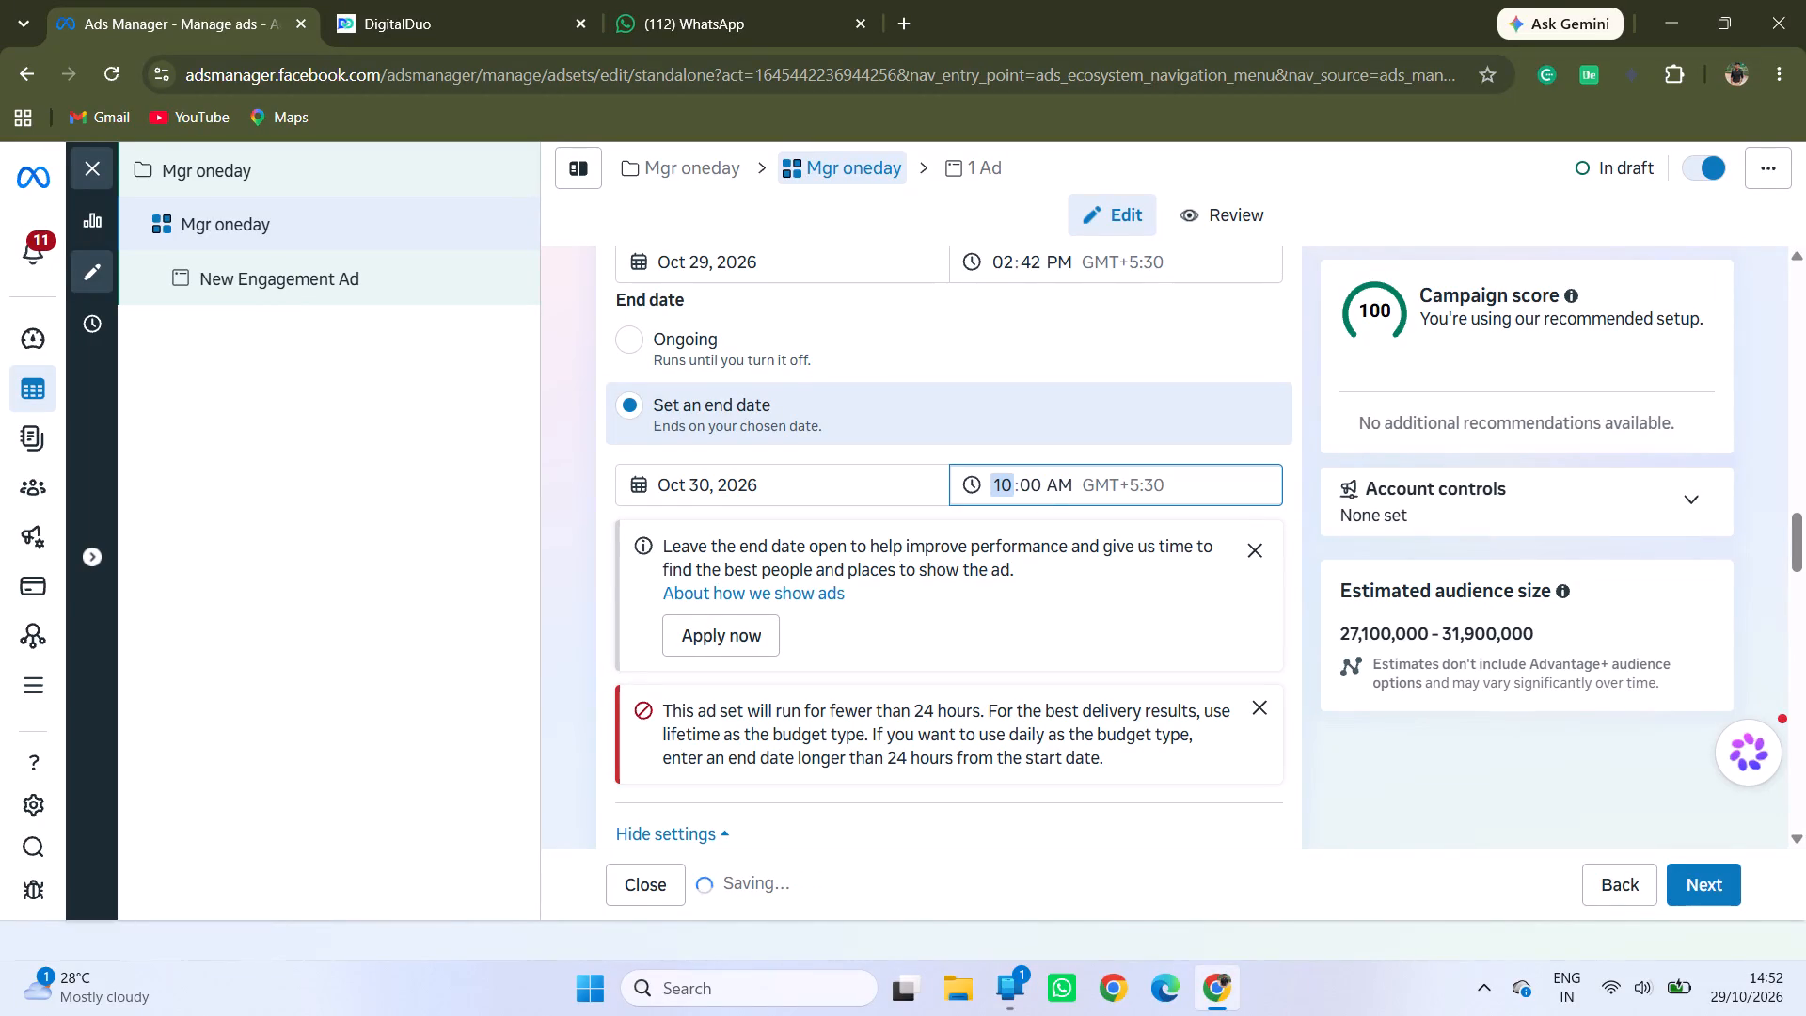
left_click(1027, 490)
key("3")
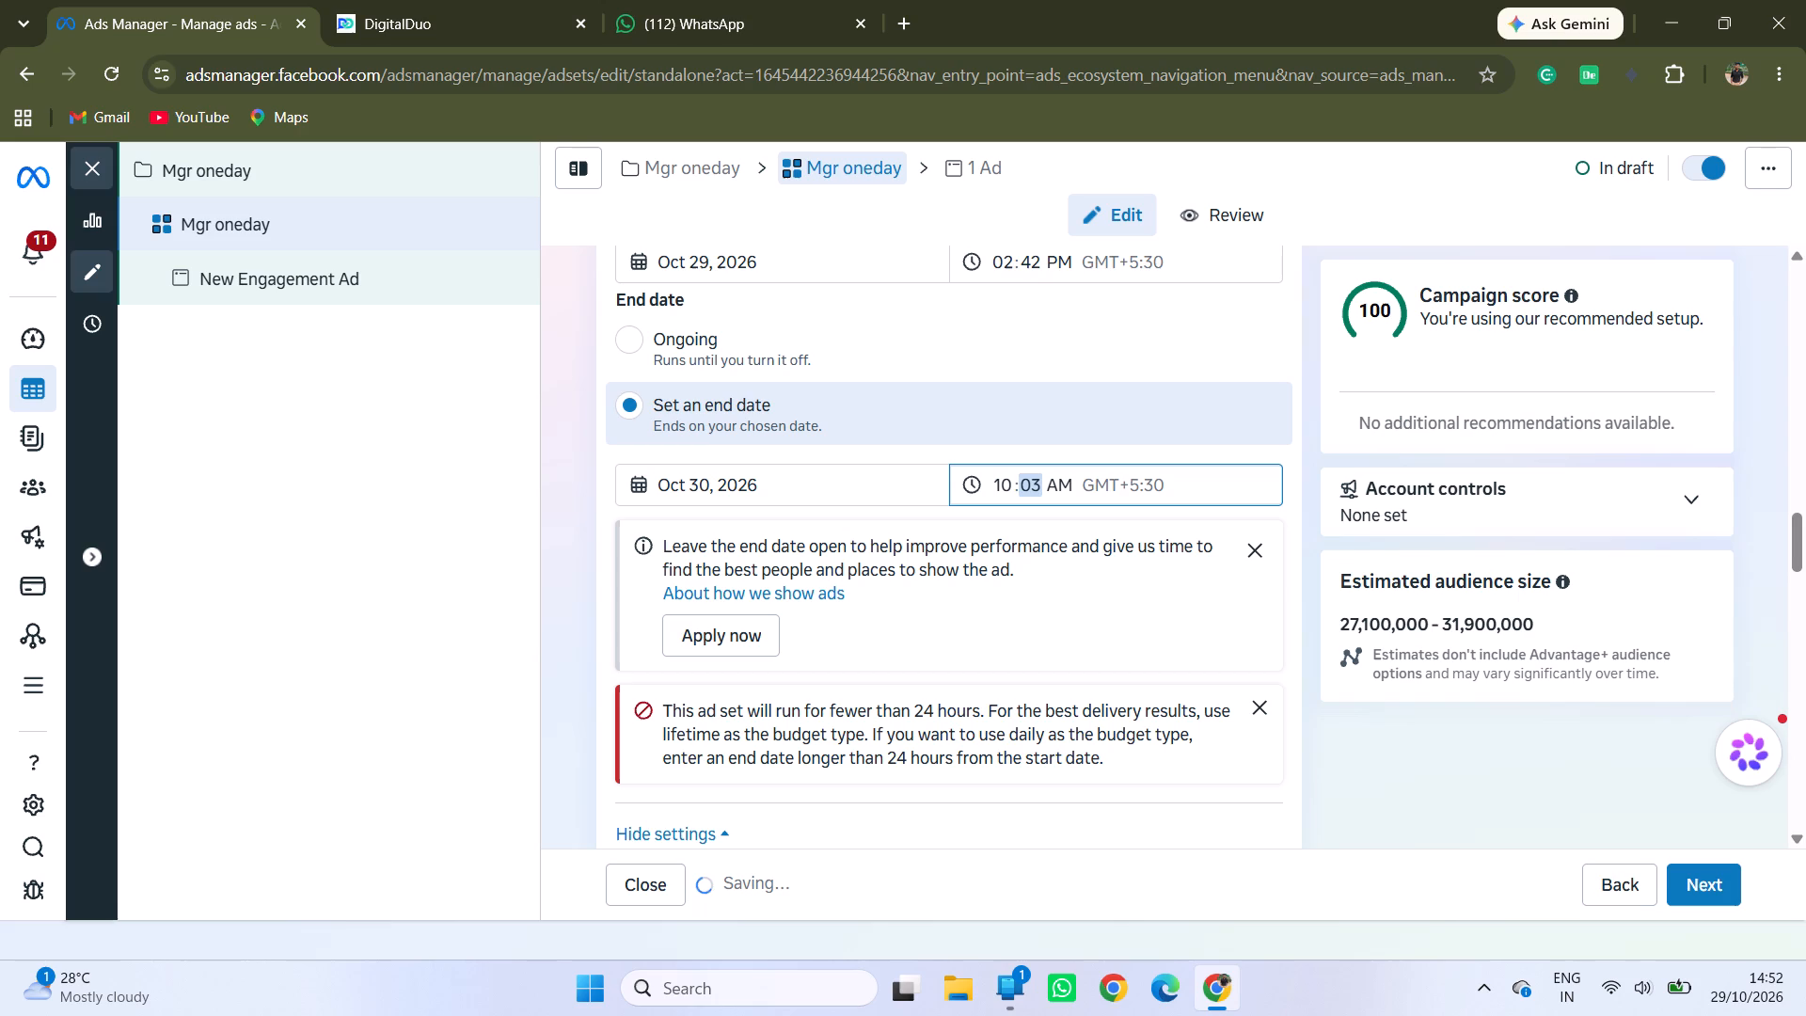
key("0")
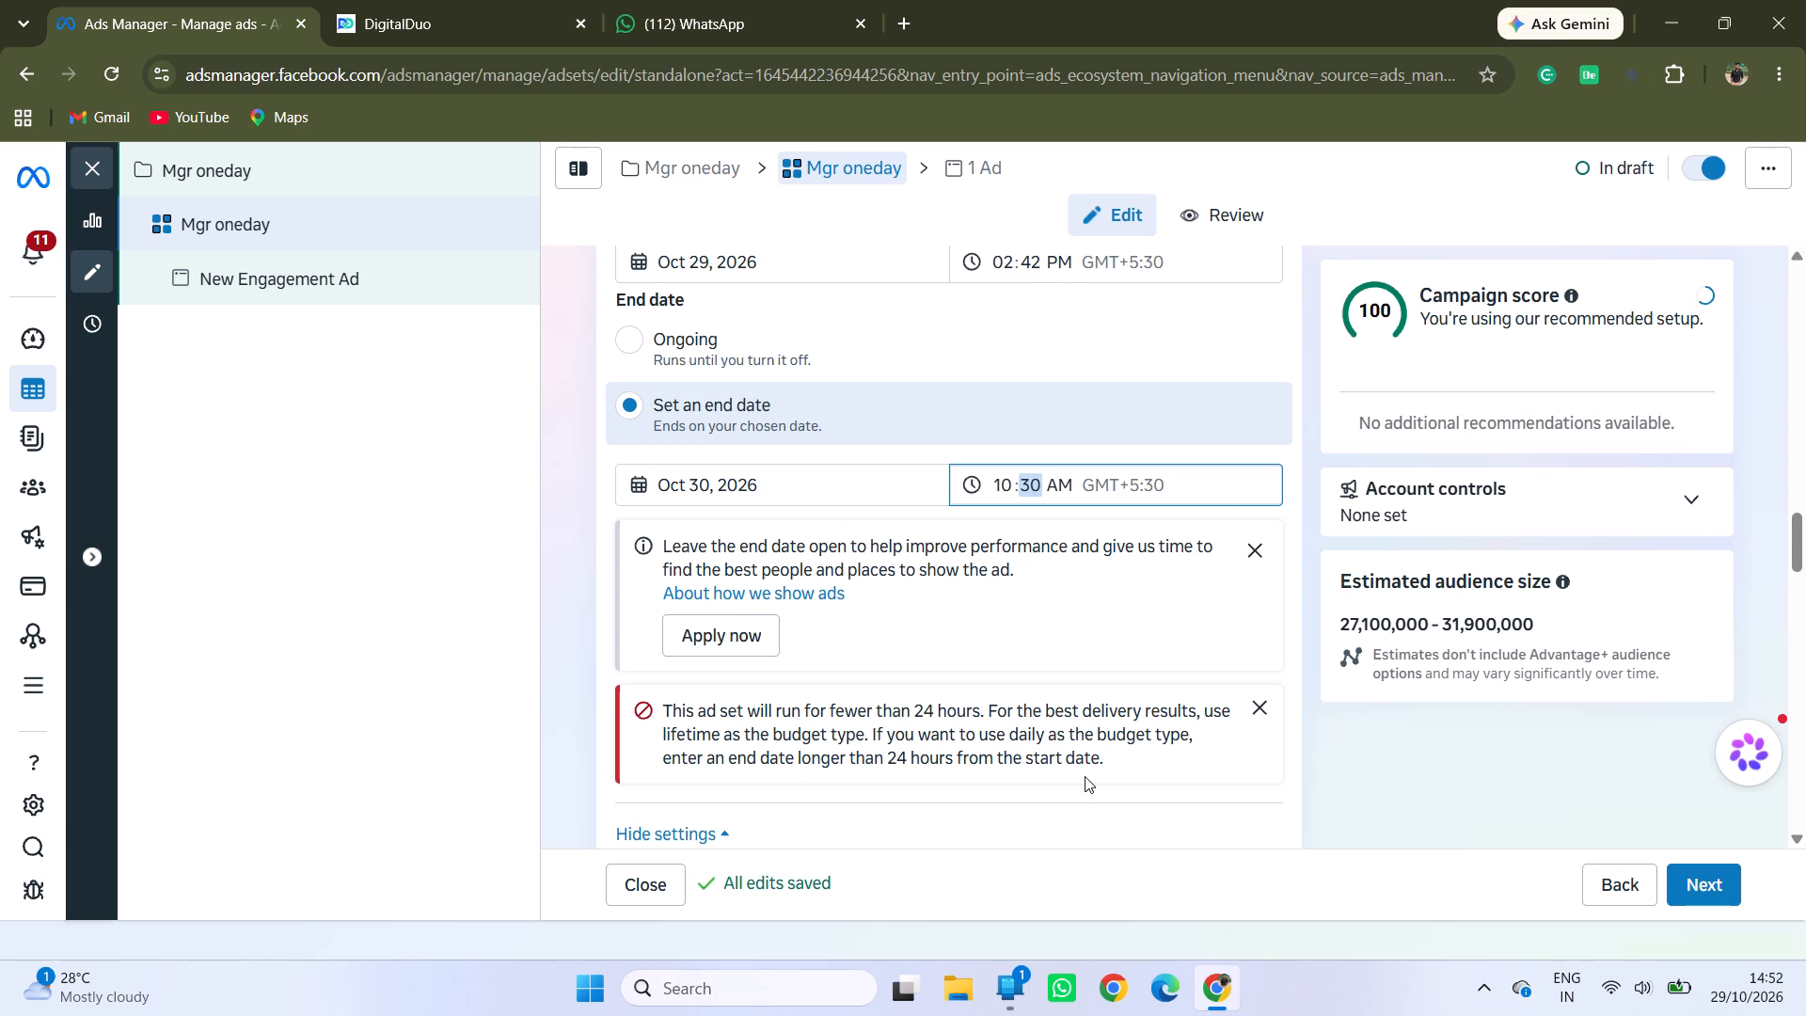
Review the ad set's schedule settings and the budget strategy and daily budget of the Mgr oneday campaign.
scroll(875, 732, "down", 3)
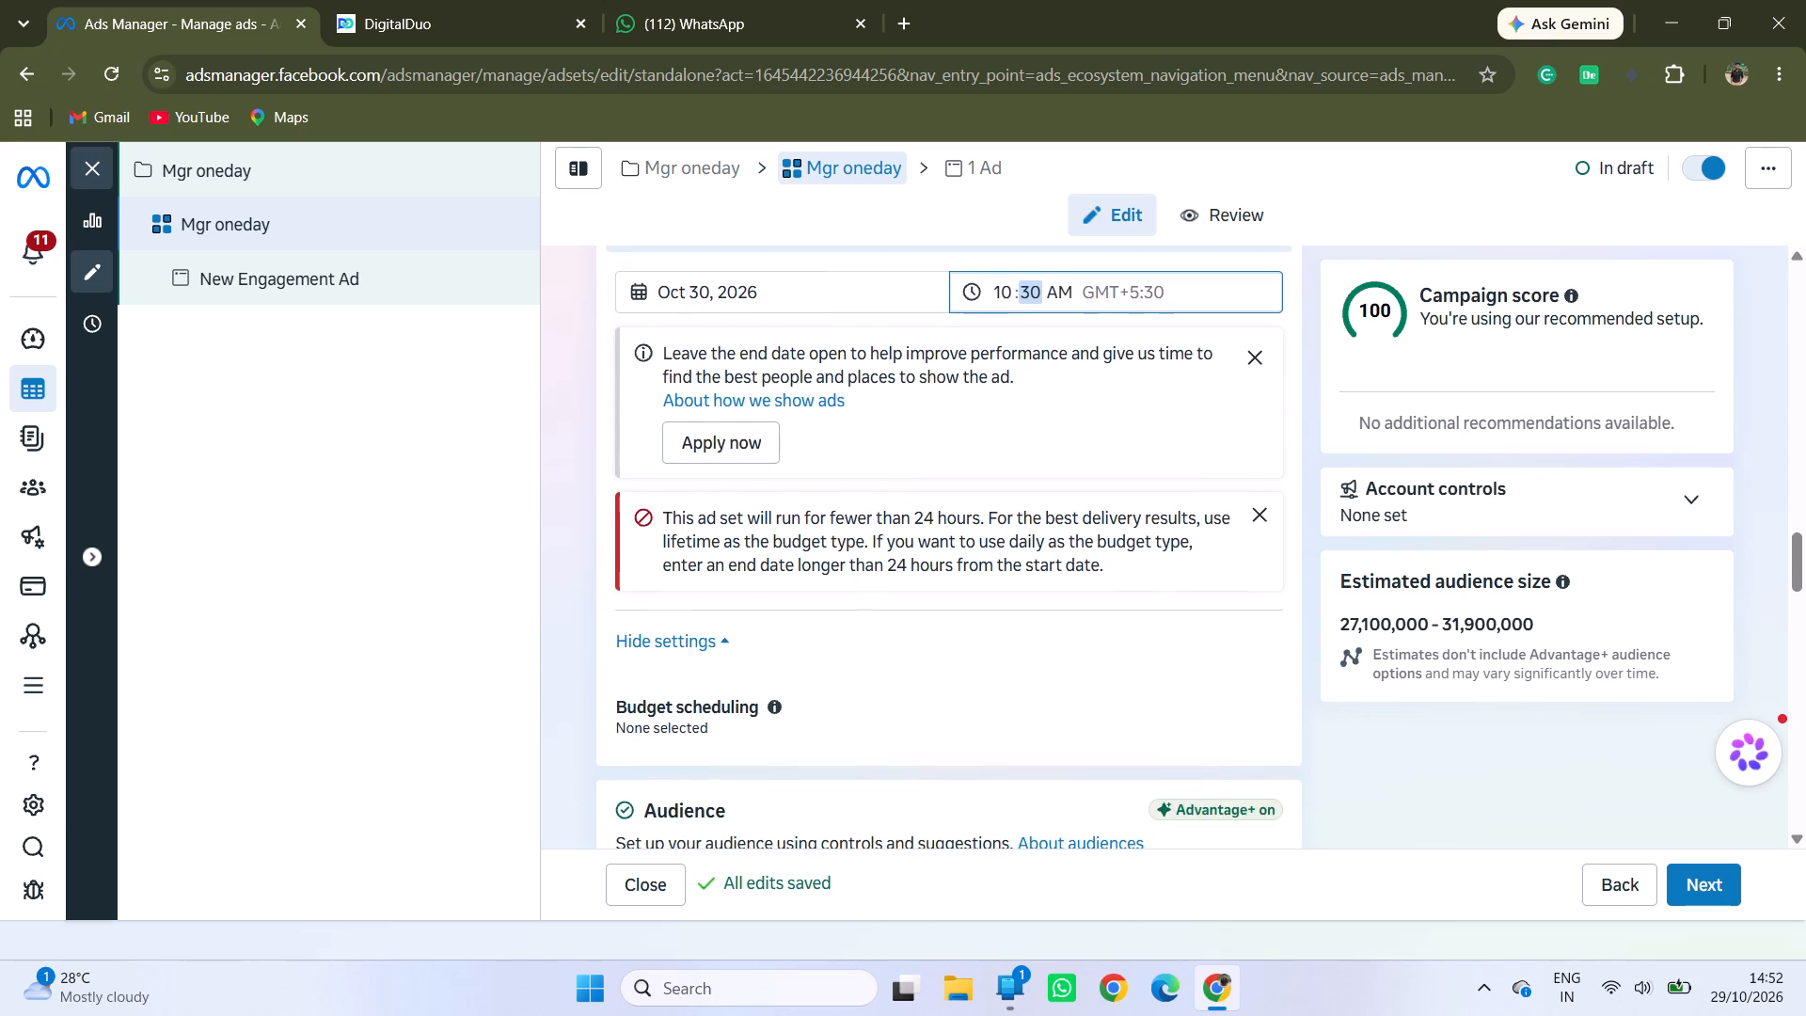
scroll(875, 732, "down", 1)
scroll(875, 732, "up", 2)
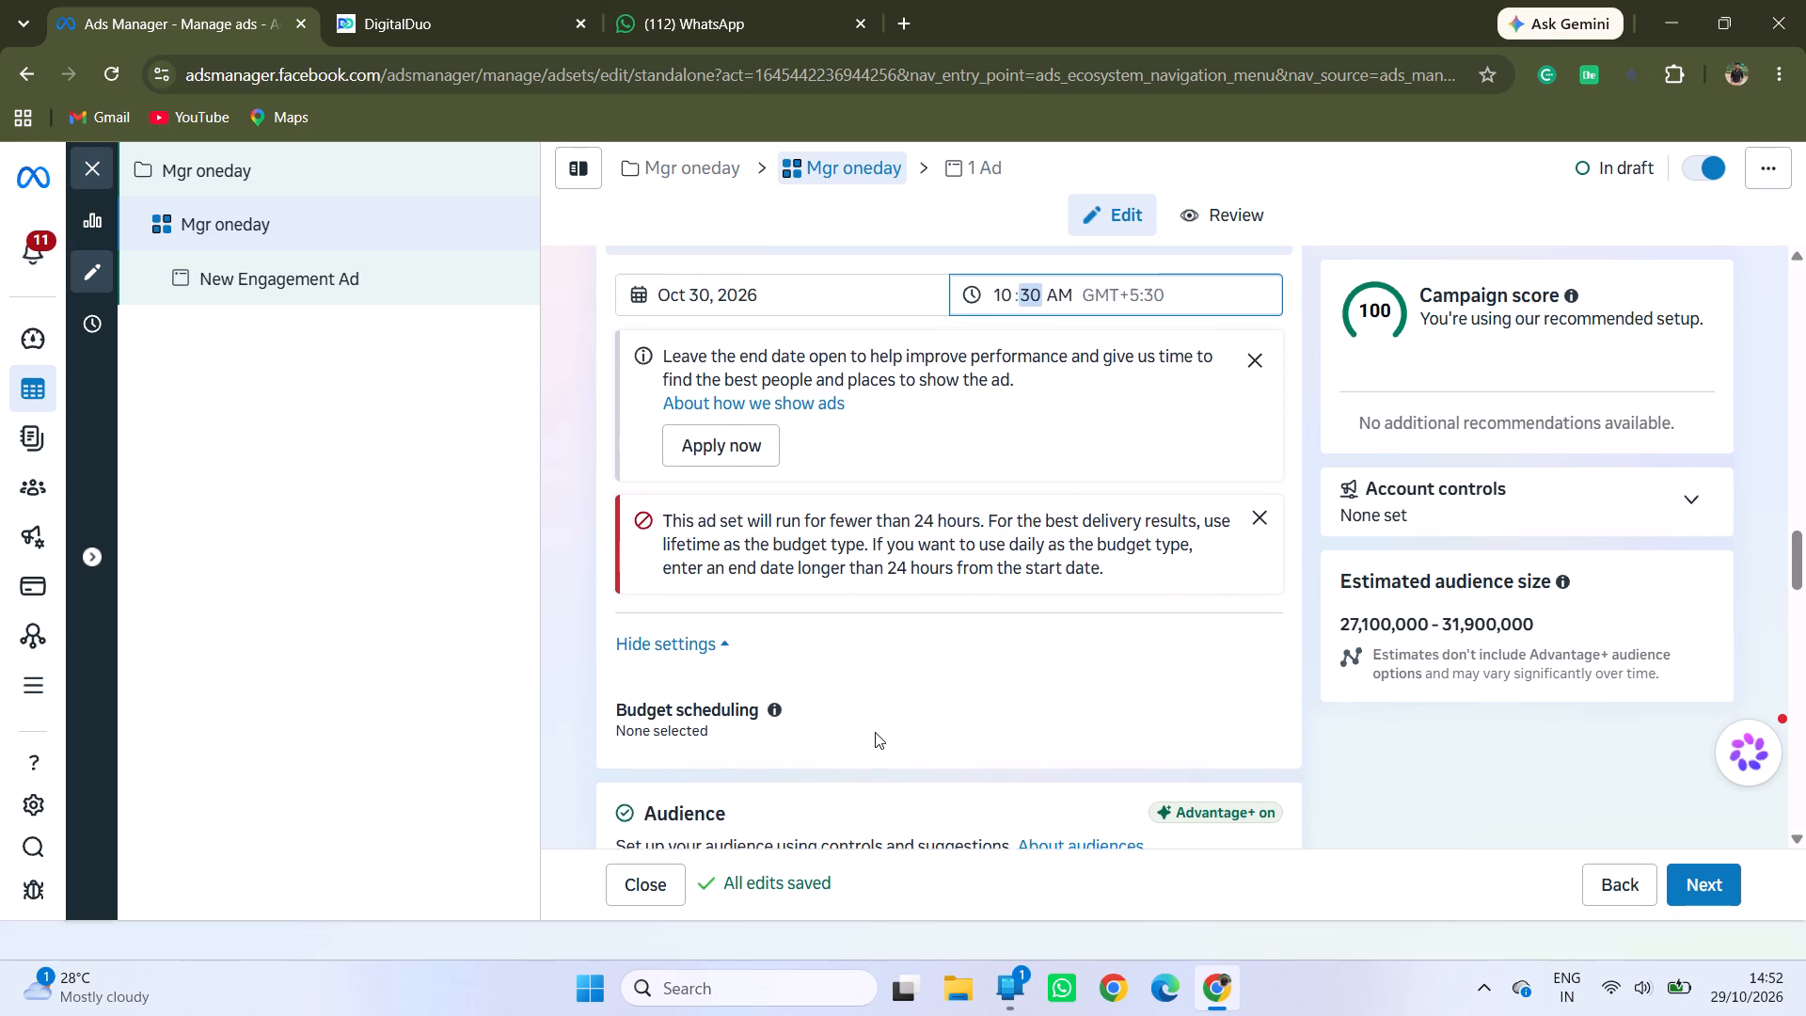
scroll(875, 732, "up", 3)
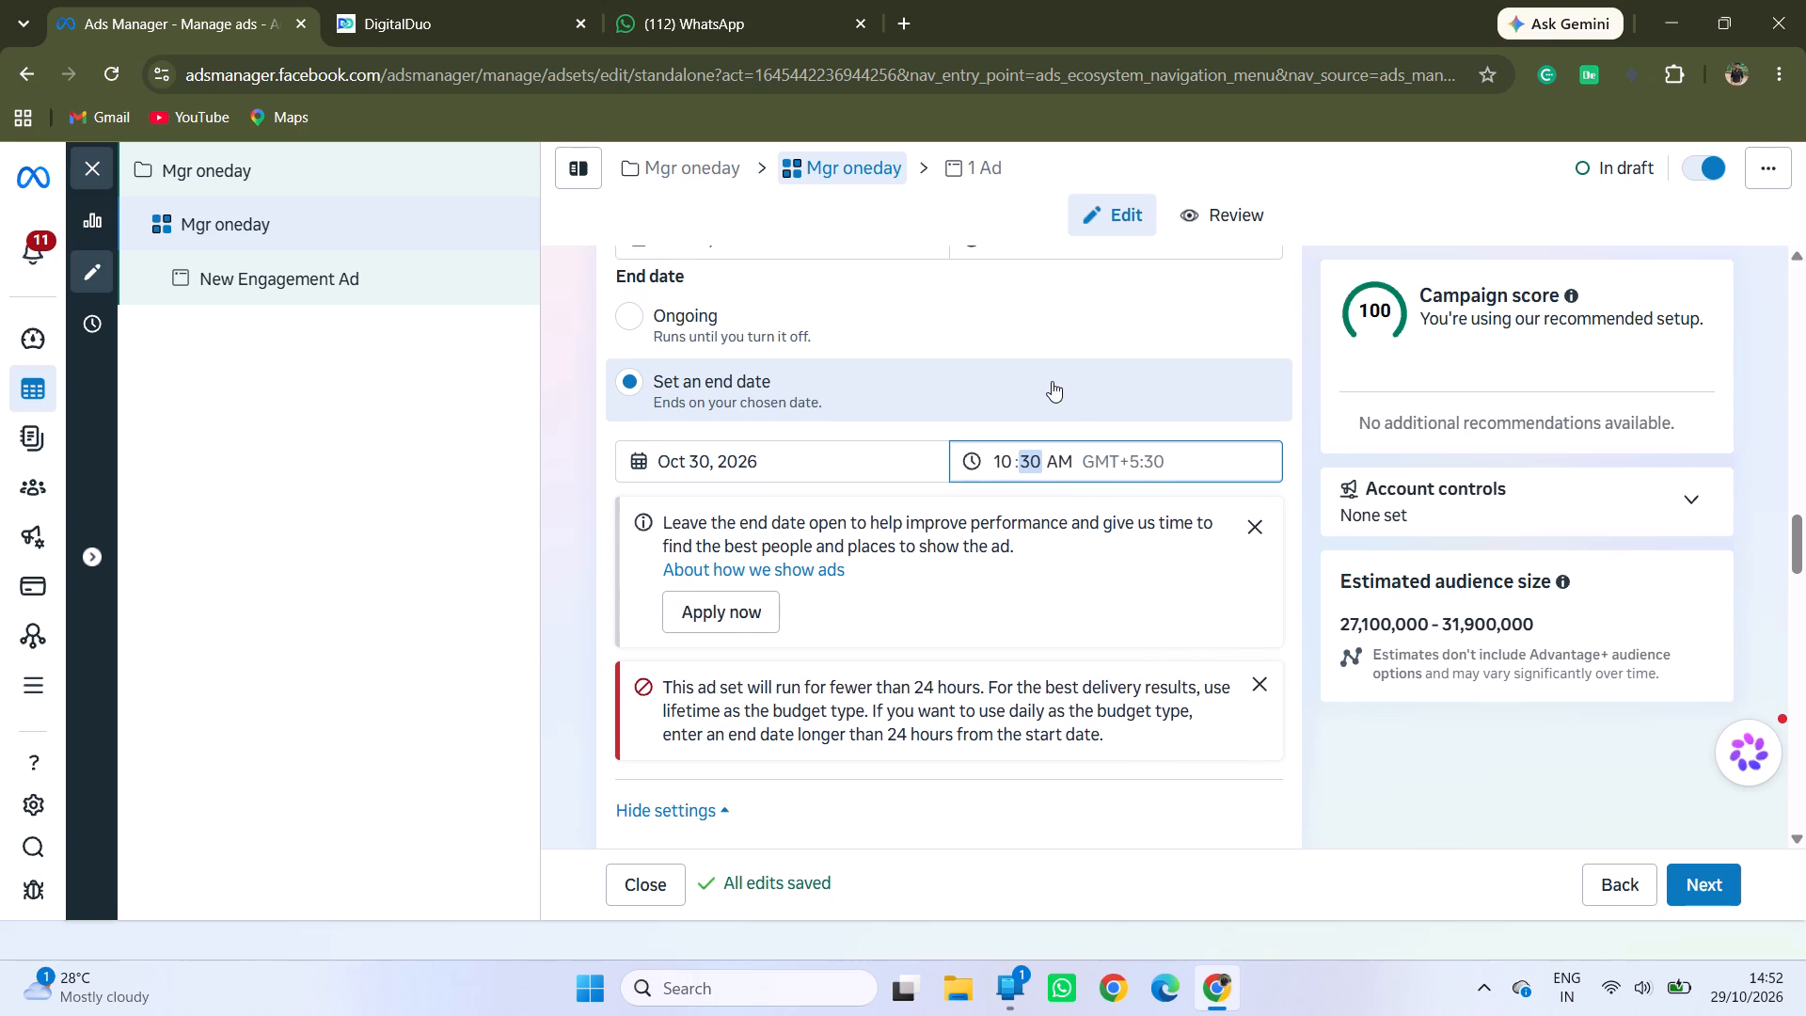
scroll(1026, 376, "up", 14)
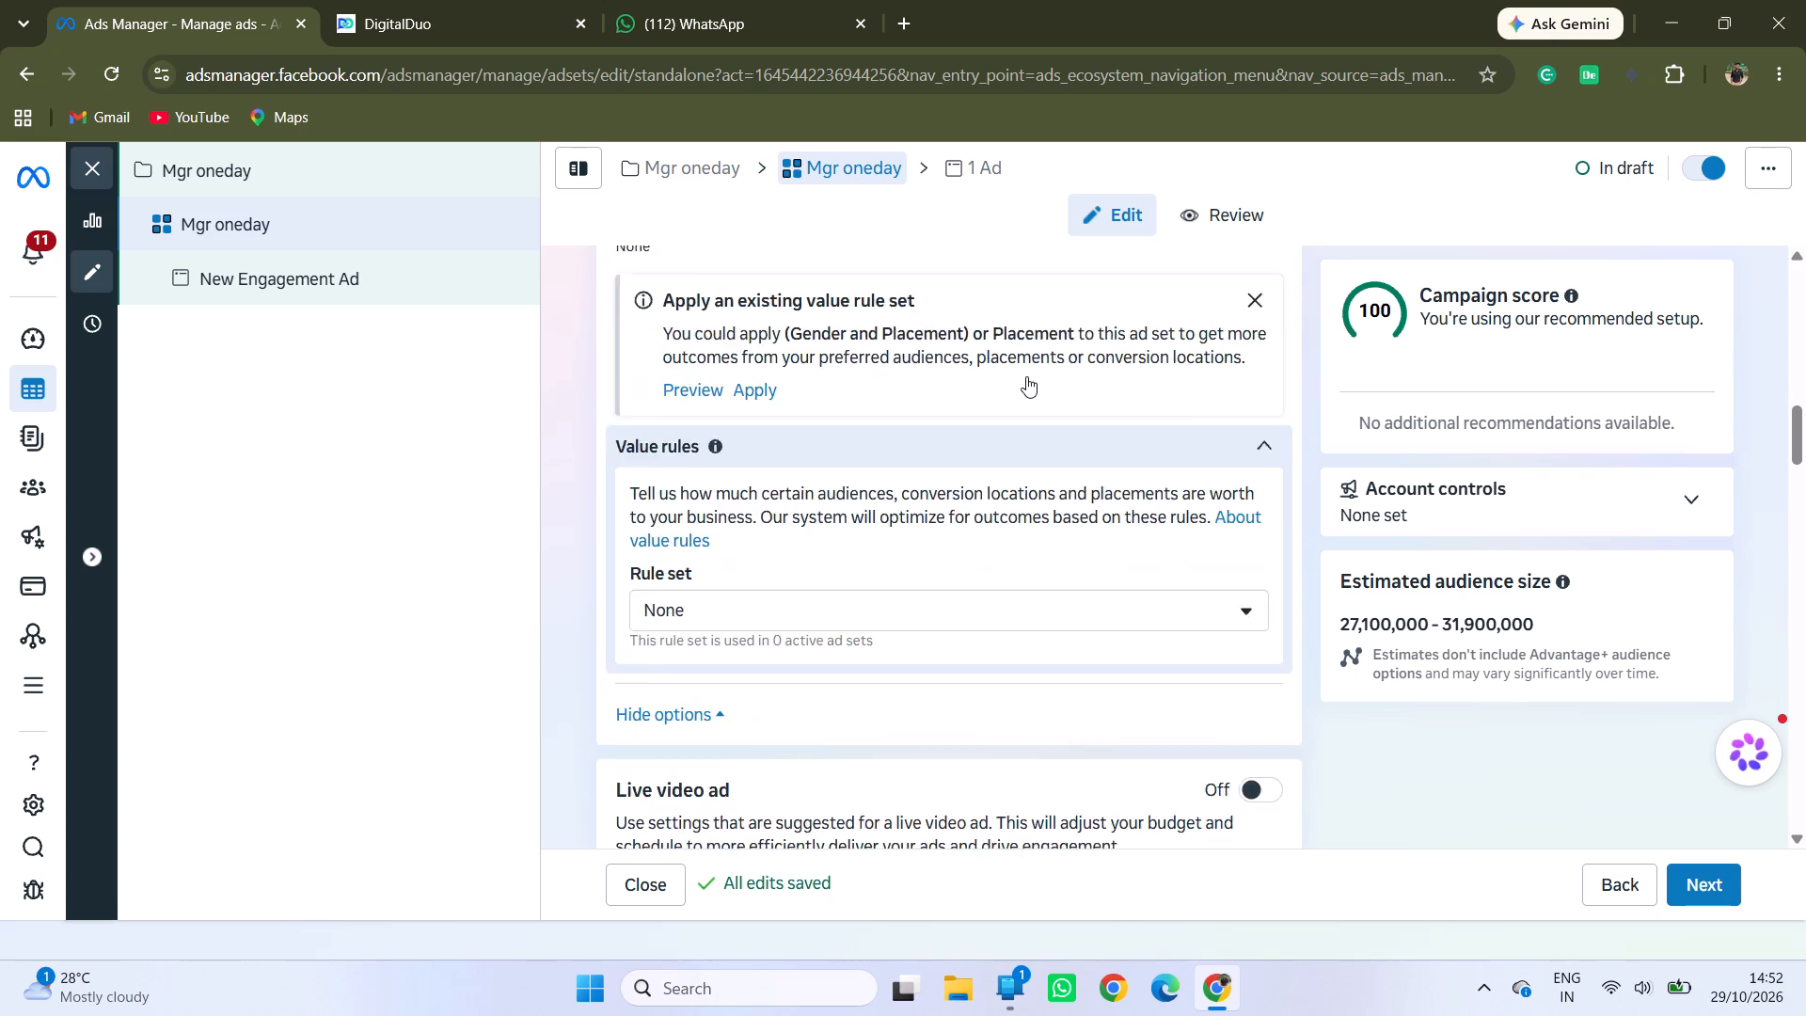
scroll(1026, 376, "up", 17)
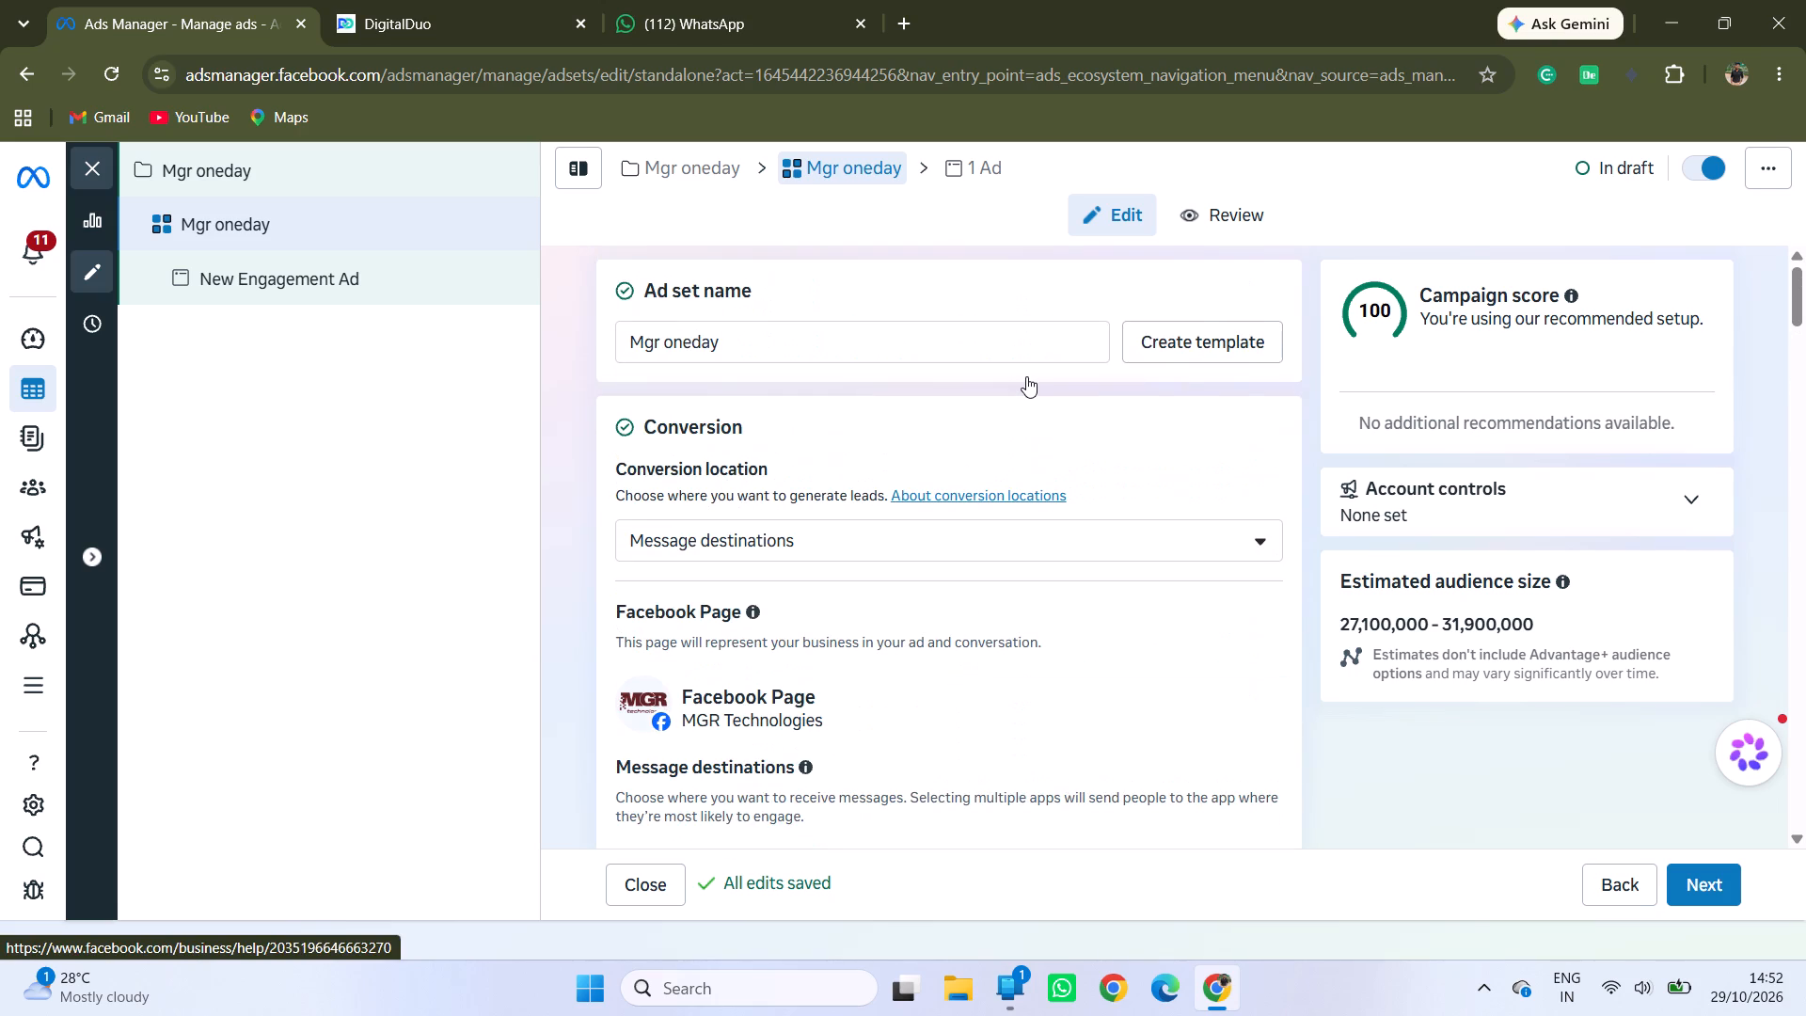
scroll(1026, 376, "up", 8)
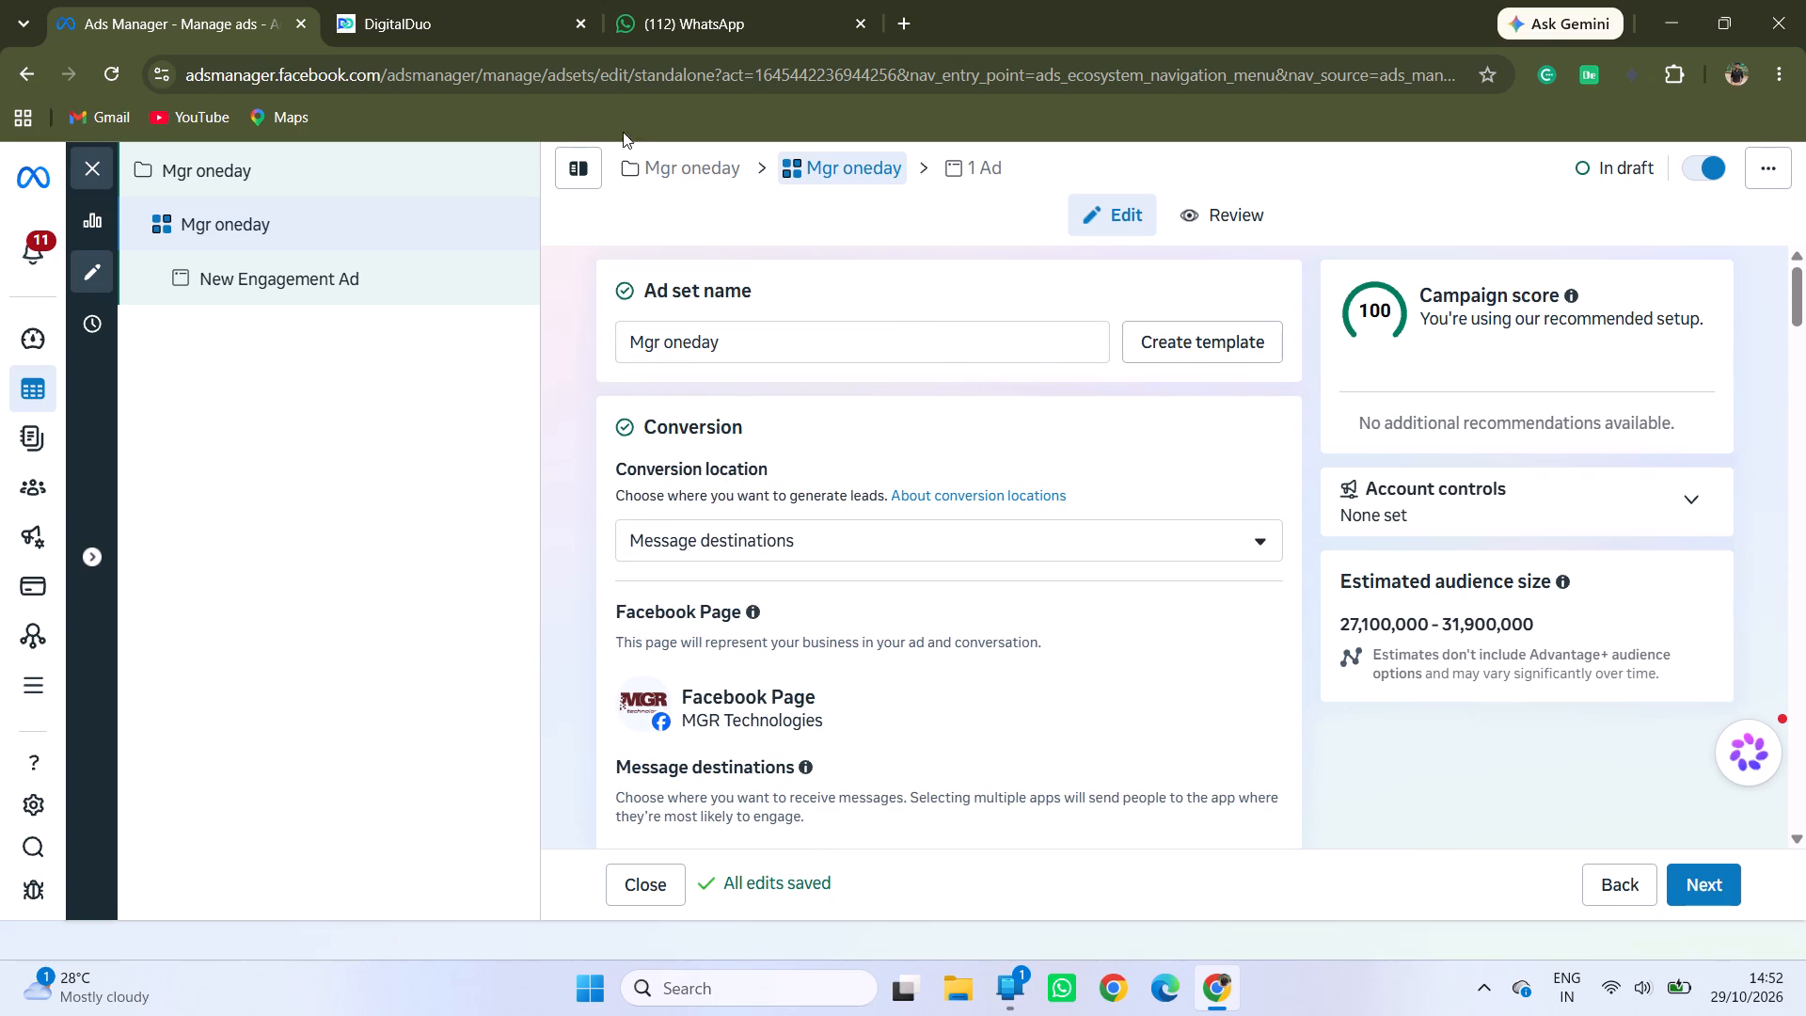
left_click(672, 175)
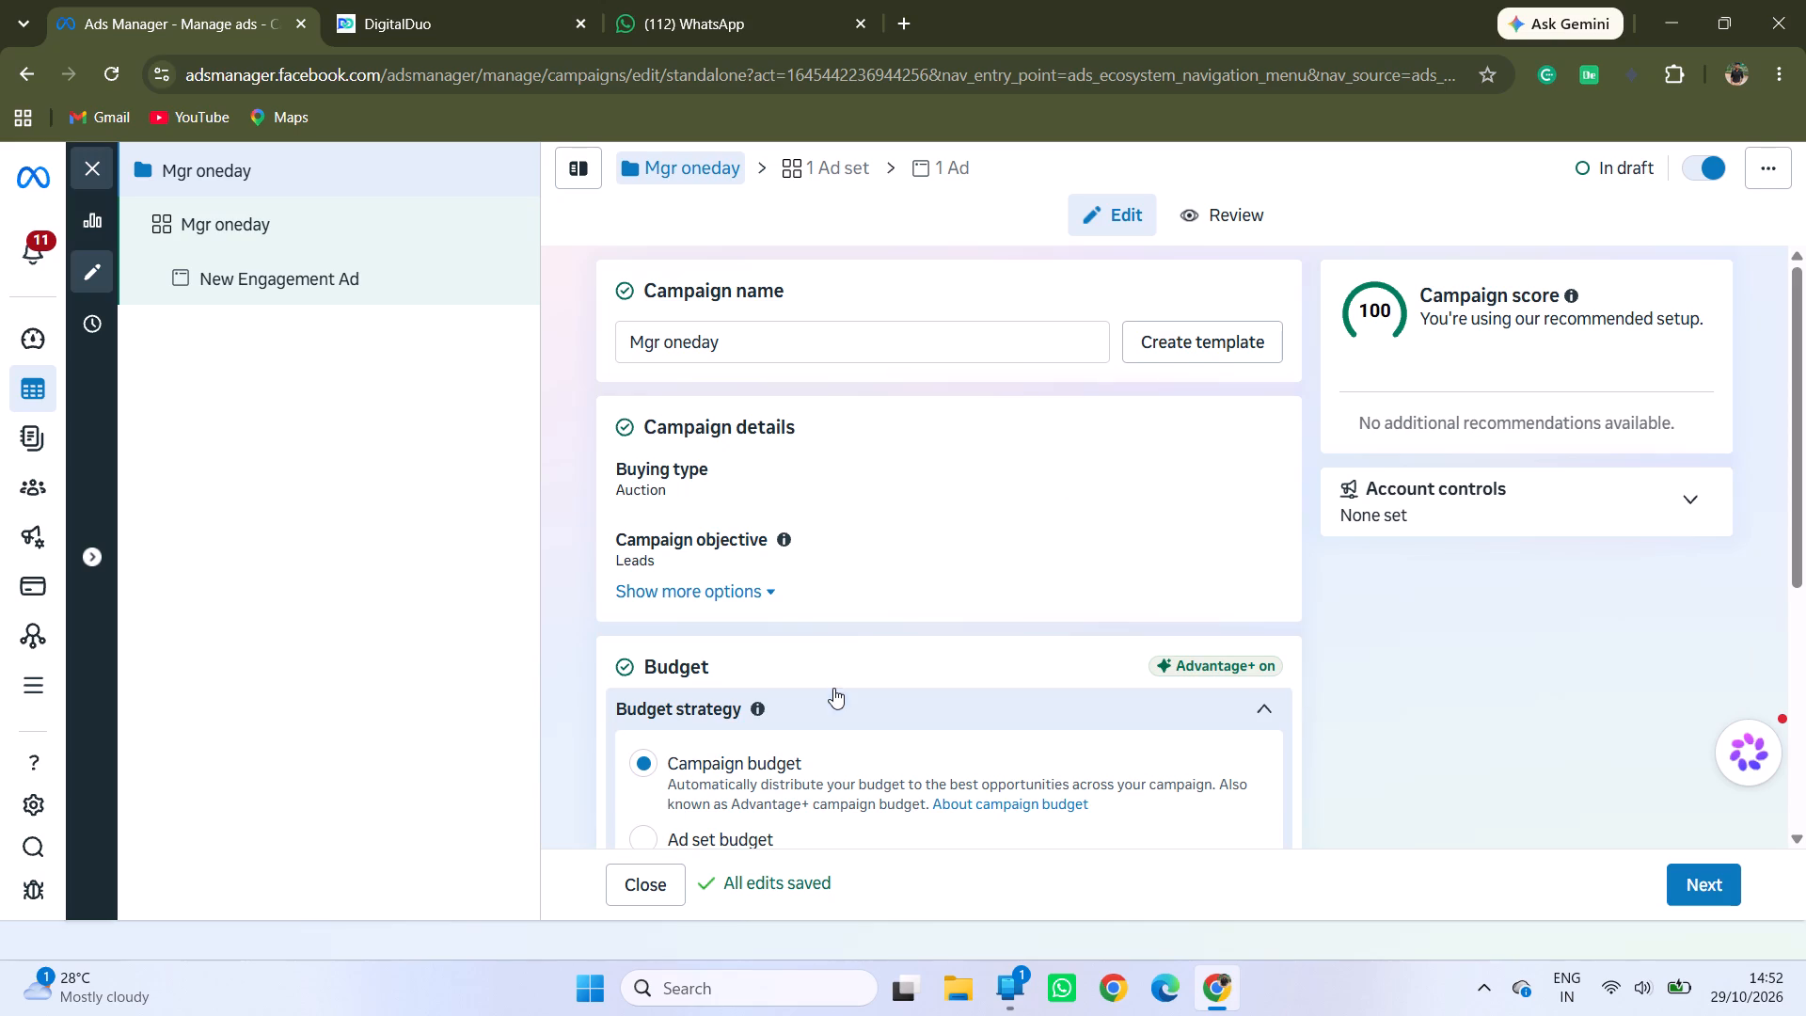
scroll(833, 688, "down", 3)
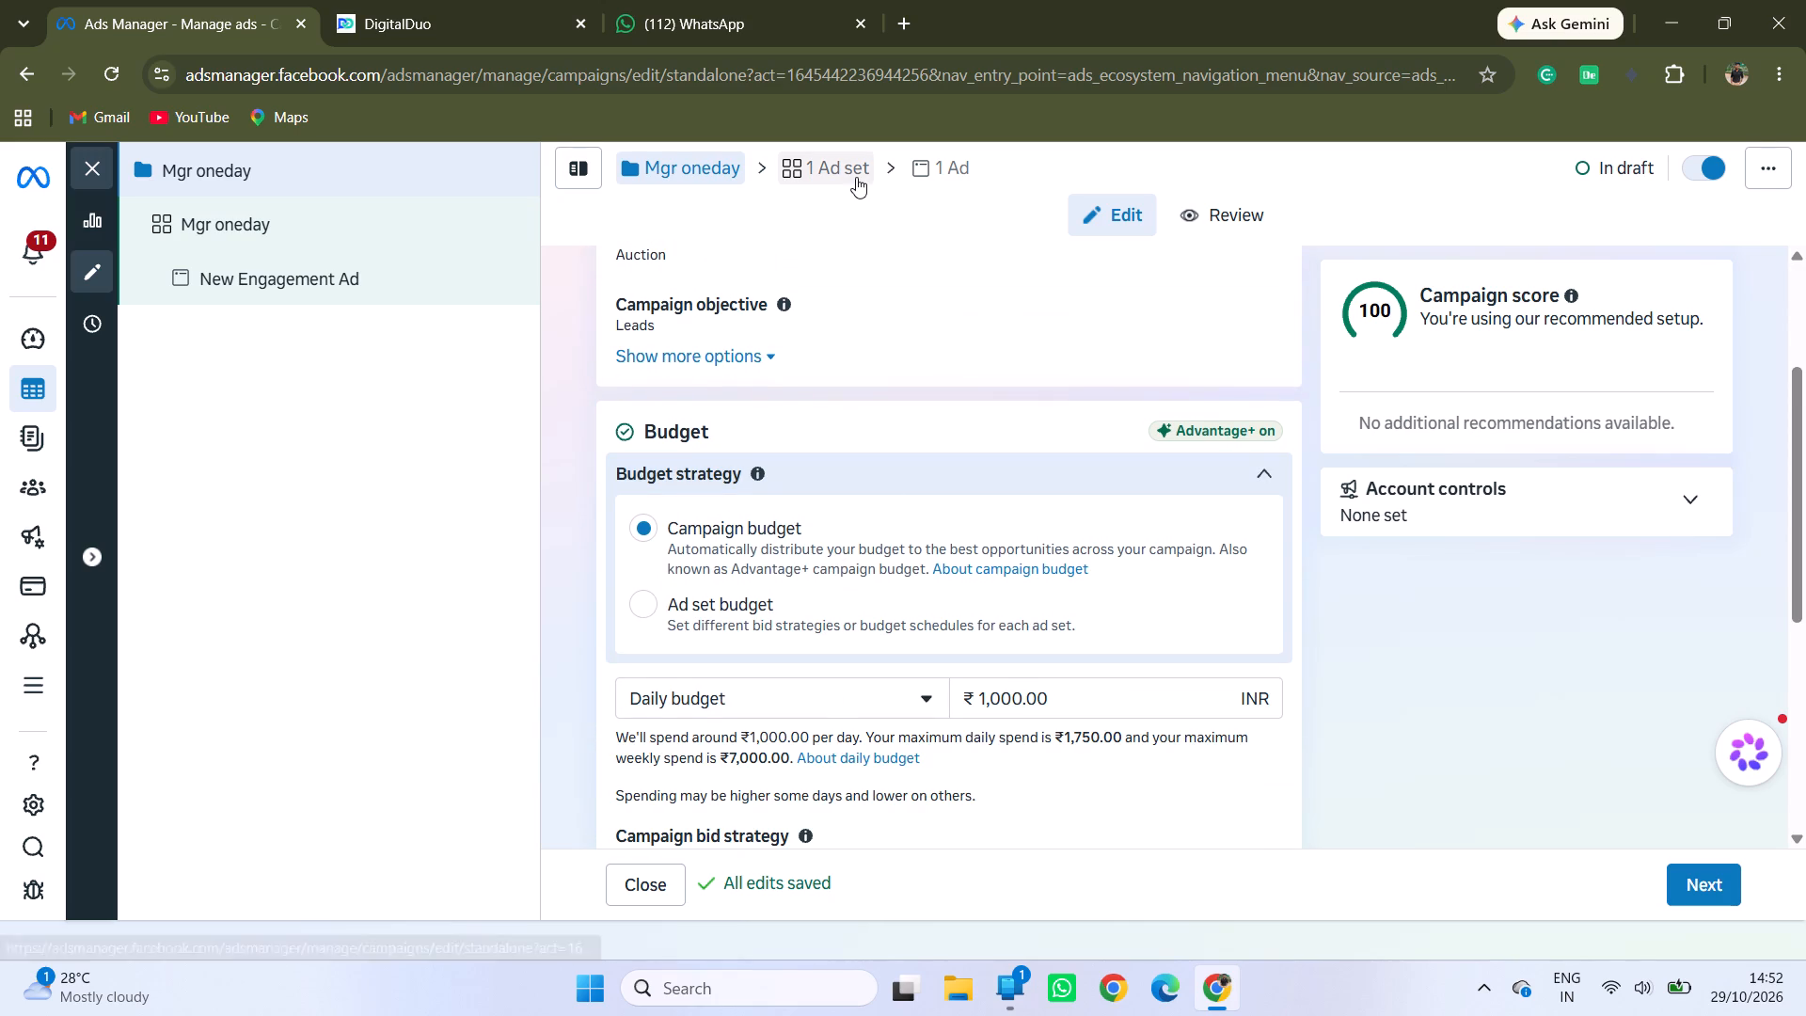
Return to the Mgr oneday ad set and apply the recommendation to leave its end date open, making the schedule Ongoing.
left_click(832, 175)
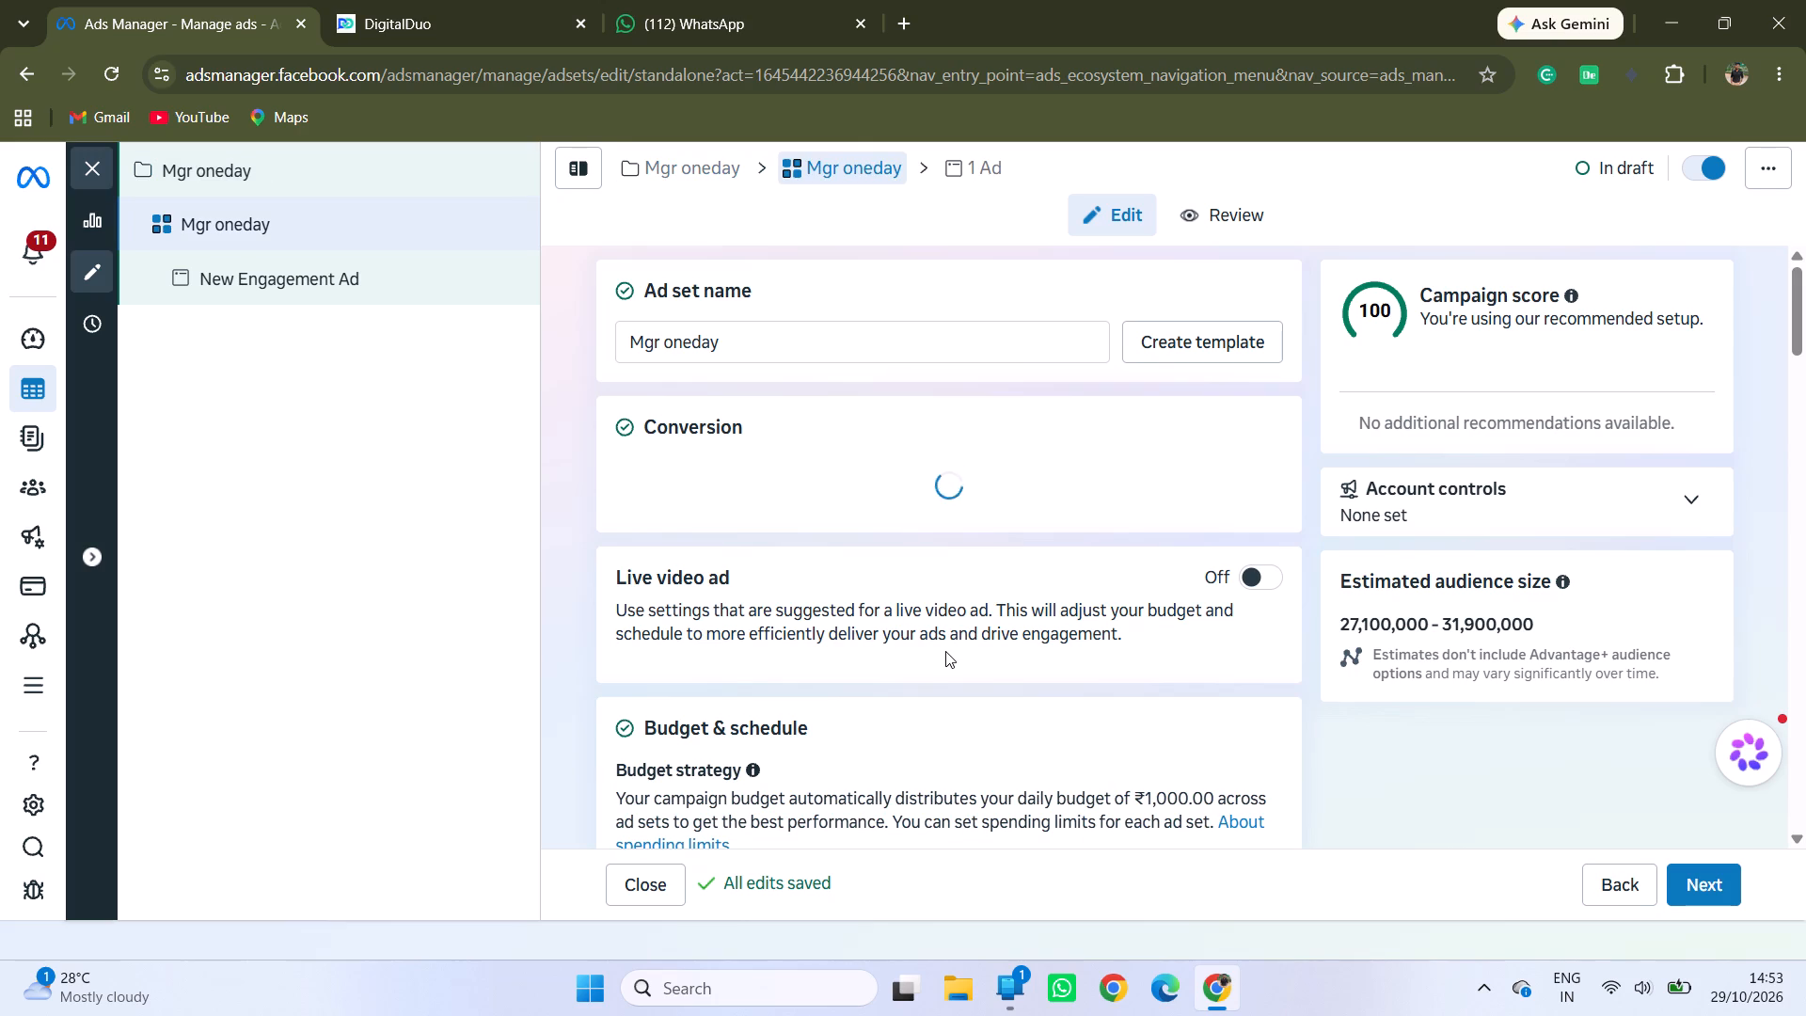
scroll(916, 714, "down", 2)
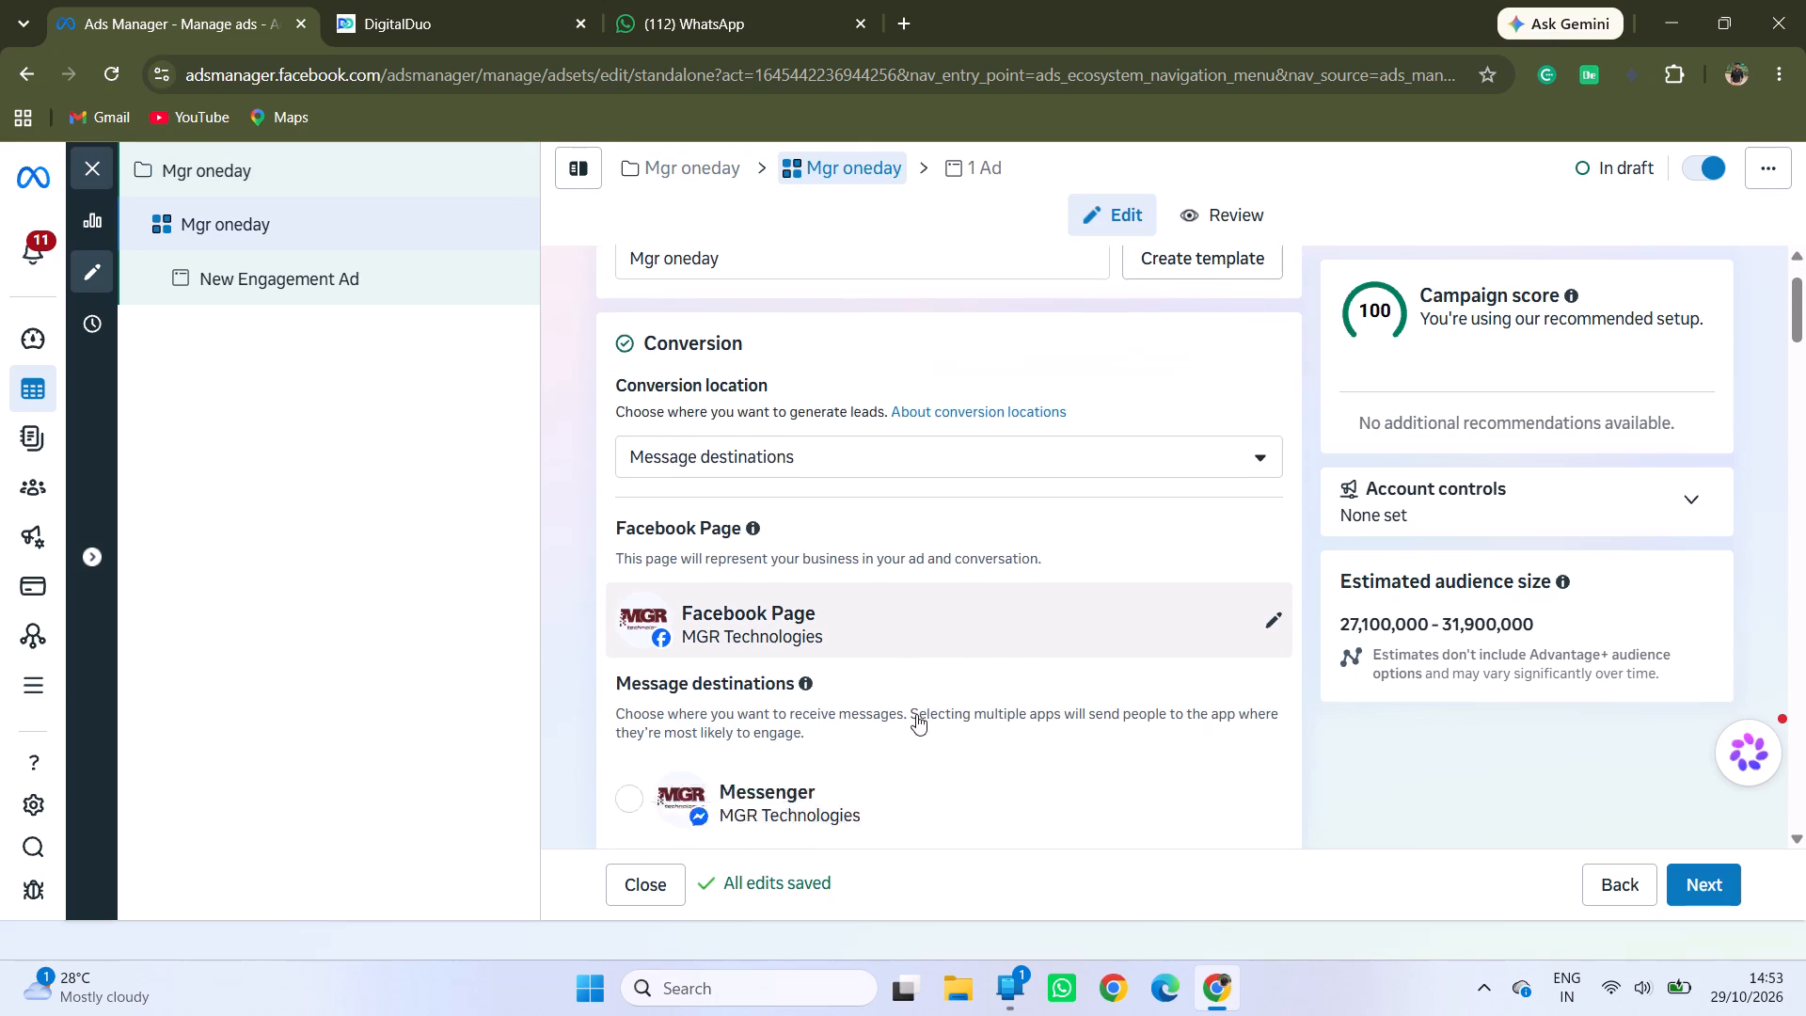
scroll(916, 714, "down", 12)
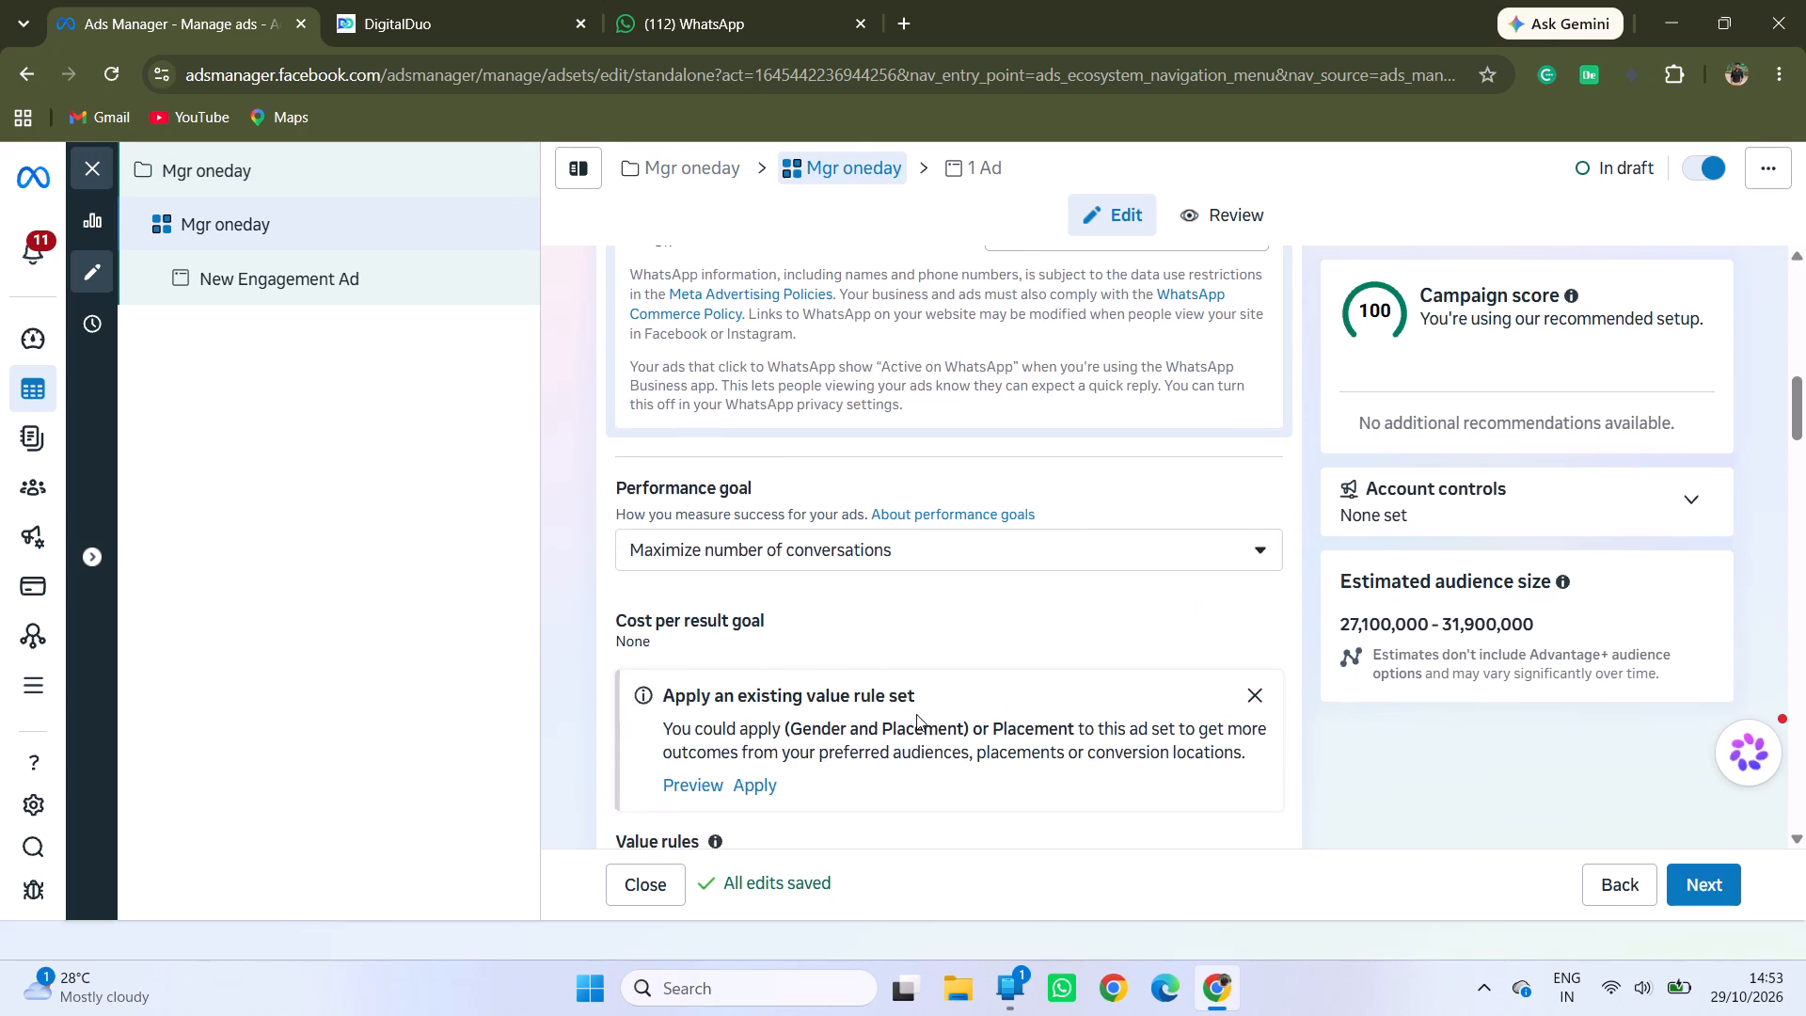
scroll(916, 714, "down", 11)
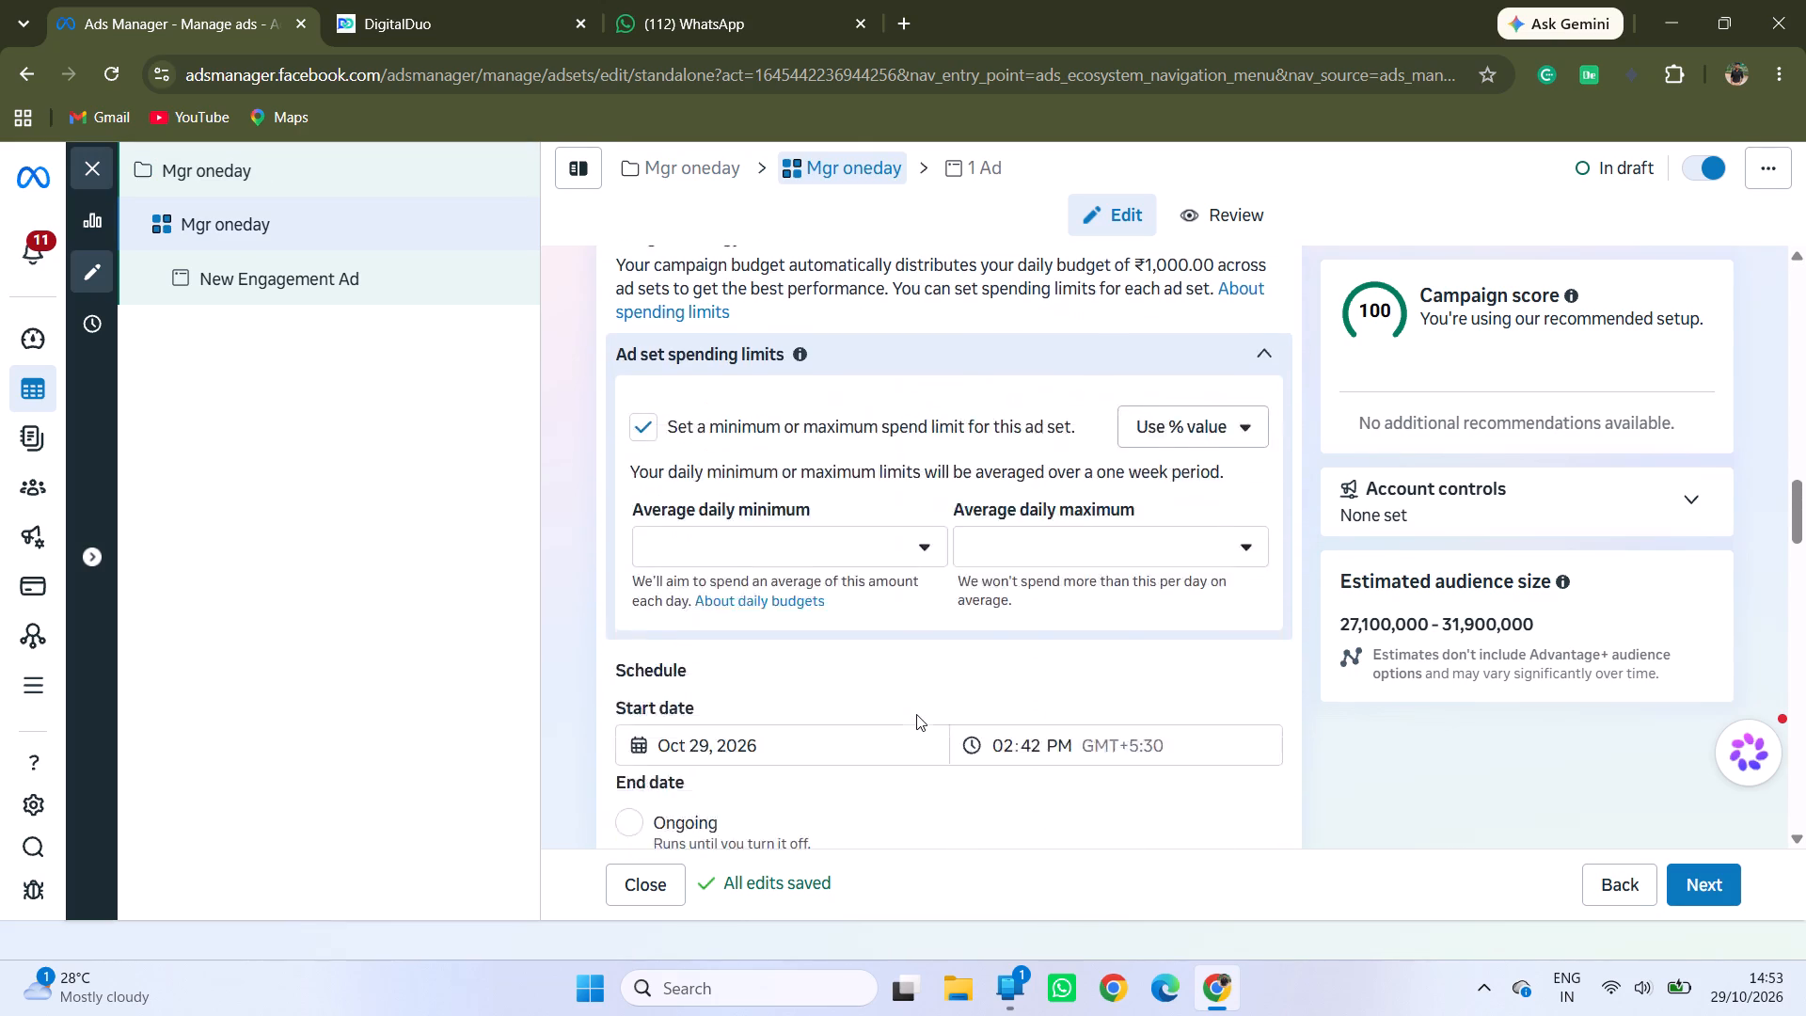
scroll(916, 714, "down", 8)
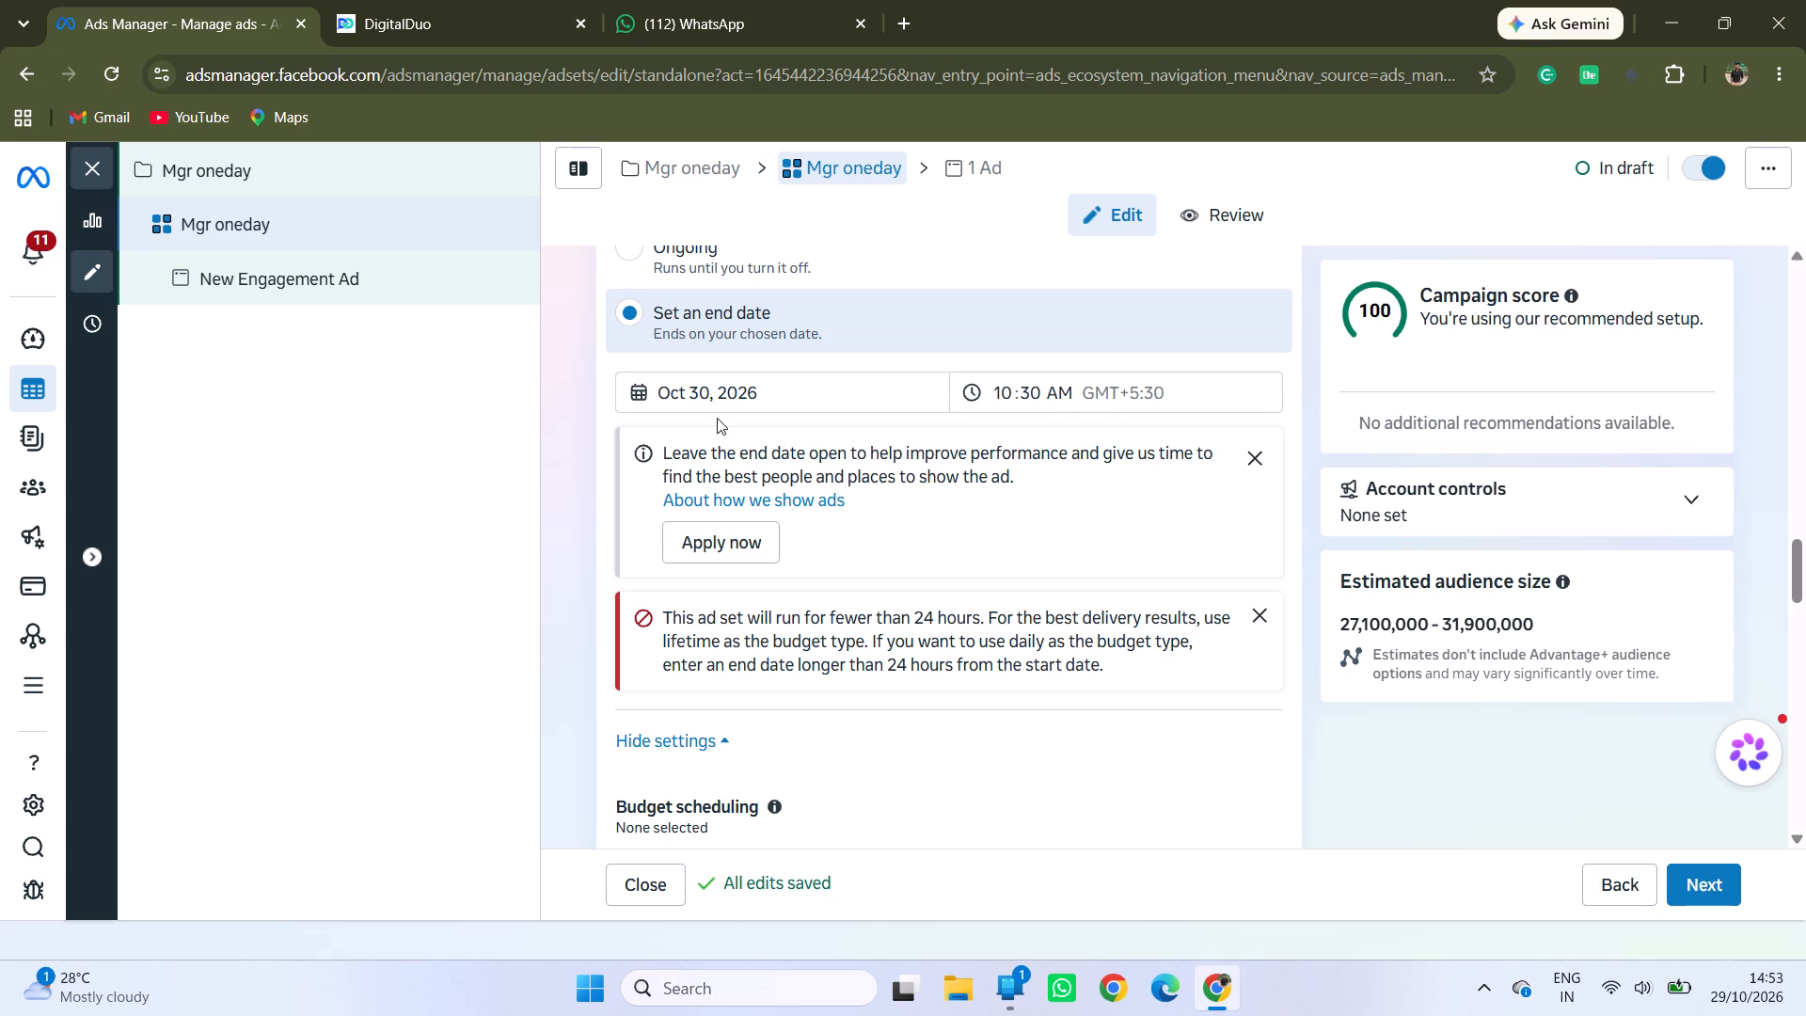
left_click(715, 535)
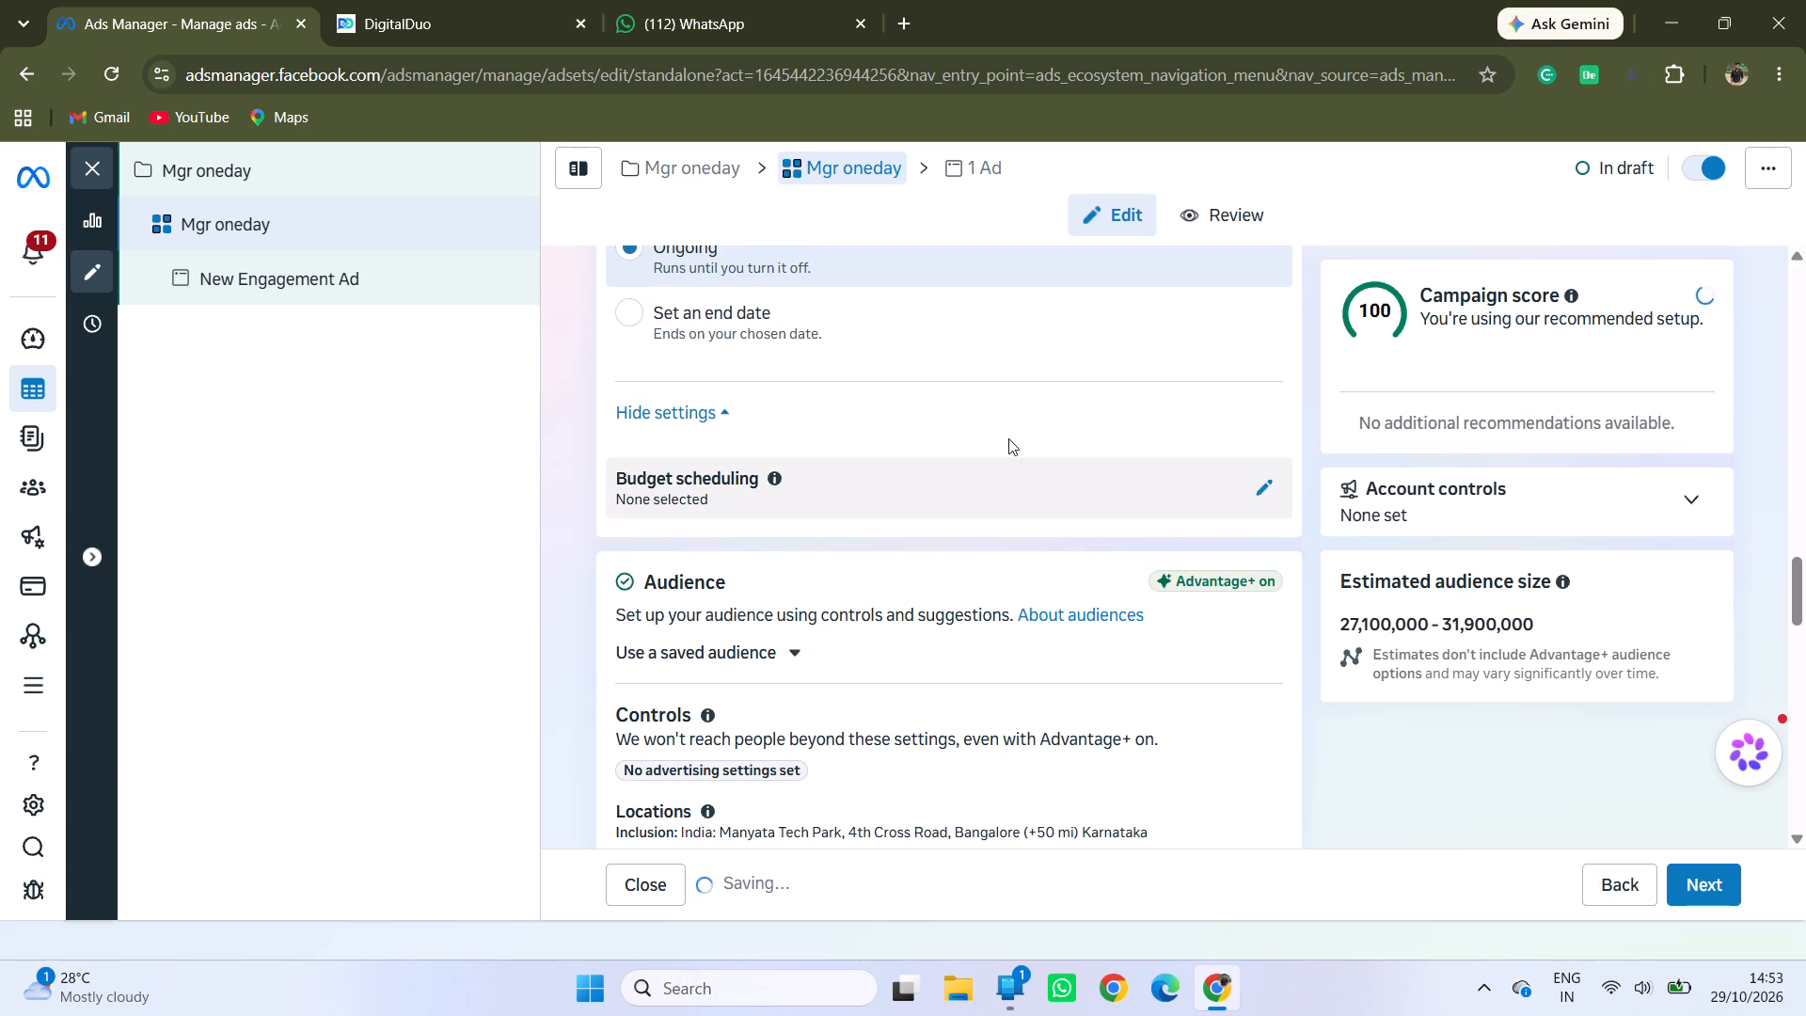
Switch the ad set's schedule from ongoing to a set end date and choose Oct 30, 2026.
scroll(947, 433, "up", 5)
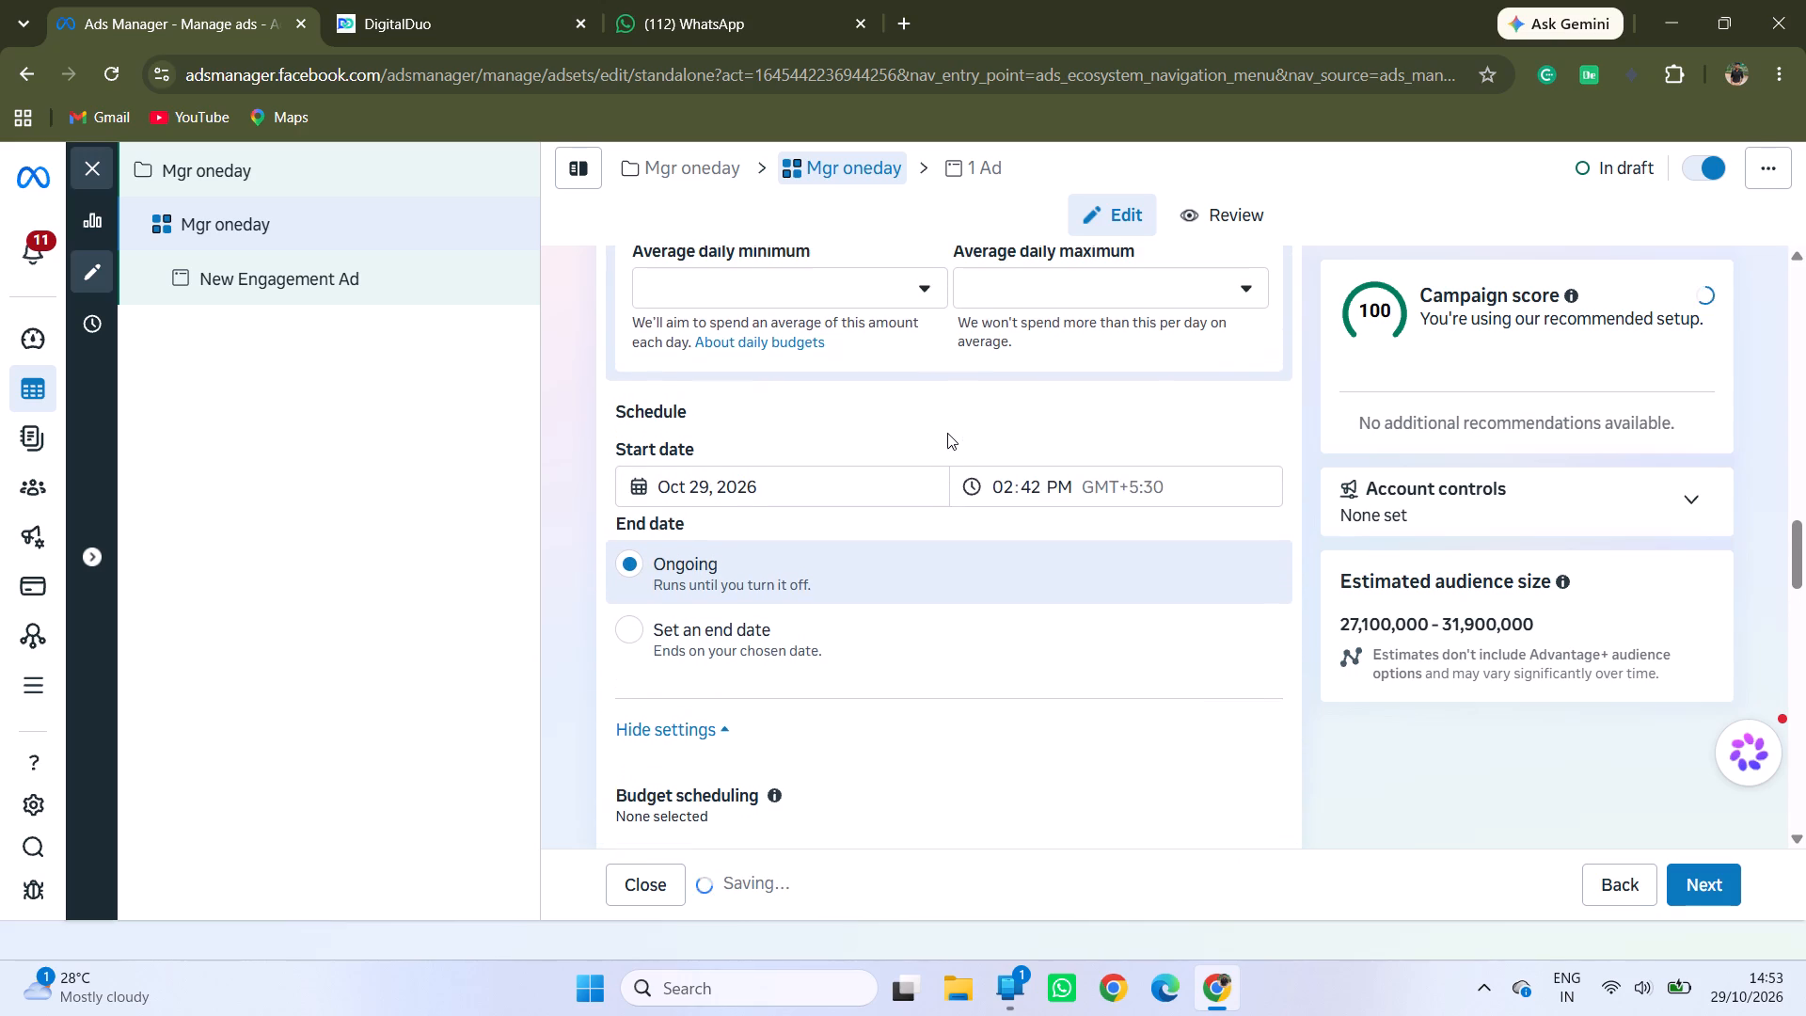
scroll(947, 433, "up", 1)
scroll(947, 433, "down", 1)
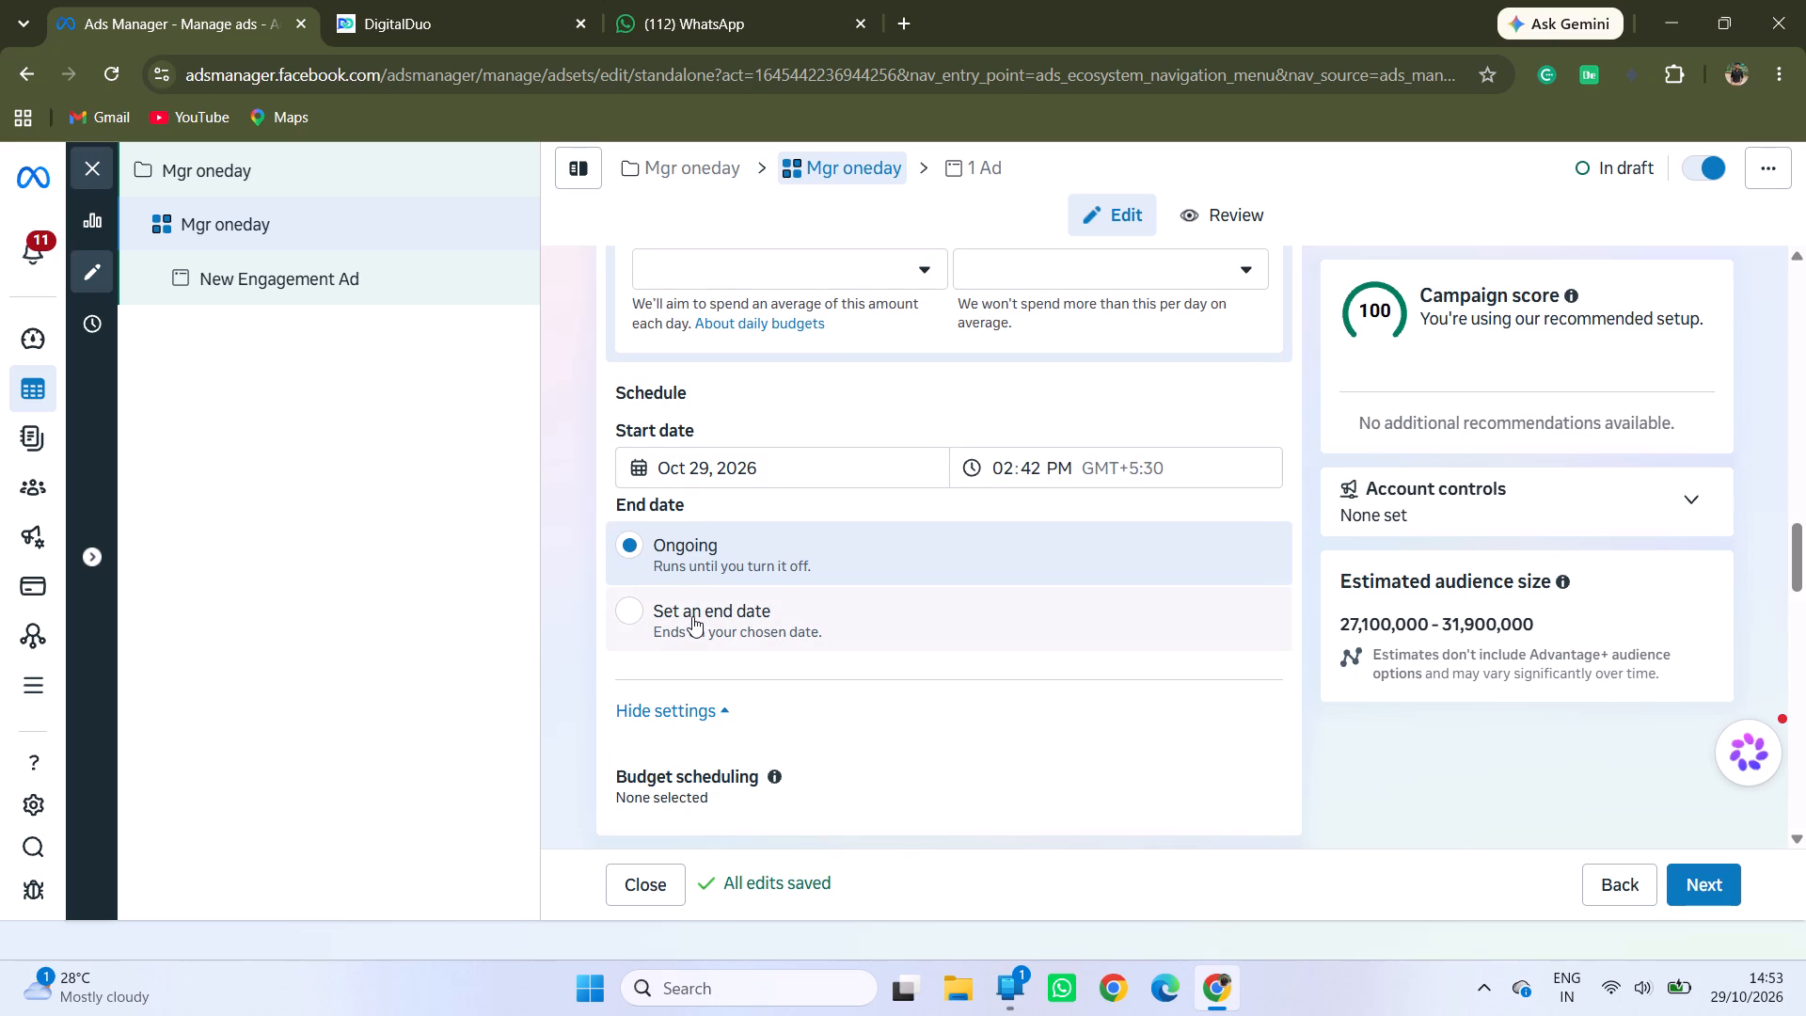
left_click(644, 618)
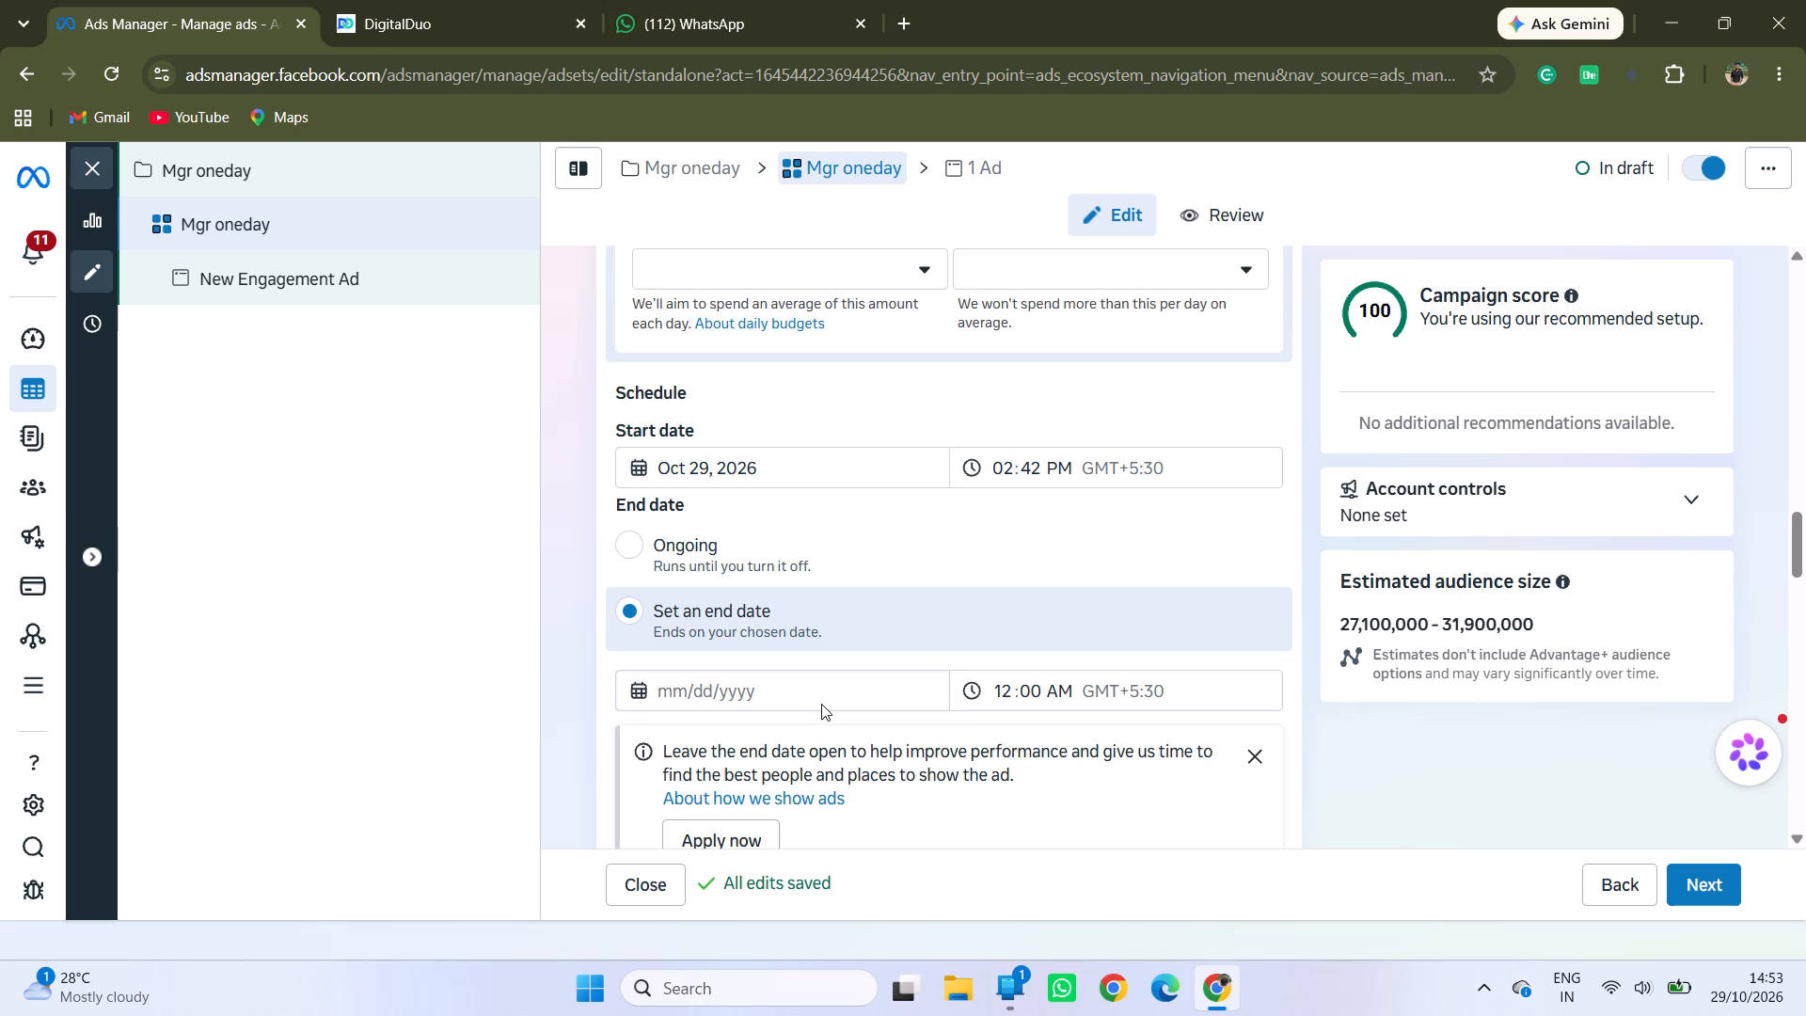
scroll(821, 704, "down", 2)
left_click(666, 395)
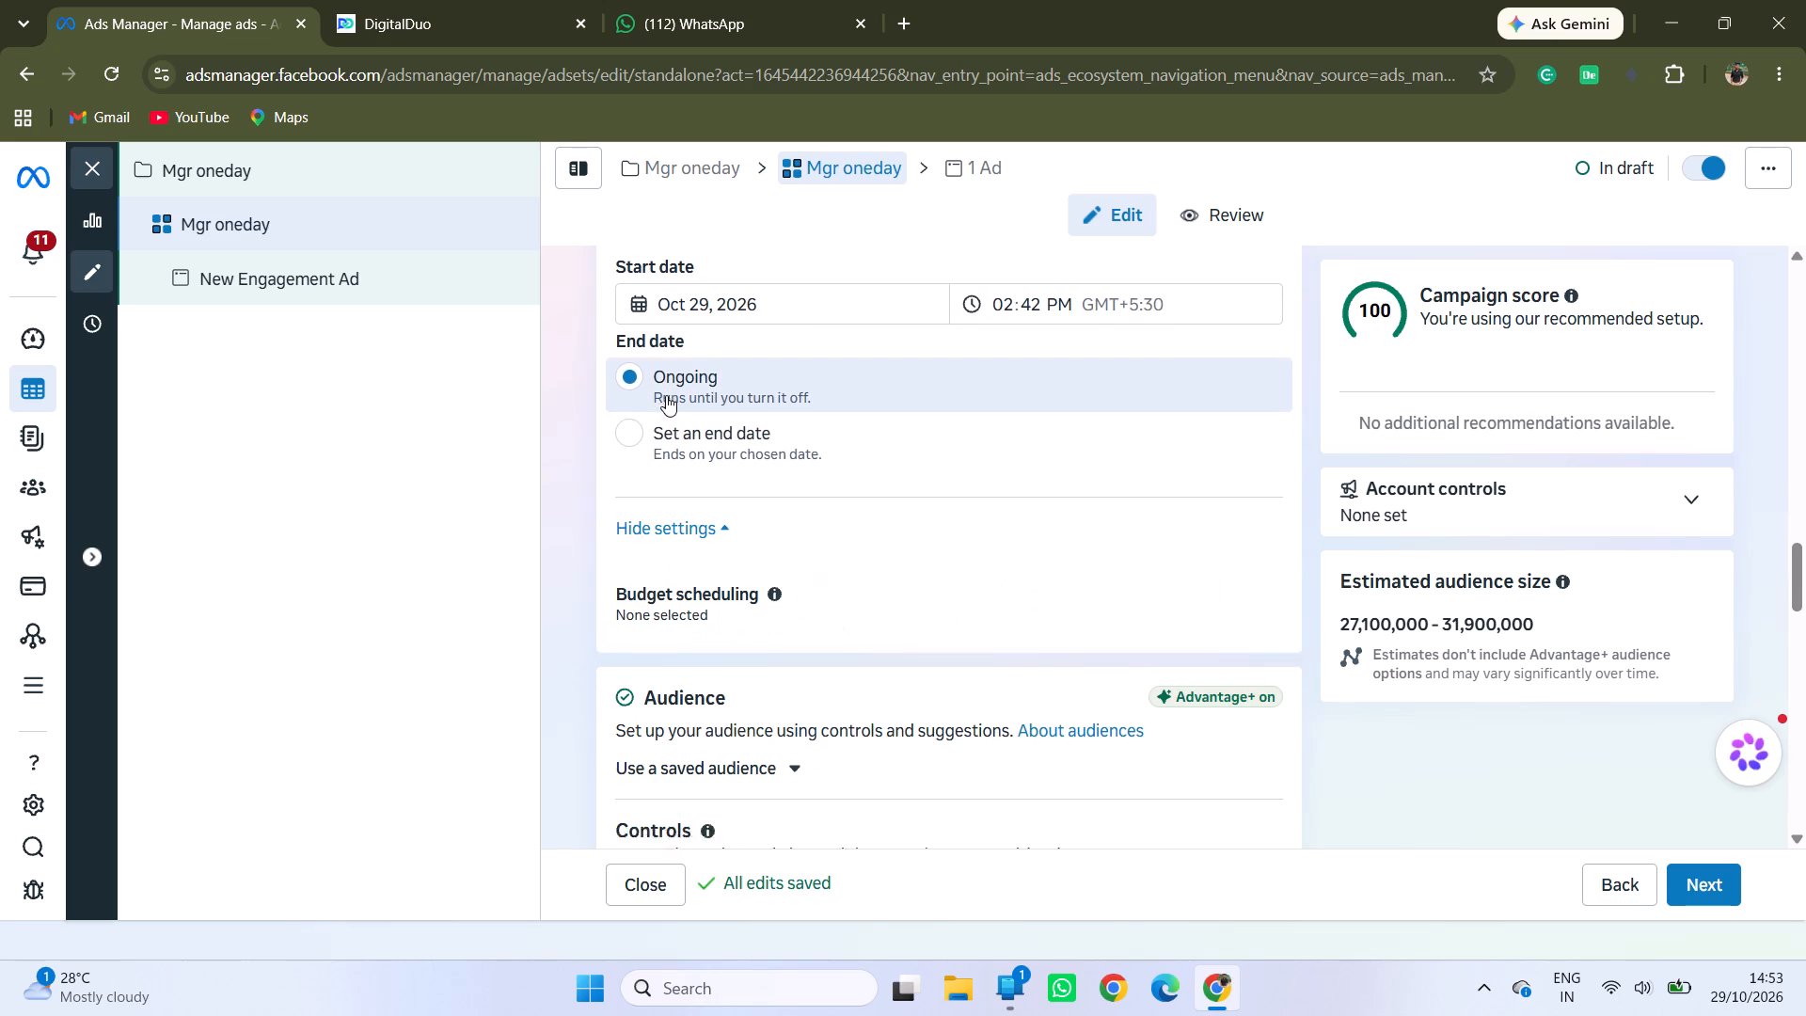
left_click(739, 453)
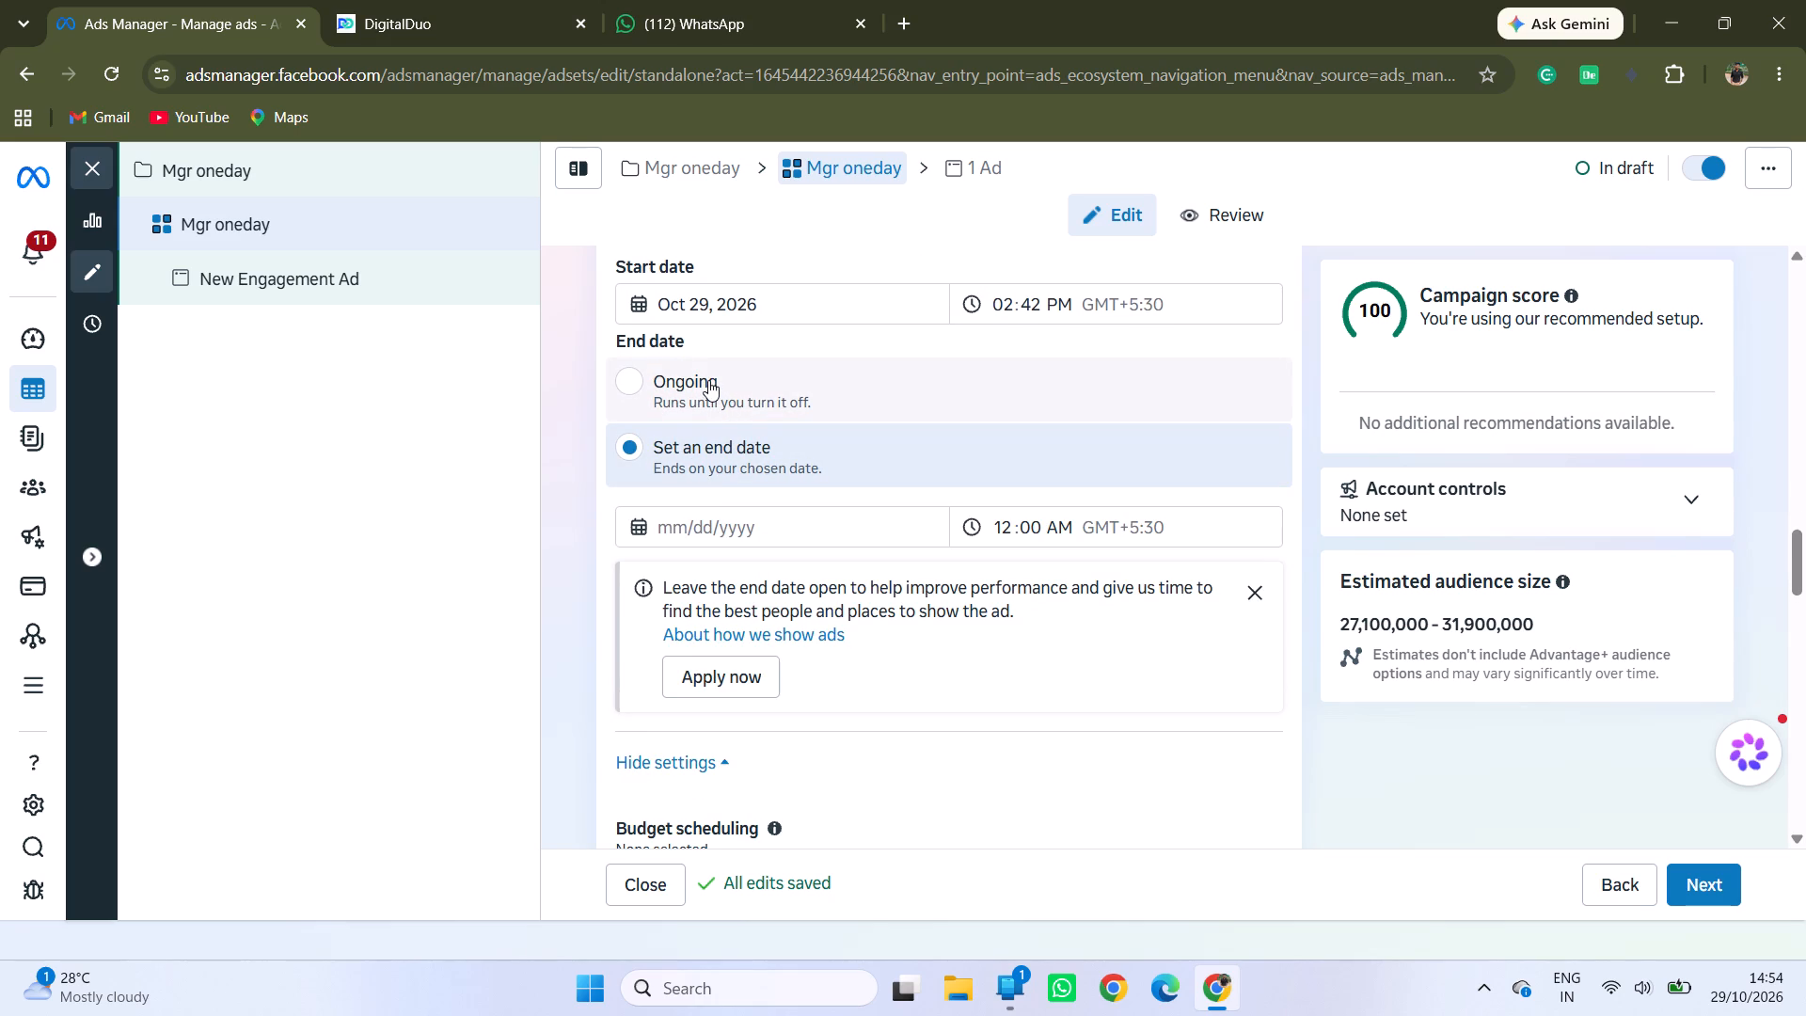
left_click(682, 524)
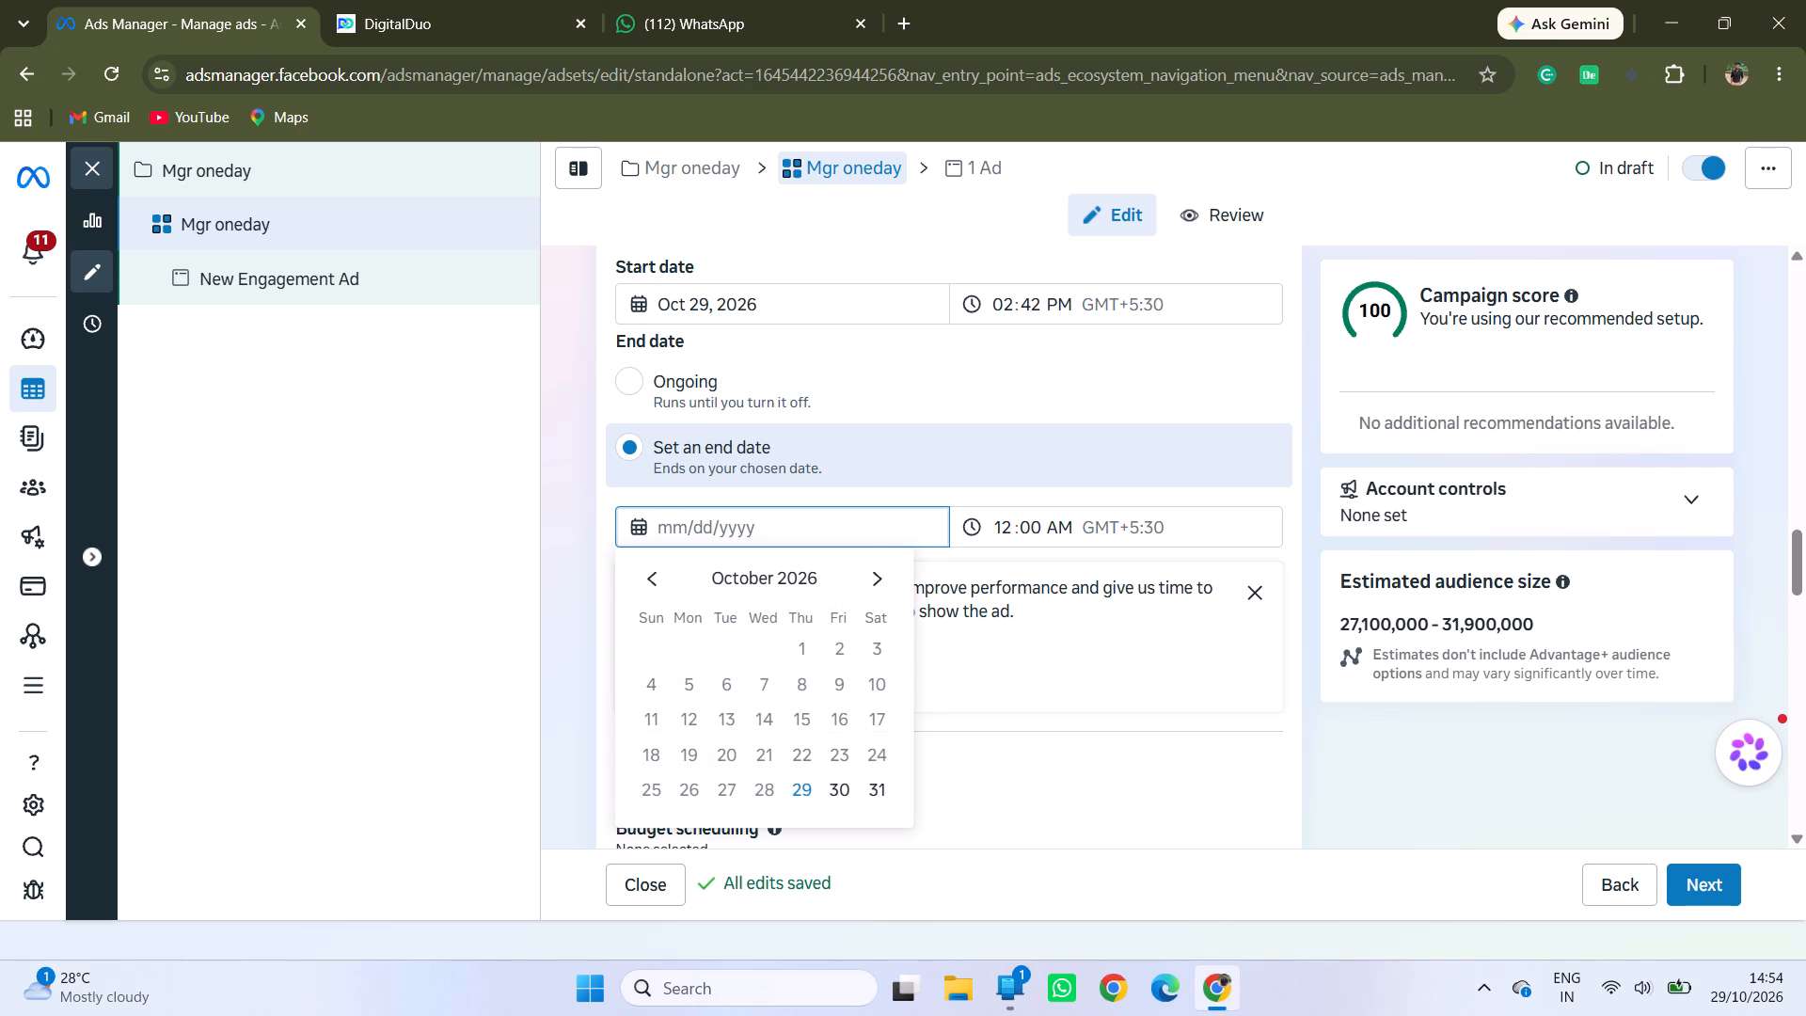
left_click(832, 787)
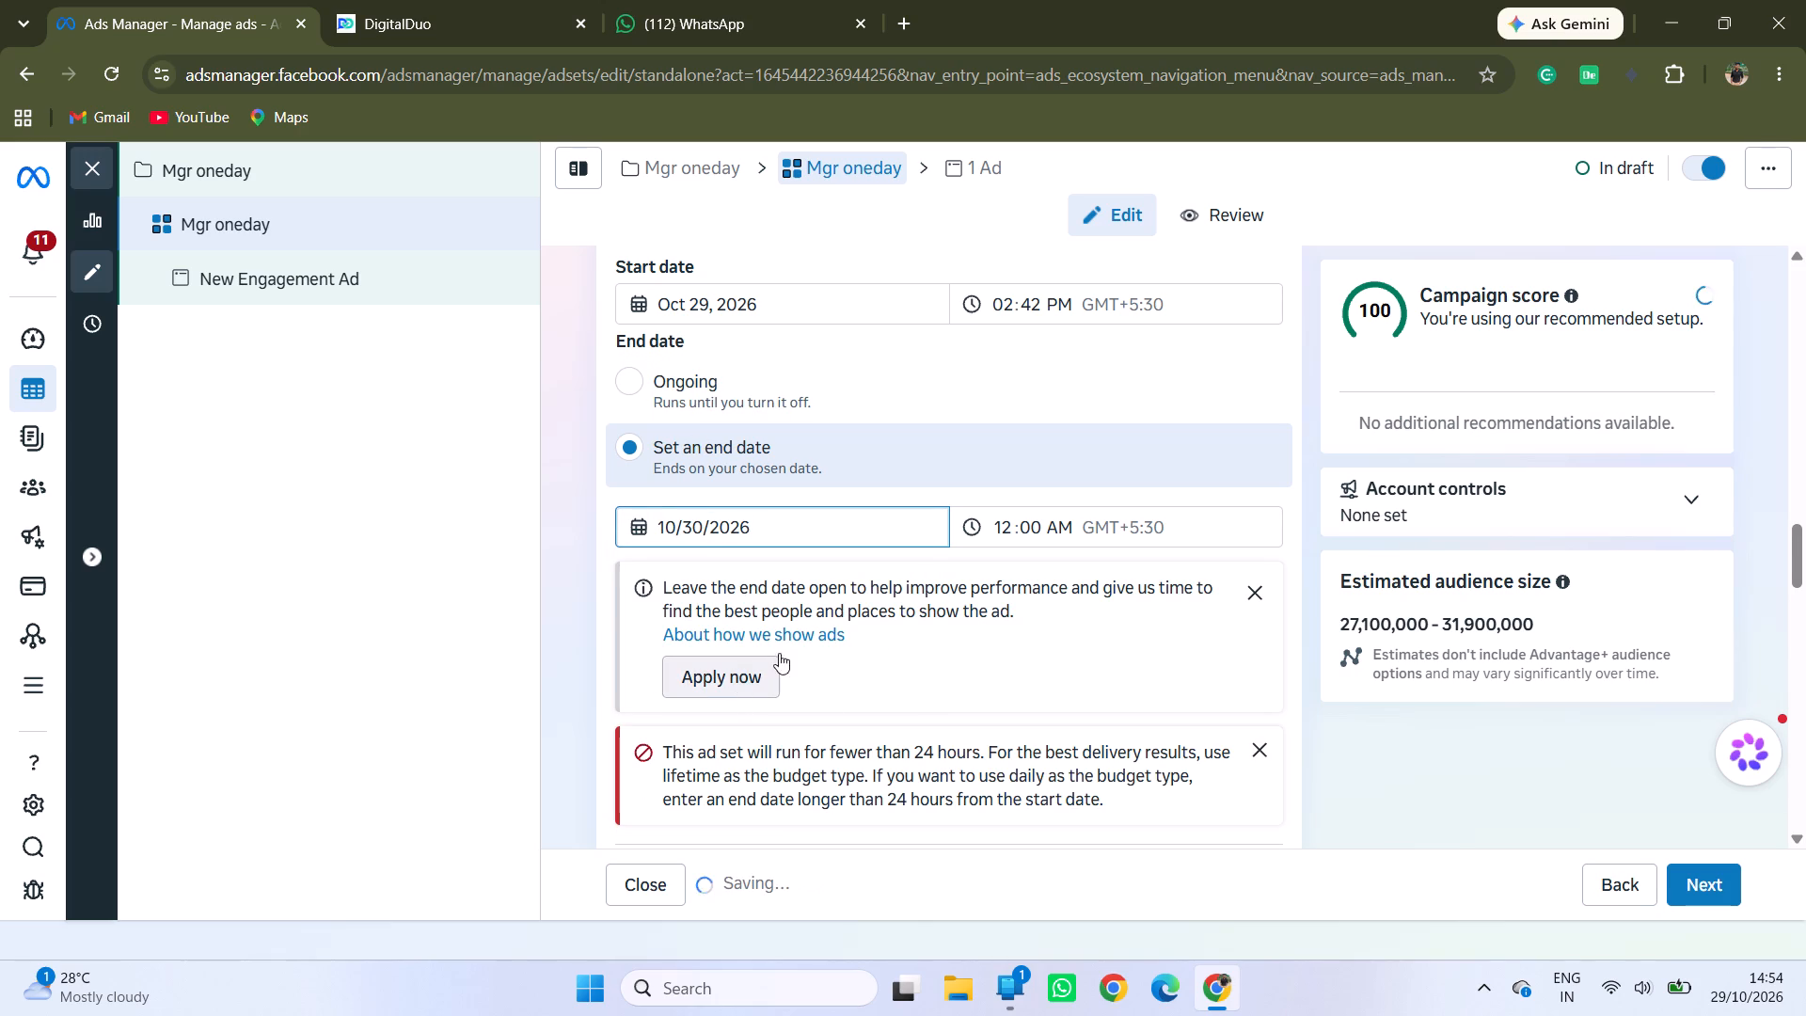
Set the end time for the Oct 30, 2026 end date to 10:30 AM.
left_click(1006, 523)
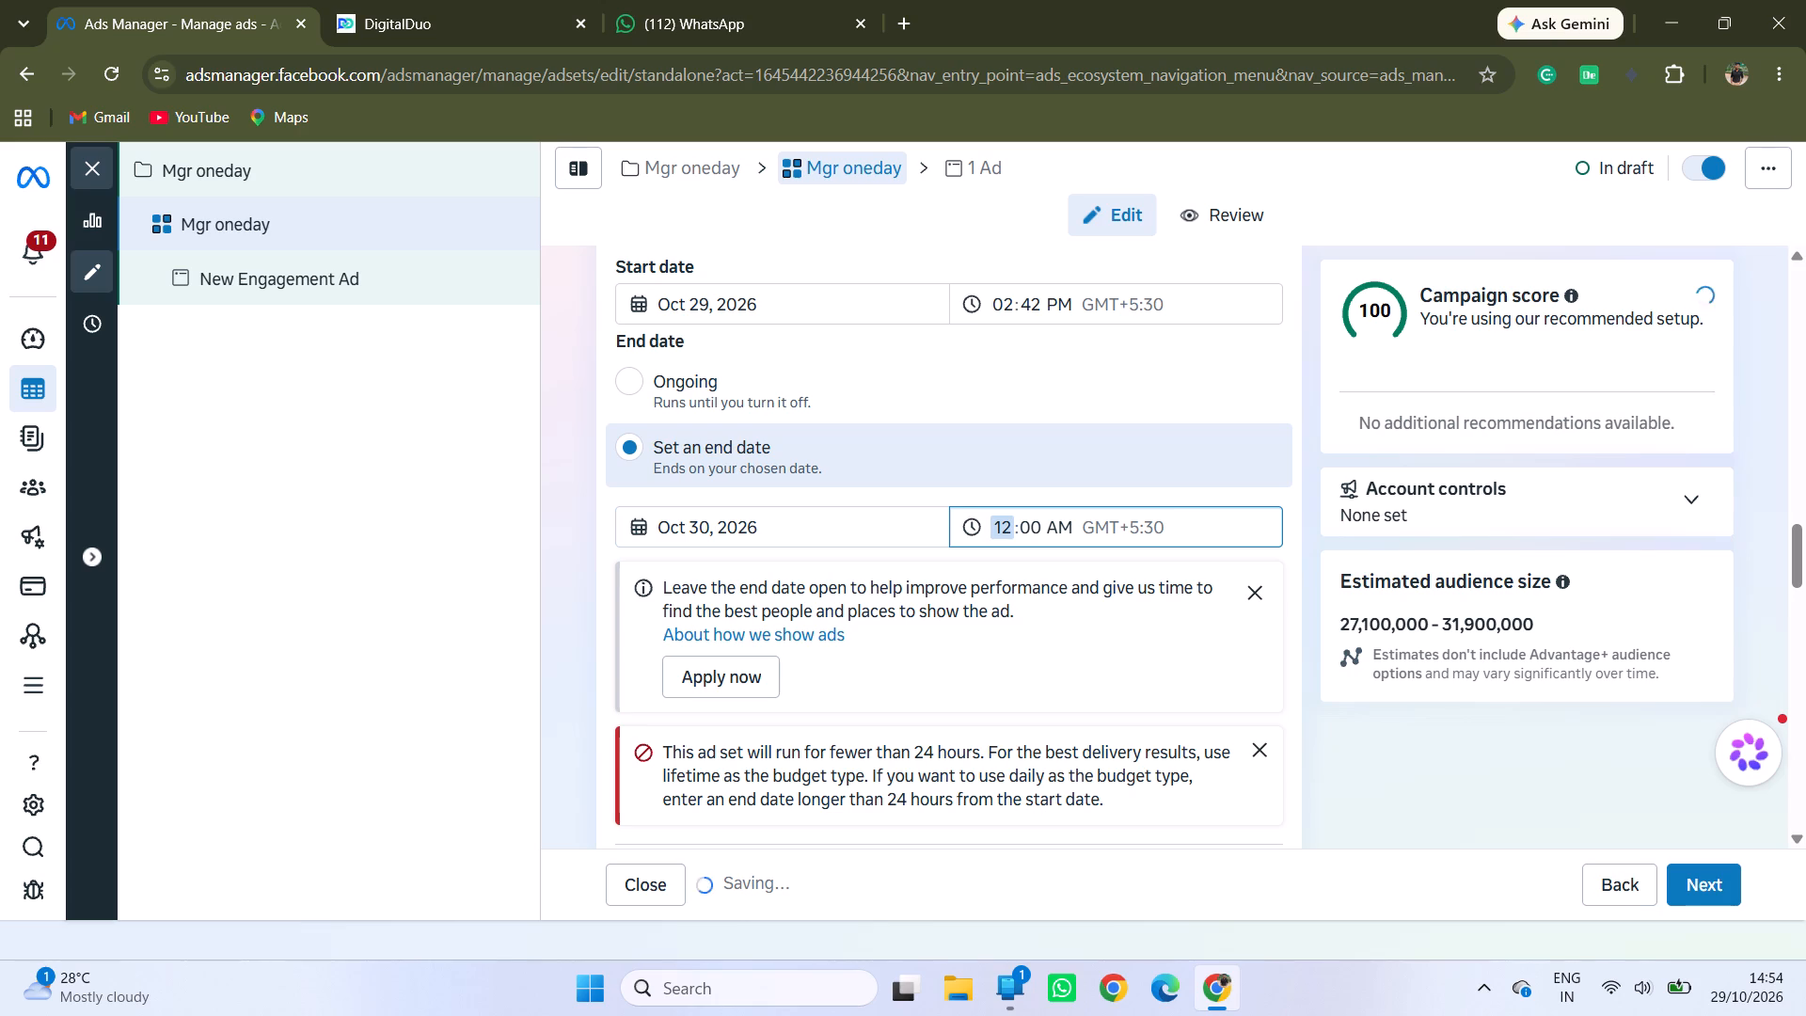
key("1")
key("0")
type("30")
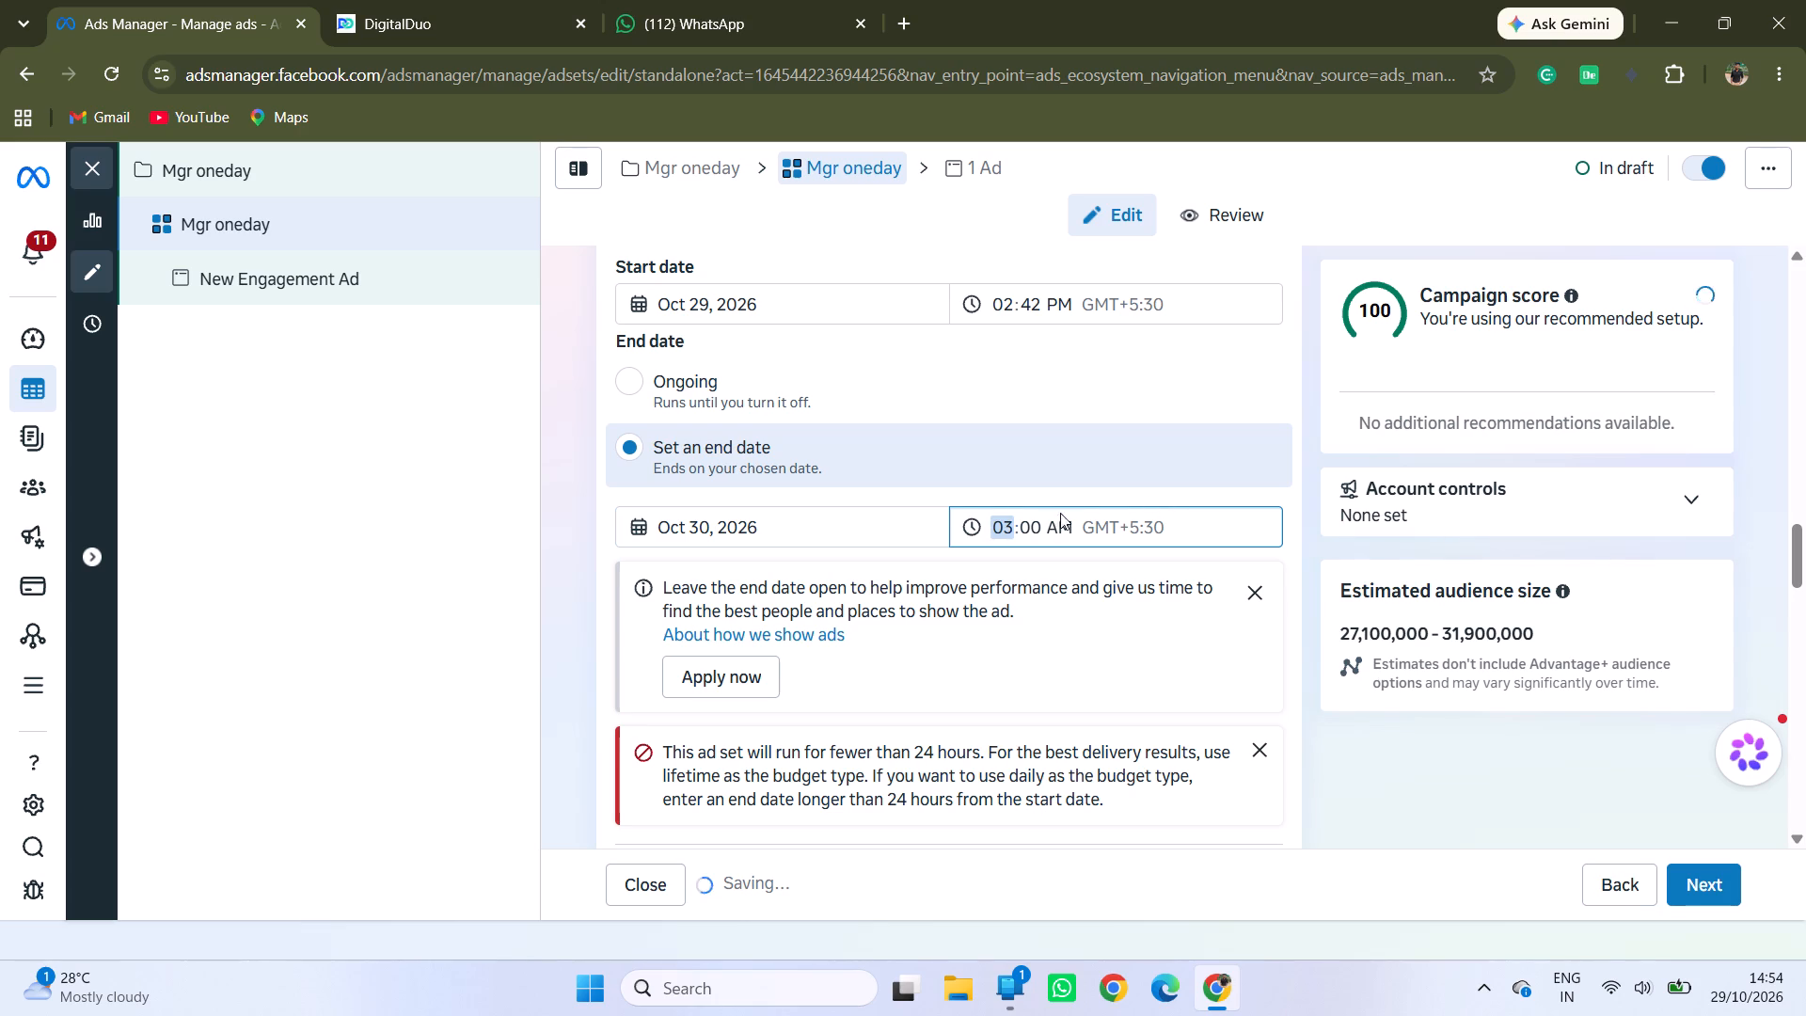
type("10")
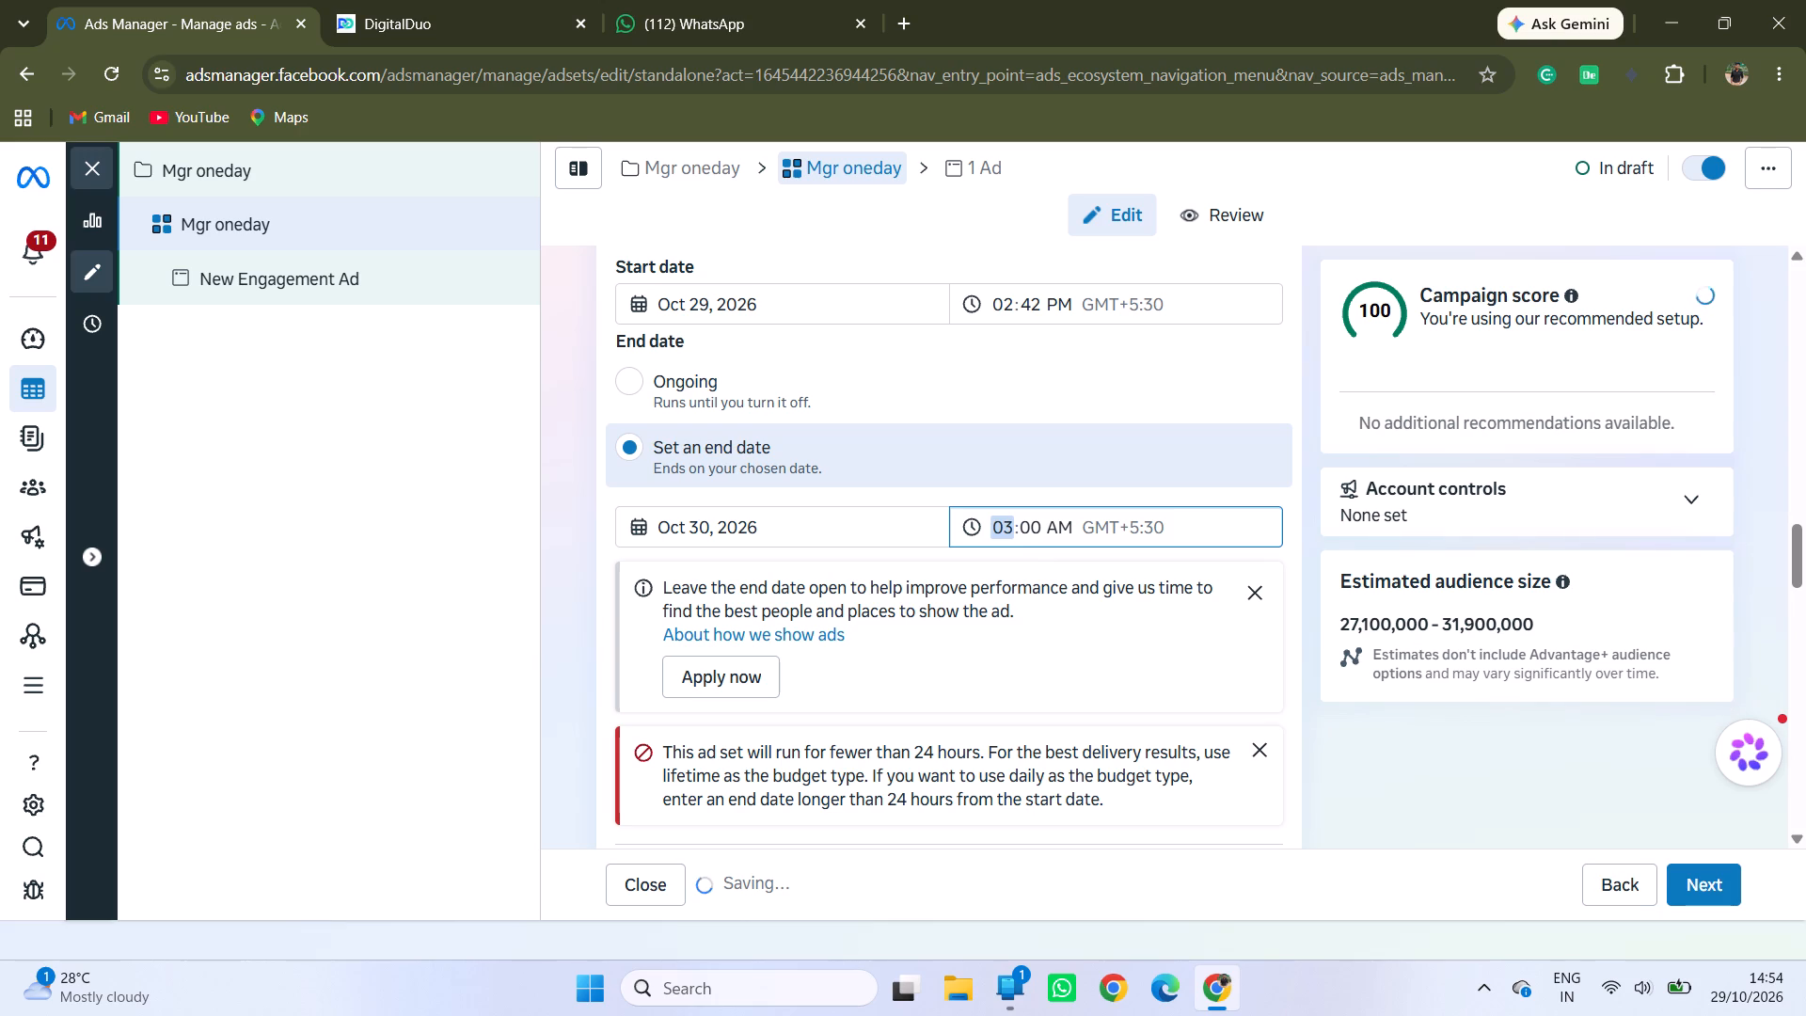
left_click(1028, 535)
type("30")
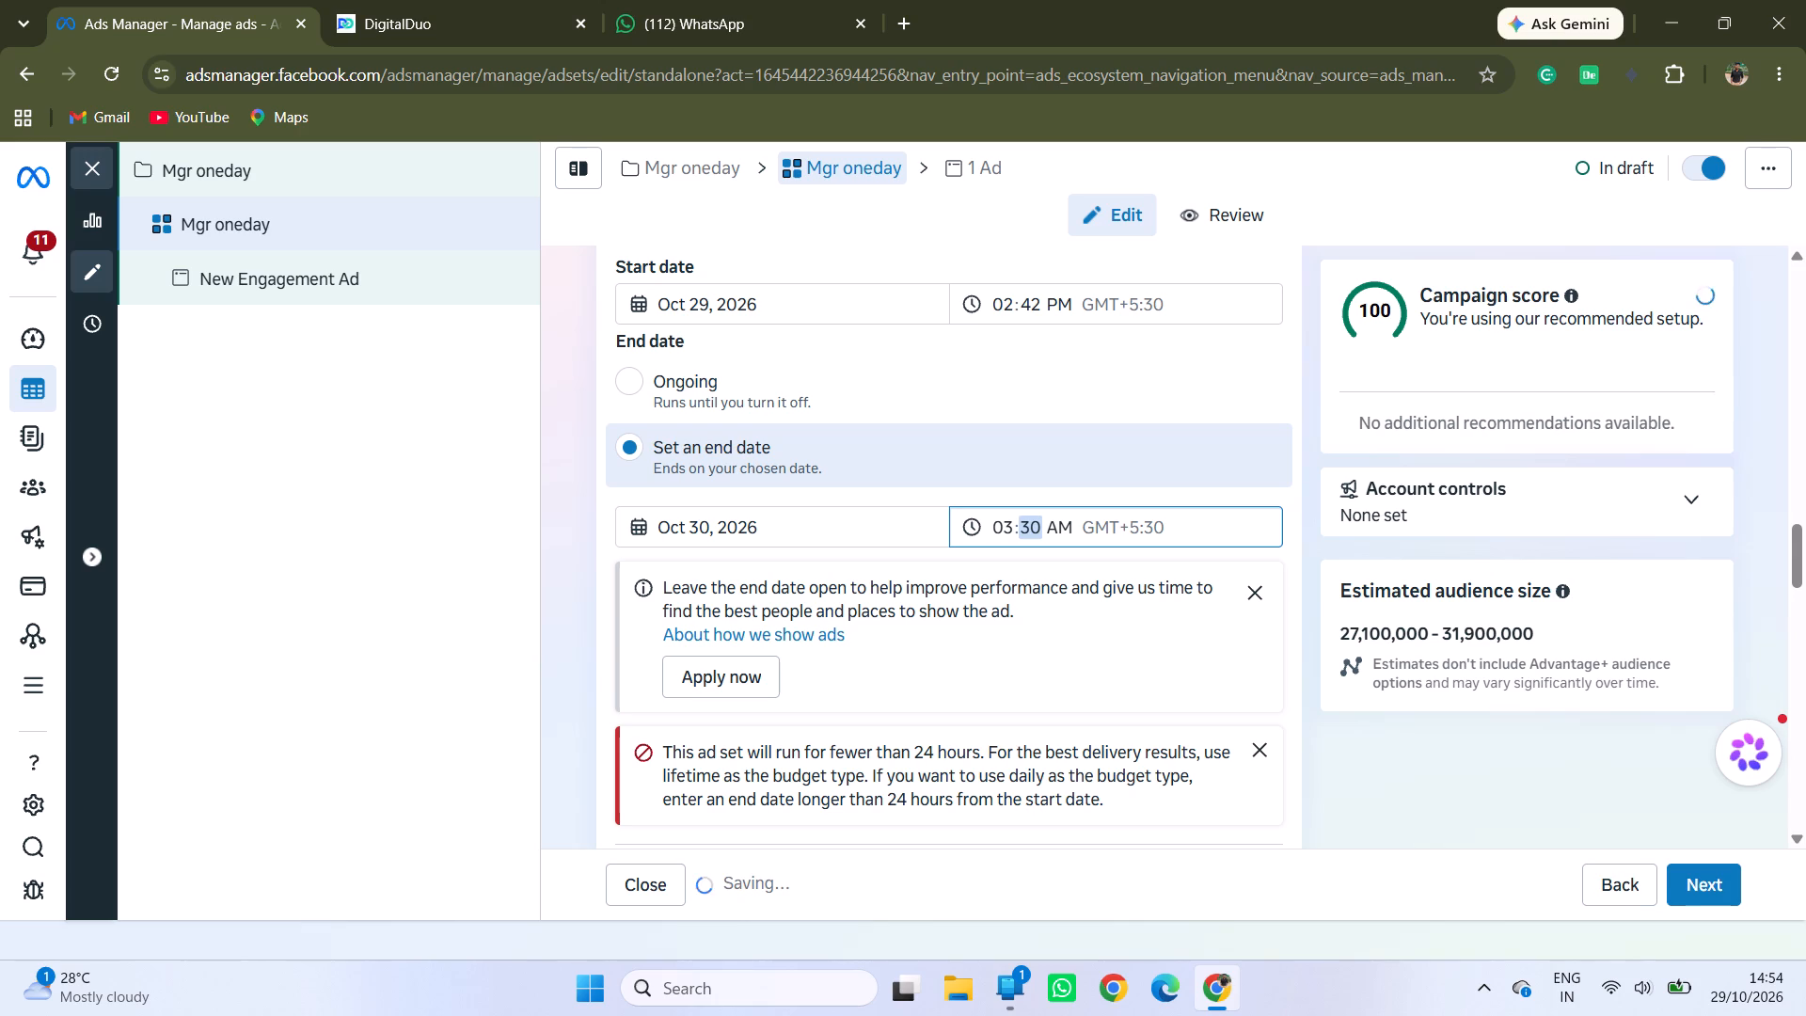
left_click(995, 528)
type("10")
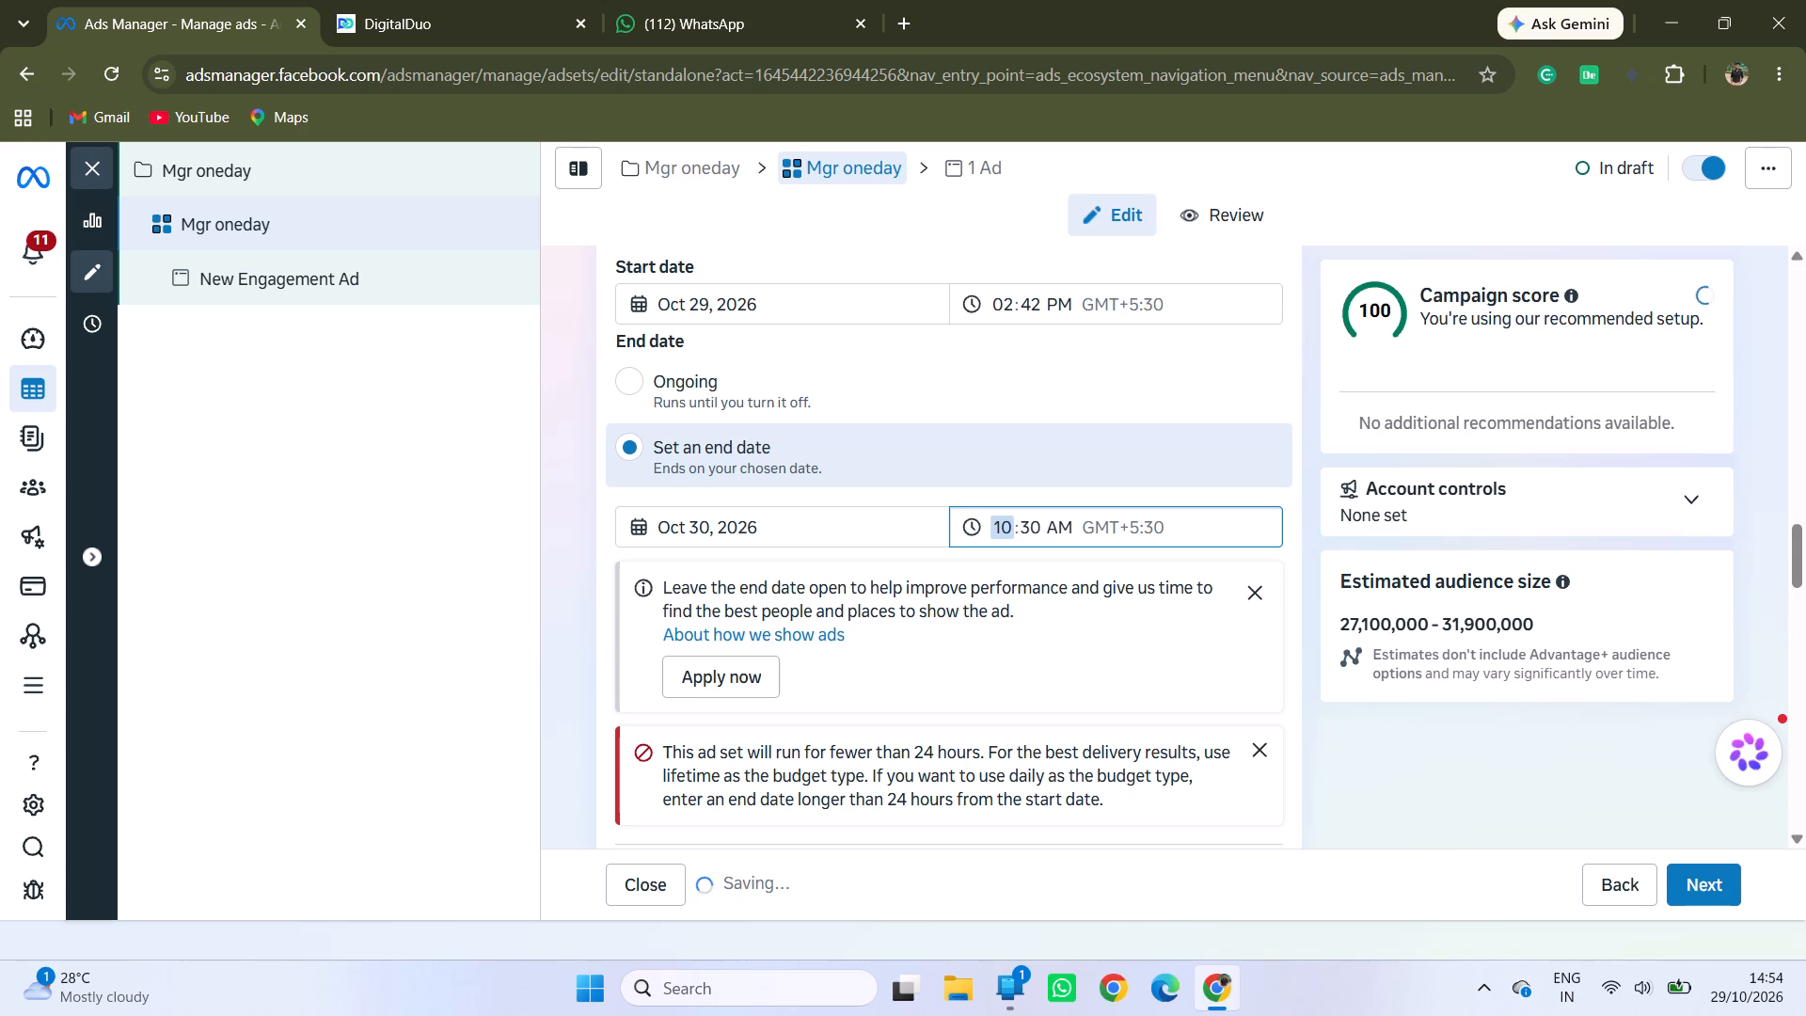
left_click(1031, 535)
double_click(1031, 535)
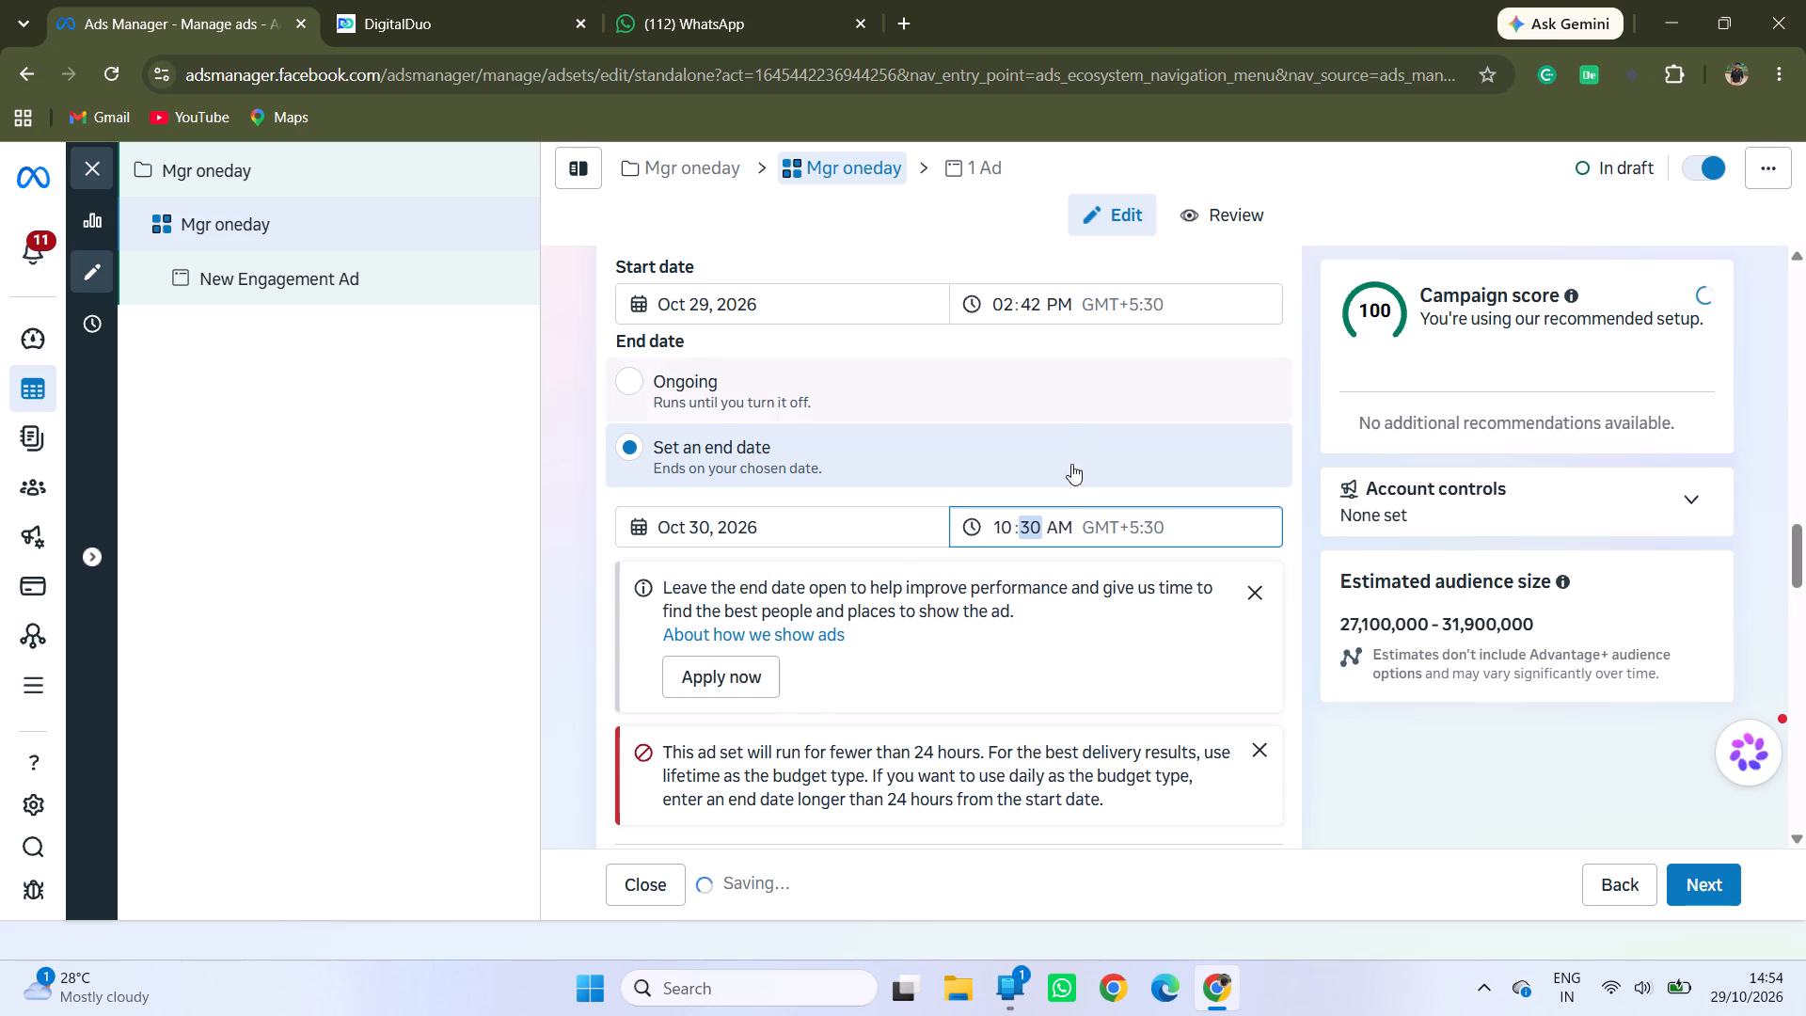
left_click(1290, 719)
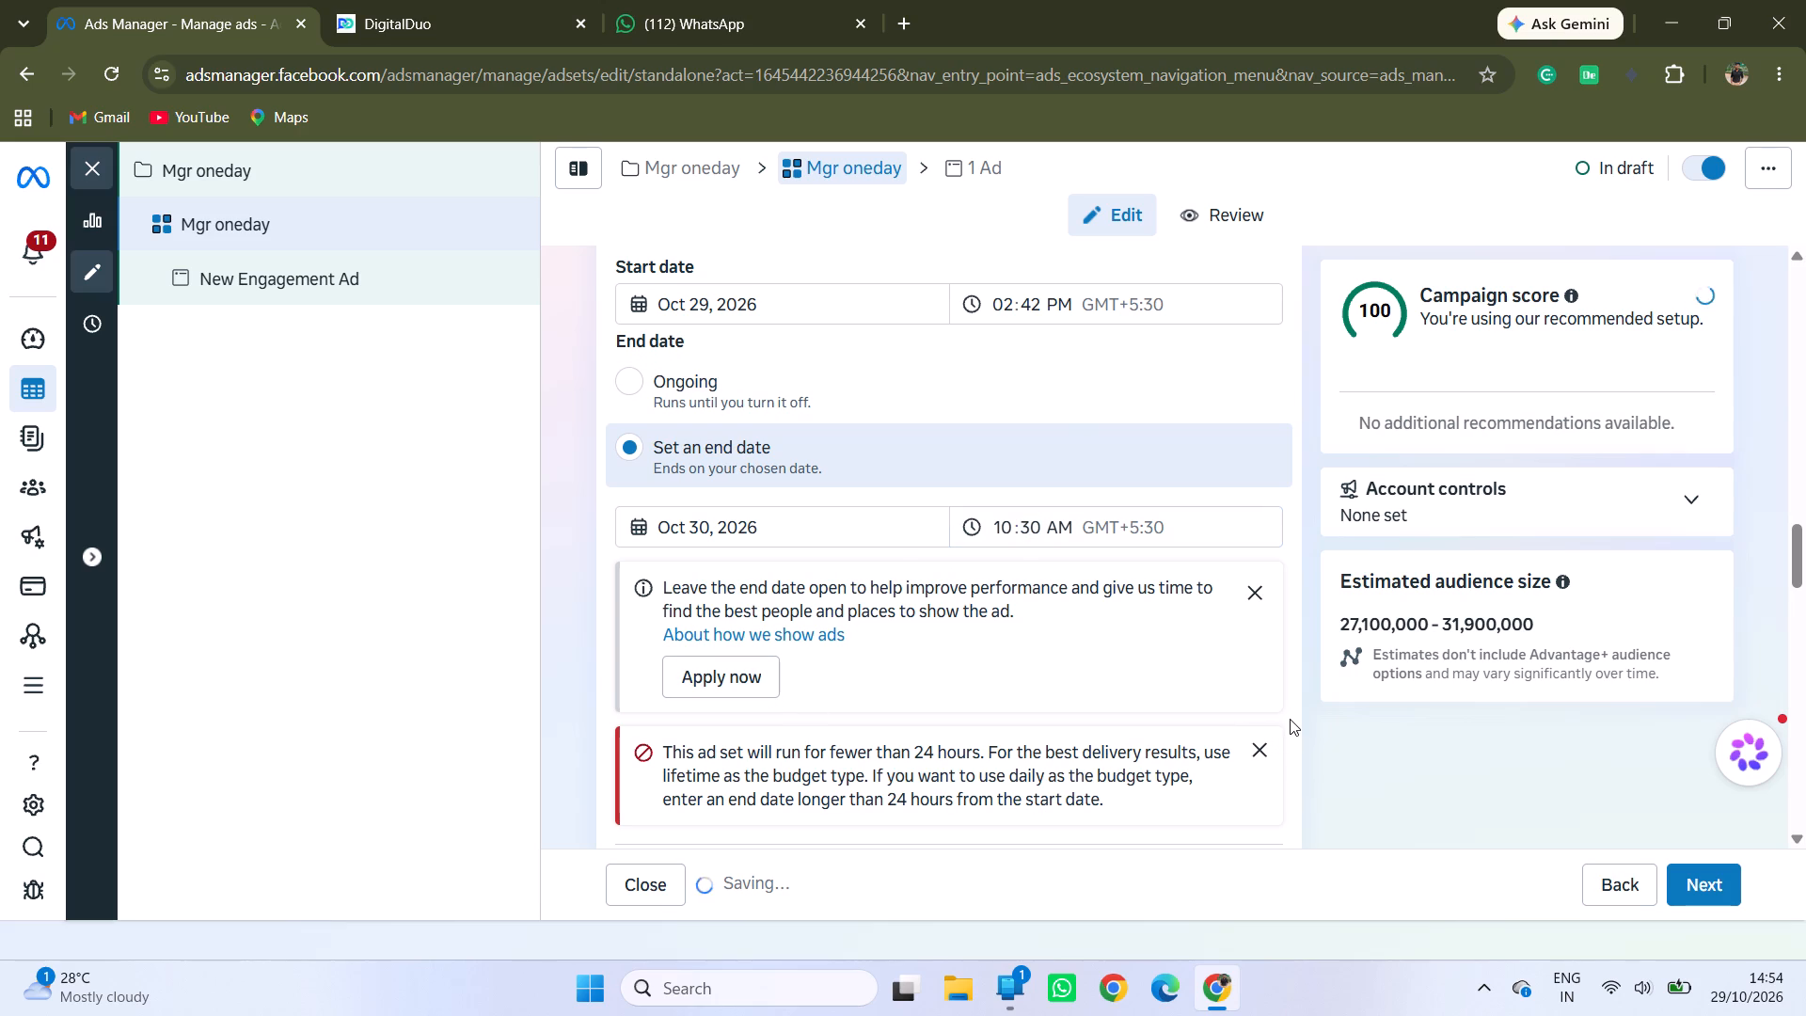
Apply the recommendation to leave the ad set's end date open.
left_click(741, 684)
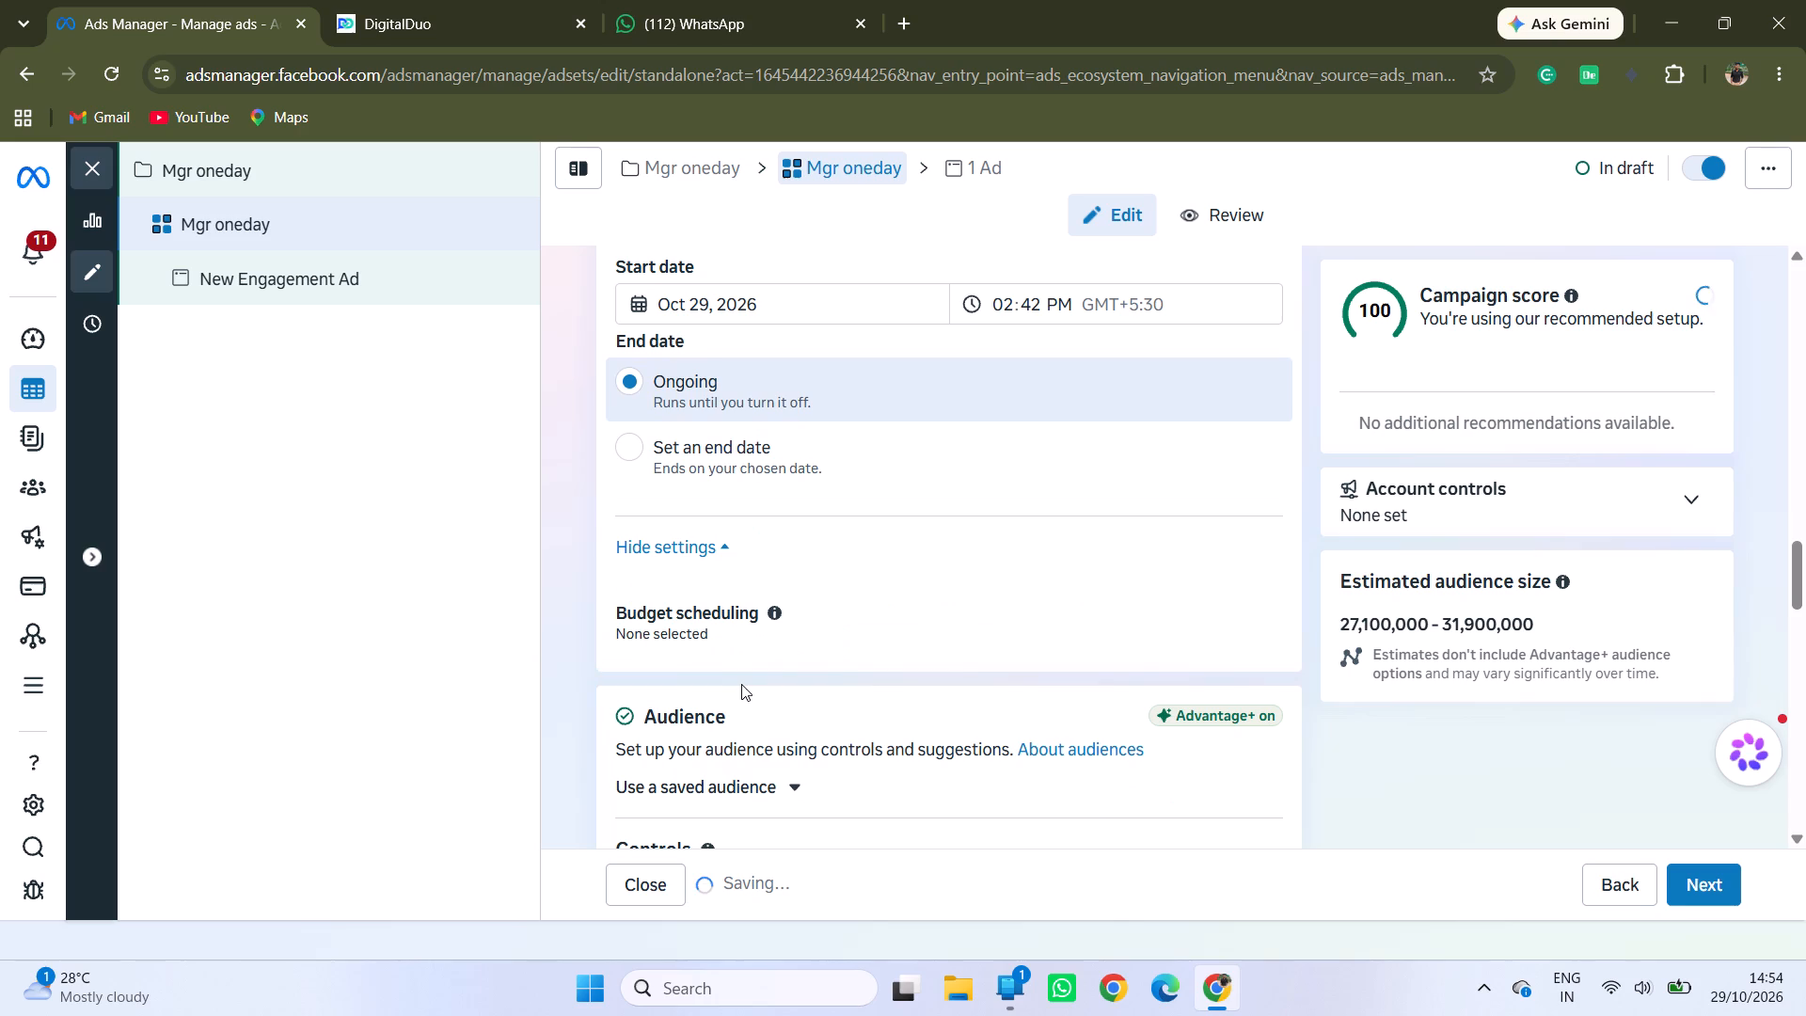
Switch the ad set's schedule back to a set end date and set the end time to 10:30 AM.
left_click(651, 449)
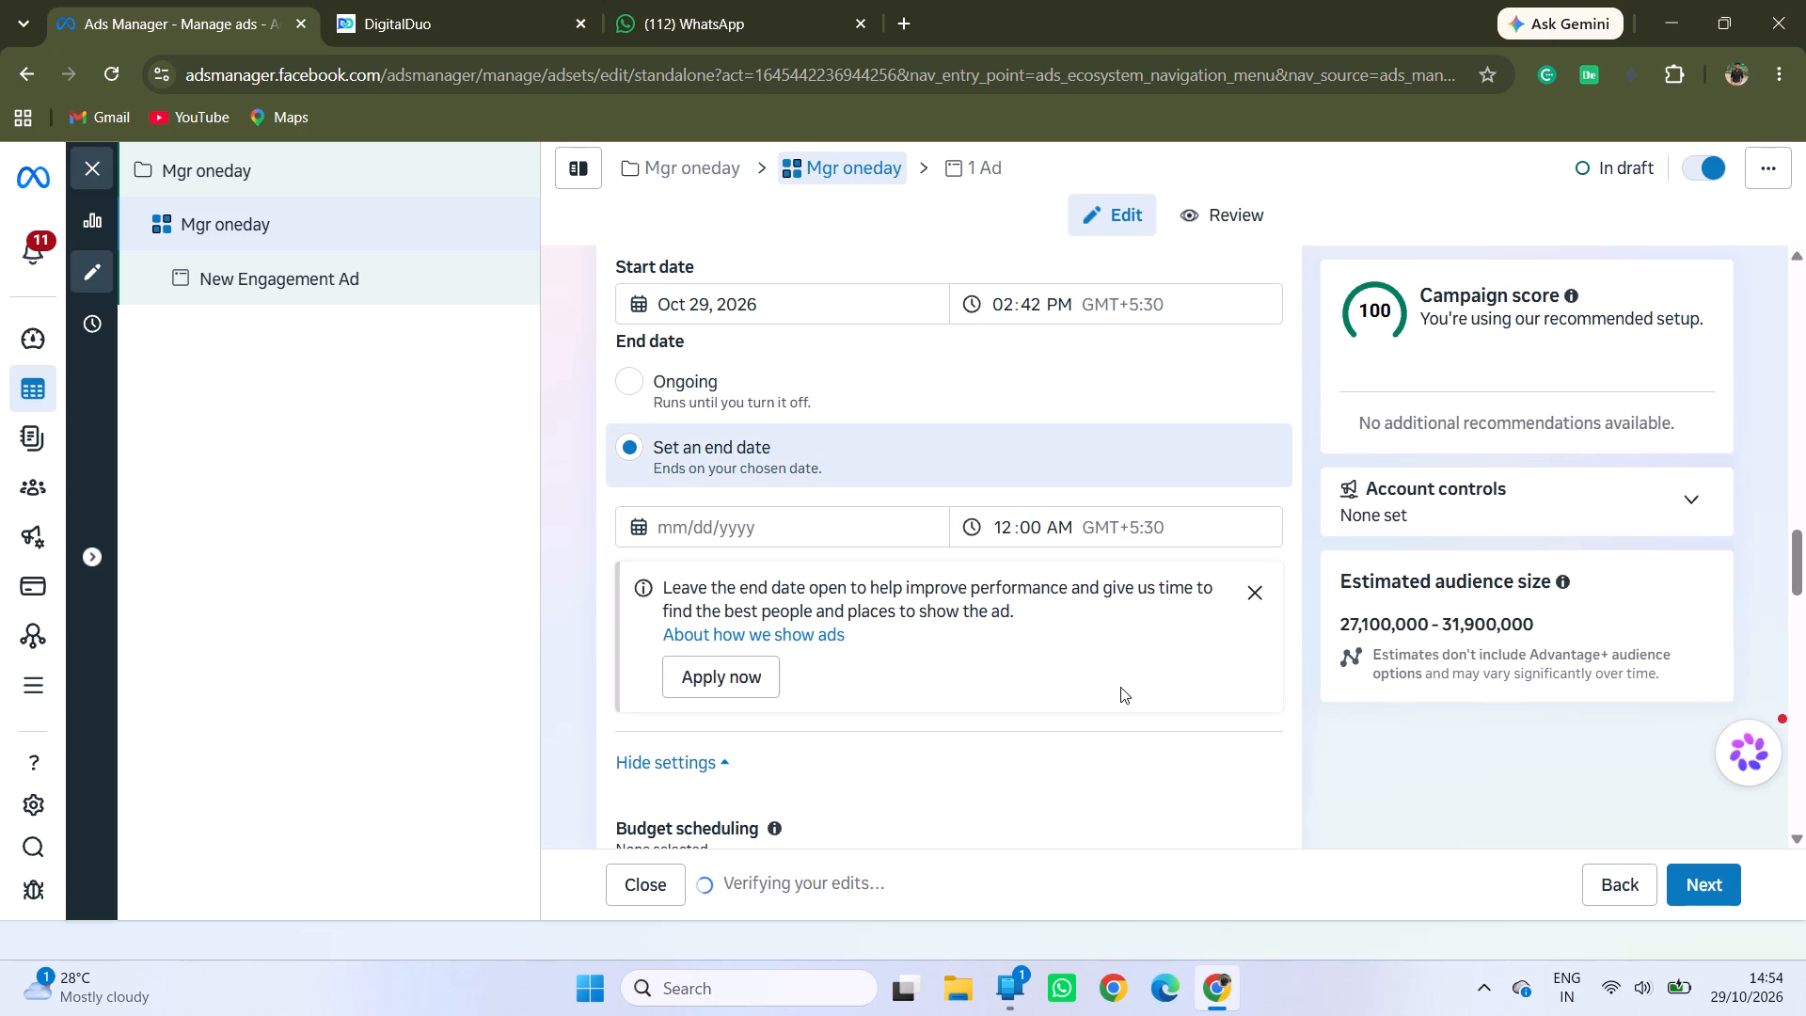
left_click(1006, 526)
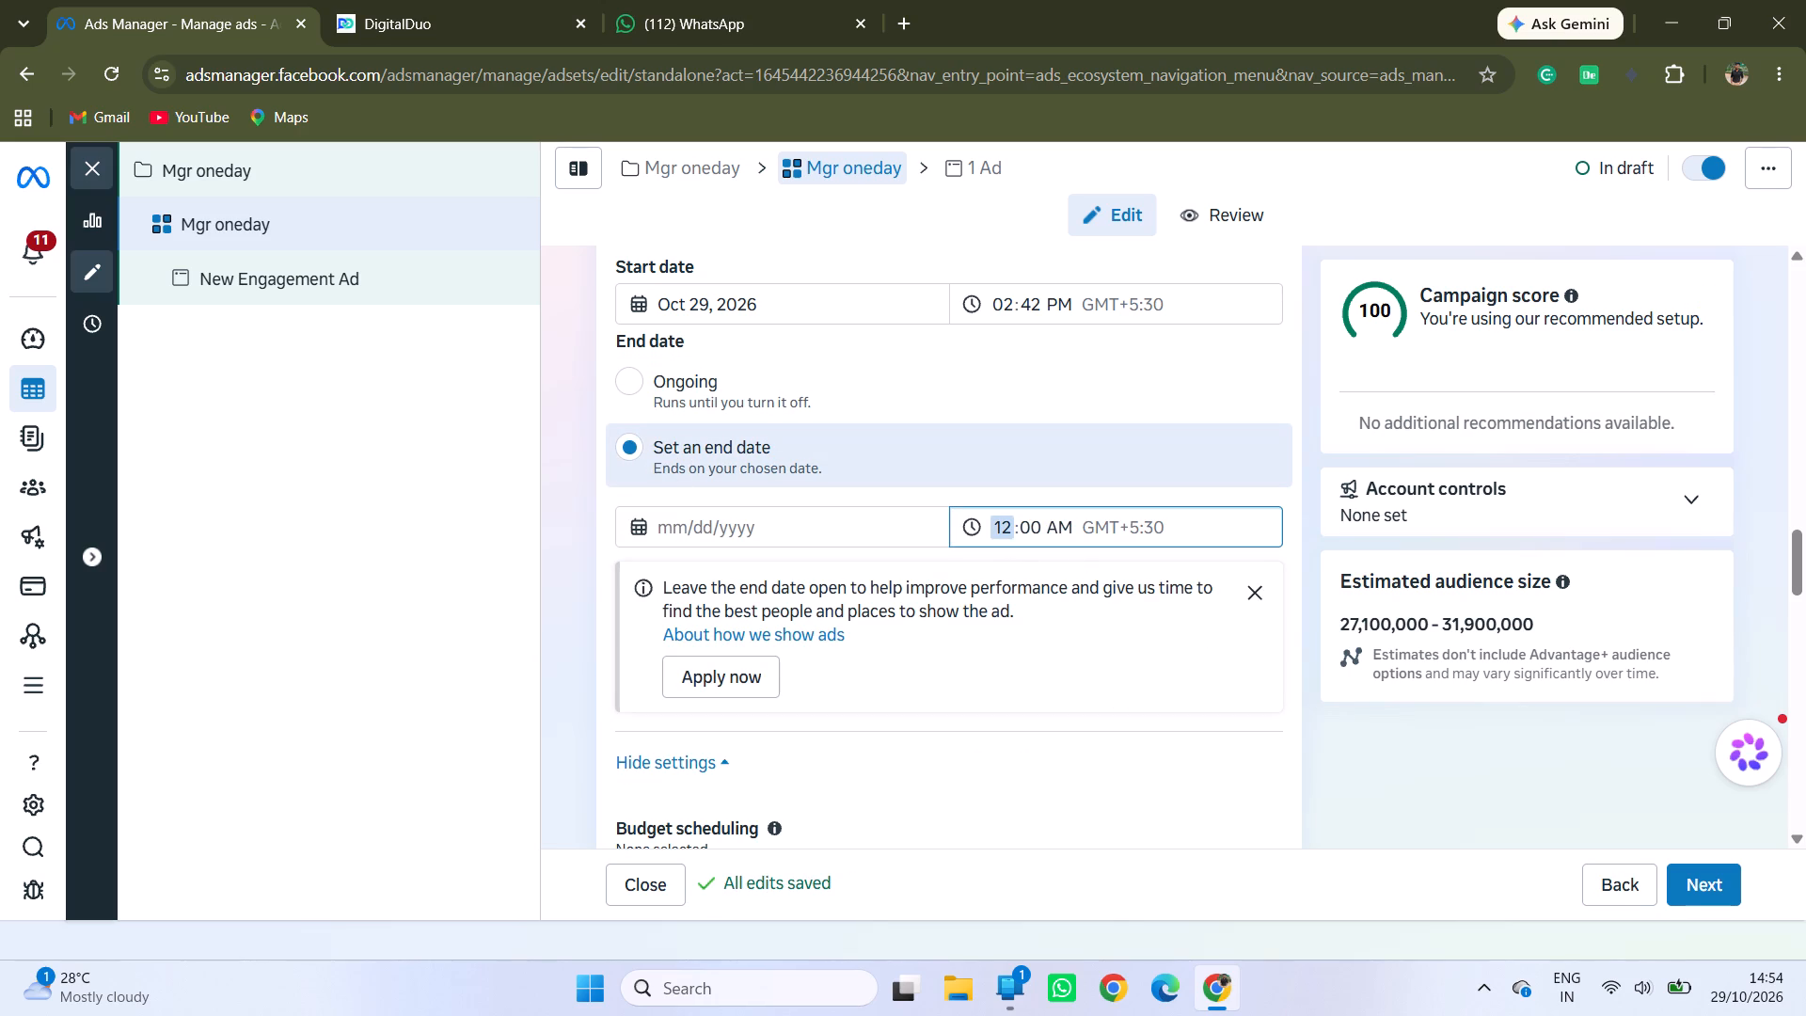
key("1")
key("0")
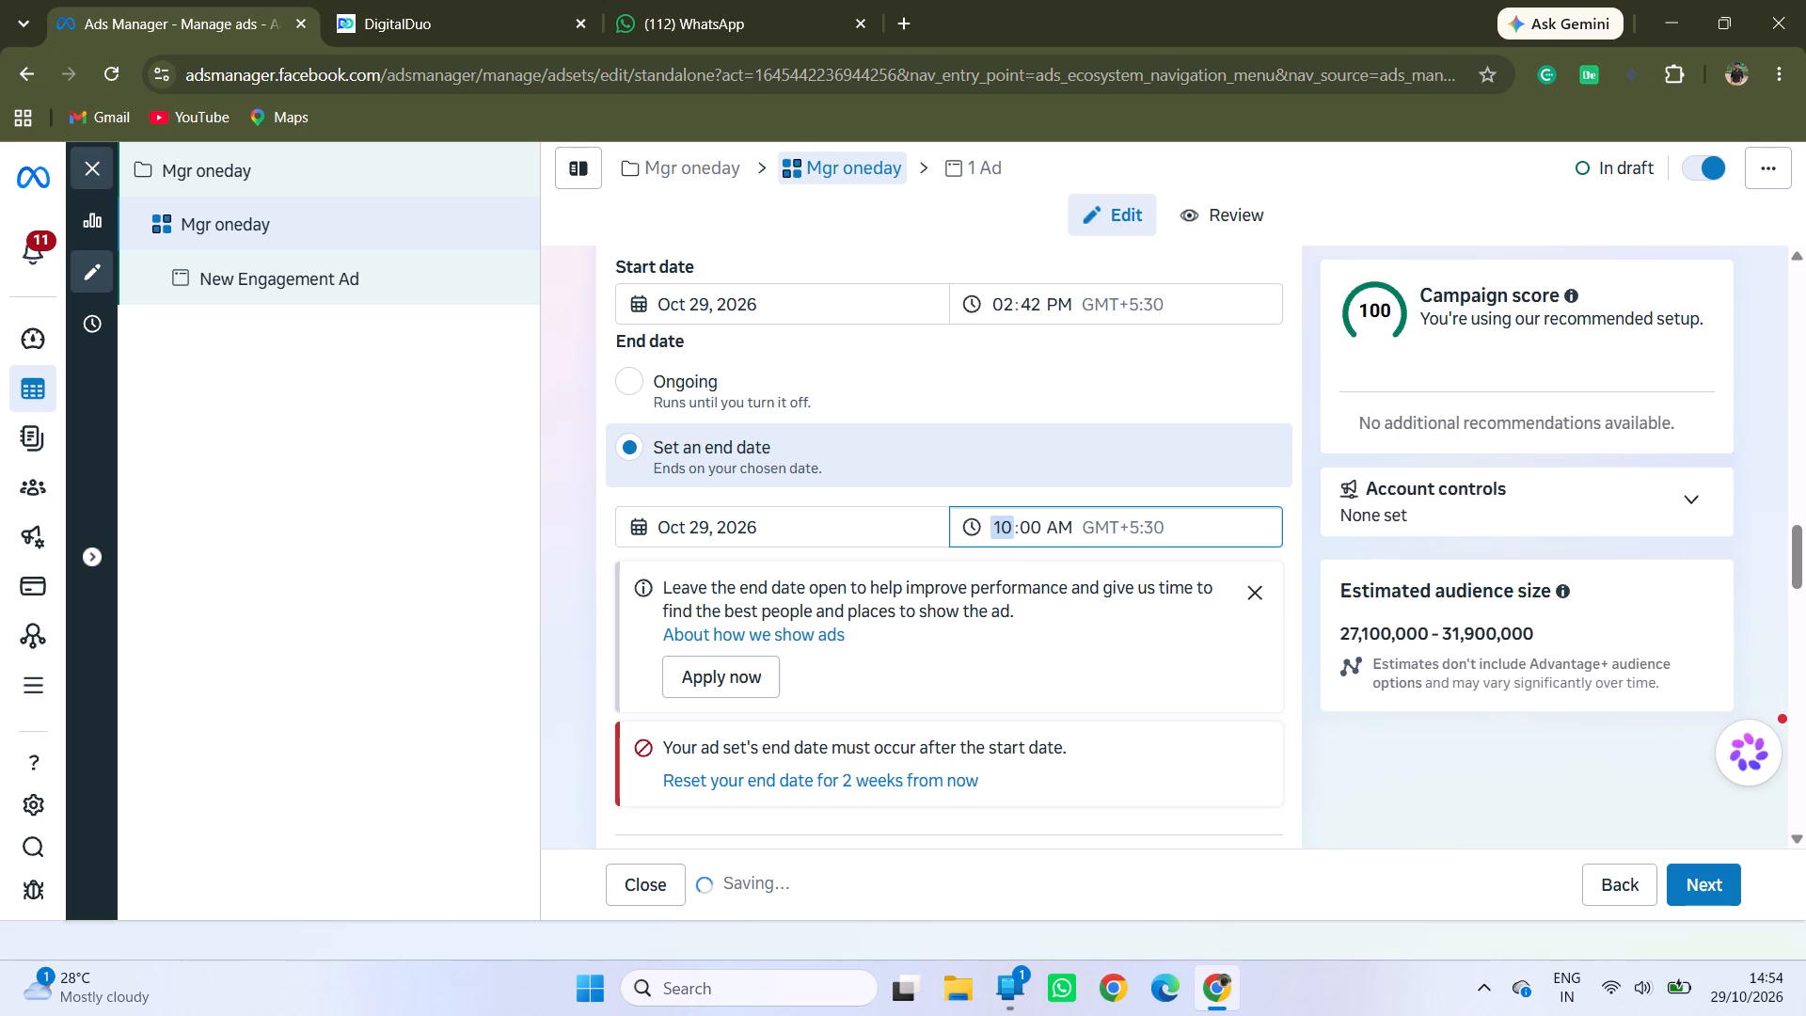
left_click(1035, 528)
key("3")
key("0")
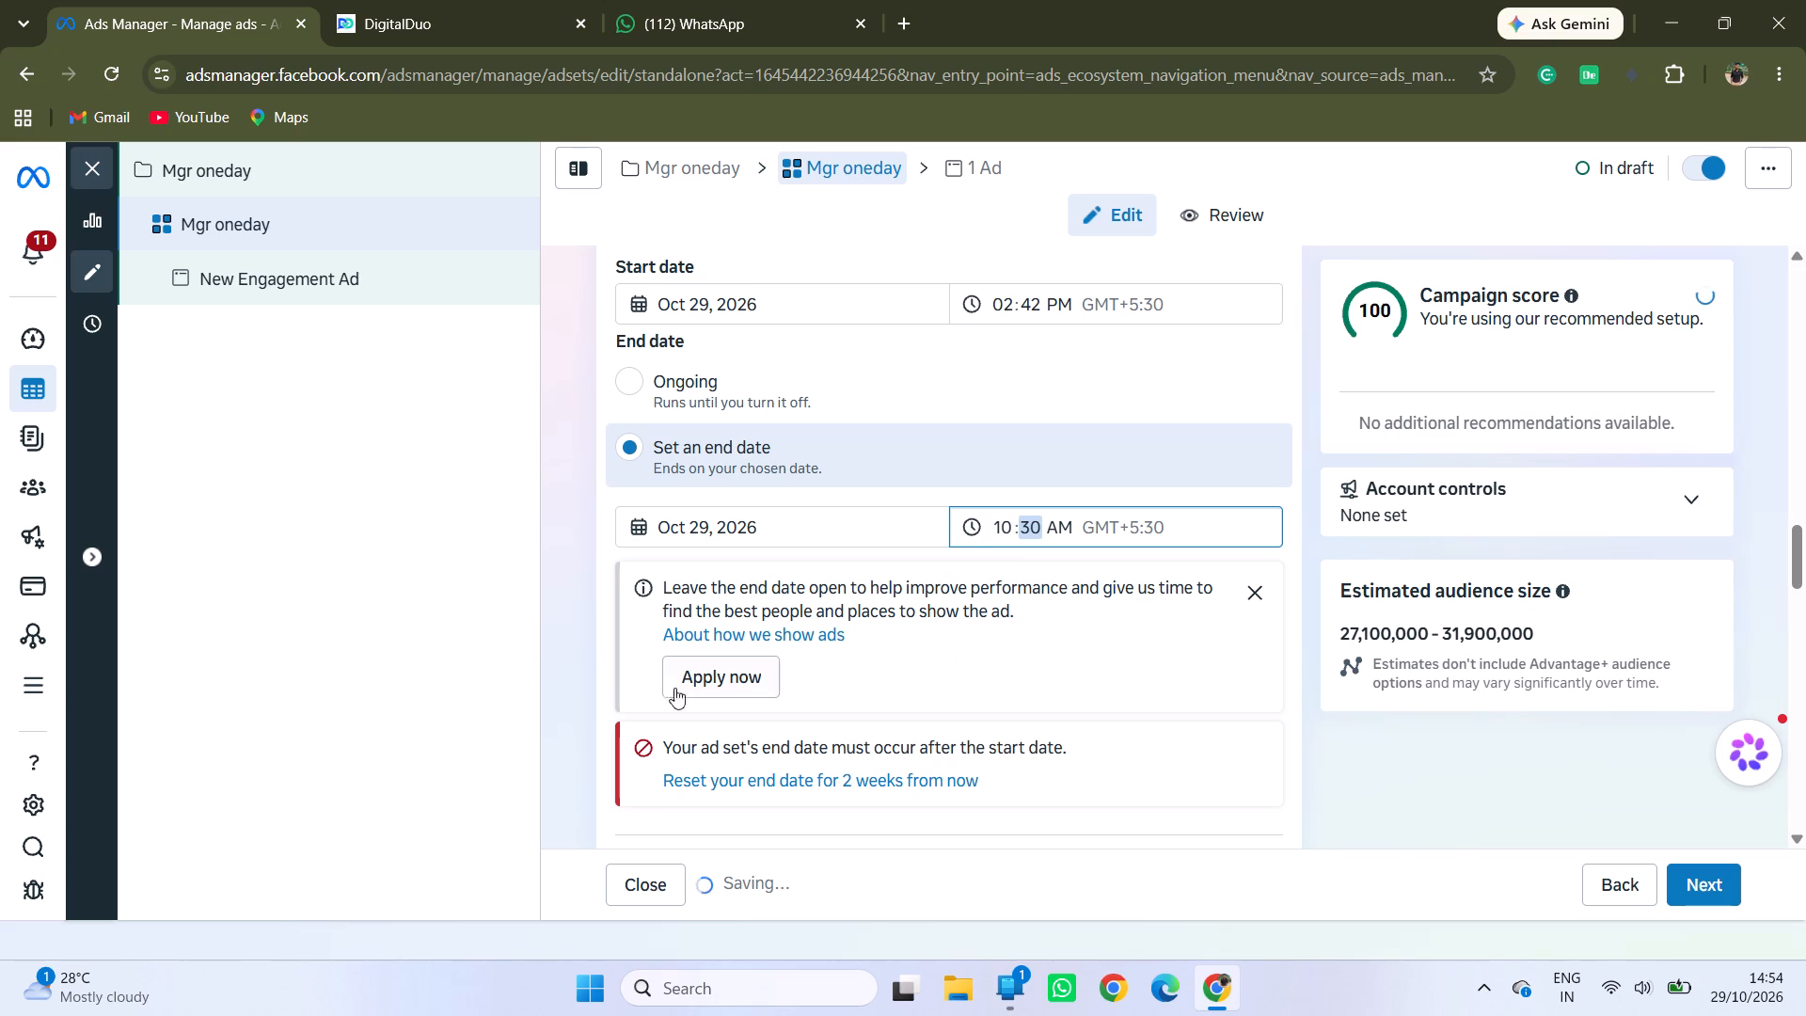
left_click(605, 625)
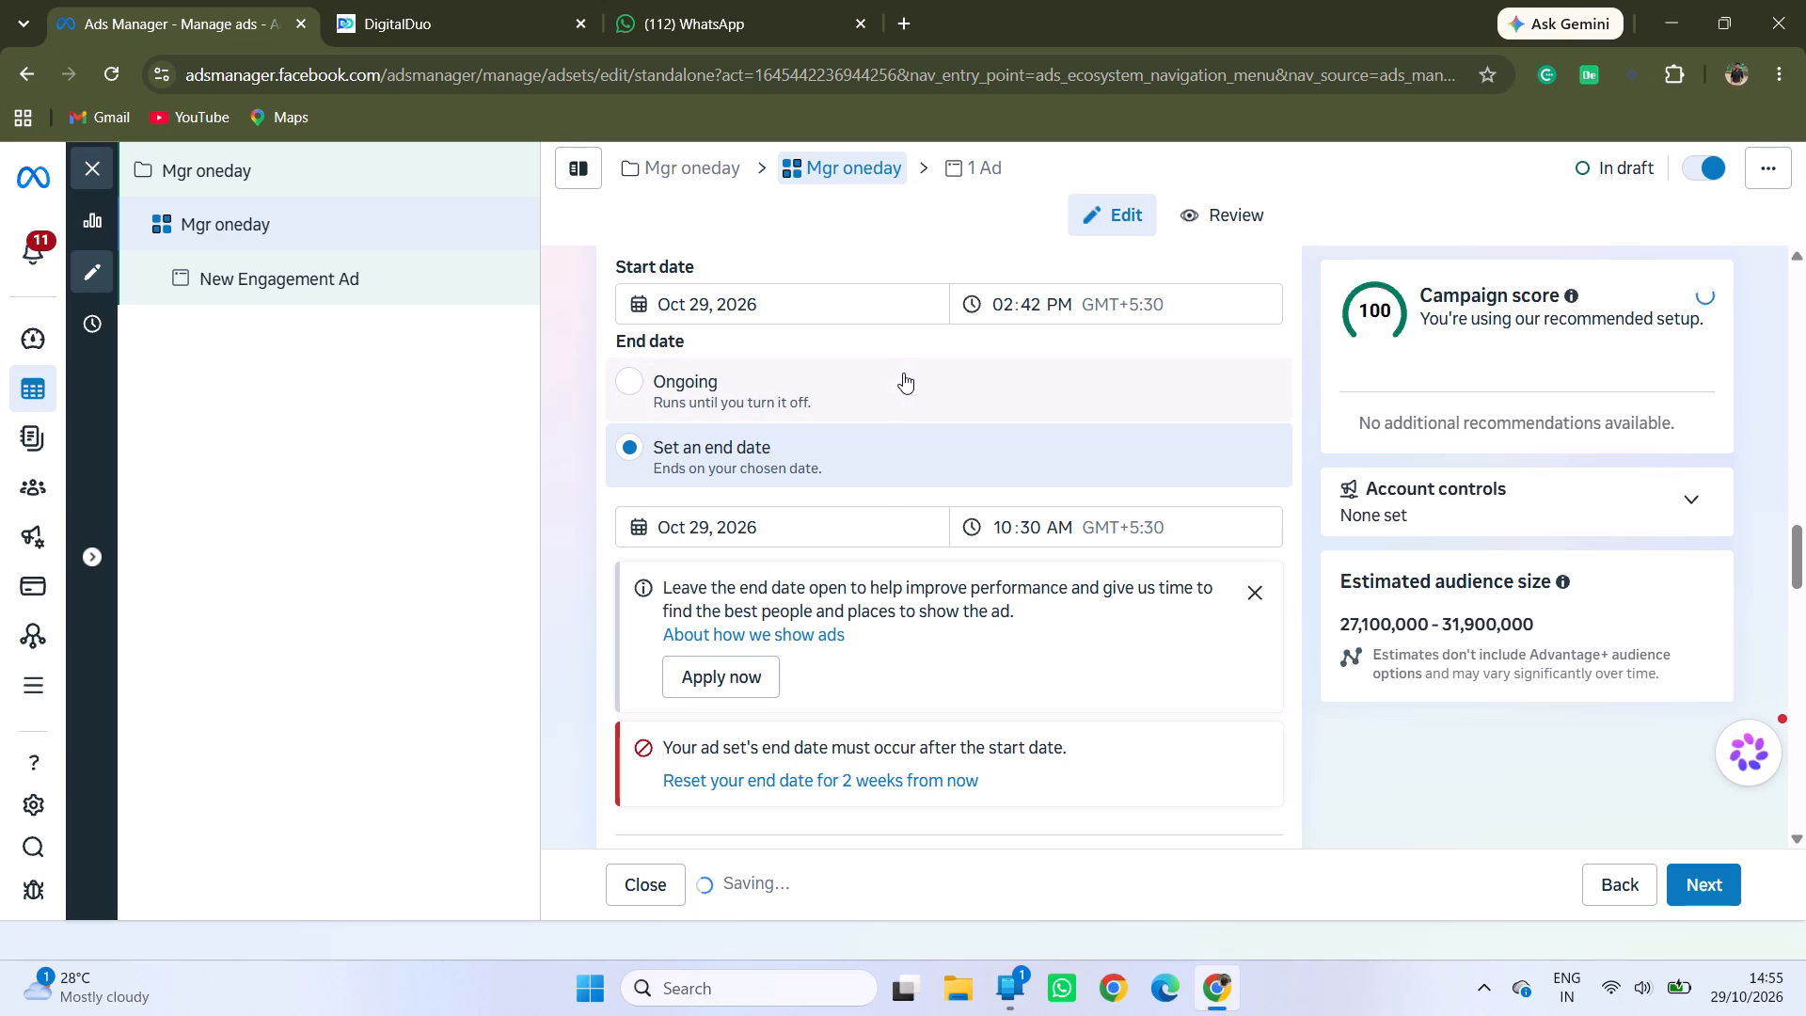
Review the ad set's end date settings and notices, budget scheduling and the start of the audience section.
scroll(926, 532, "down", 4)
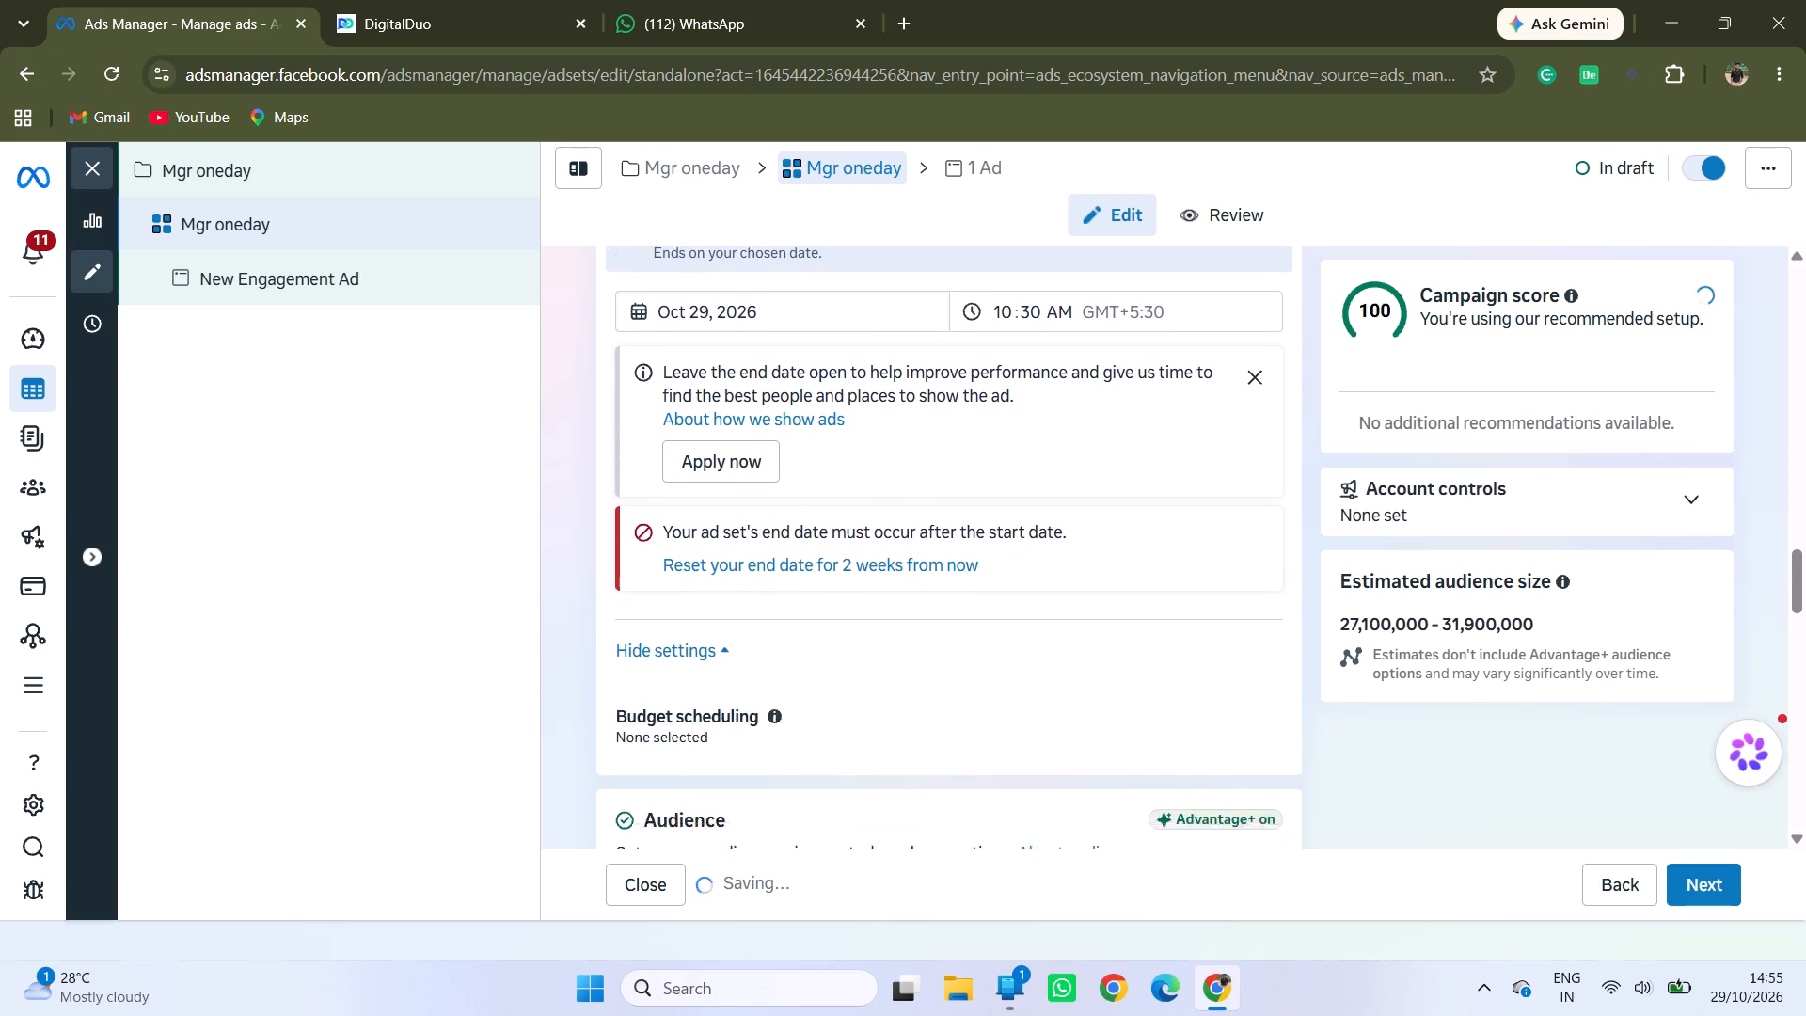
scroll(926, 532, "down", 3)
scroll(926, 532, "up", 1)
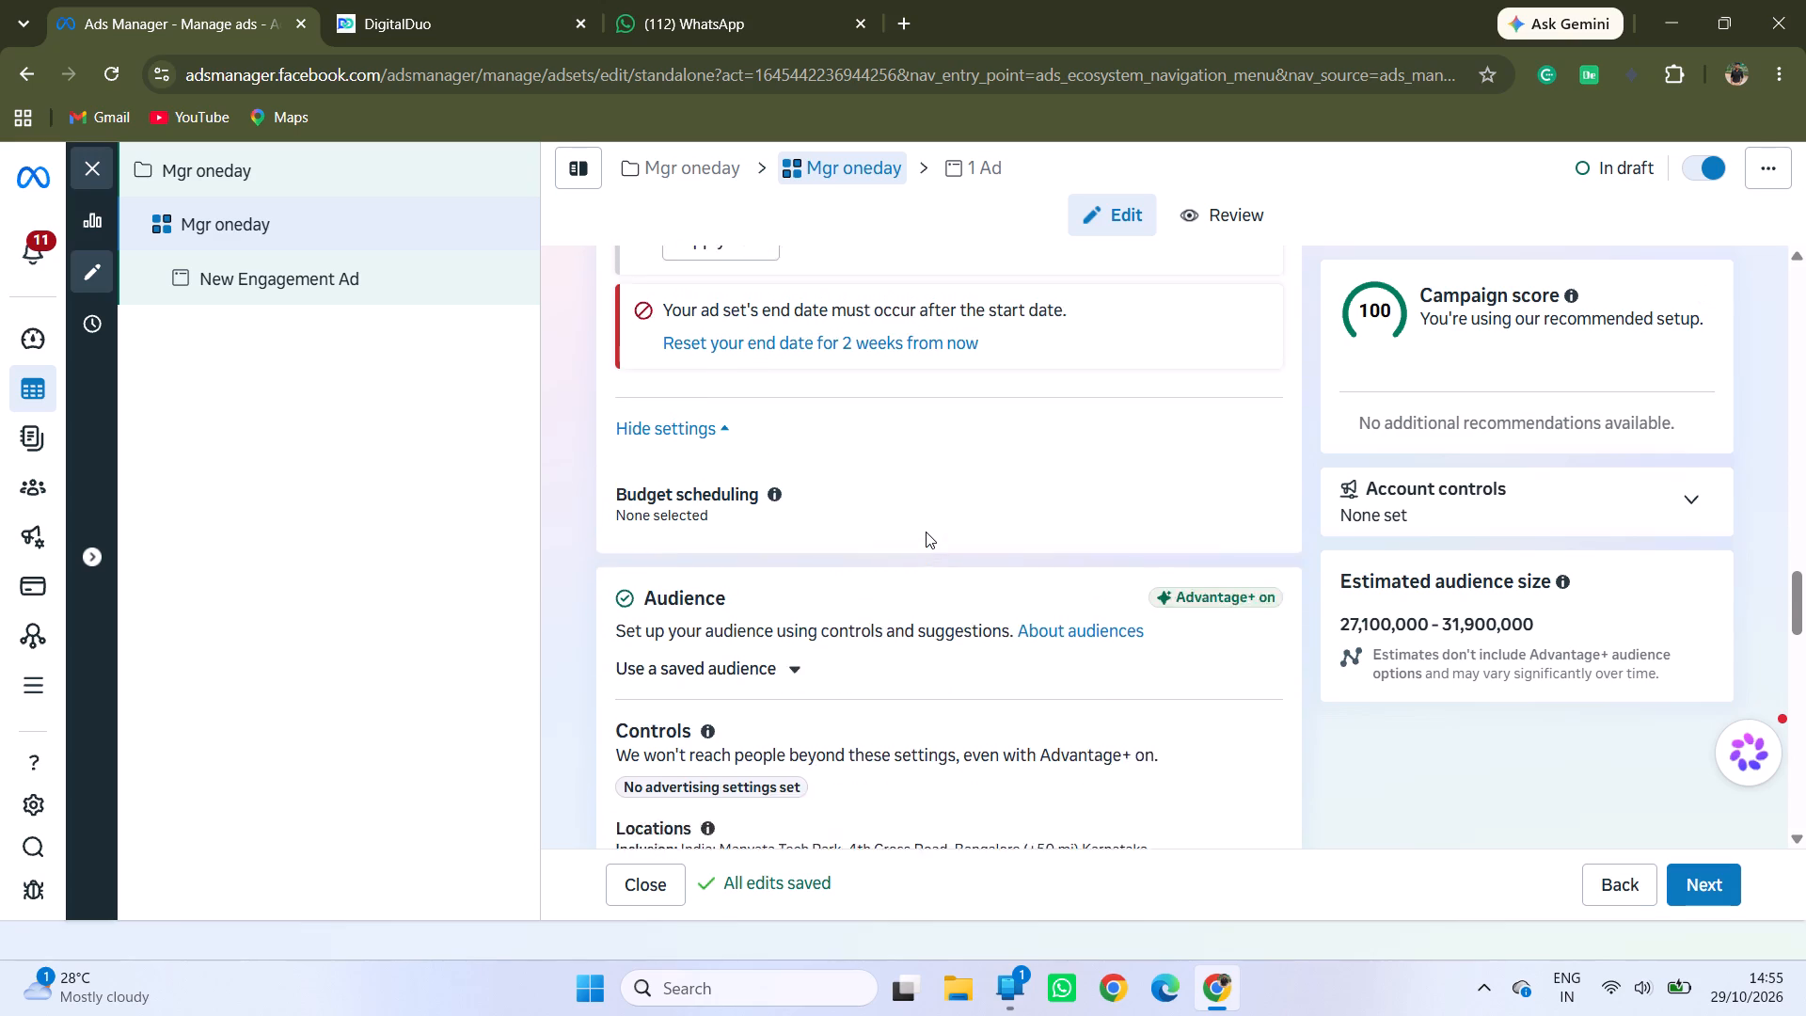
scroll(926, 532, "up", 3)
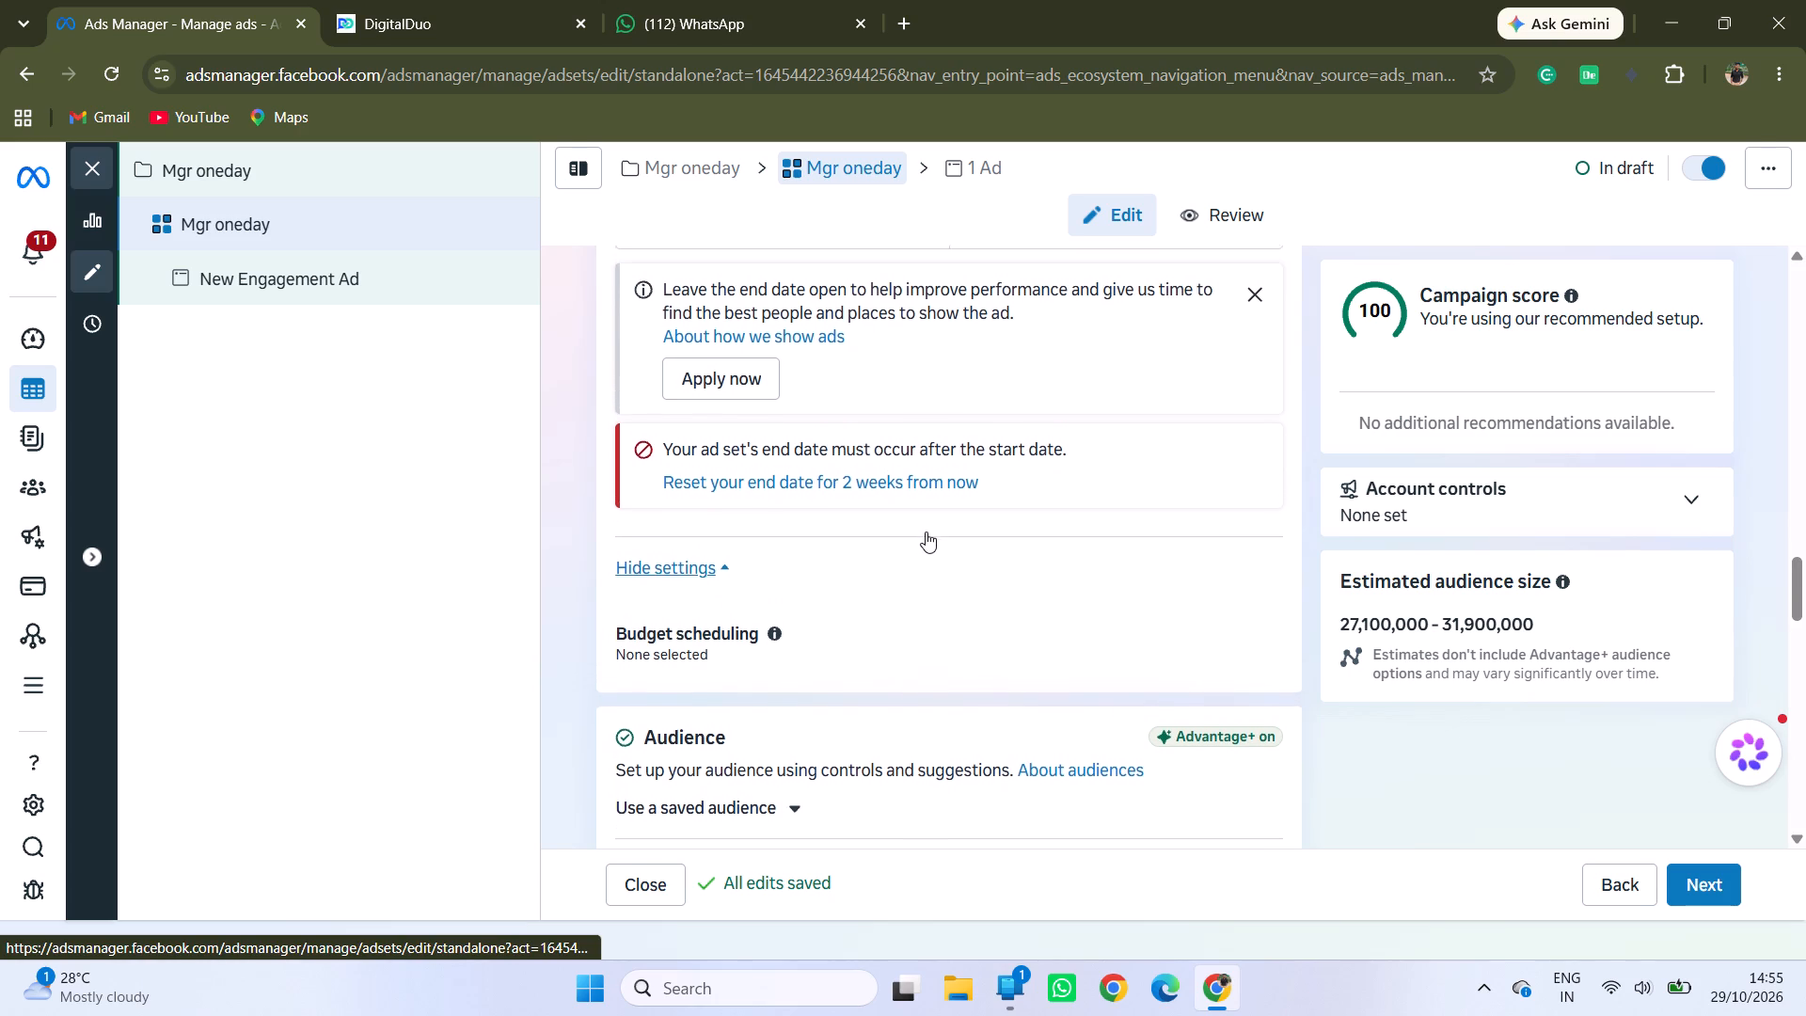
scroll(926, 532, "up", 1)
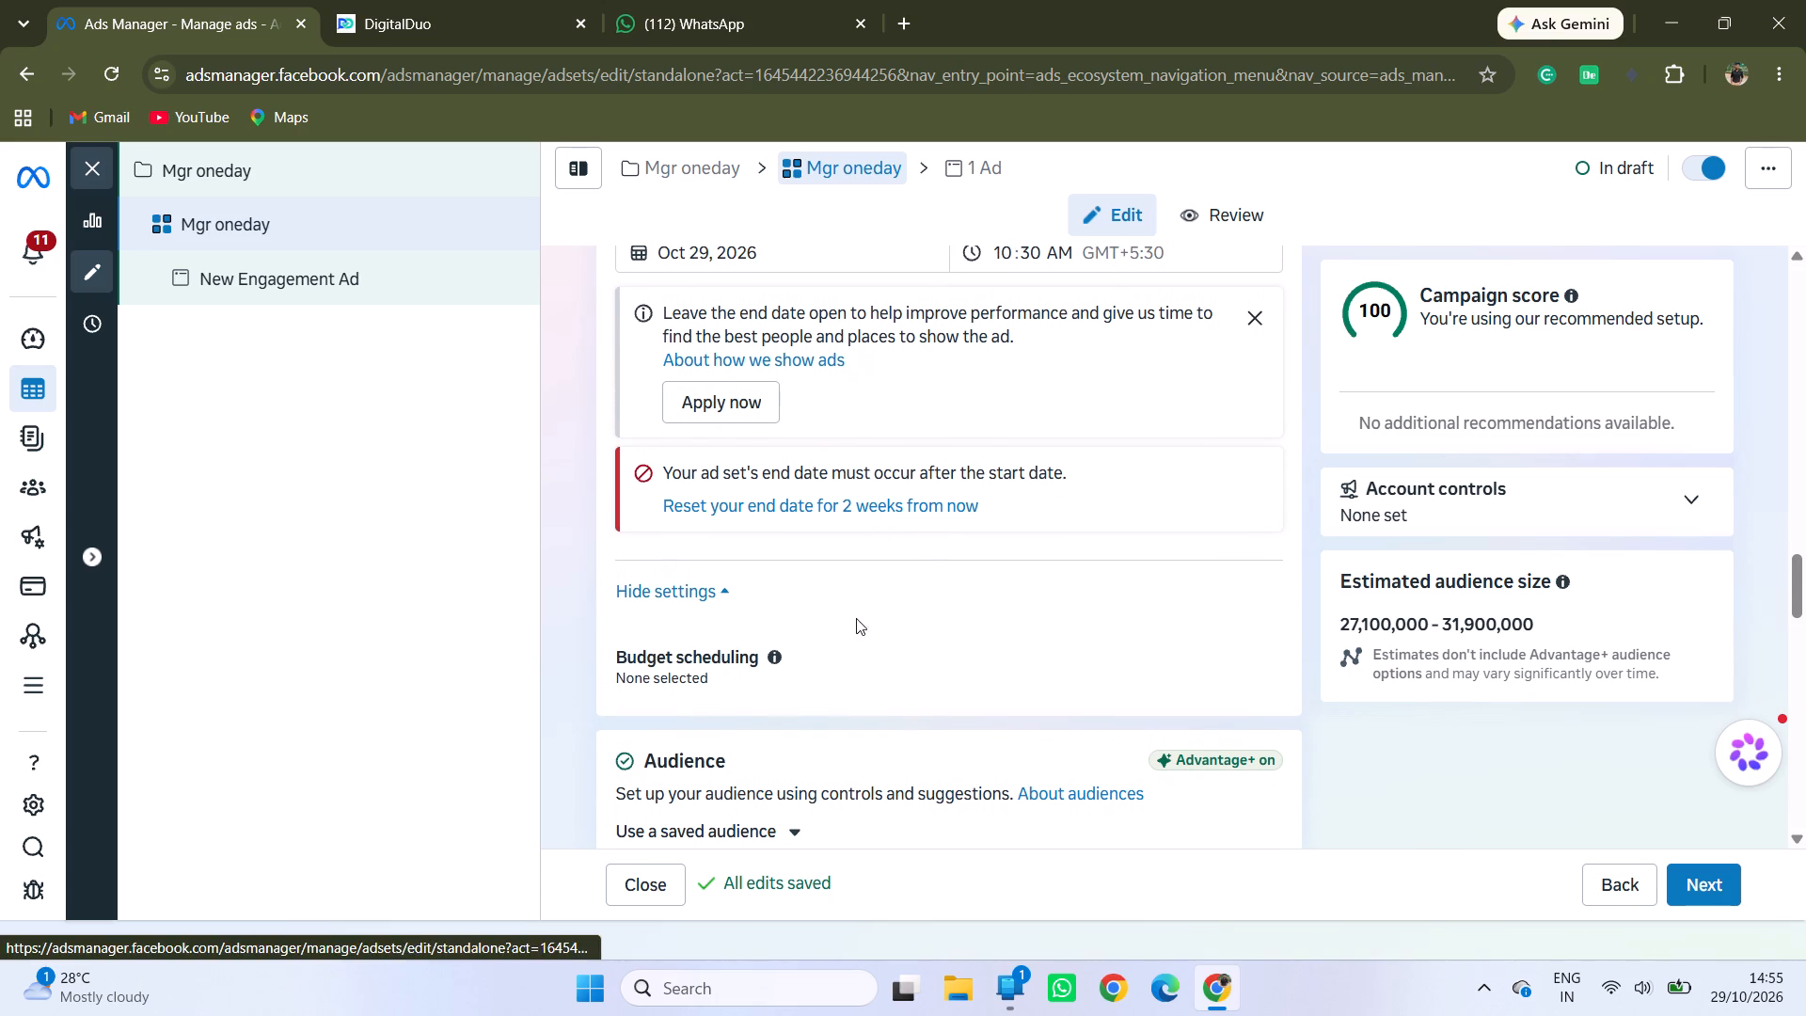
scroll(812, 659, "down", 1)
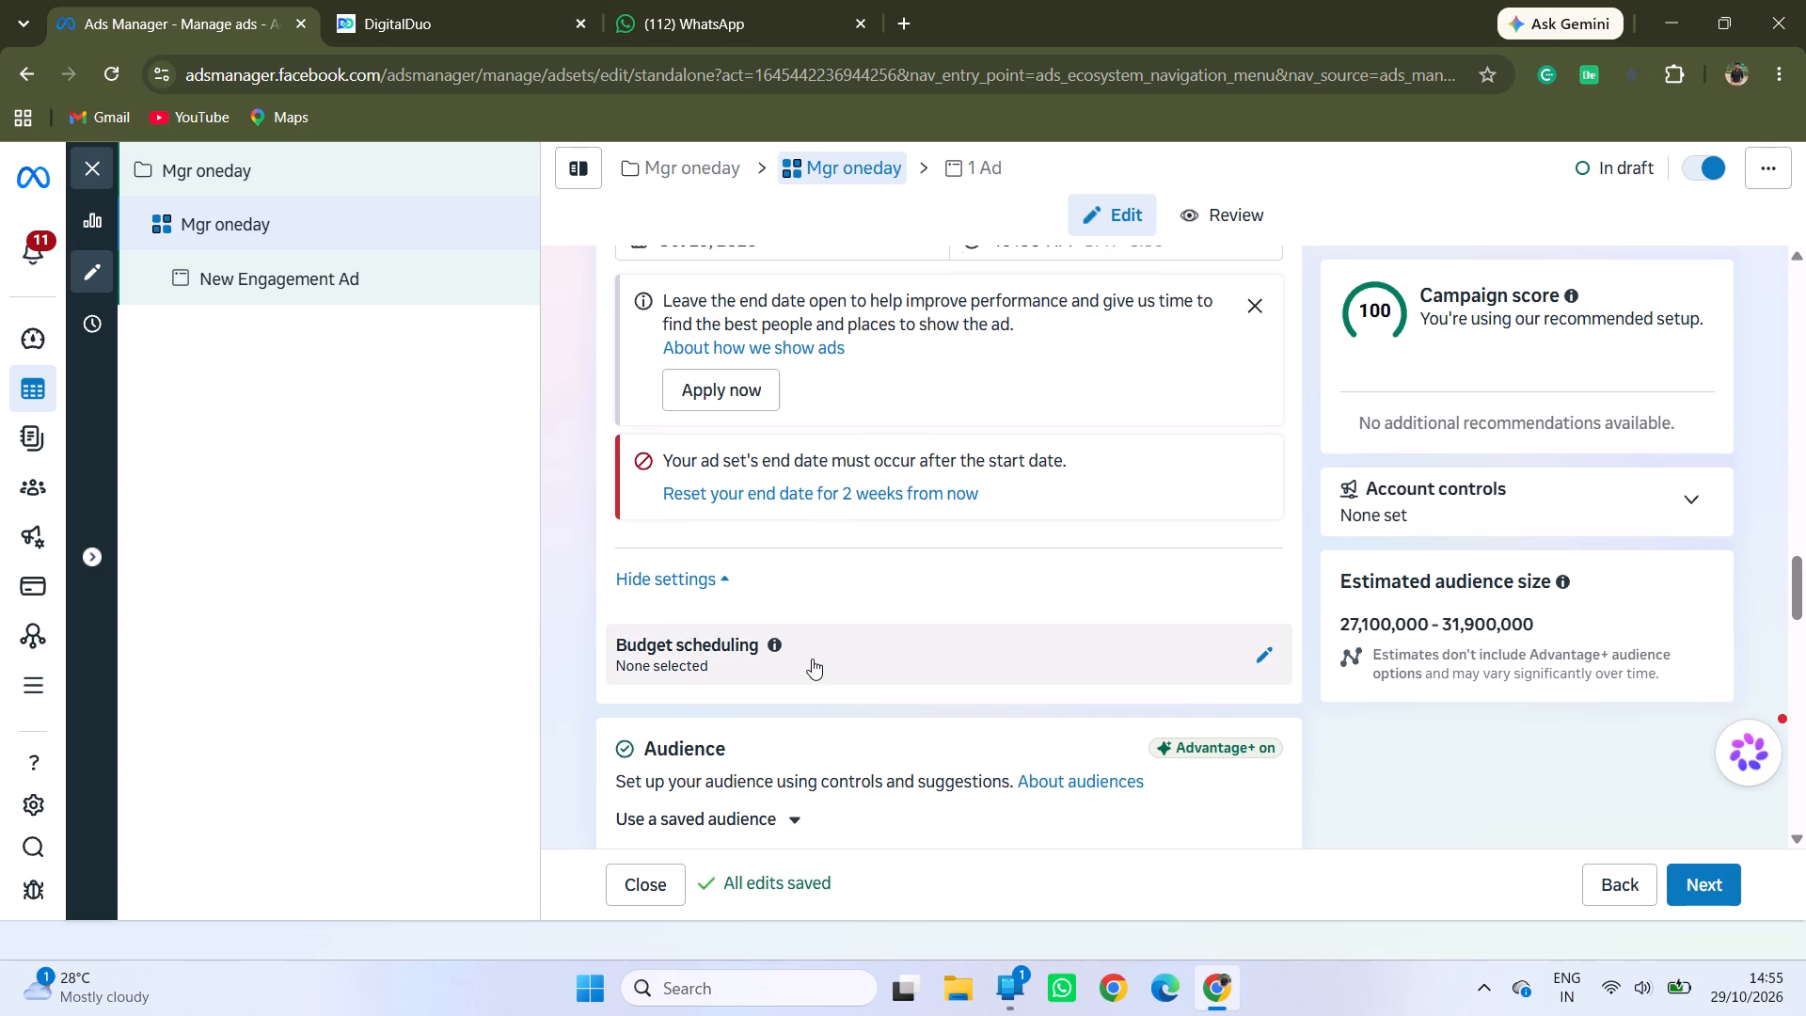
scroll(812, 659, "down", 1)
scroll(812, 659, "up", 5)
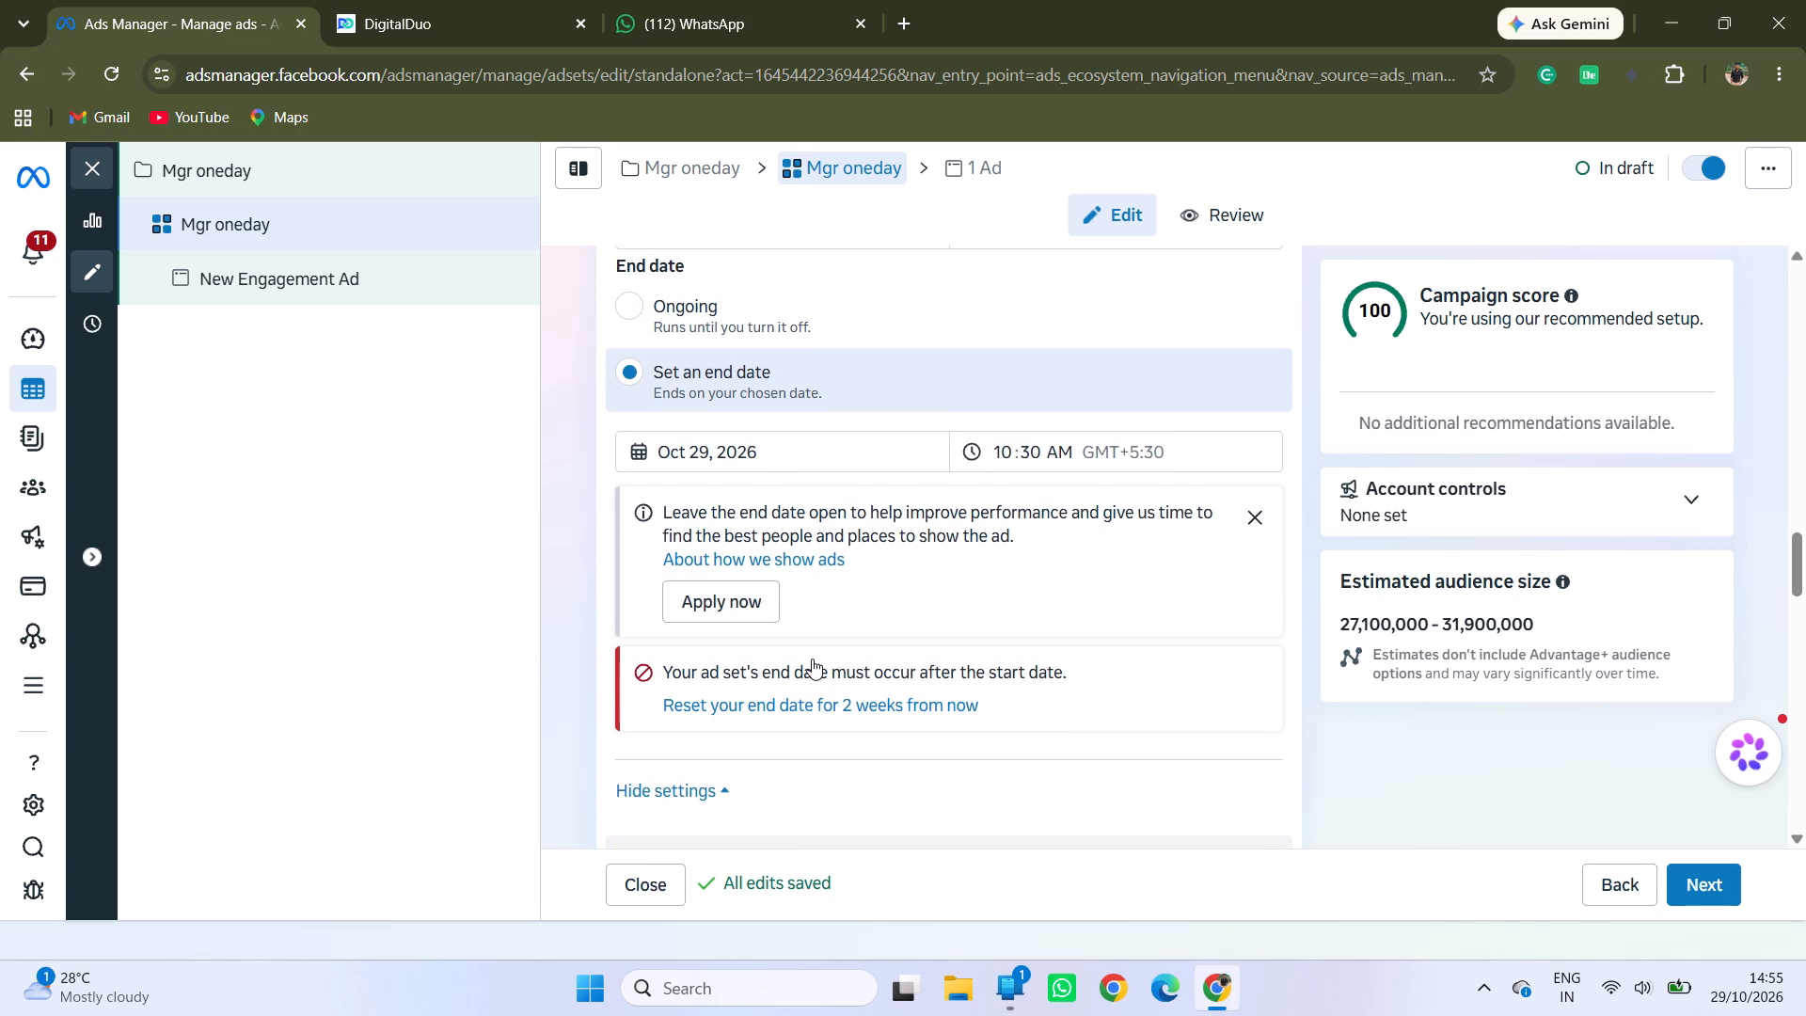
scroll(812, 659, "up", 1)
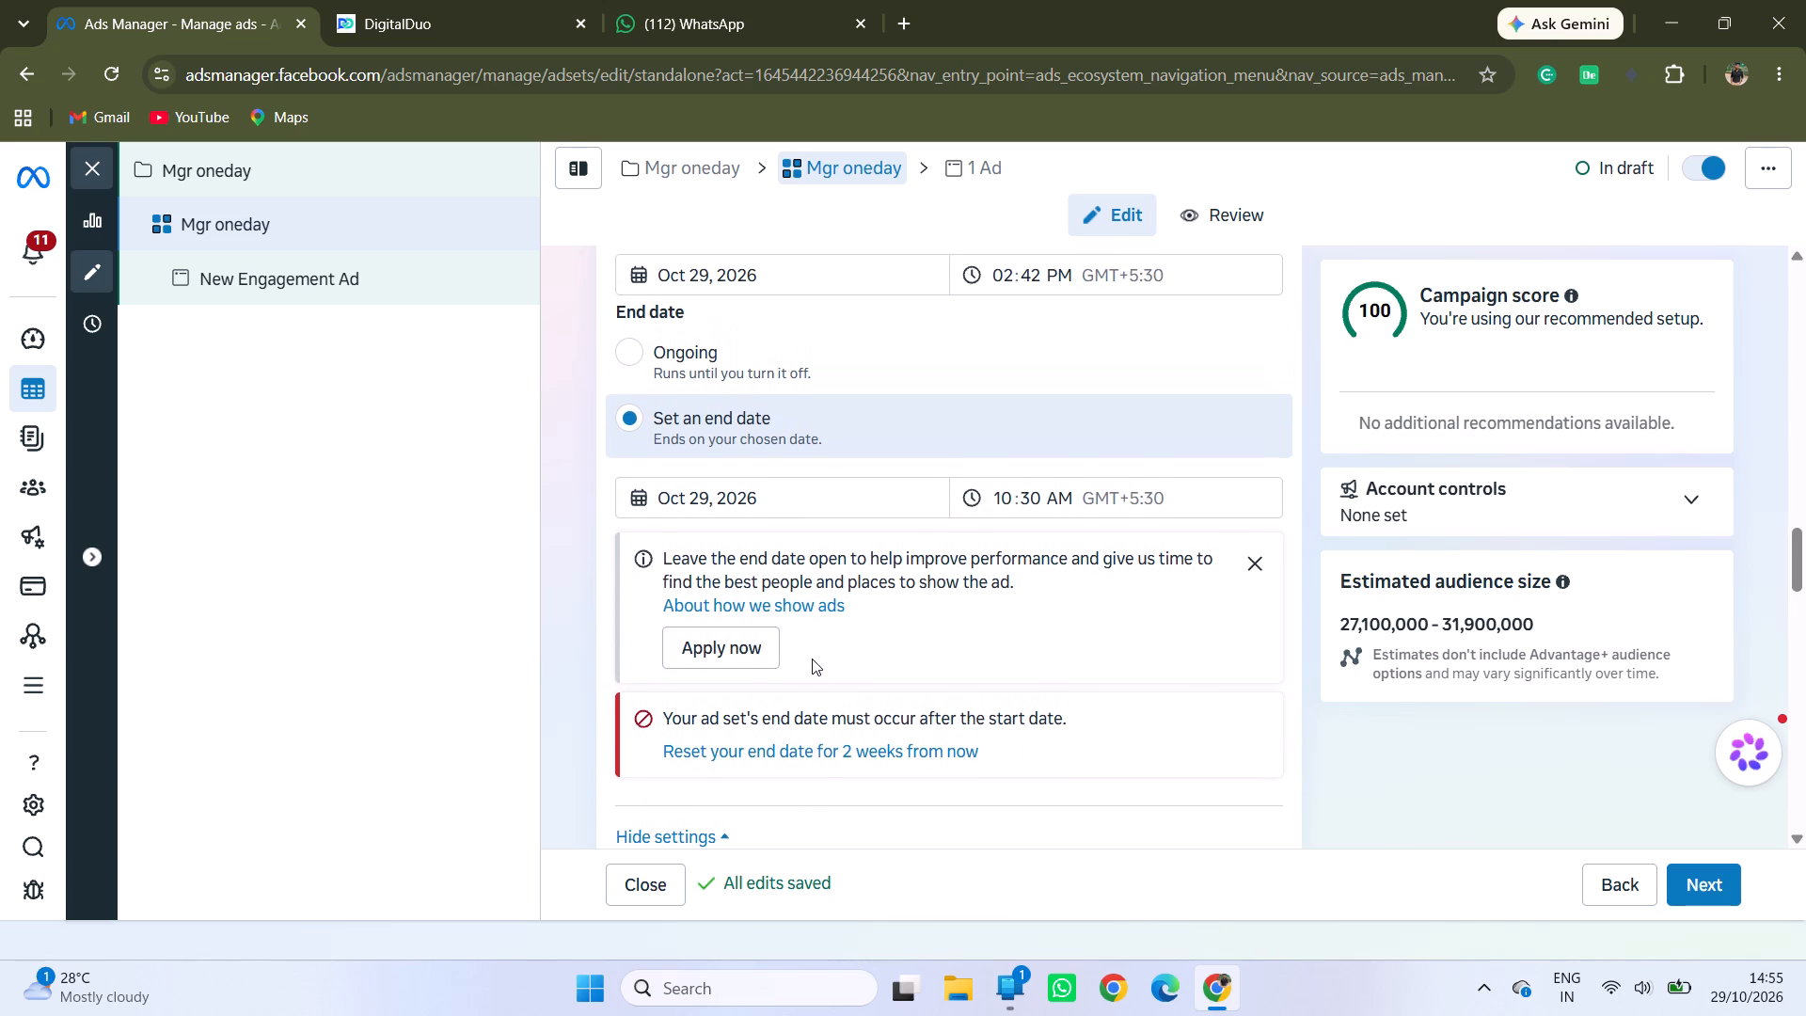
Review the ad set's schedule notices, audience controls, India policy requirements, placement value rules, and brand safety section.
scroll(812, 659, "up", 1)
scroll(812, 659, "down", 7)
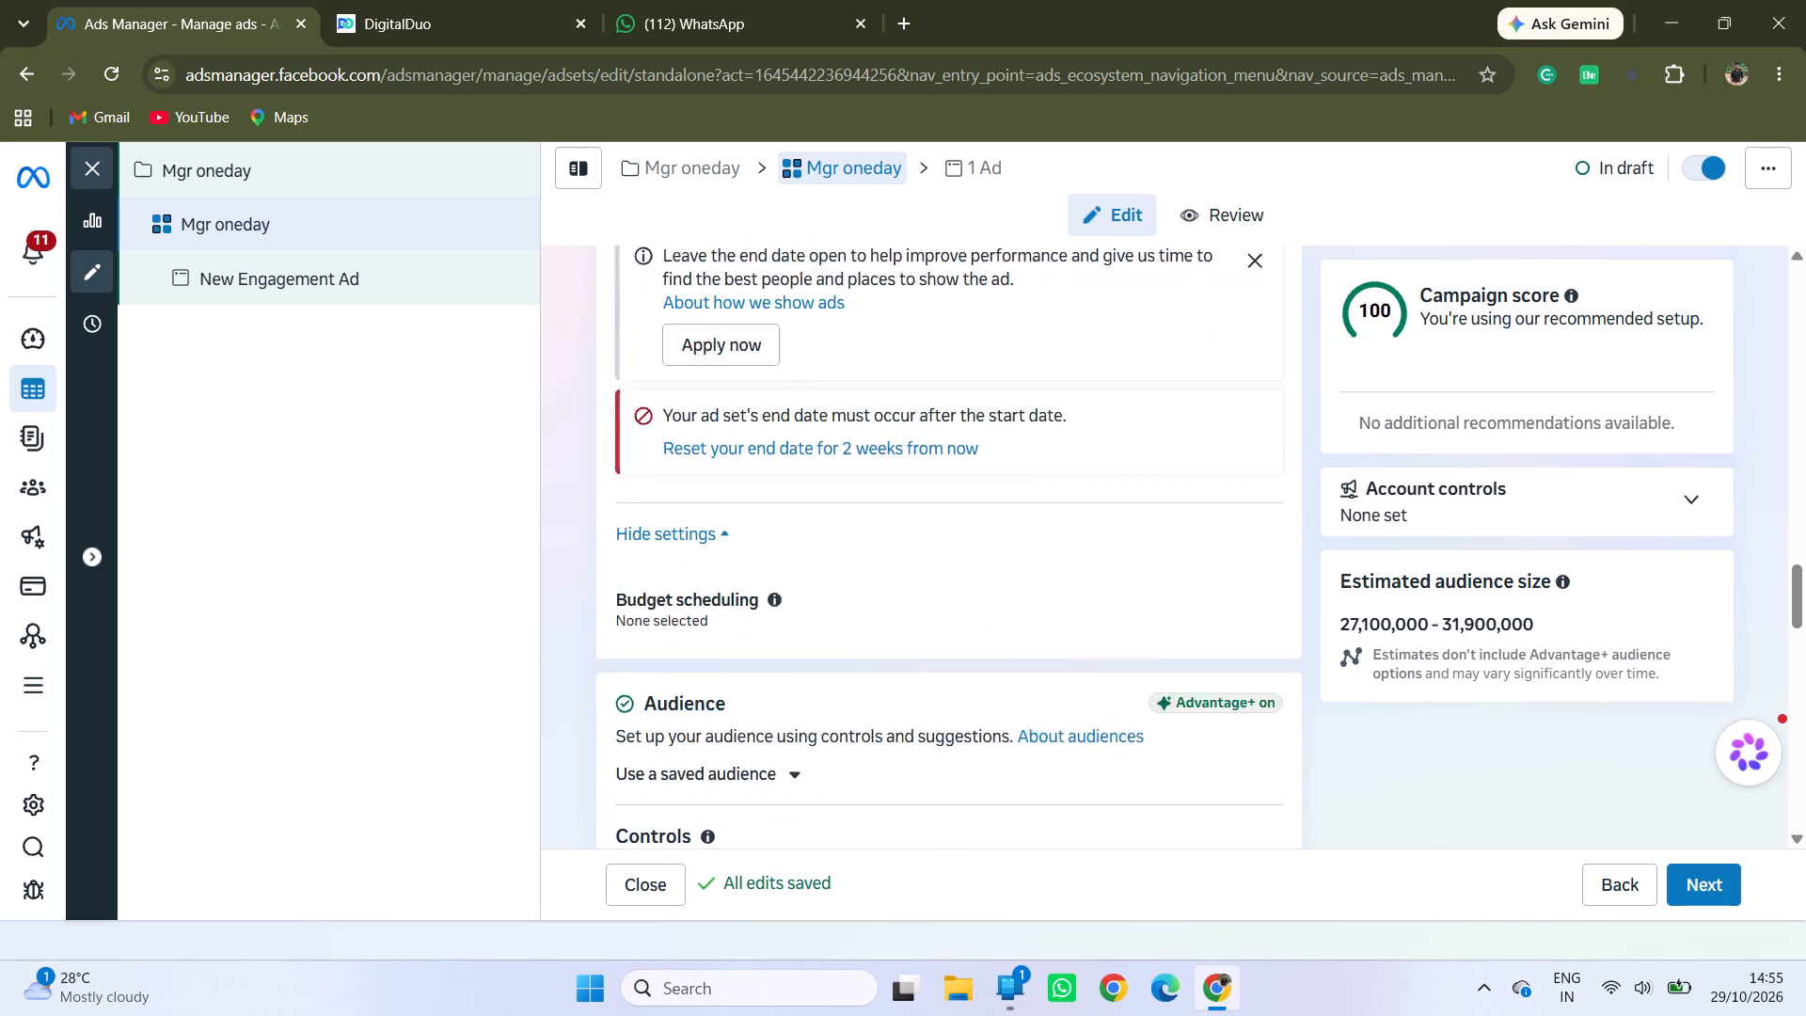
scroll(812, 659, "down", 7)
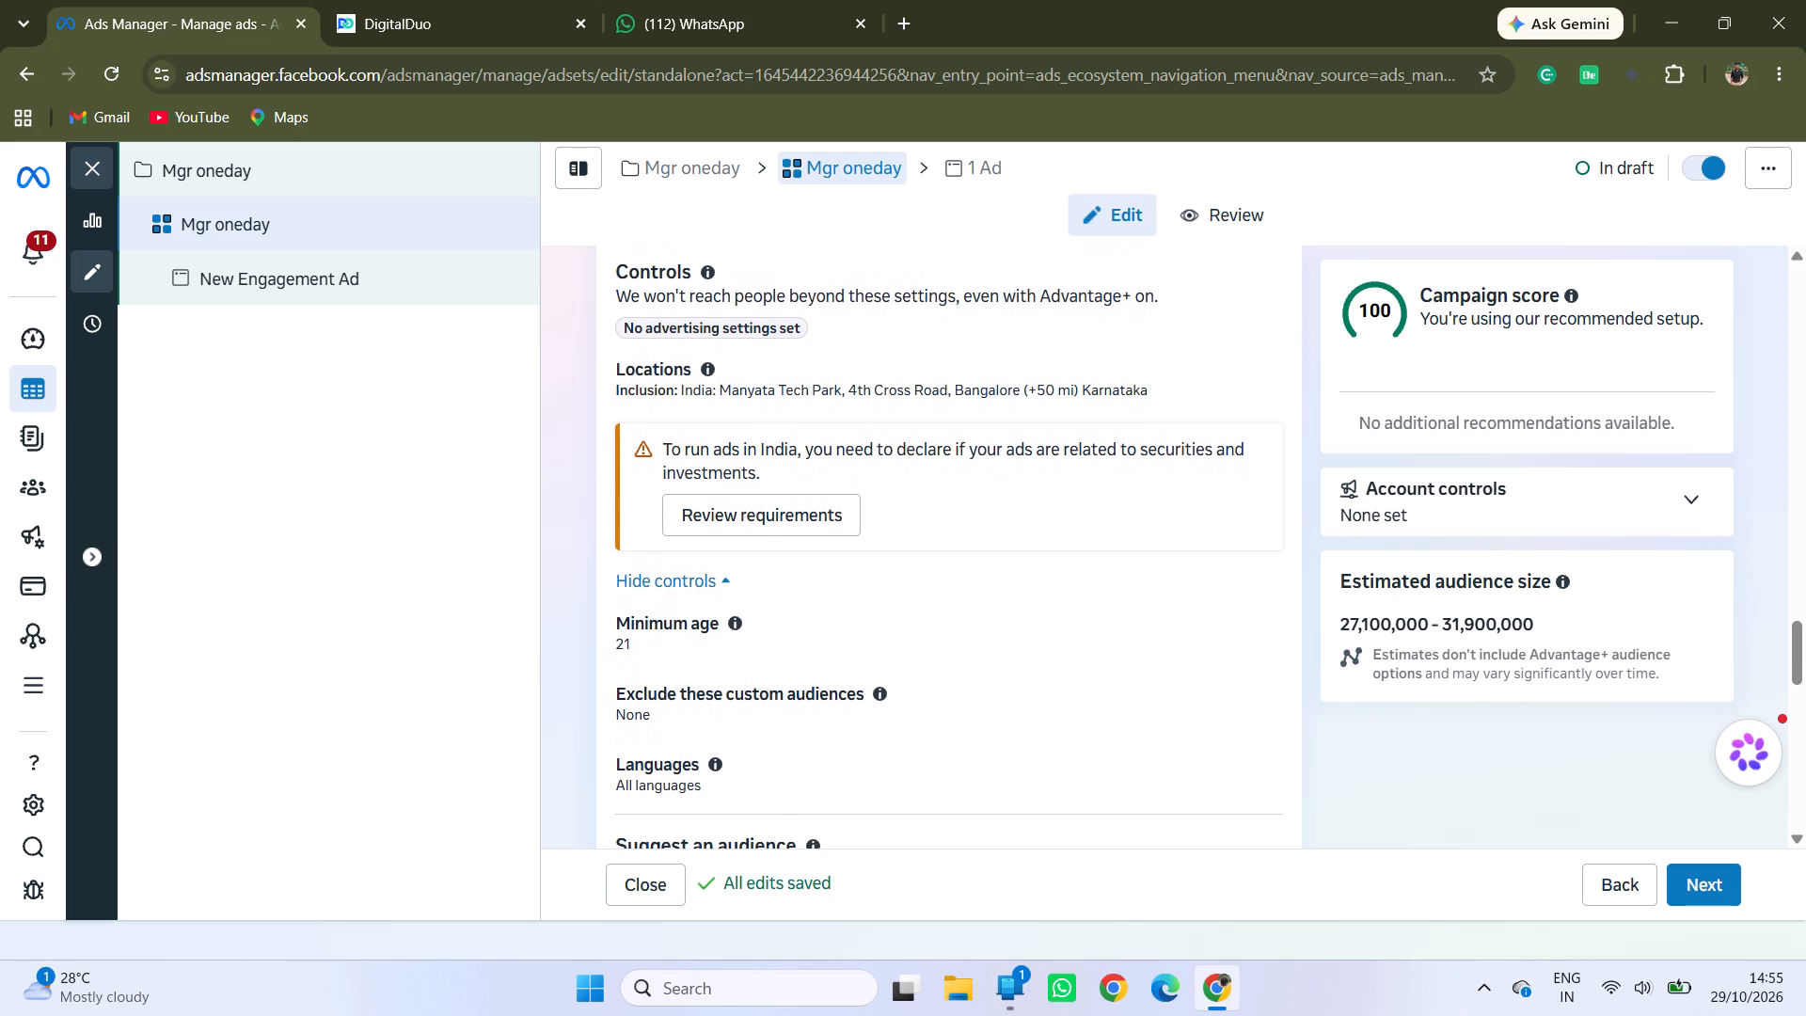
scroll(812, 659, "down", 1)
scroll(812, 659, "up", 2)
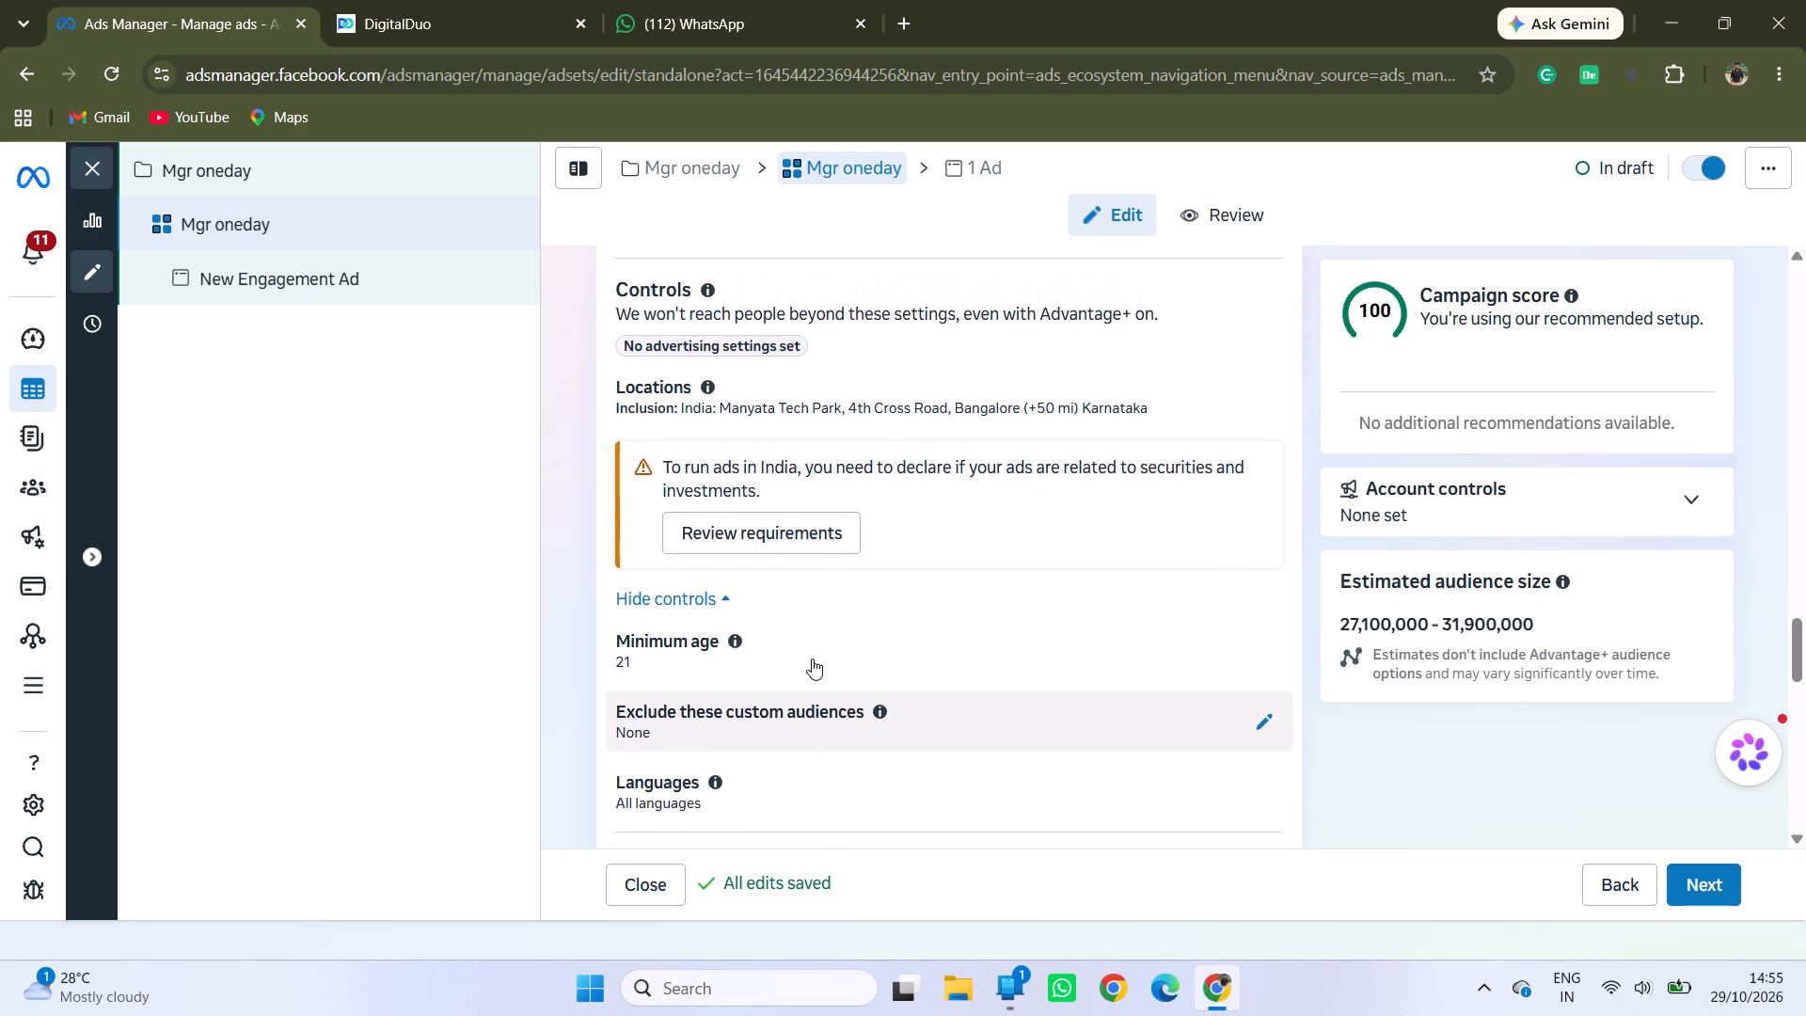
scroll(812, 659, "up", 1)
scroll(812, 659, "down", 5)
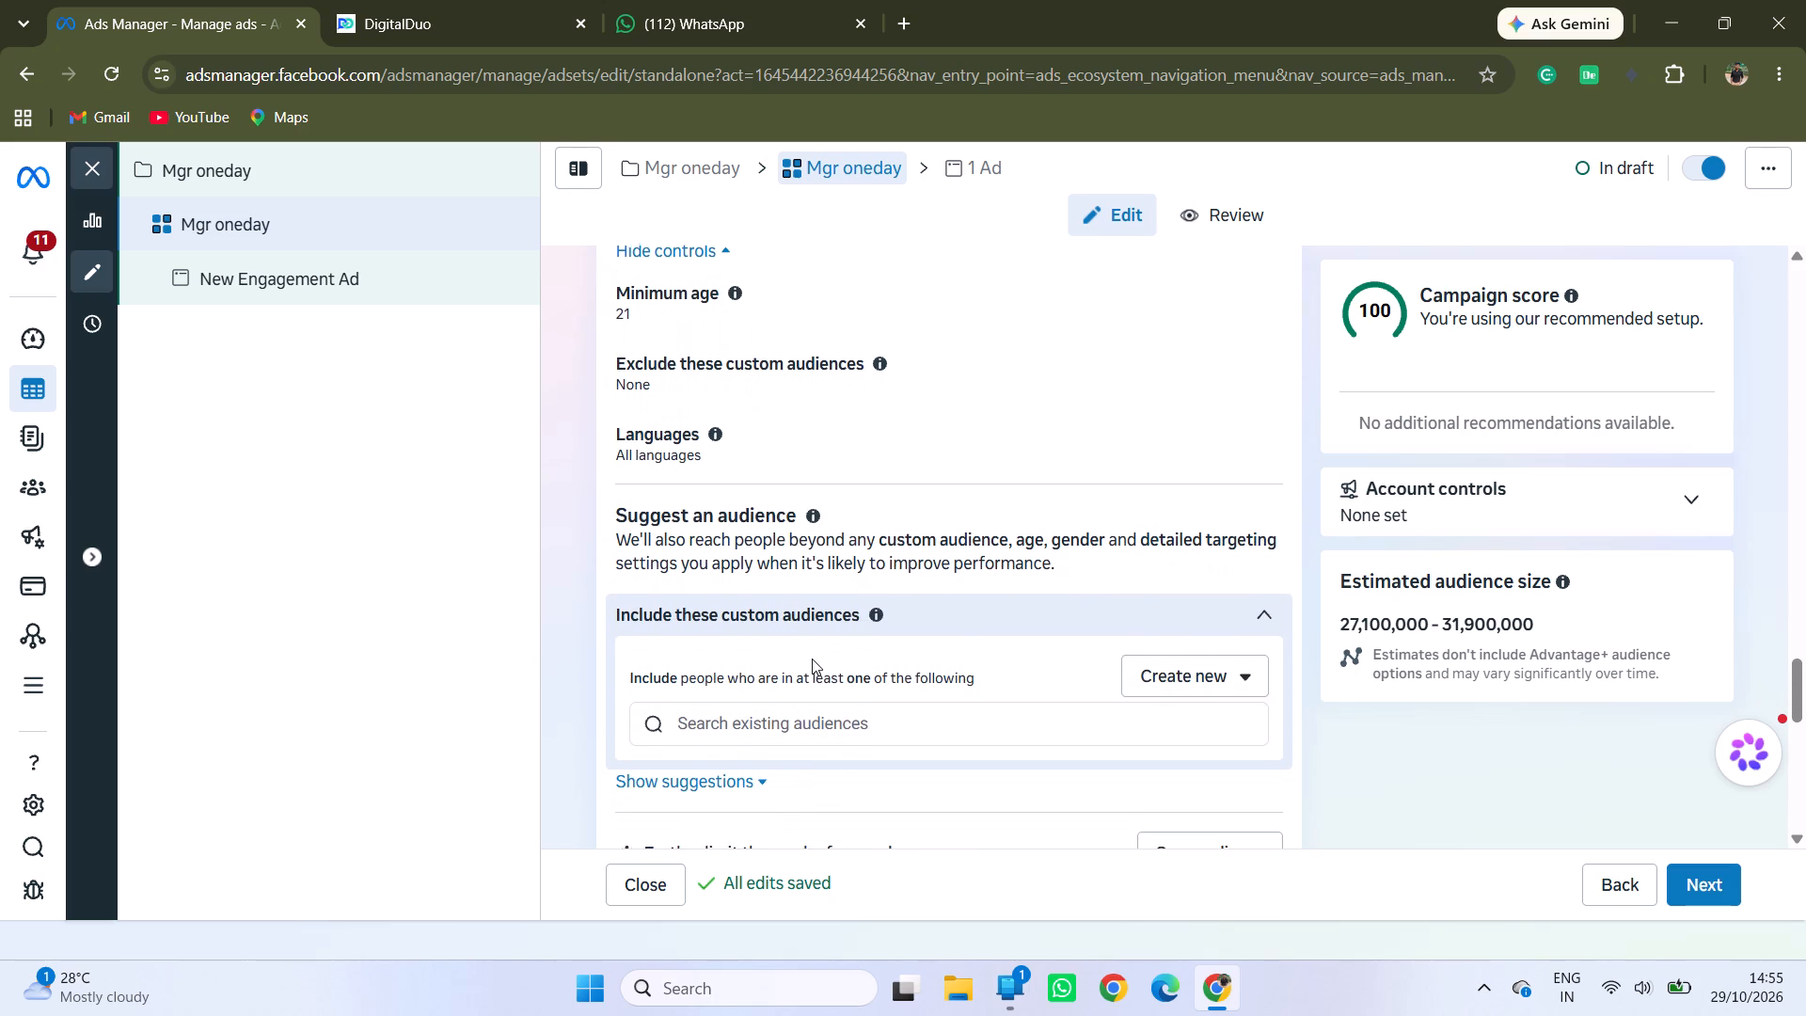
scroll(812, 659, "down", 3)
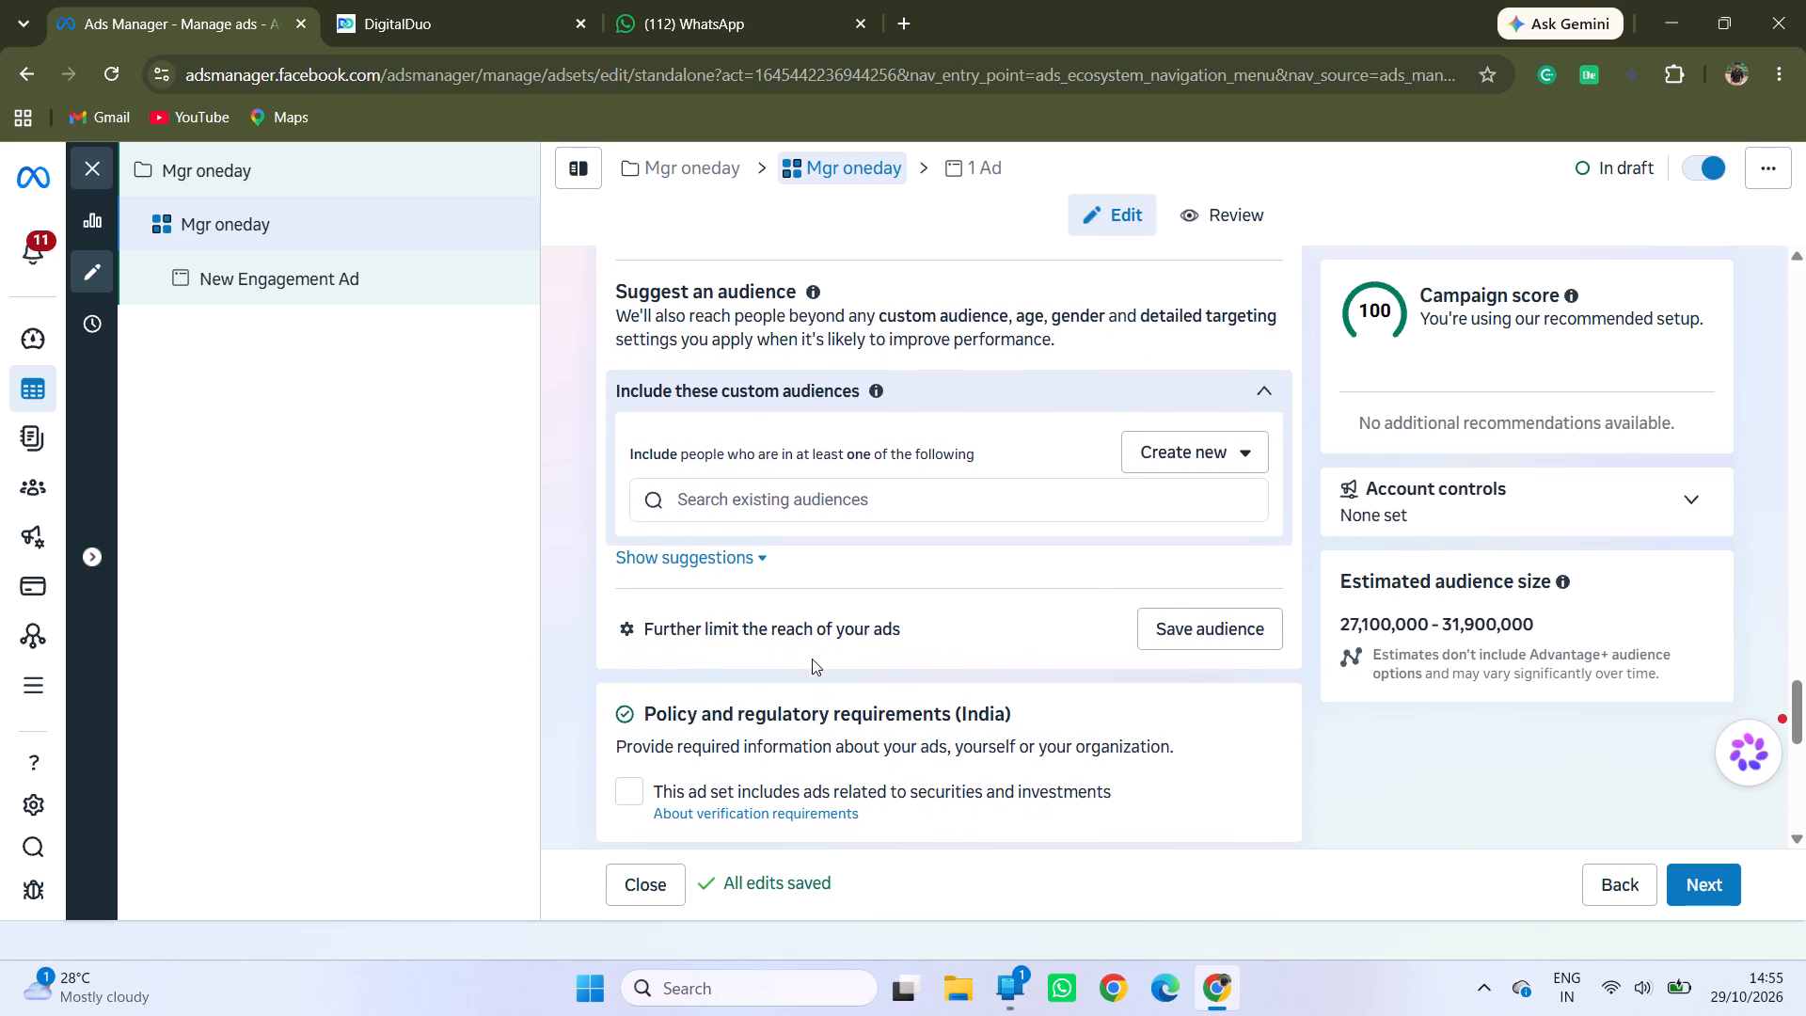
scroll(812, 659, "down", 6)
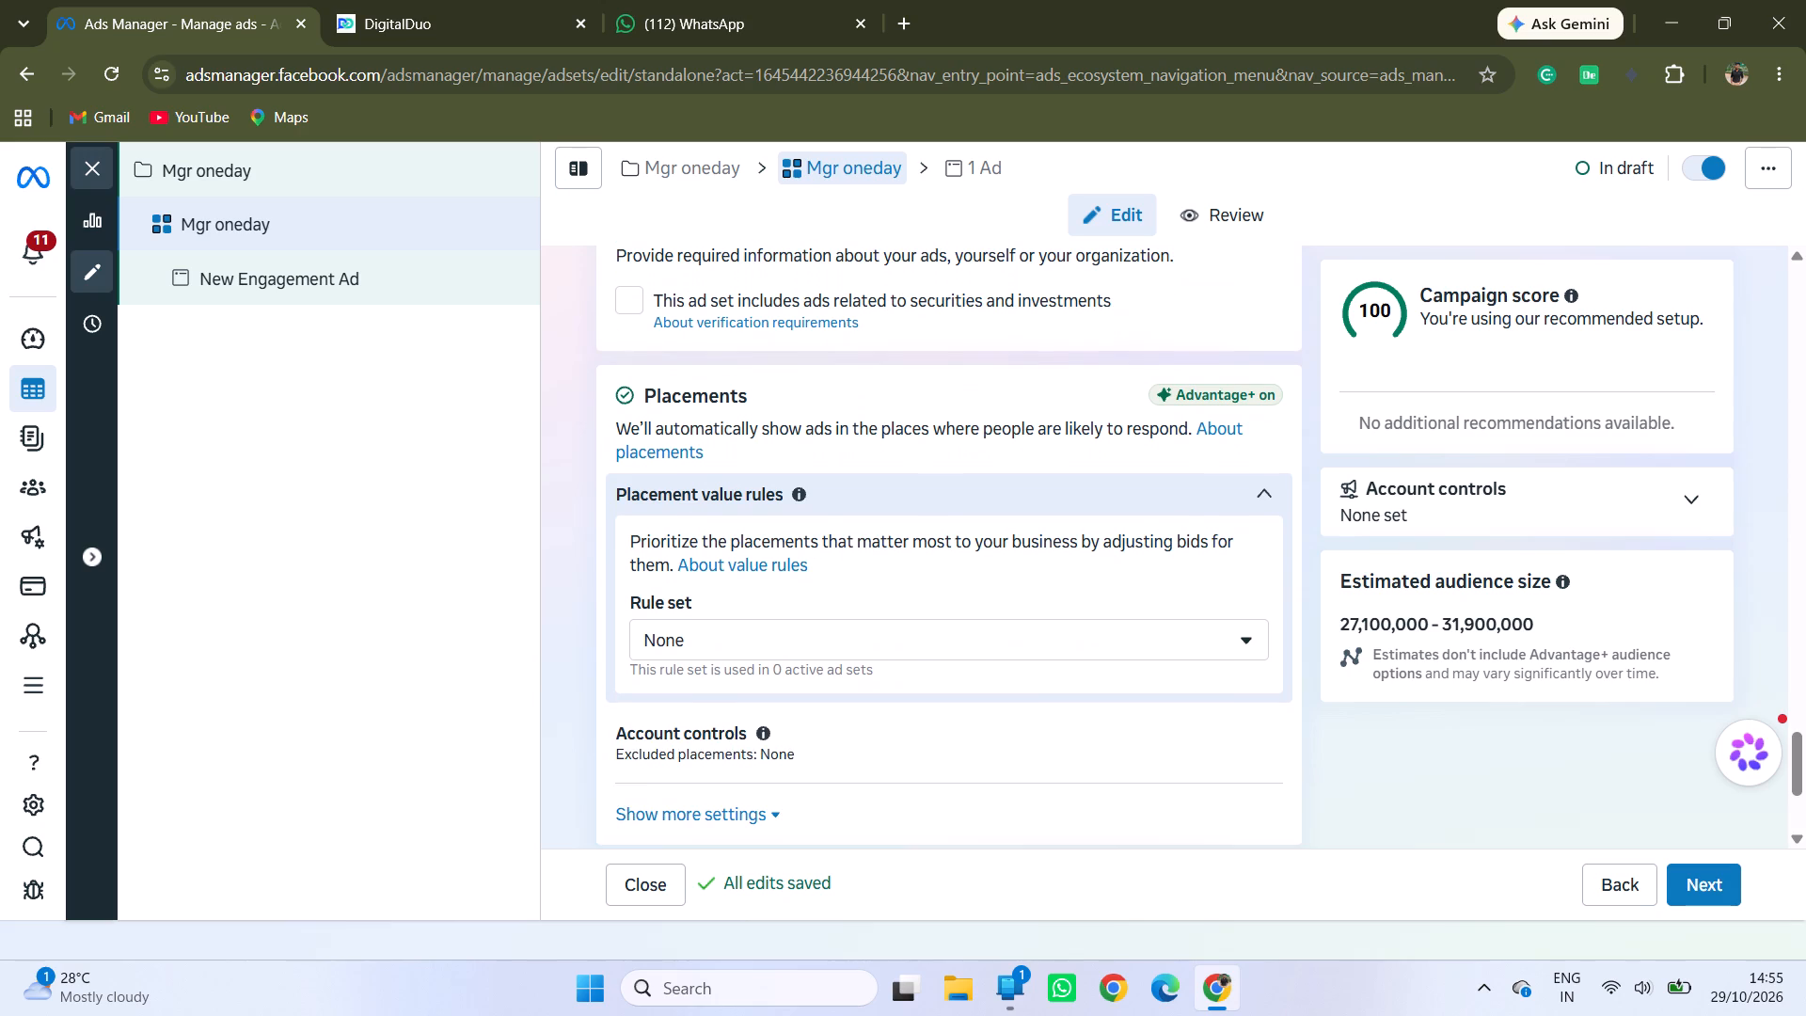
scroll(812, 659, "down", 2)
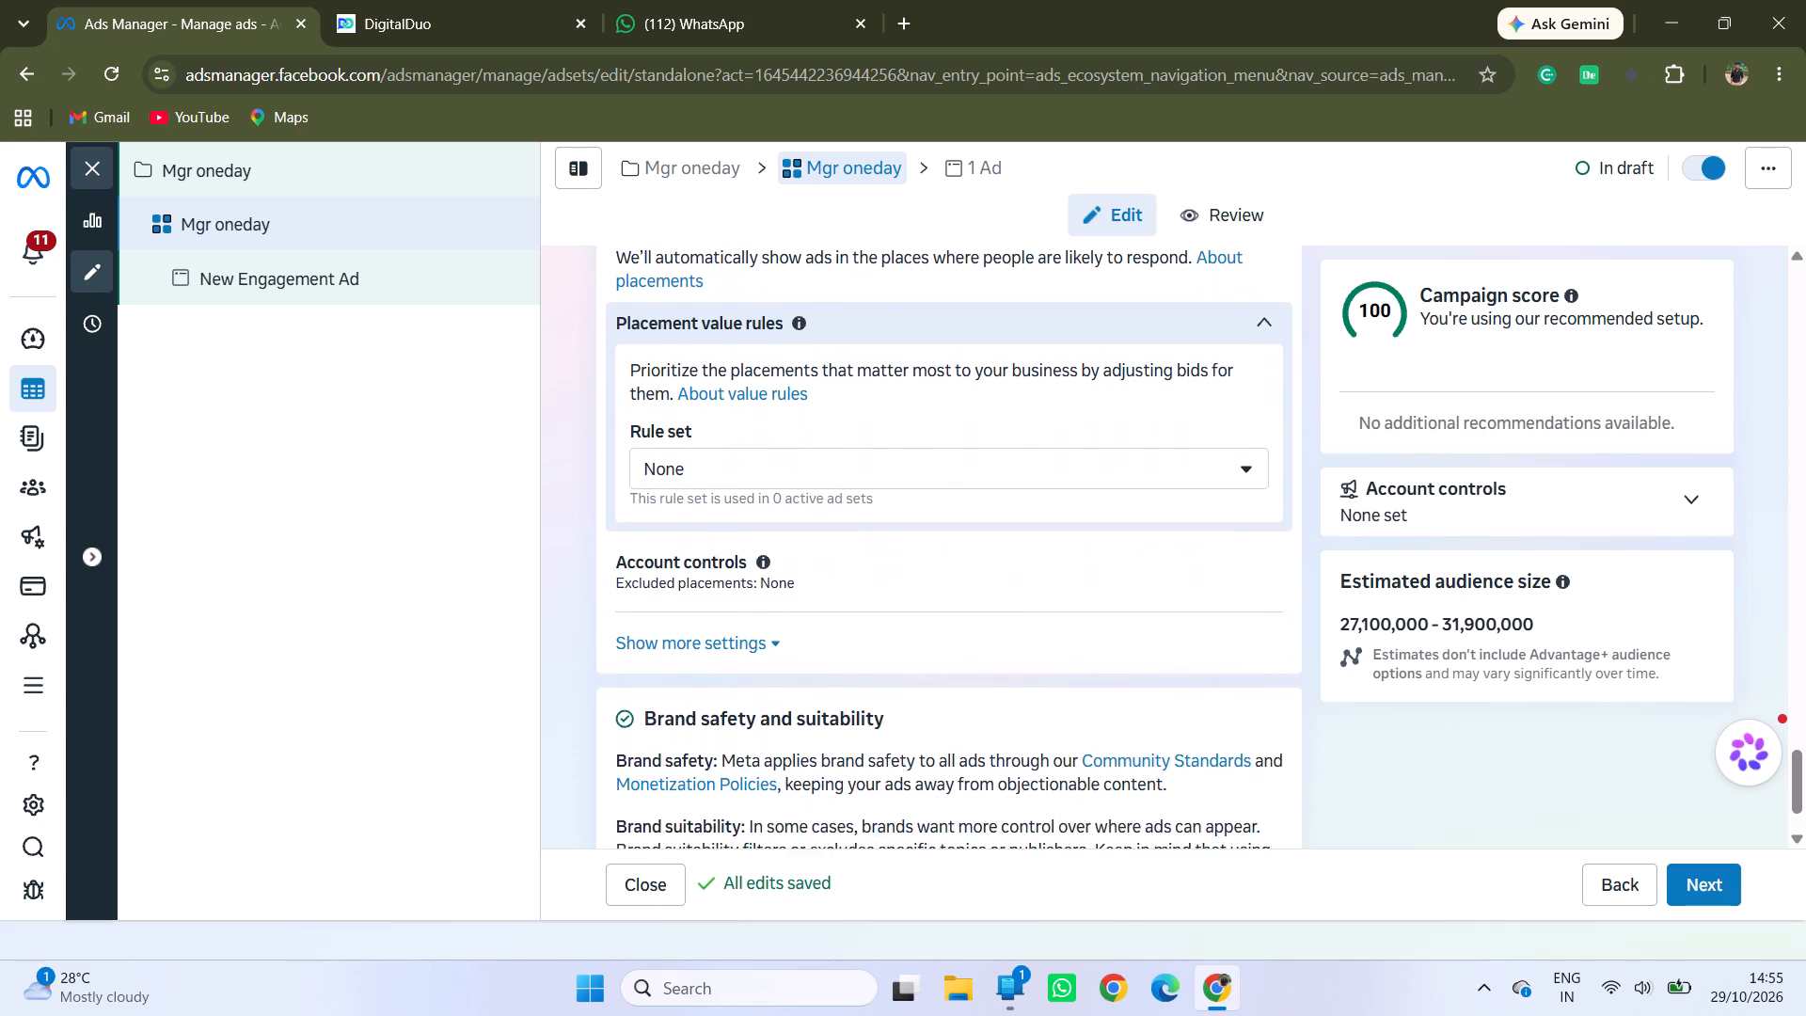
scroll(812, 659, "down", 3)
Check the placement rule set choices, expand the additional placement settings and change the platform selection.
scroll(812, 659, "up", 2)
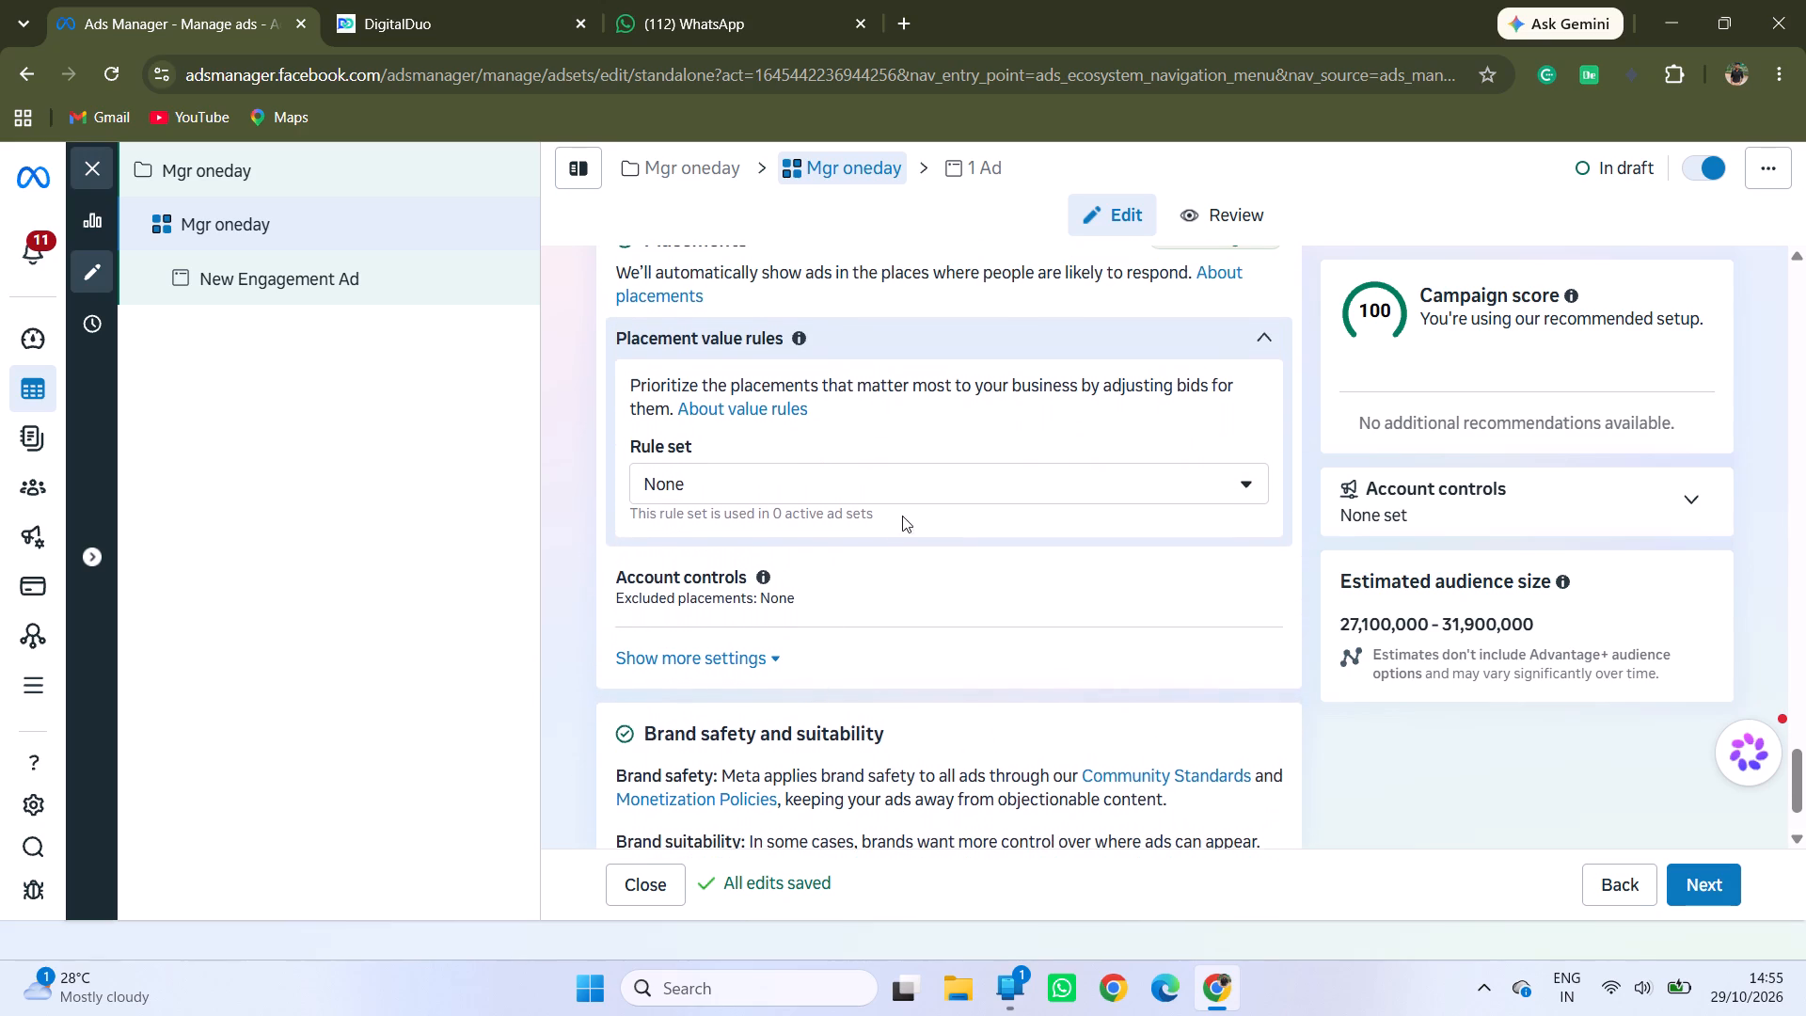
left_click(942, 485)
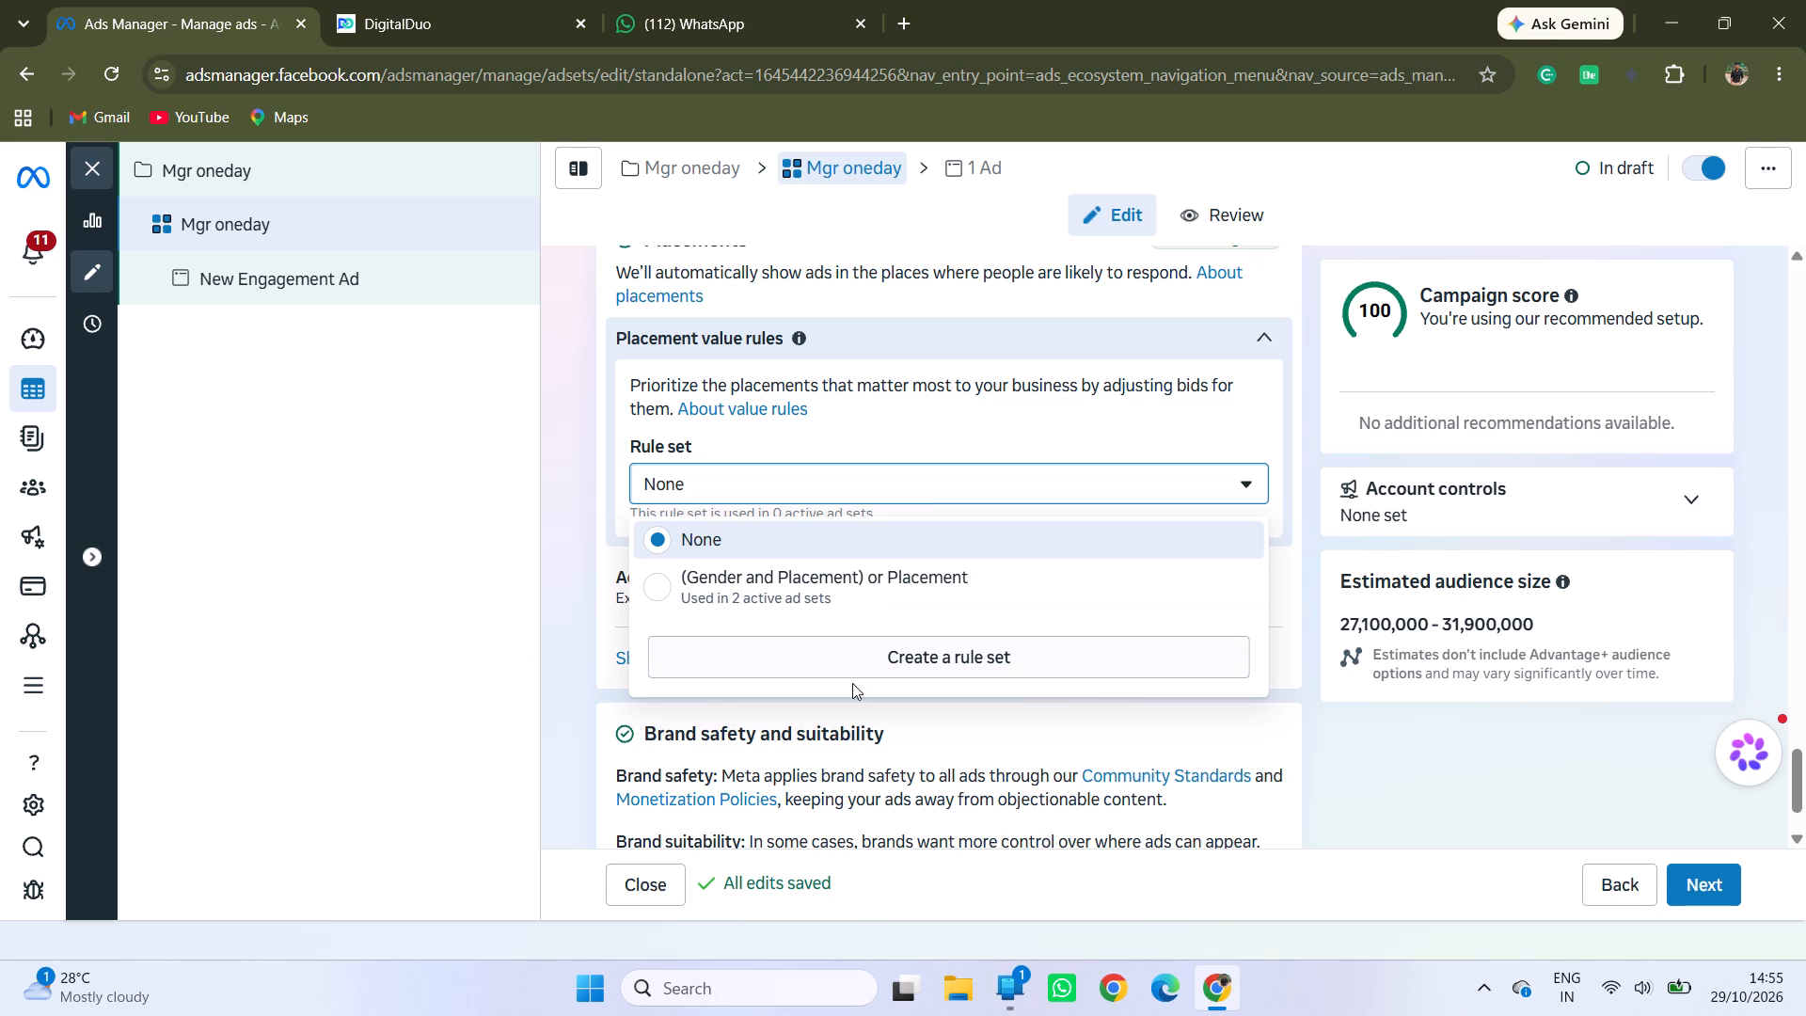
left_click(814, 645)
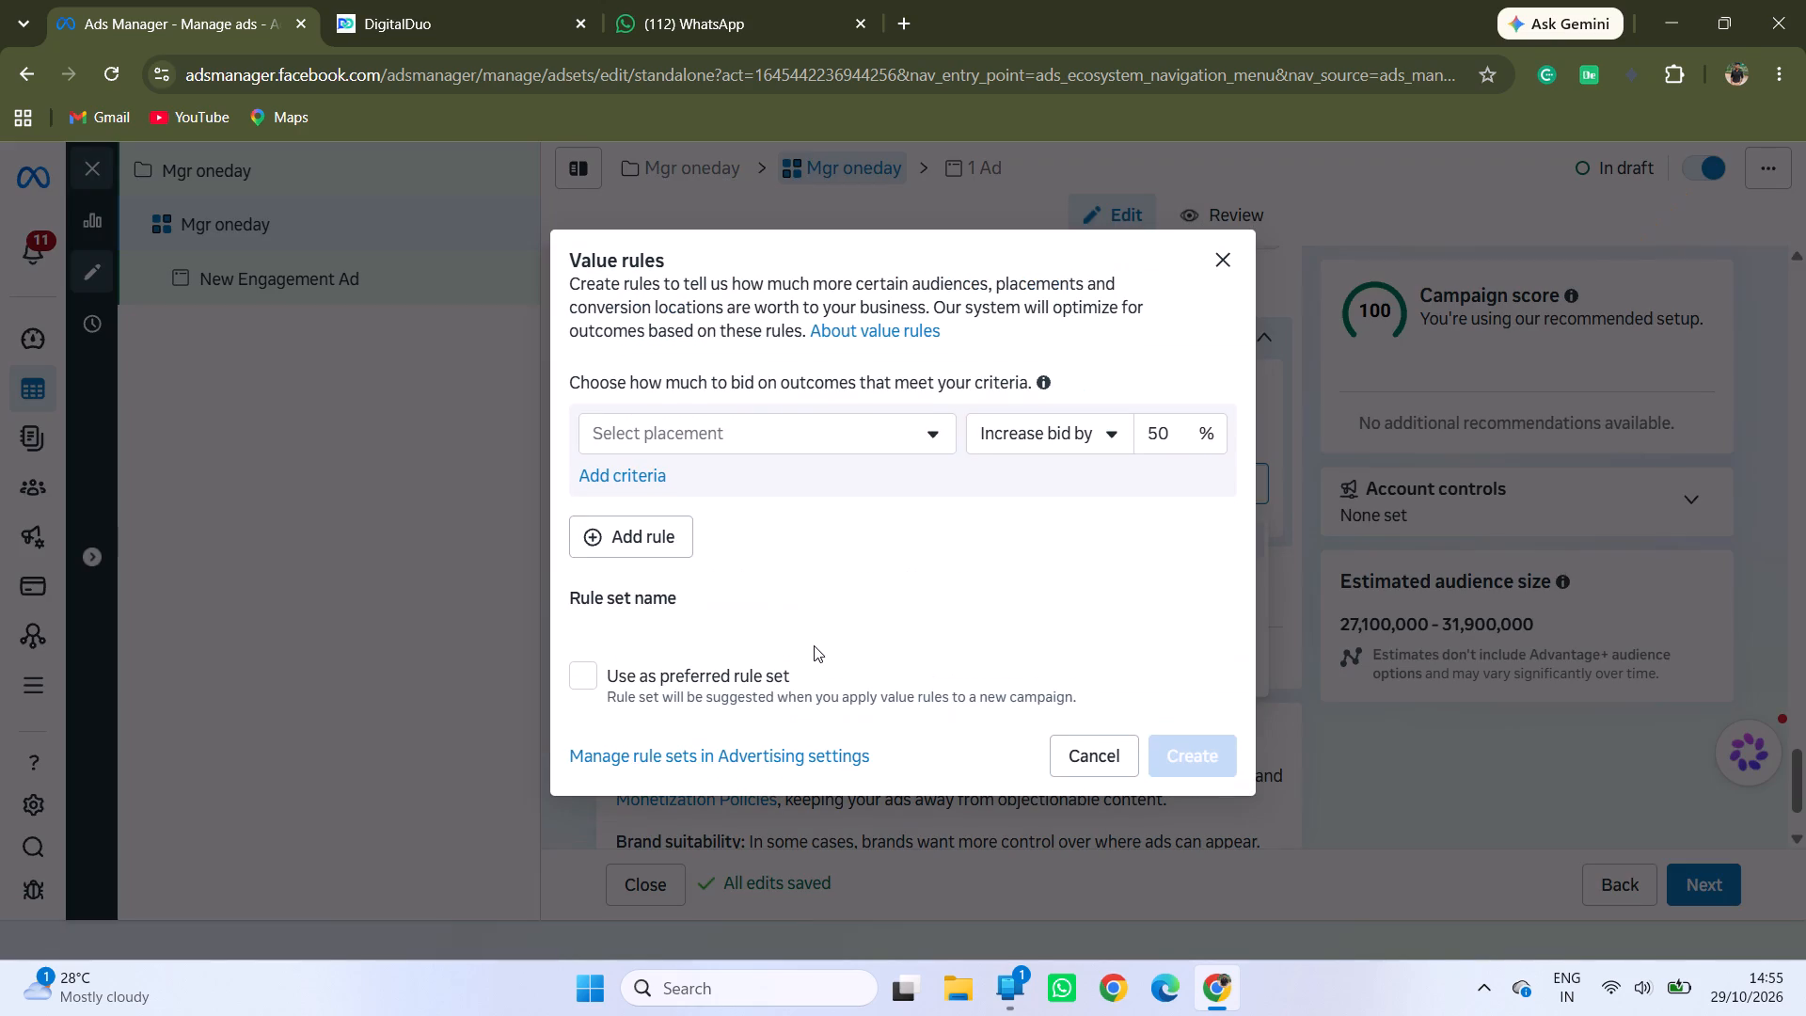
Examine the placement choices for a new value rule set, then close it without creating one.
left_click(896, 449)
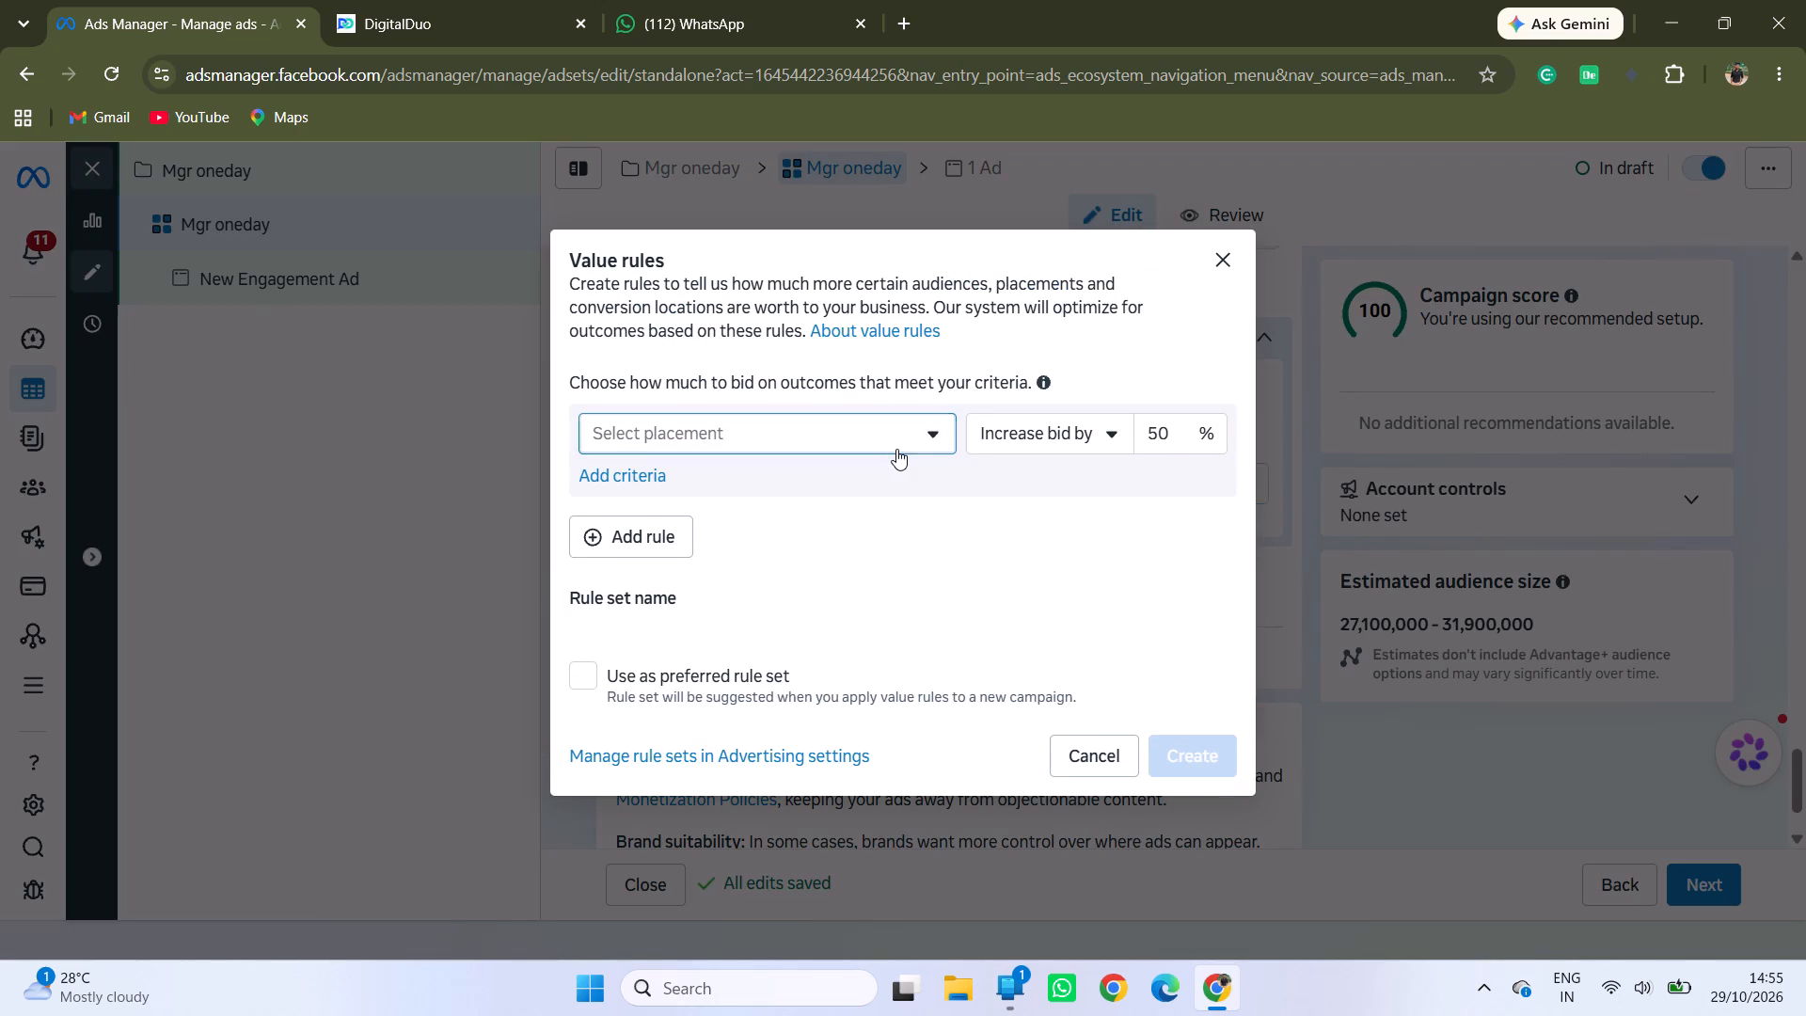
left_click(896, 449)
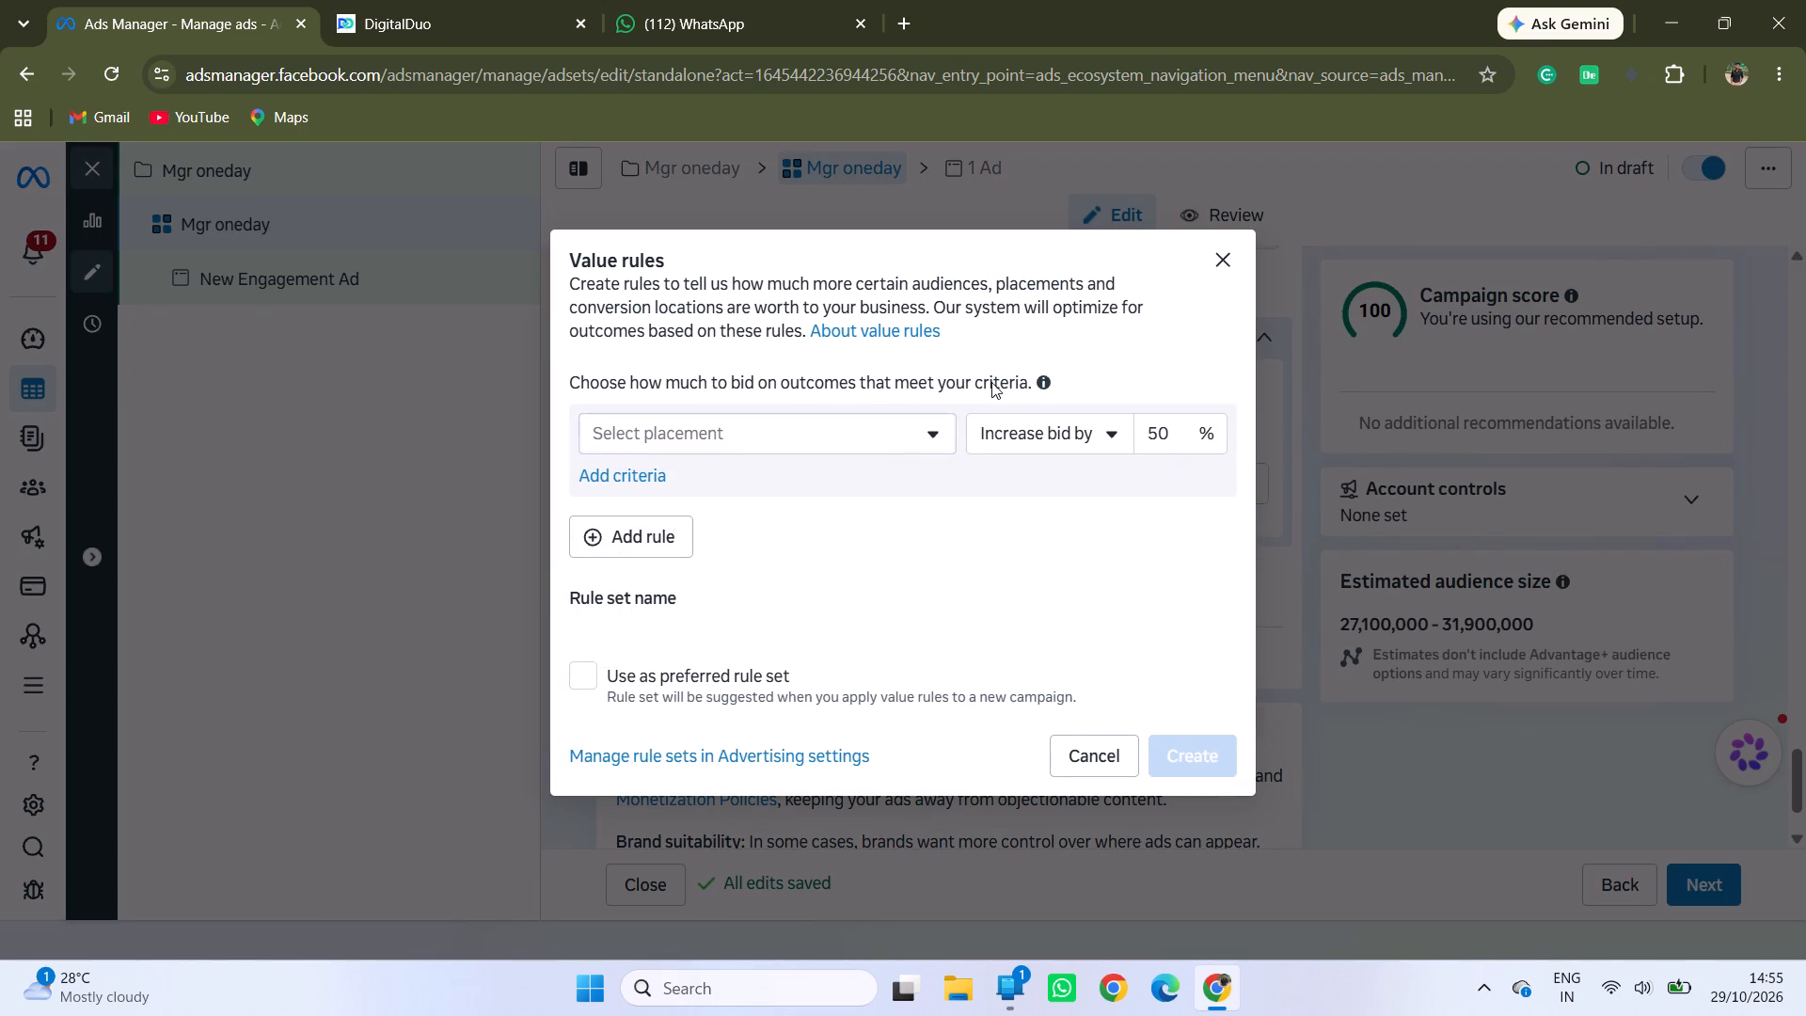
left_click(1219, 268)
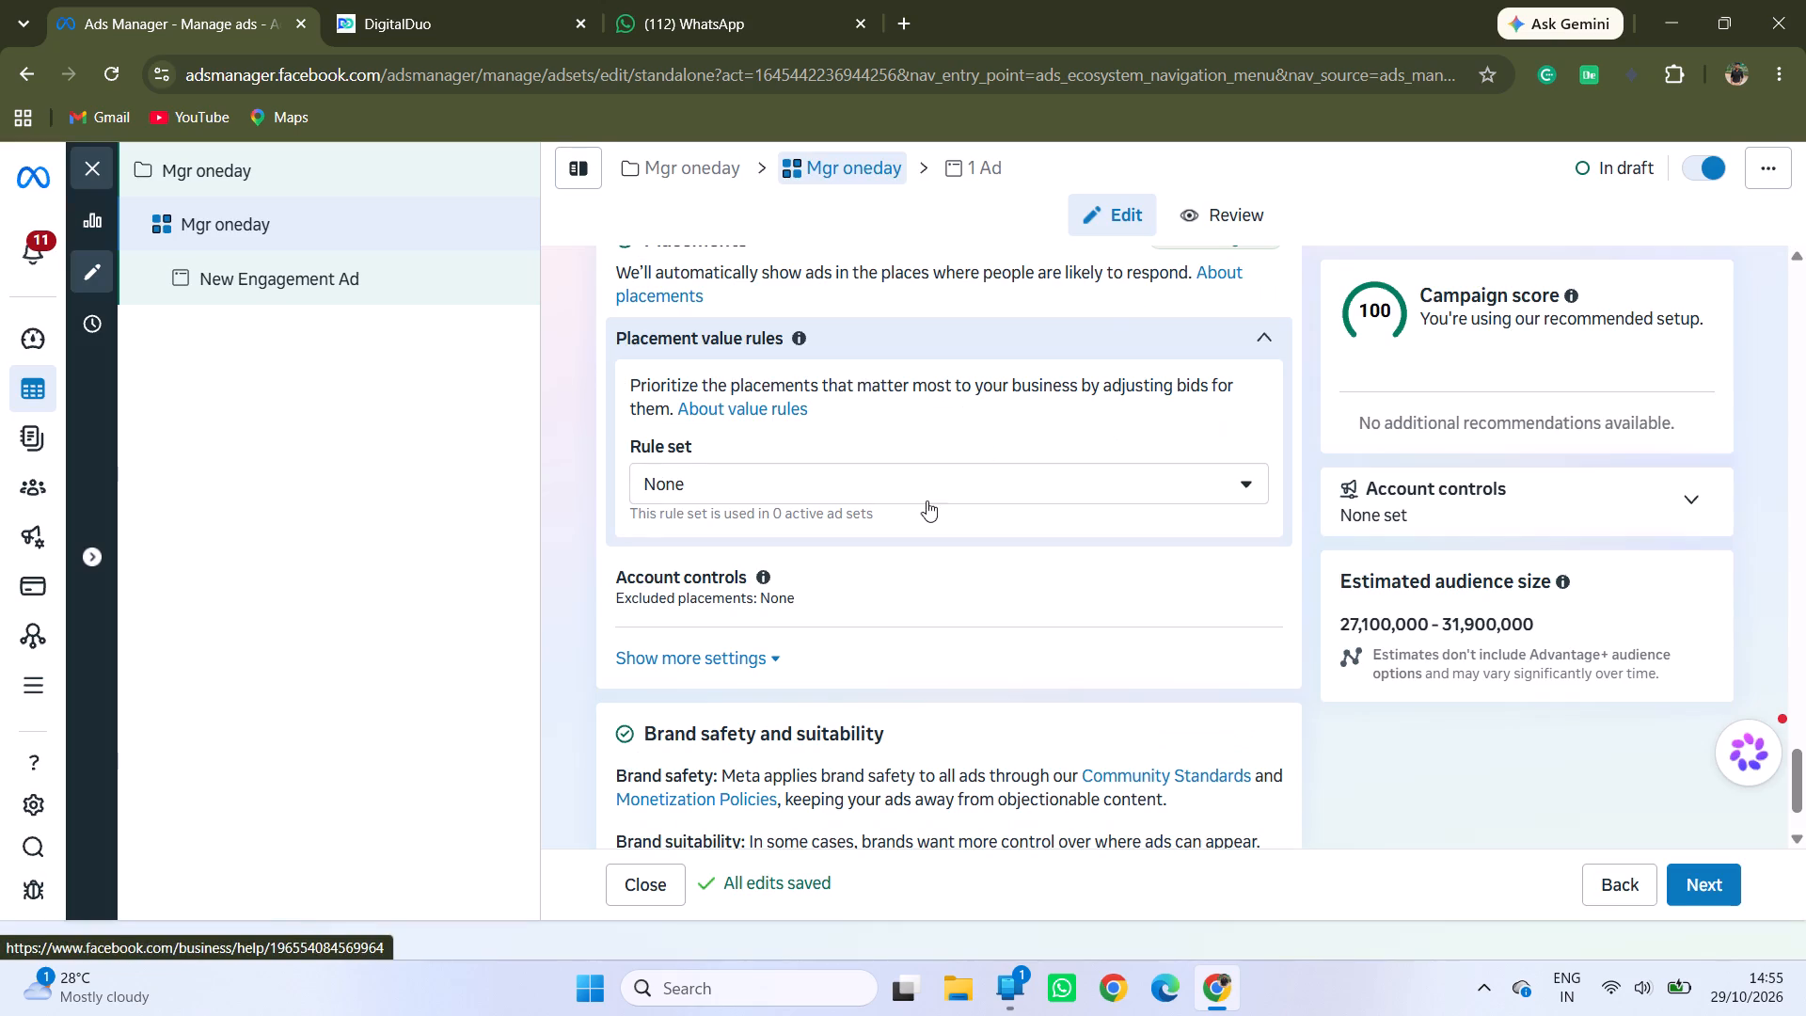
left_click(884, 480)
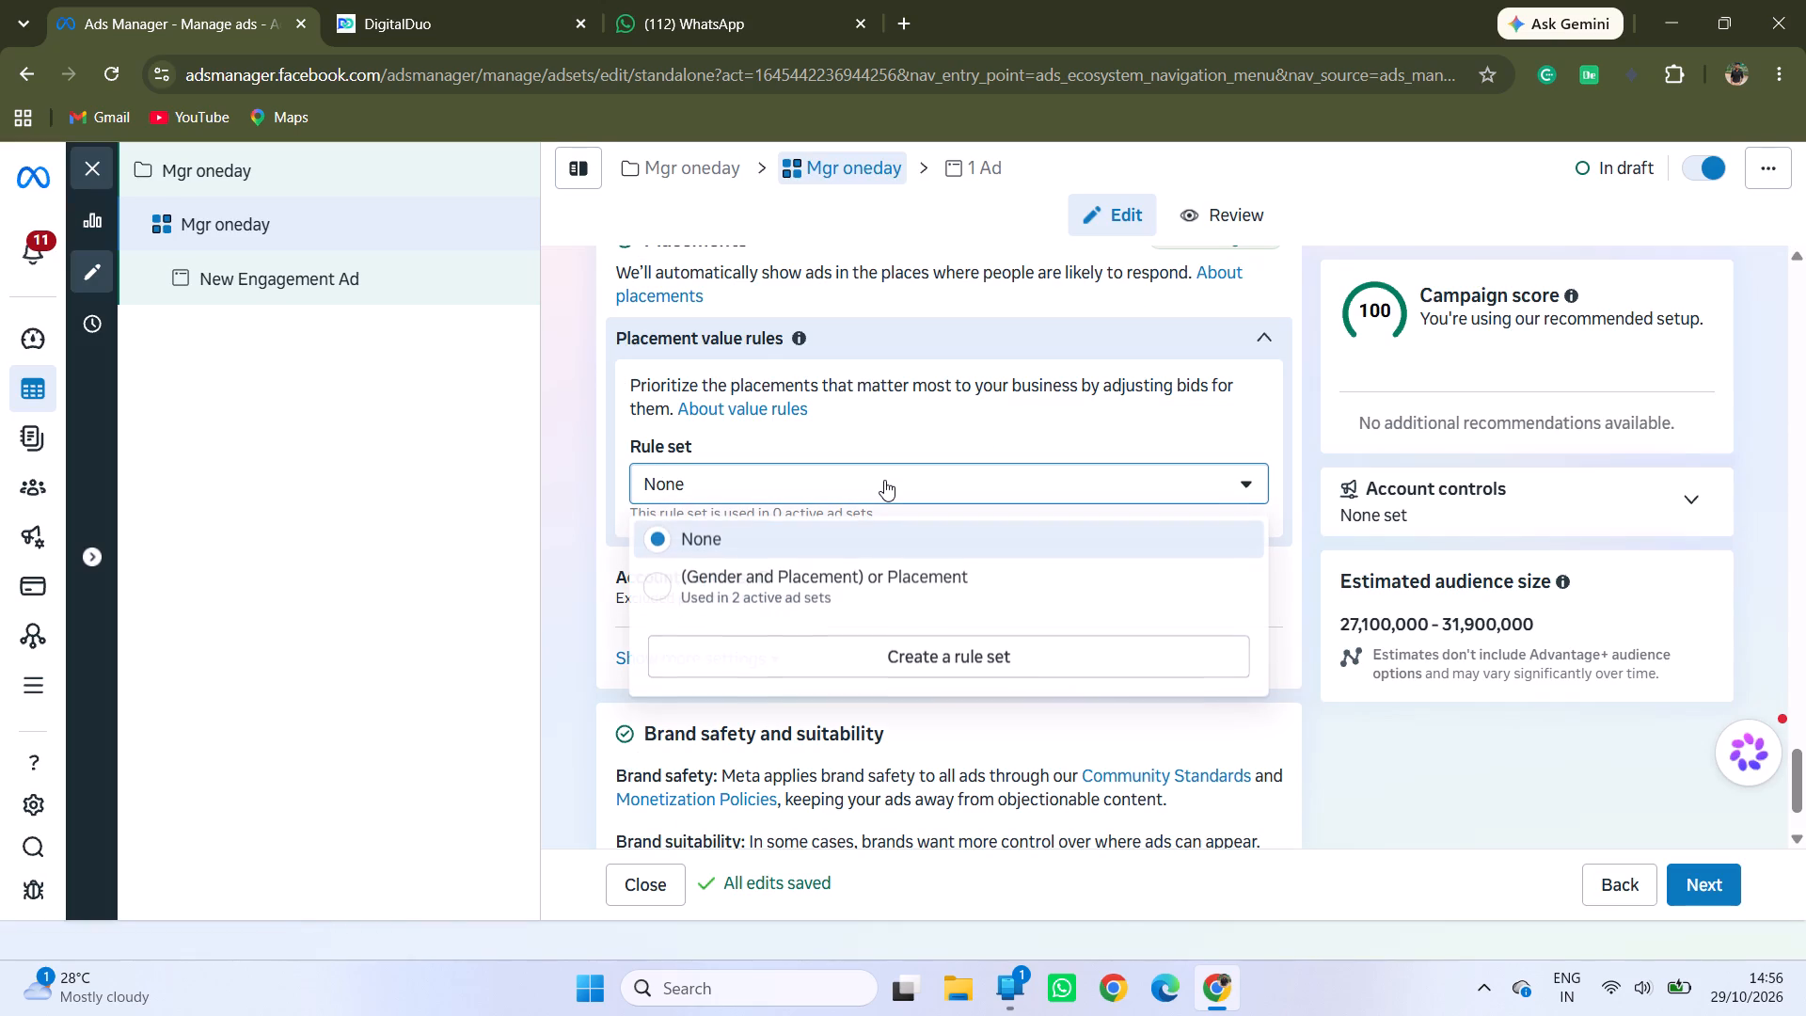
double_click(862, 648)
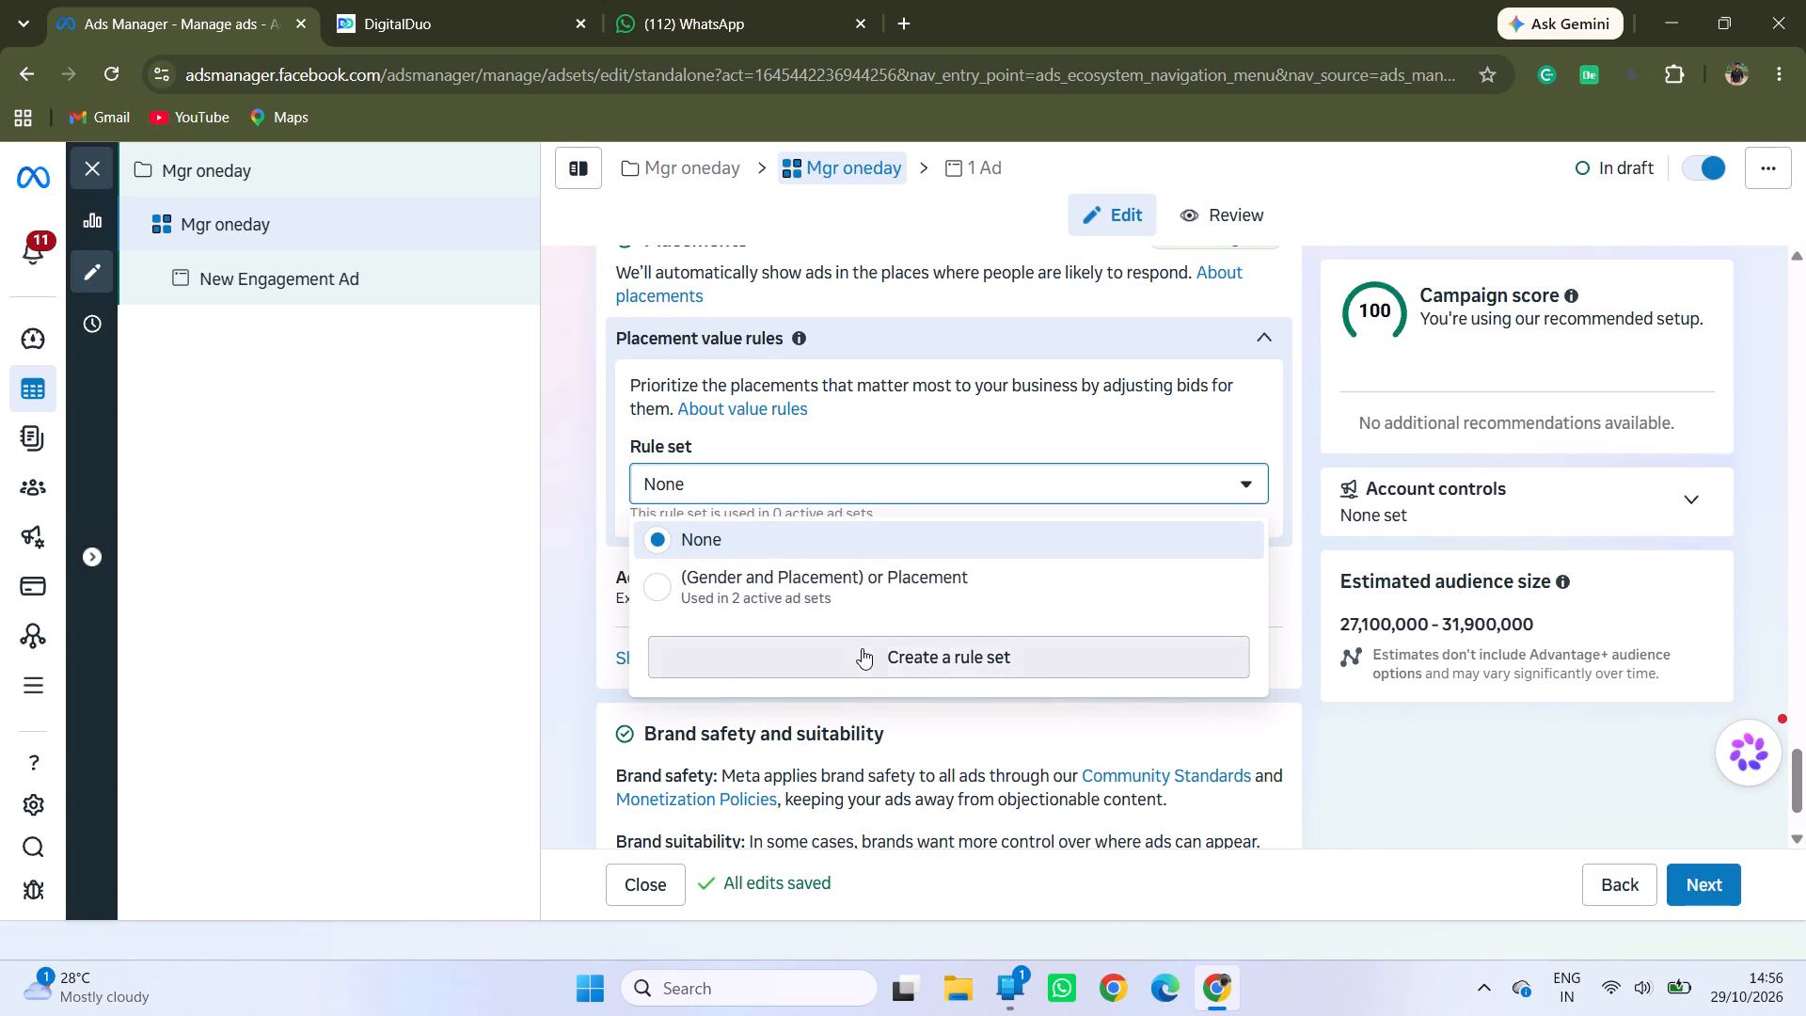
left_click(922, 443)
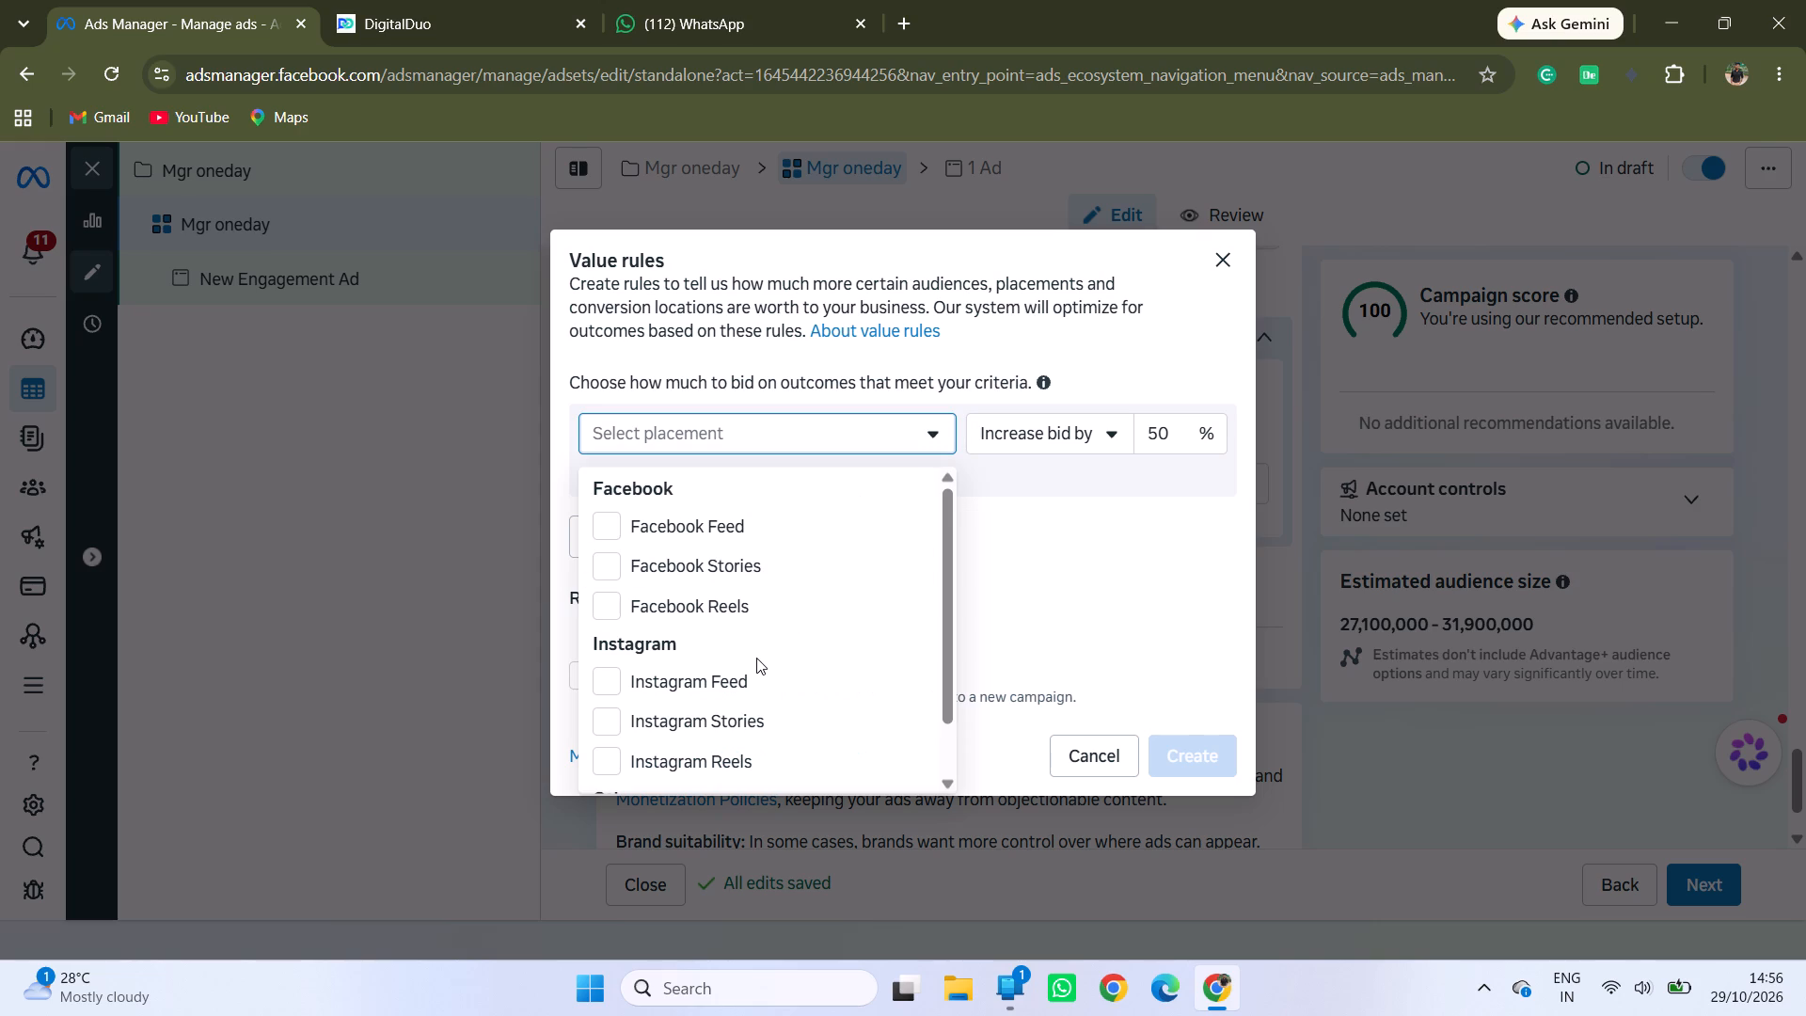
scroll(756, 658, "down", 8)
scroll(756, 658, "up", 6)
left_click(938, 427)
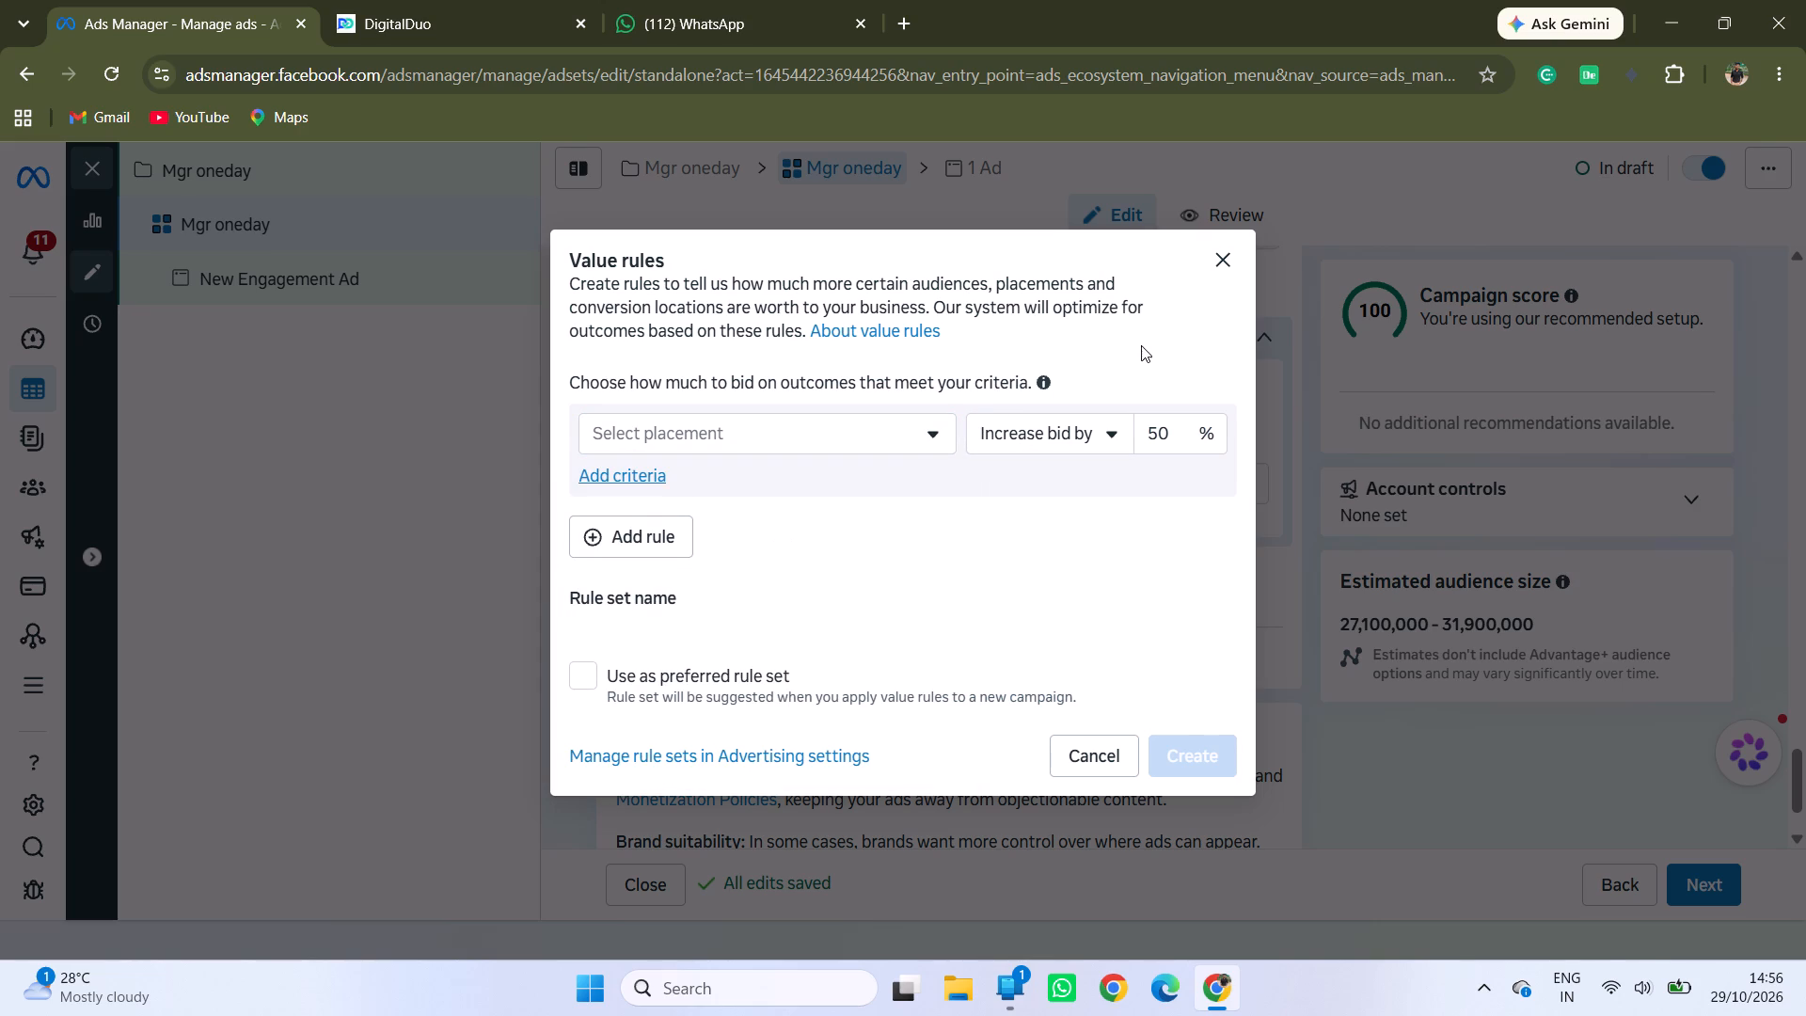
left_click(1223, 245)
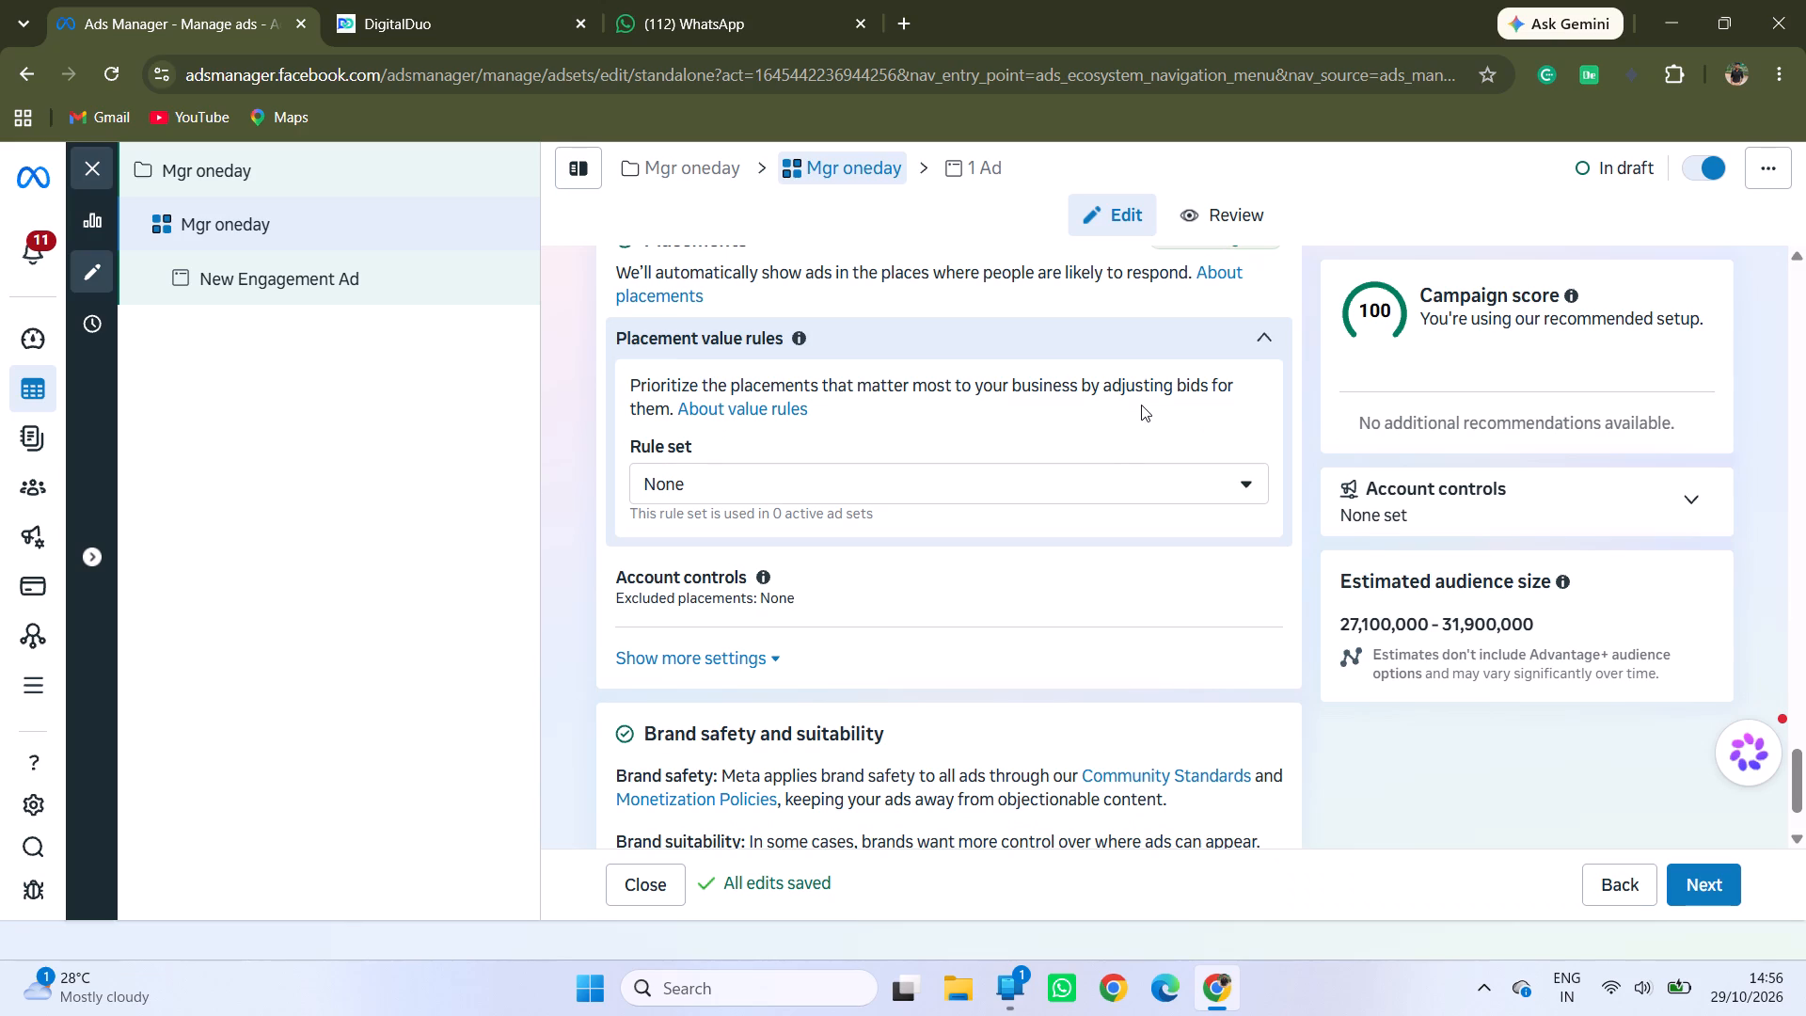
Expand the additional placement settings and check the device choices under Devices and operating systems.
scroll(949, 641, "down", 1)
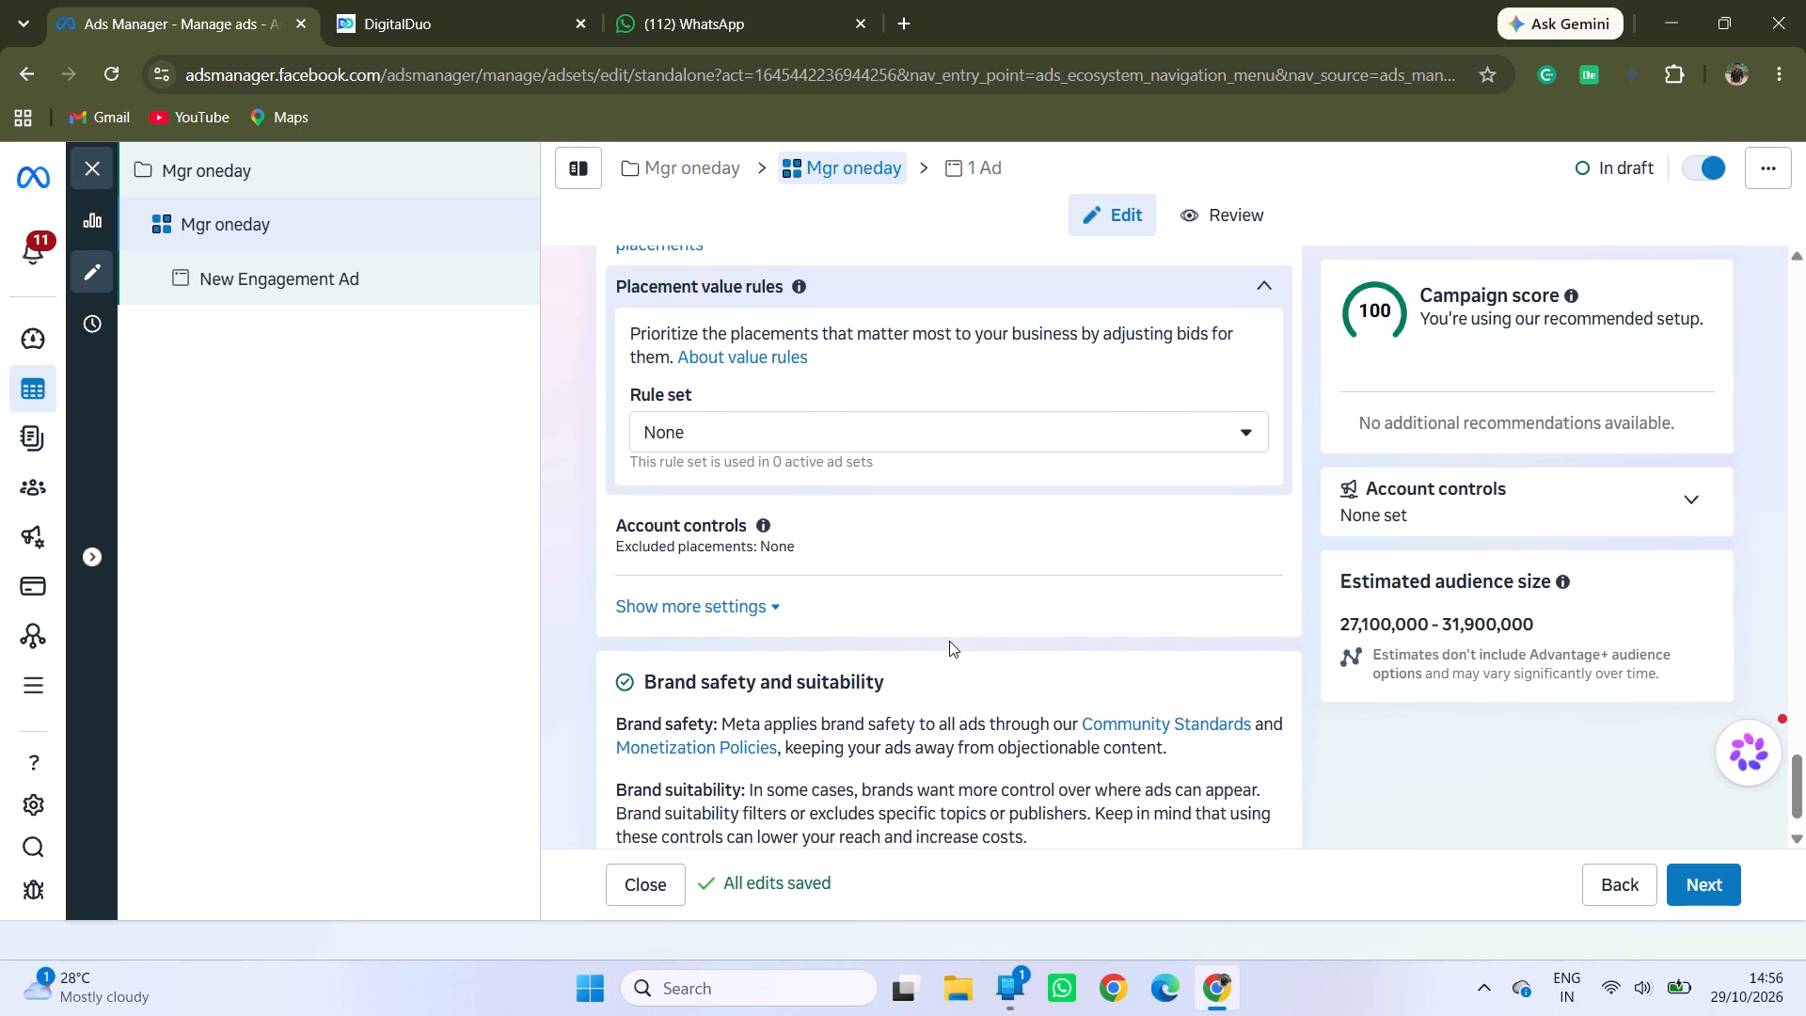
left_click(763, 598)
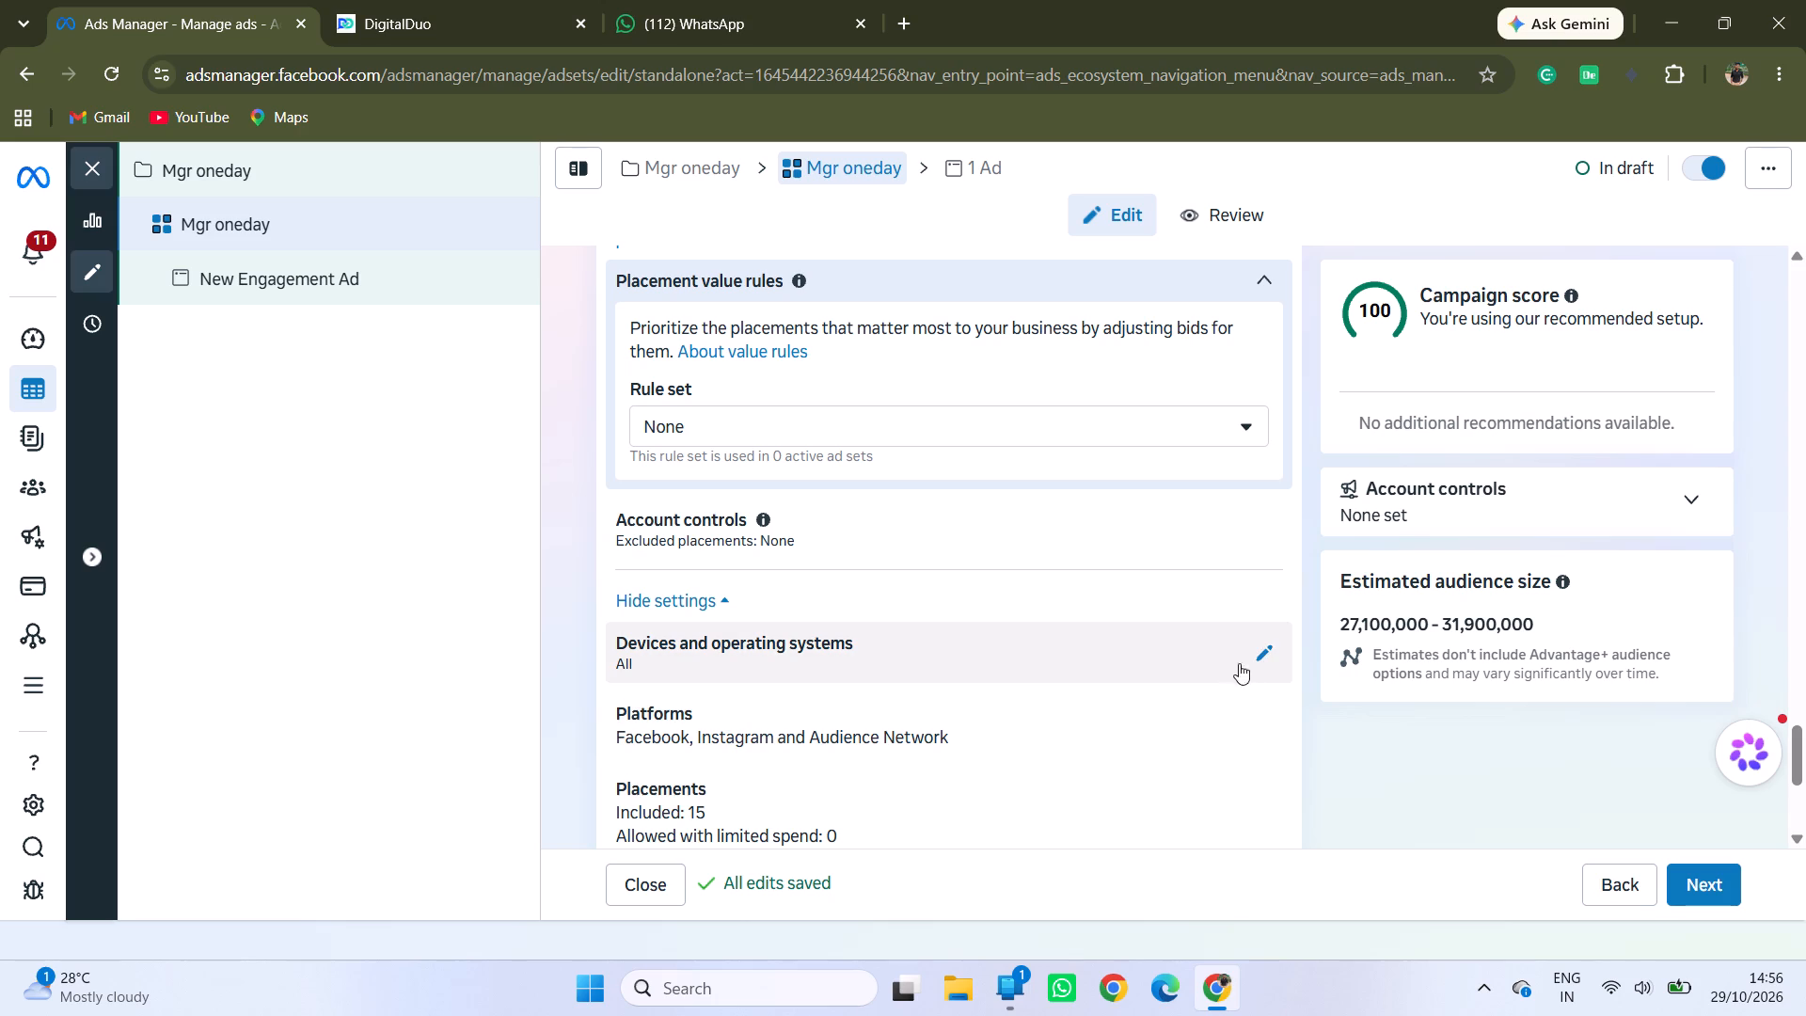
left_click(1266, 659)
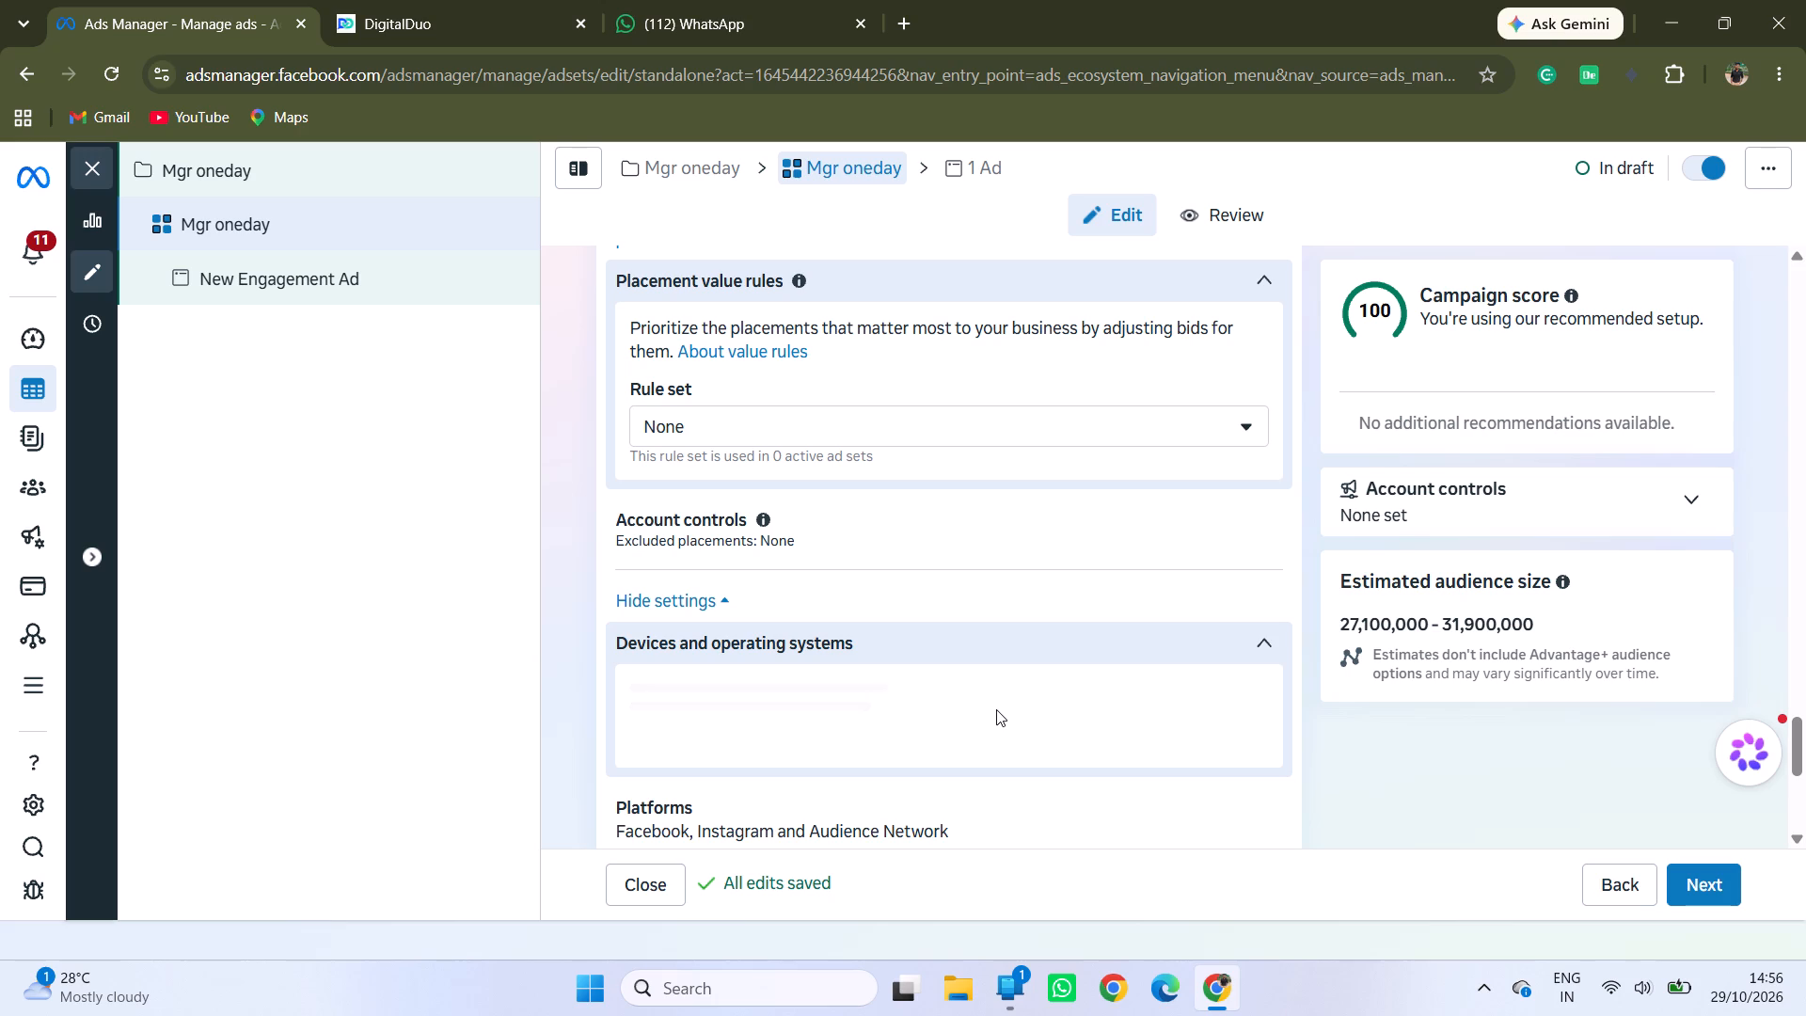
scroll(1008, 710, "down", 2)
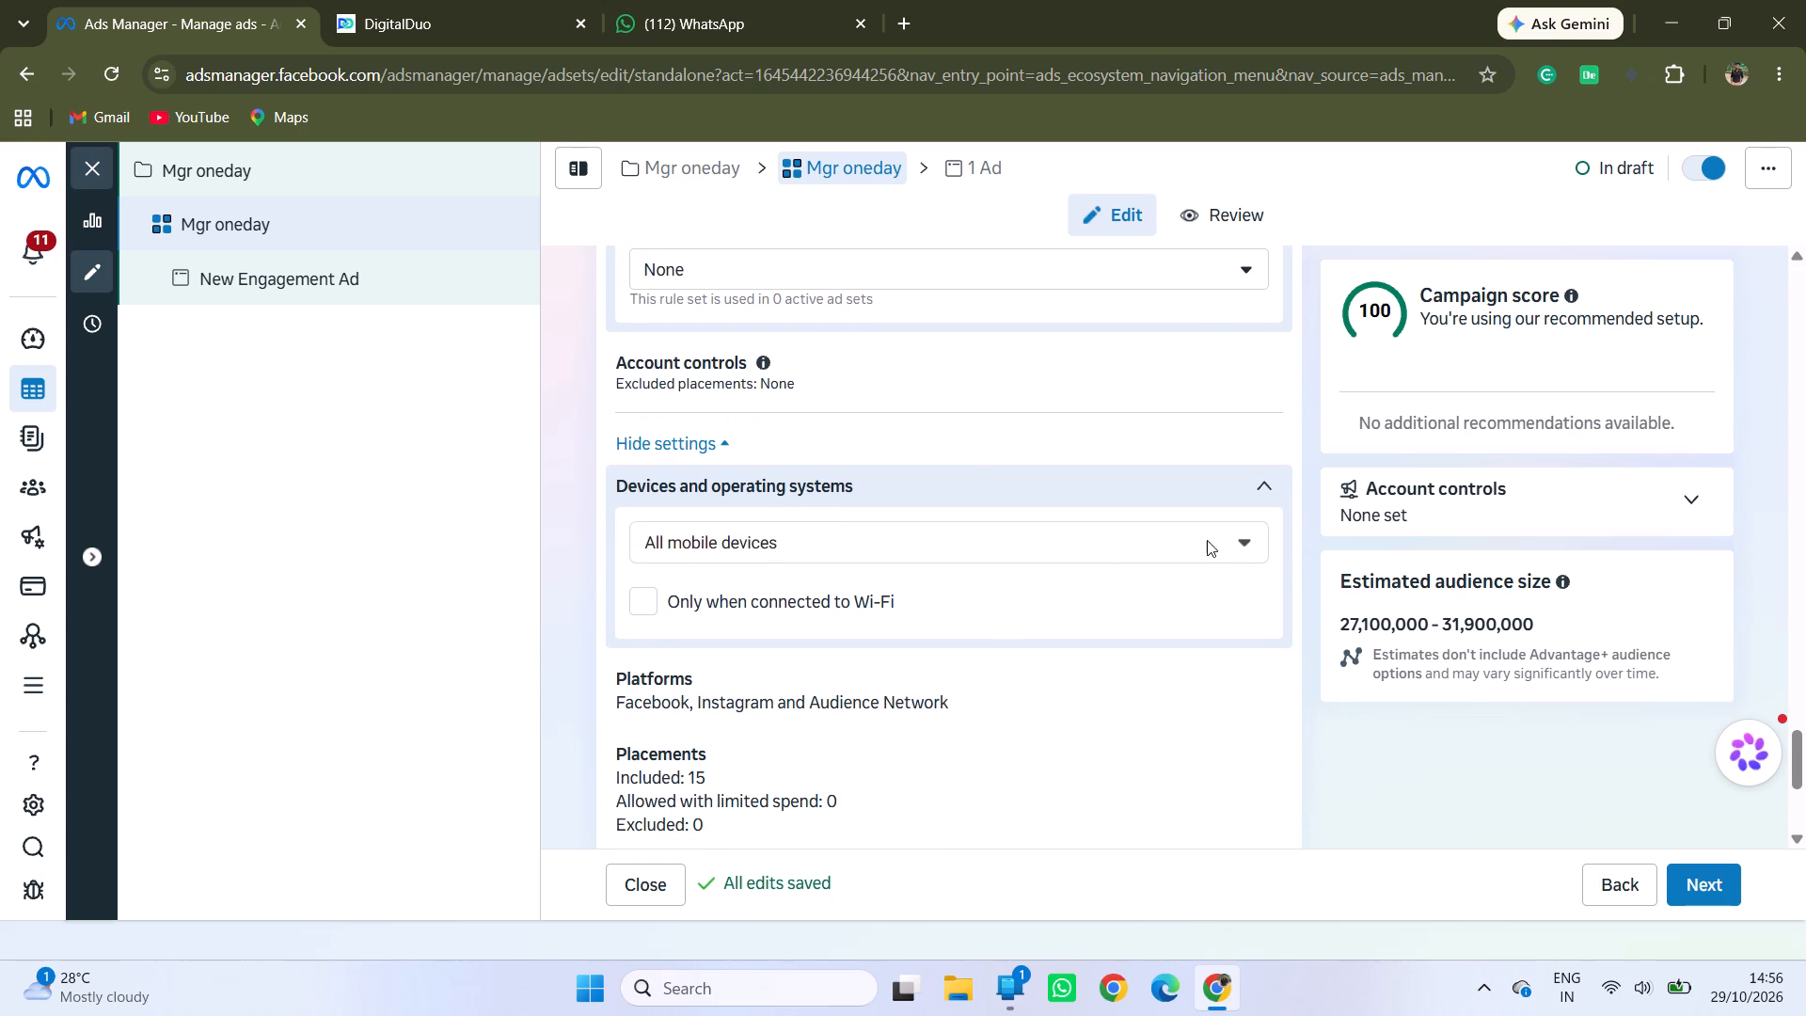
left_click(1244, 543)
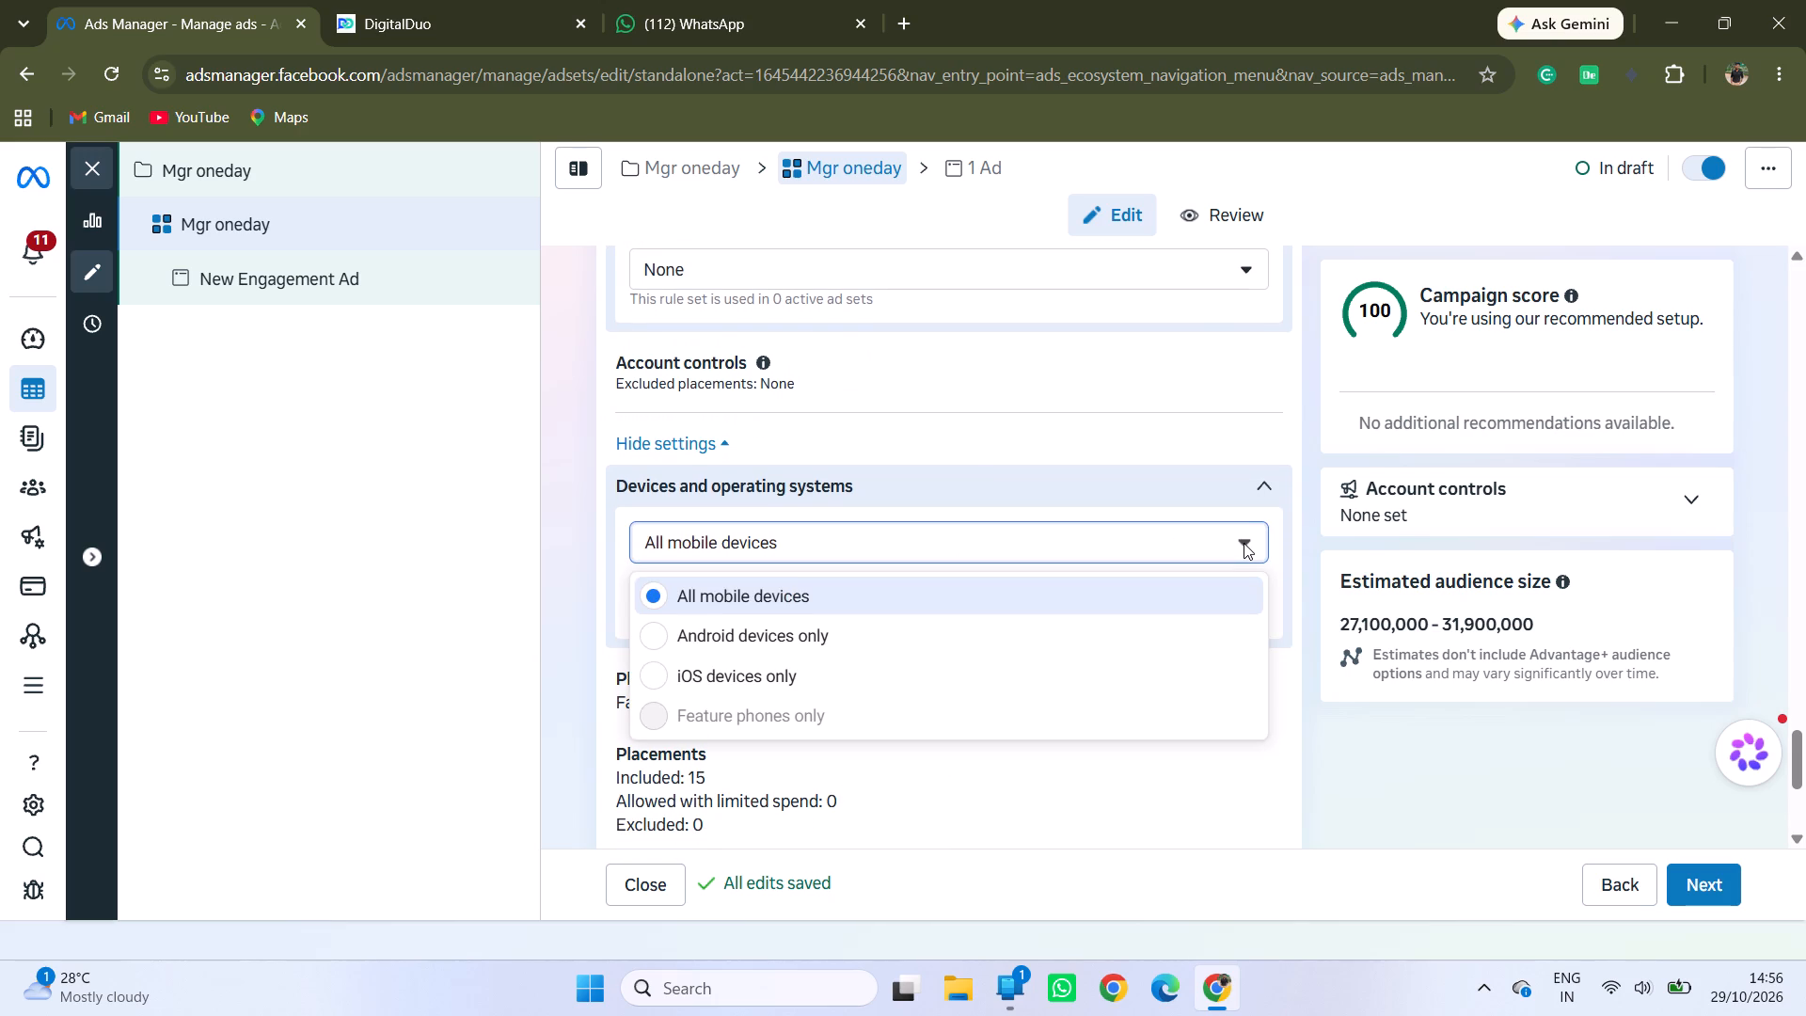
left_click(1265, 484)
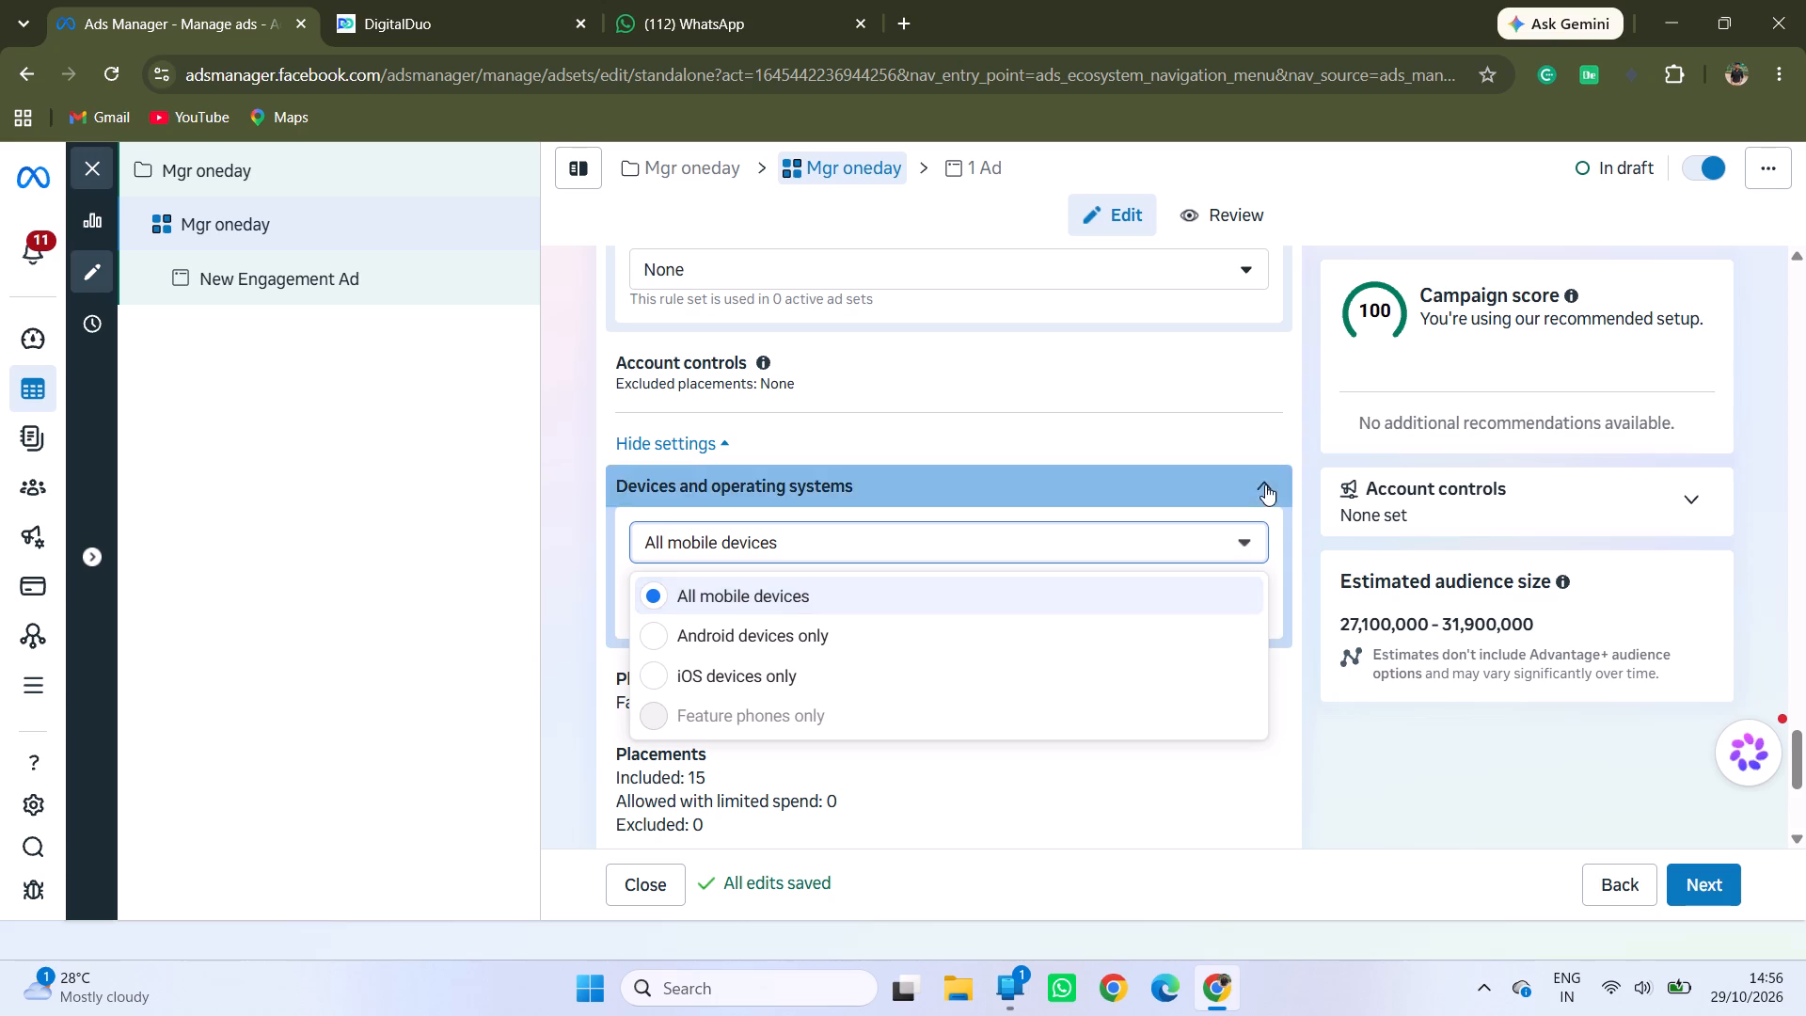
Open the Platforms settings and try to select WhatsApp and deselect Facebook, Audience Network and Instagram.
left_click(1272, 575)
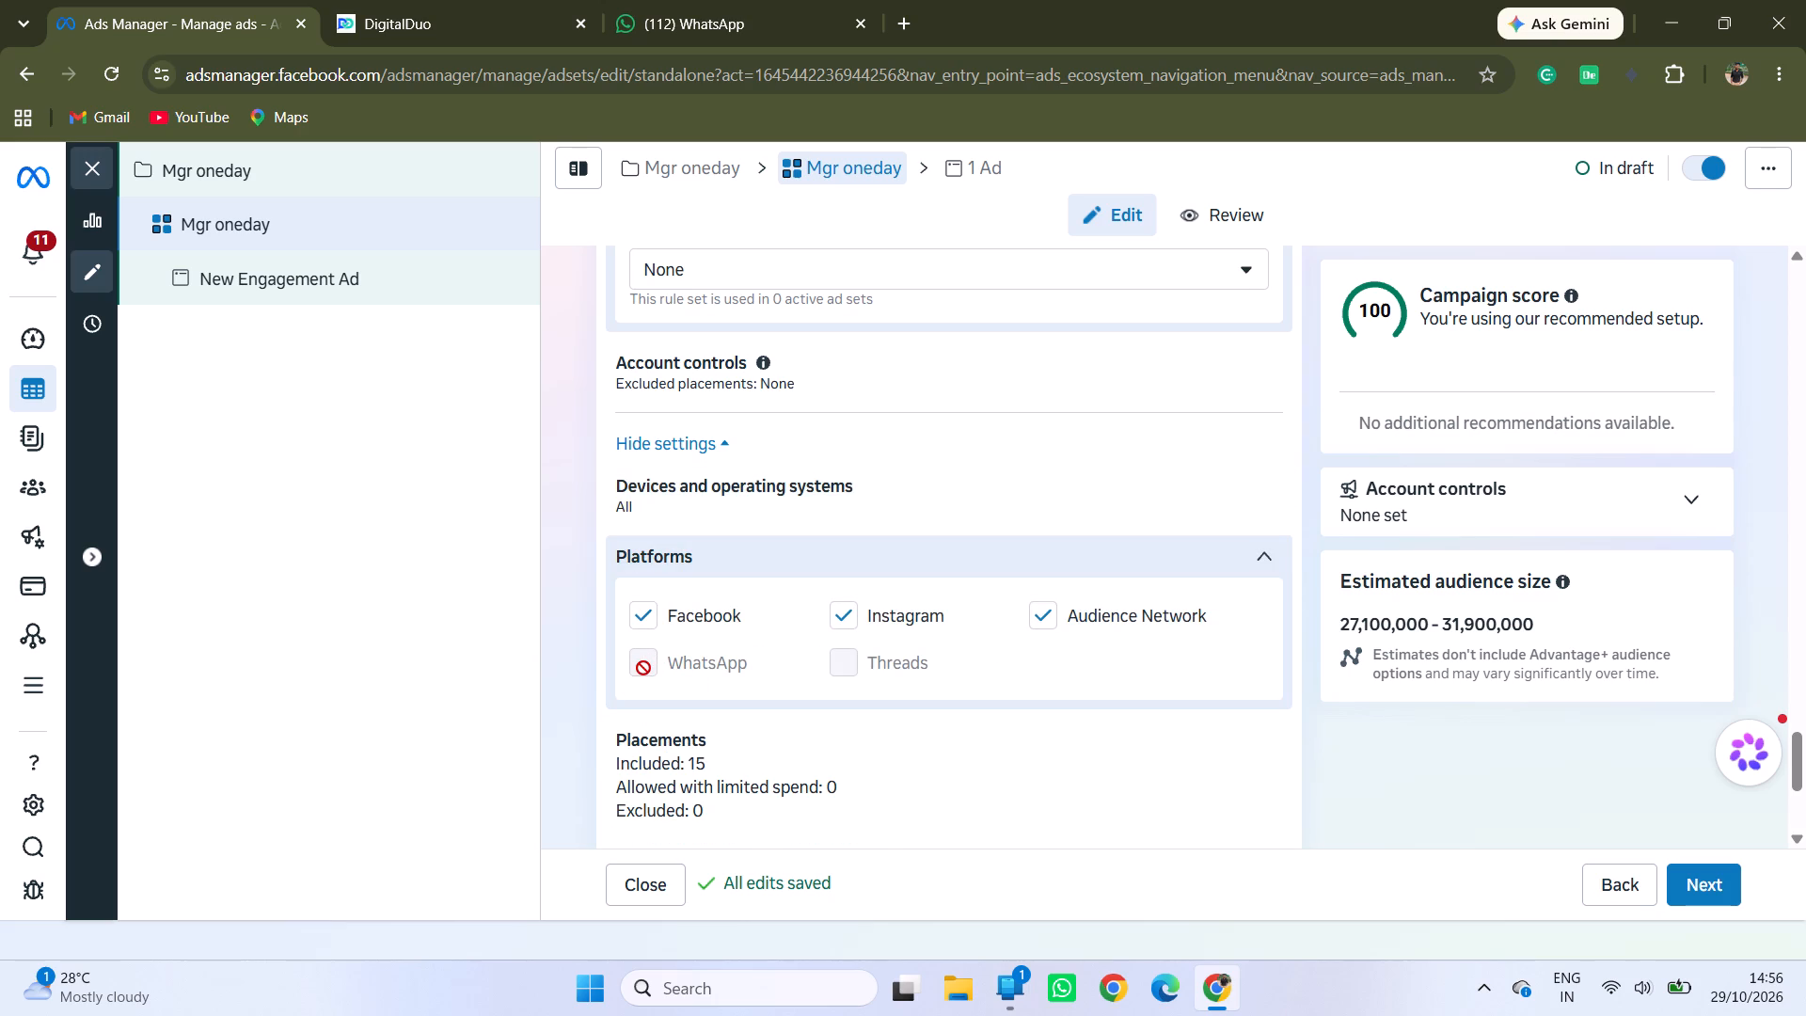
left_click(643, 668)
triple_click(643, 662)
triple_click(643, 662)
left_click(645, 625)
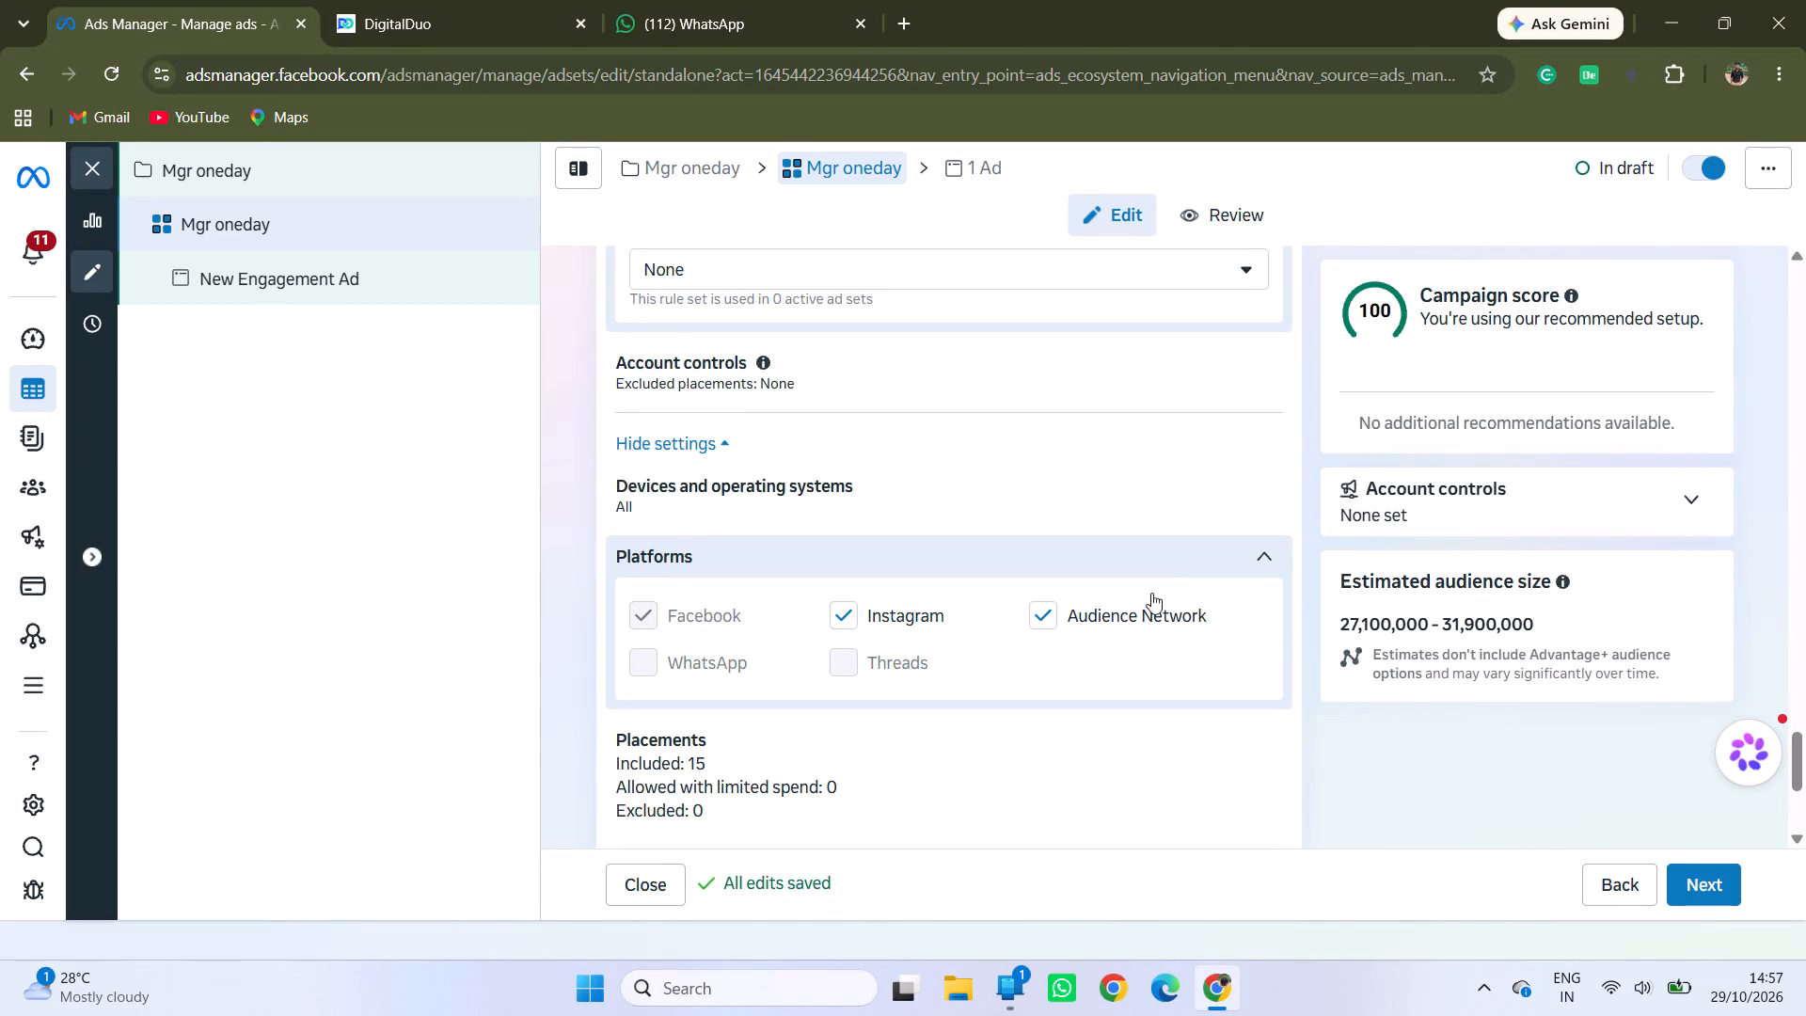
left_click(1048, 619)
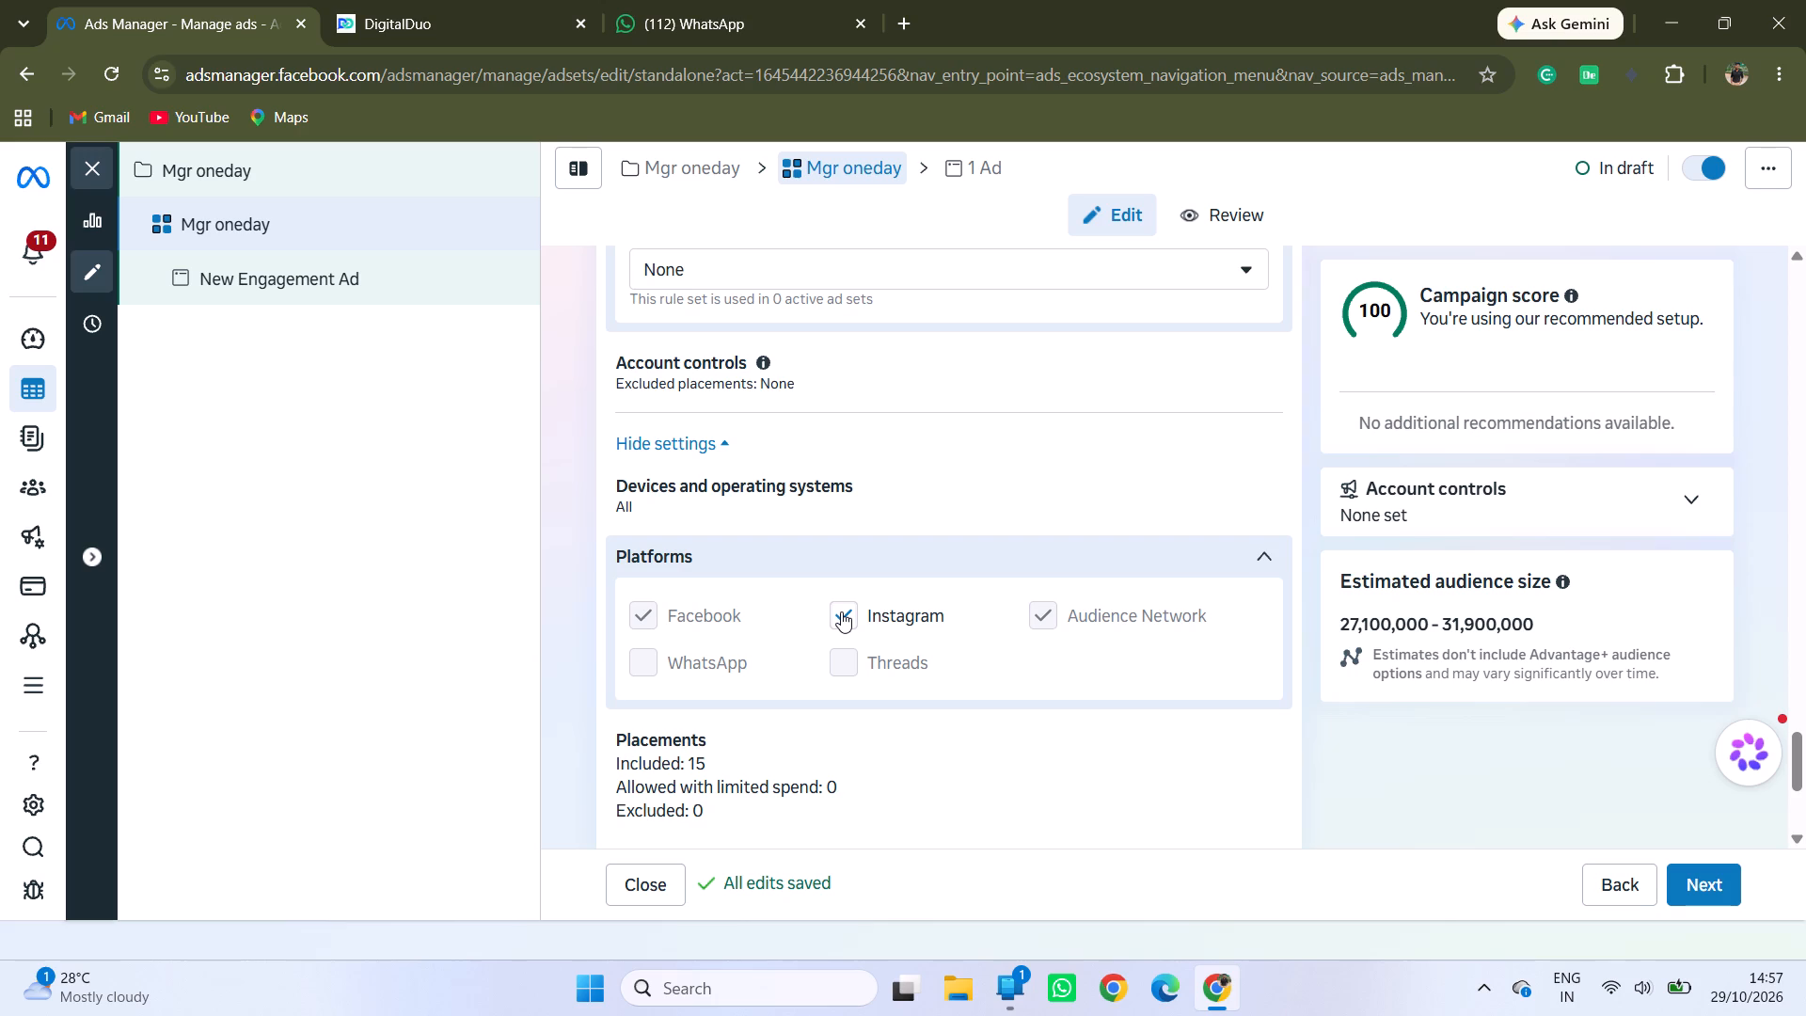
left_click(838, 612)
Review the ad set's settings from placements back through audience, schedule and budget to the message destinations.
scroll(857, 450, "up", 5)
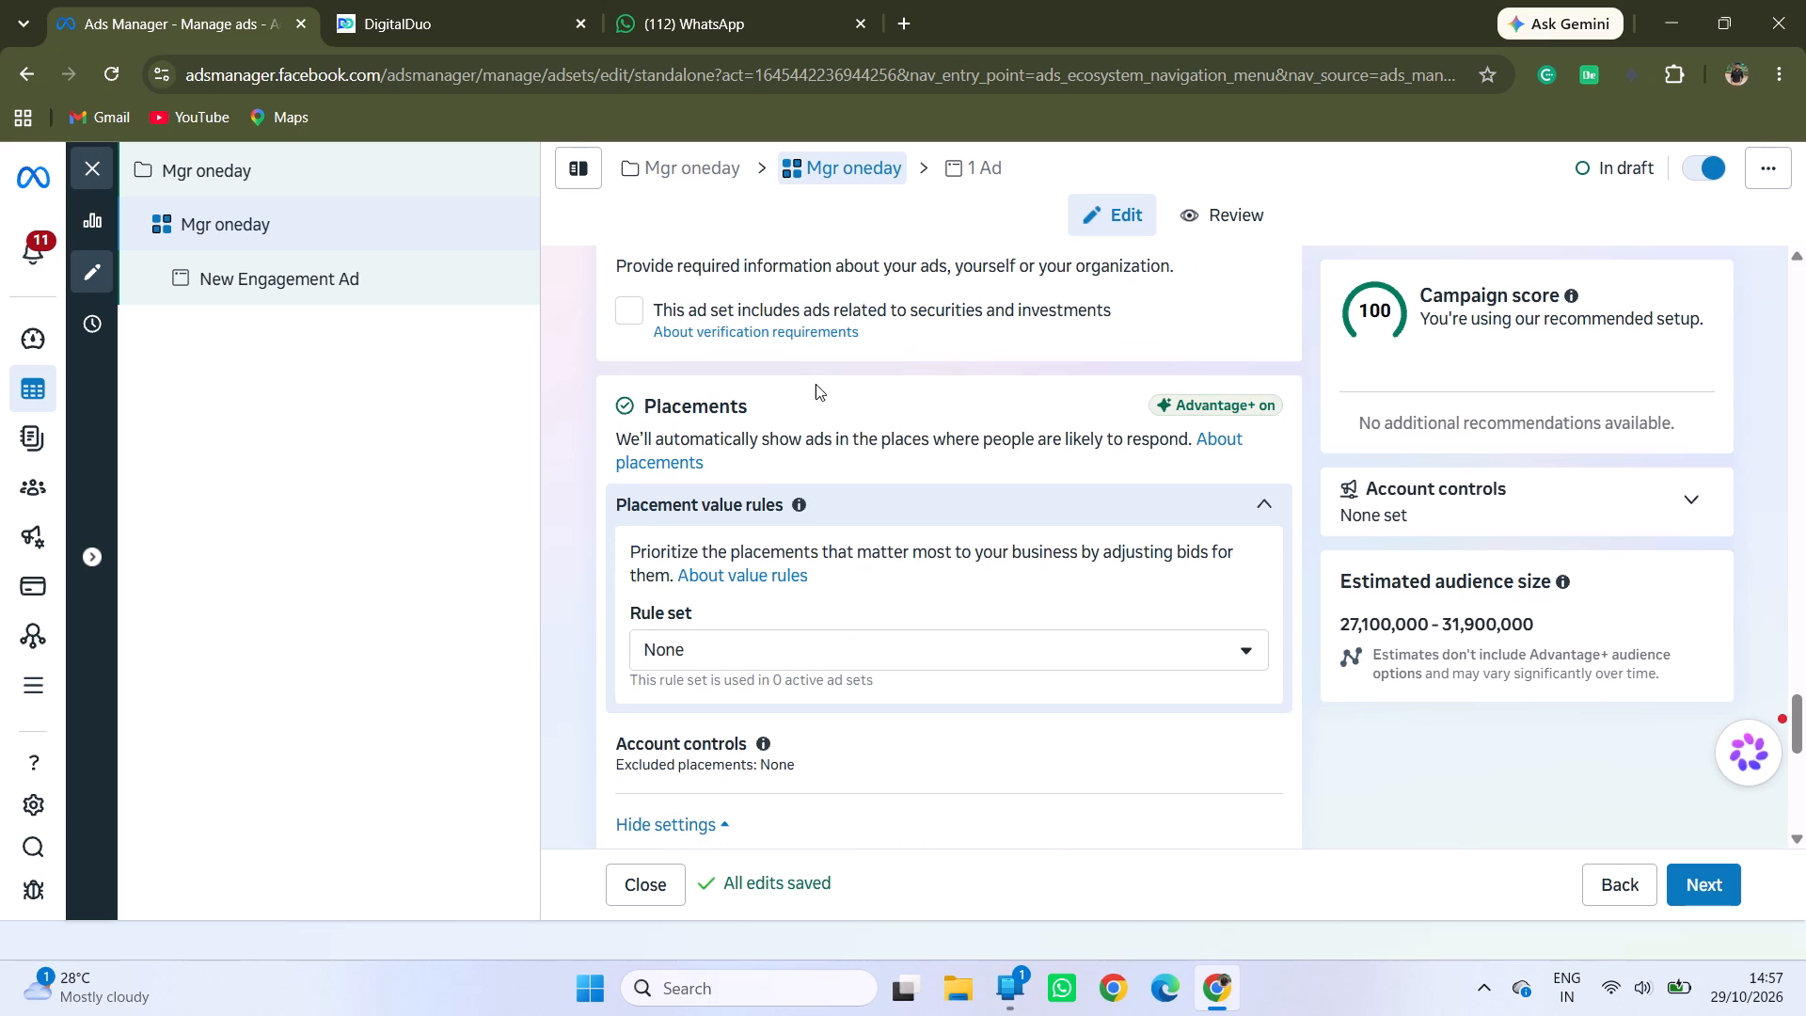
scroll(830, 408, "up", 13)
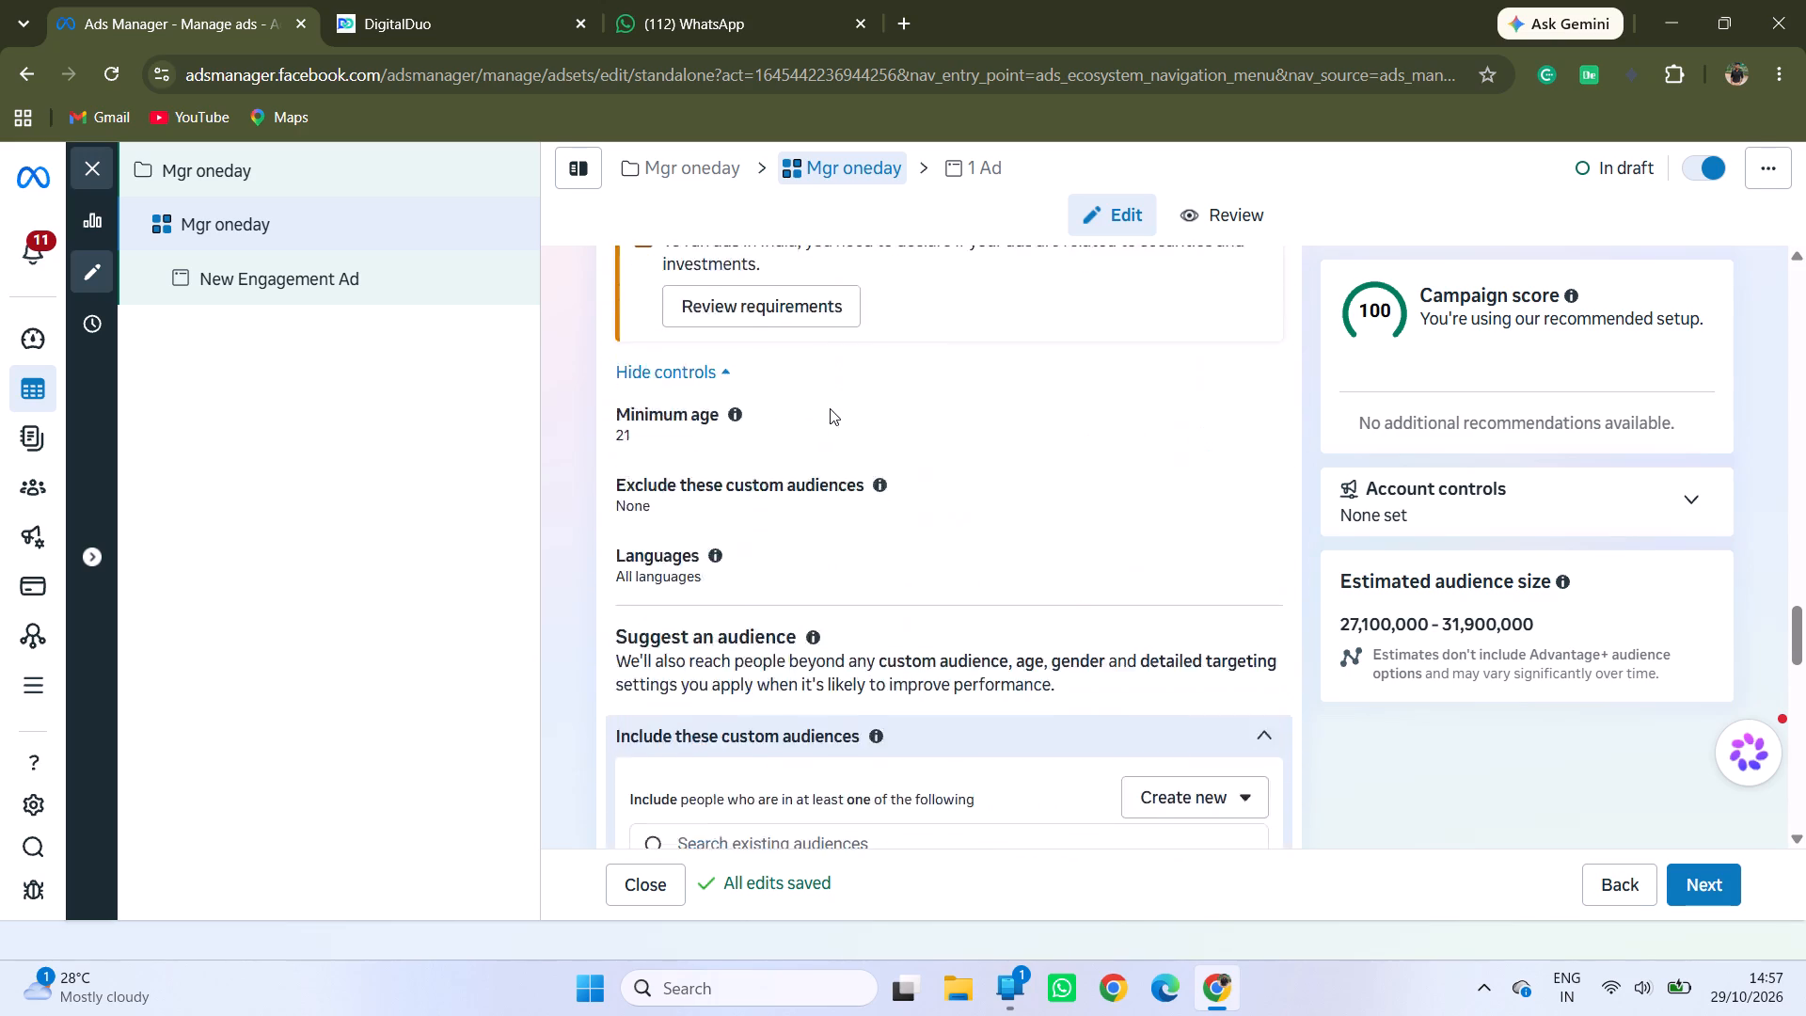
scroll(830, 408, "up", 16)
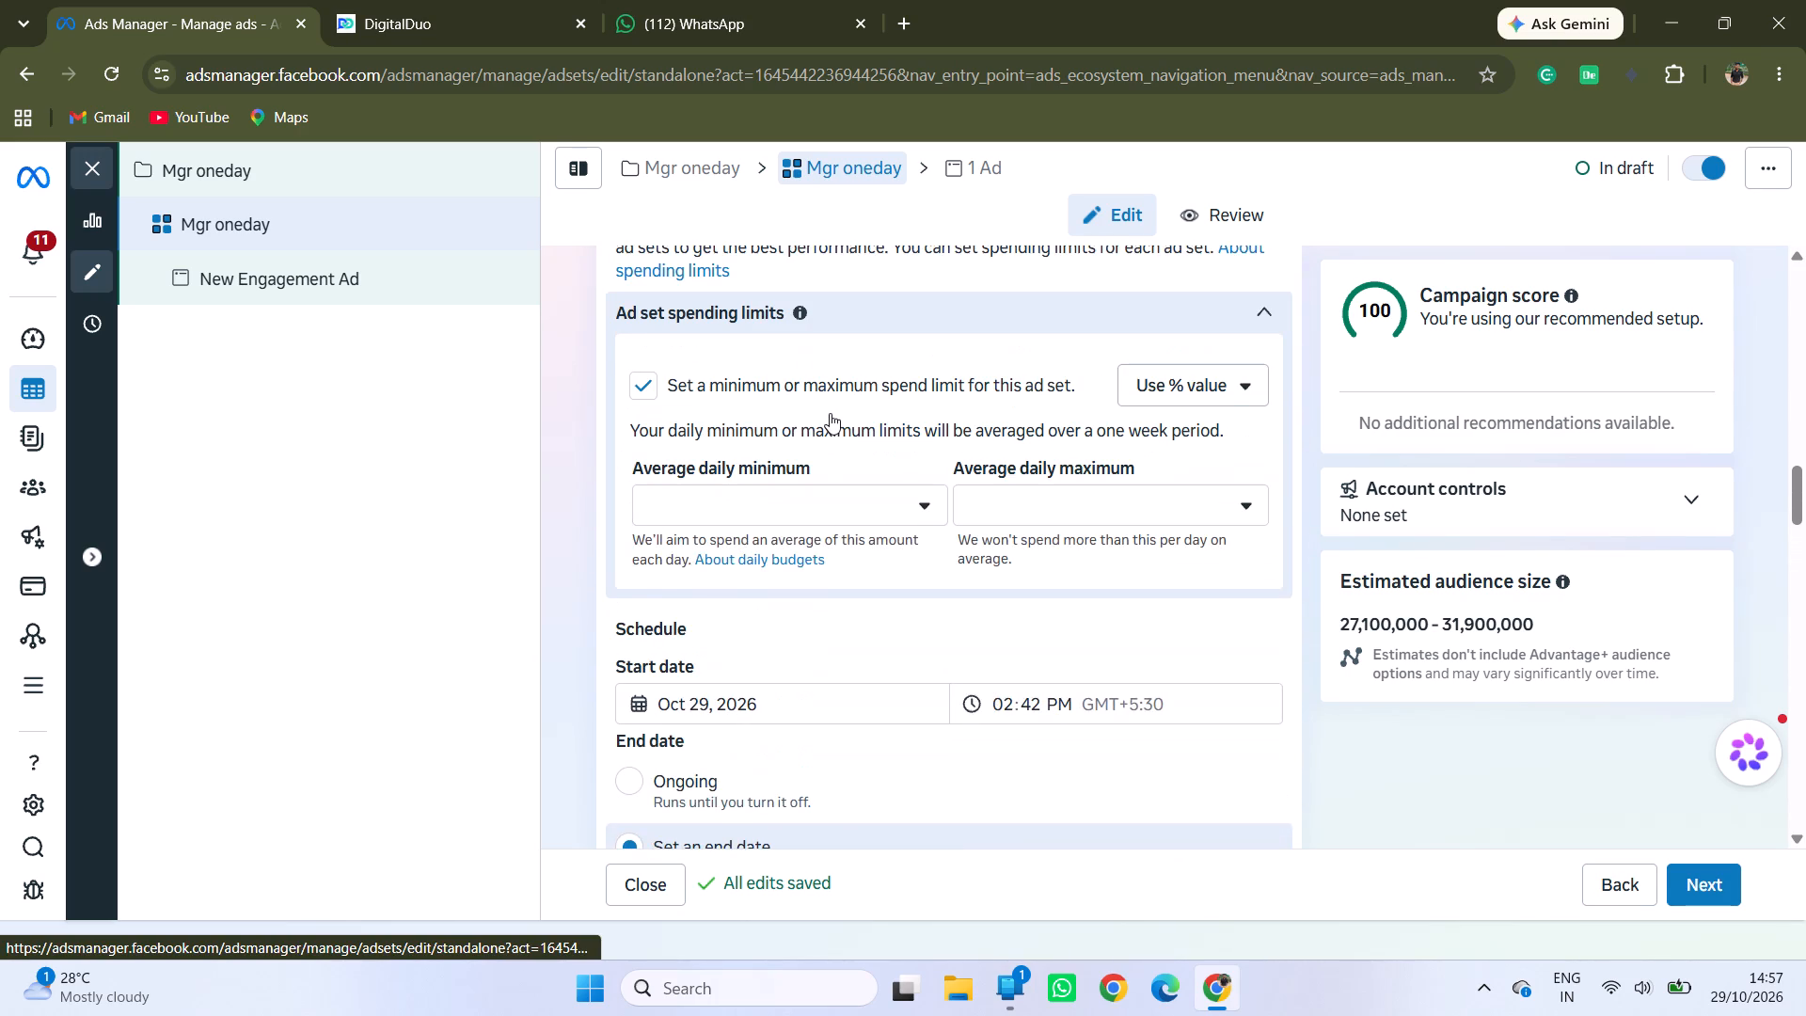
scroll(830, 413, "up", 2)
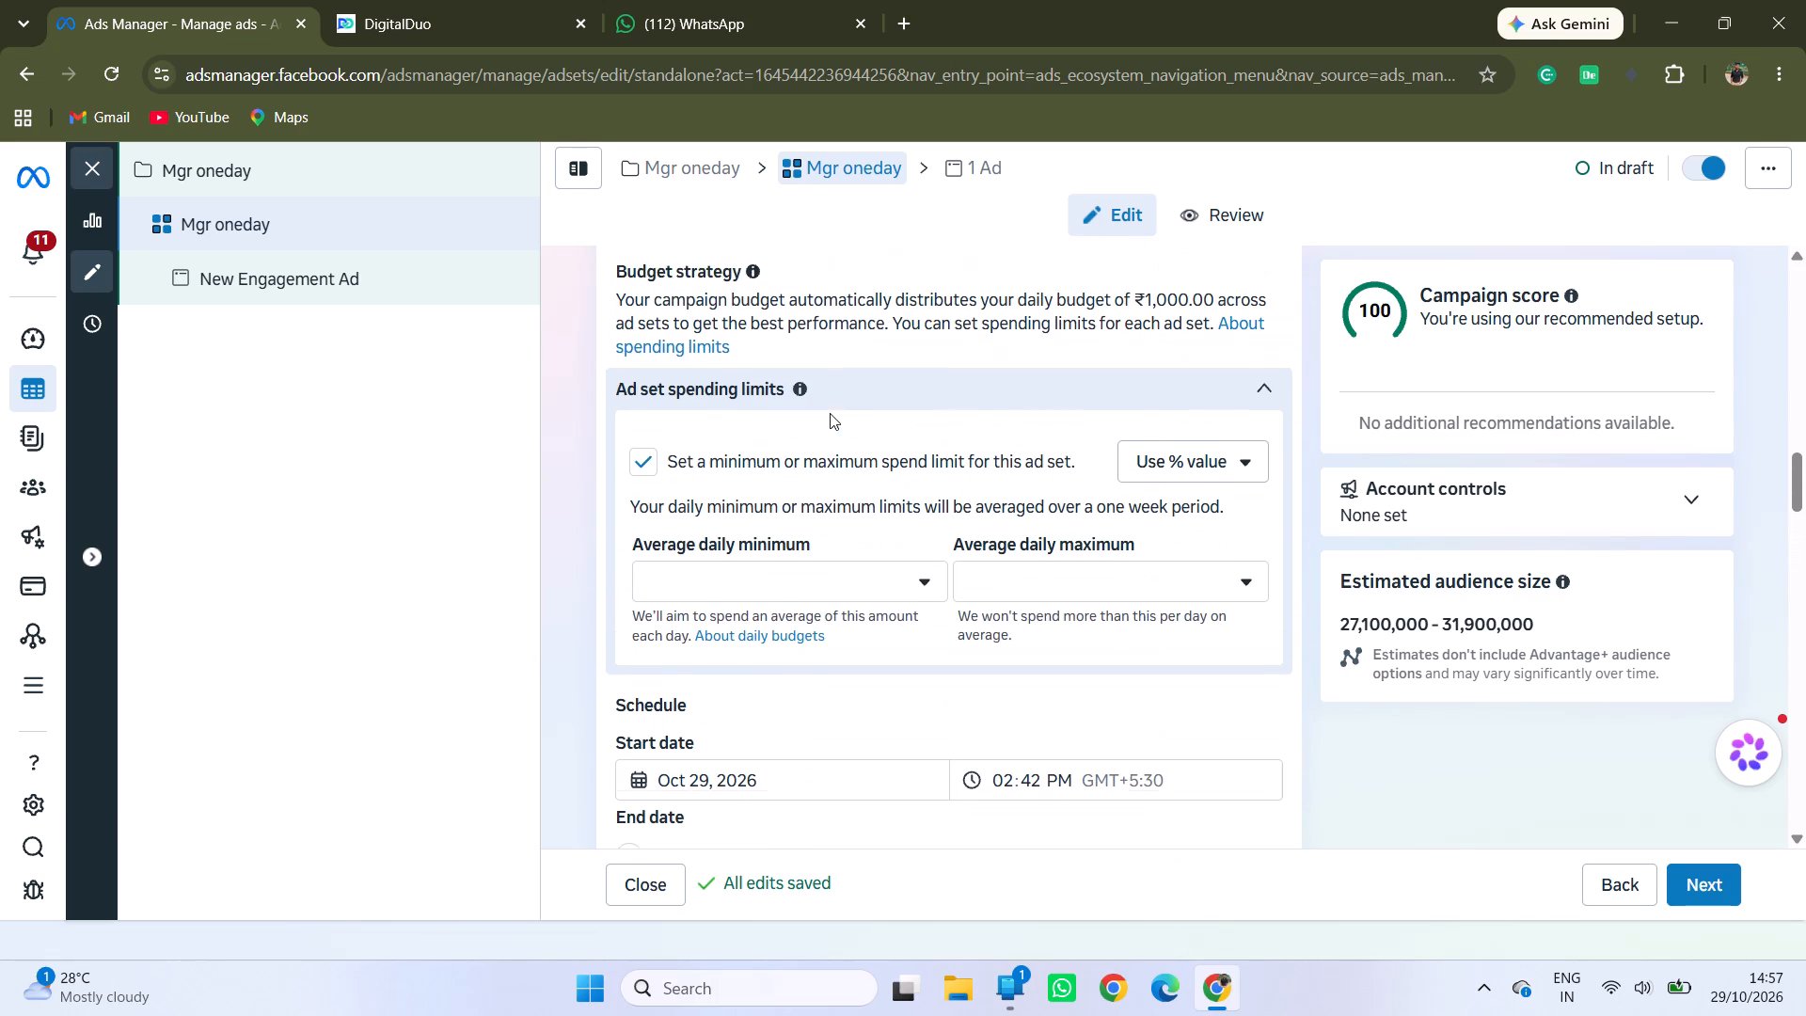
scroll(830, 413, "up", 2)
right_click(830, 413)
scroll(830, 413, "up", 5)
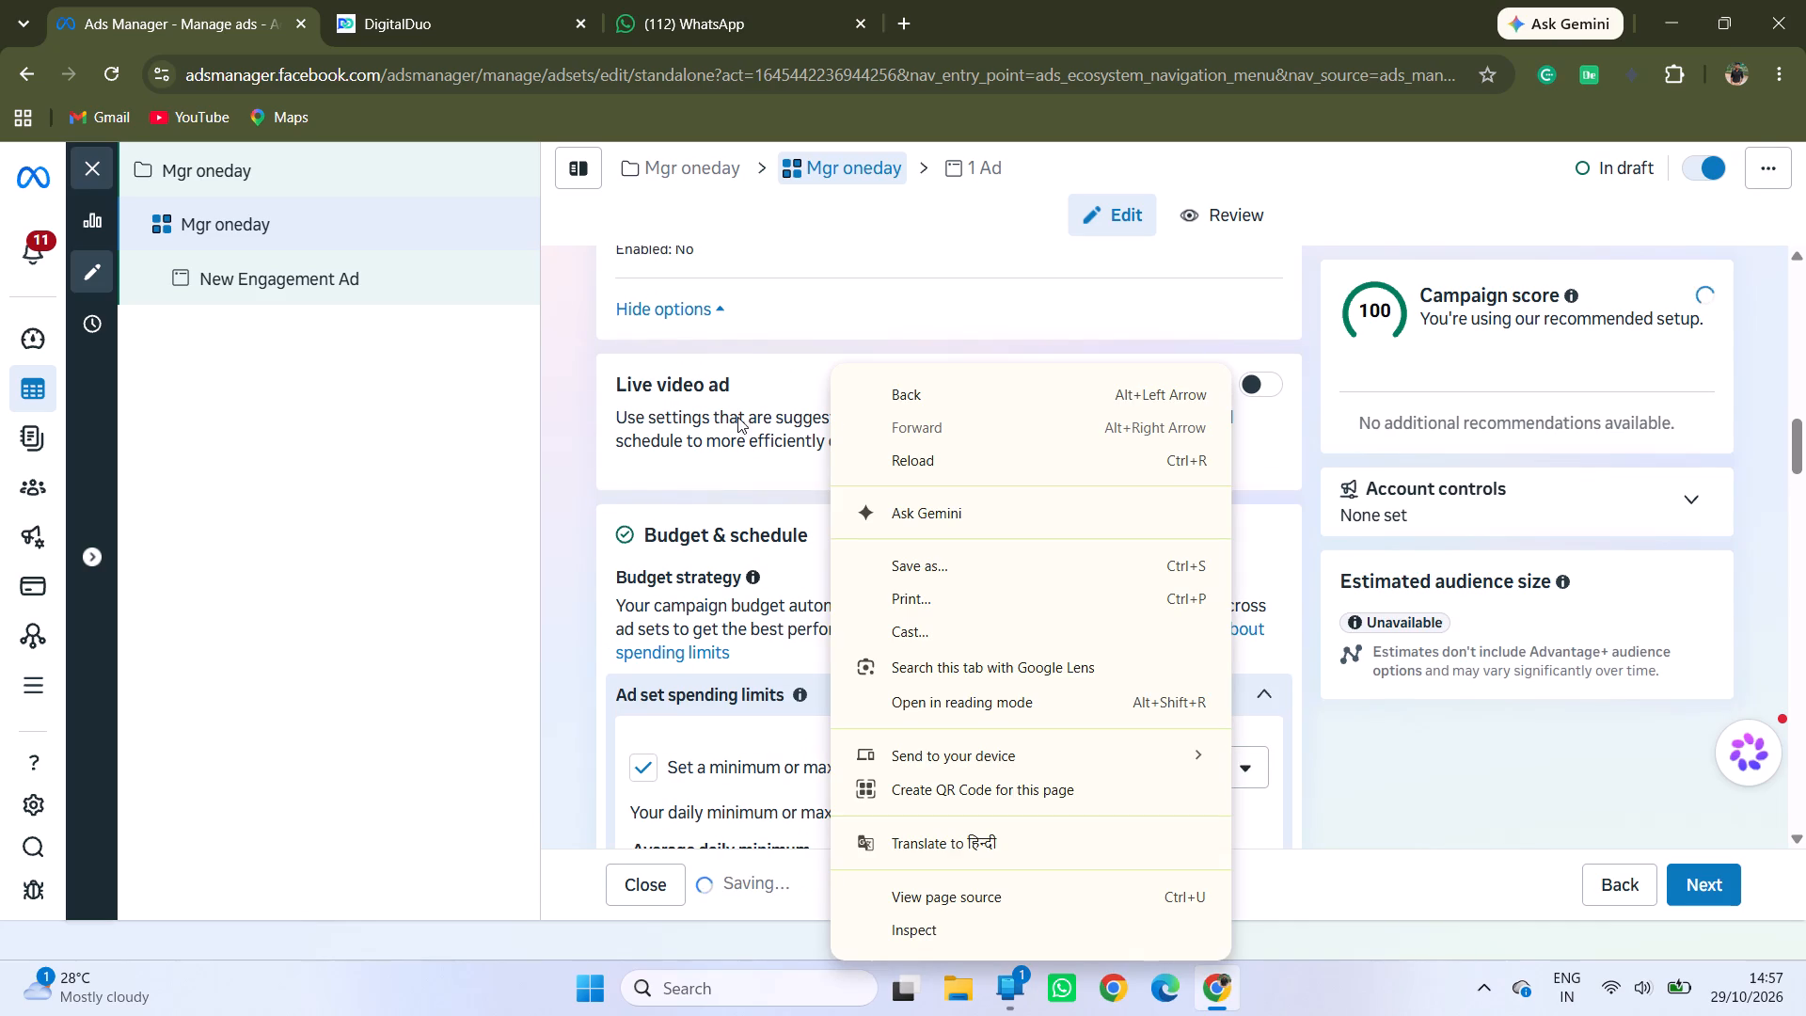
left_click(569, 428)
scroll(752, 478, "up", 3)
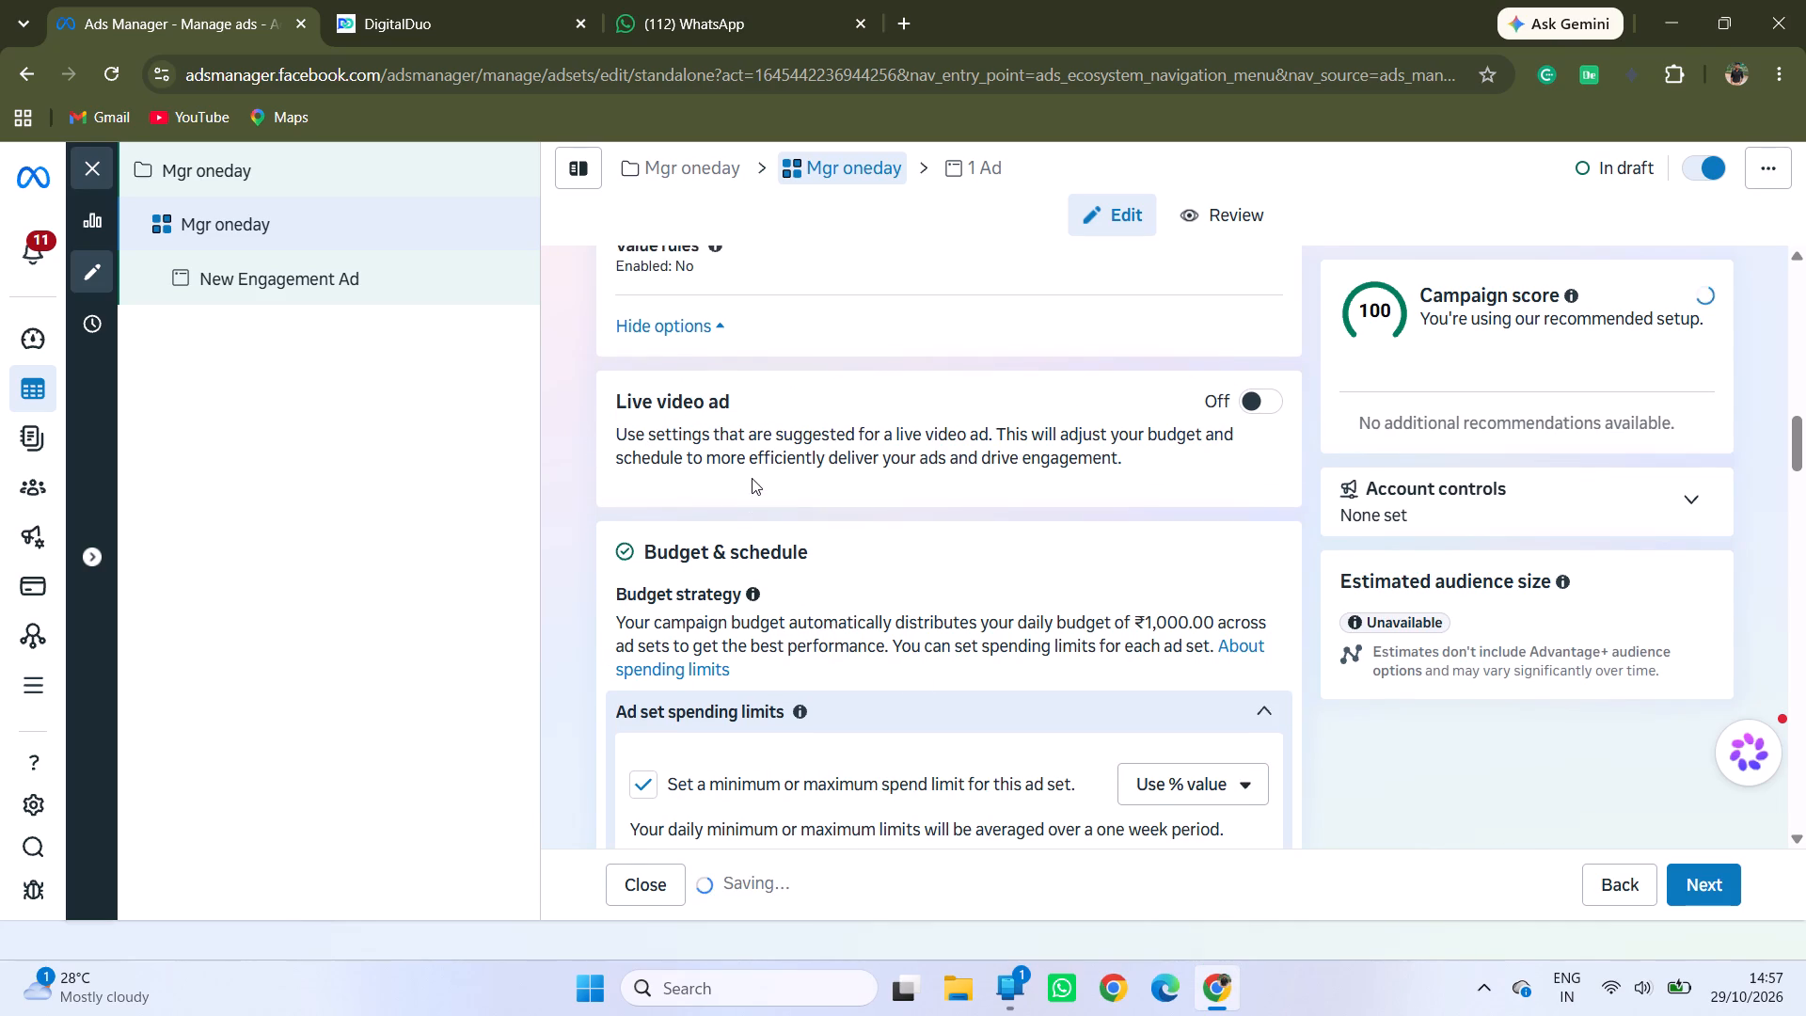
scroll(752, 478, "up", 15)
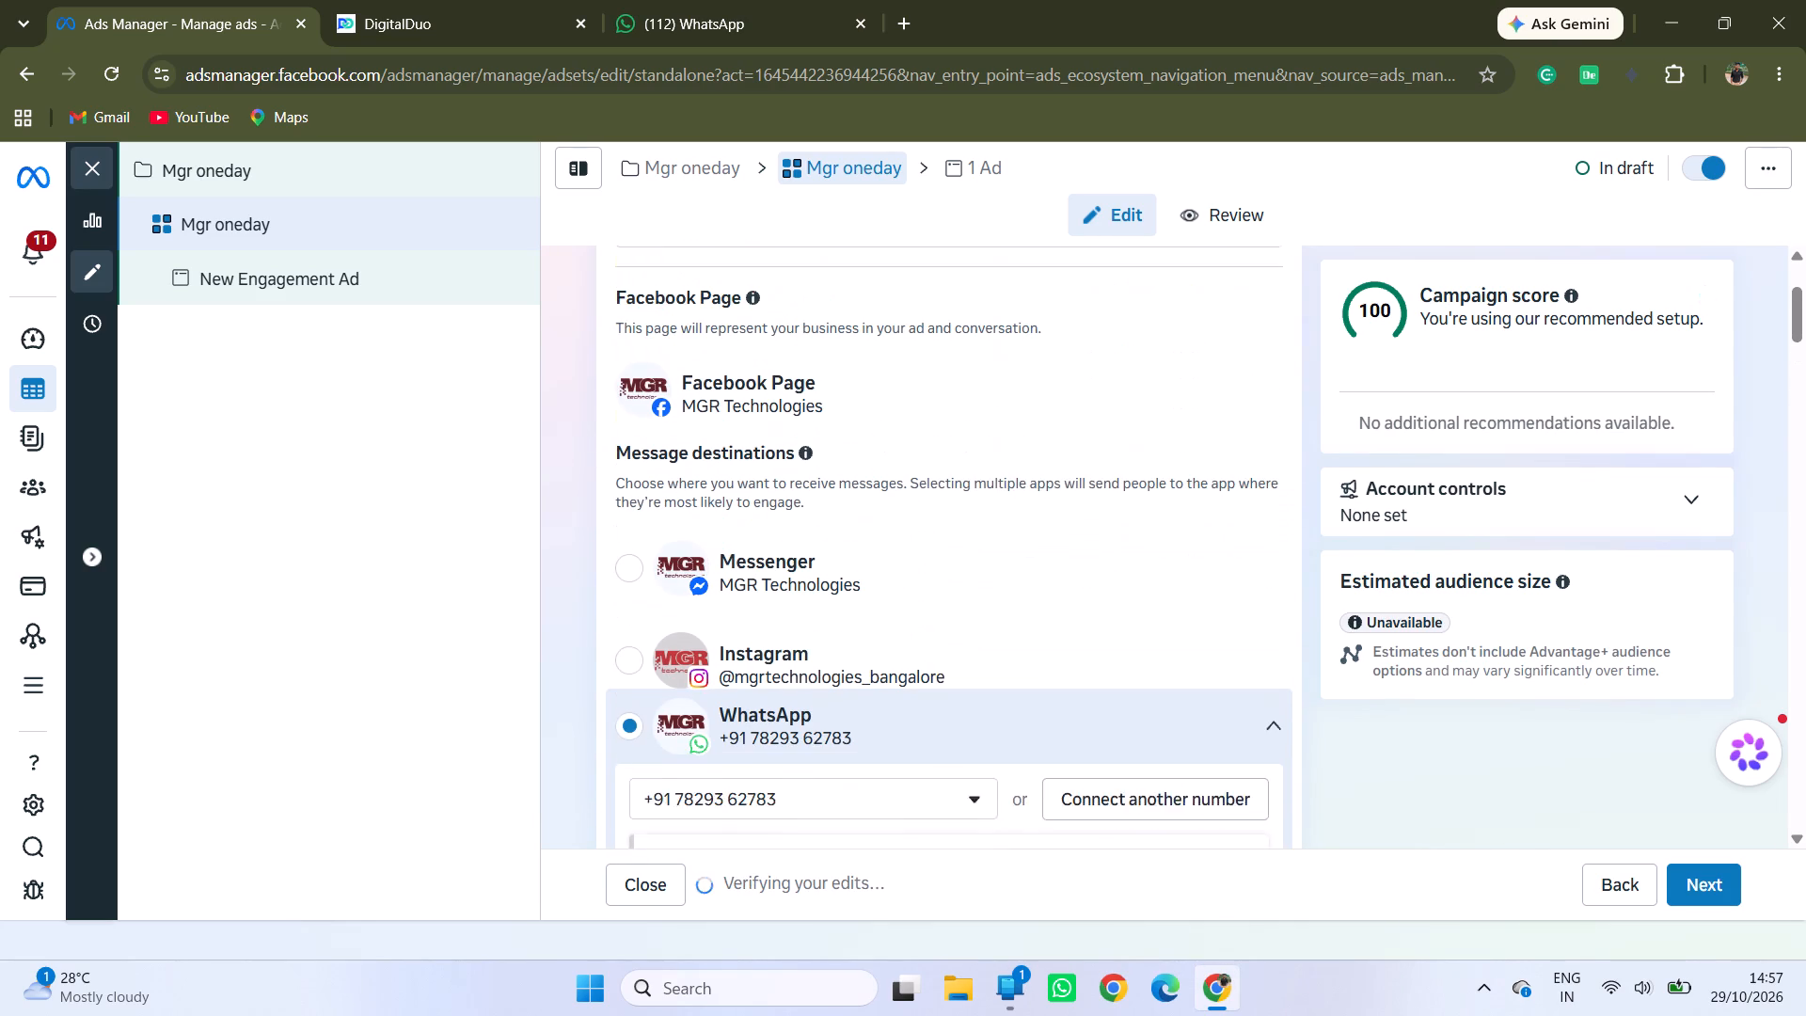
Examine the ad set again from the WhatsApp destination through schedule and audience to the placements recommendation.
scroll(752, 484, "down", 7)
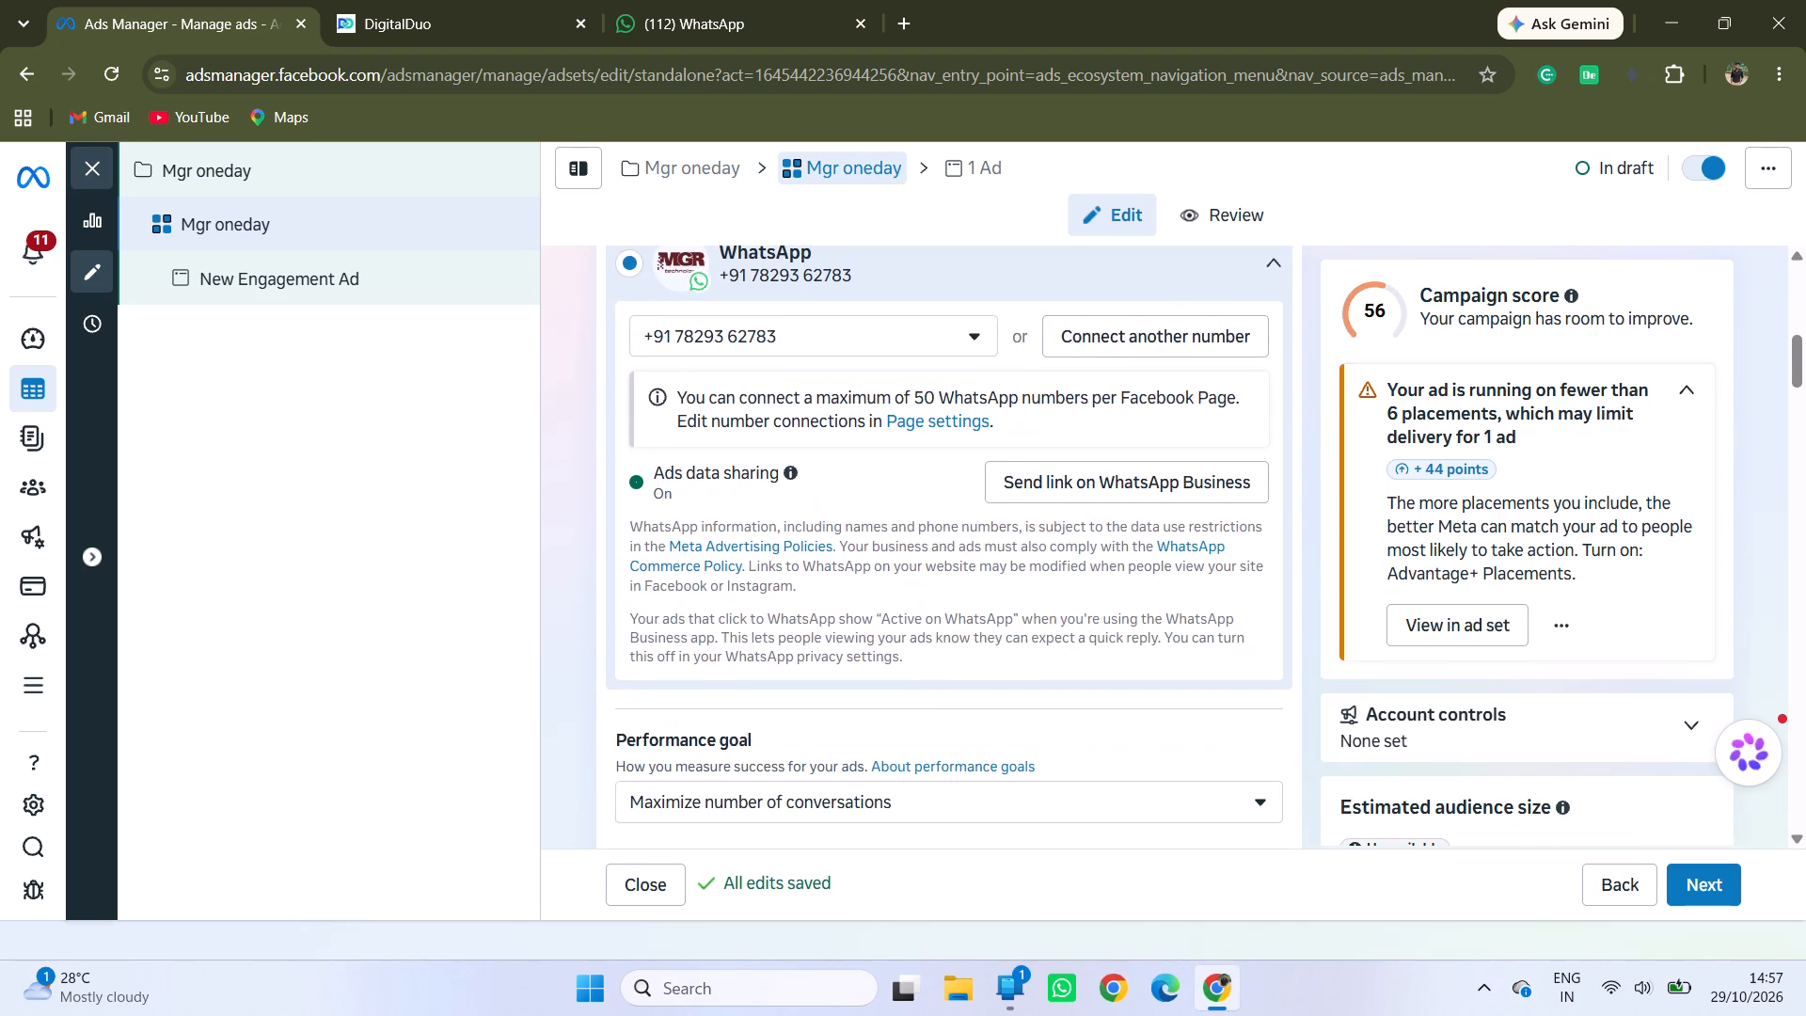
scroll(752, 484, "down", 17)
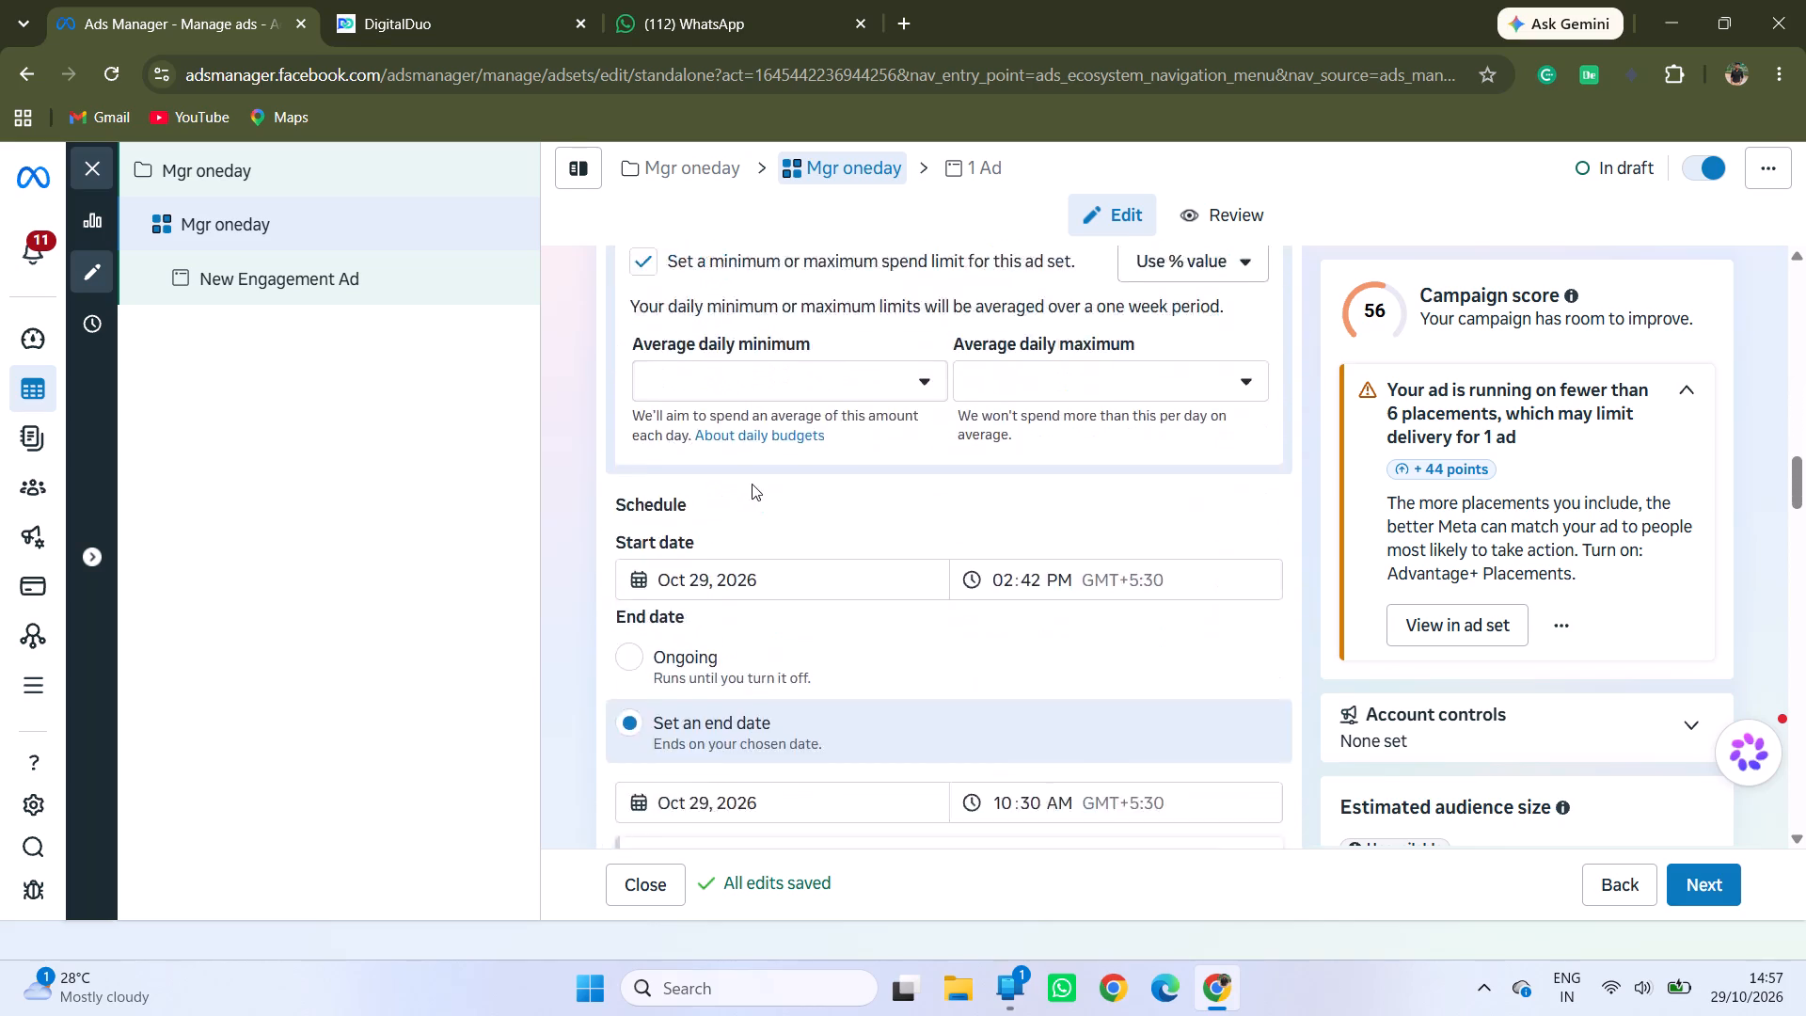
scroll(752, 484, "down", 9)
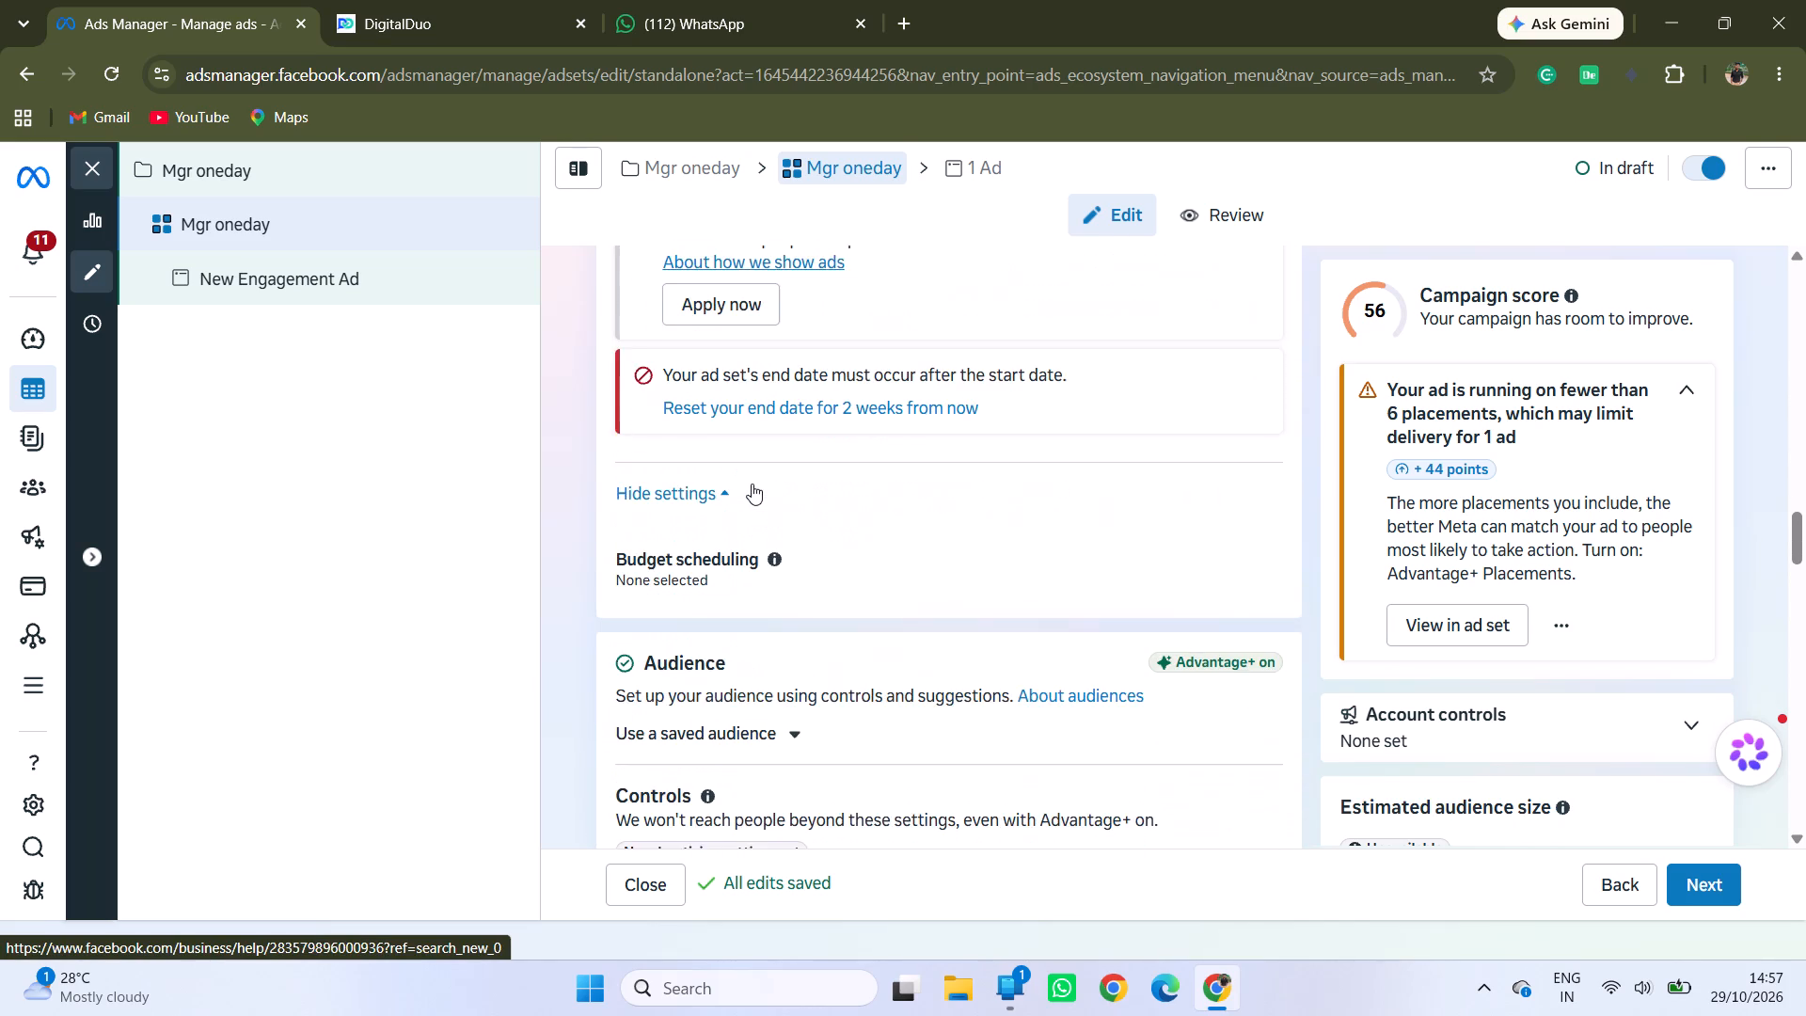
scroll(752, 484, "down", 4)
scroll(752, 484, "up", 2)
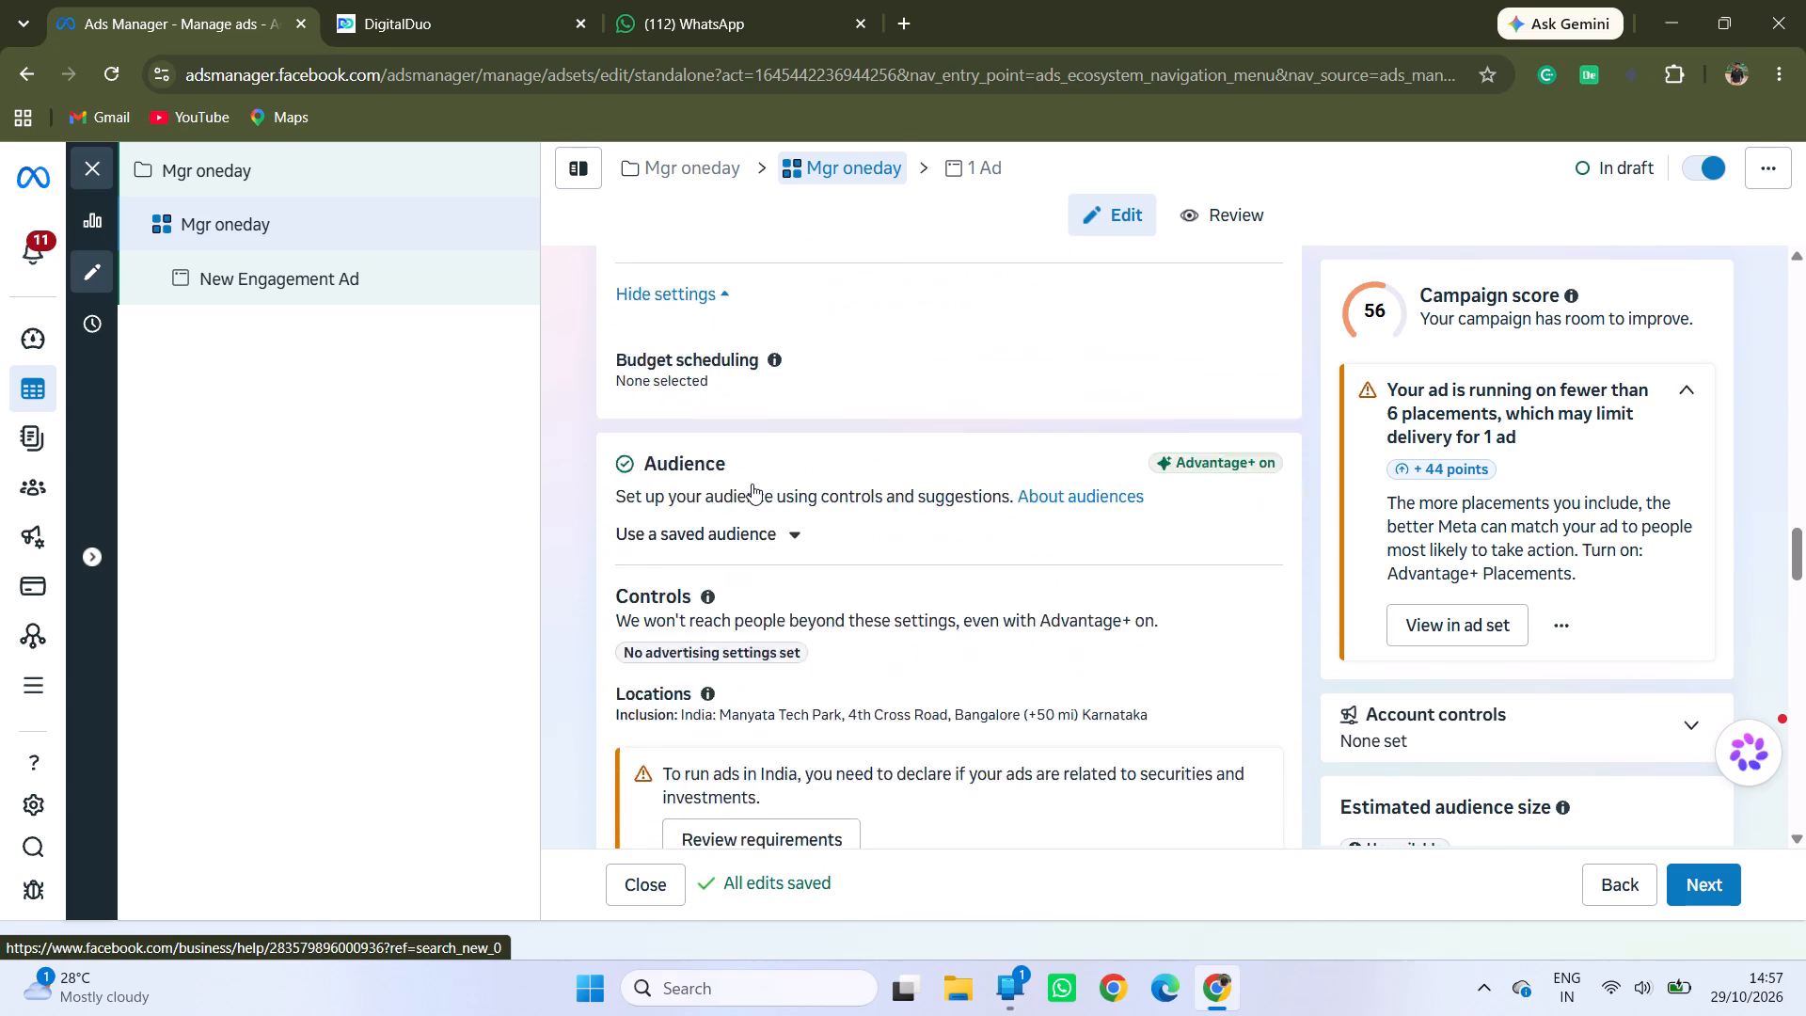
scroll(752, 484, "up", 5)
scroll(752, 484, "down", 2)
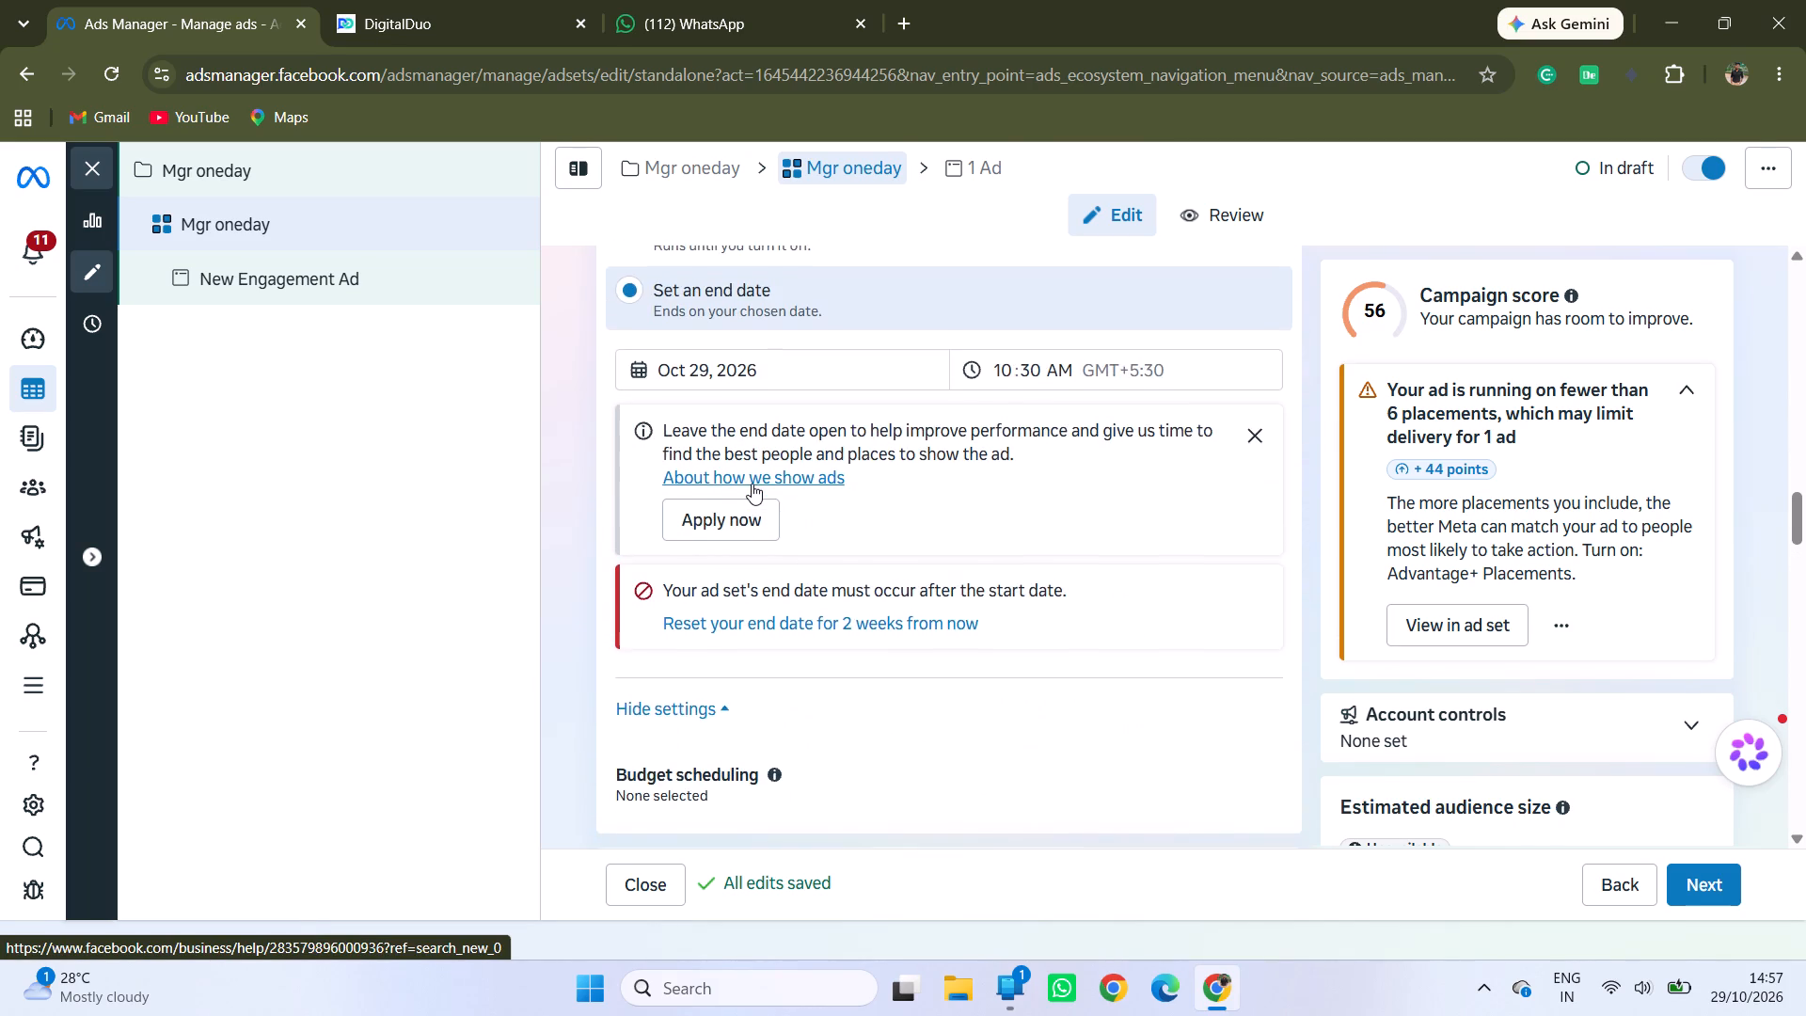
scroll(752, 484, "down", 12)
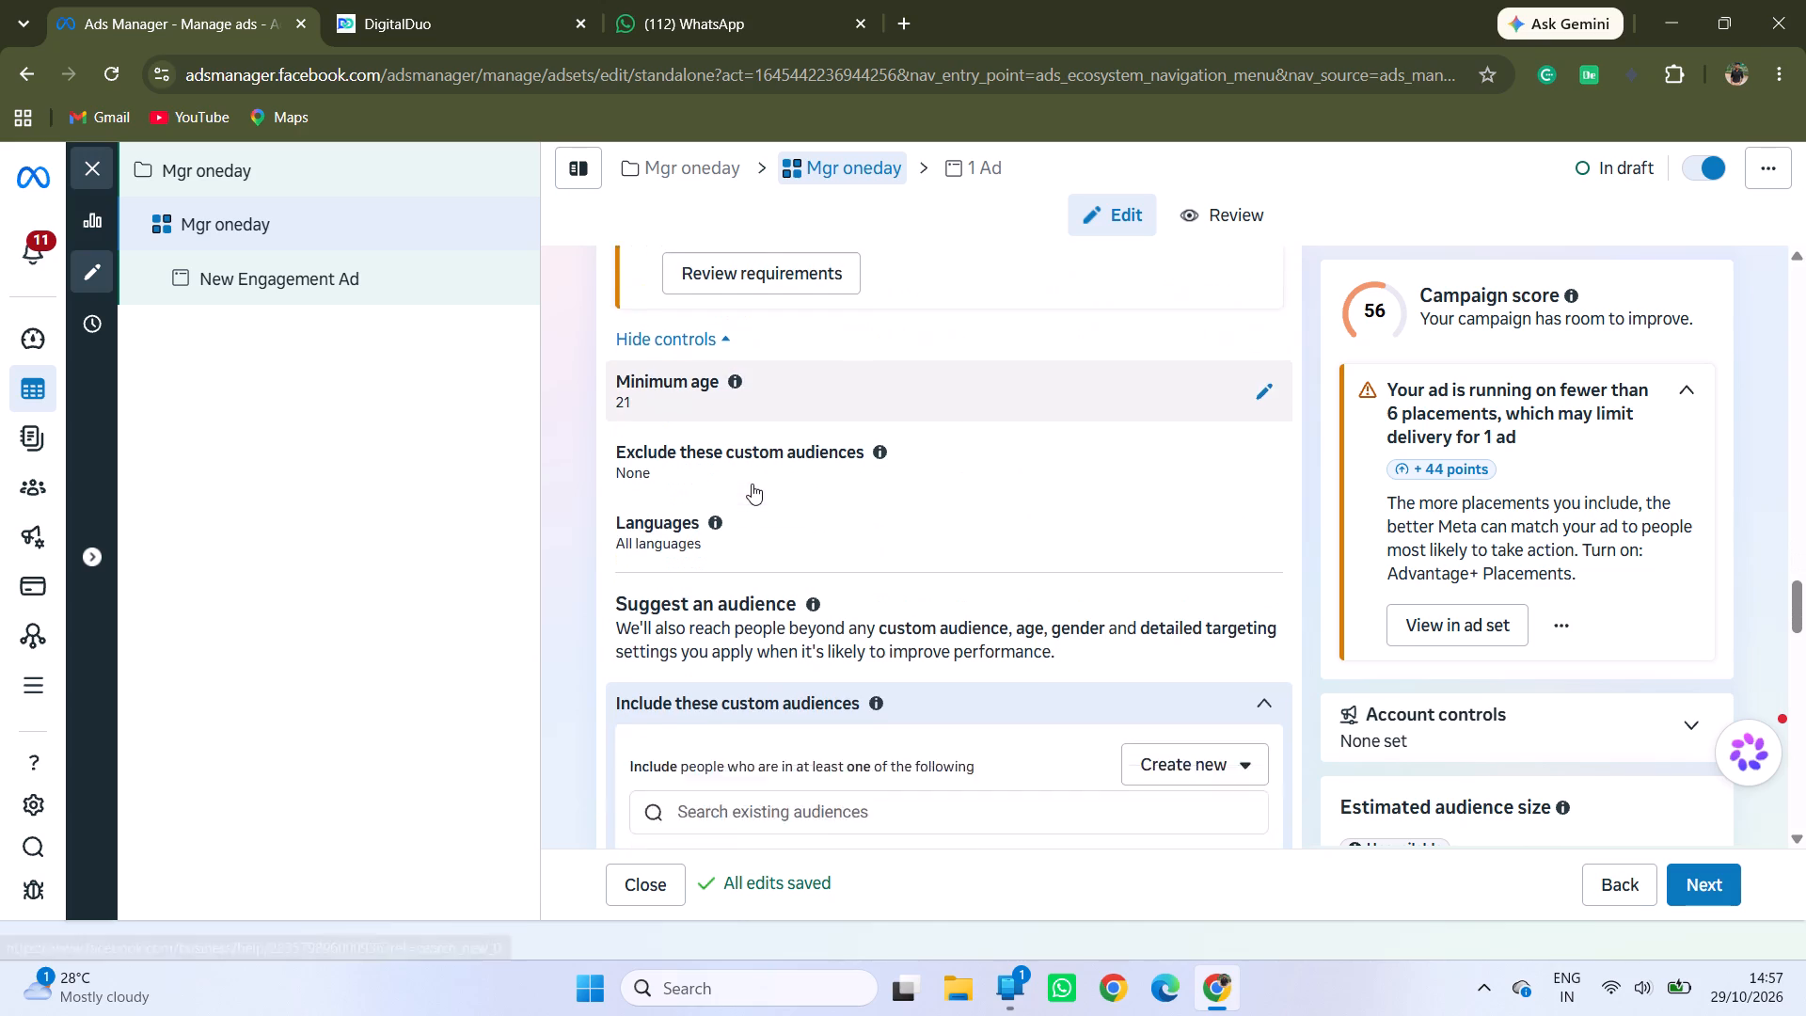
scroll(752, 484, "down", 7)
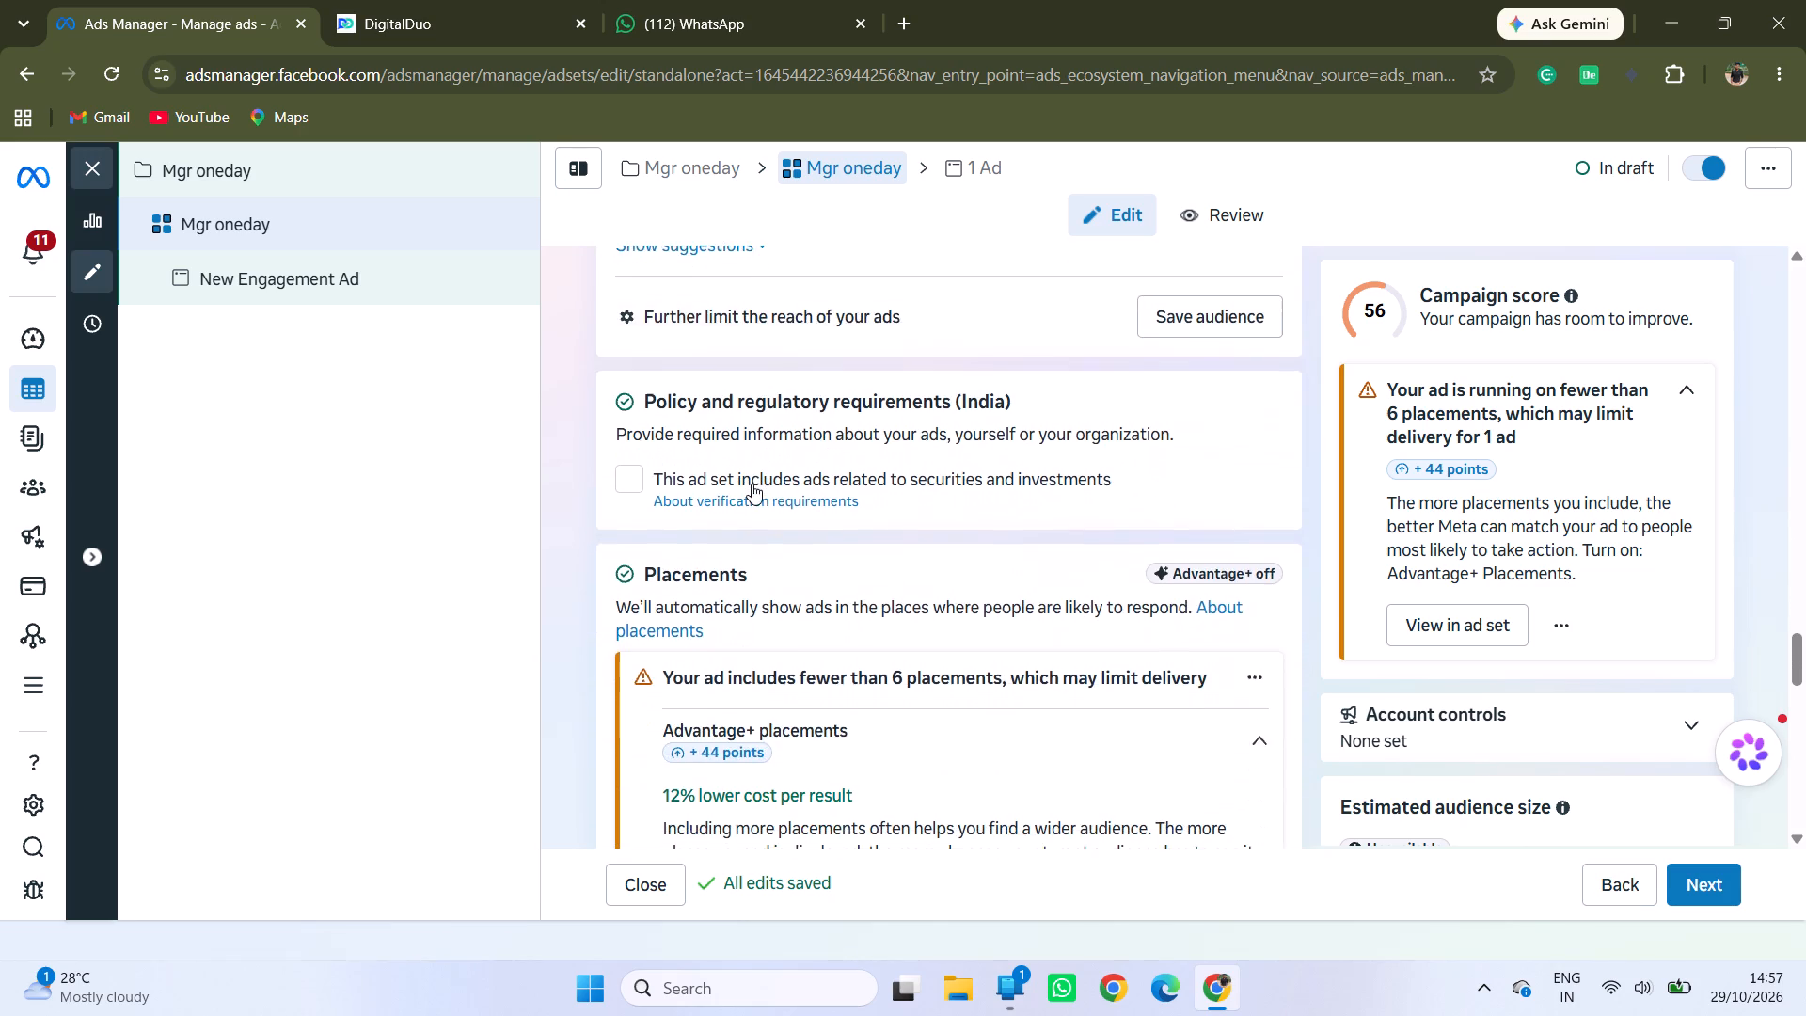
scroll(752, 484, "down", 4)
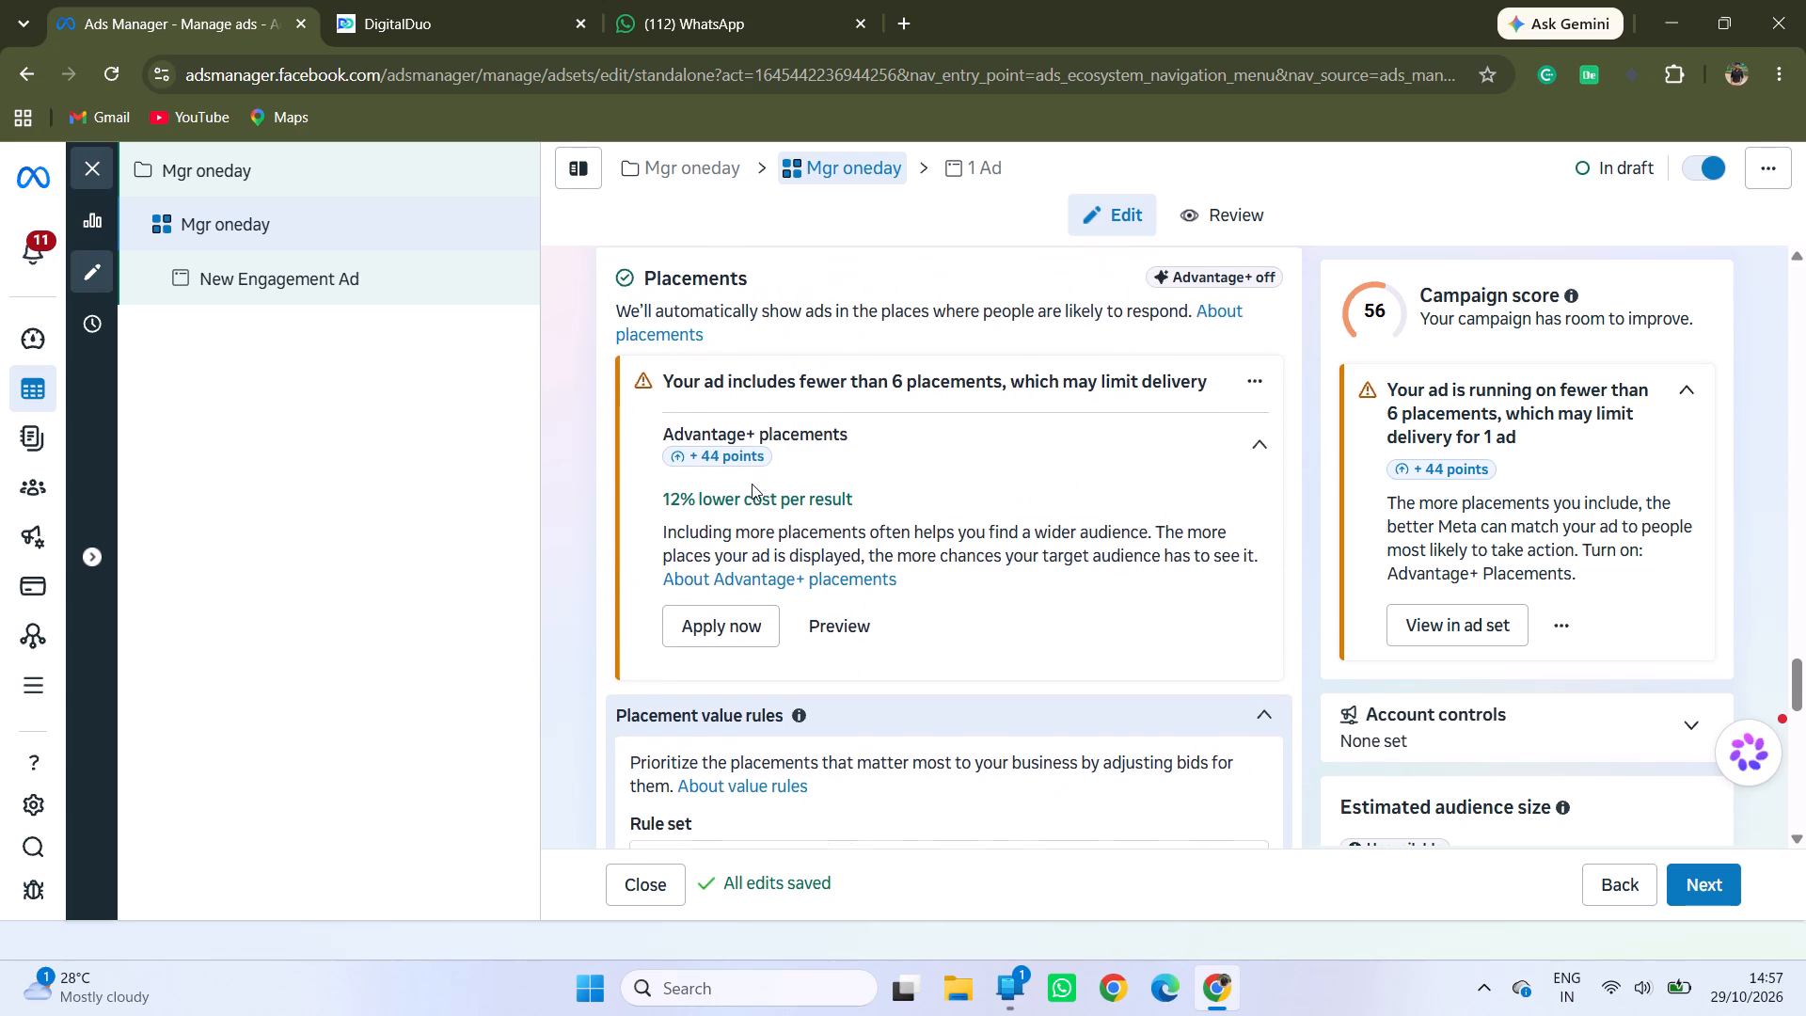
Apply the Advantage+ placements recommendation to the ad set.
scroll(752, 484, "down", 1)
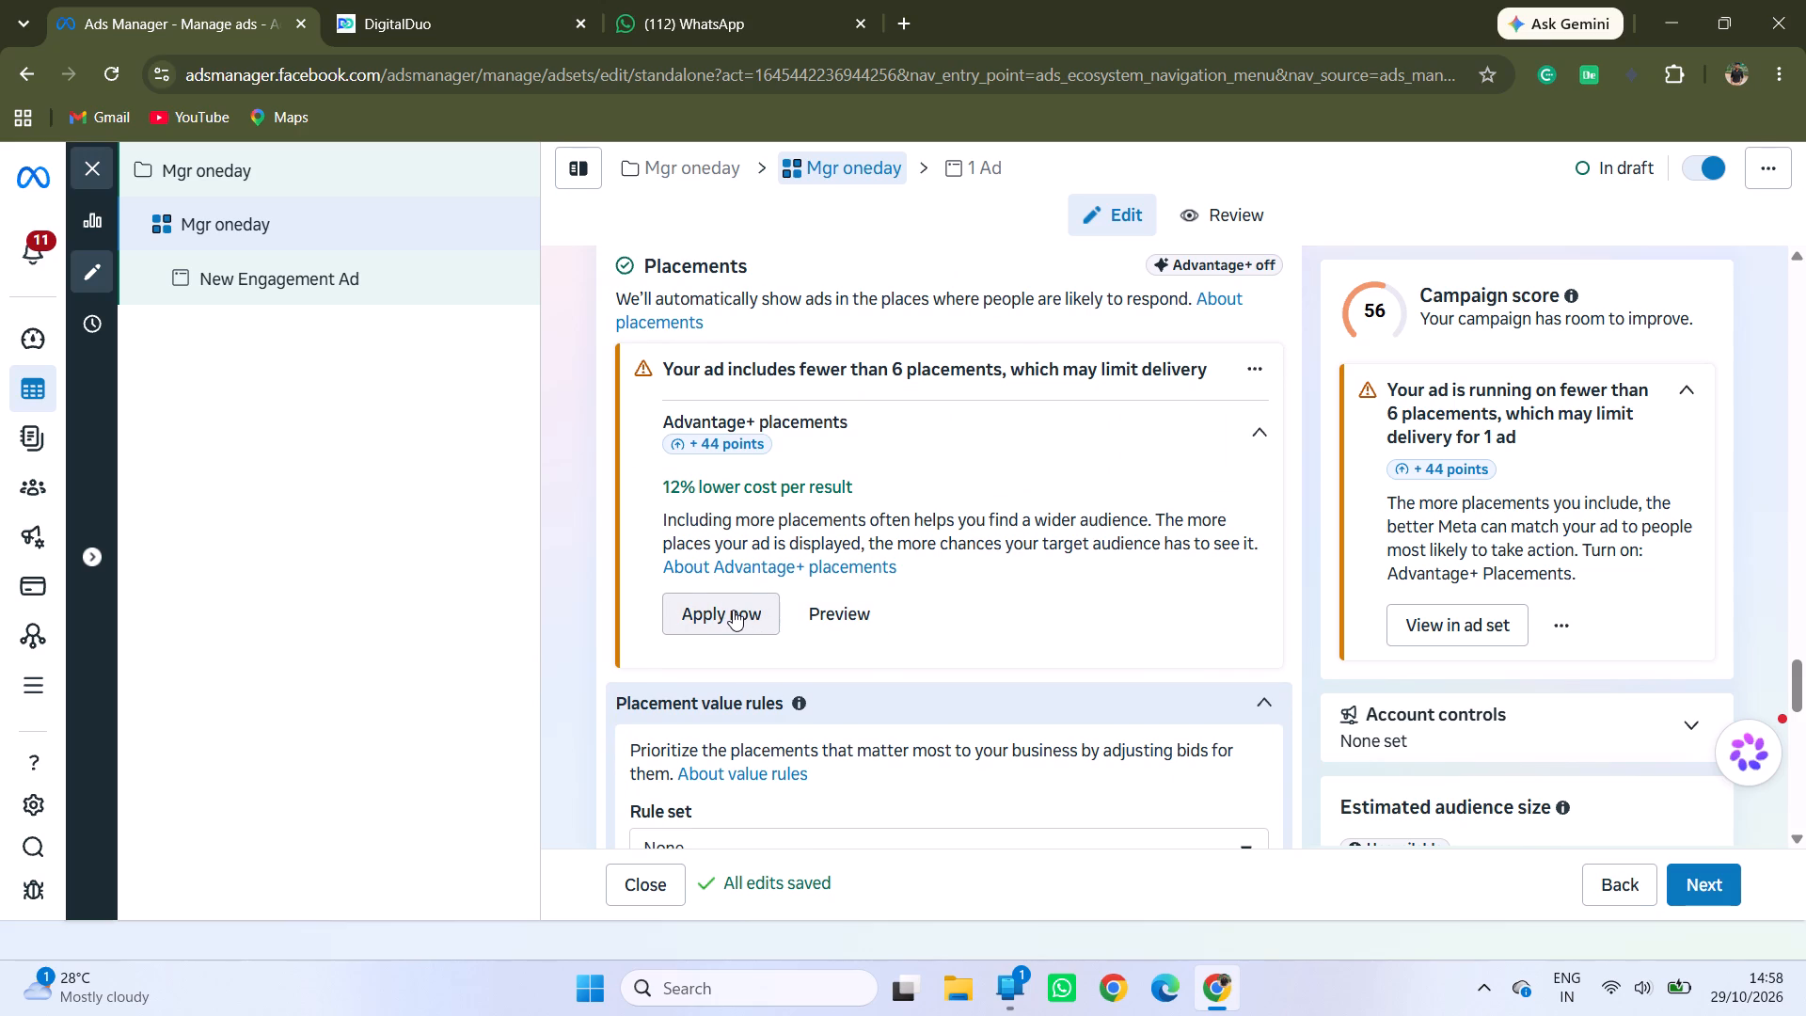
scroll(732, 611, "down", 5)
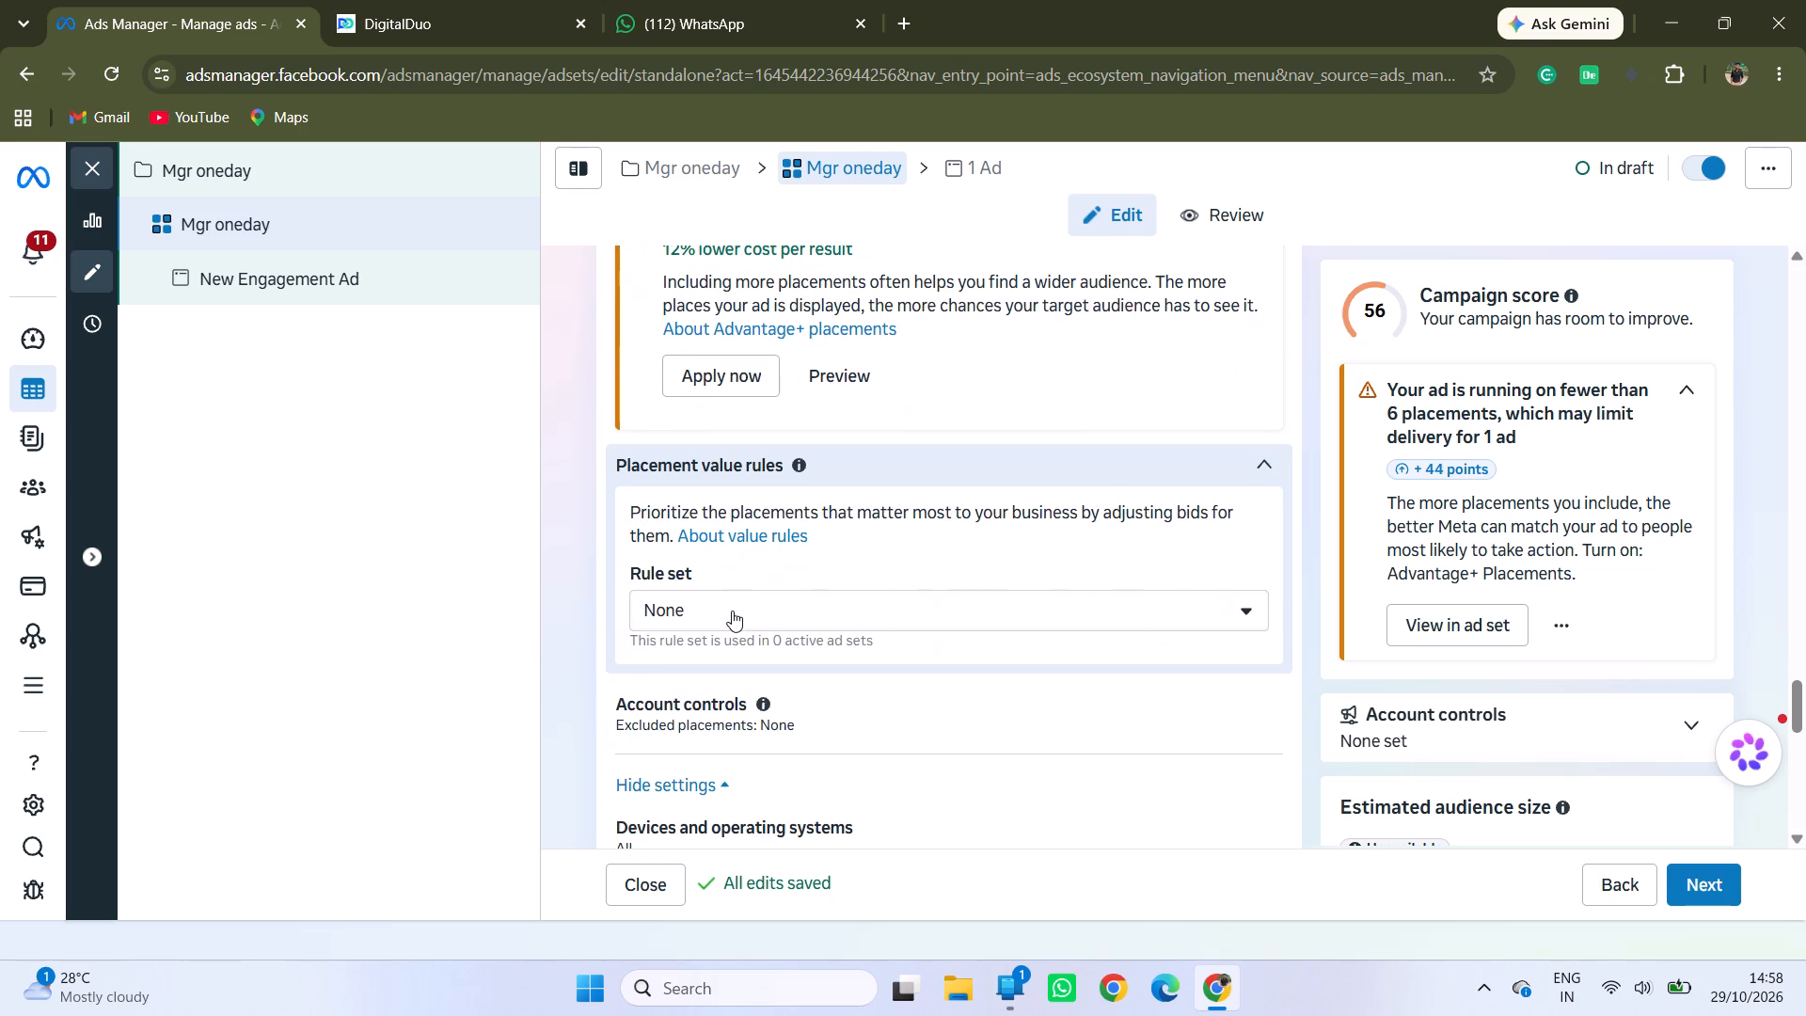
scroll(739, 454, "up", 1)
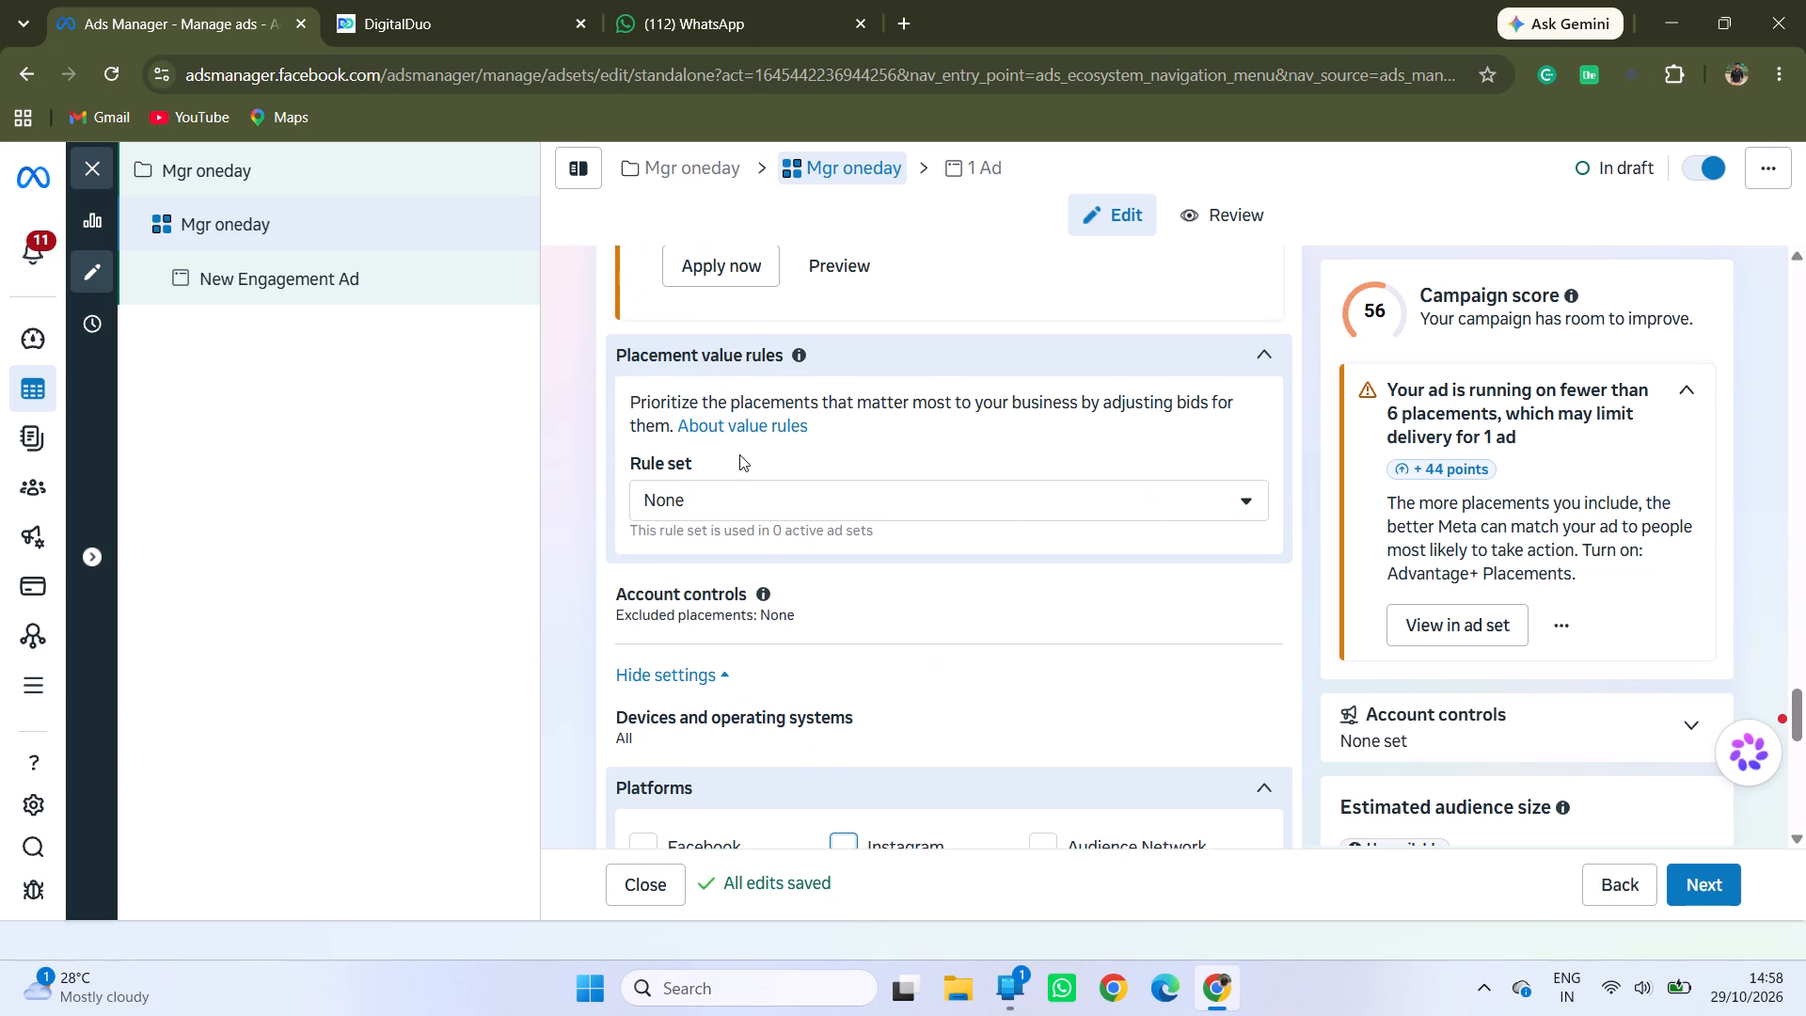
scroll(739, 454, "up", 2)
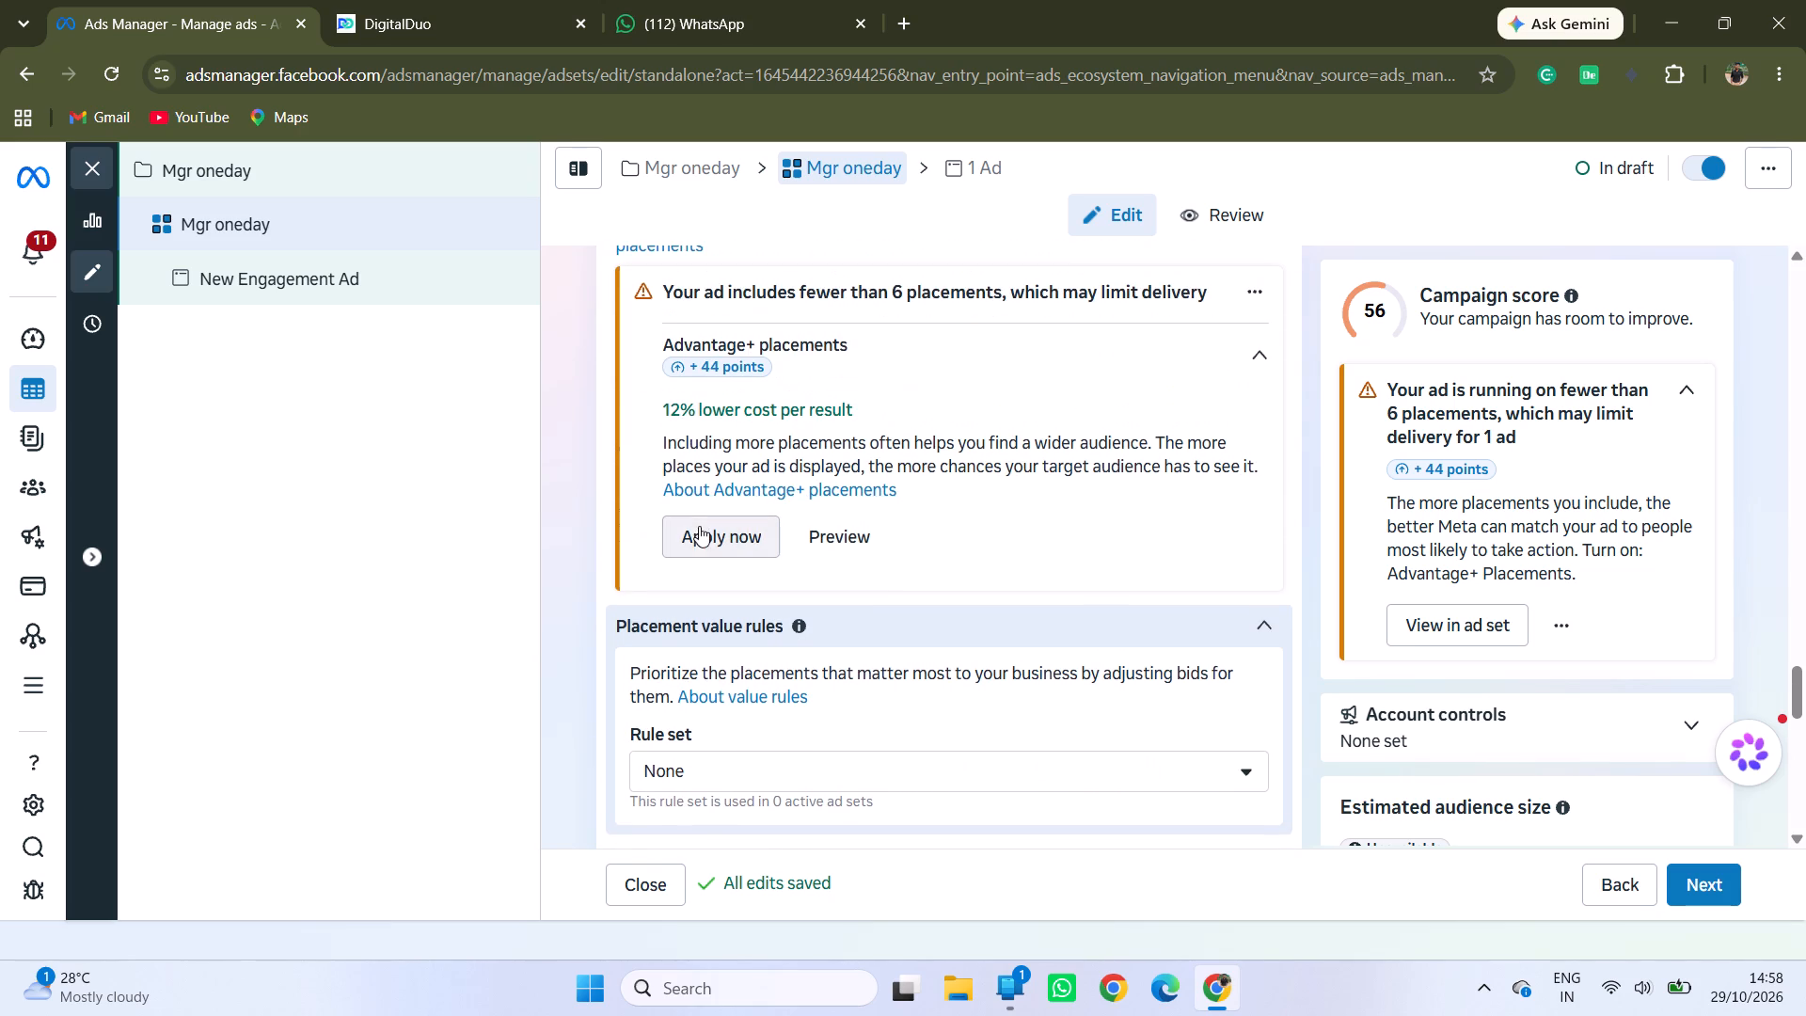
left_click(706, 532)
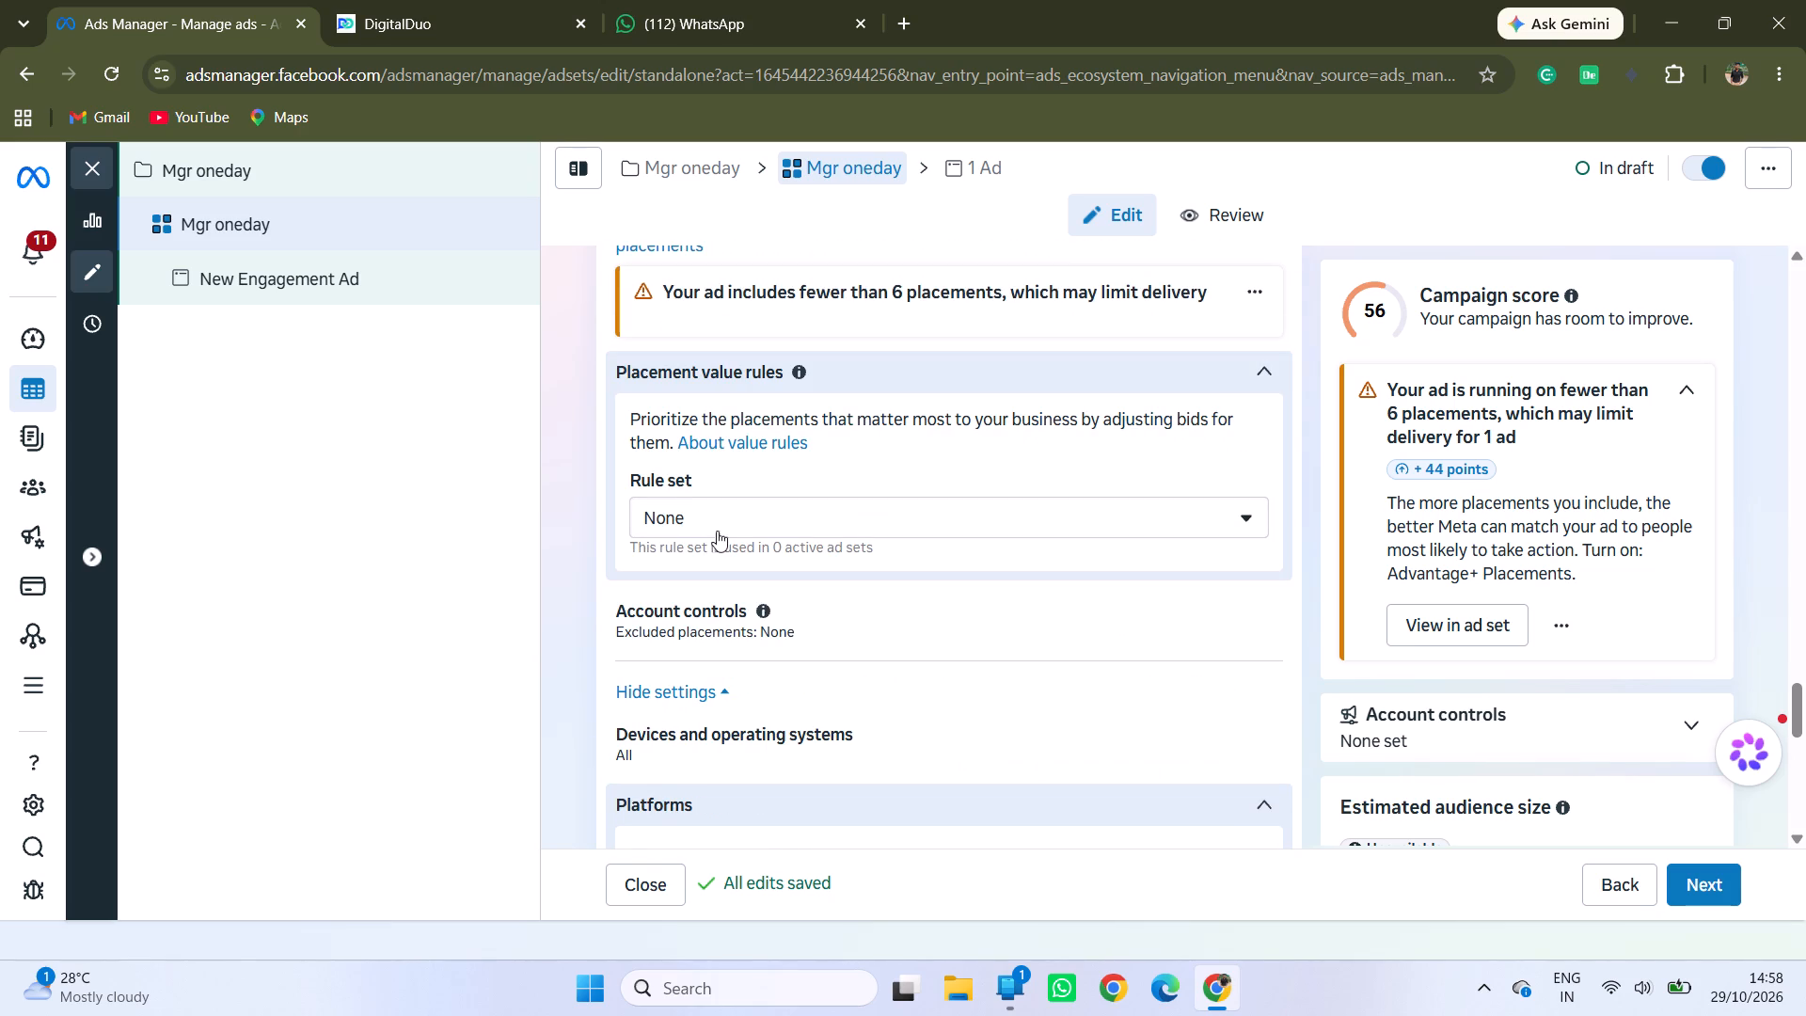
Examine the placement and additional criteria choices offered for a new placement value rule set, leaving without creating one.
scroll(780, 526, "up", 2)
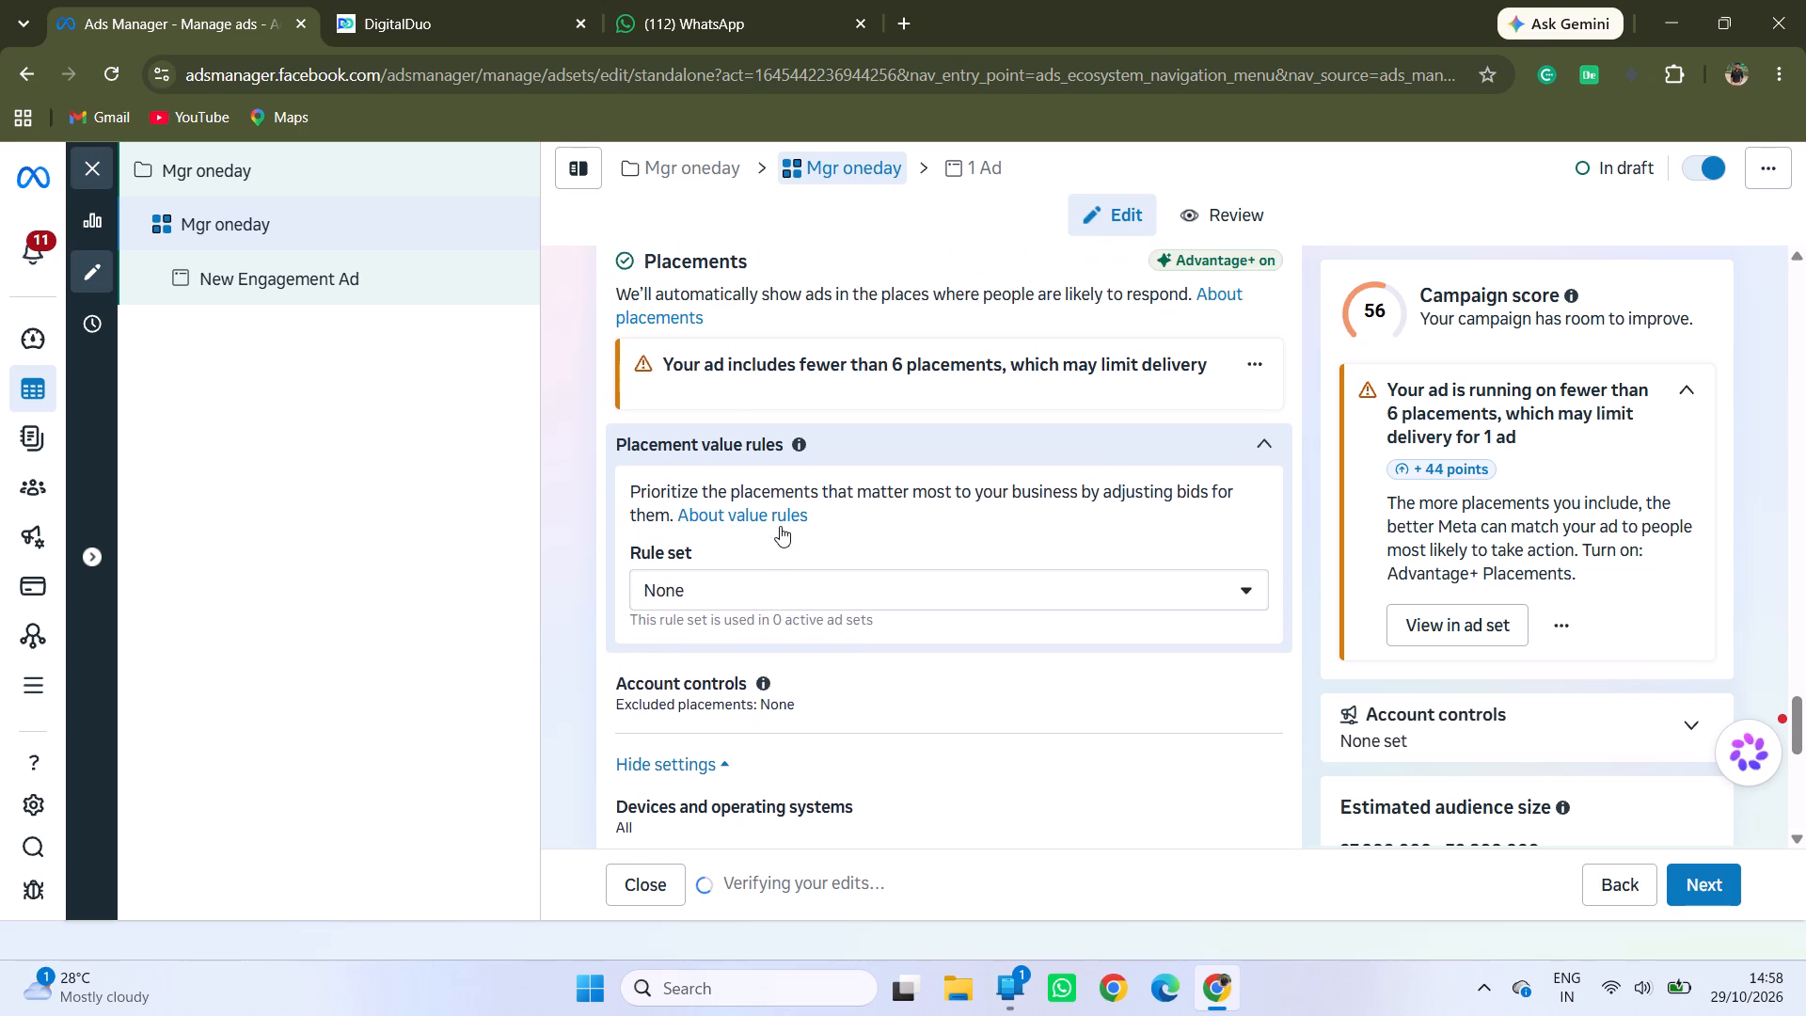
scroll(780, 526, "up", 1)
scroll(780, 526, "down", 2)
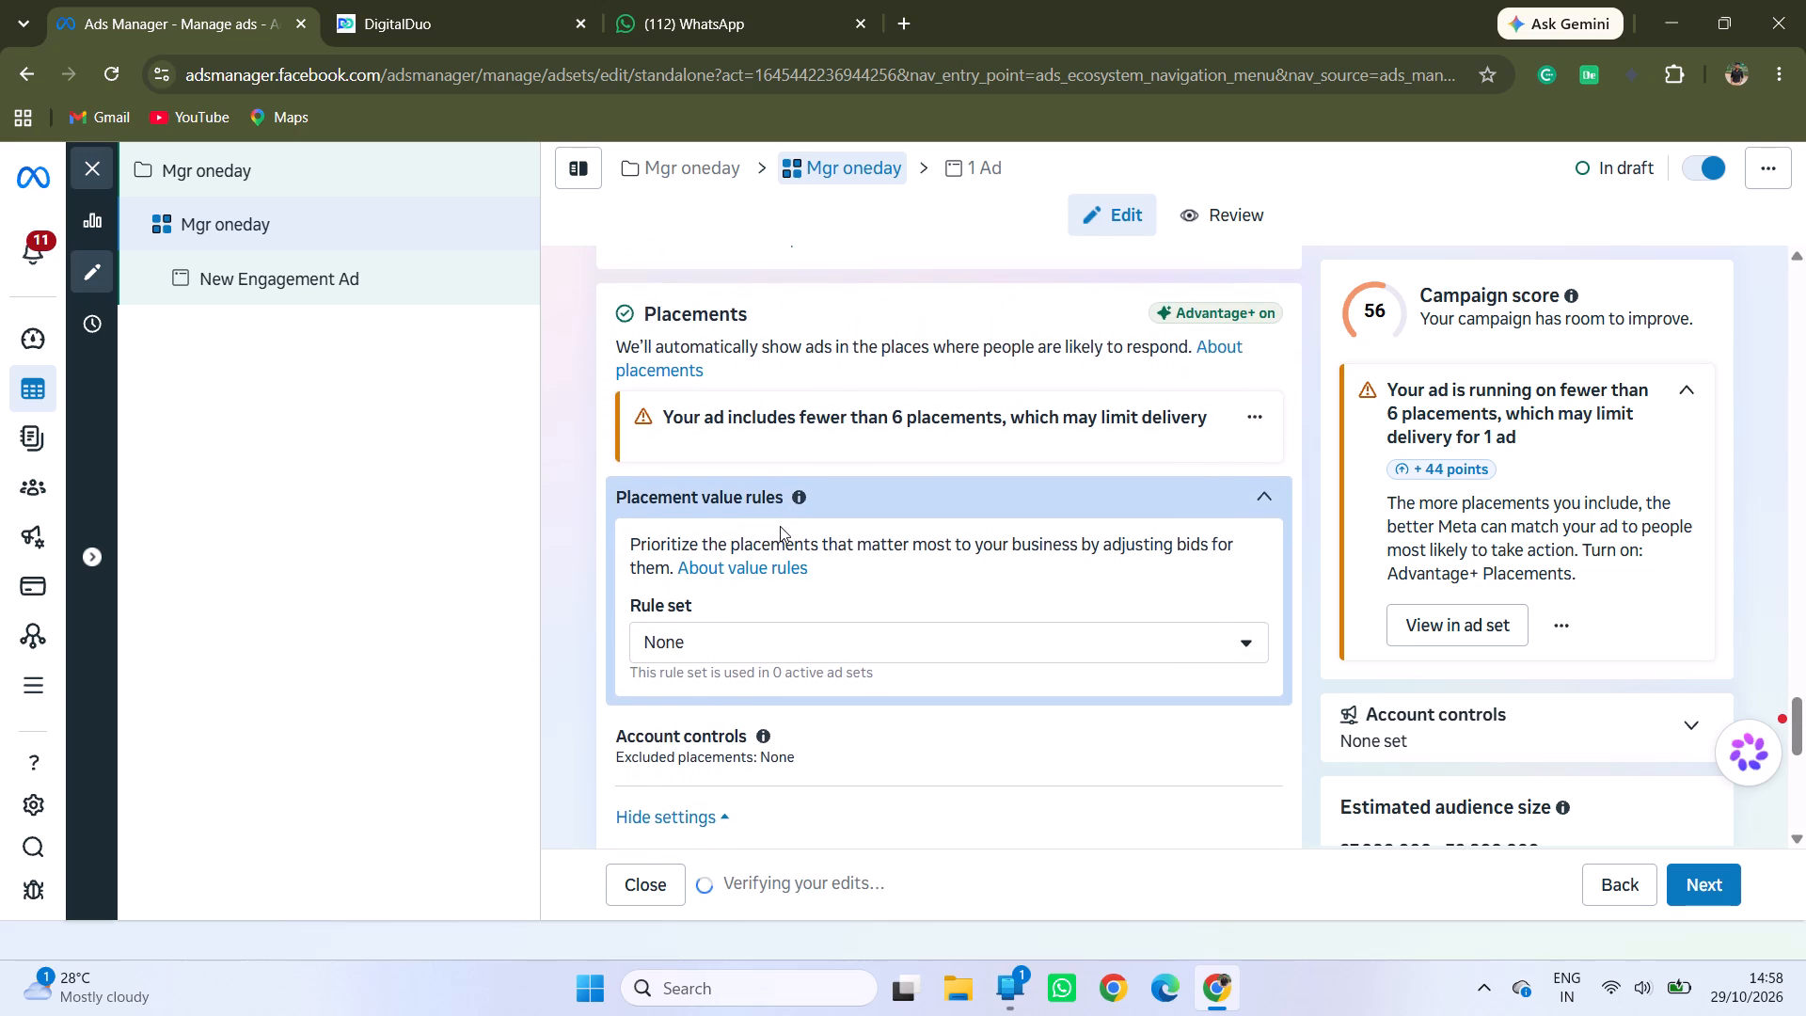
scroll(780, 526, "down", 1)
left_click(755, 611)
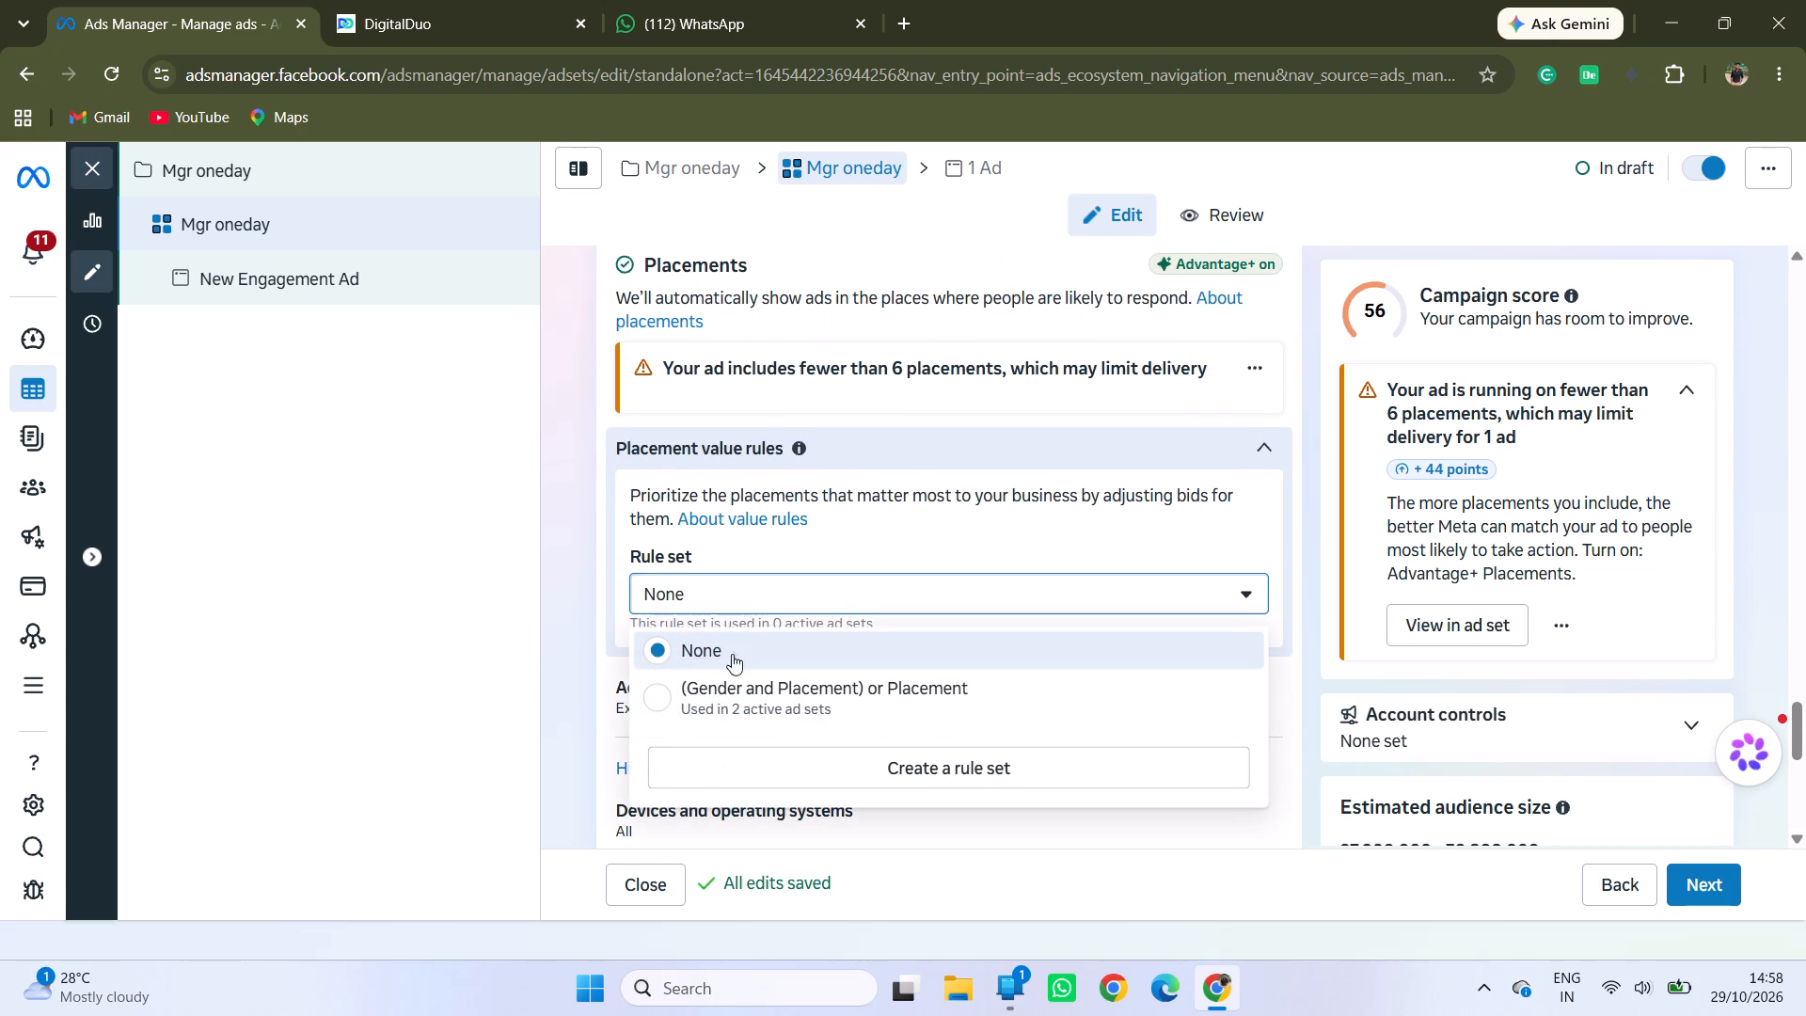
left_click(897, 766)
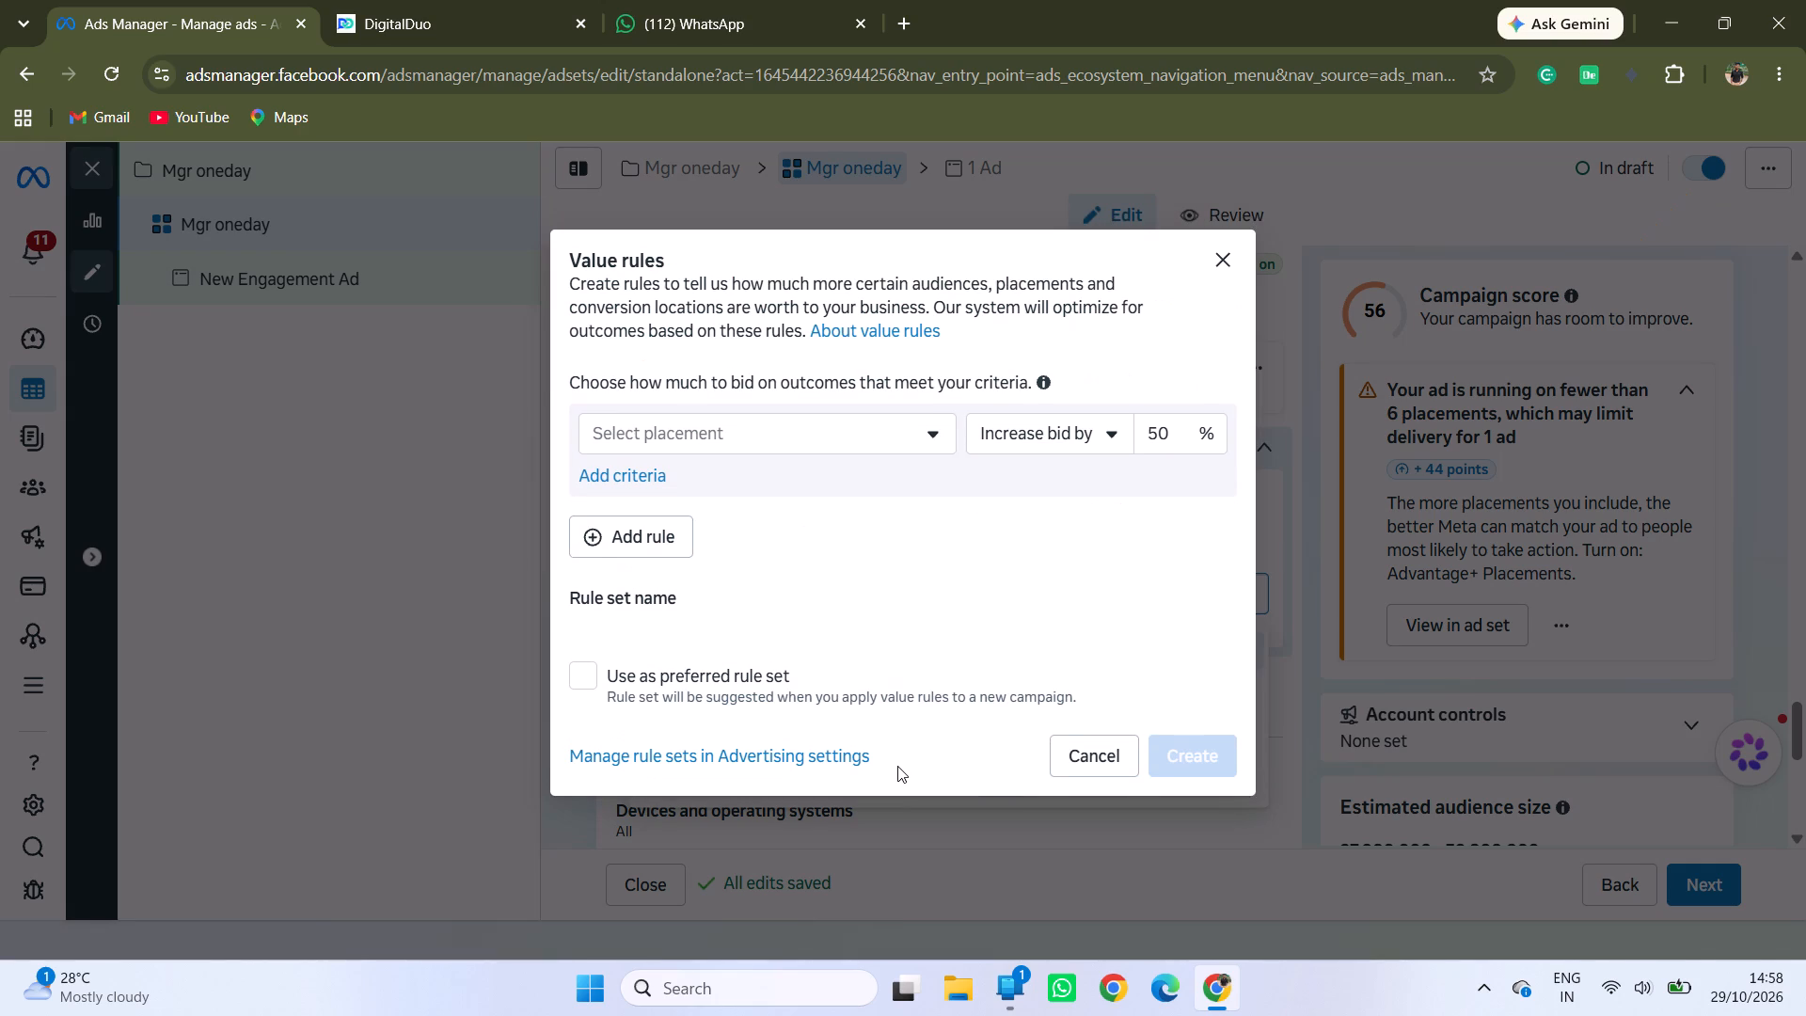
left_click(898, 435)
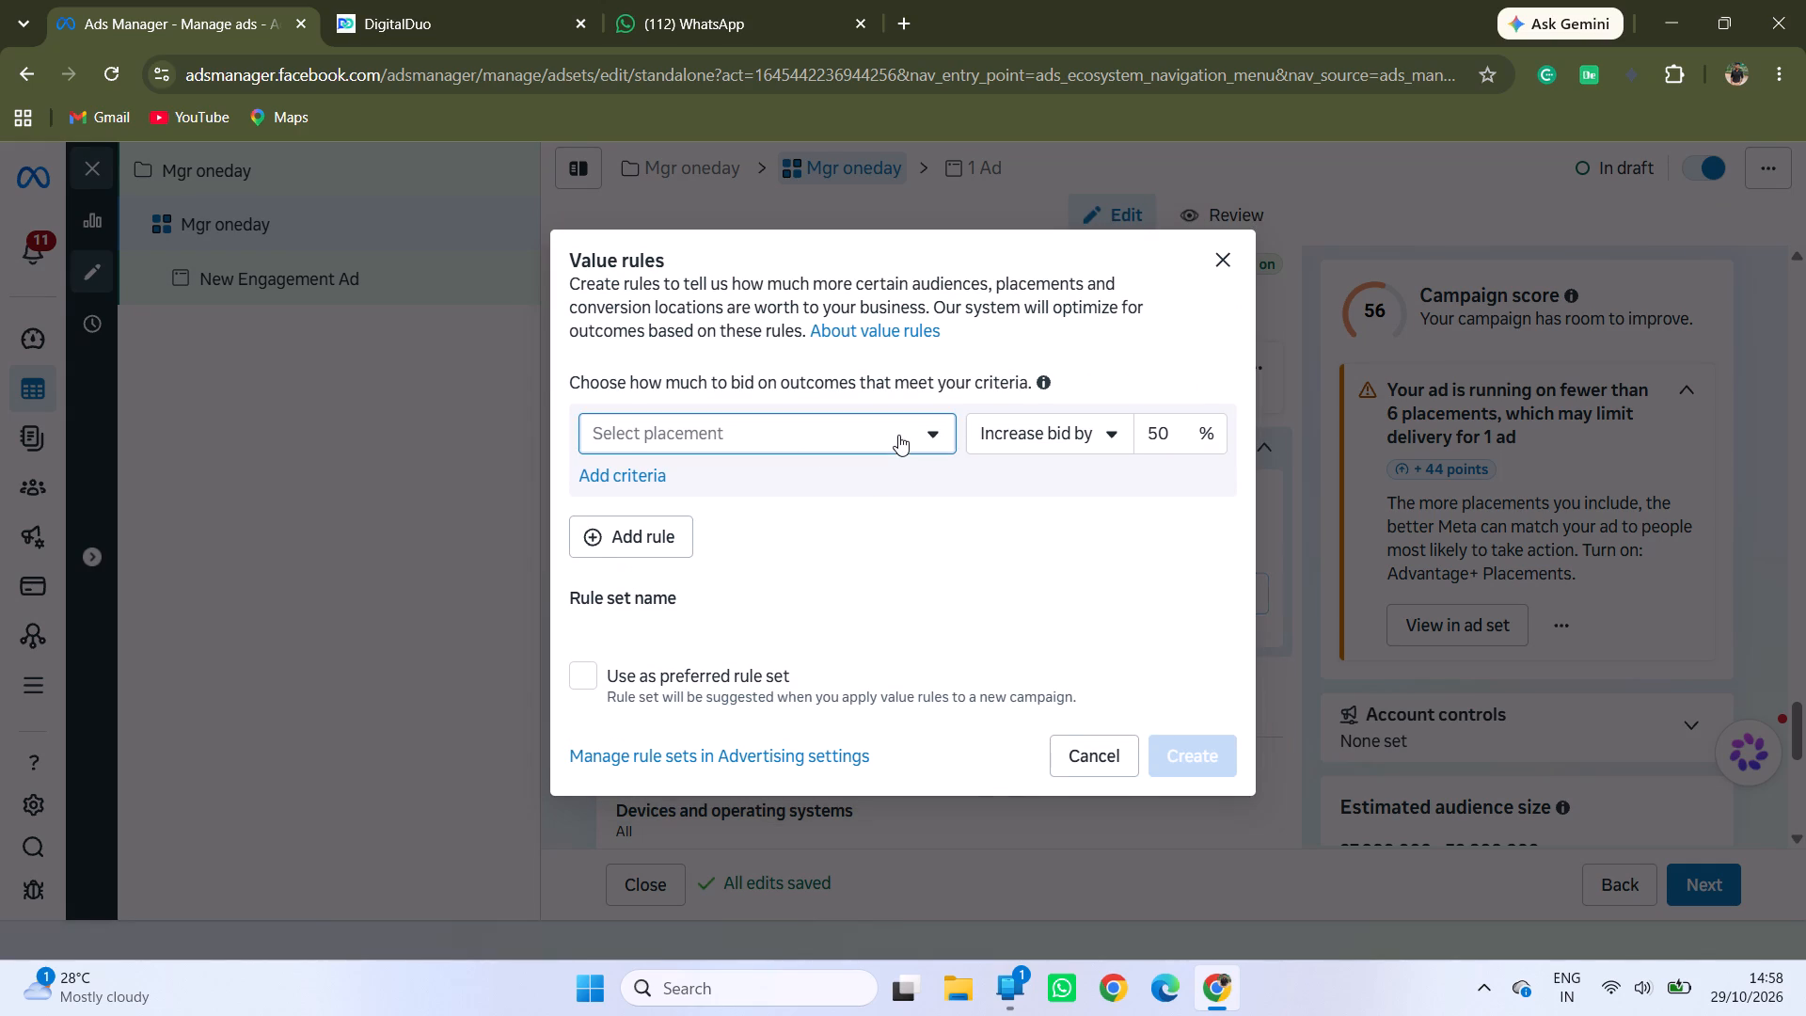
scroll(689, 717, "down", 6)
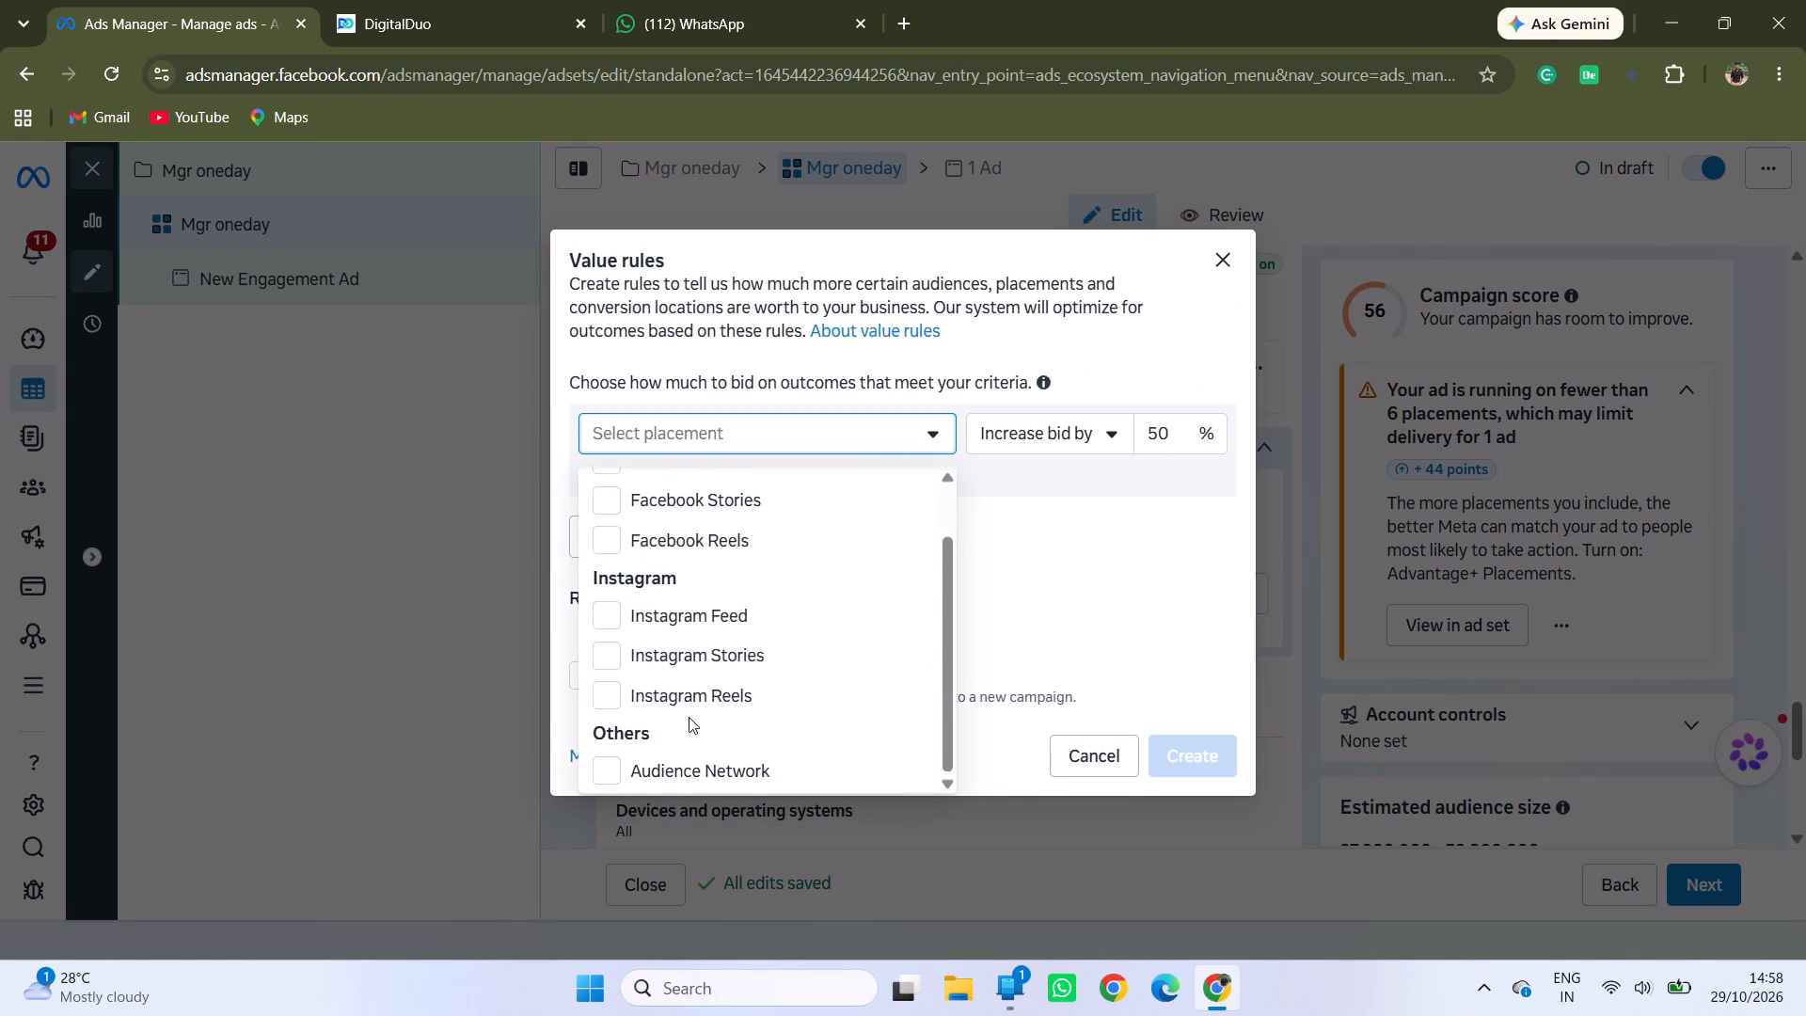
scroll(689, 717, "down", 2)
scroll(689, 717, "up", 4)
left_click(931, 425)
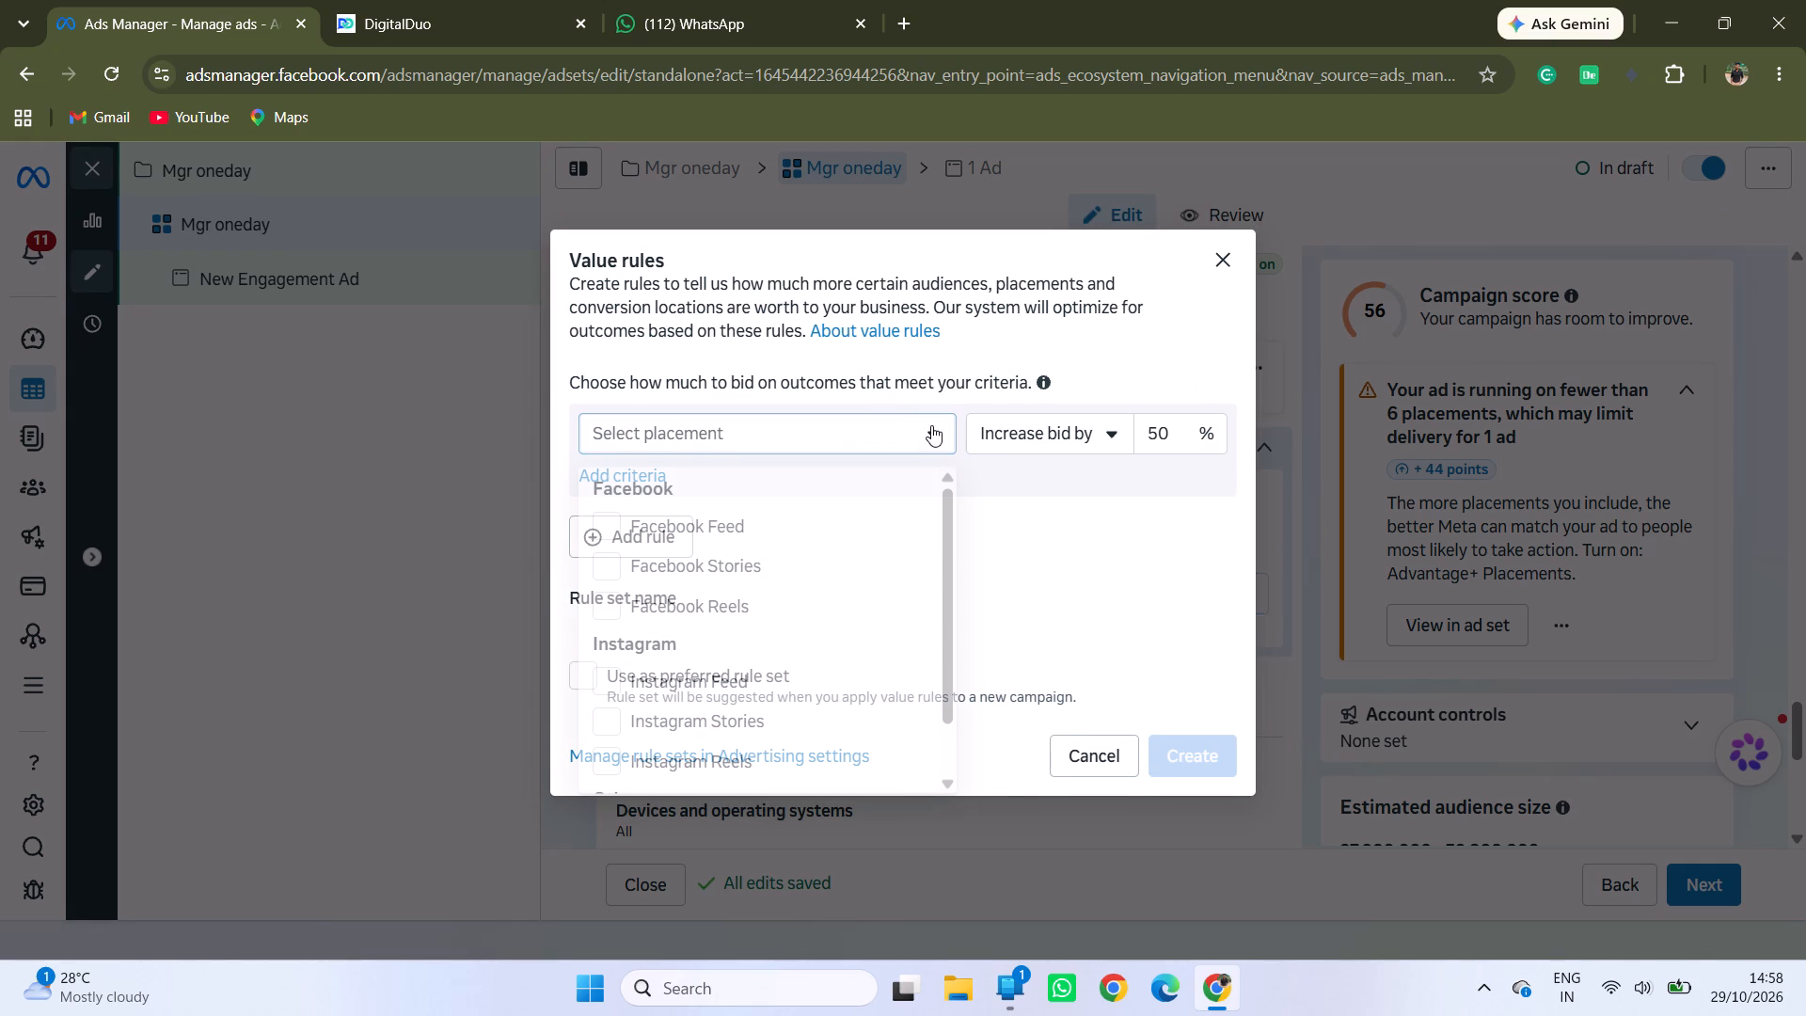
left_click(633, 472)
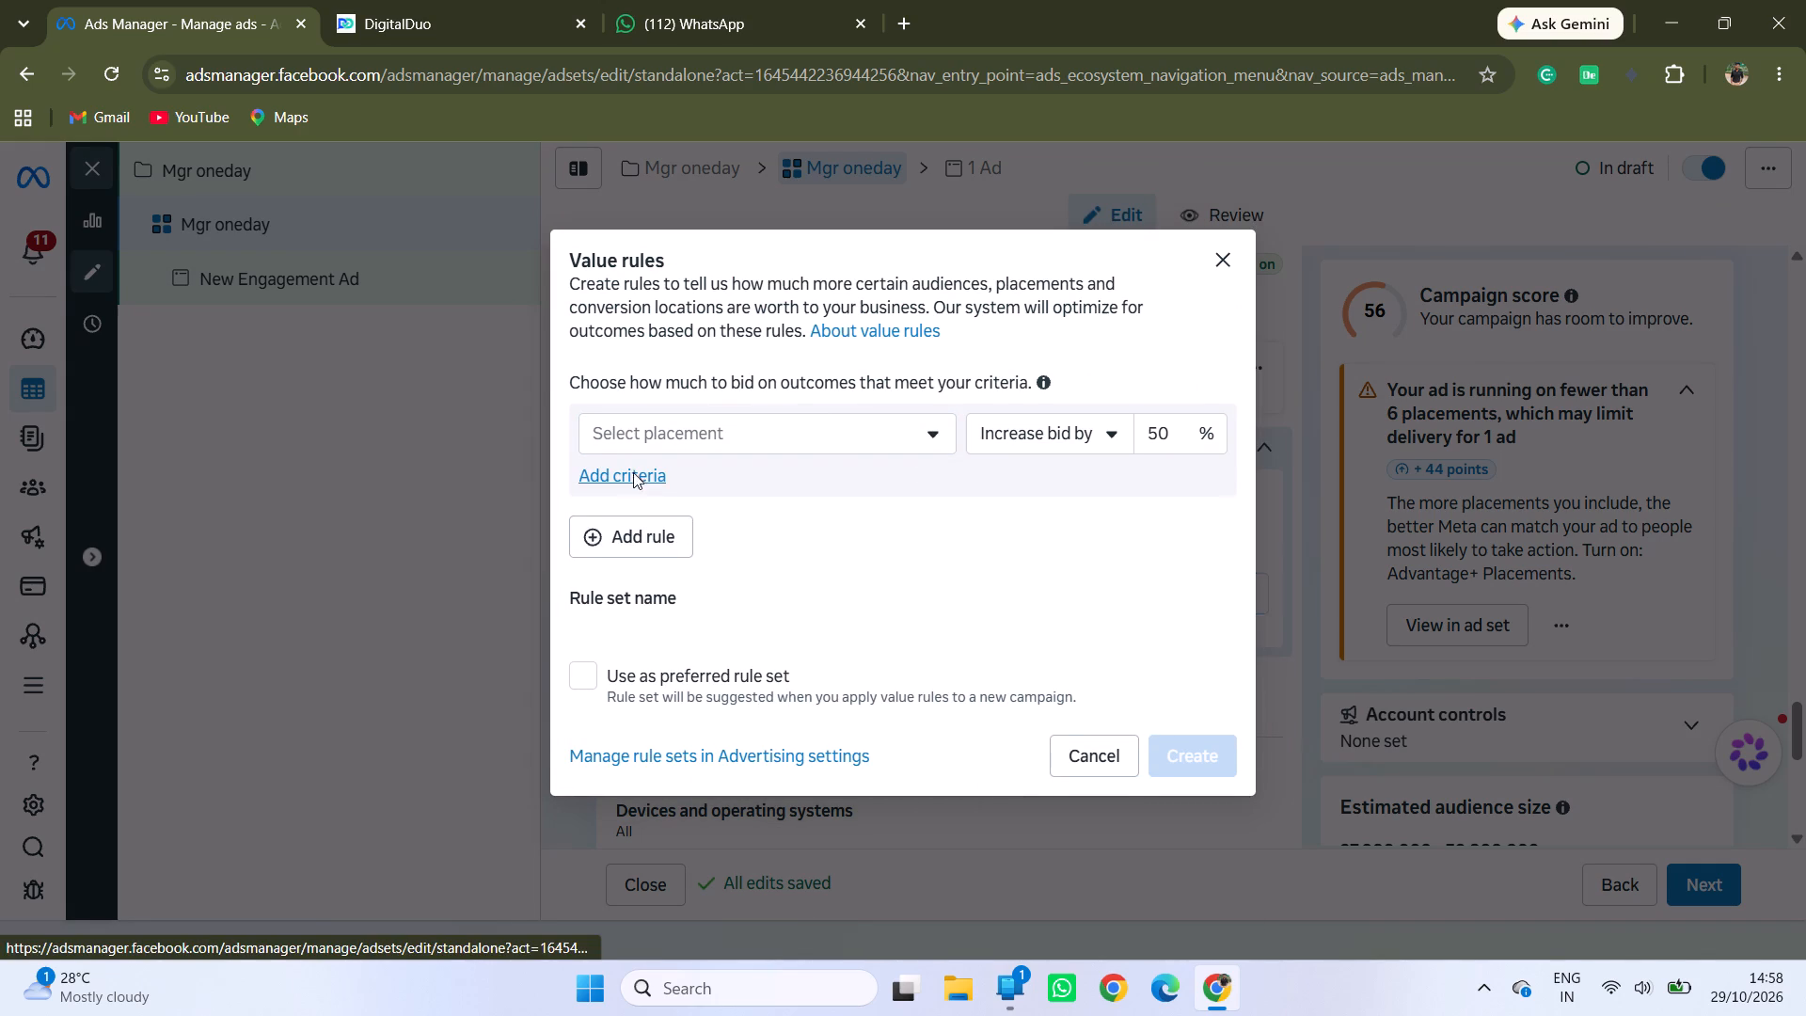
left_click(787, 458)
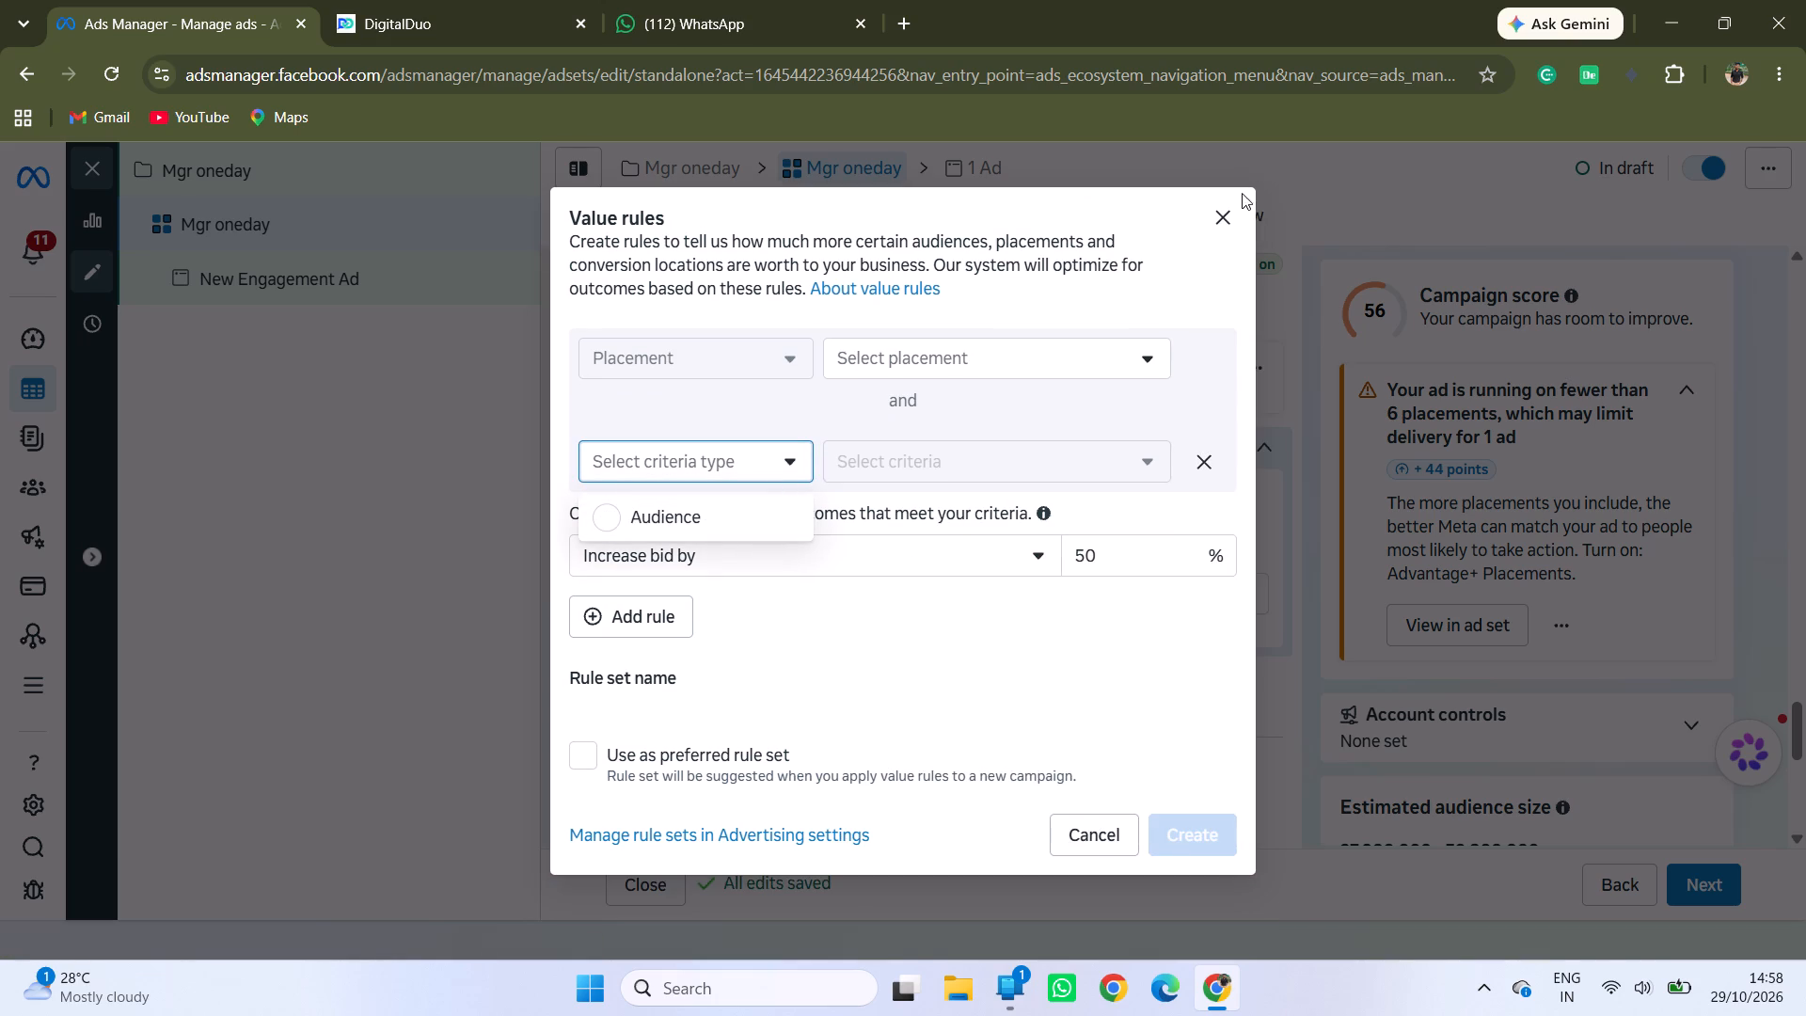
left_click(1228, 218)
Review the ad set's settings from placements back up to the ad set name, collapsing the campaign score's placement recommendation.
scroll(878, 545, "up", 2)
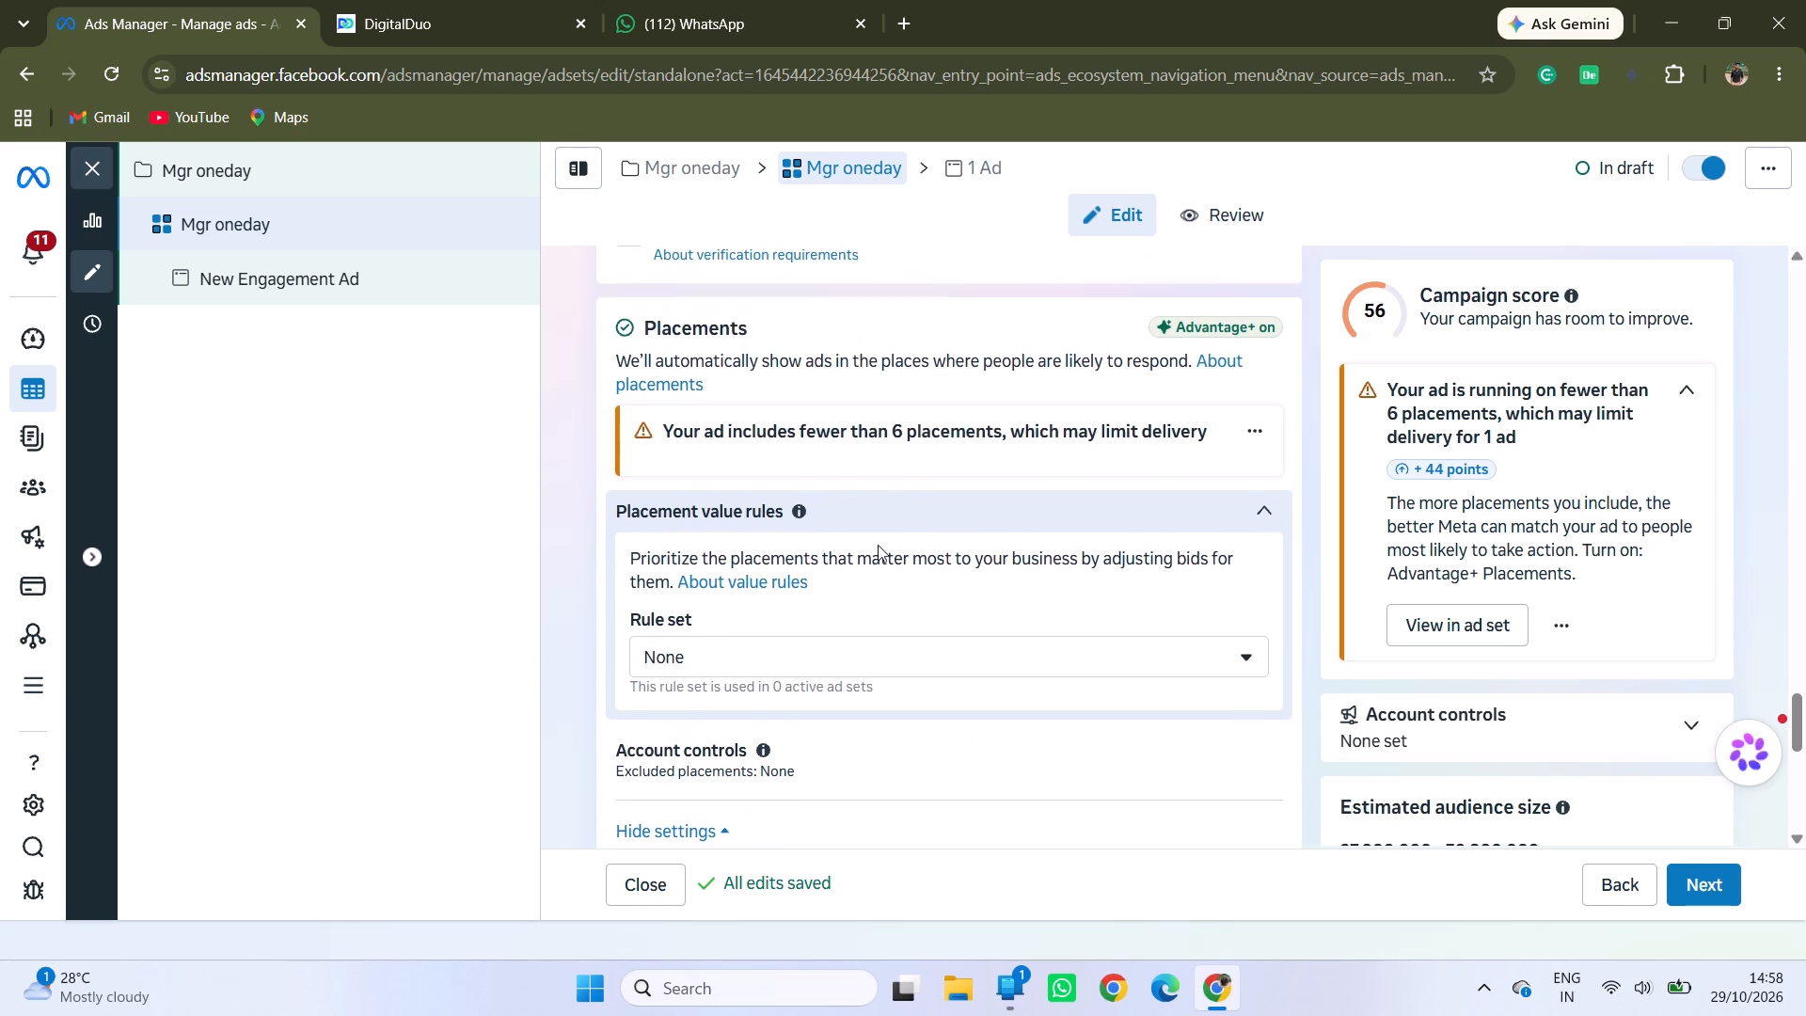
scroll(878, 545, "up", 8)
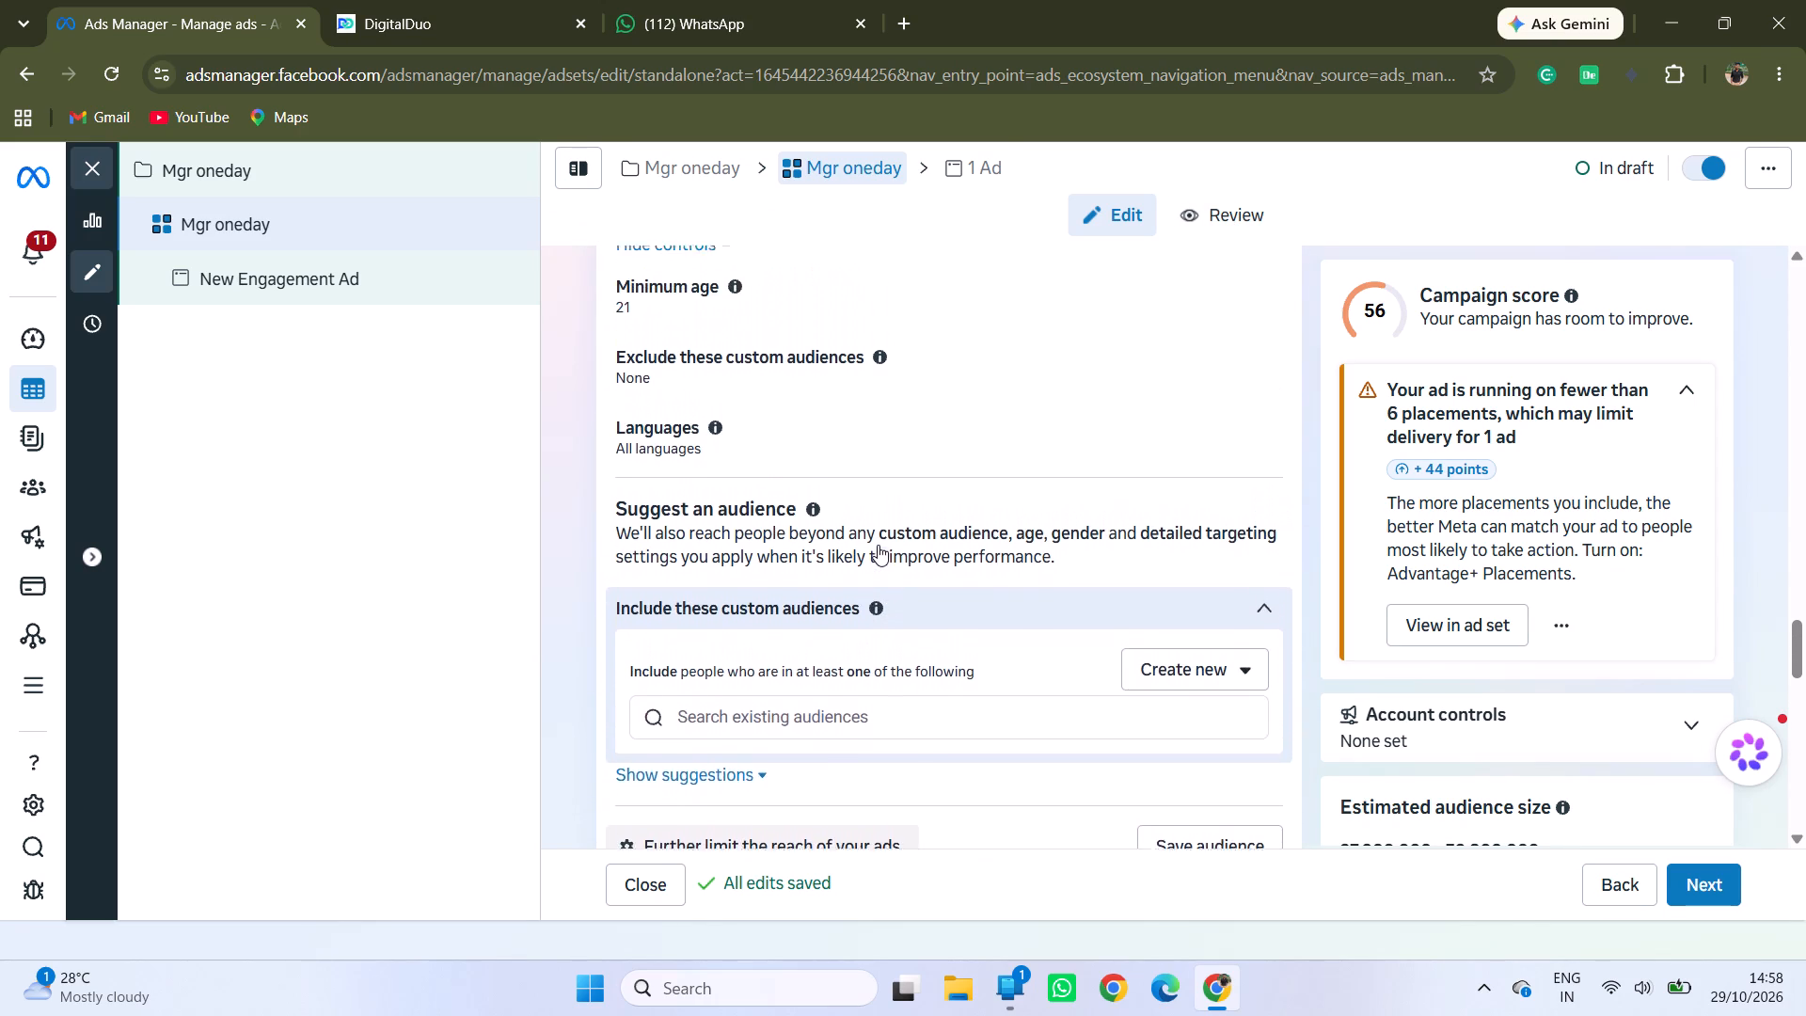
scroll(878, 545, "up", 2)
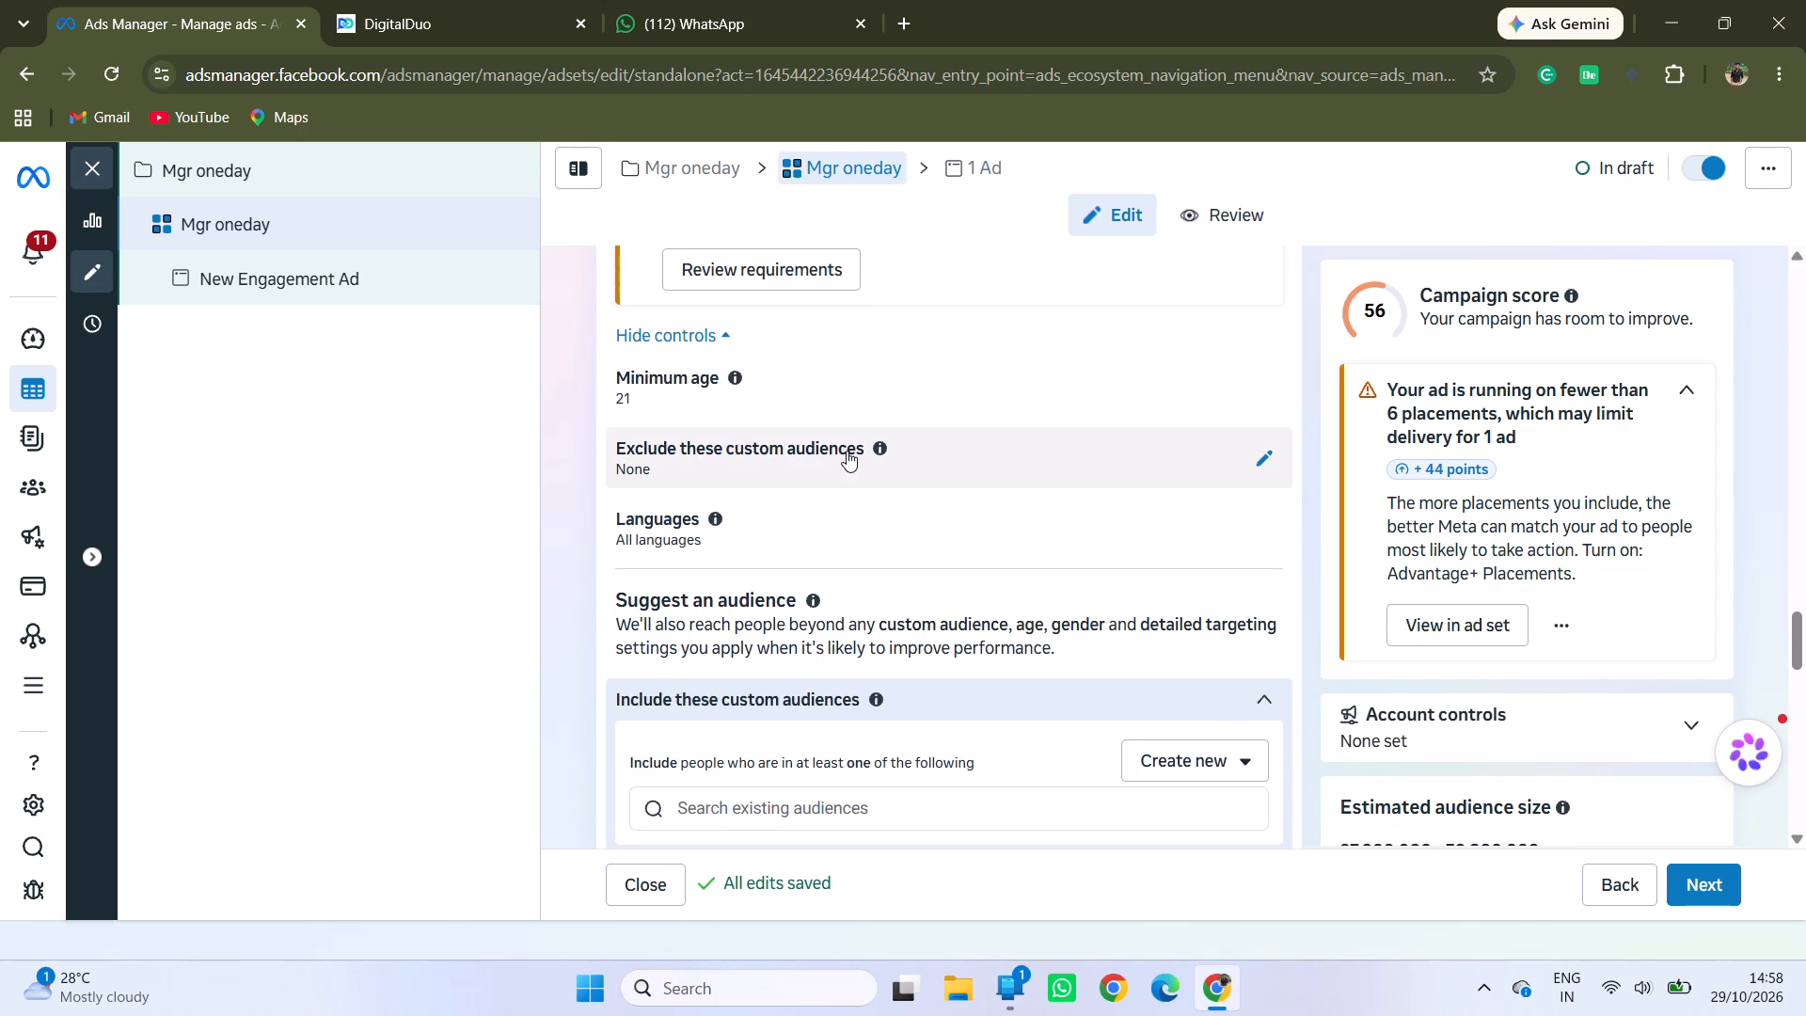
scroll(847, 451, "up", 4)
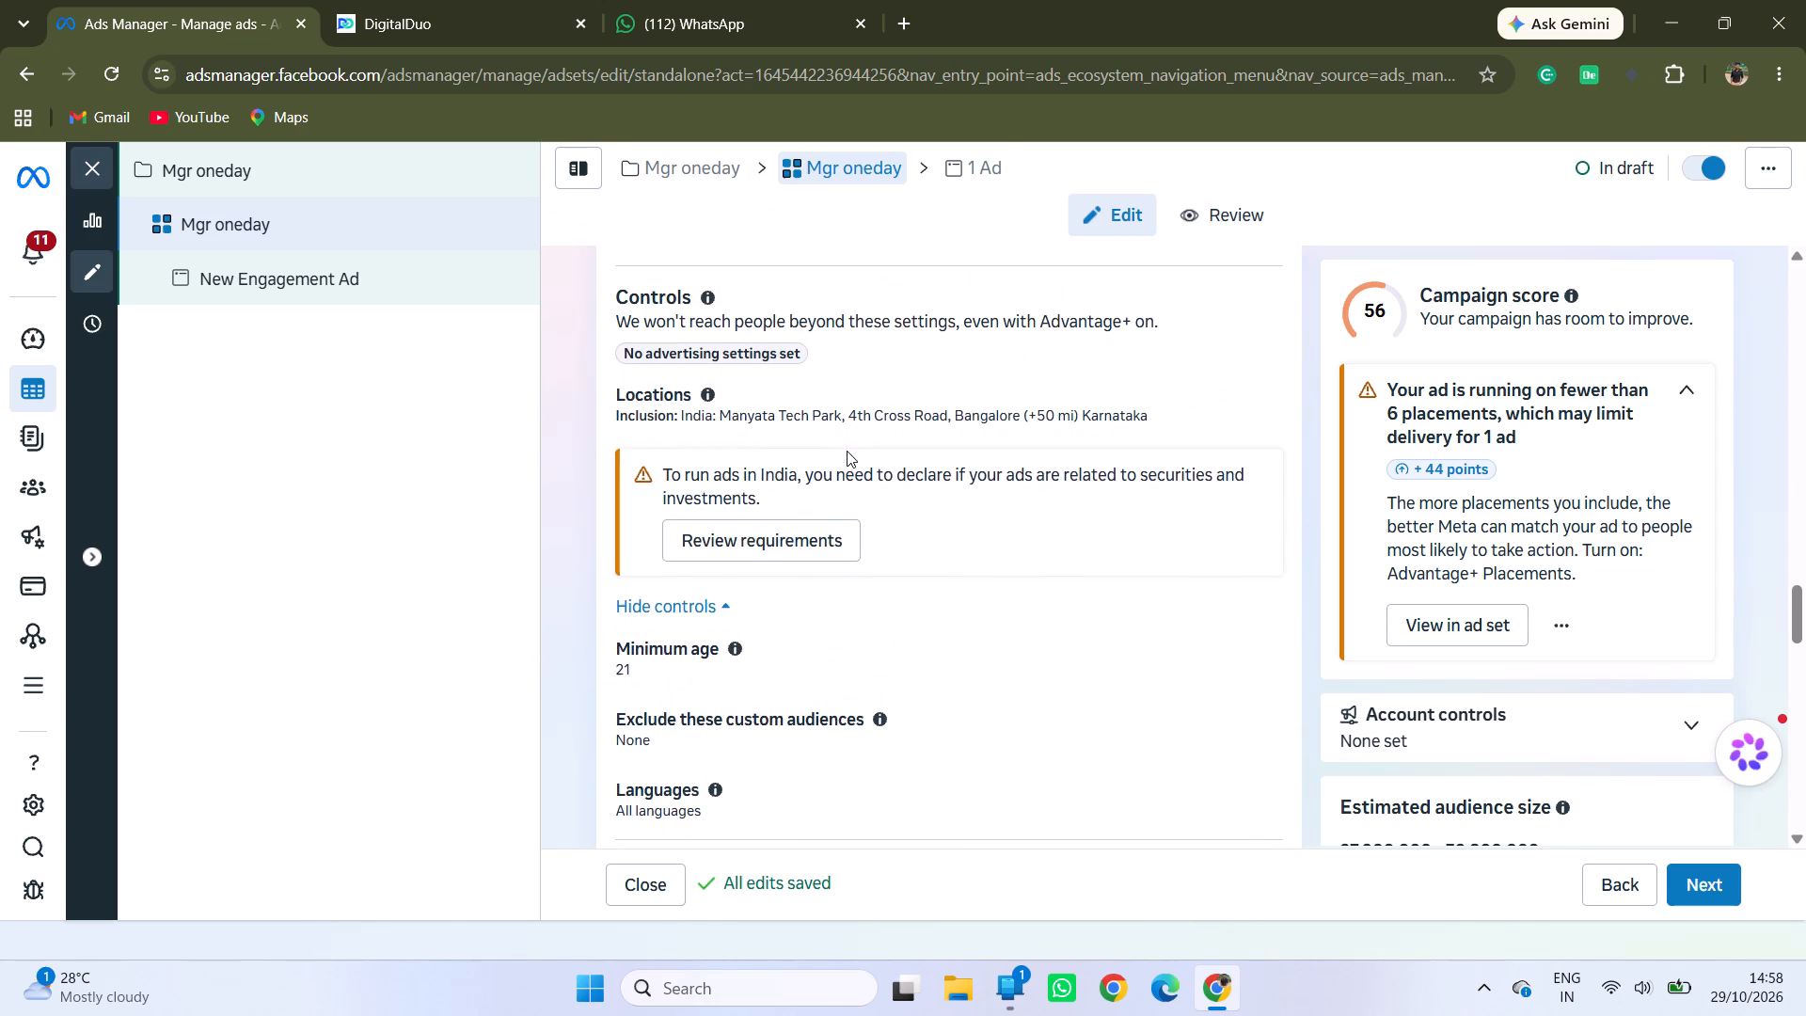
scroll(847, 451, "up", 6)
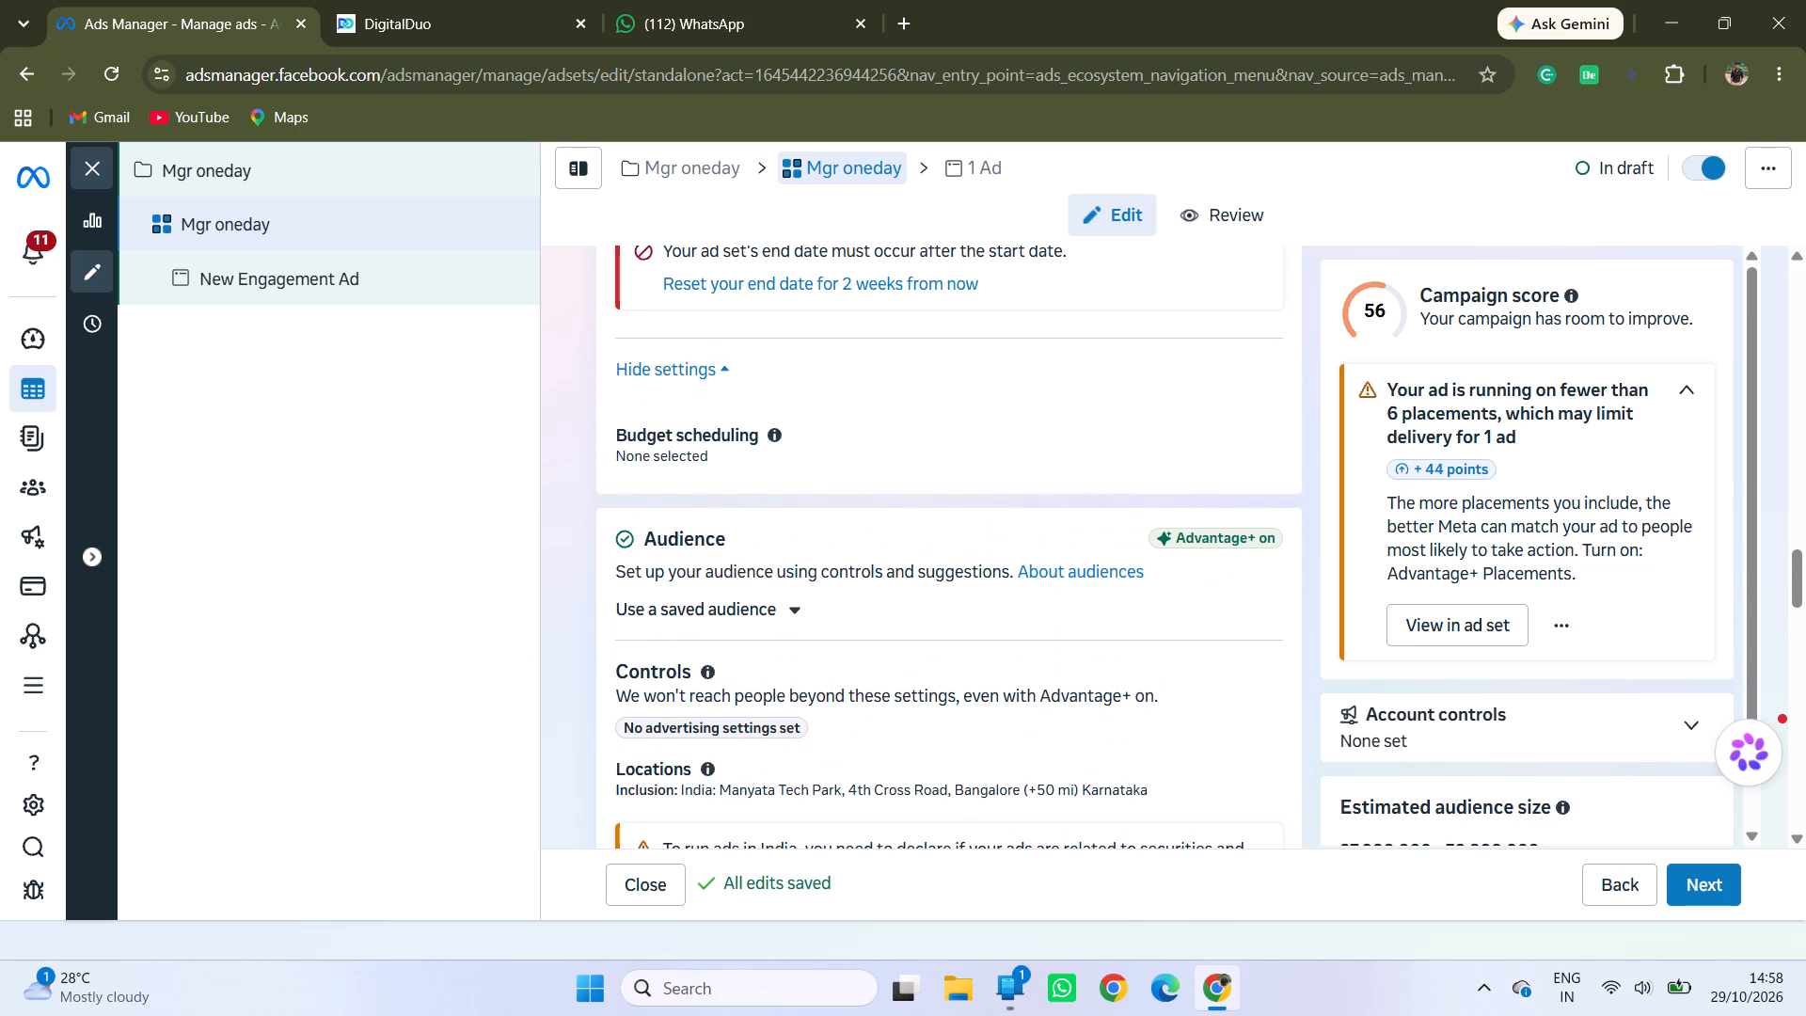
left_click(1687, 386)
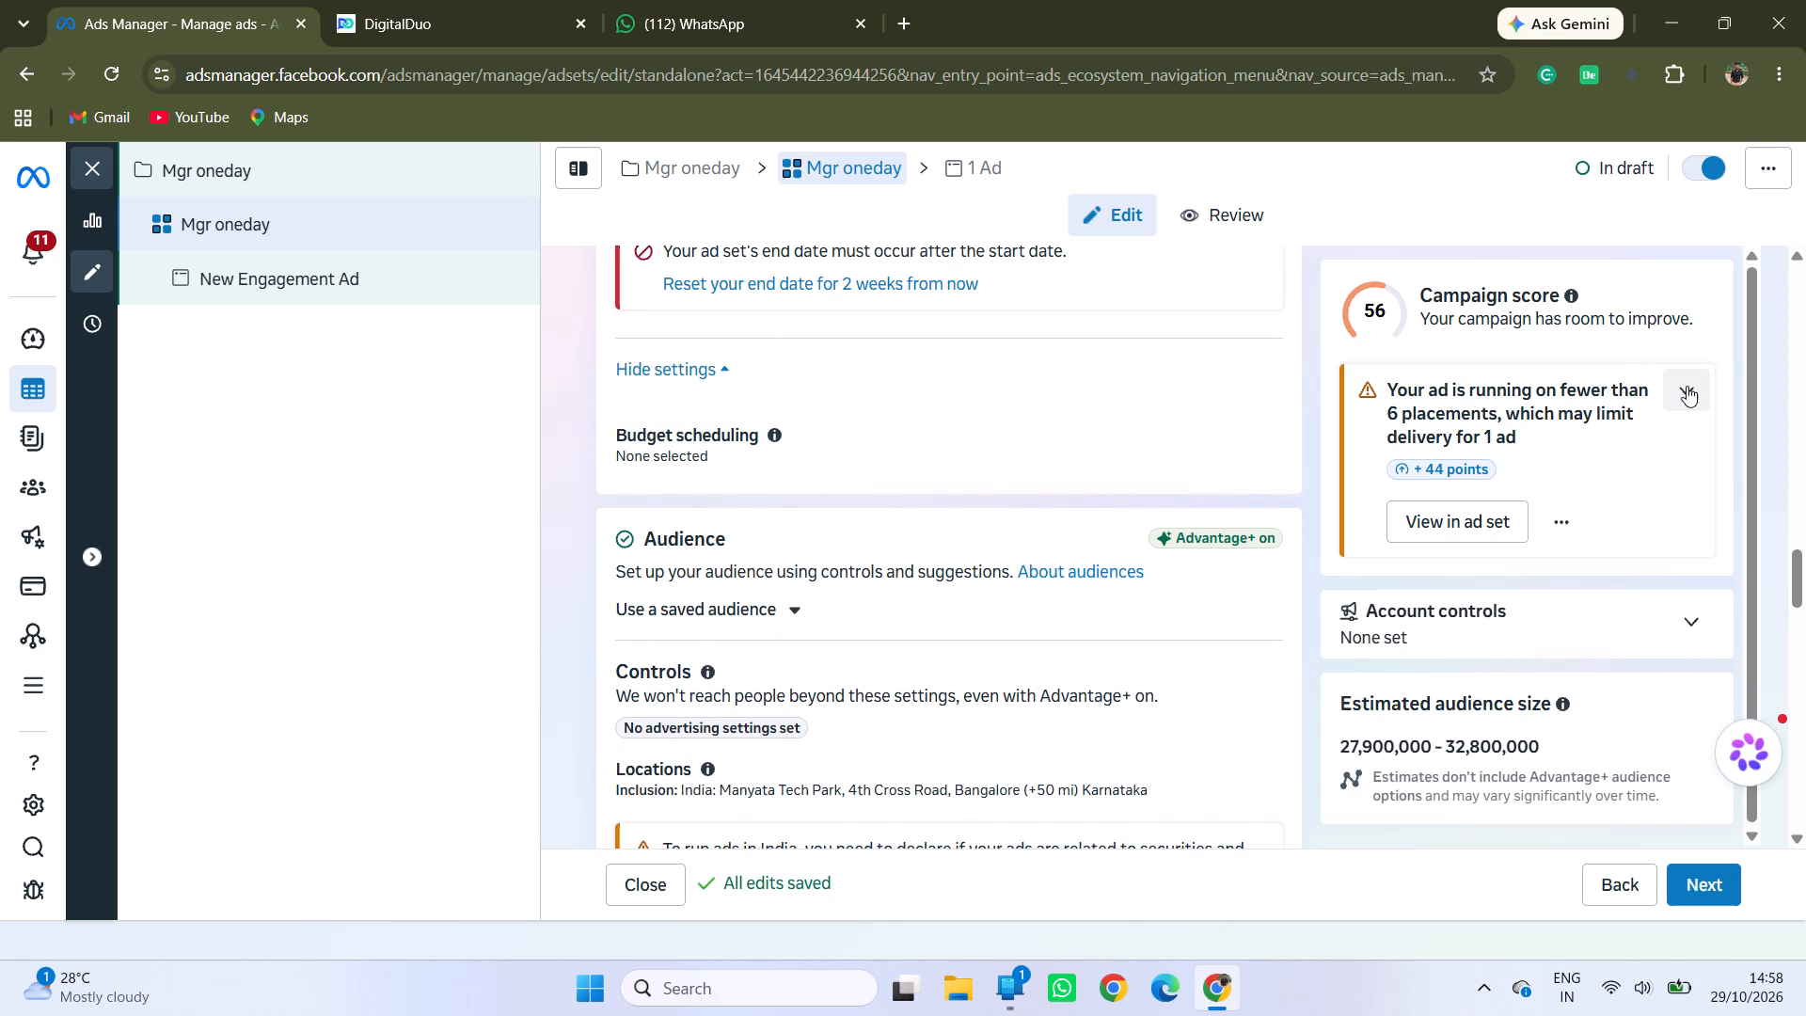
scroll(999, 573, "up", 1)
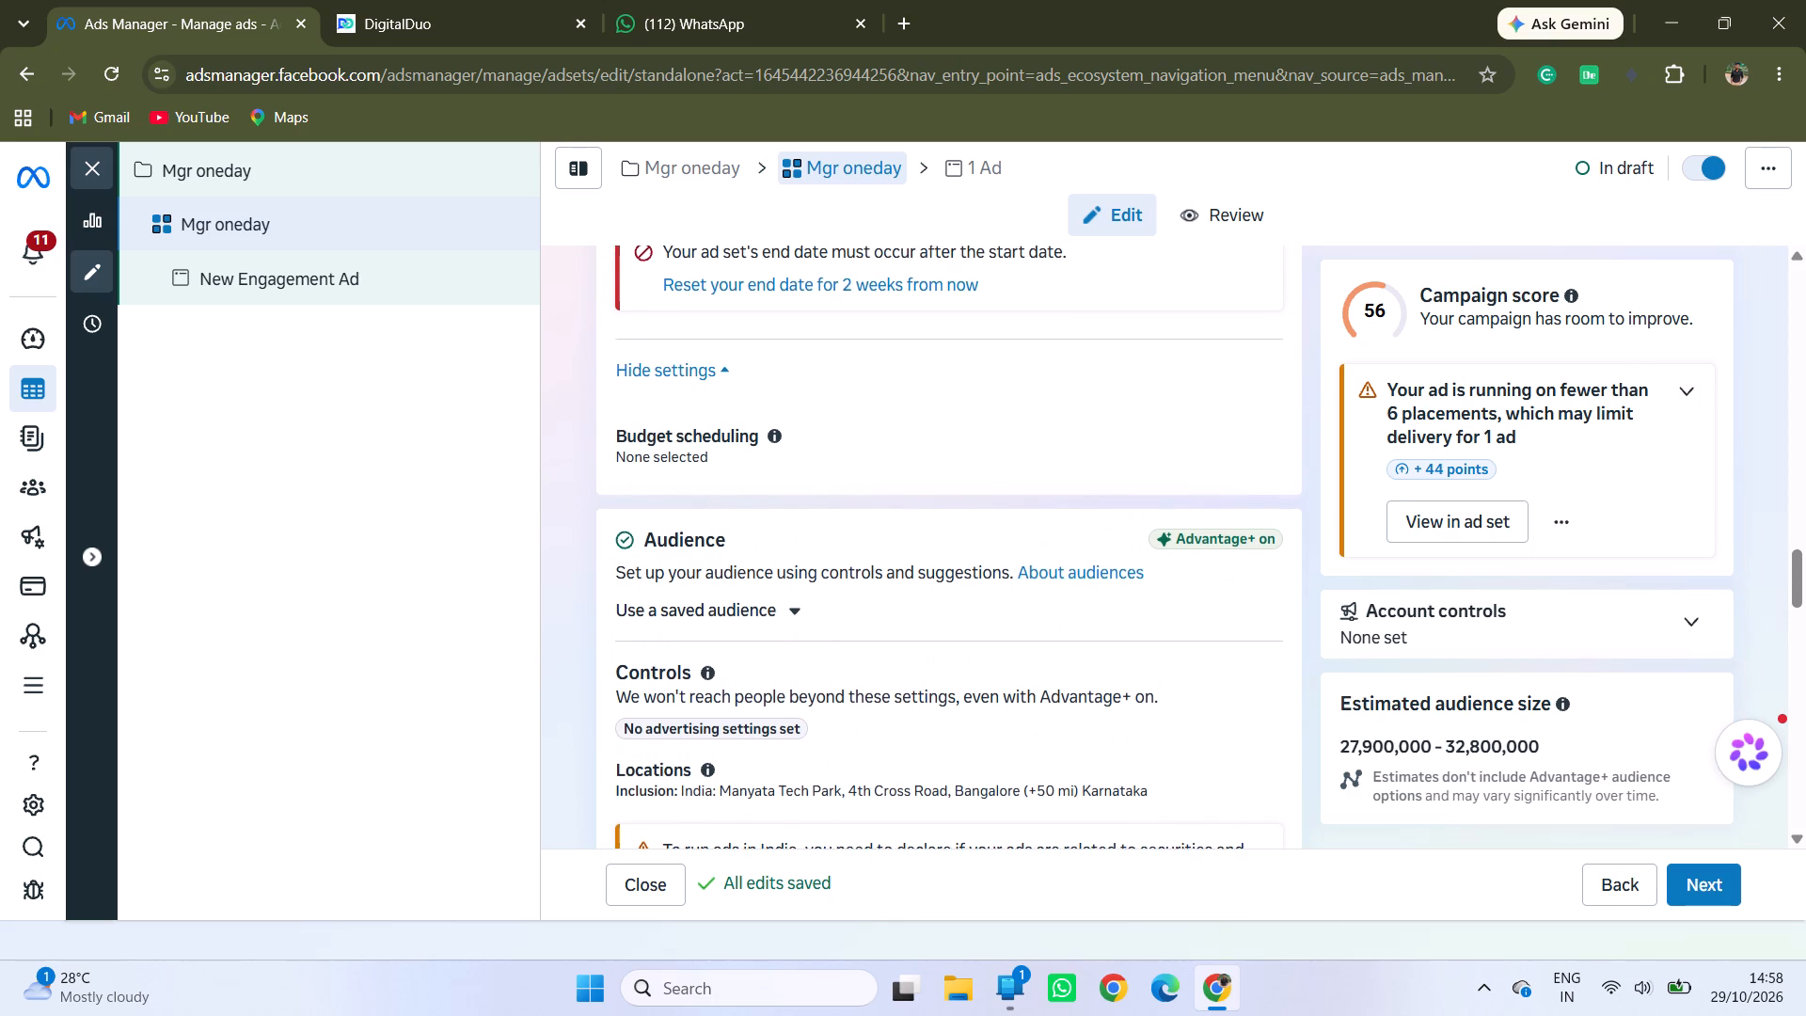
scroll(999, 573, "up", 5)
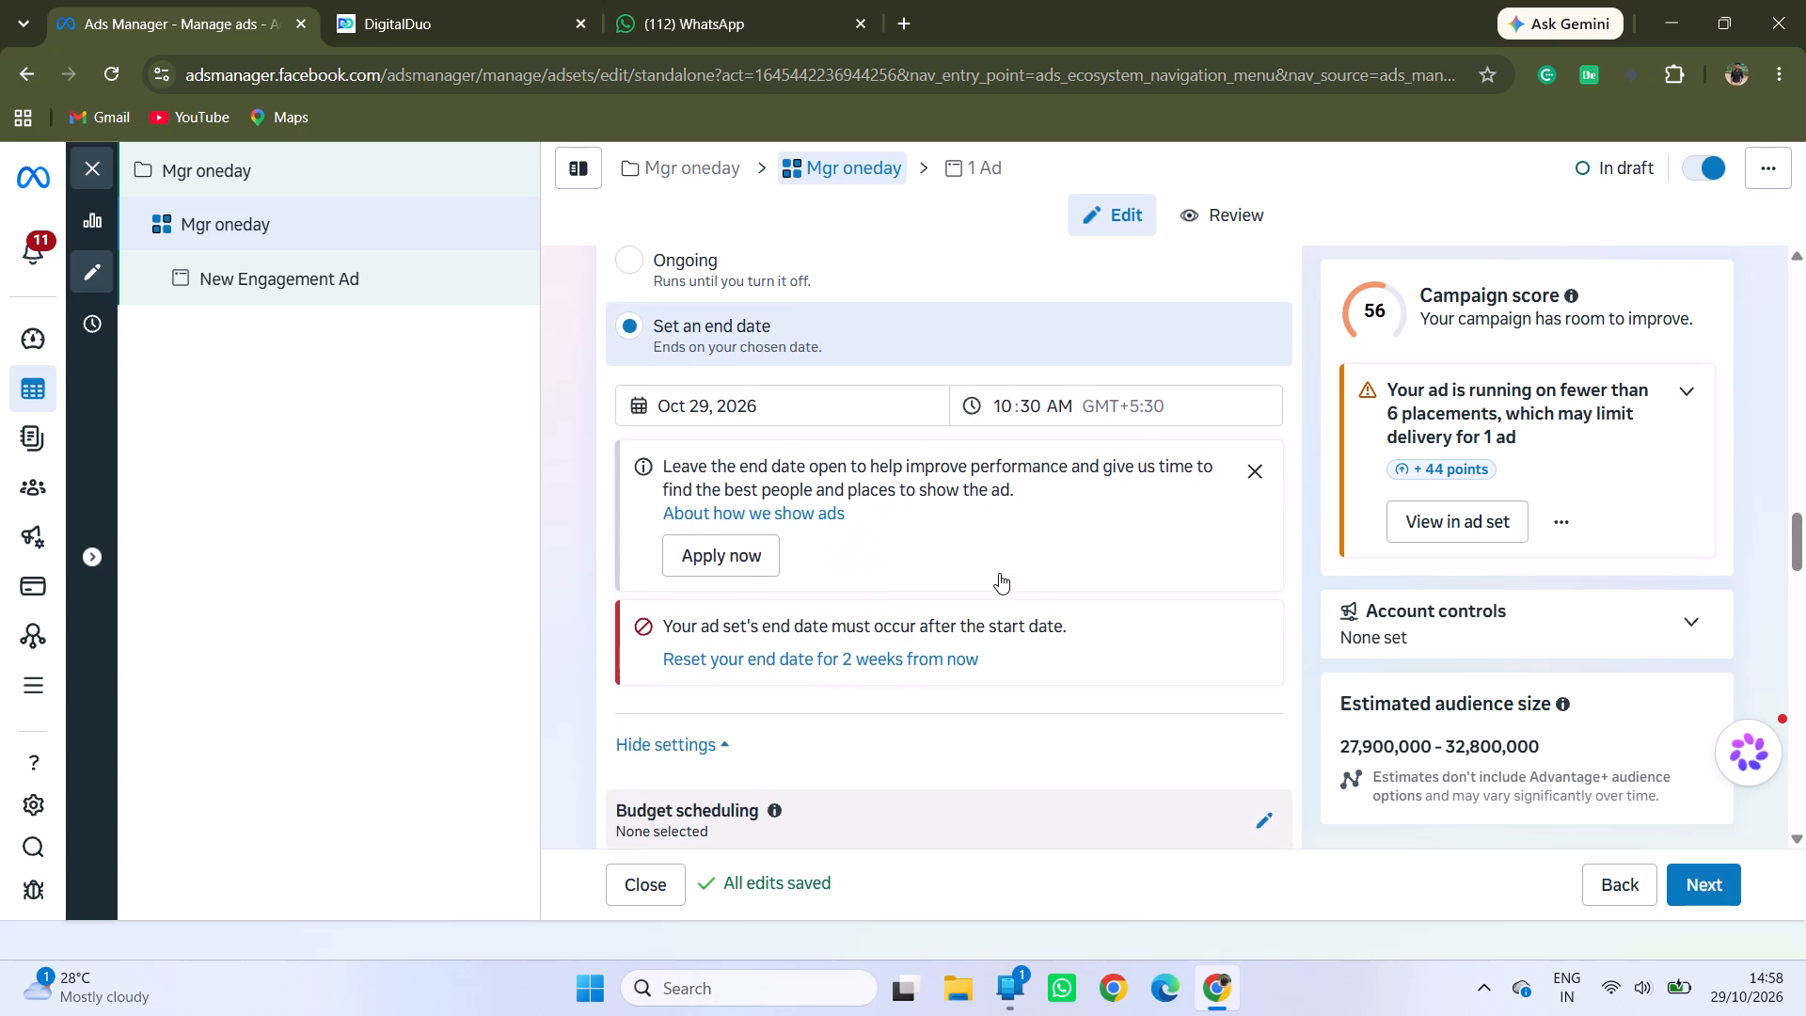
scroll(999, 573, "up", 8)
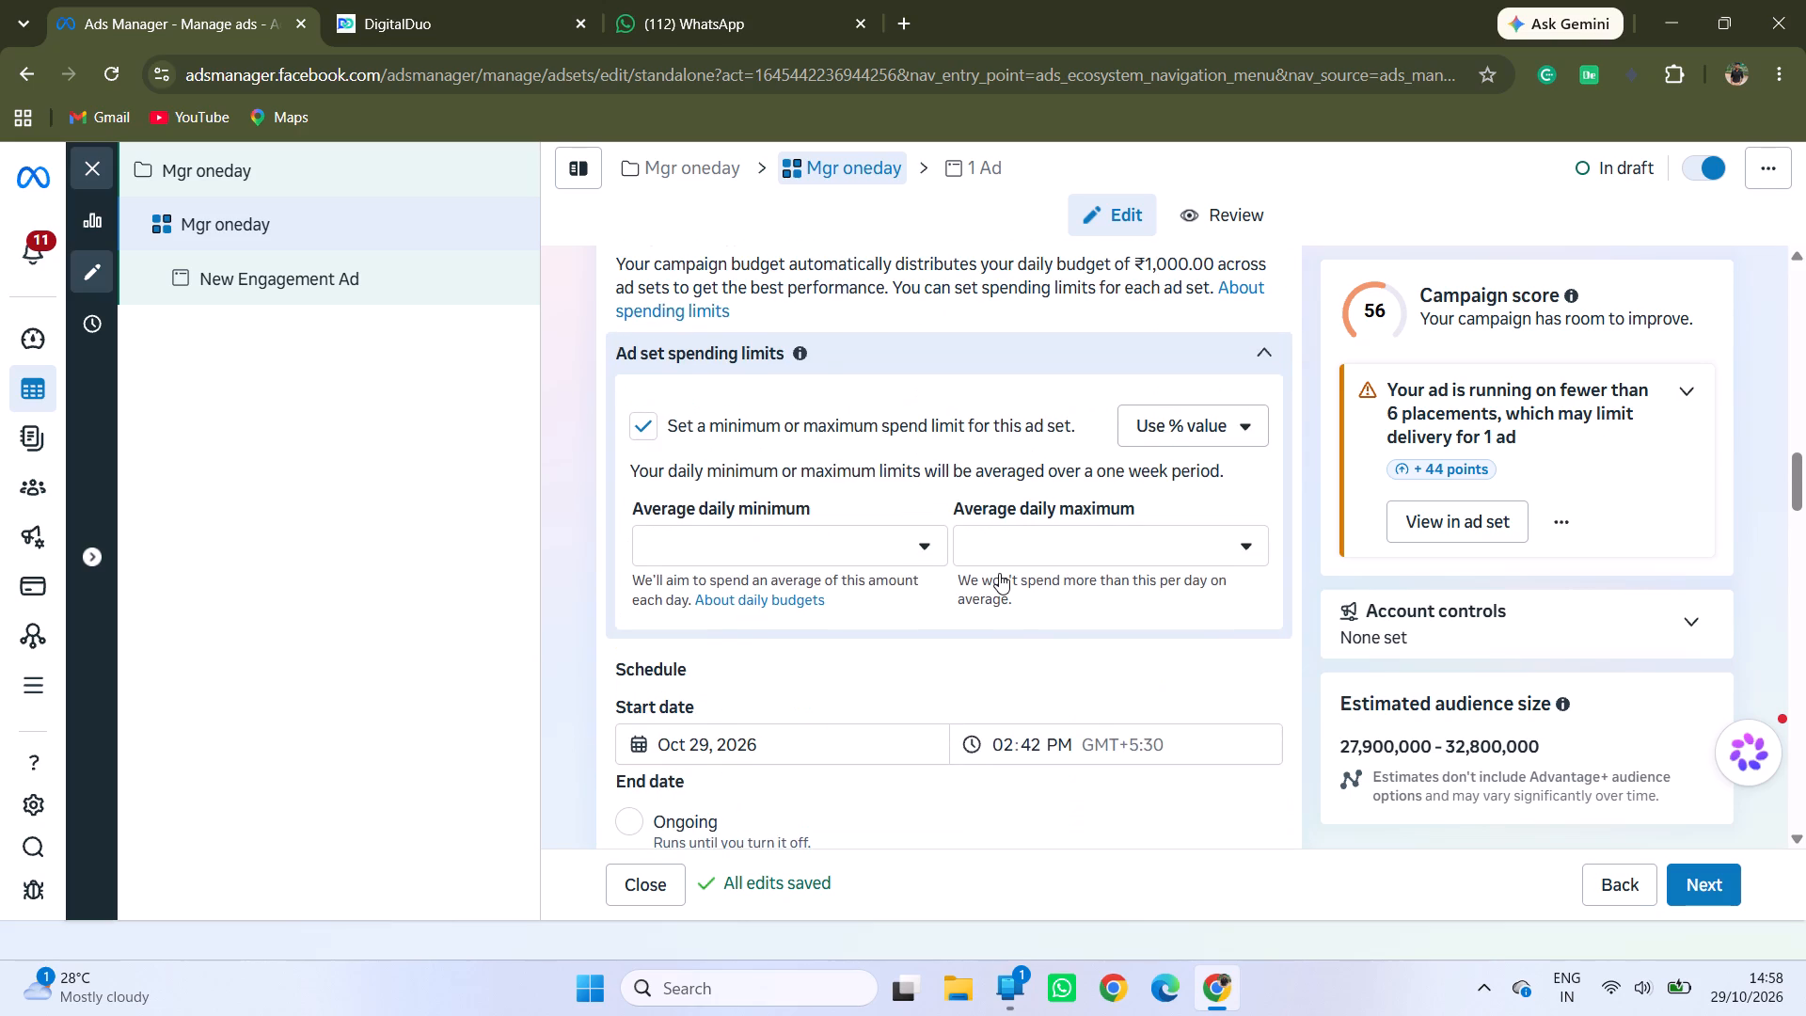
scroll(999, 573, "up", 4)
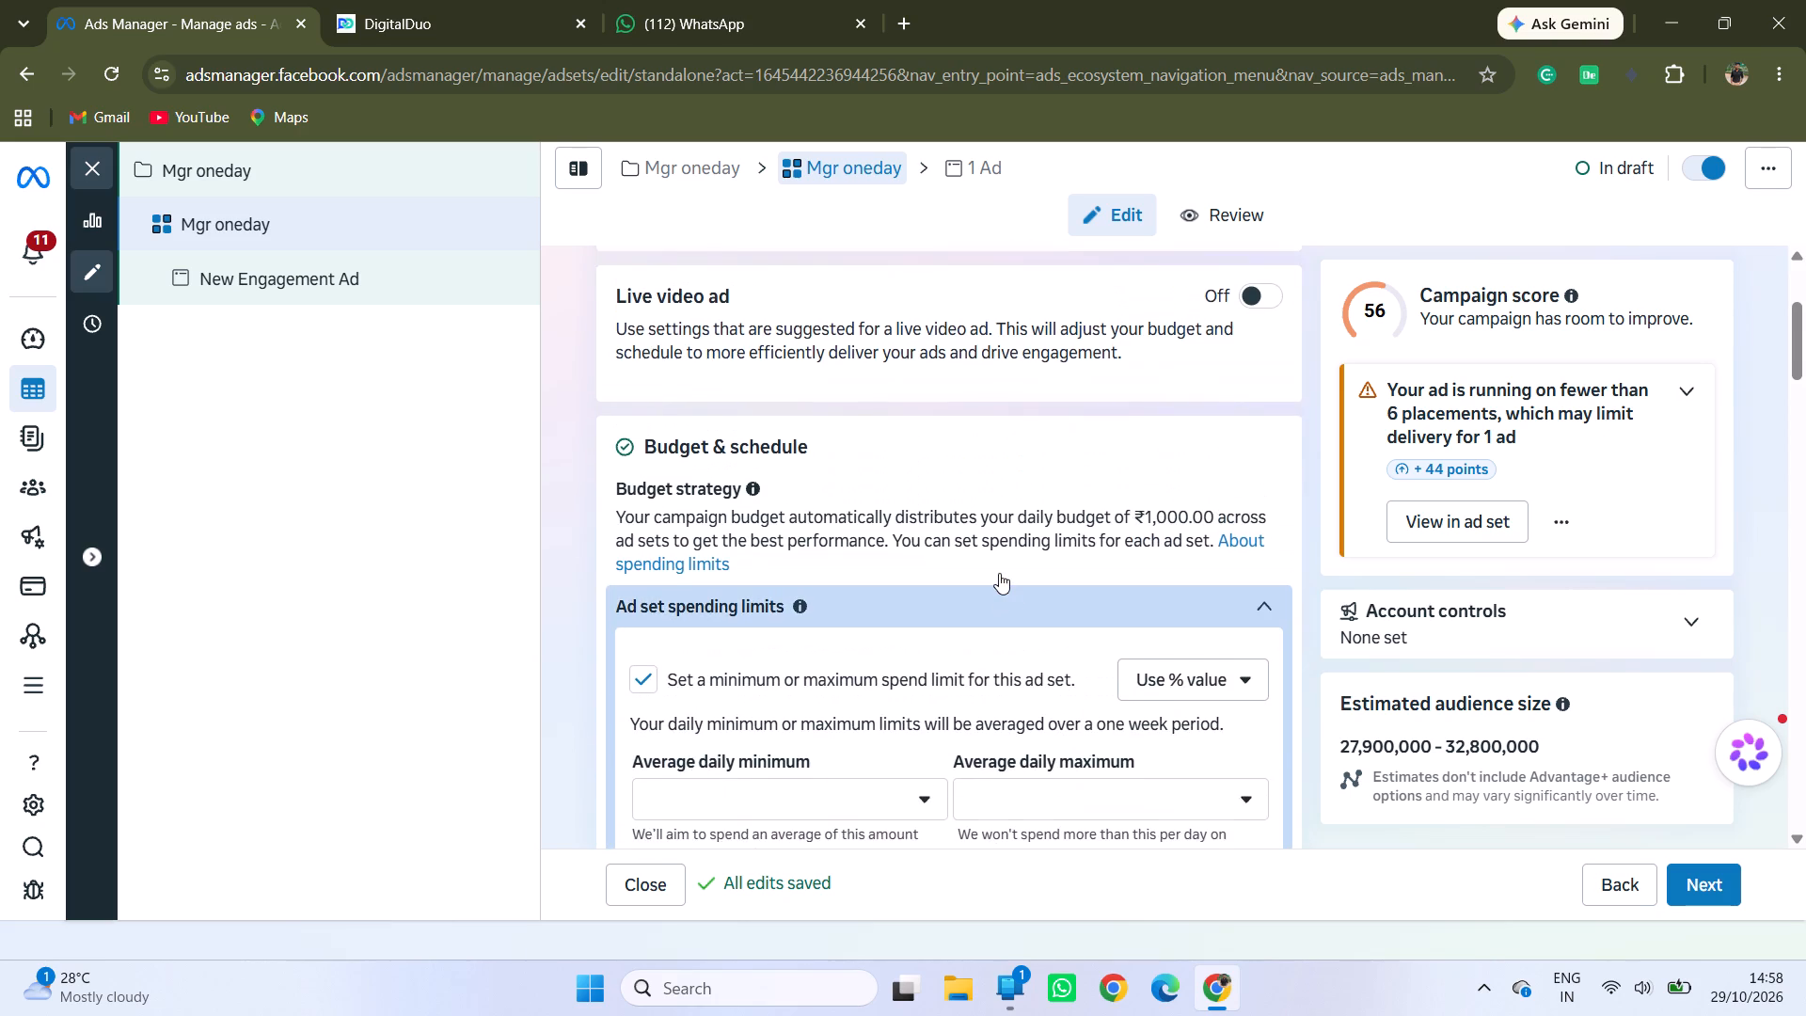
scroll(999, 573, "up", 3)
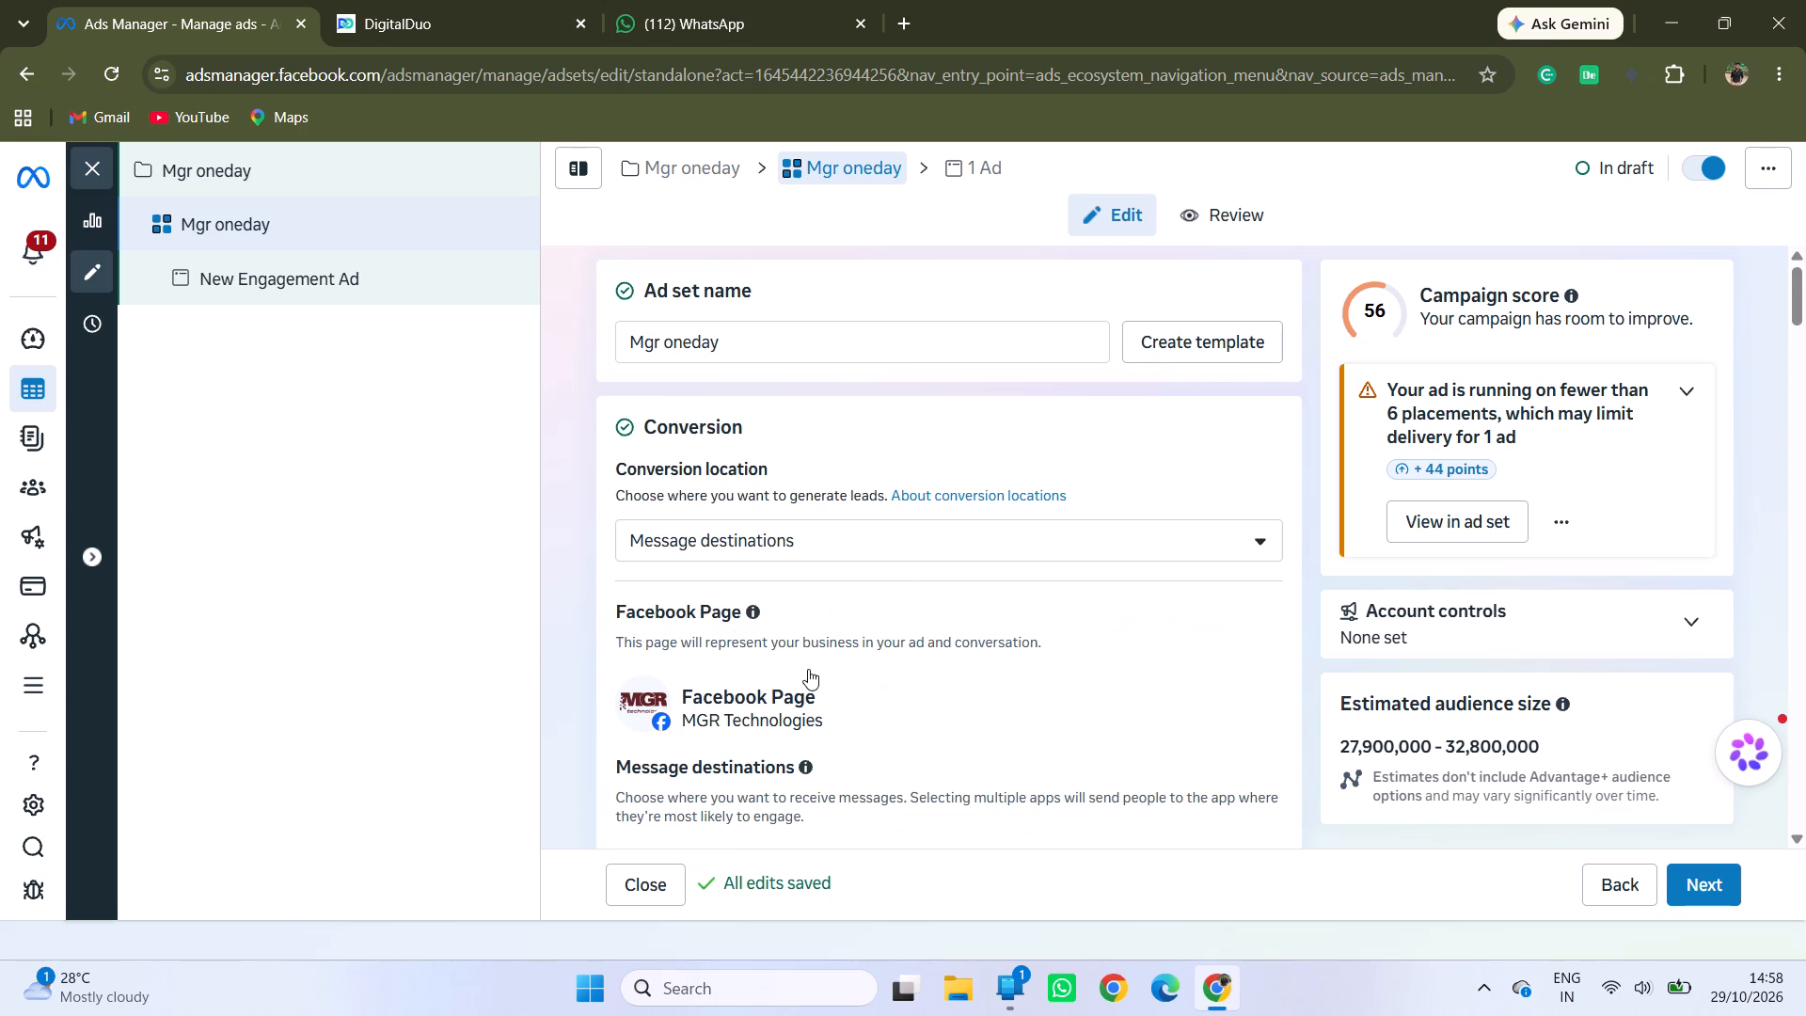
Review the ad set from the conversion settings through performance goal and value rules to the budget and schedule.
scroll(808, 669, "down", 12)
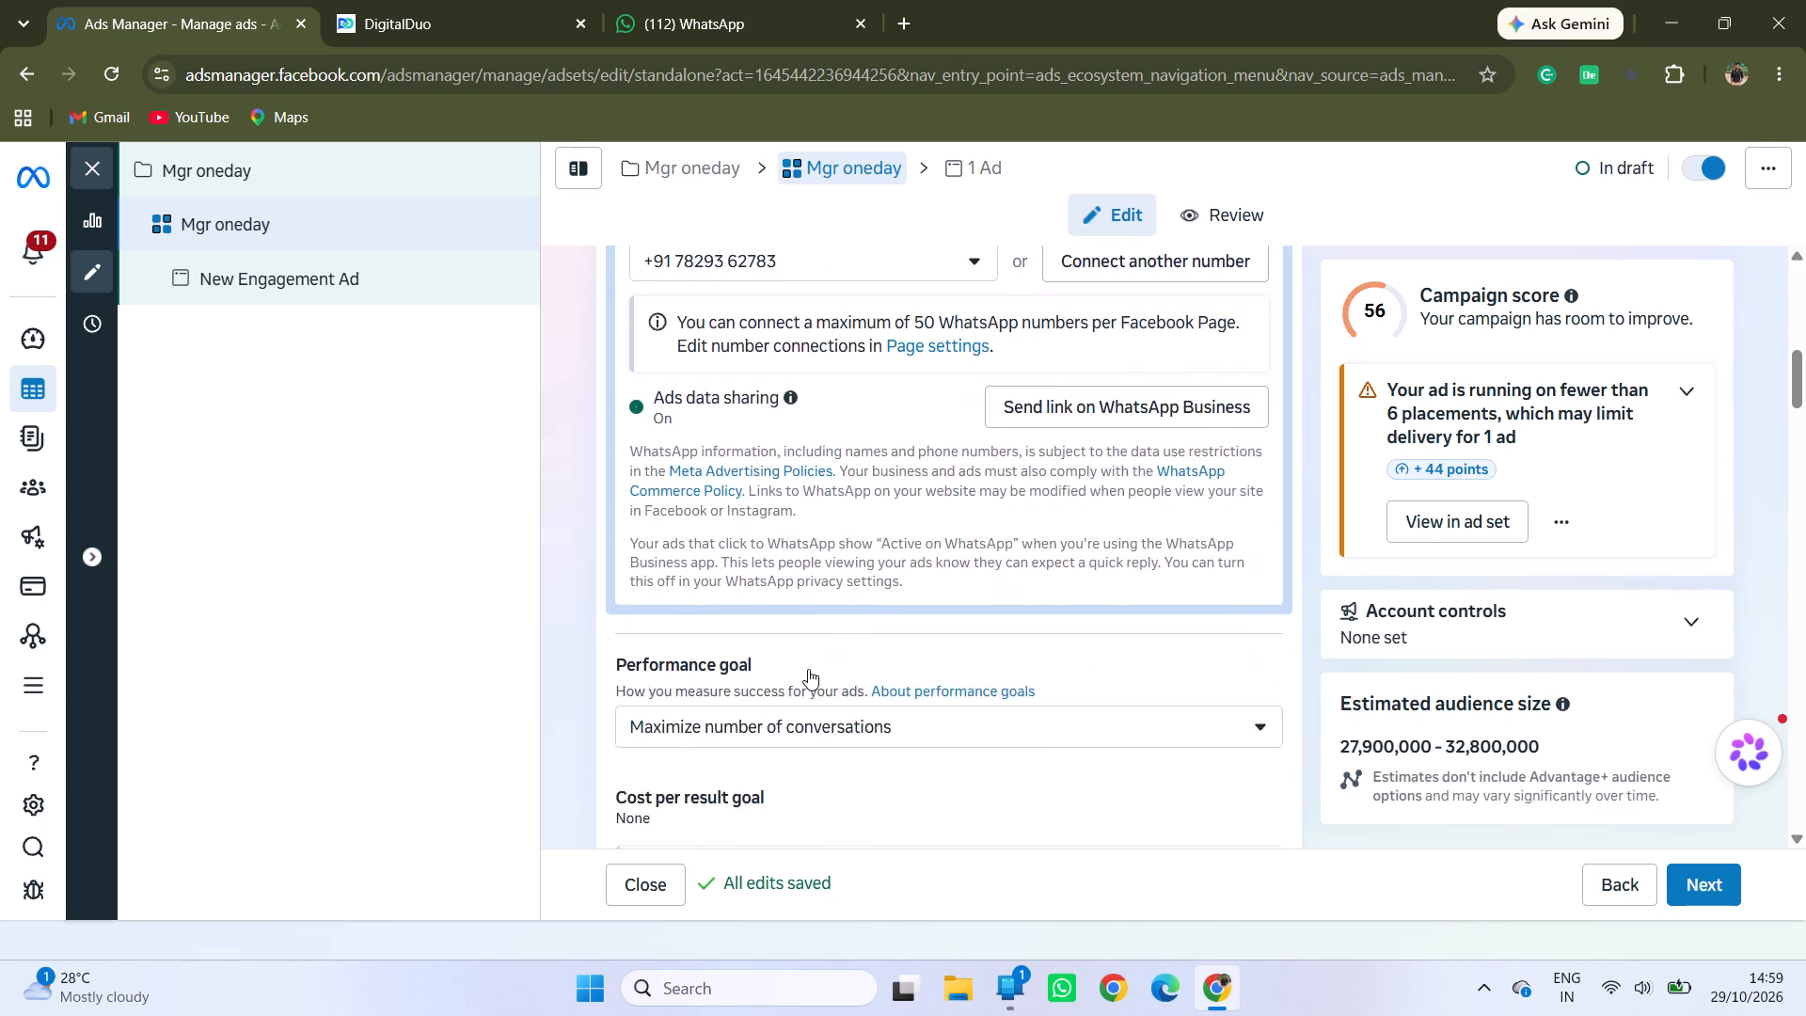
scroll(808, 669, "down", 5)
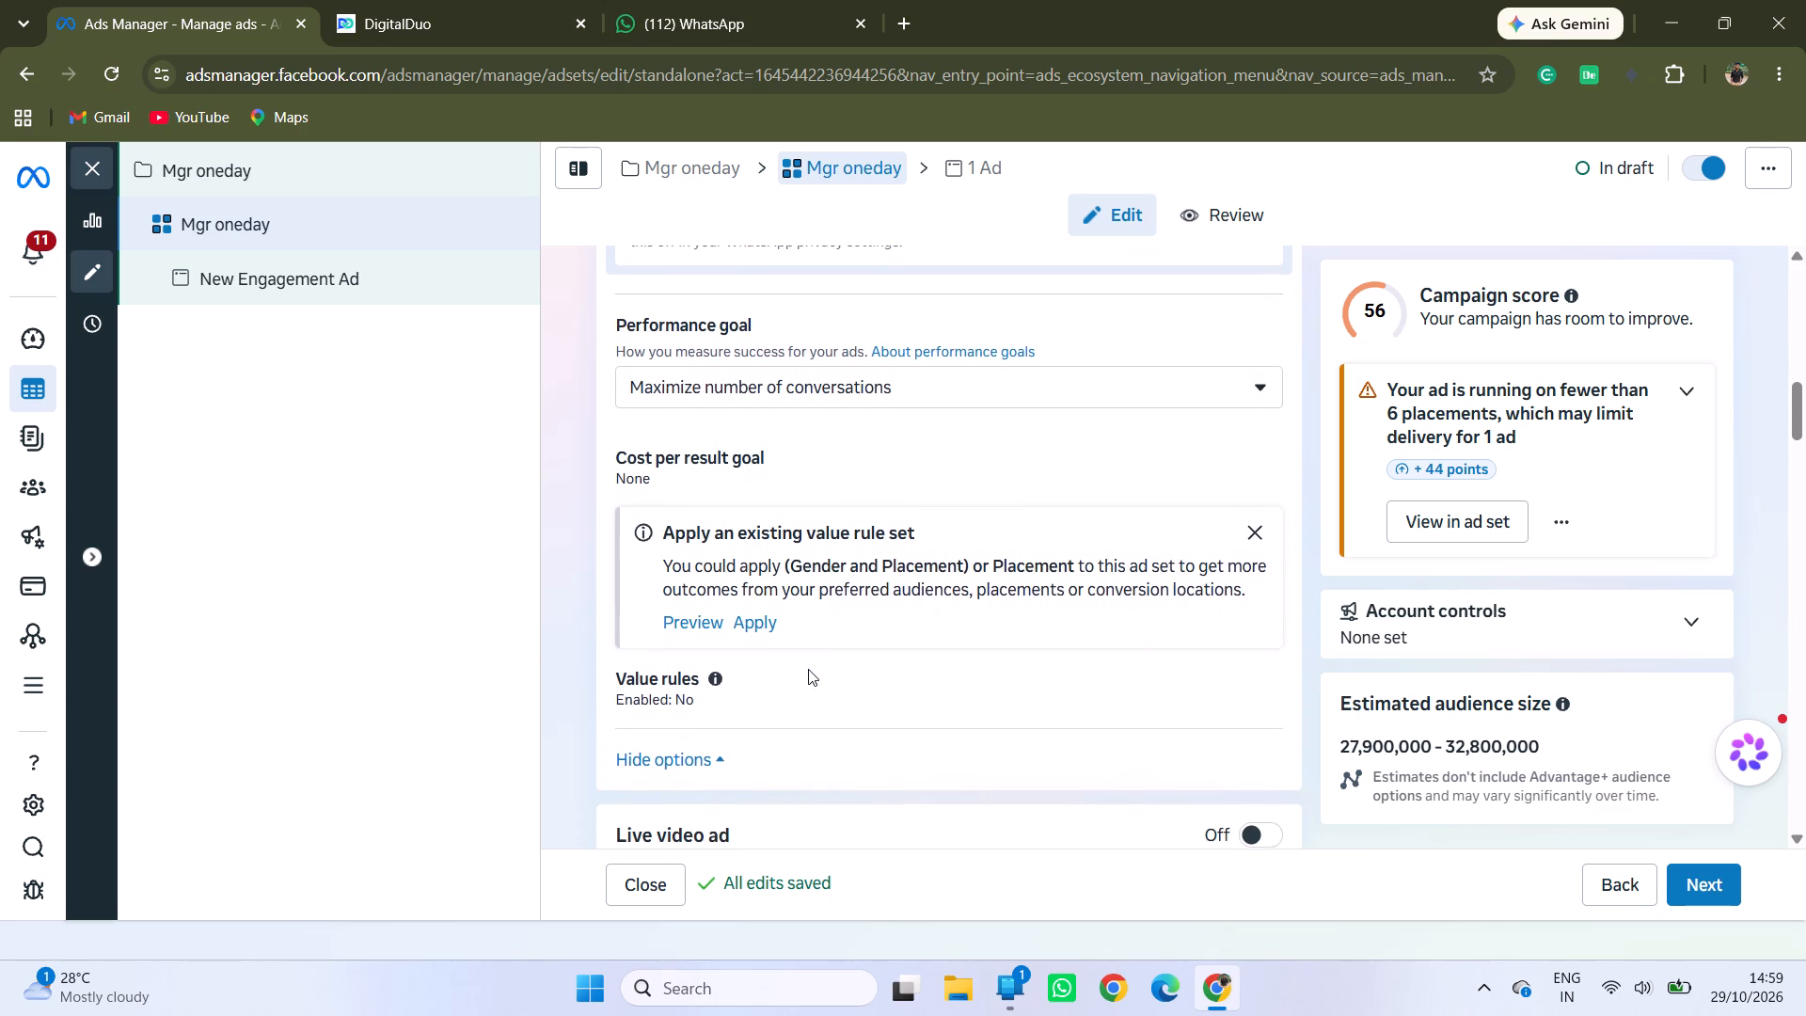
scroll(808, 669, "down", 4)
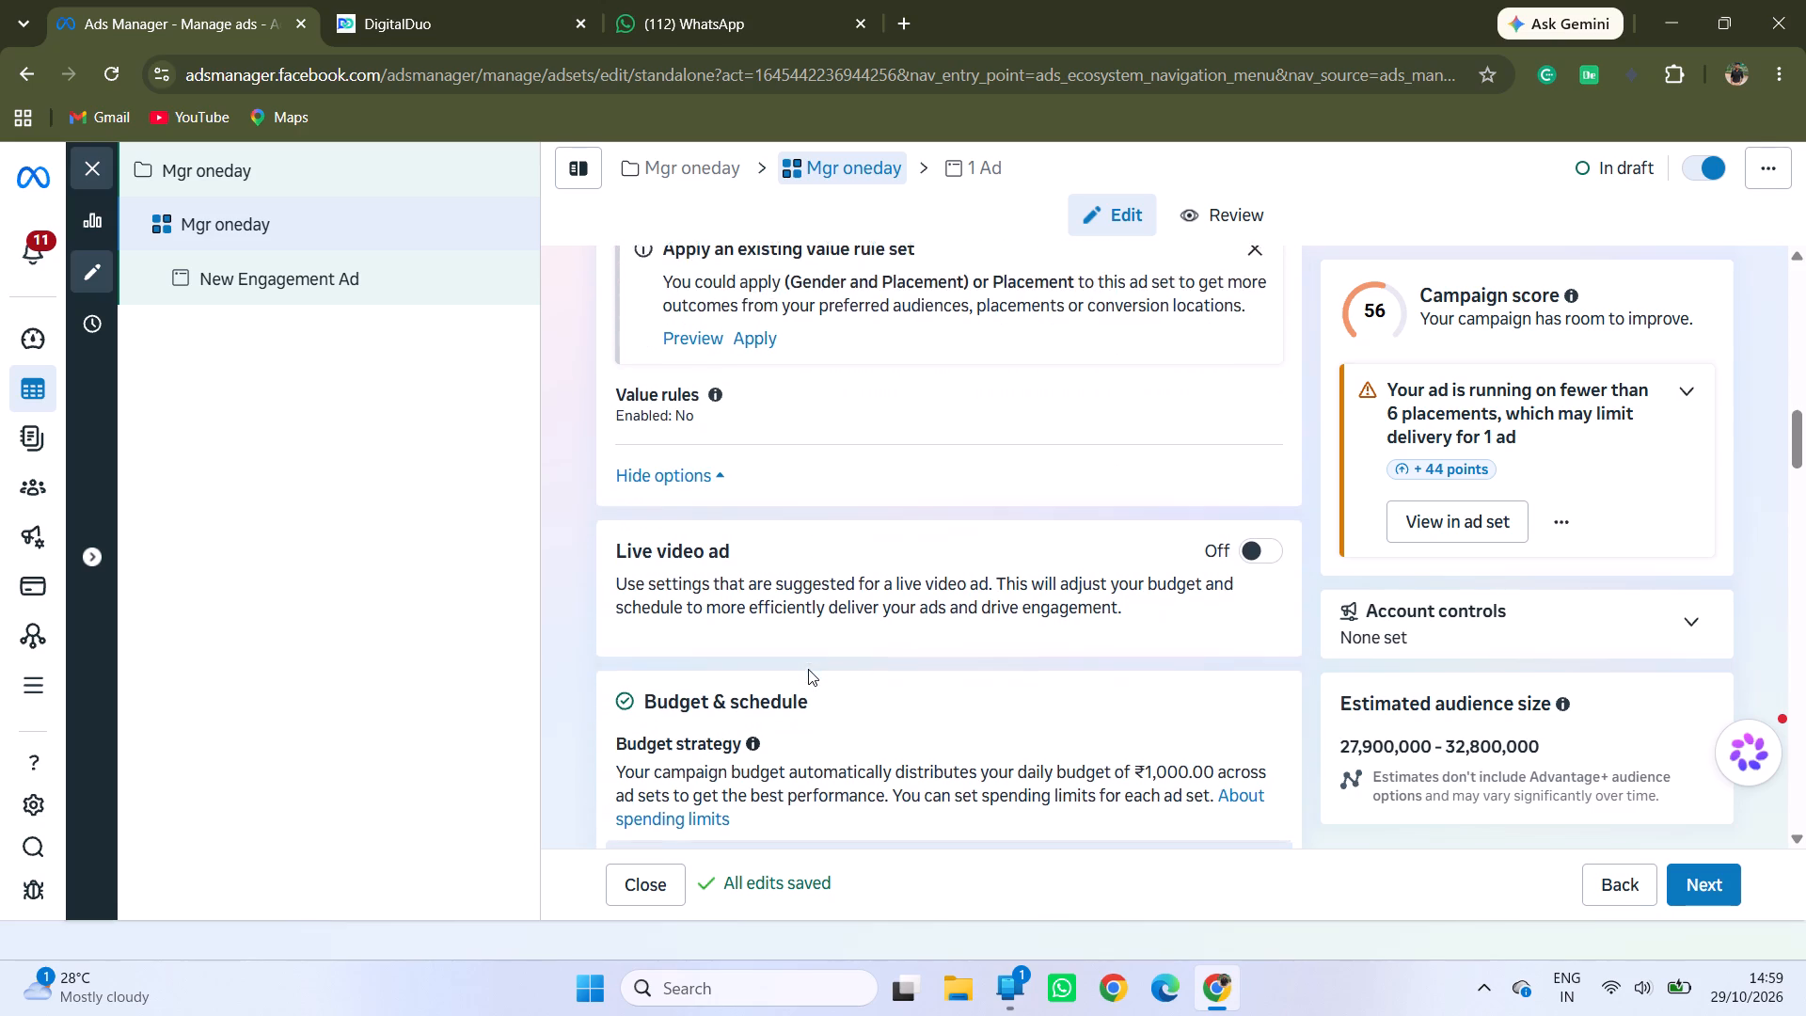
scroll(808, 669, "down", 2)
scroll(808, 669, "up", 1)
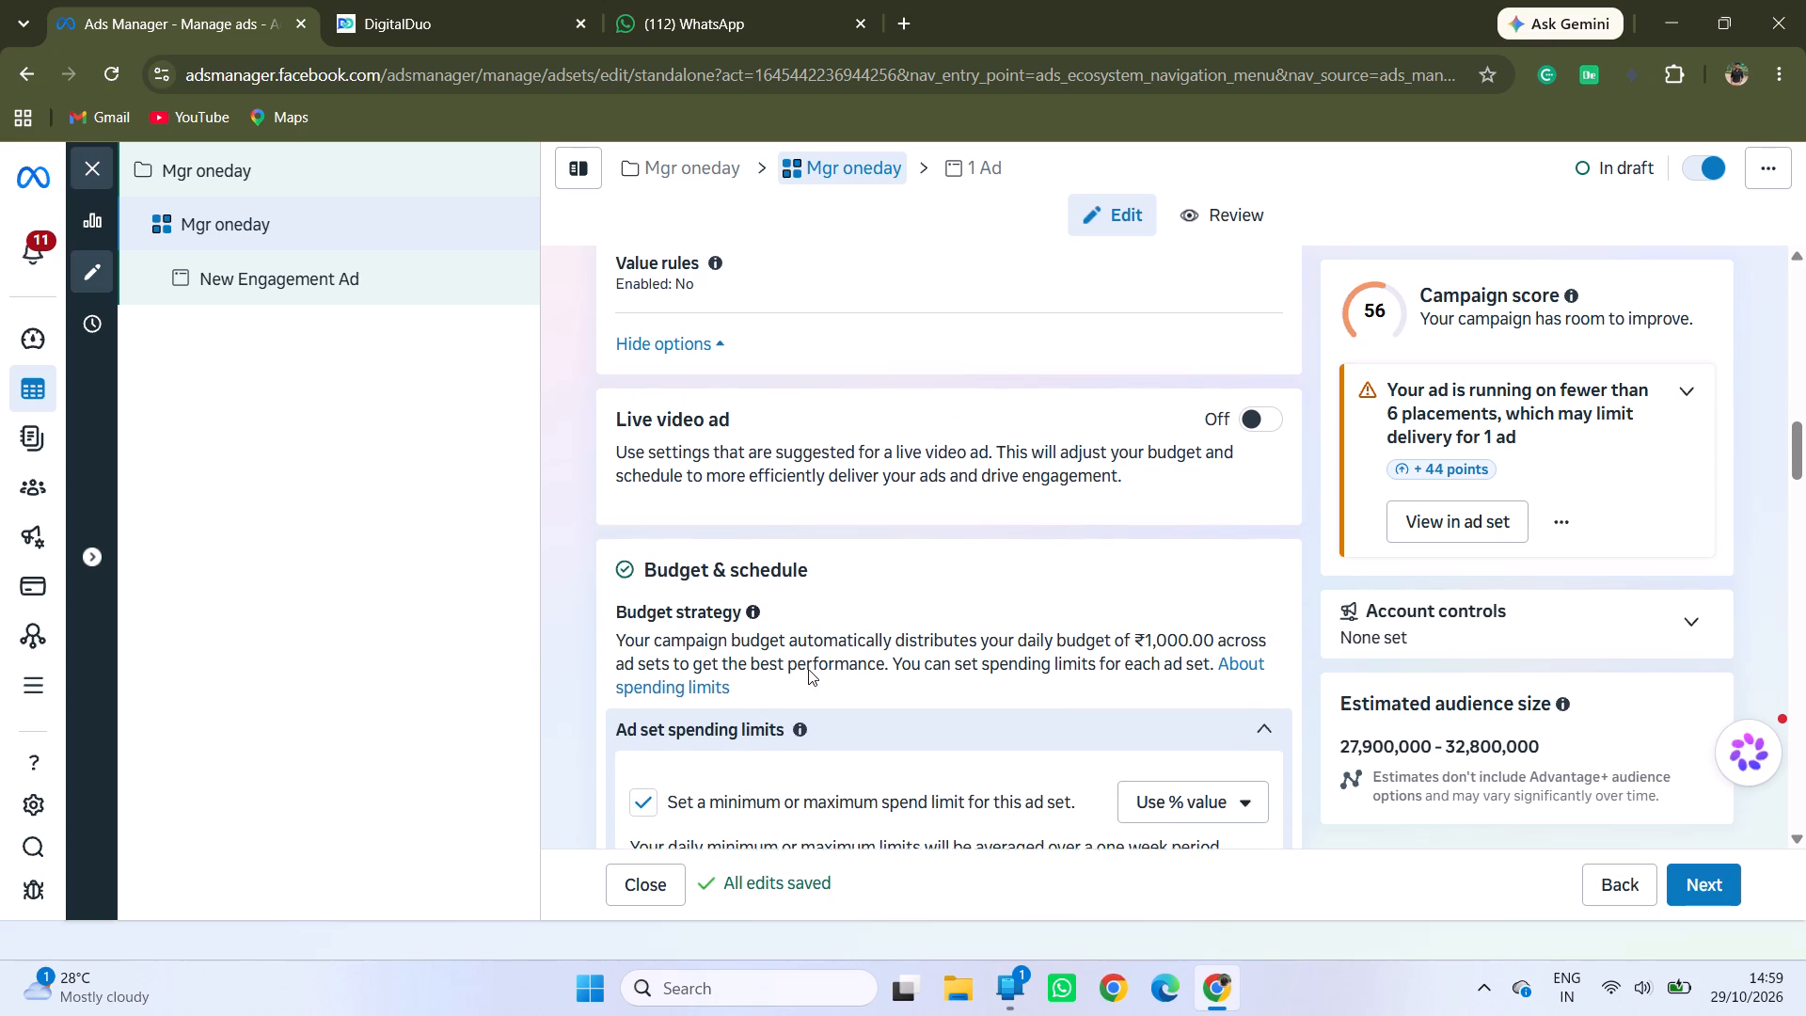
scroll(808, 669, "down", 6)
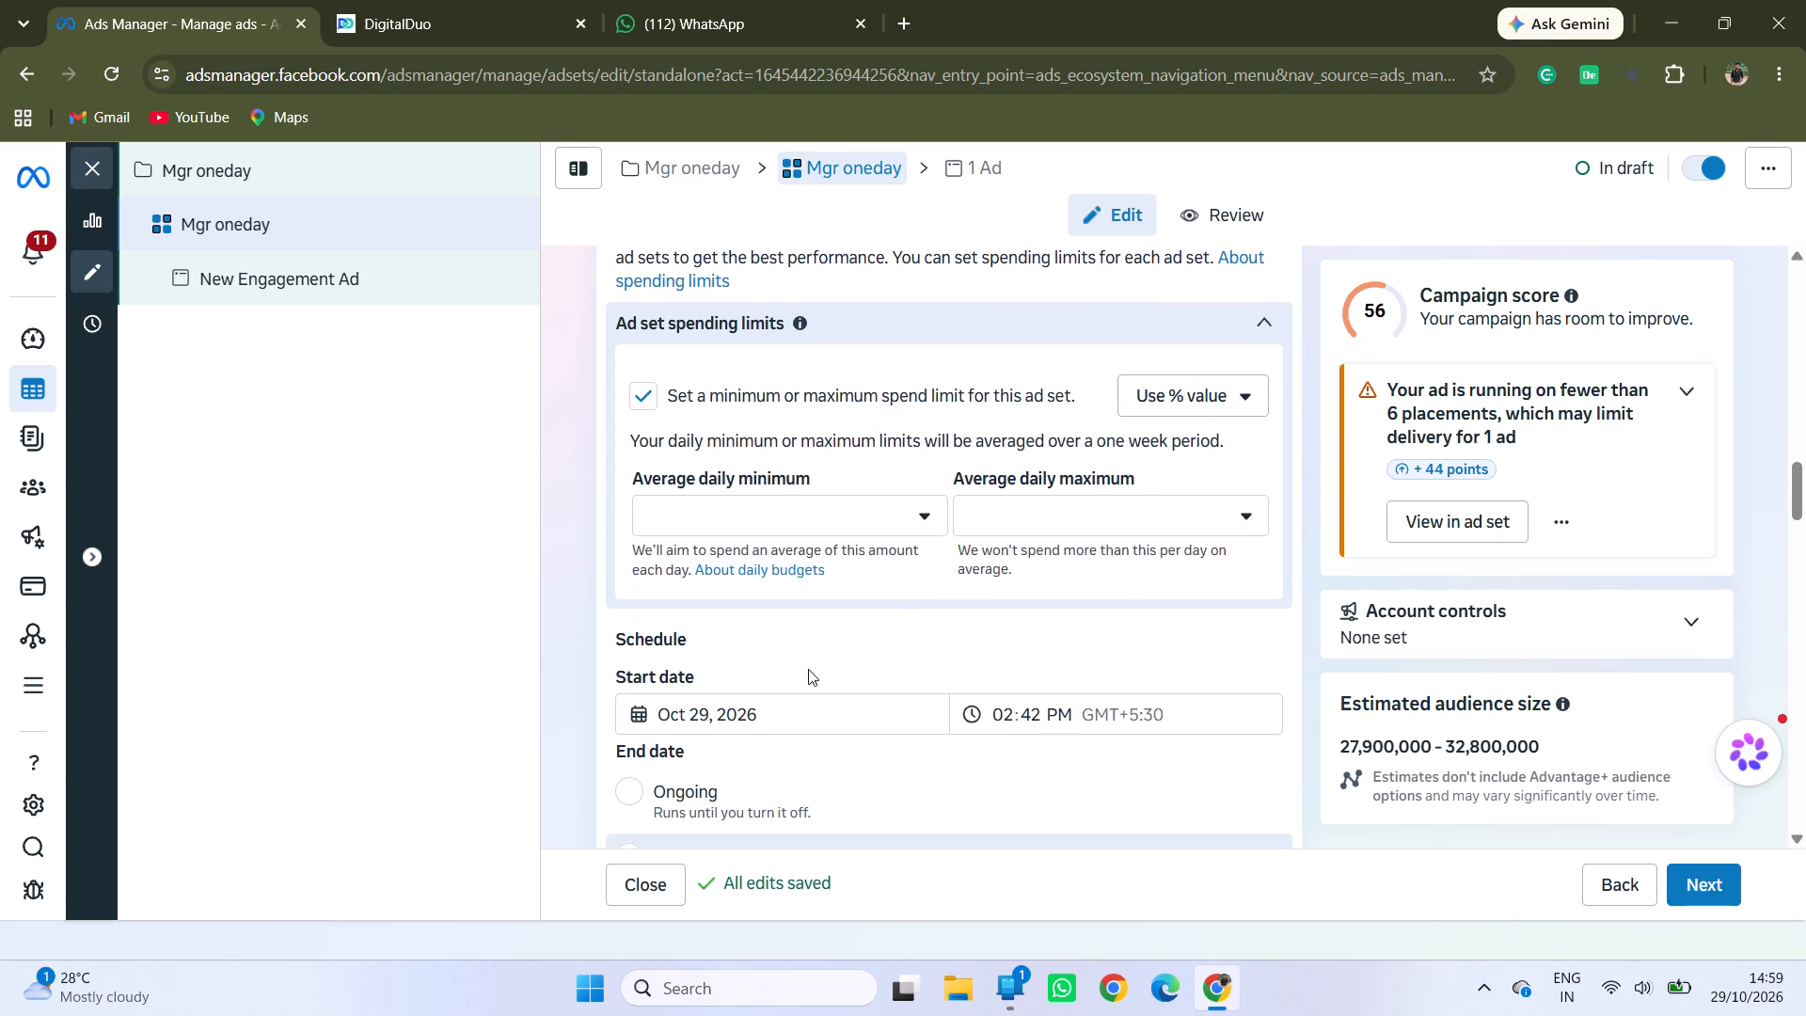
scroll(808, 669, "down", 2)
Turn off the minimum or maximum spend limit for this ad set and collapse the ad set spending limits.
scroll(808, 669, "up", 1)
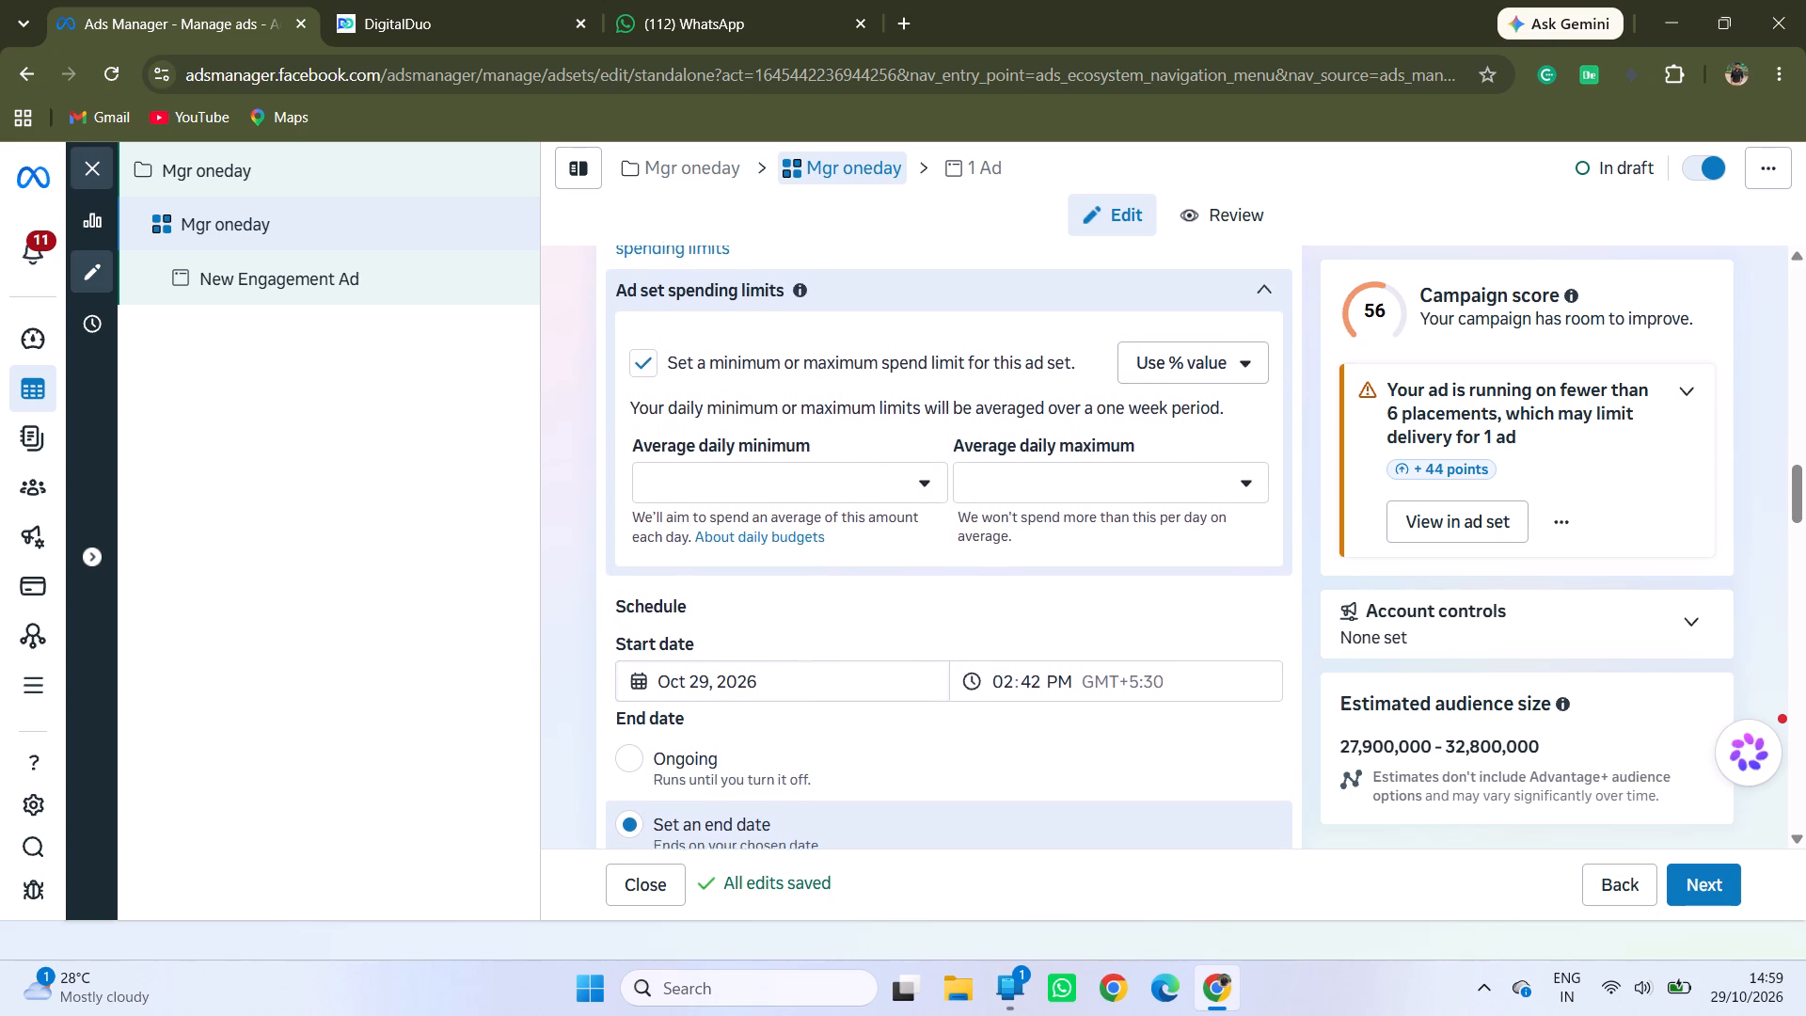
scroll(808, 669, "up", 1)
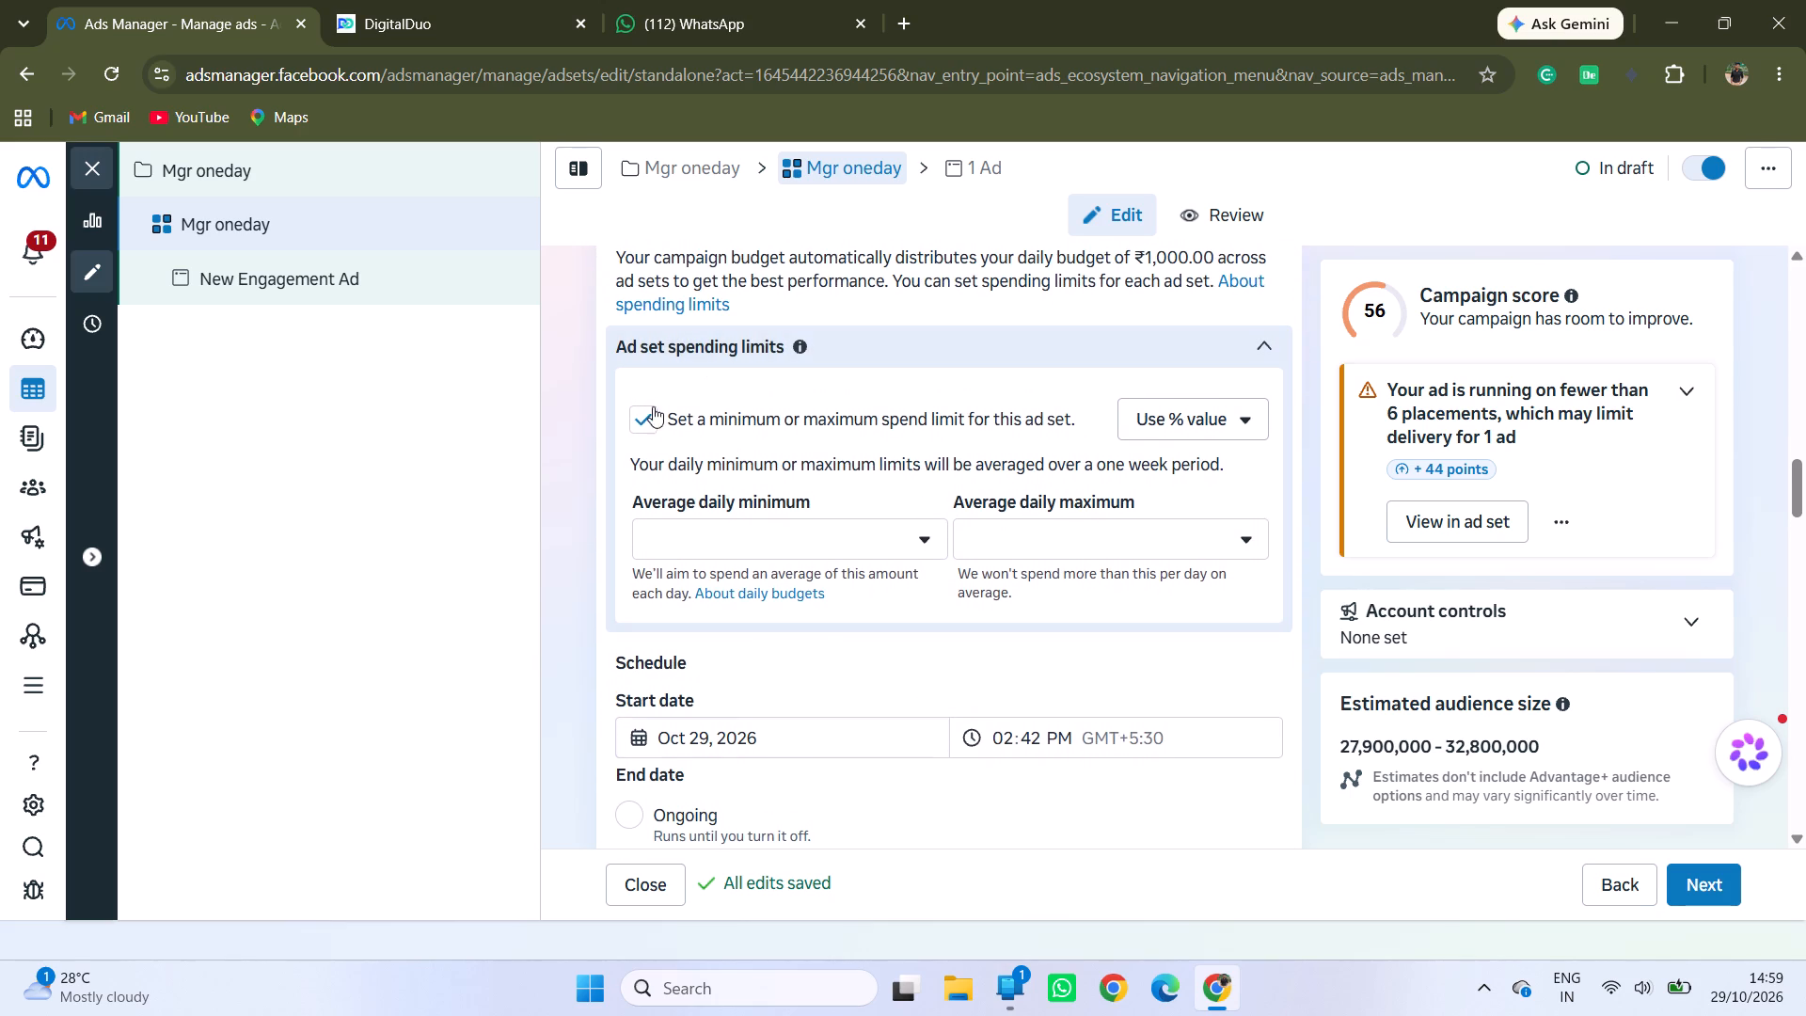
left_click(649, 415)
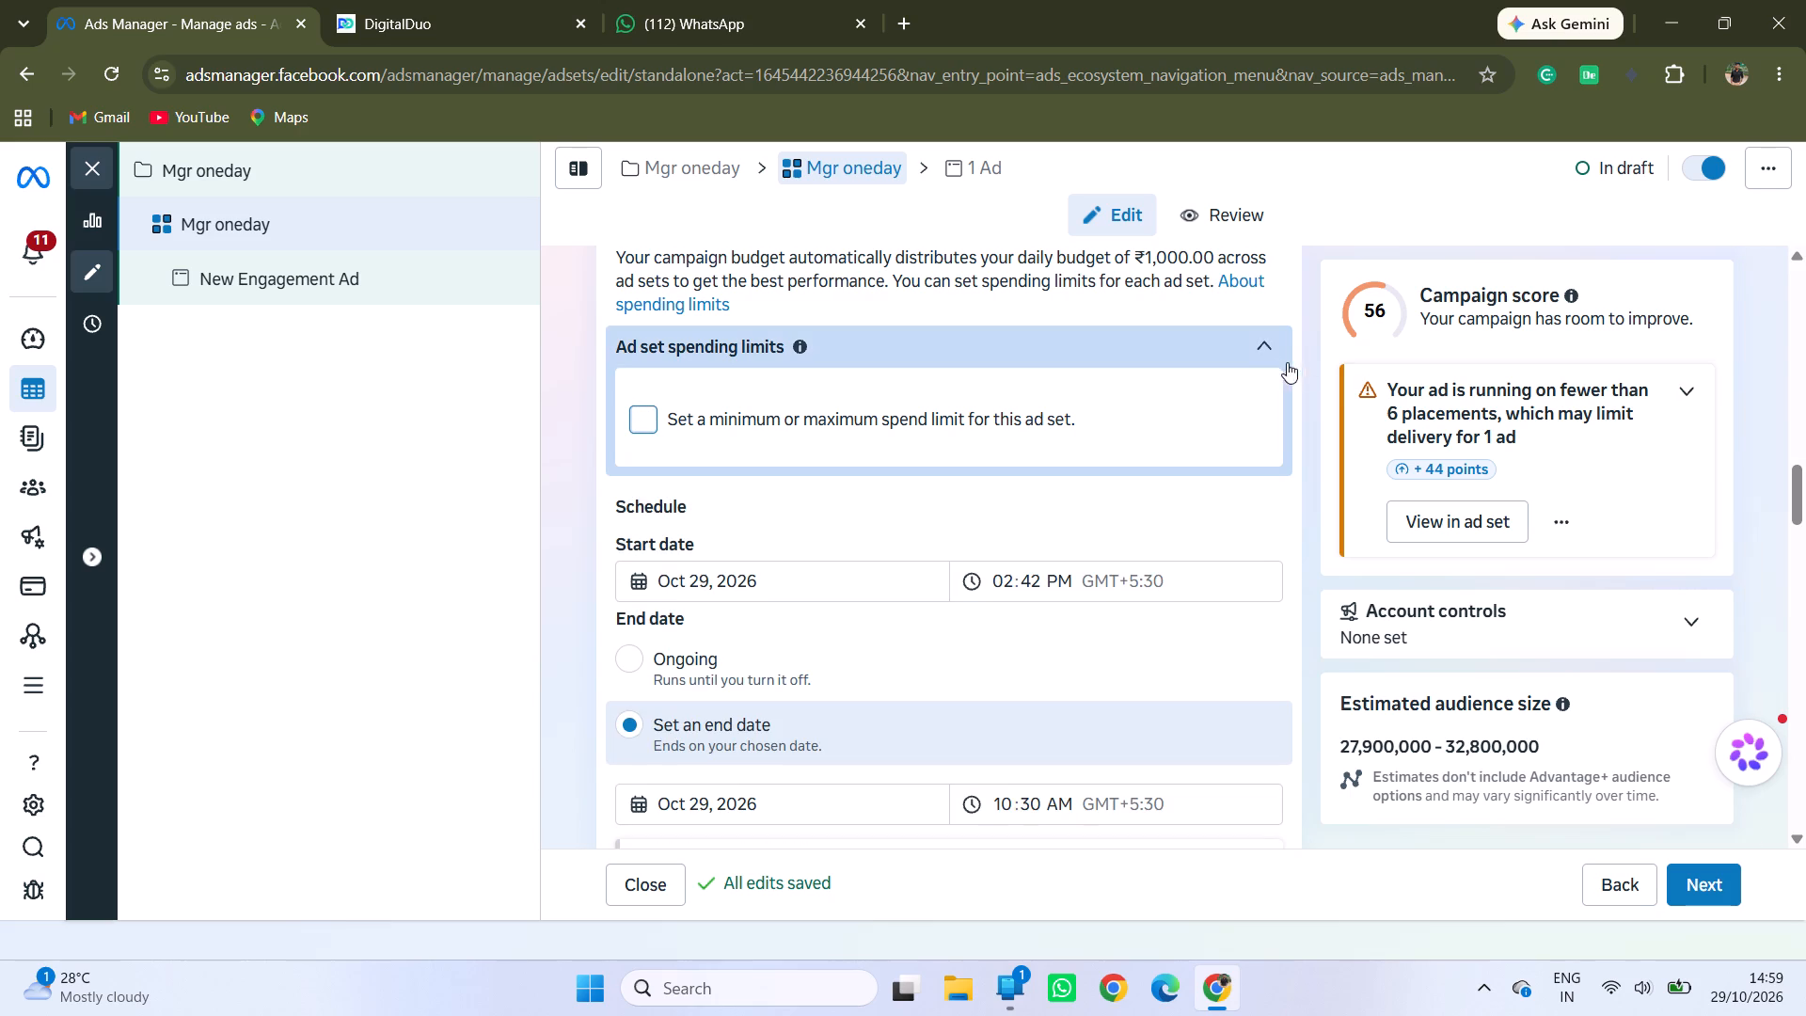
left_click(1268, 346)
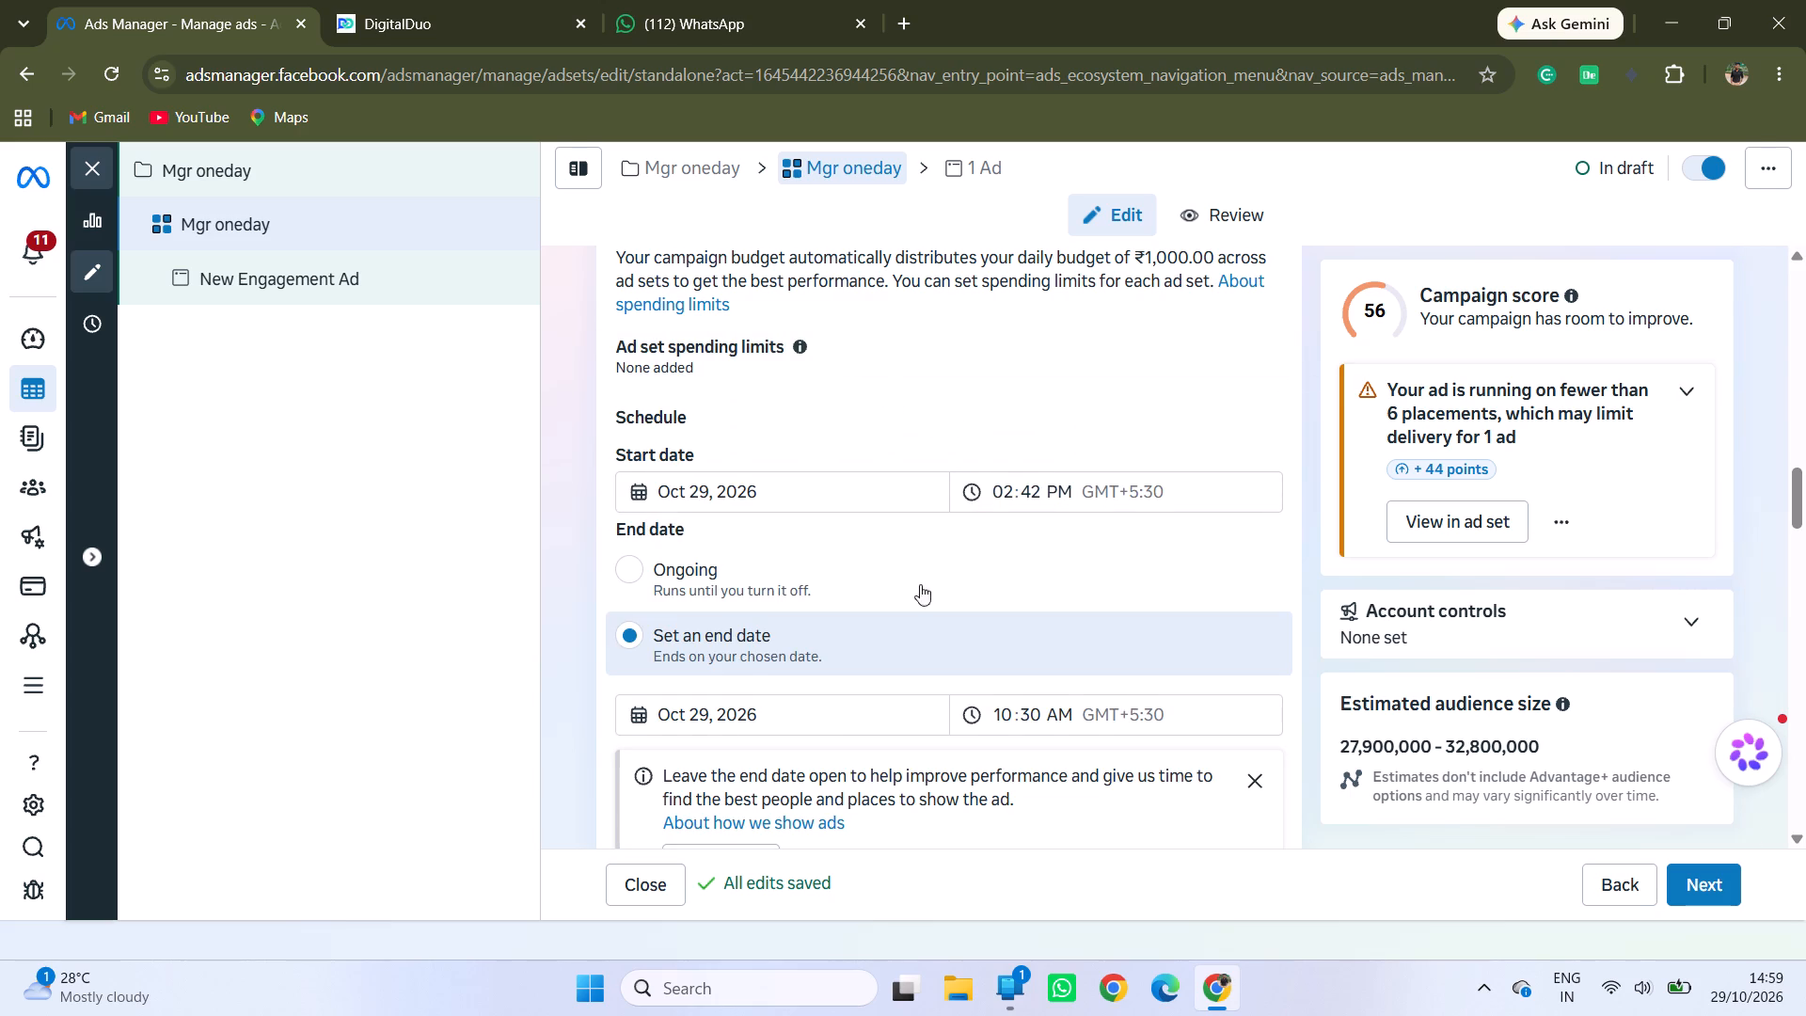
Collapse the custom audience inclusion settings in the suggested audience section without adding any audience.
scroll(880, 656, "down", 6)
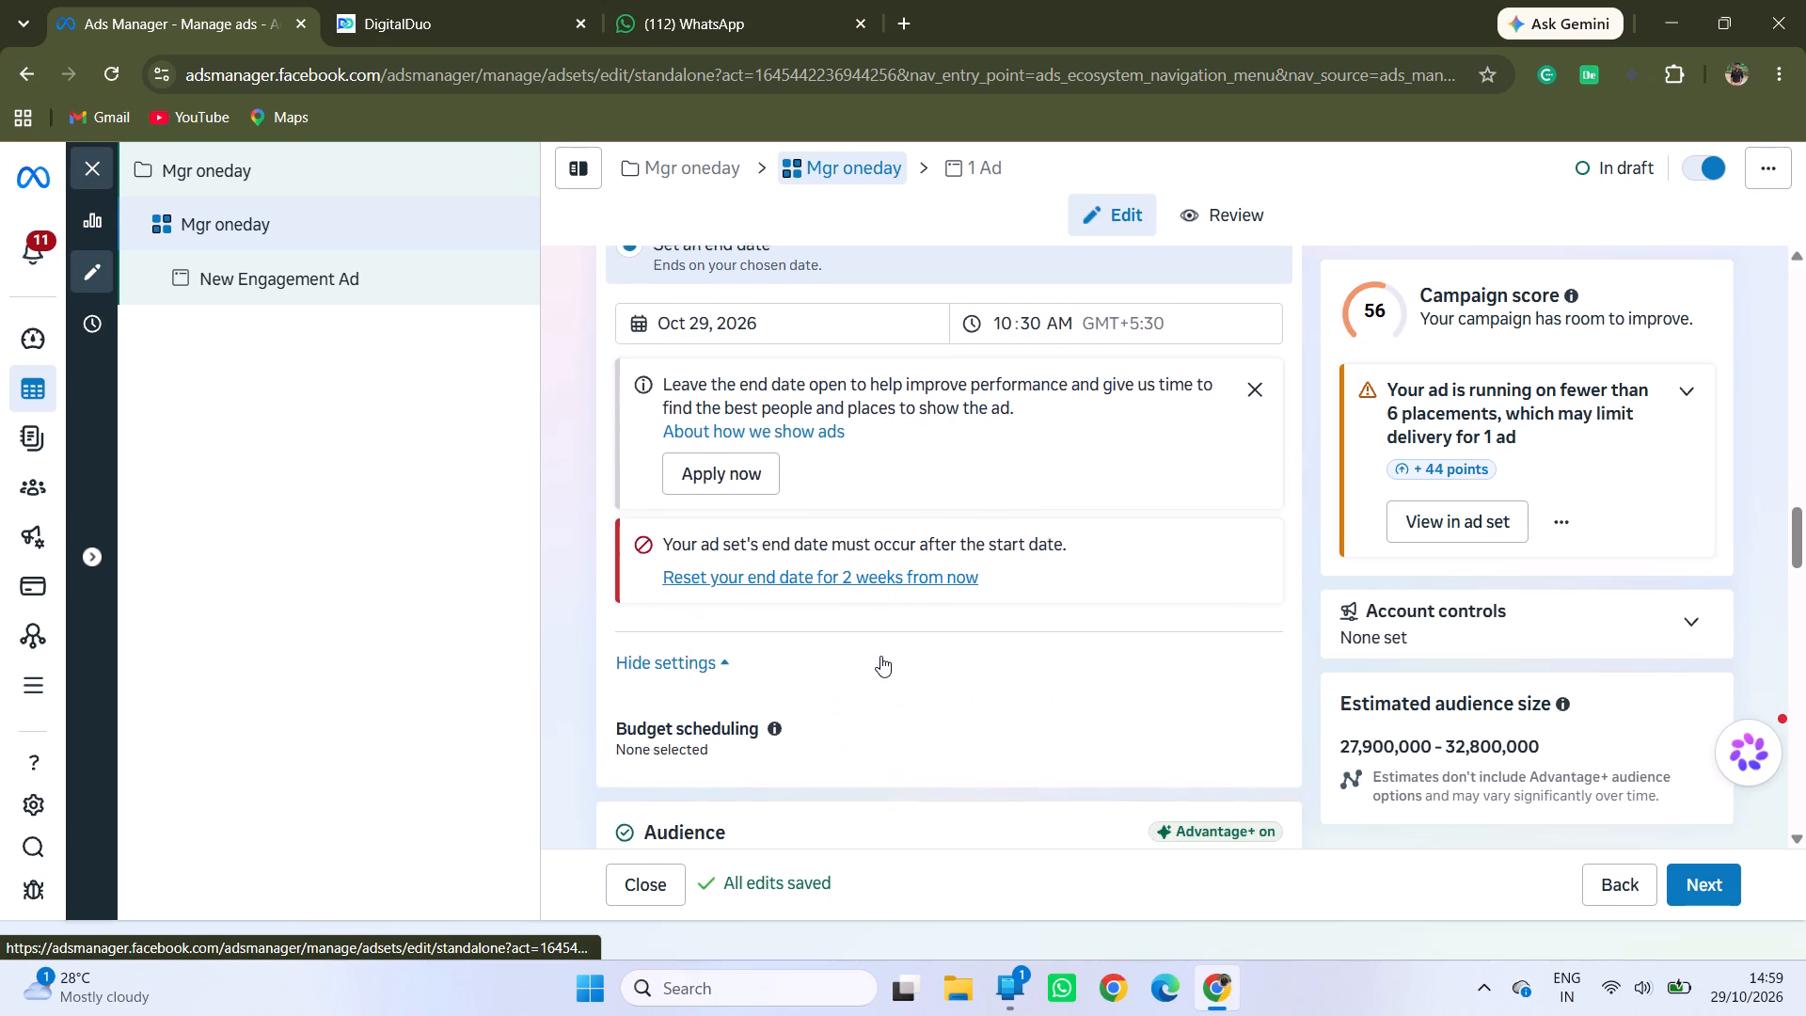
scroll(880, 656, "down", 5)
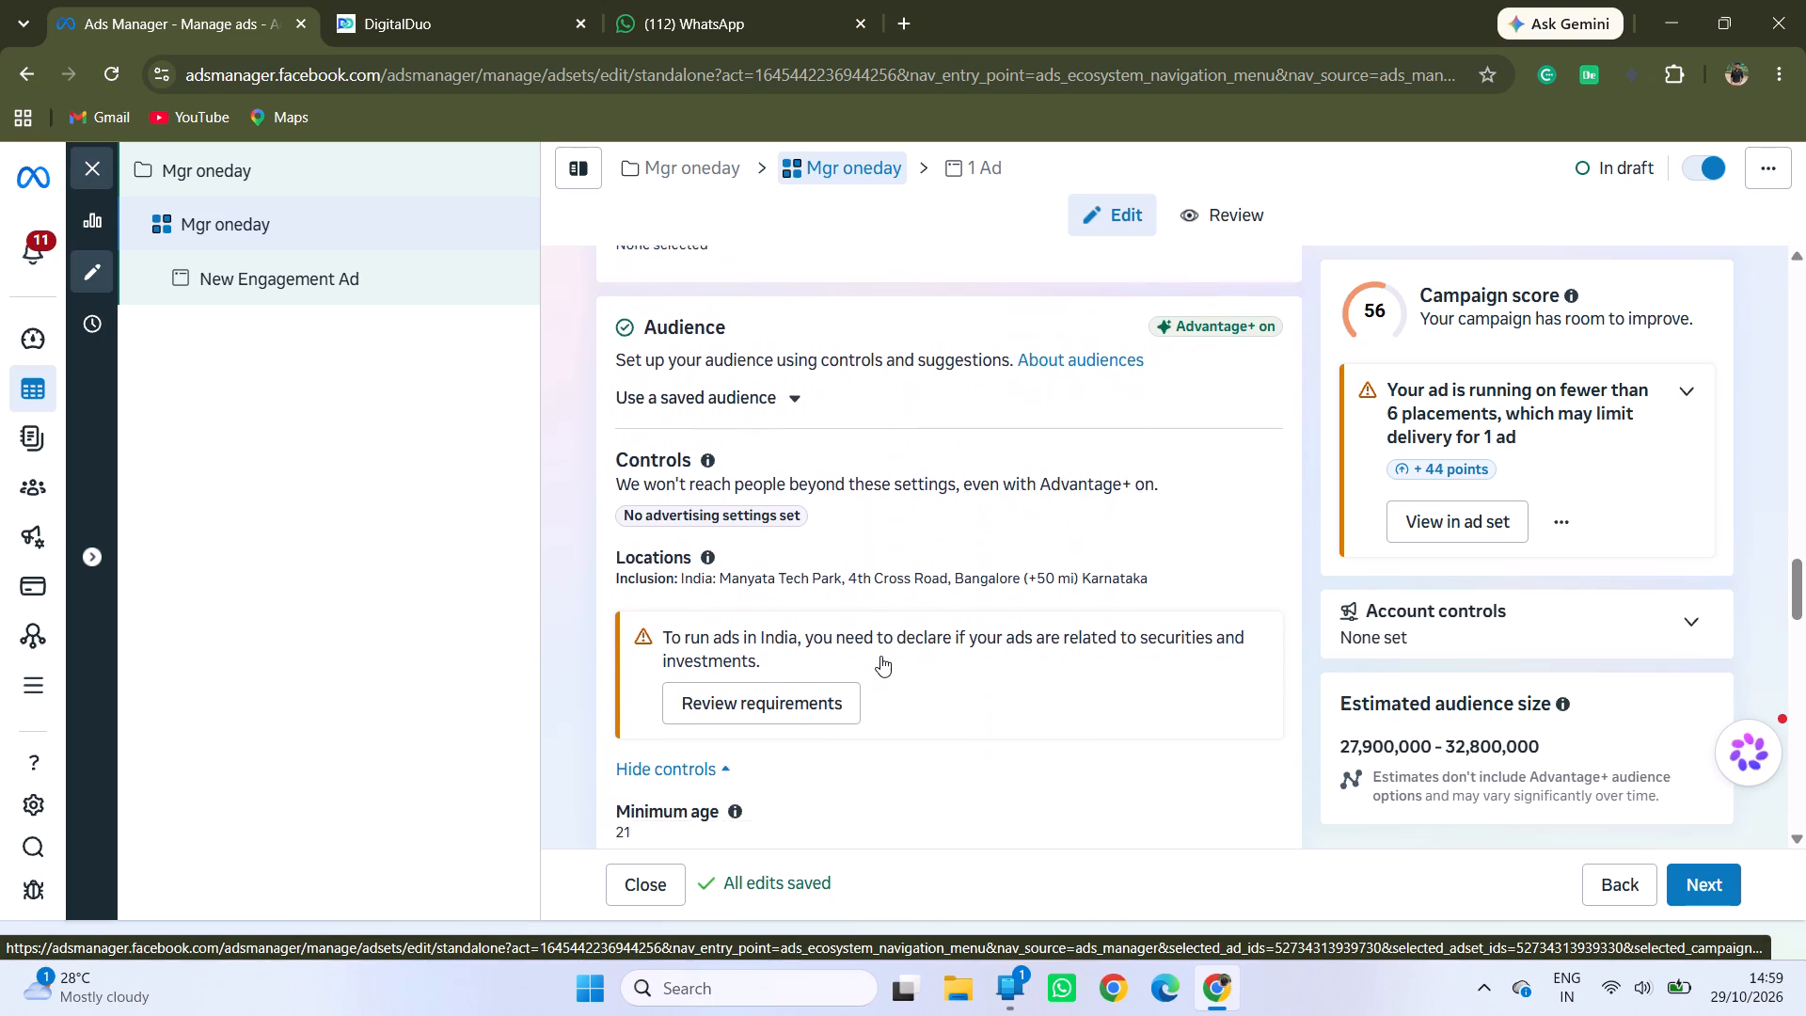
scroll(880, 656, "down", 4)
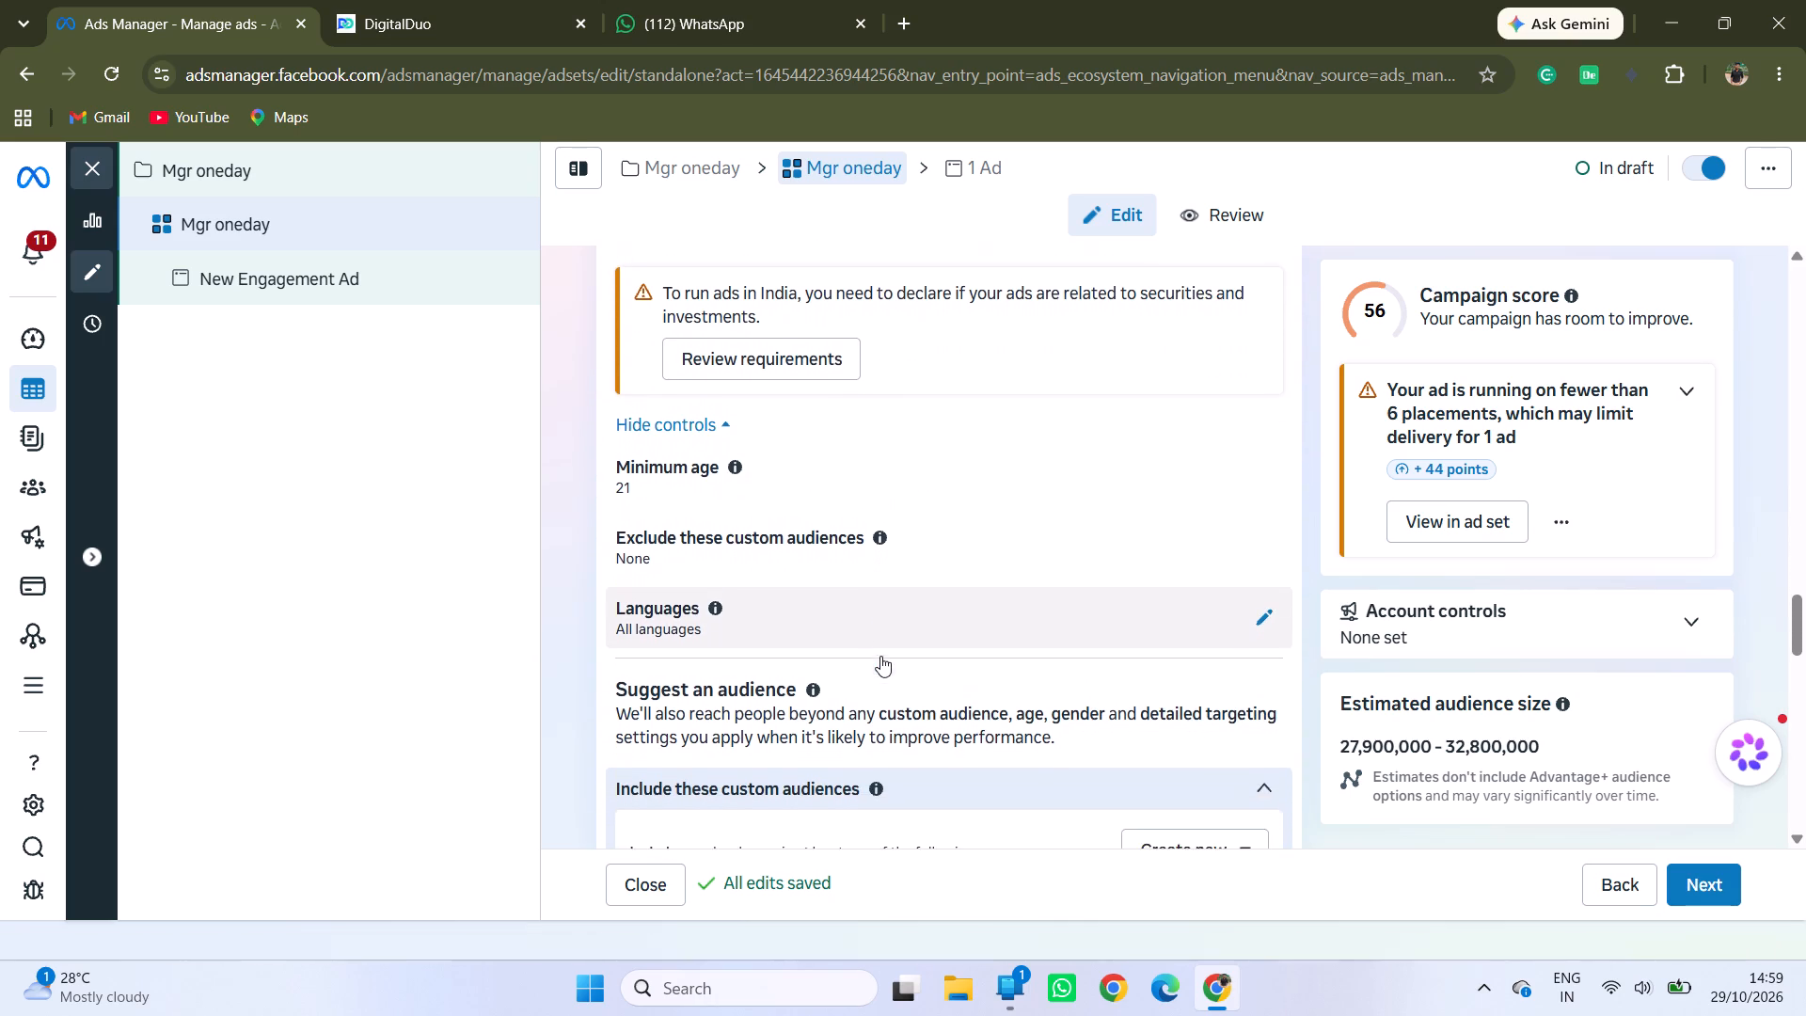
scroll(790, 707, "down", 6)
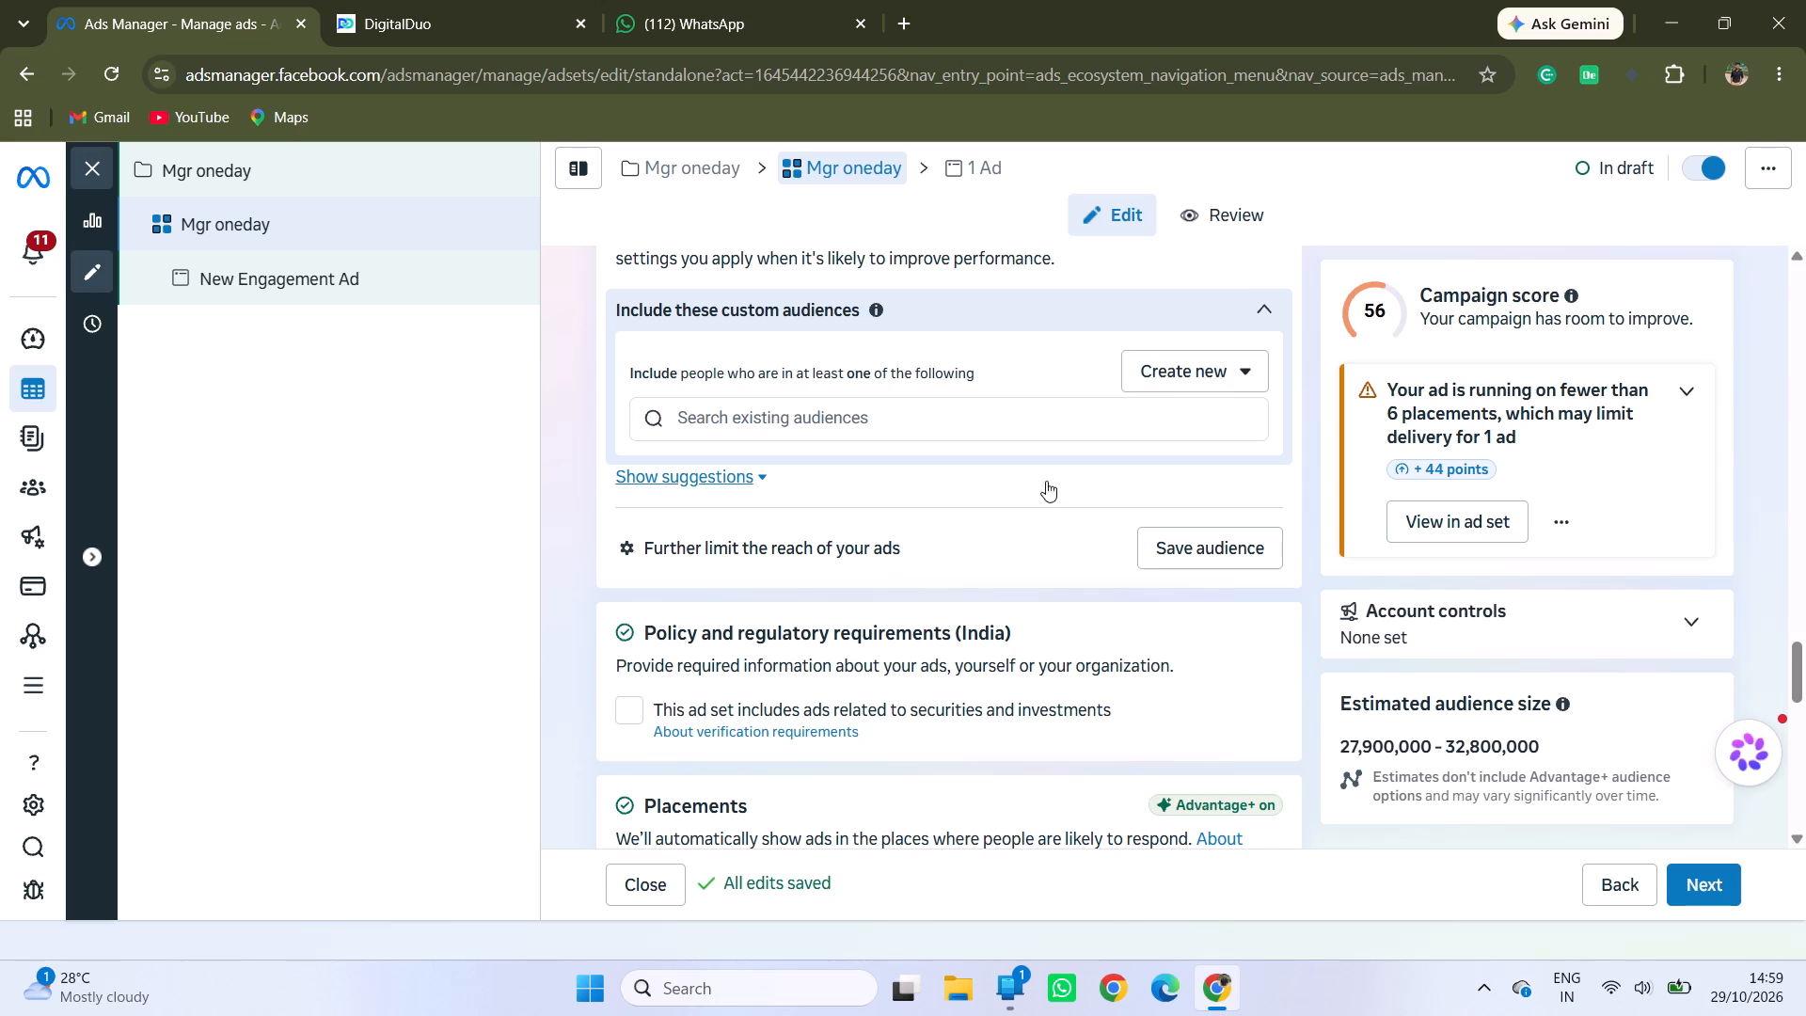
left_click(1263, 299)
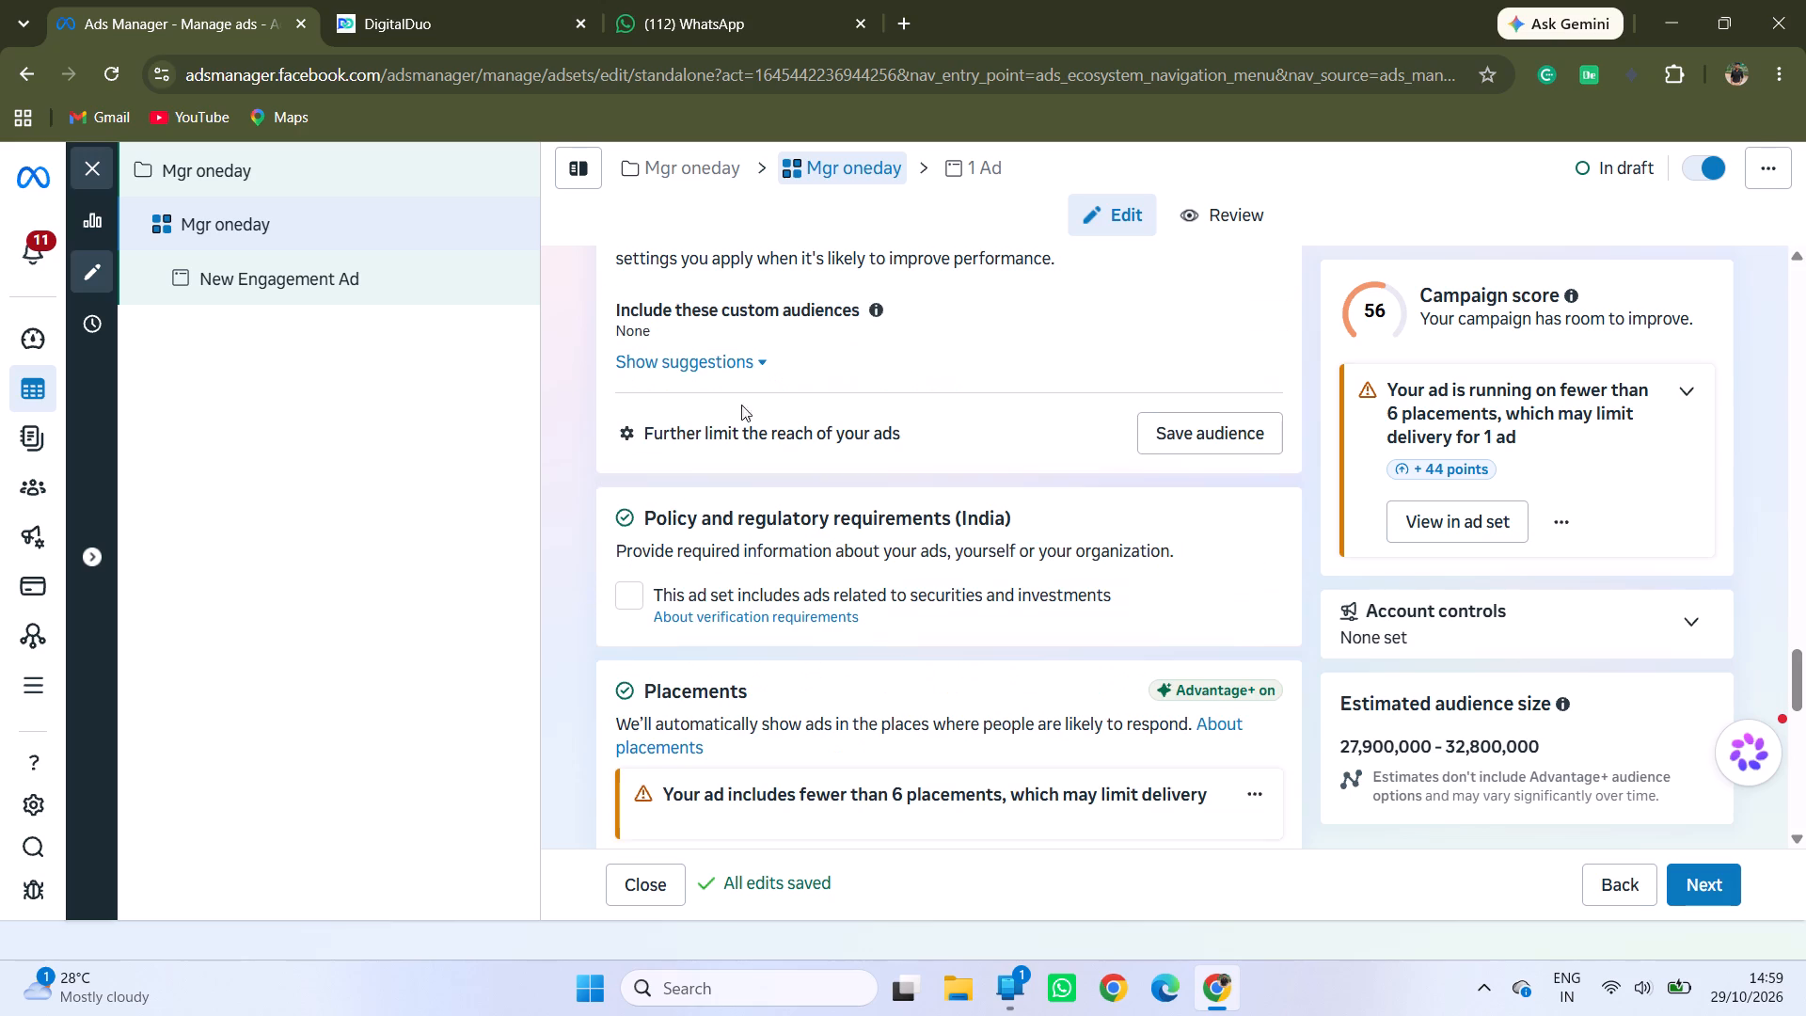
scroll(716, 584, "down", 2)
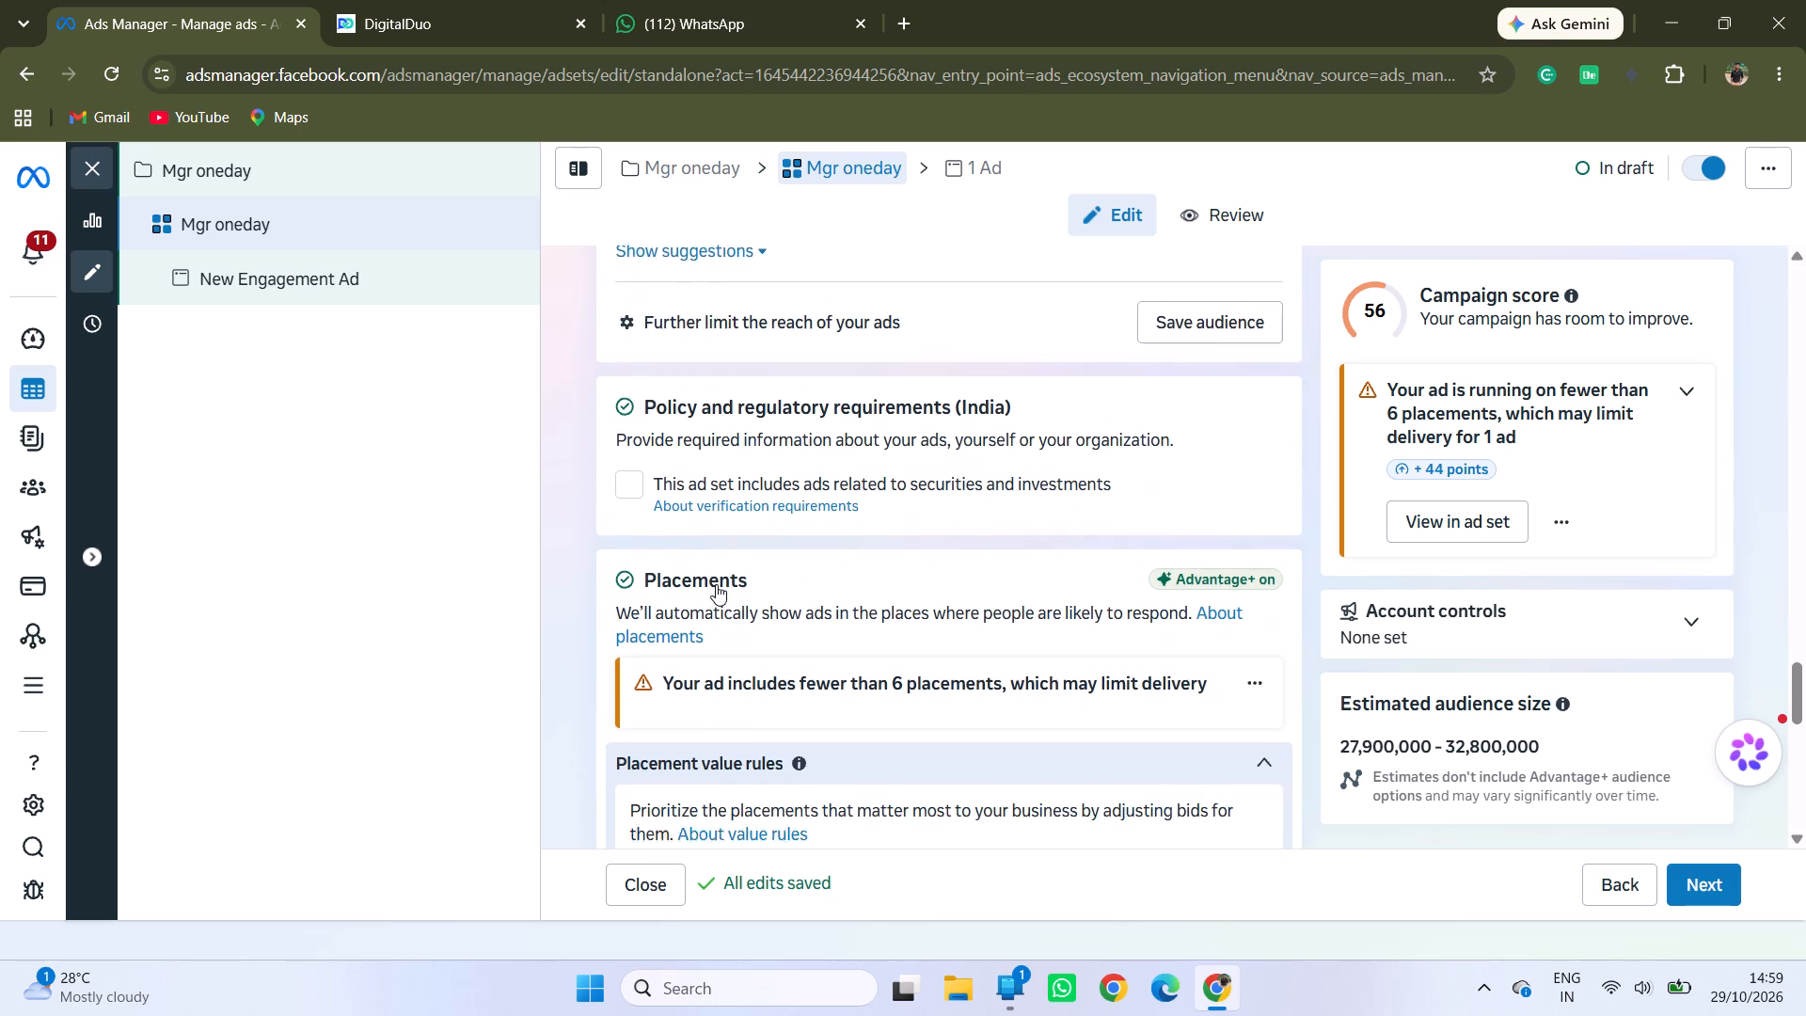
Collapse the placement value rules in the ad set's Placements section.
scroll(716, 584, "down", 3)
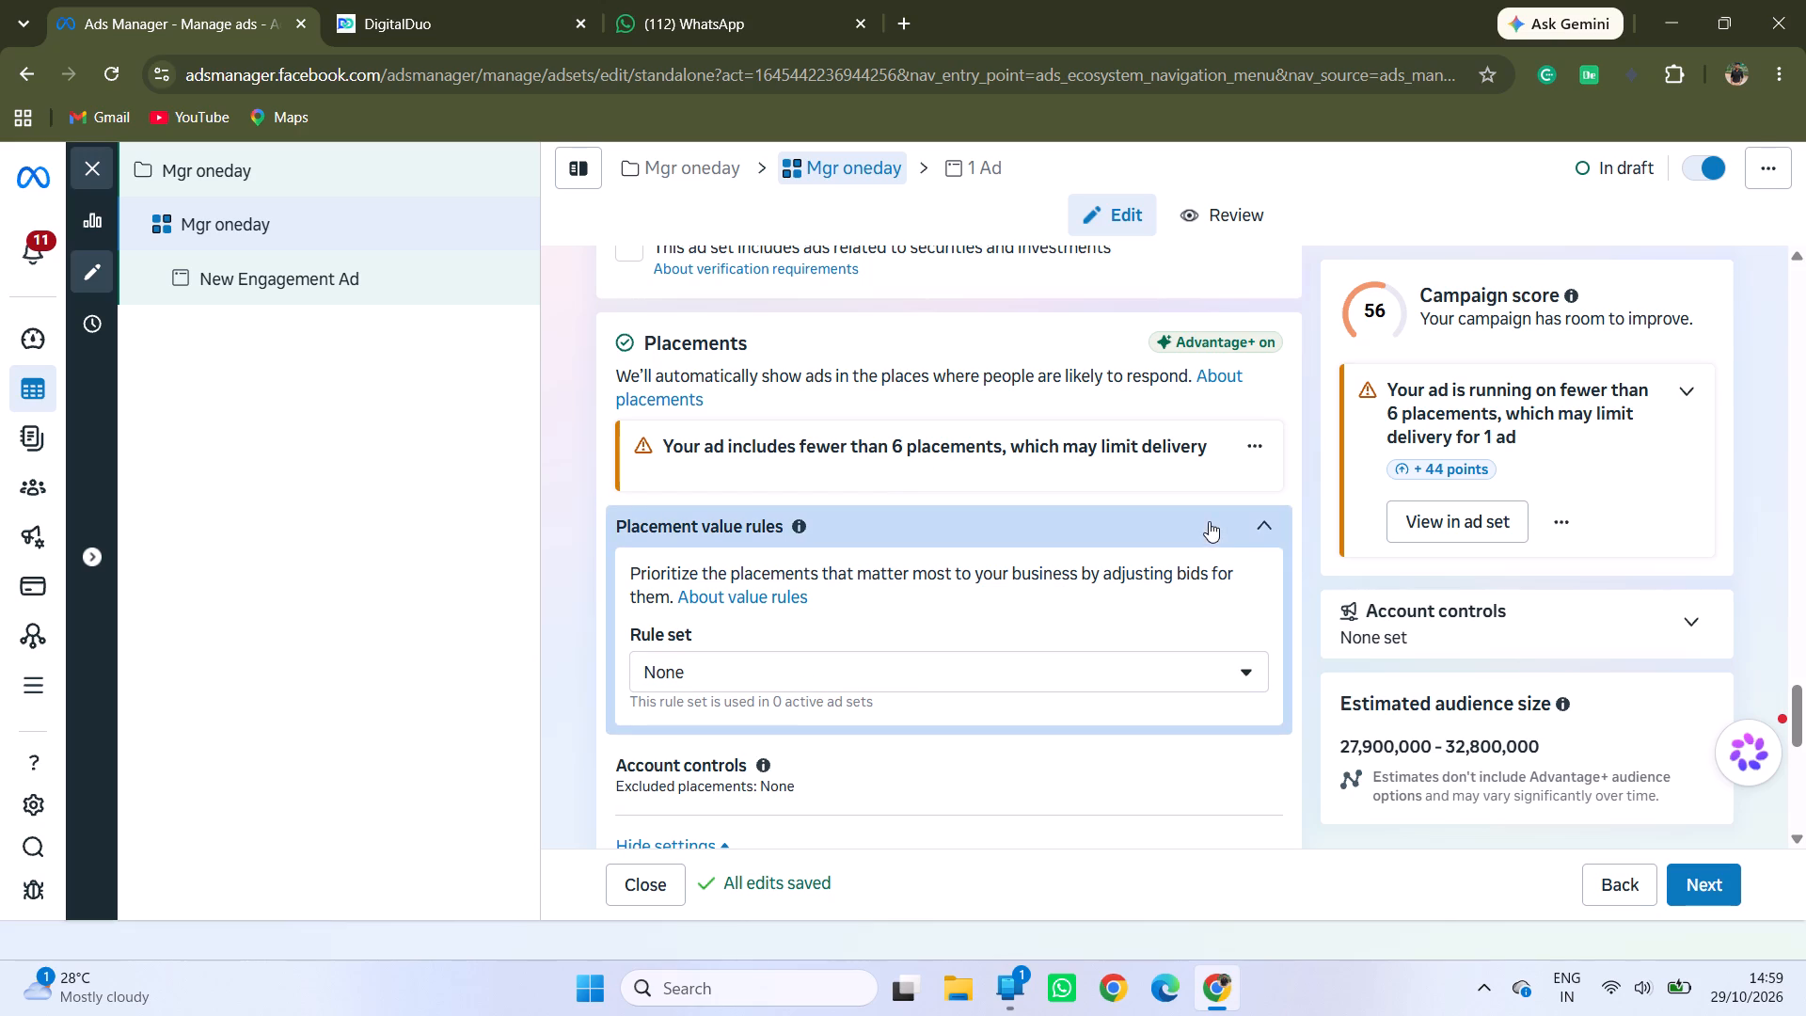
left_click(1262, 516)
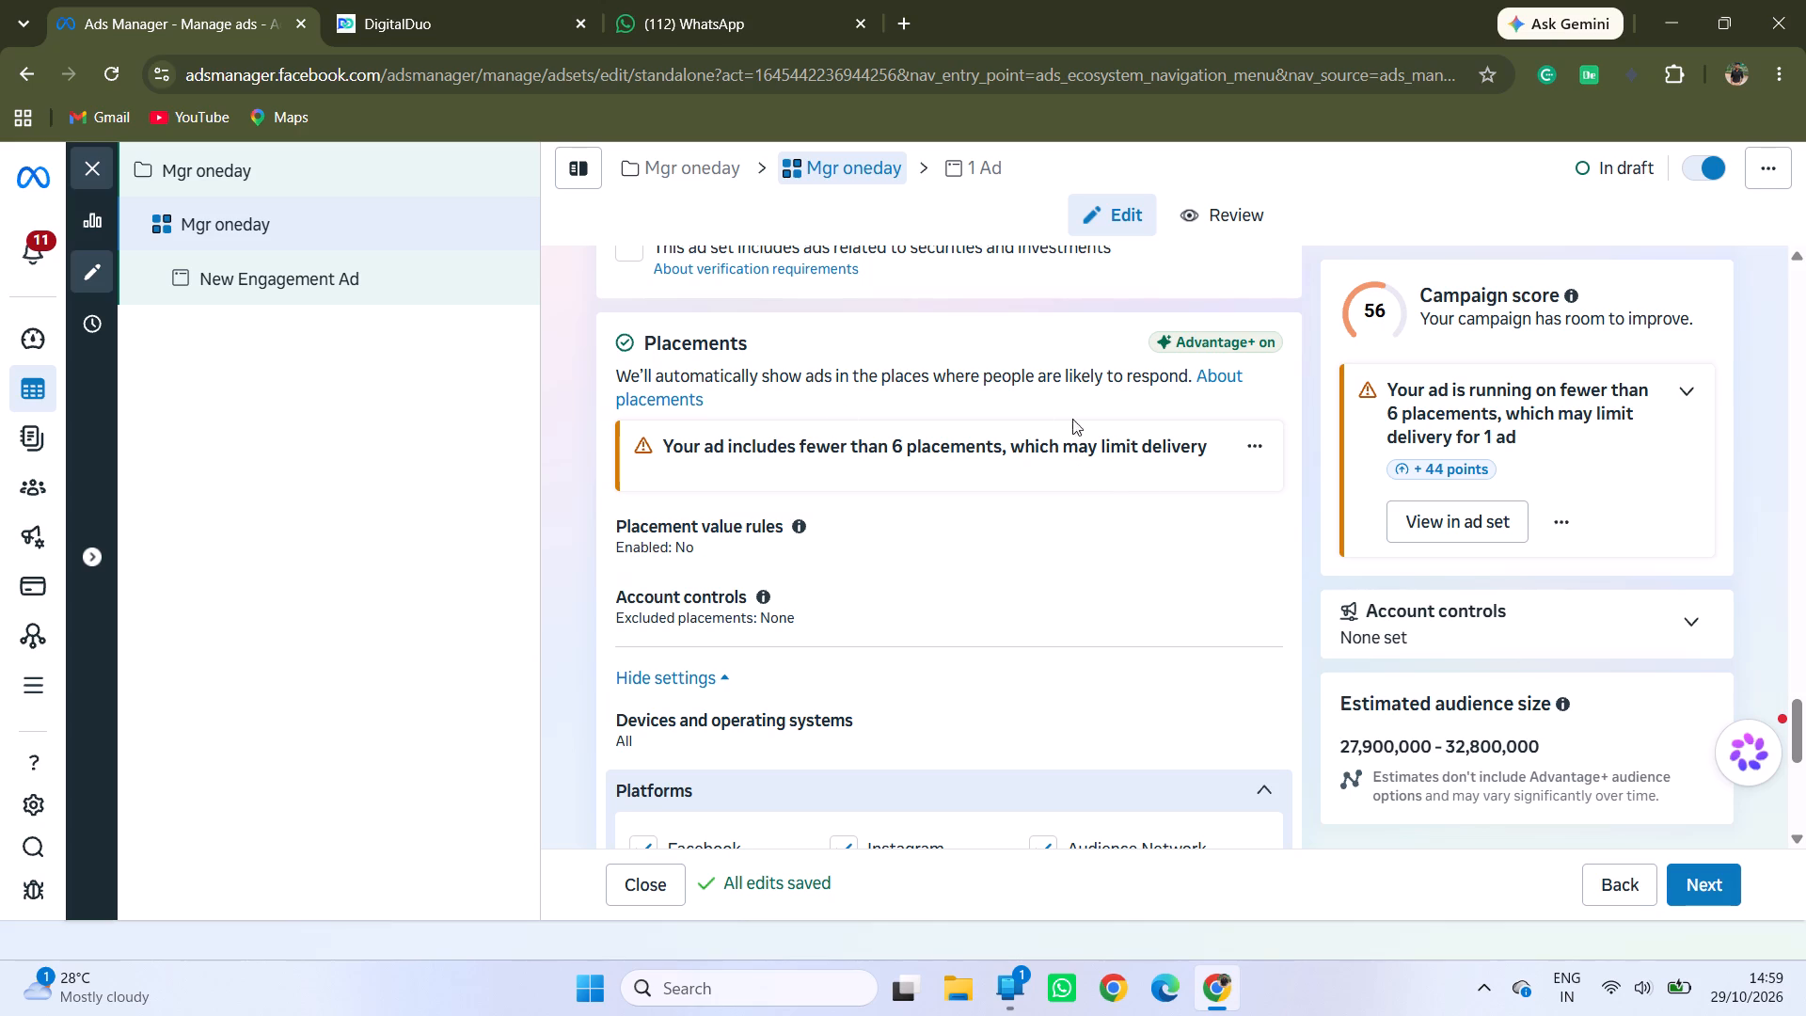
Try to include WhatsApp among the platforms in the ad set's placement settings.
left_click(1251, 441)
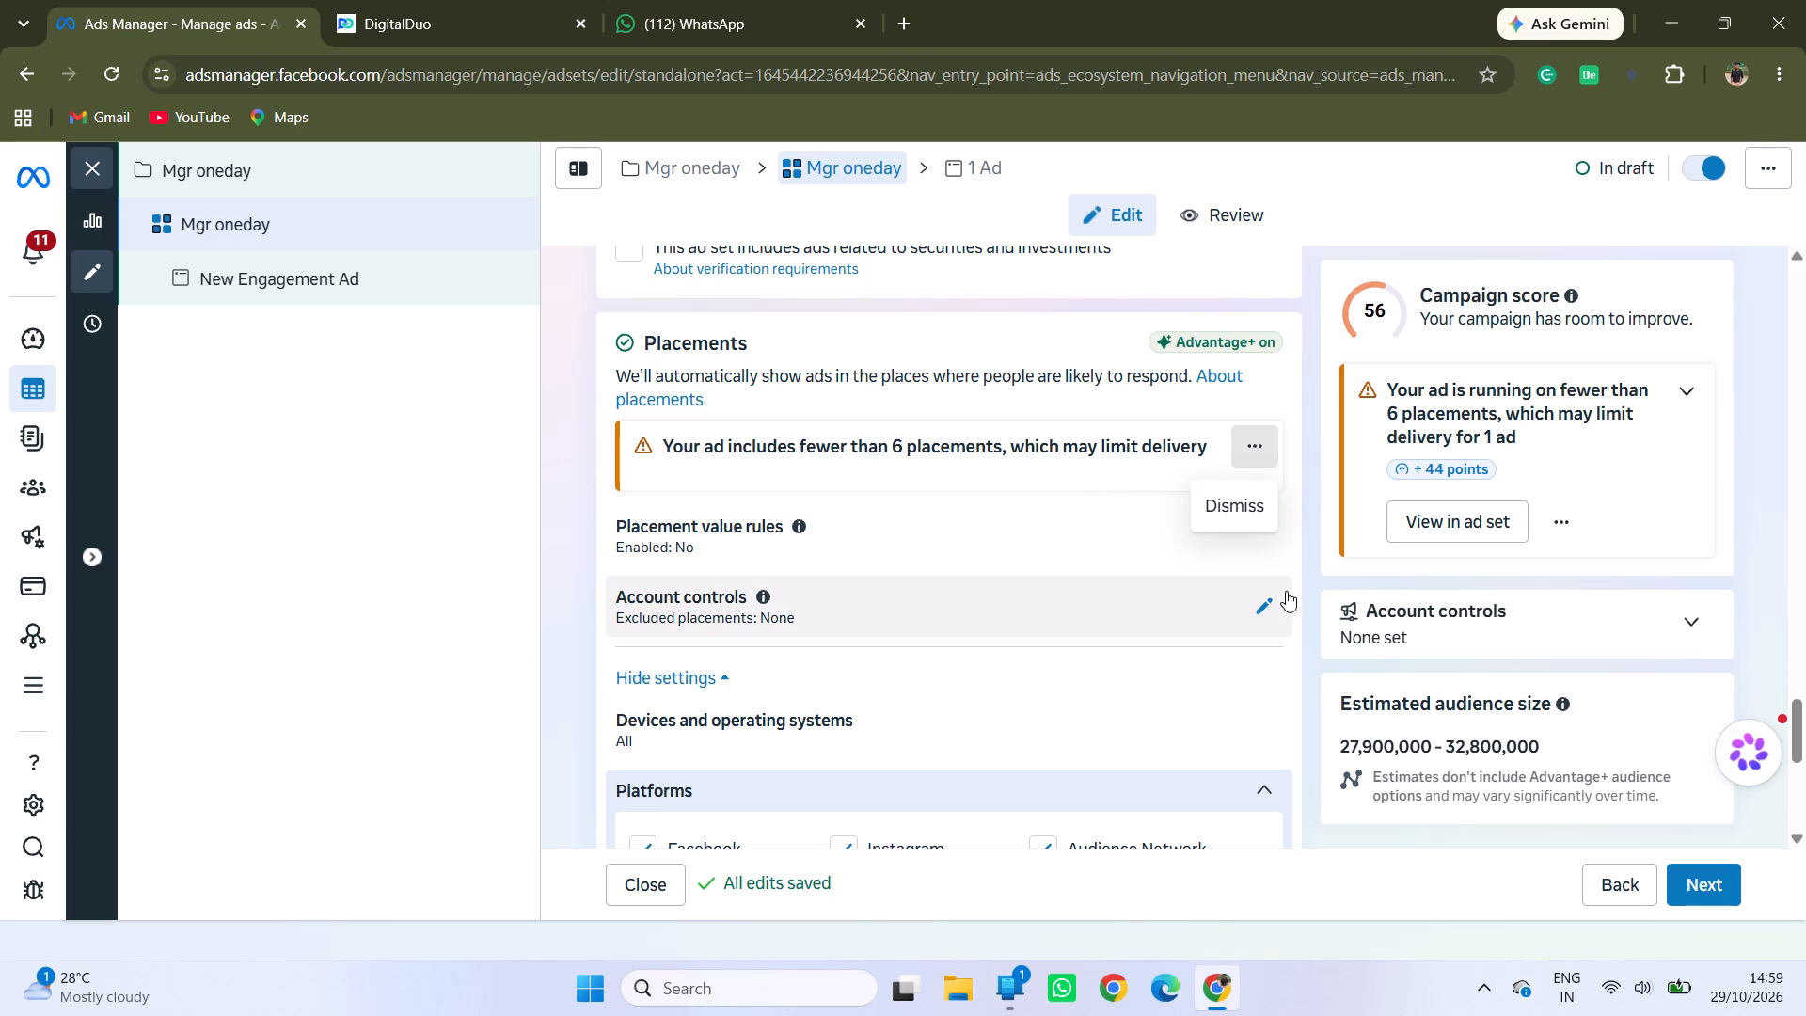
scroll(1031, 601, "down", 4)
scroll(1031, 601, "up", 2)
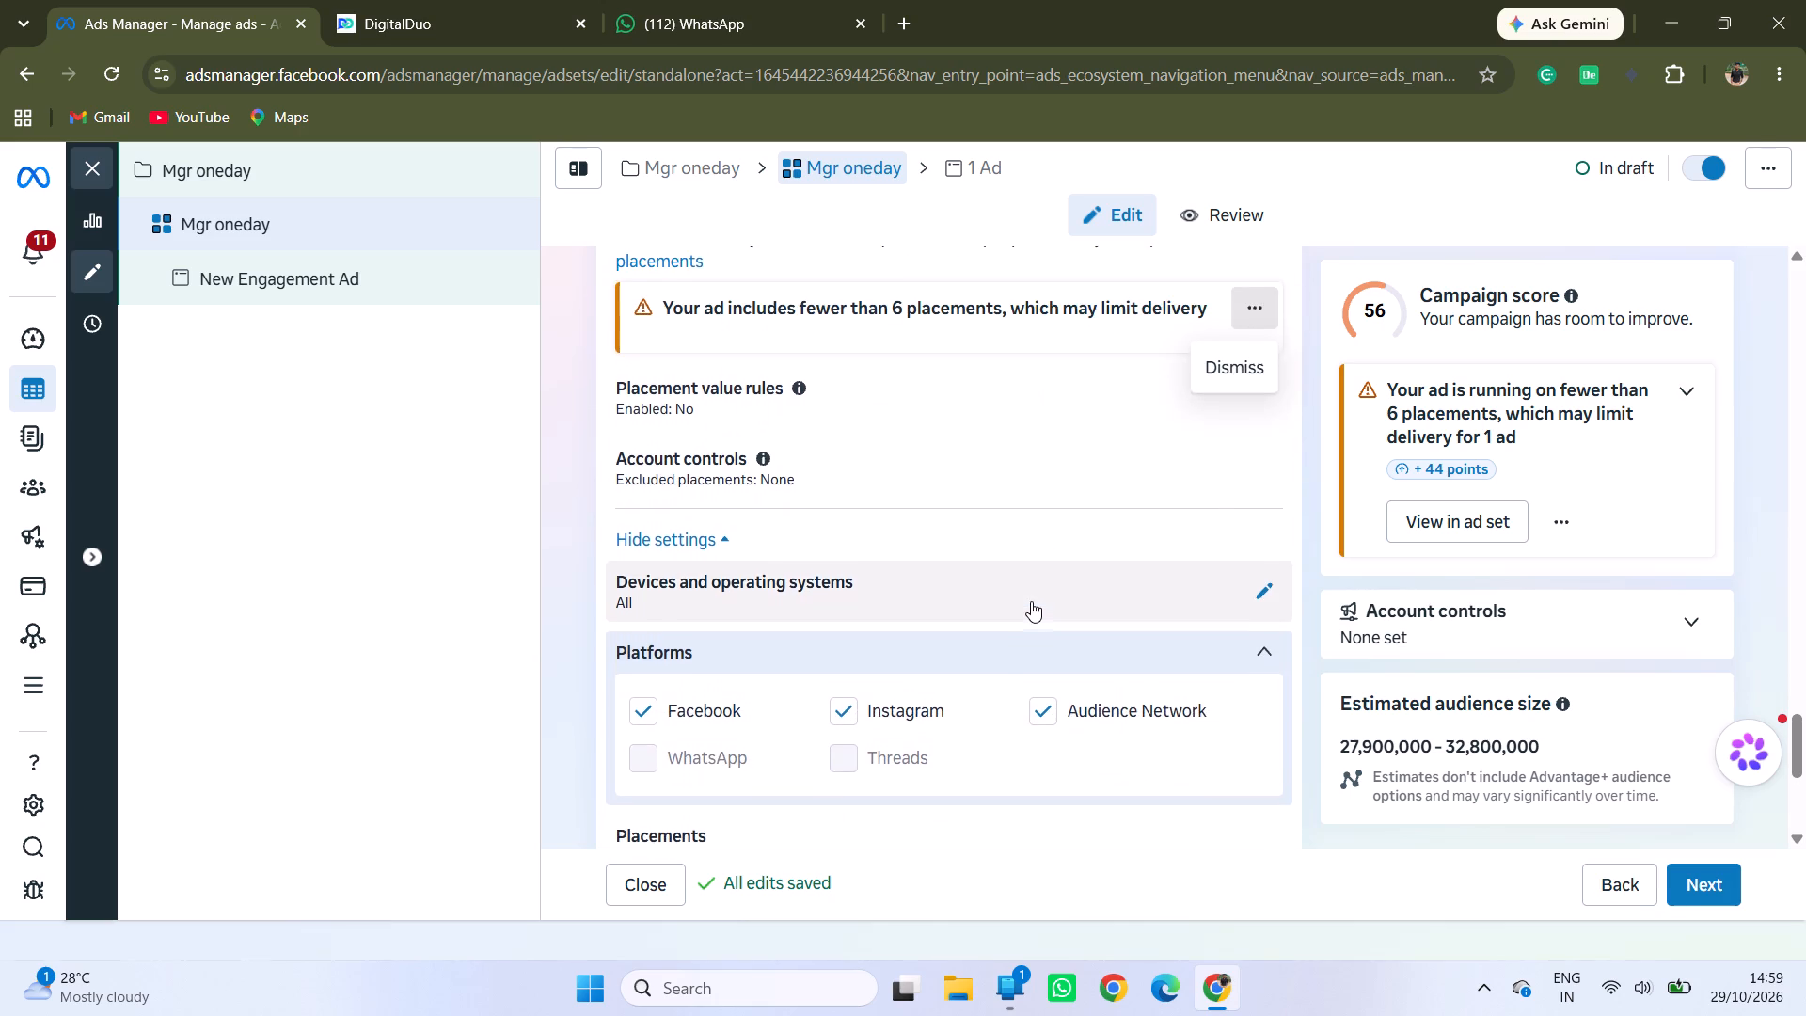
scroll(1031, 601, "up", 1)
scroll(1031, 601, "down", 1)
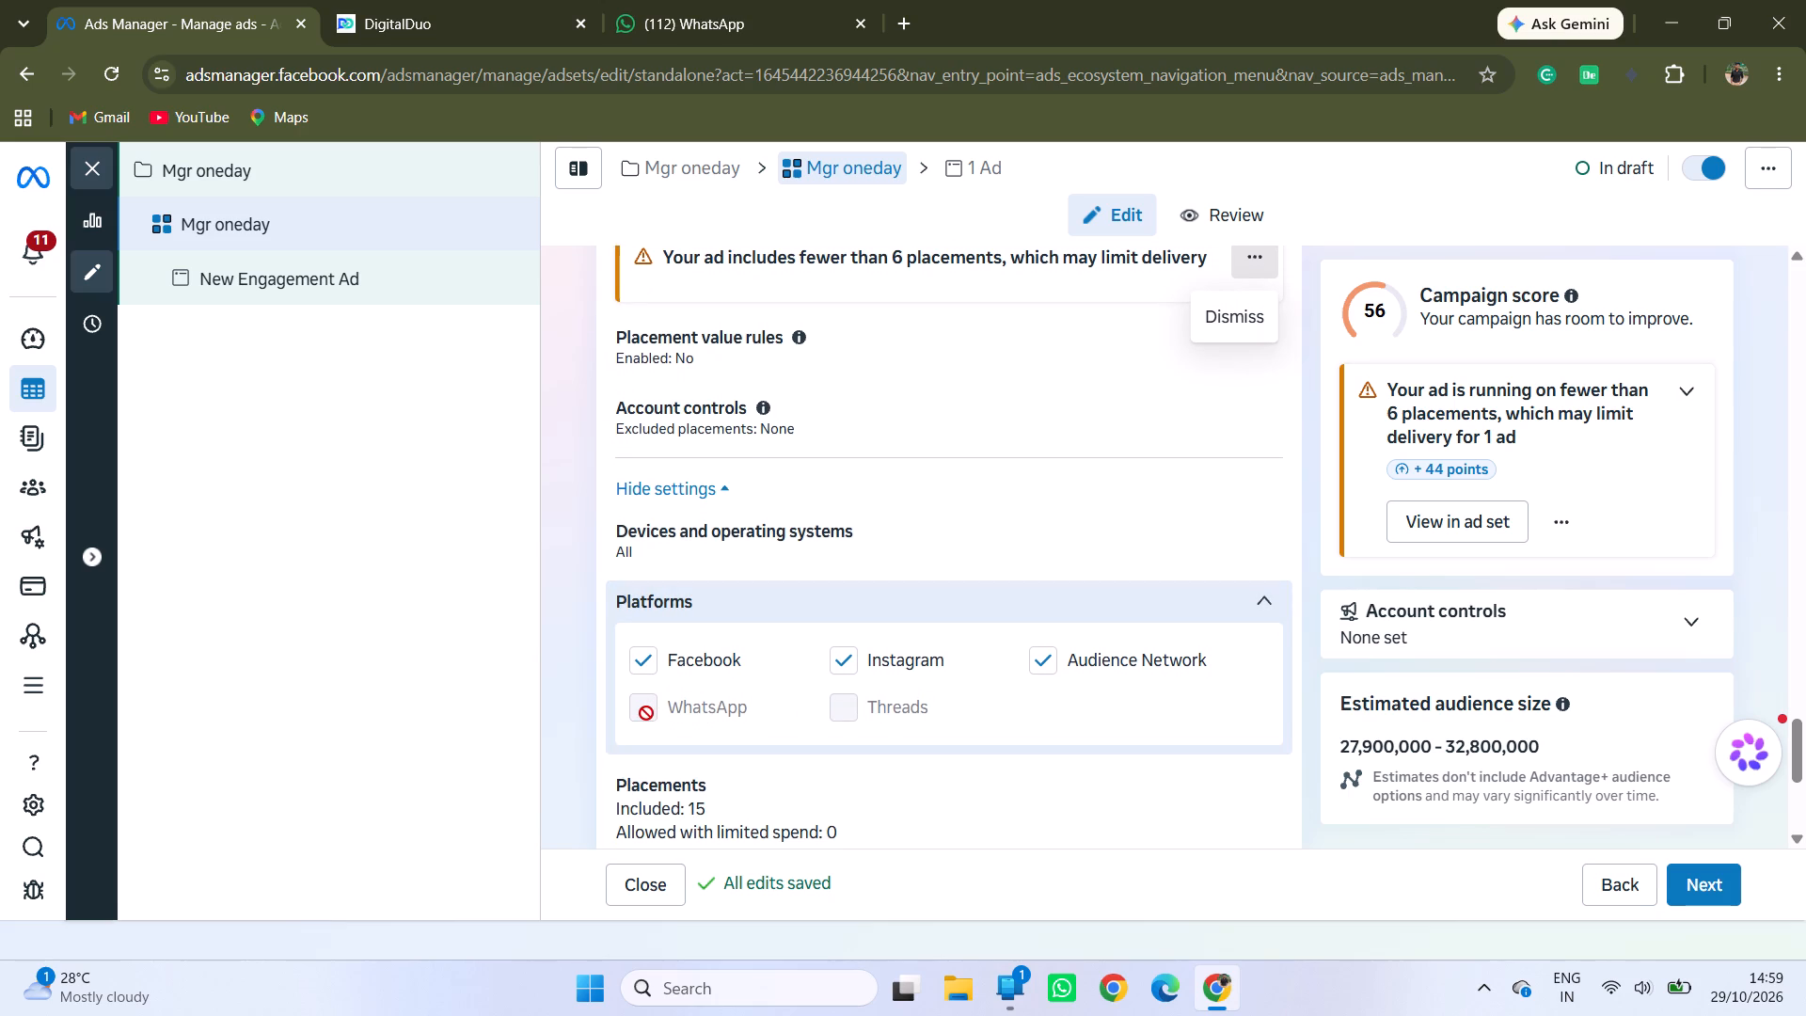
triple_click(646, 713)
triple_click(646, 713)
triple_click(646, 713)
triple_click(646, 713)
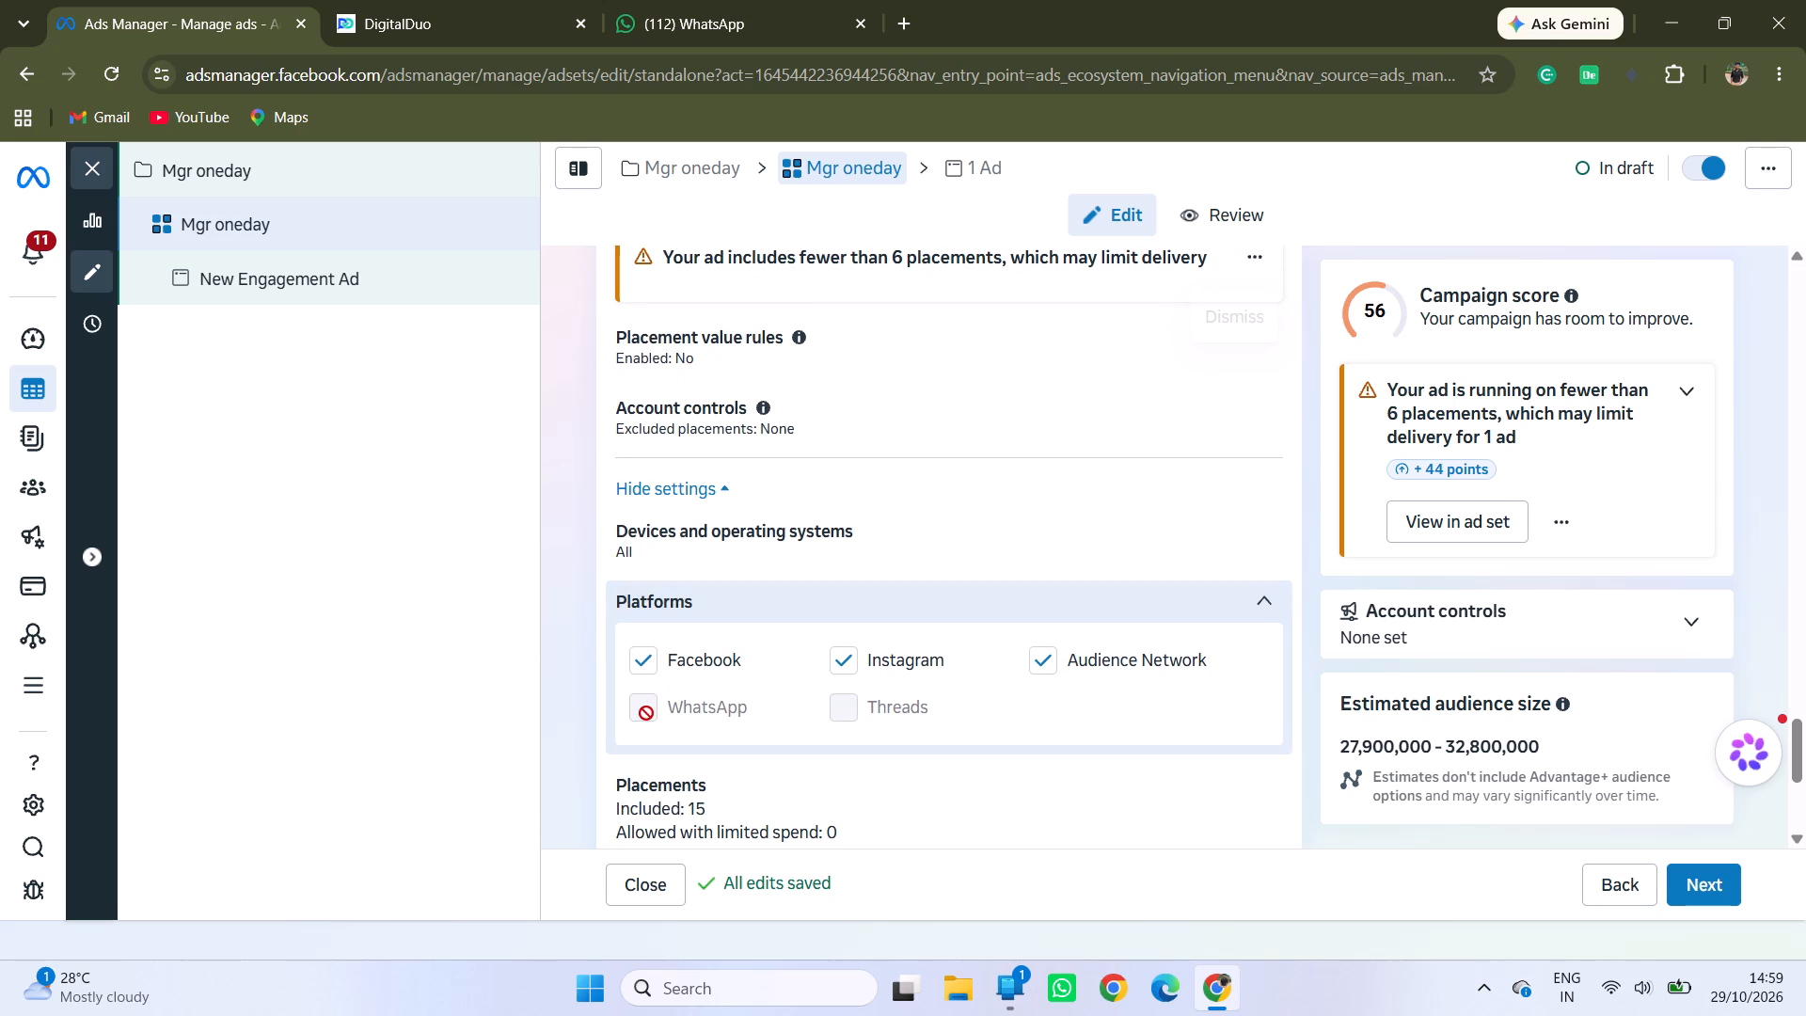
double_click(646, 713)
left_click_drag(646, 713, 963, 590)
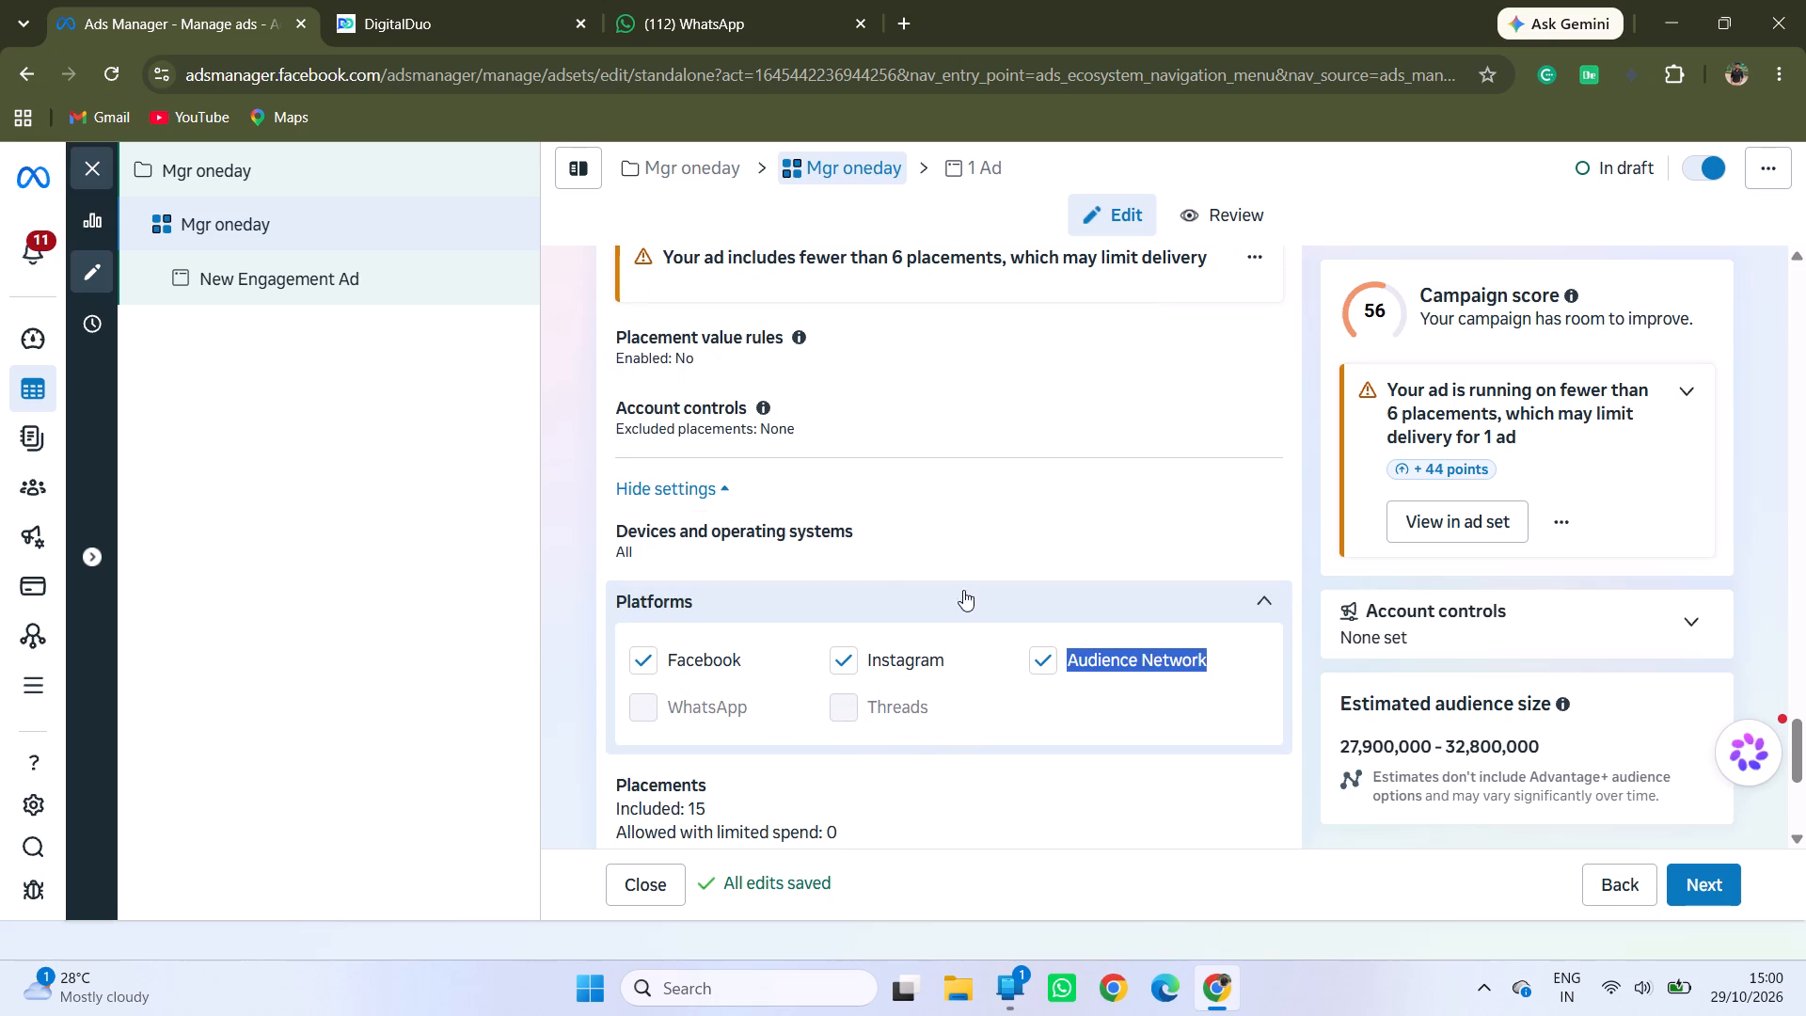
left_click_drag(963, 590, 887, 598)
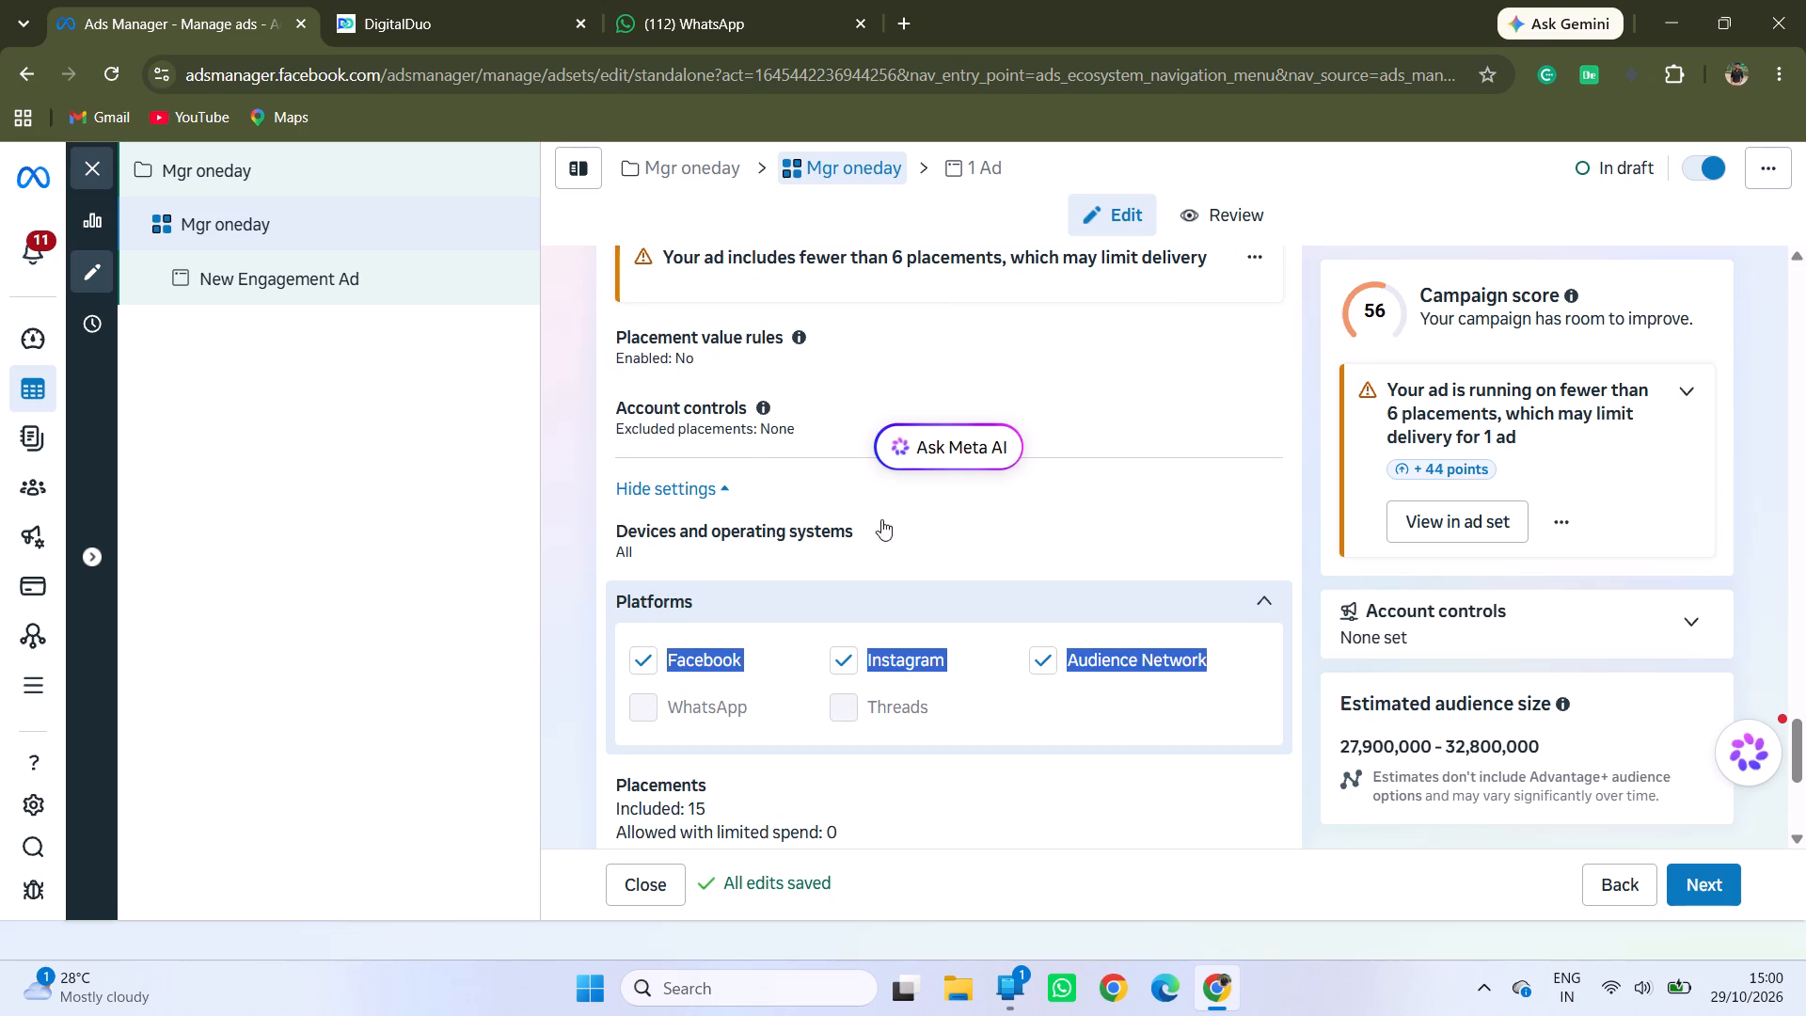
Hide the additional placement settings covering devices, platforms and included placements.
left_click(1153, 477)
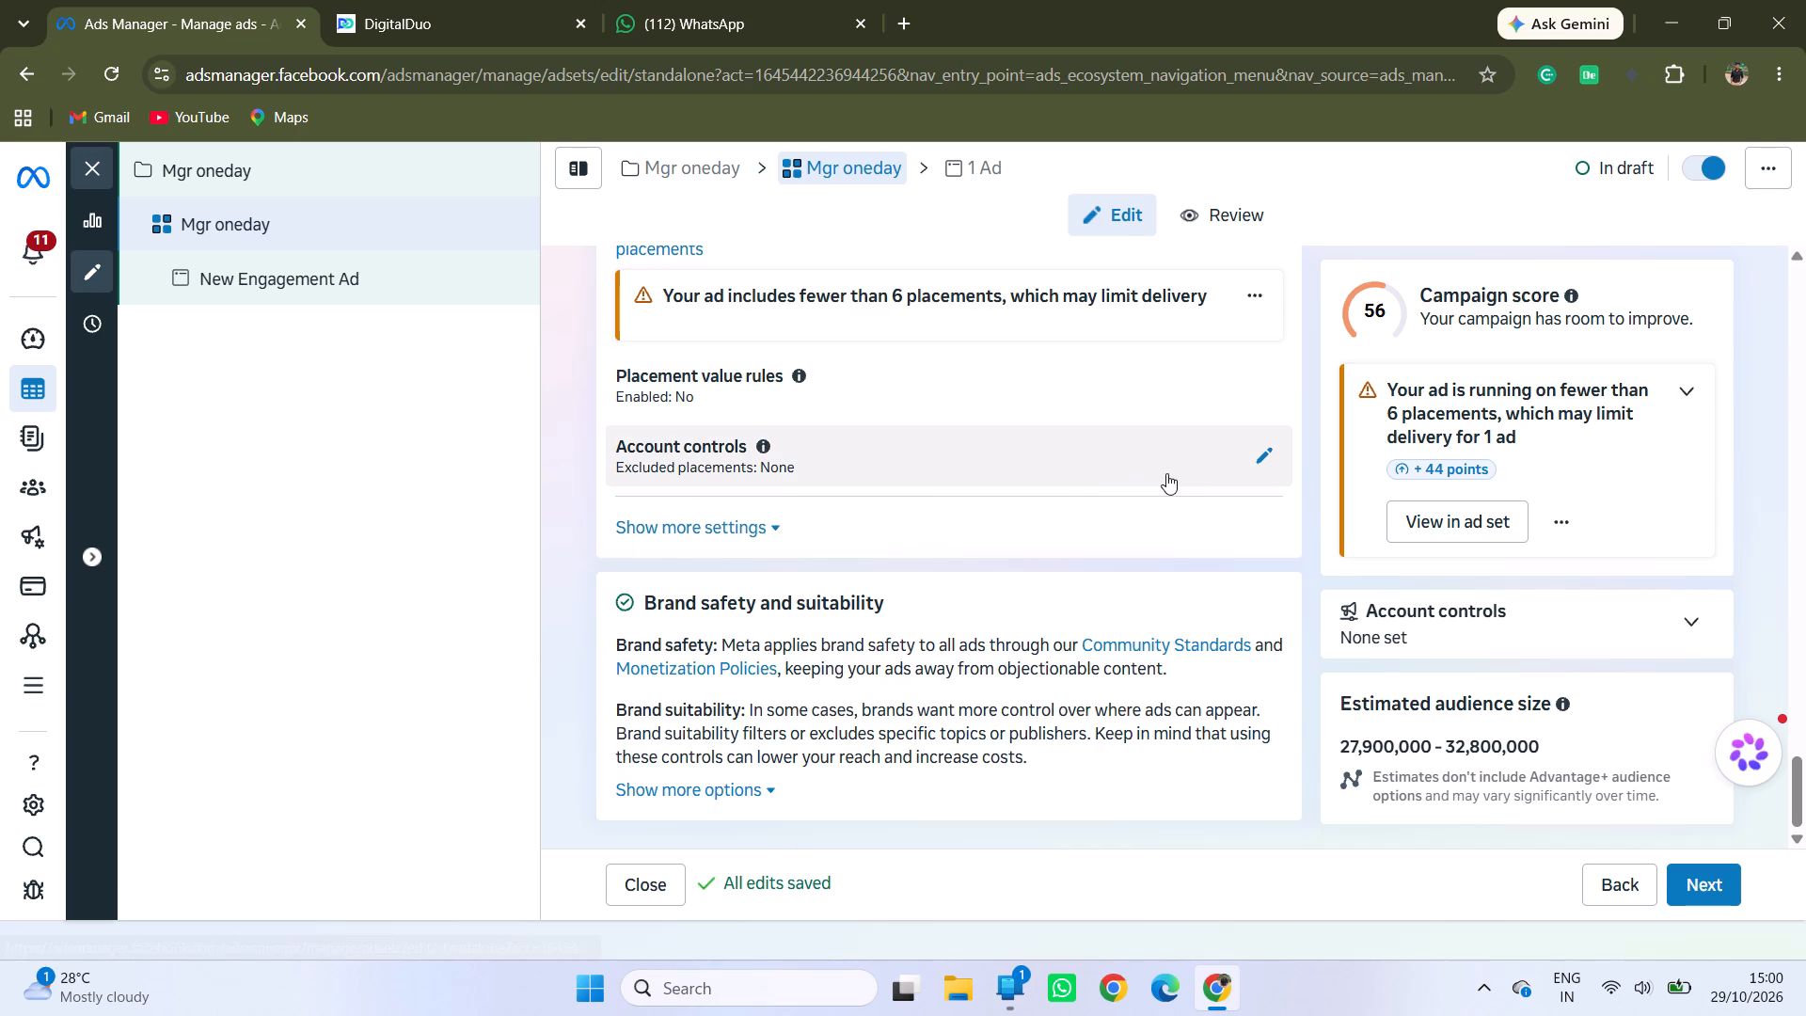
Expand the Placements section's account controls, examine the ad account's placement controls and close them without editing.
scroll(1038, 465, "up", 2)
scroll(1038, 465, "down", 1)
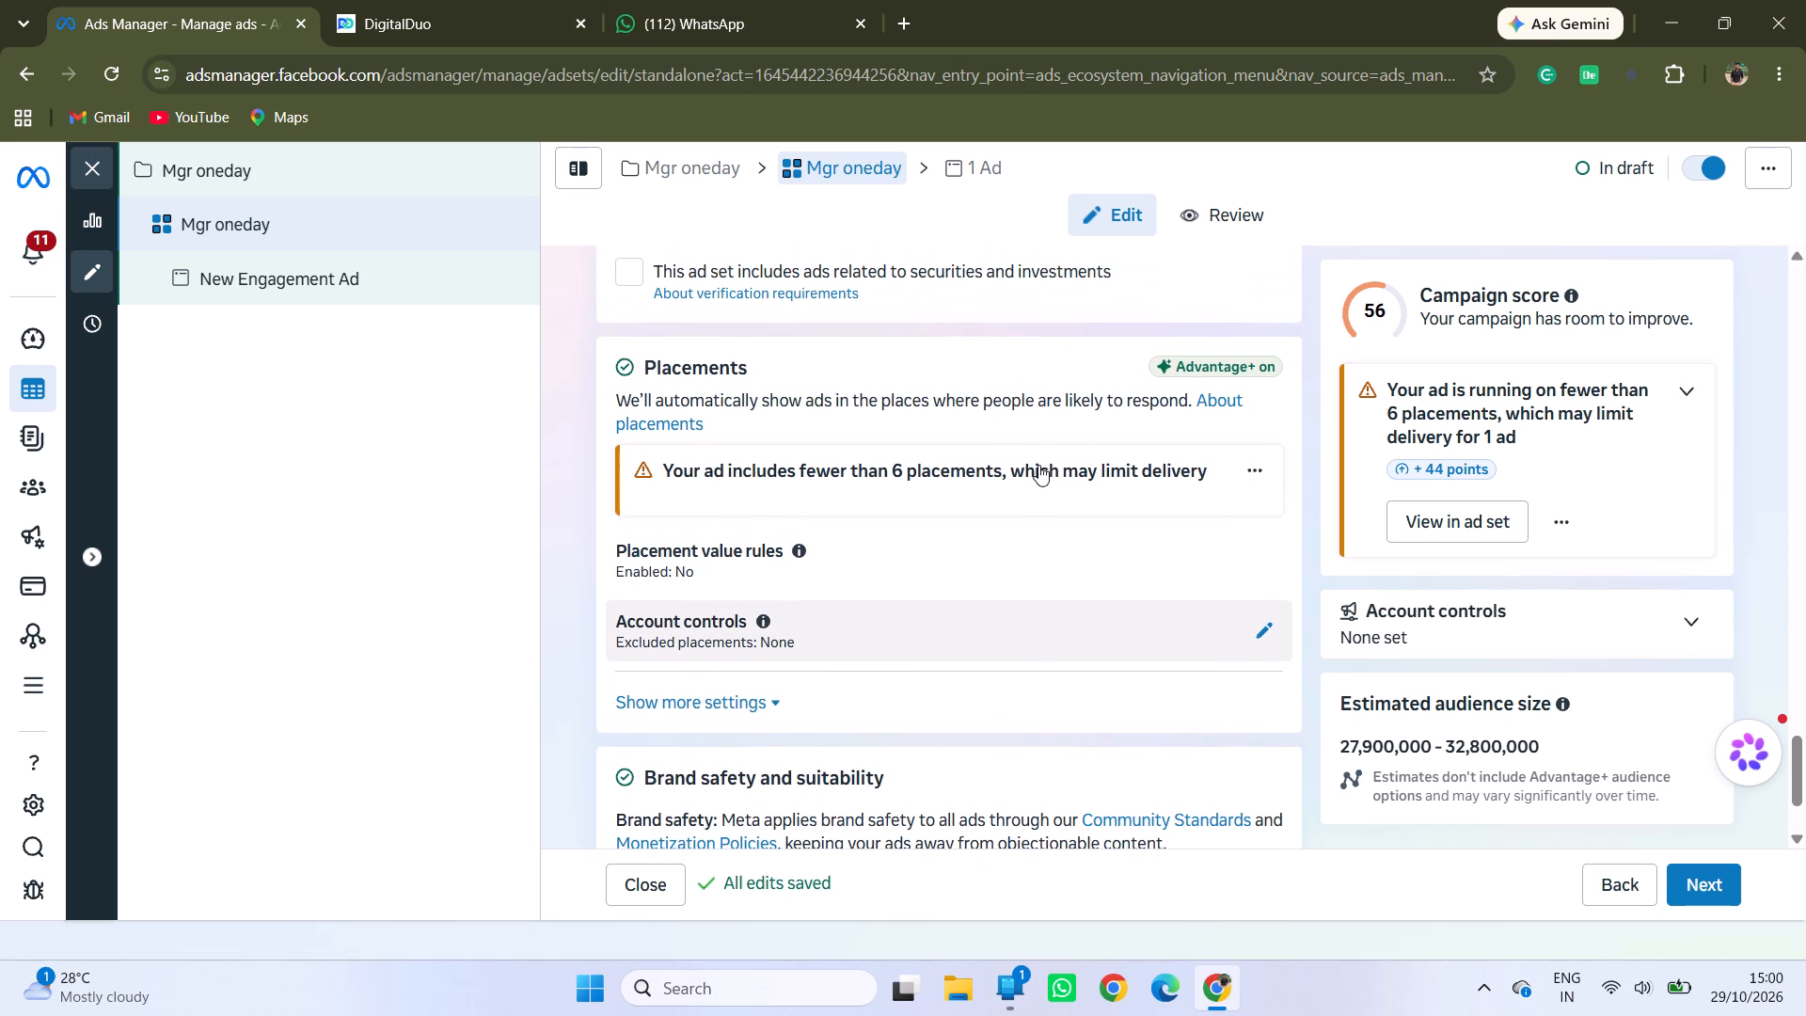
scroll(1038, 465, "down", 1)
scroll(1038, 465, "up", 1)
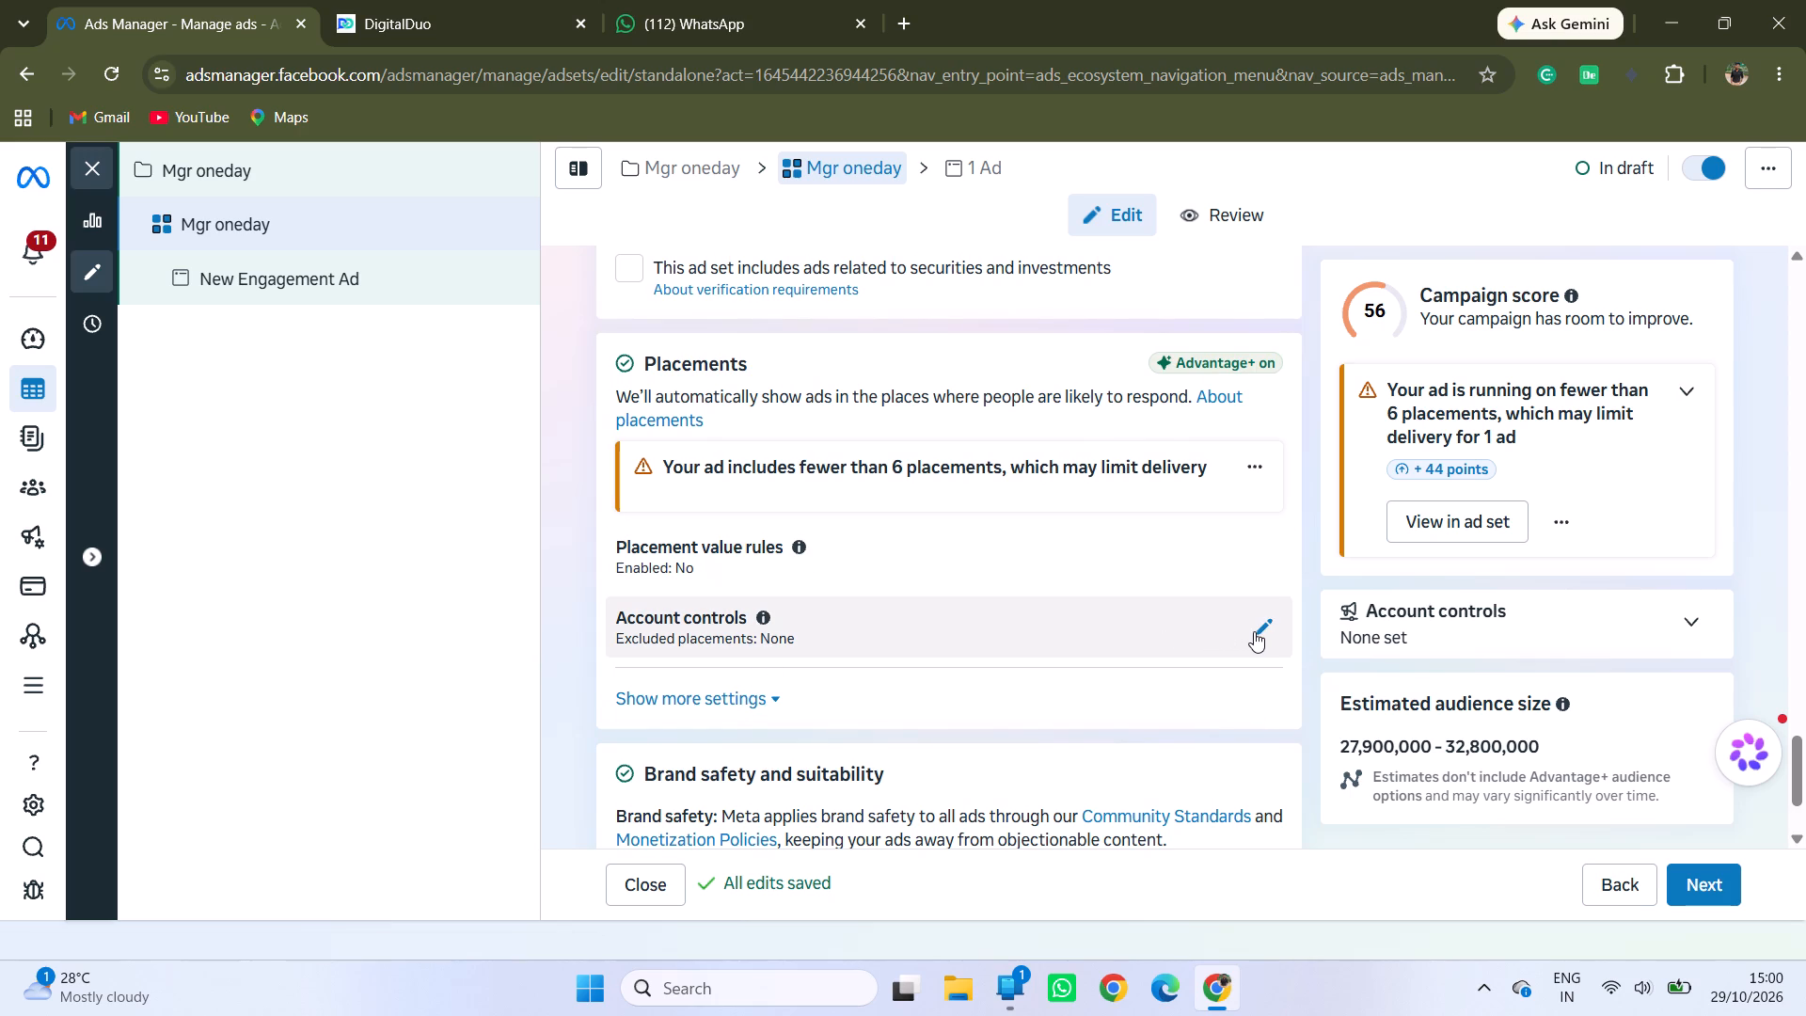
left_click(1254, 631)
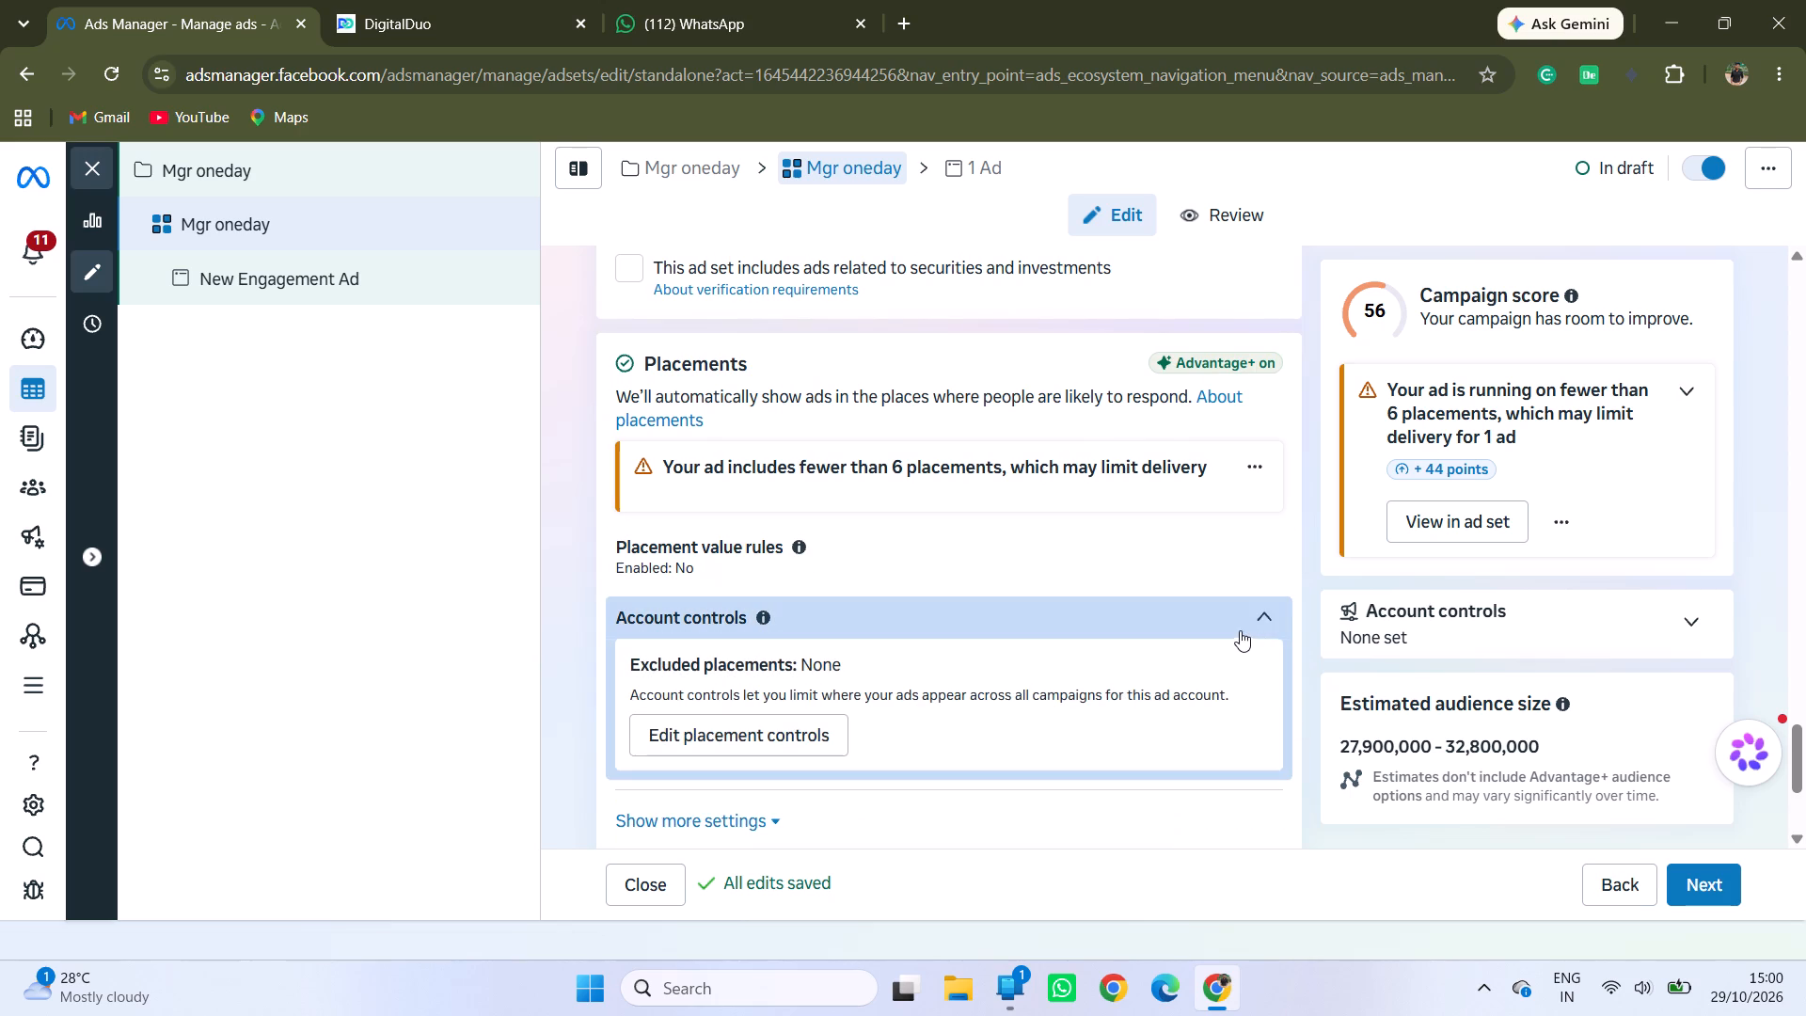
left_click(770, 757)
left_click(734, 748)
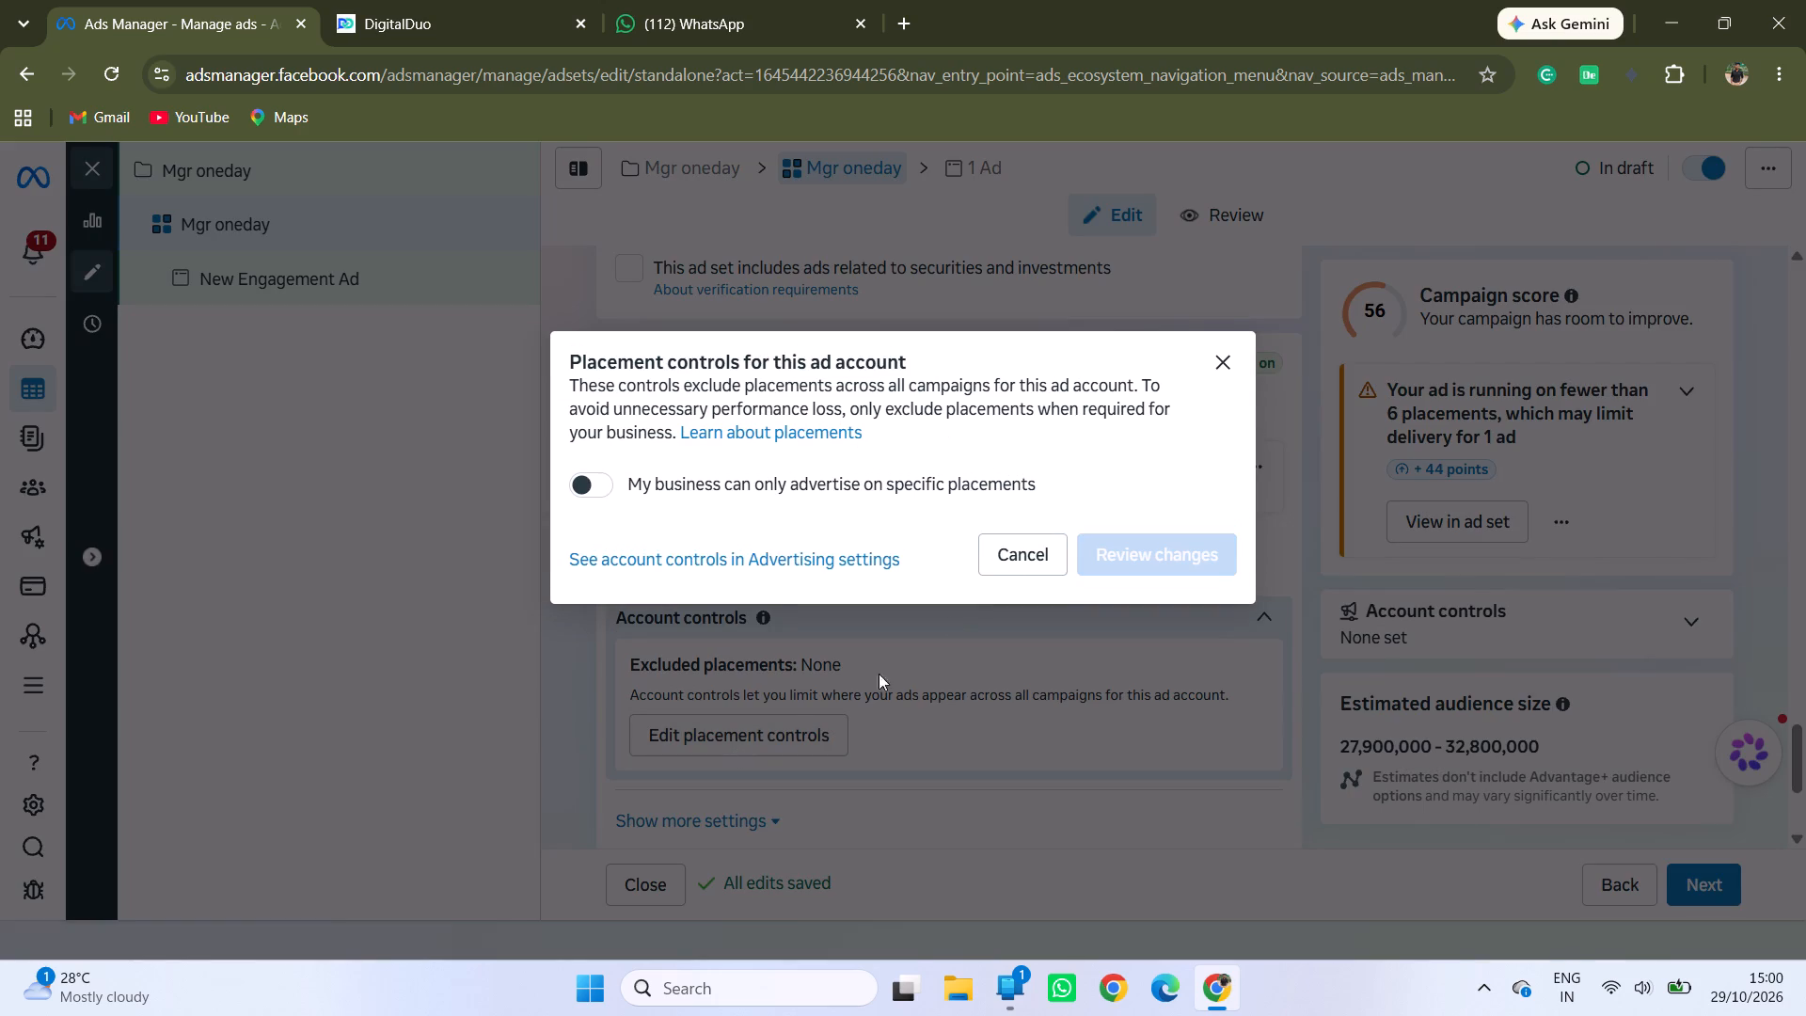
left_click(1228, 368)
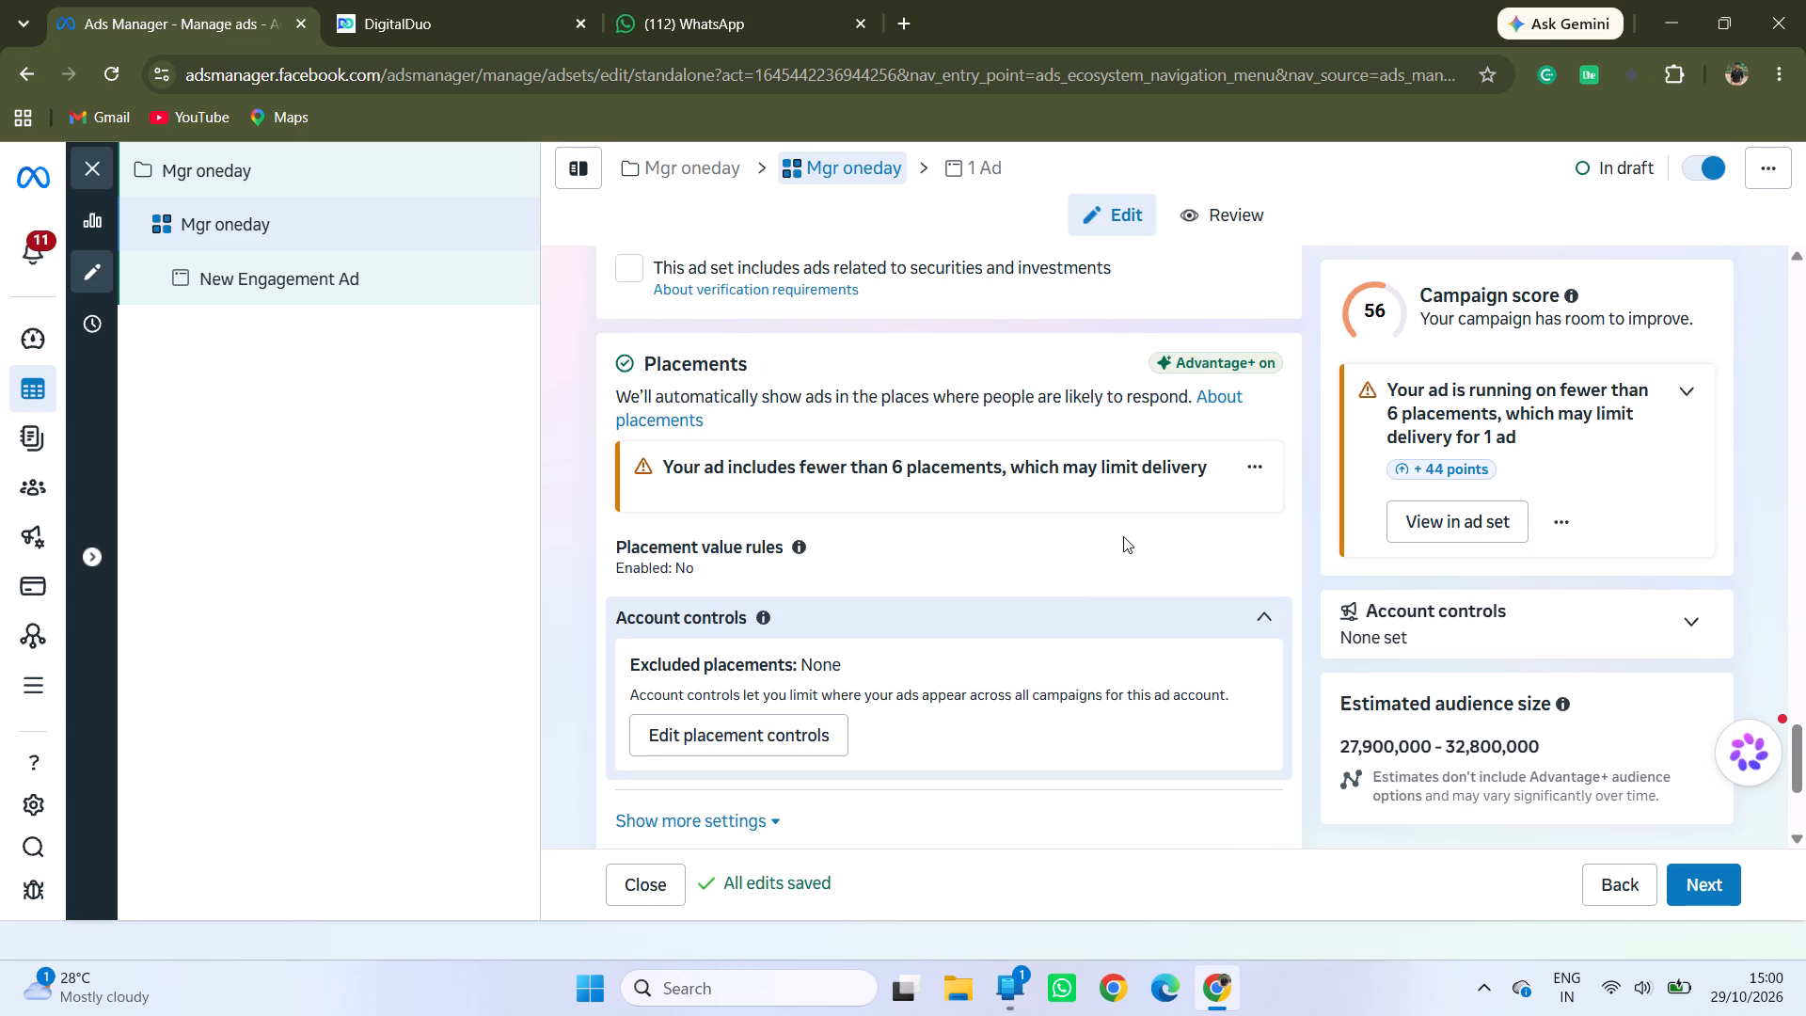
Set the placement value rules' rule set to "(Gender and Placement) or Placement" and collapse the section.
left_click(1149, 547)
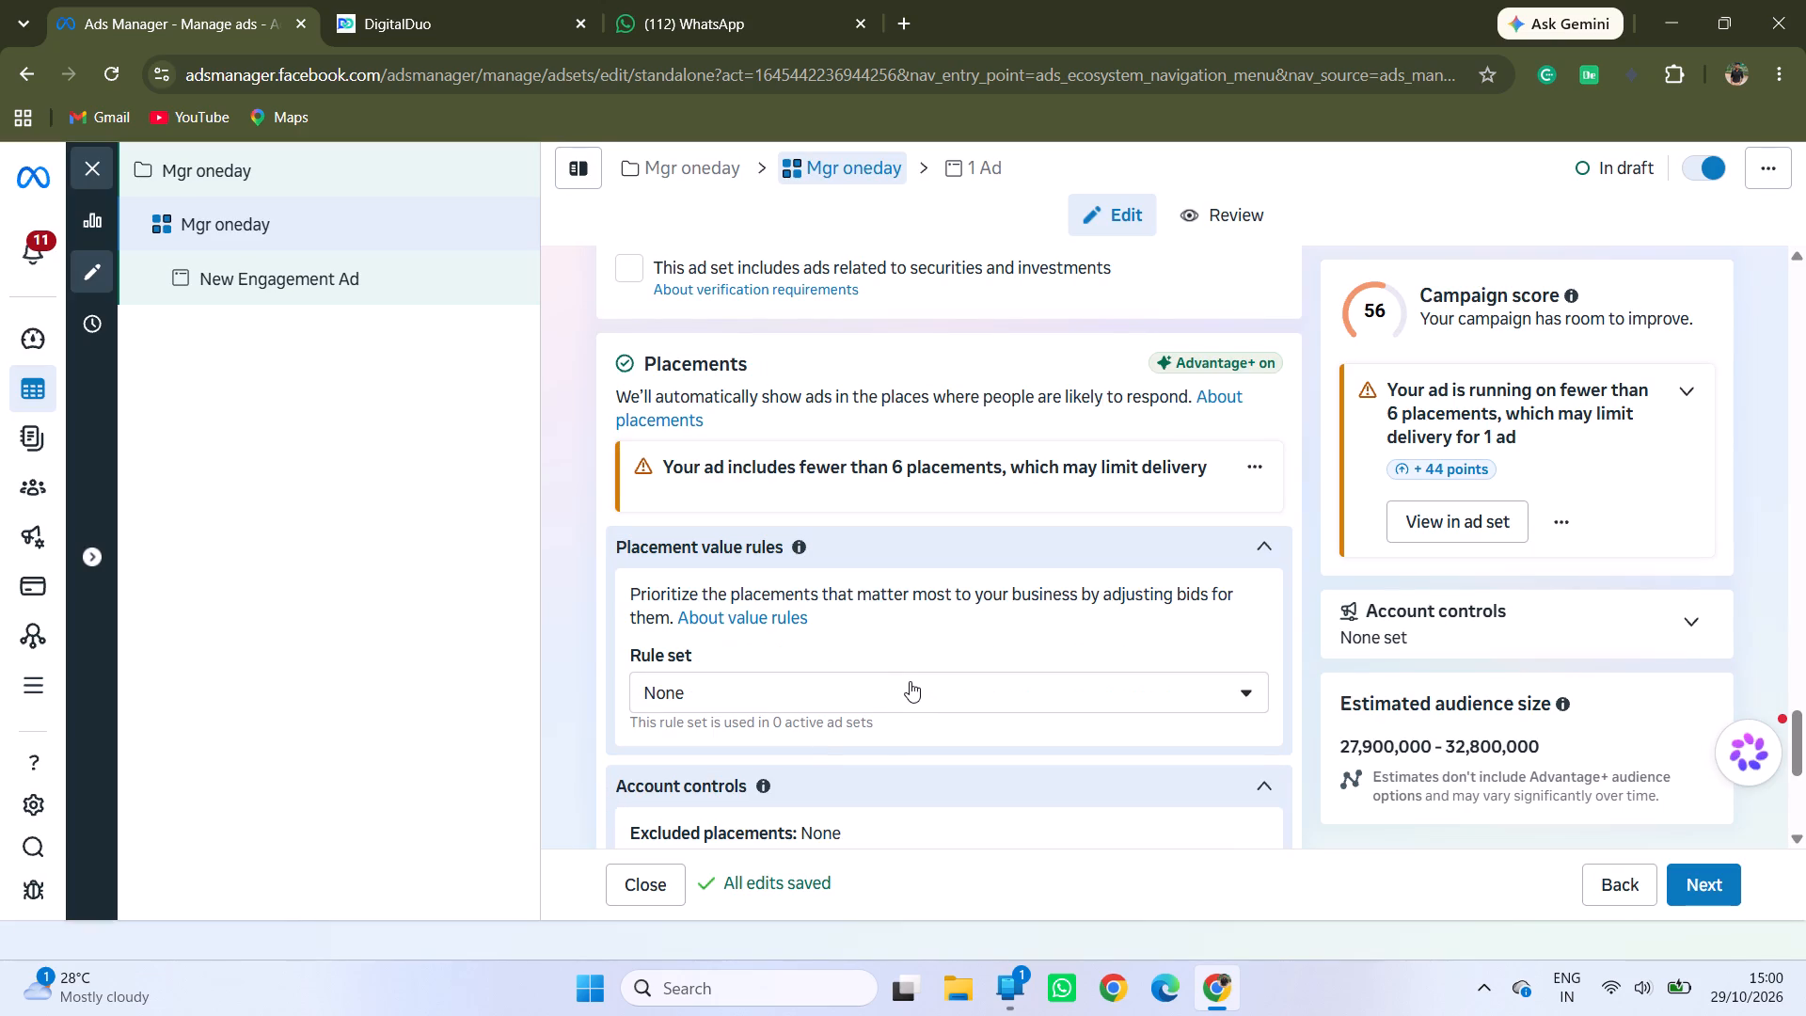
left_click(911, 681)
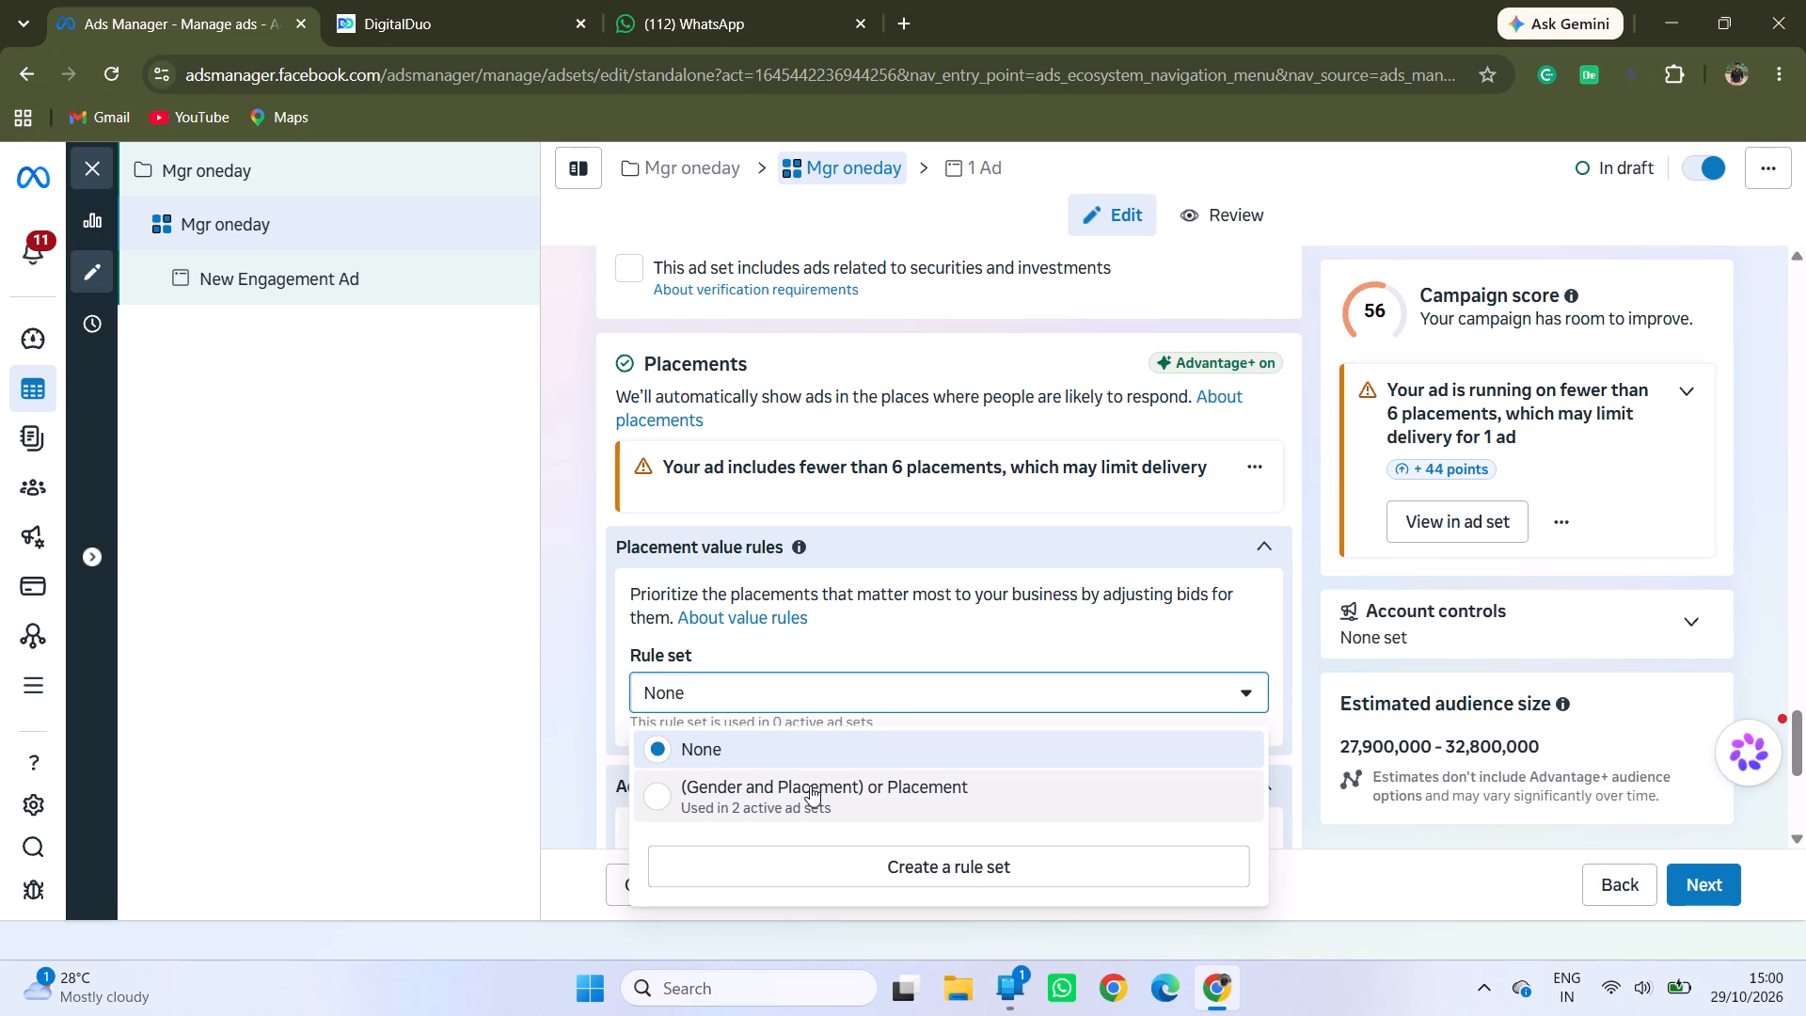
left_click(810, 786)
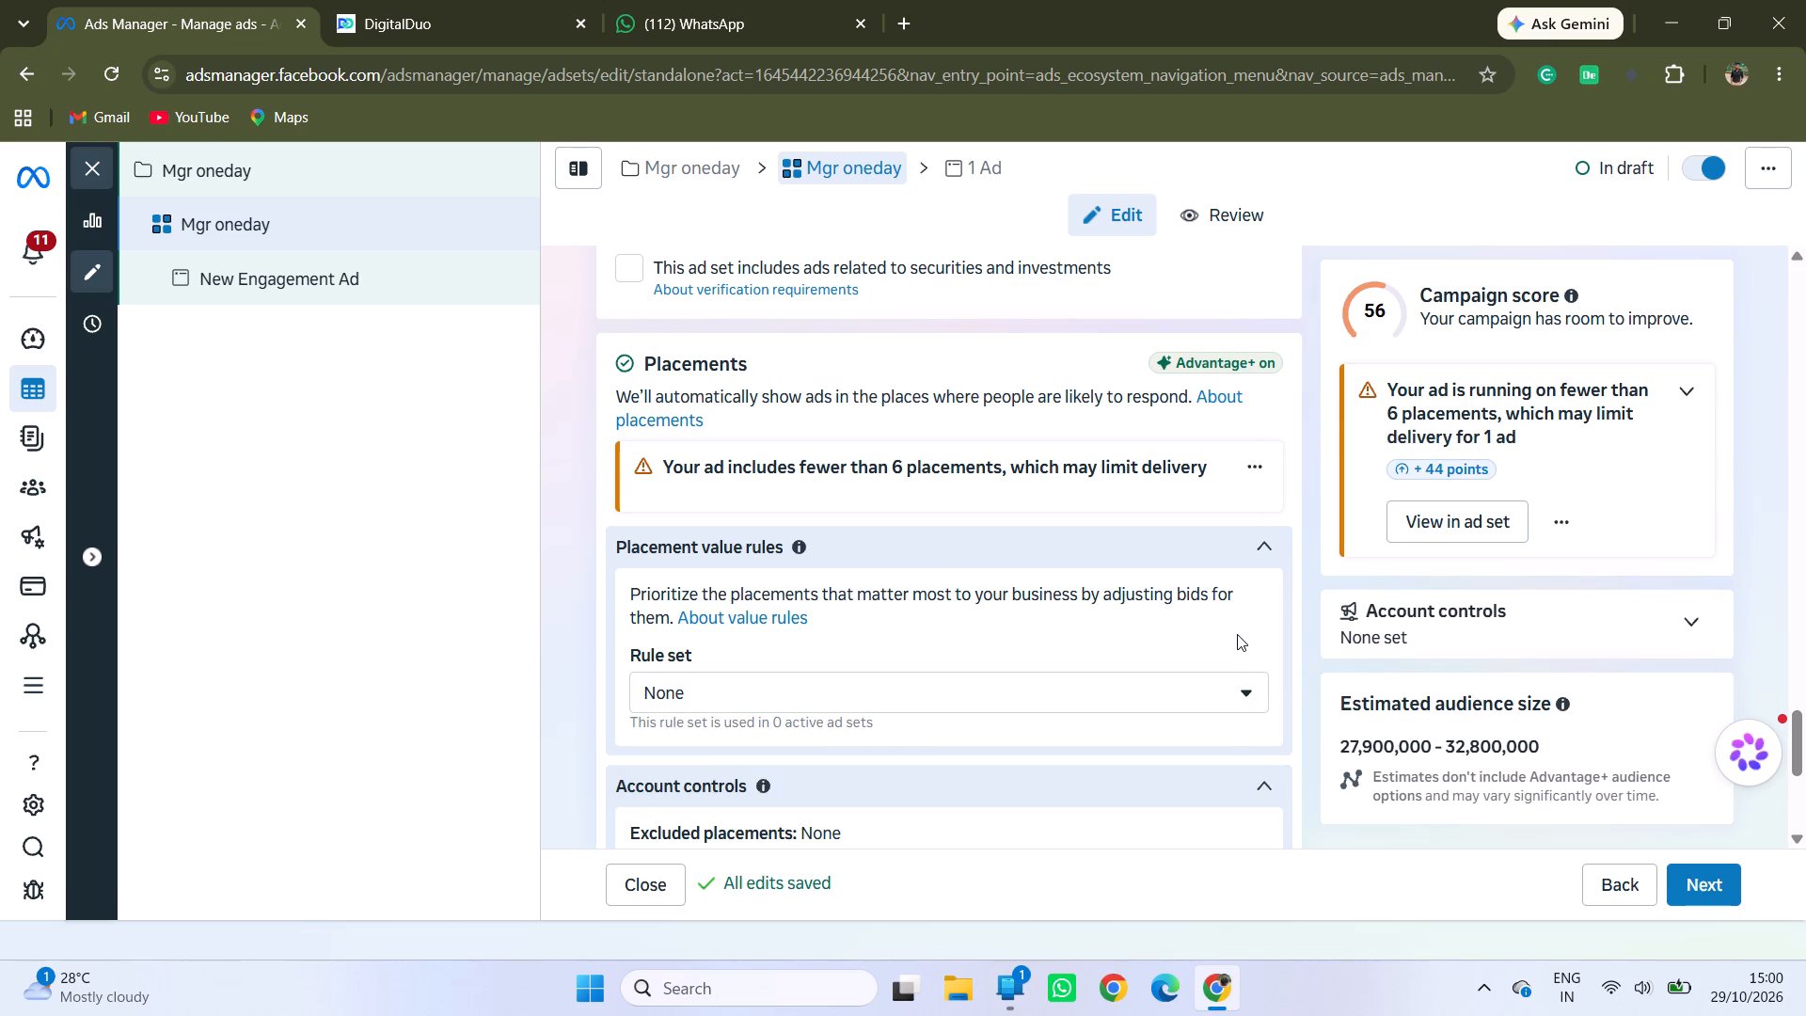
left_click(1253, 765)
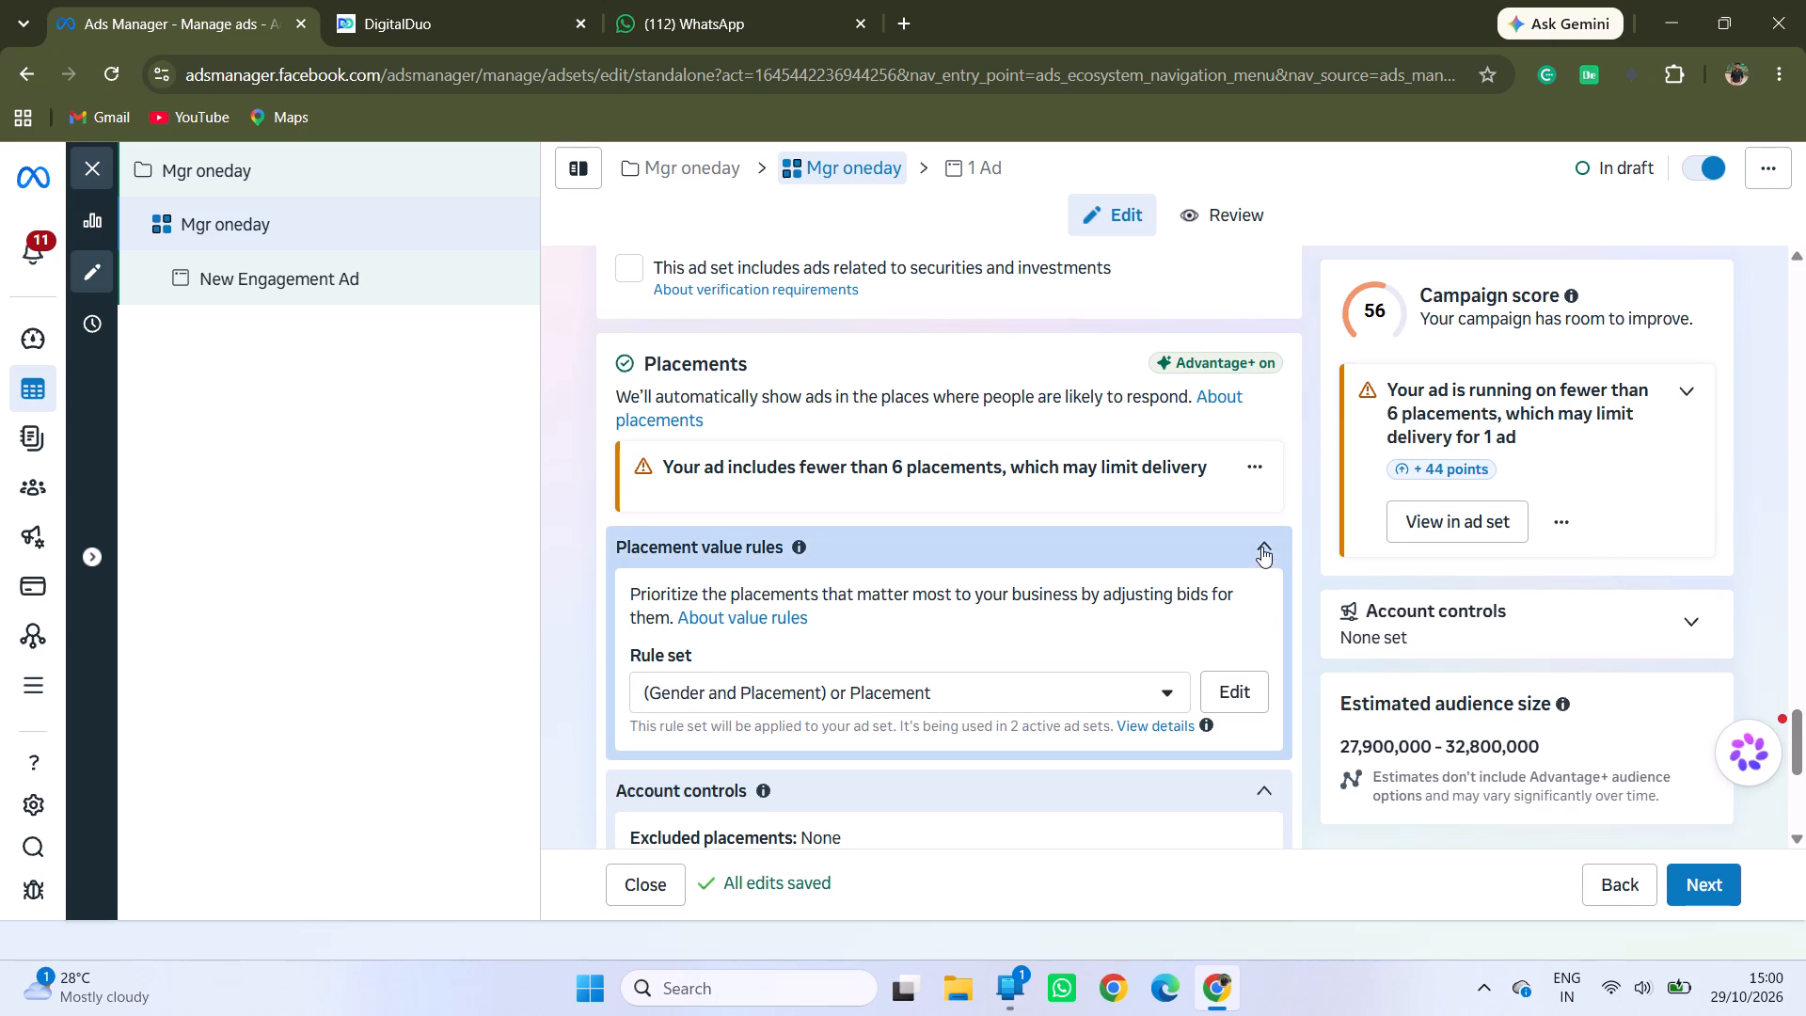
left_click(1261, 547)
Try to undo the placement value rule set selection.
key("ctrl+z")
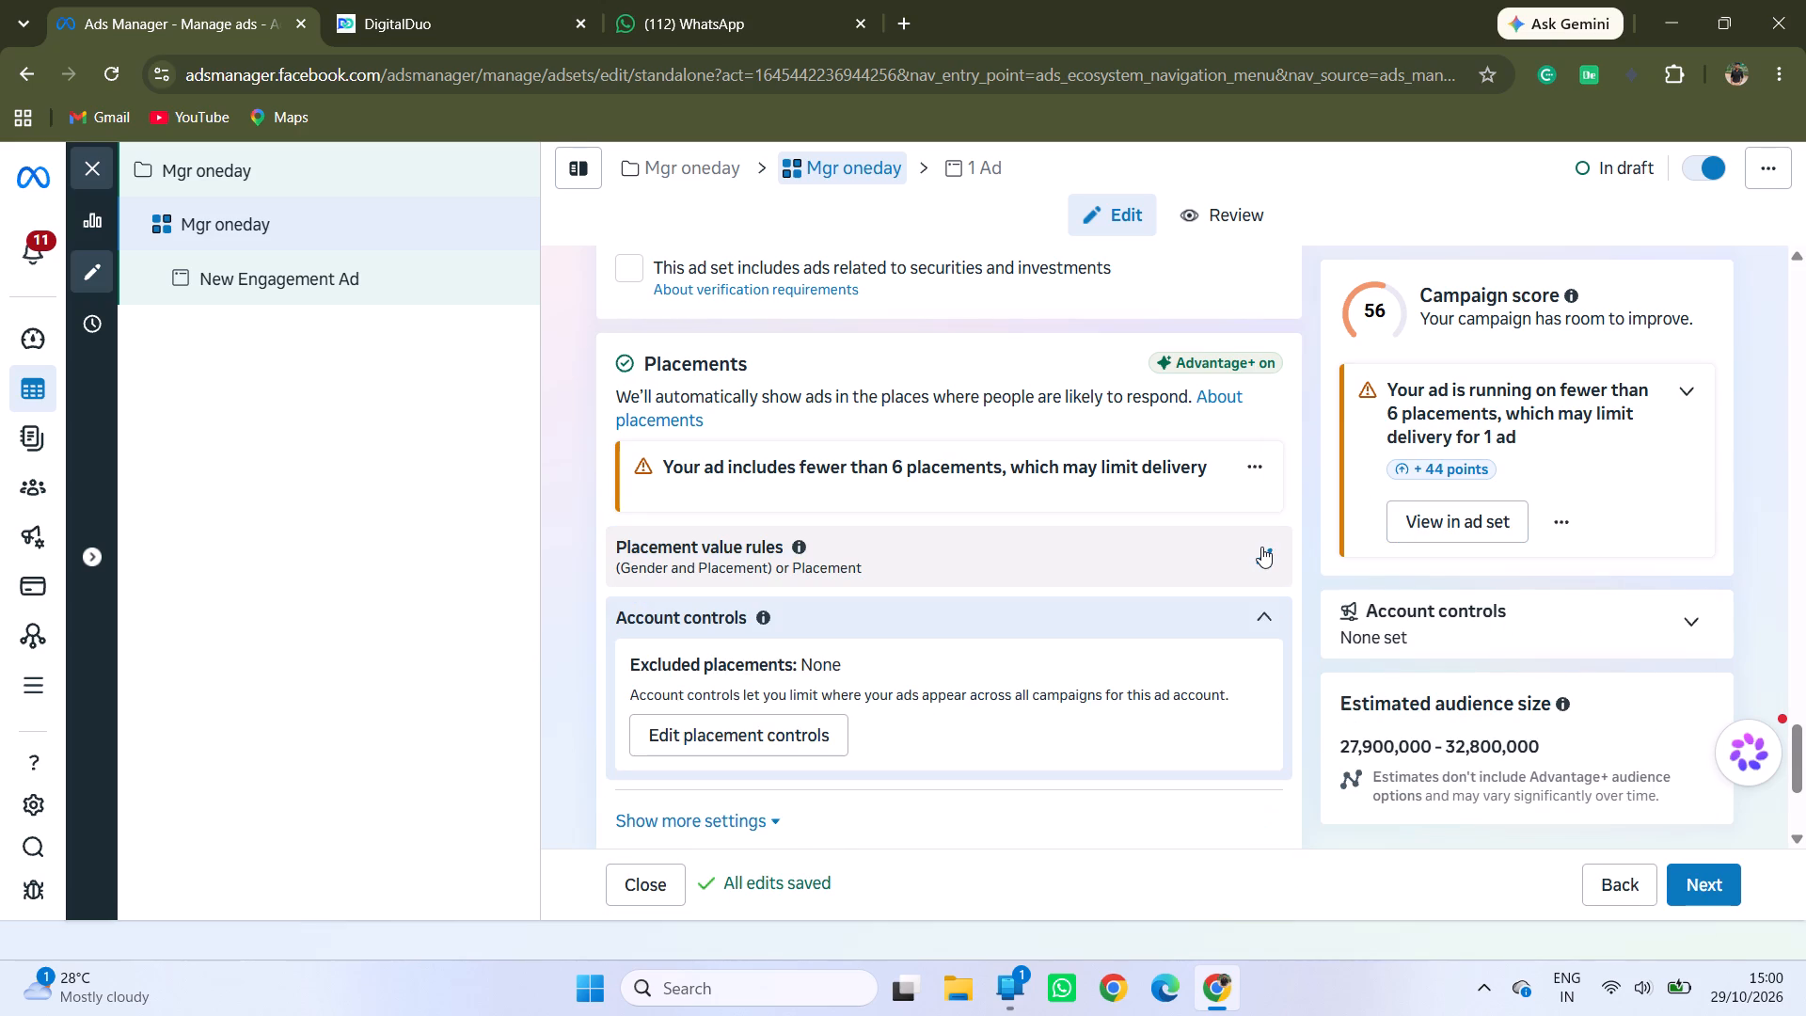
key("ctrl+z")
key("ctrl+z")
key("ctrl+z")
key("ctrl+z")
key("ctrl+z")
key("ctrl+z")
Go to the campaign score's placement recommendation in the ad set and recheck the account's placement controls without editing them.
scroll(1014, 449, "up", 17)
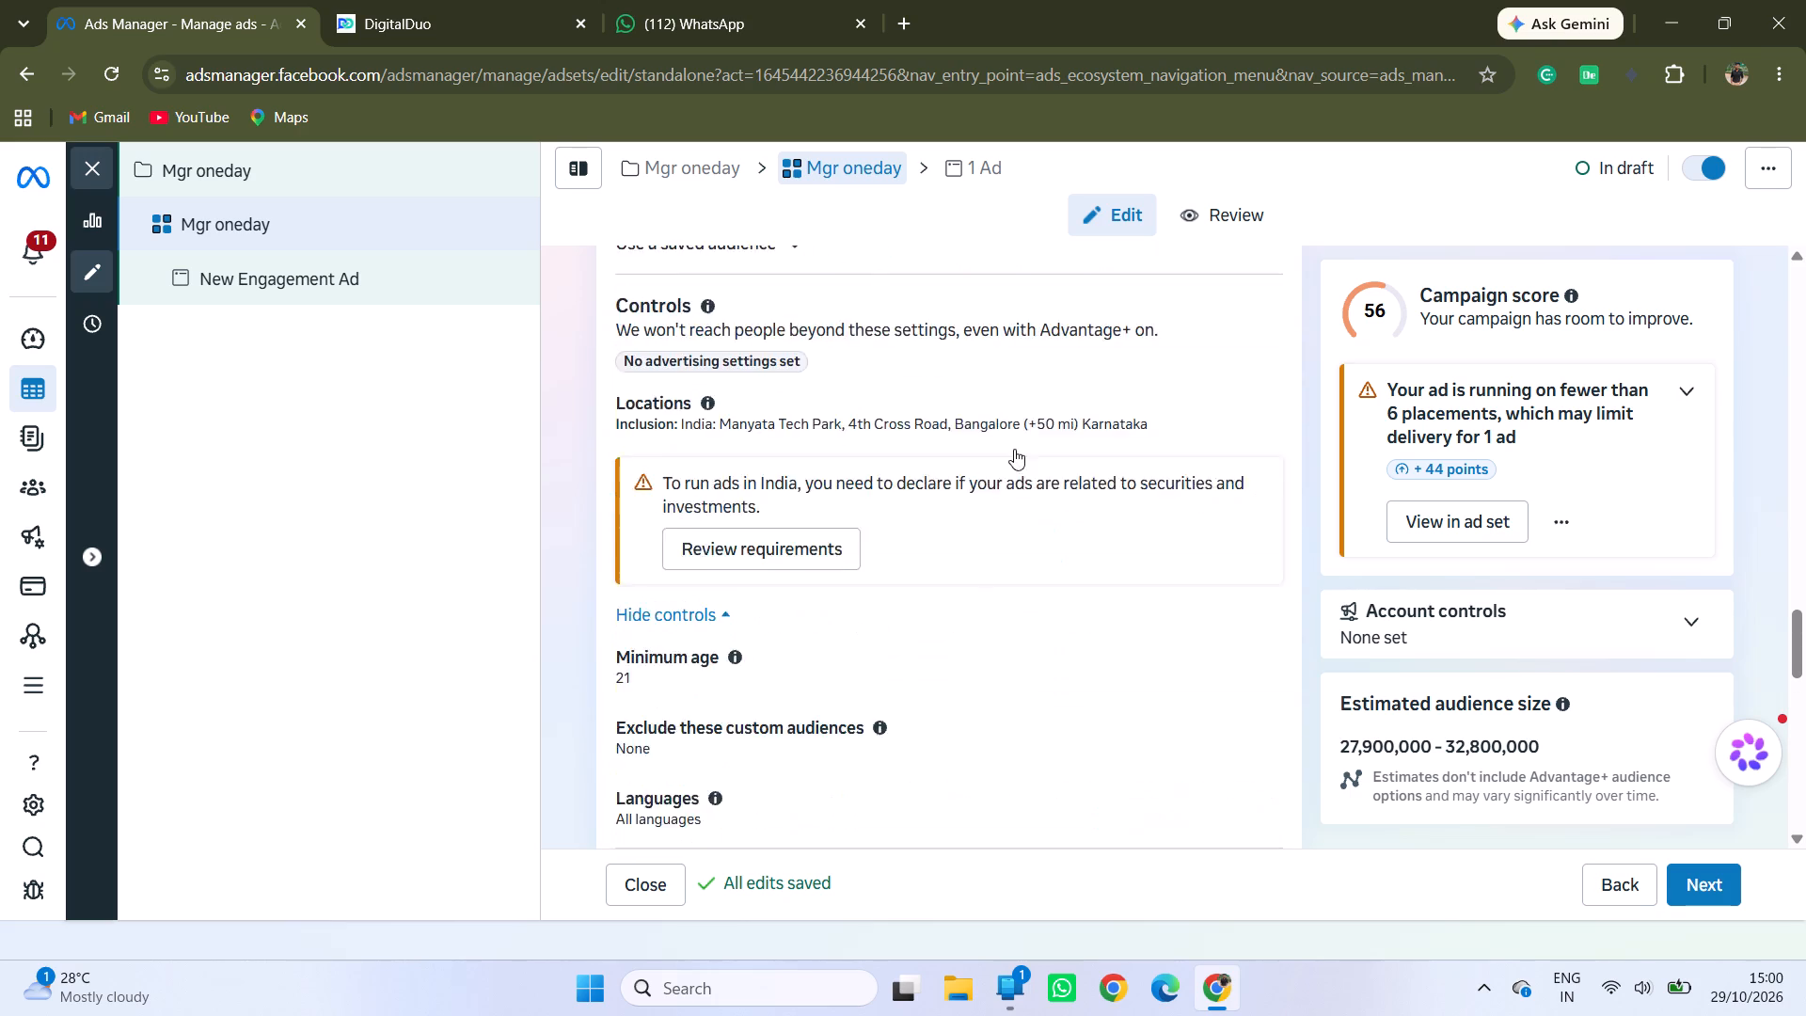
scroll(1014, 449, "up", 17)
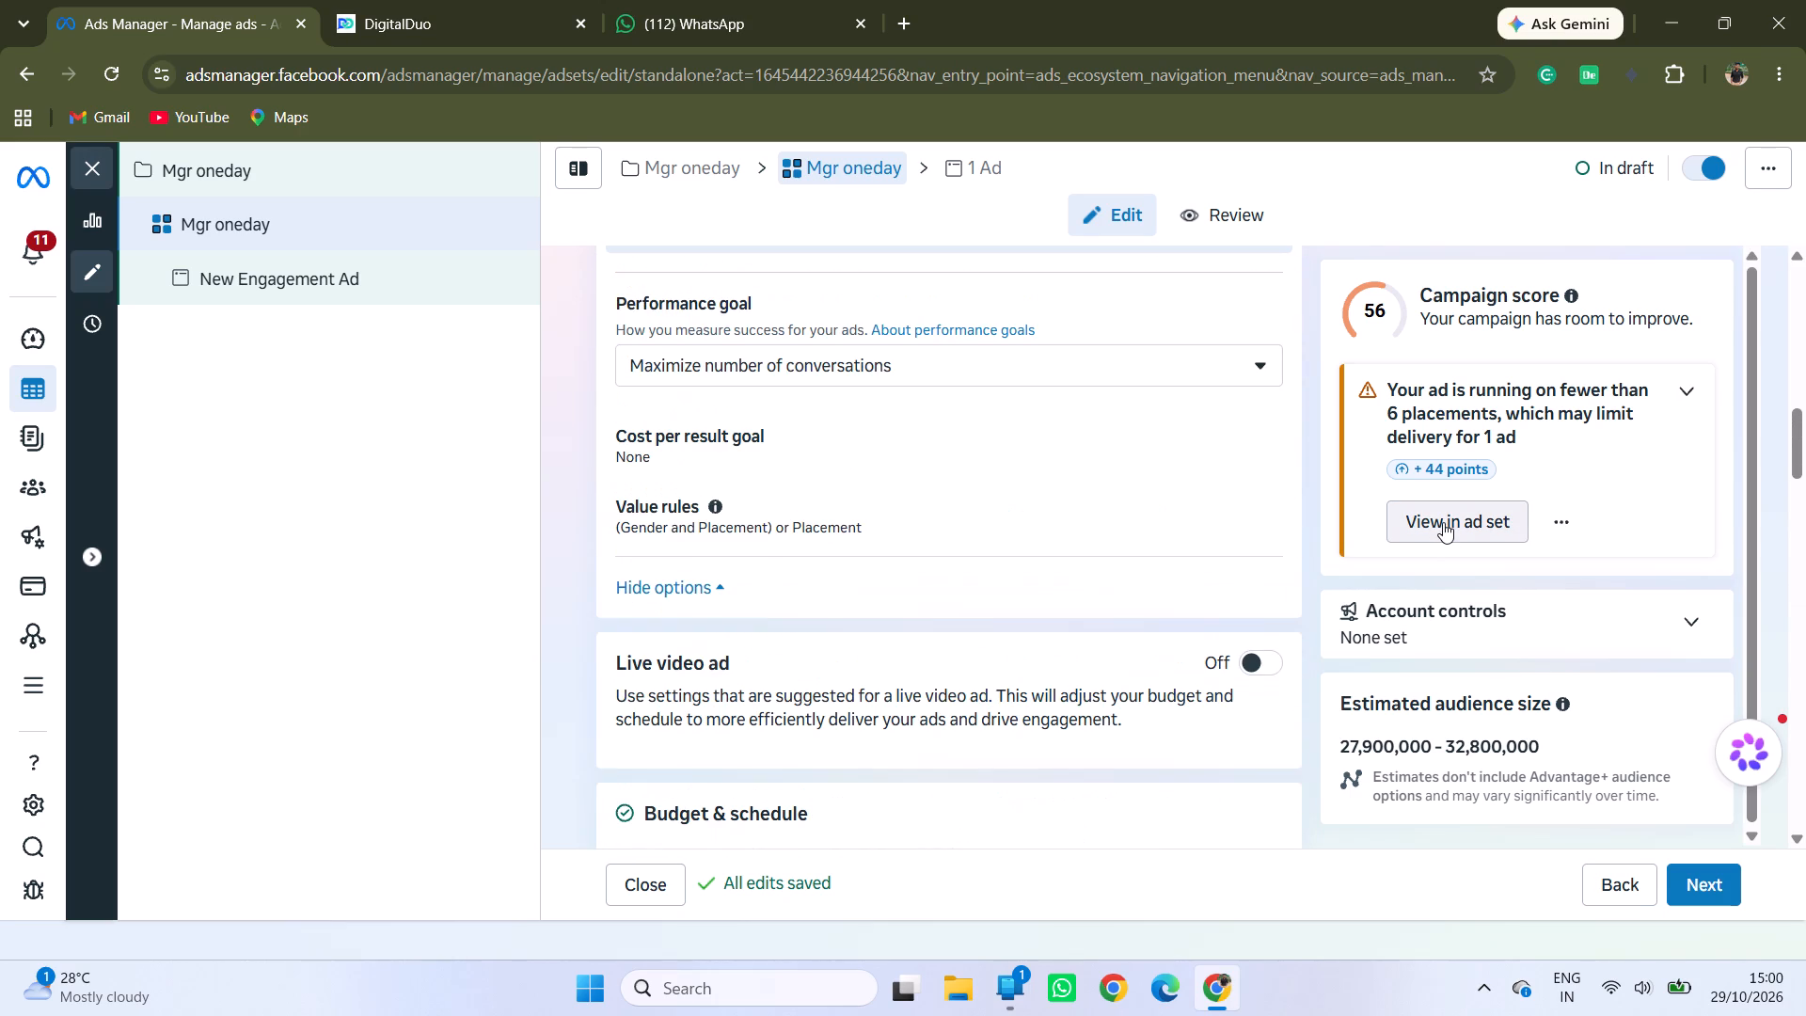
left_click(1443, 522)
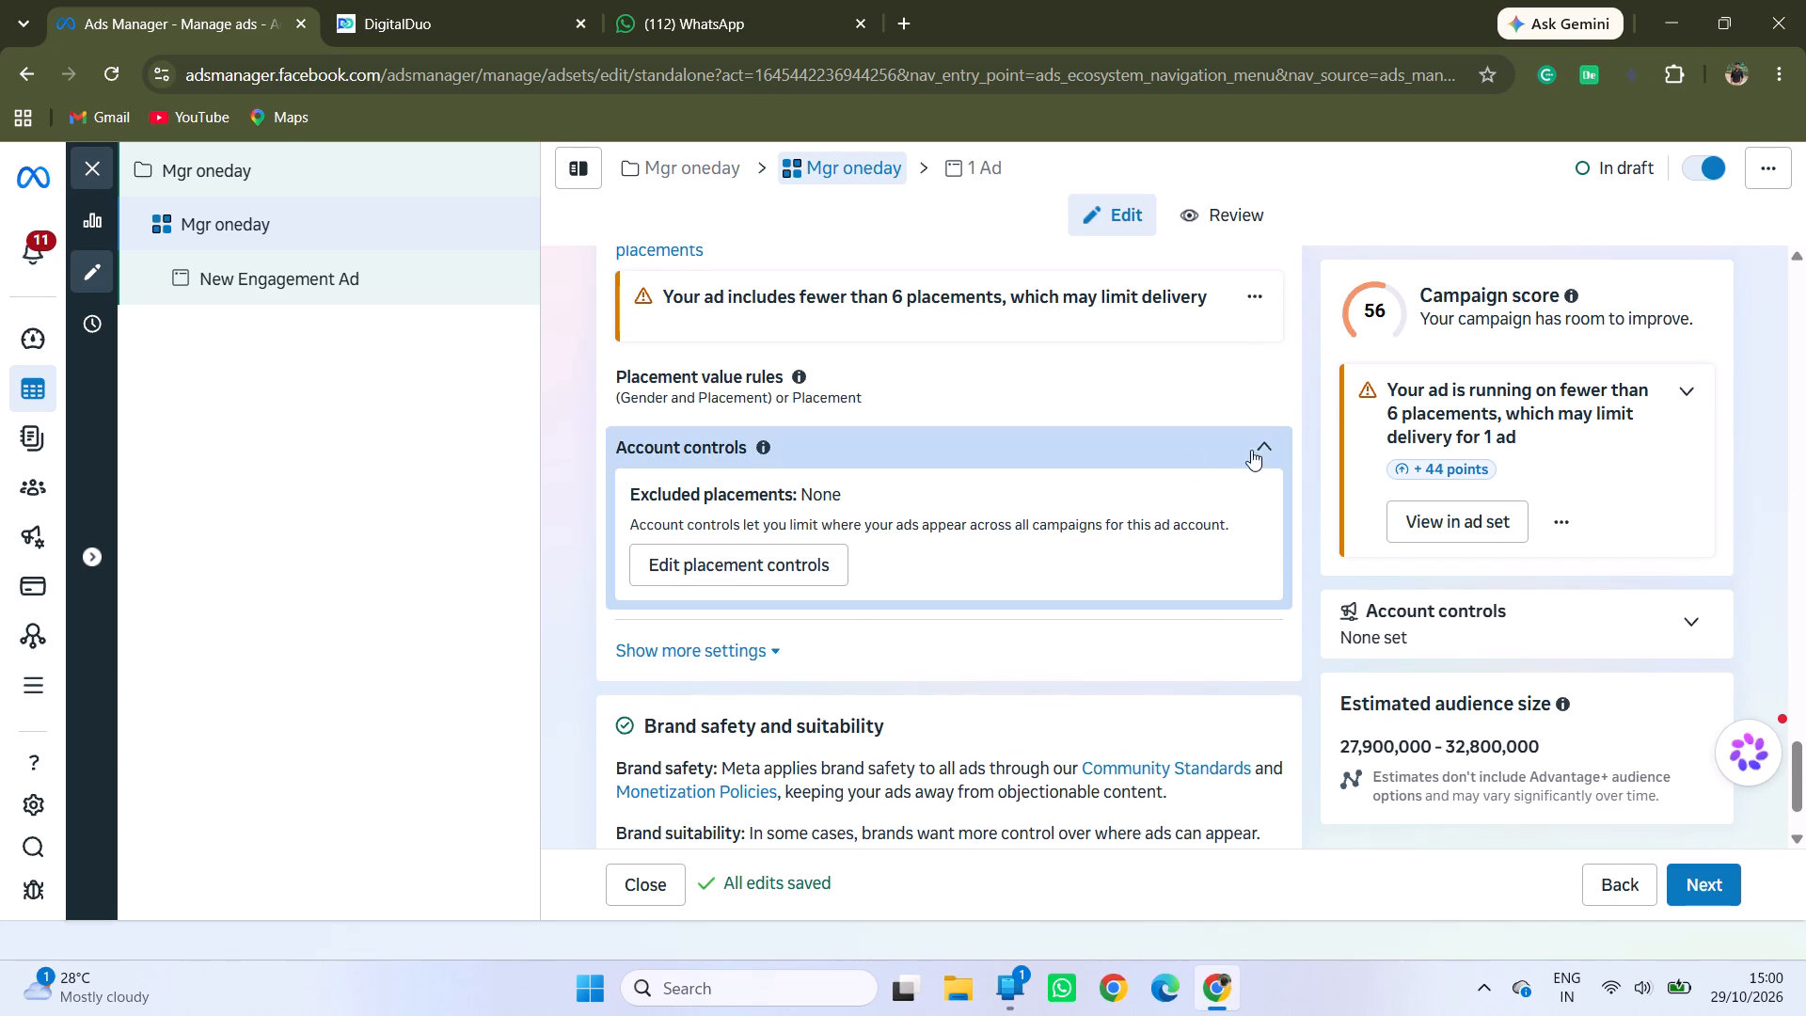
left_click(784, 566)
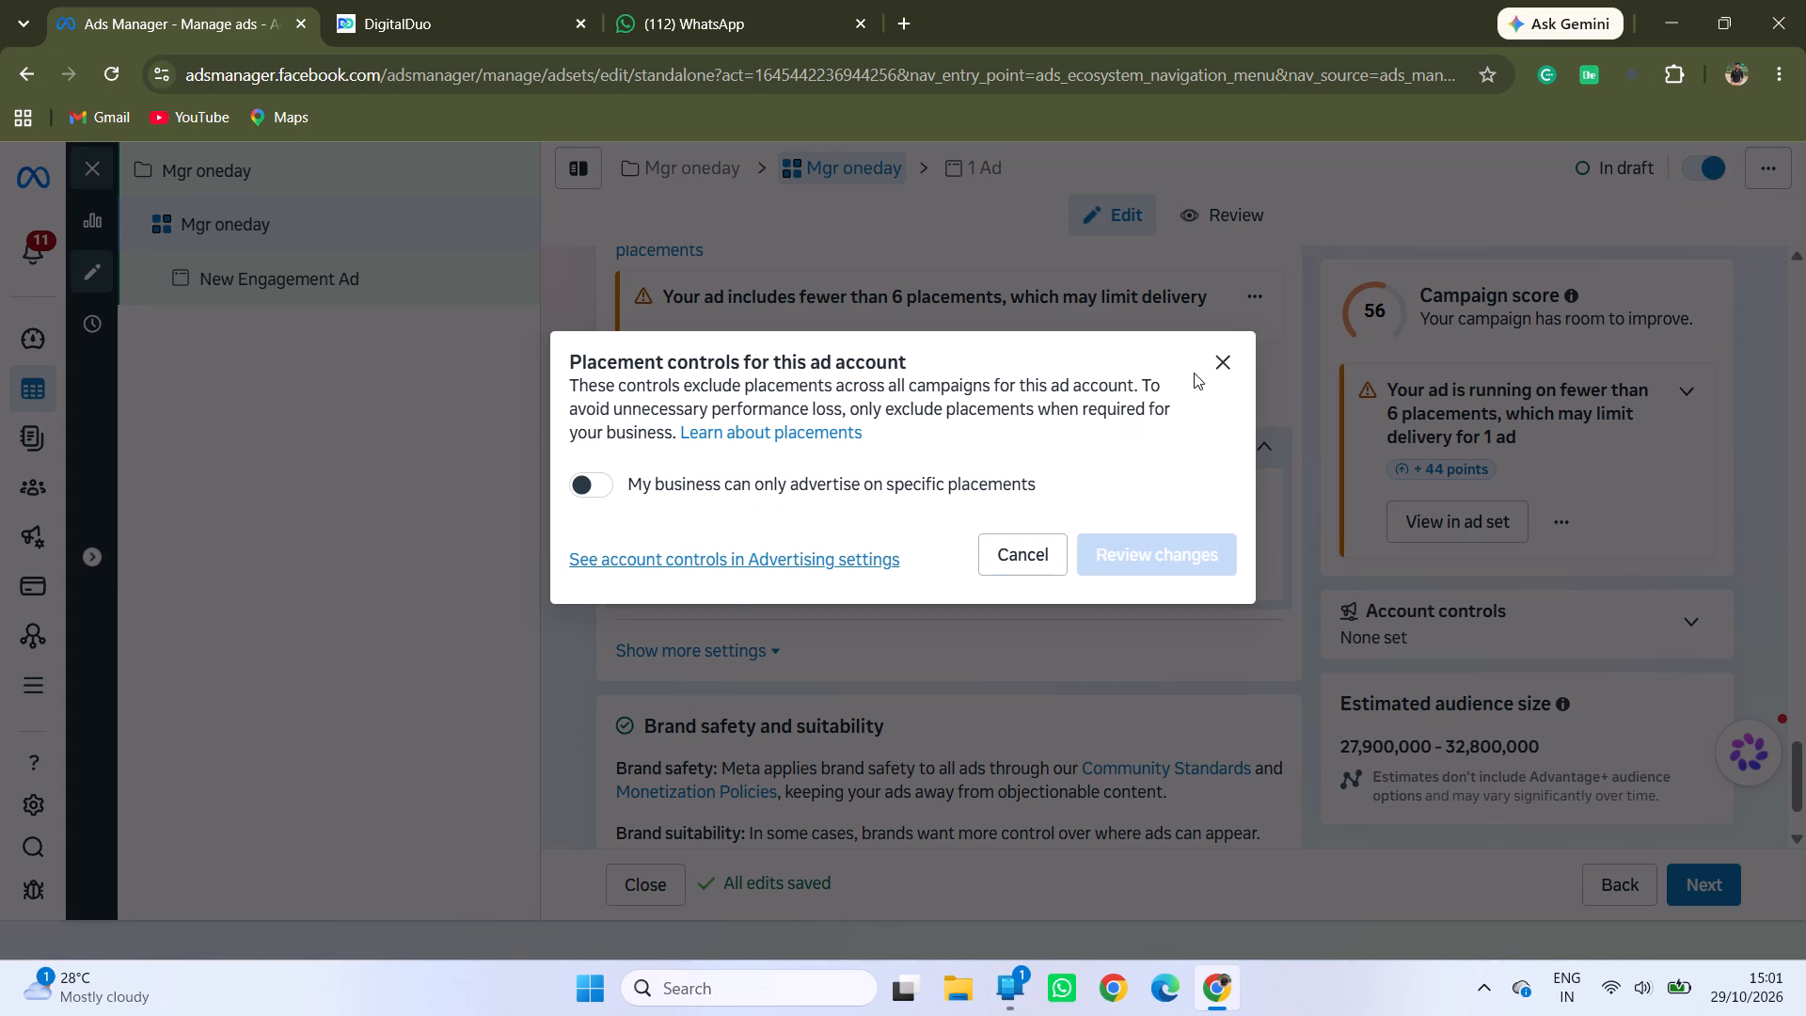
left_click(1223, 372)
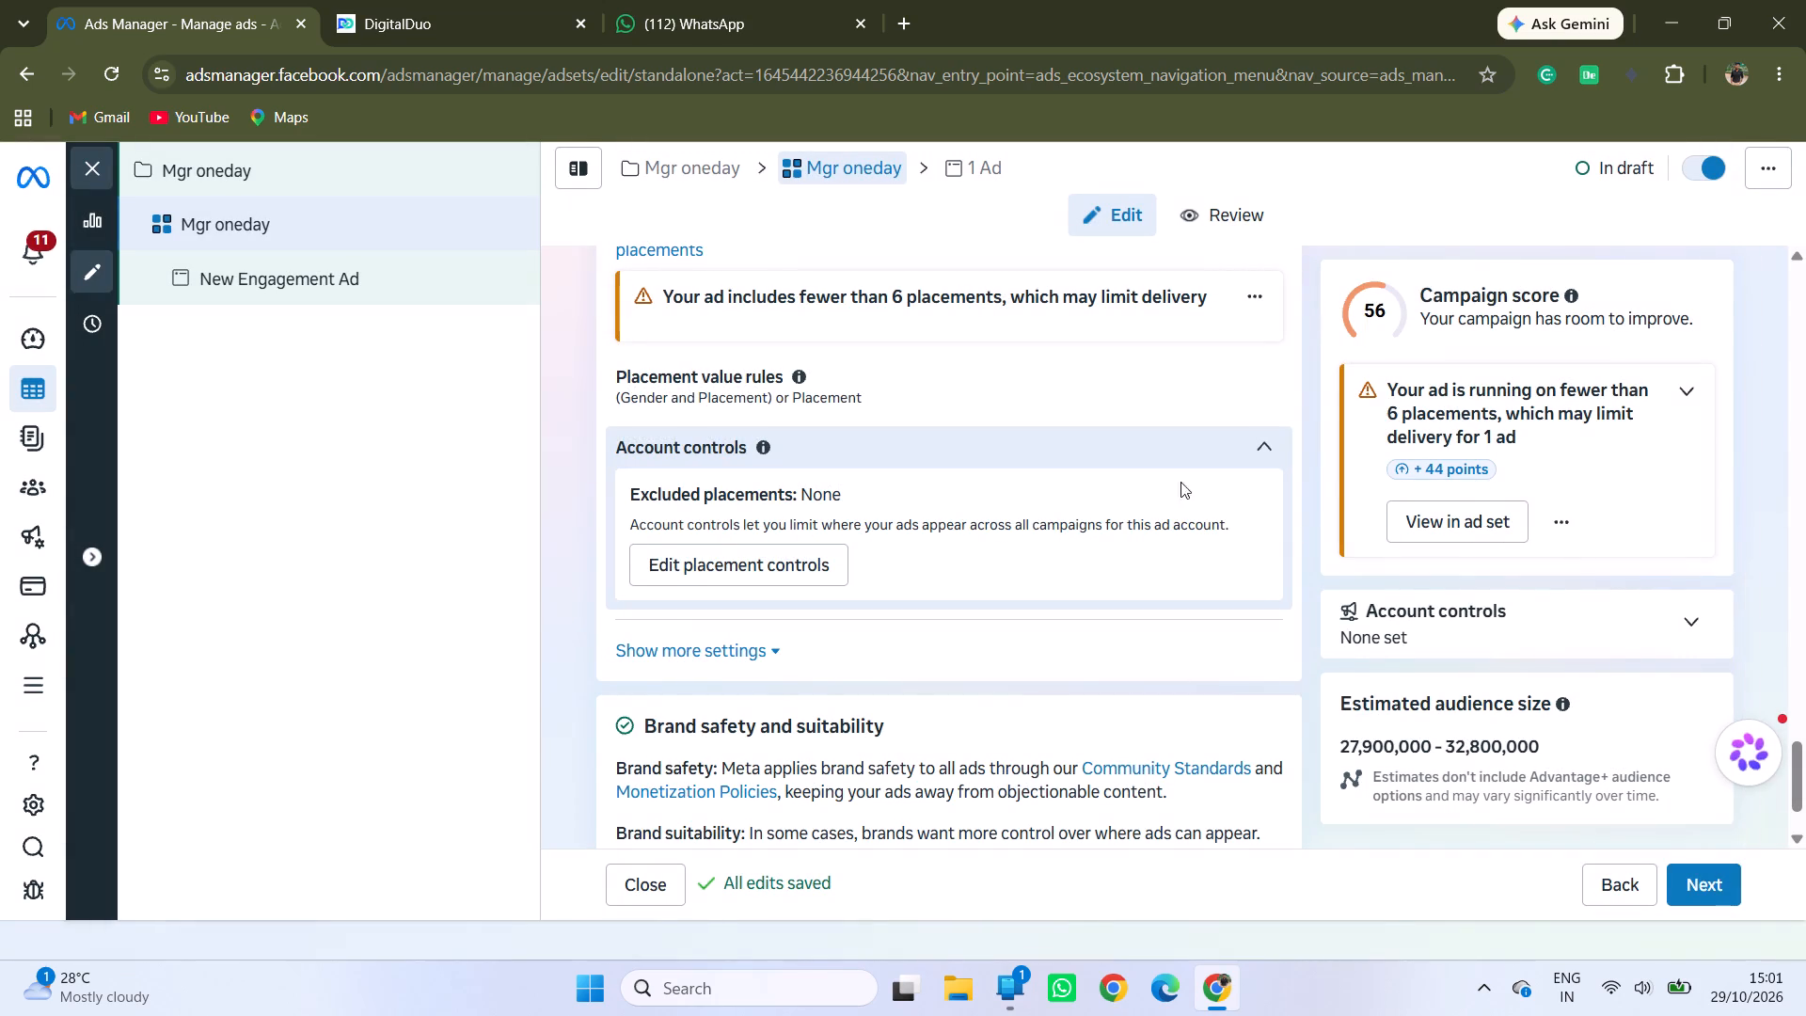
left_click(1269, 460)
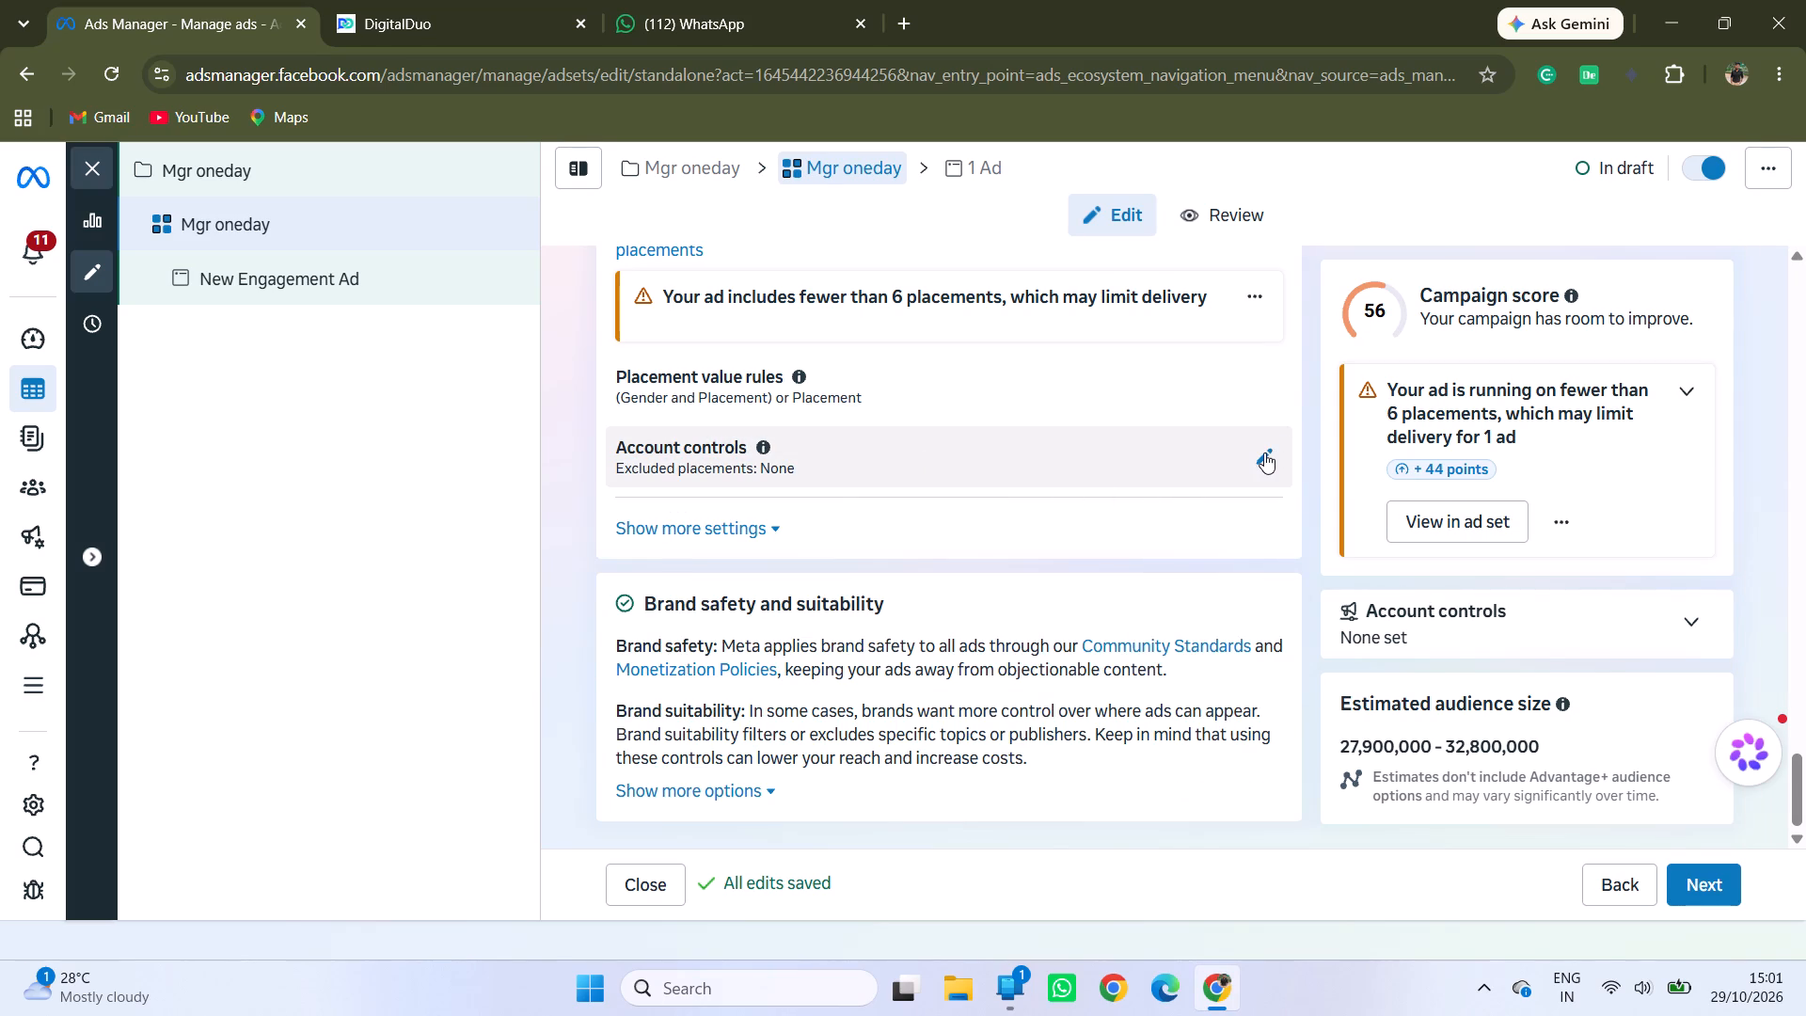
left_click(1264, 452)
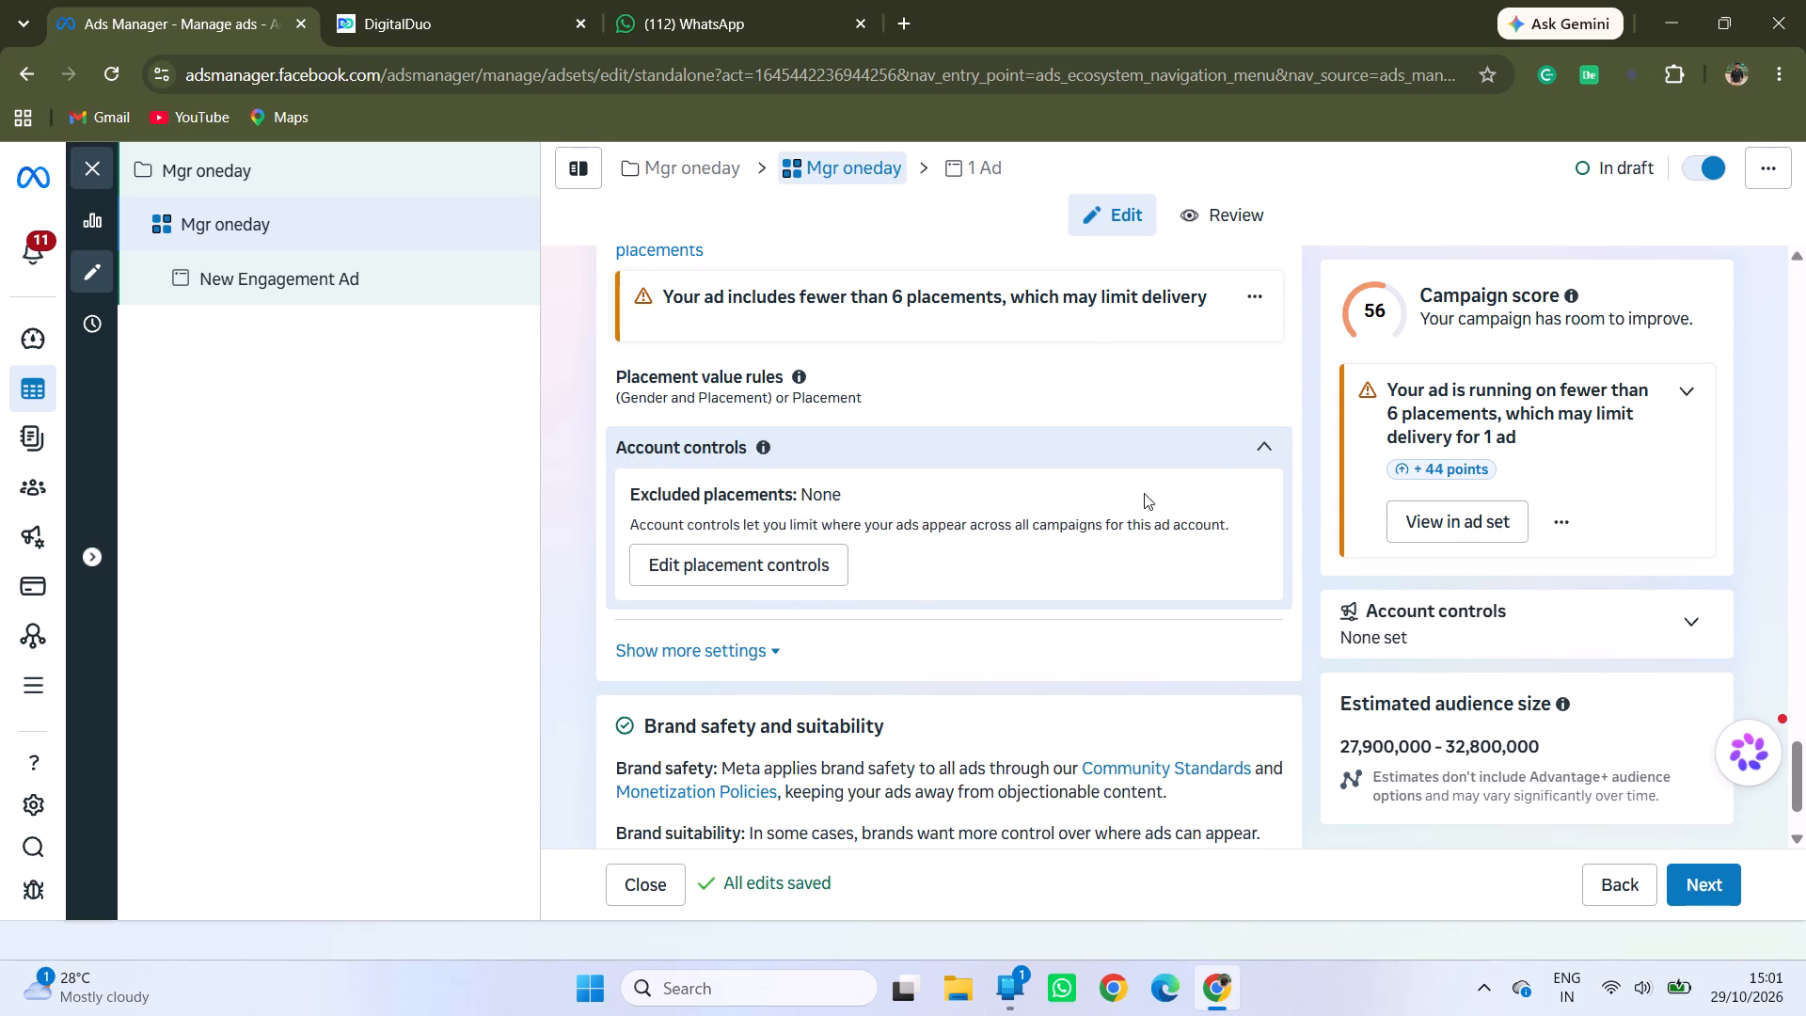
left_click(1250, 452)
Review the ad set from placements back up through audience and budget and schedule to the WhatsApp message destination settings.
scroll(1038, 417, "up", 2)
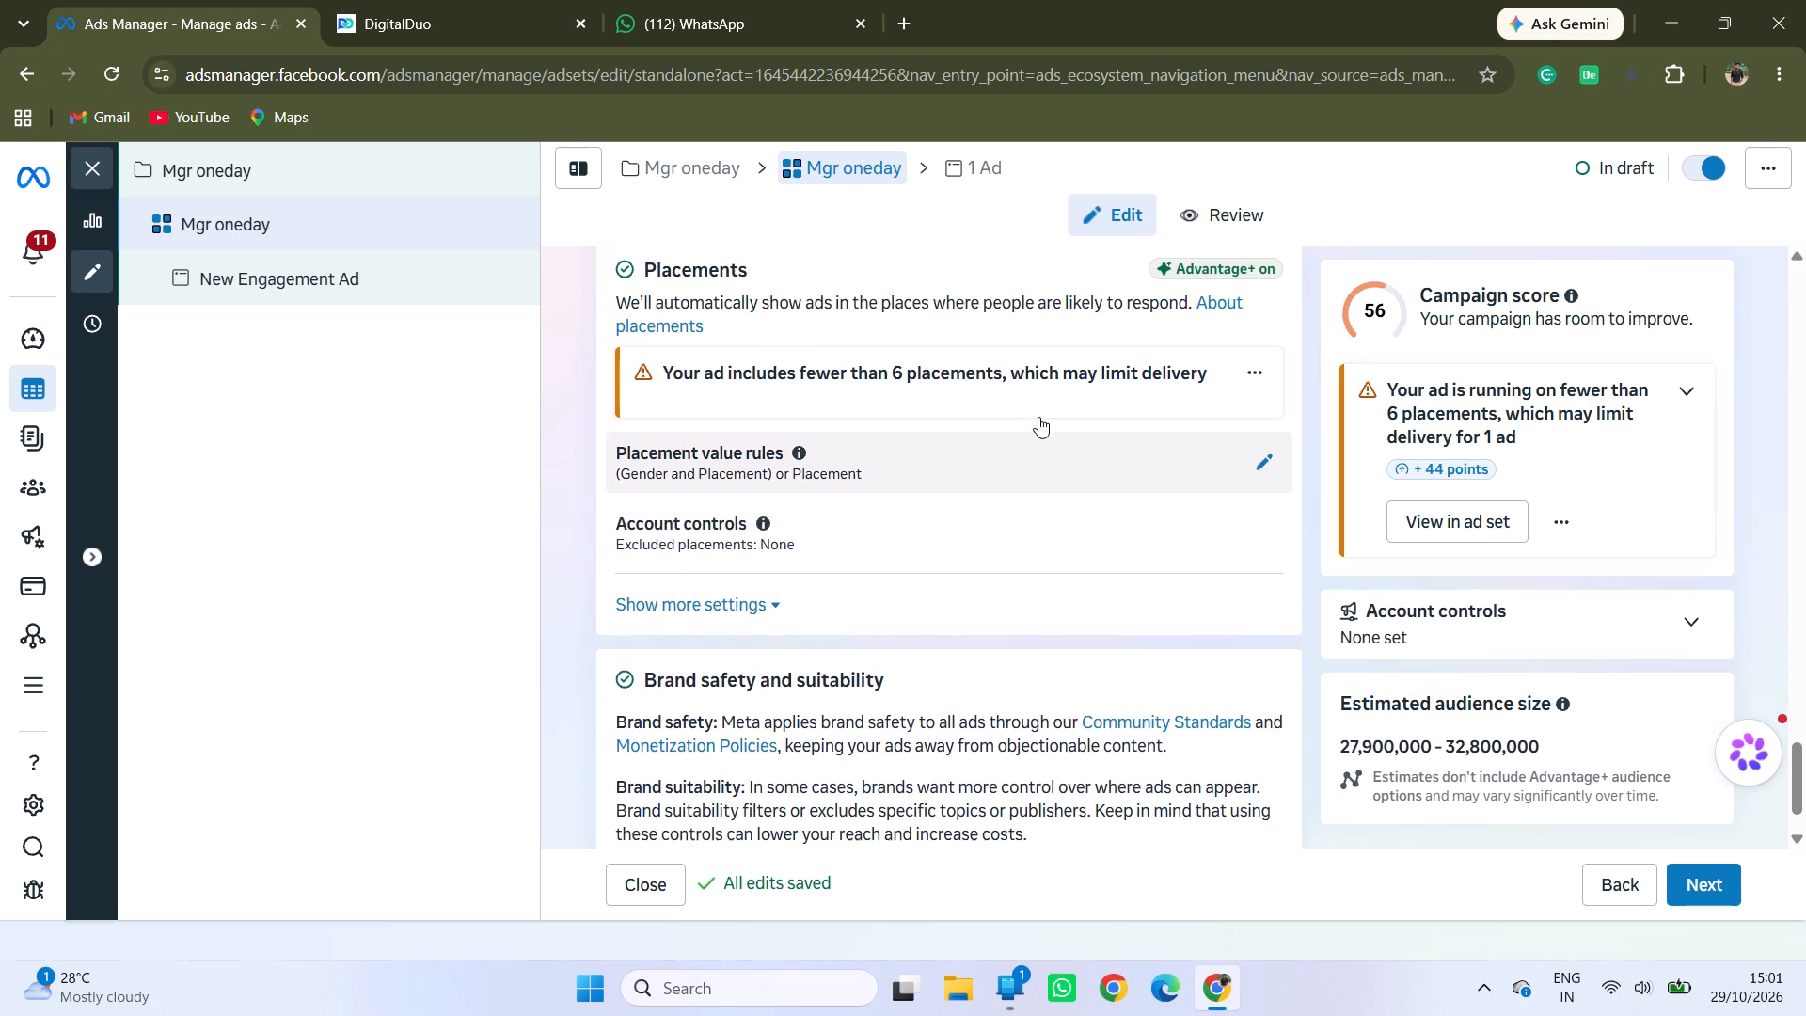
scroll(1038, 417, "up", 6)
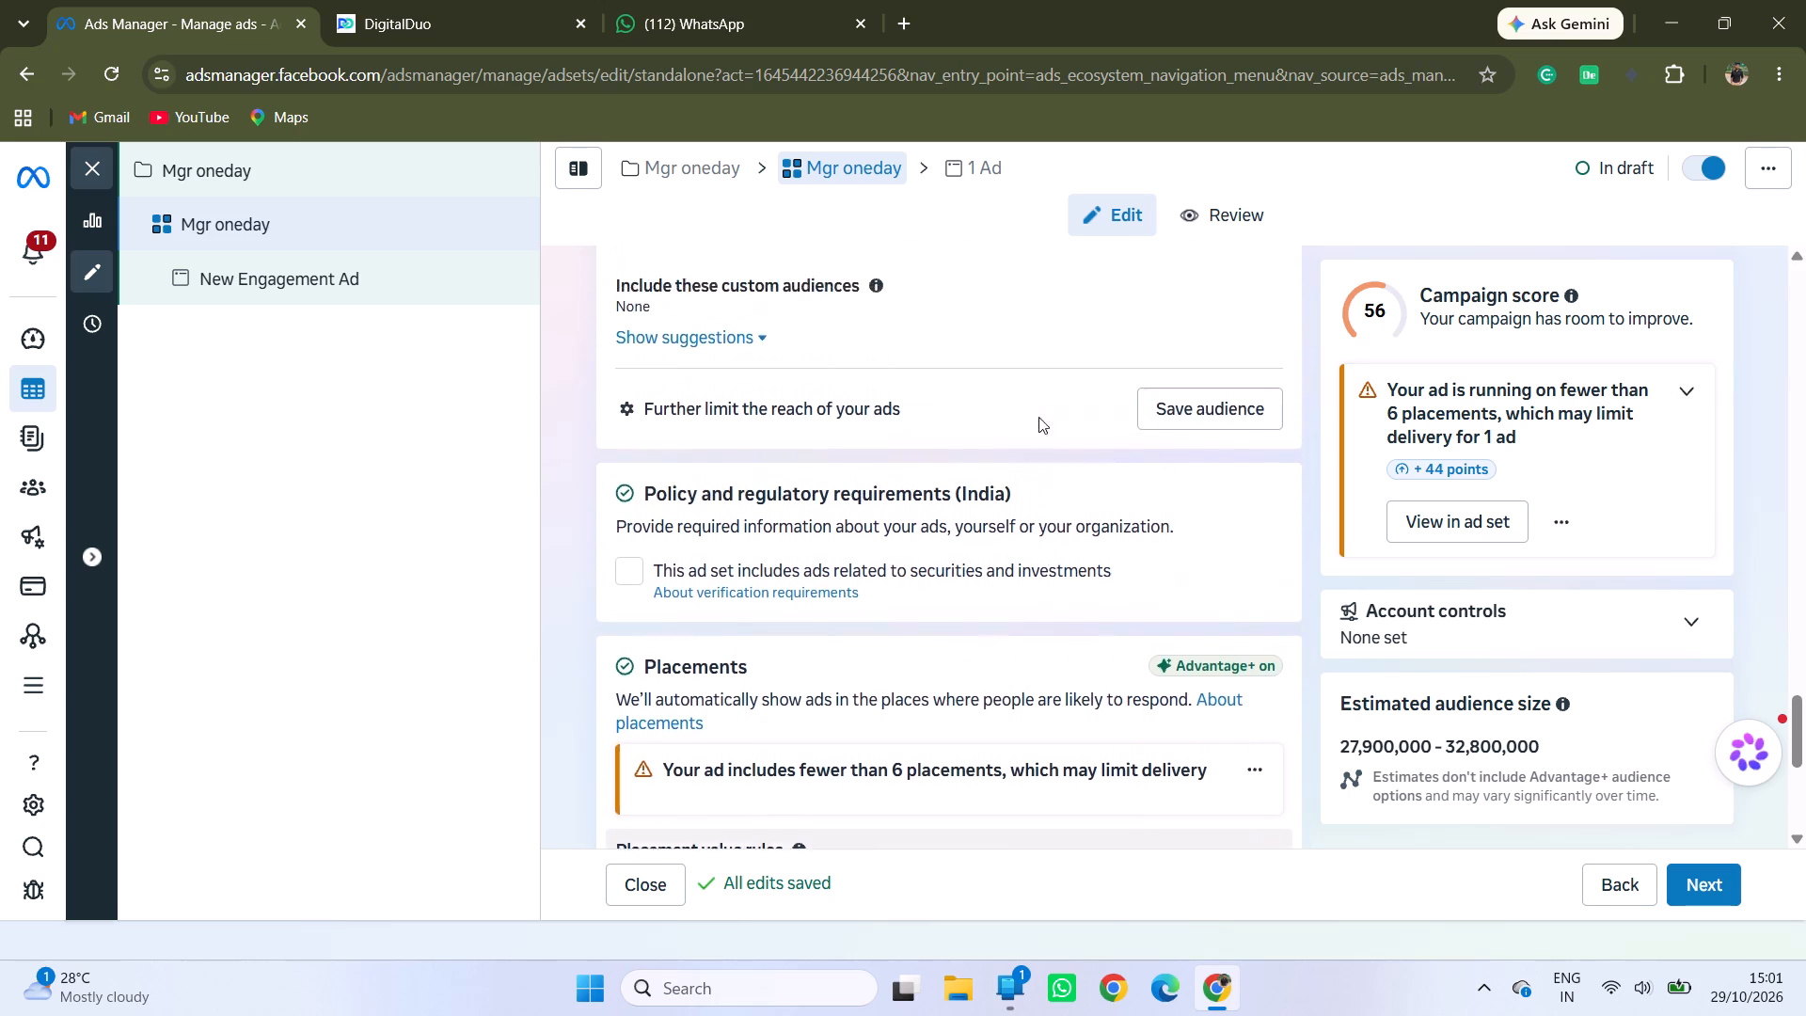
scroll(1038, 417, "up", 10)
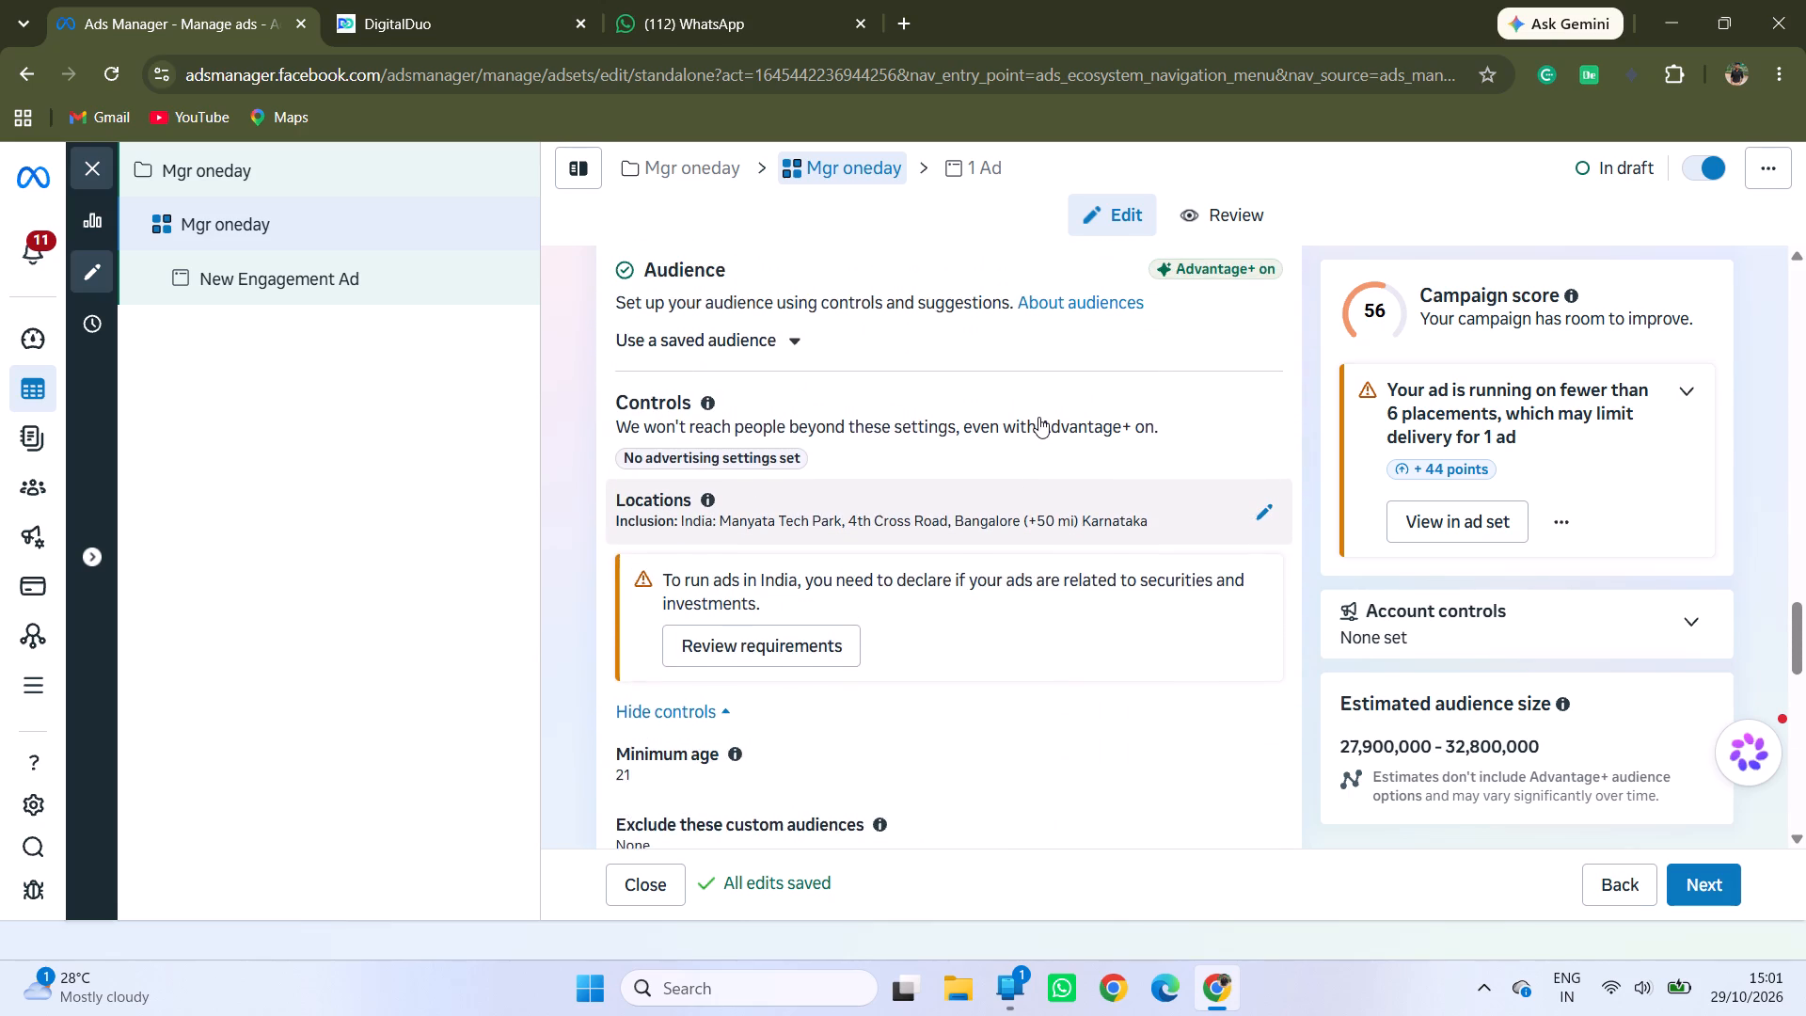
scroll(1038, 417, "up", 14)
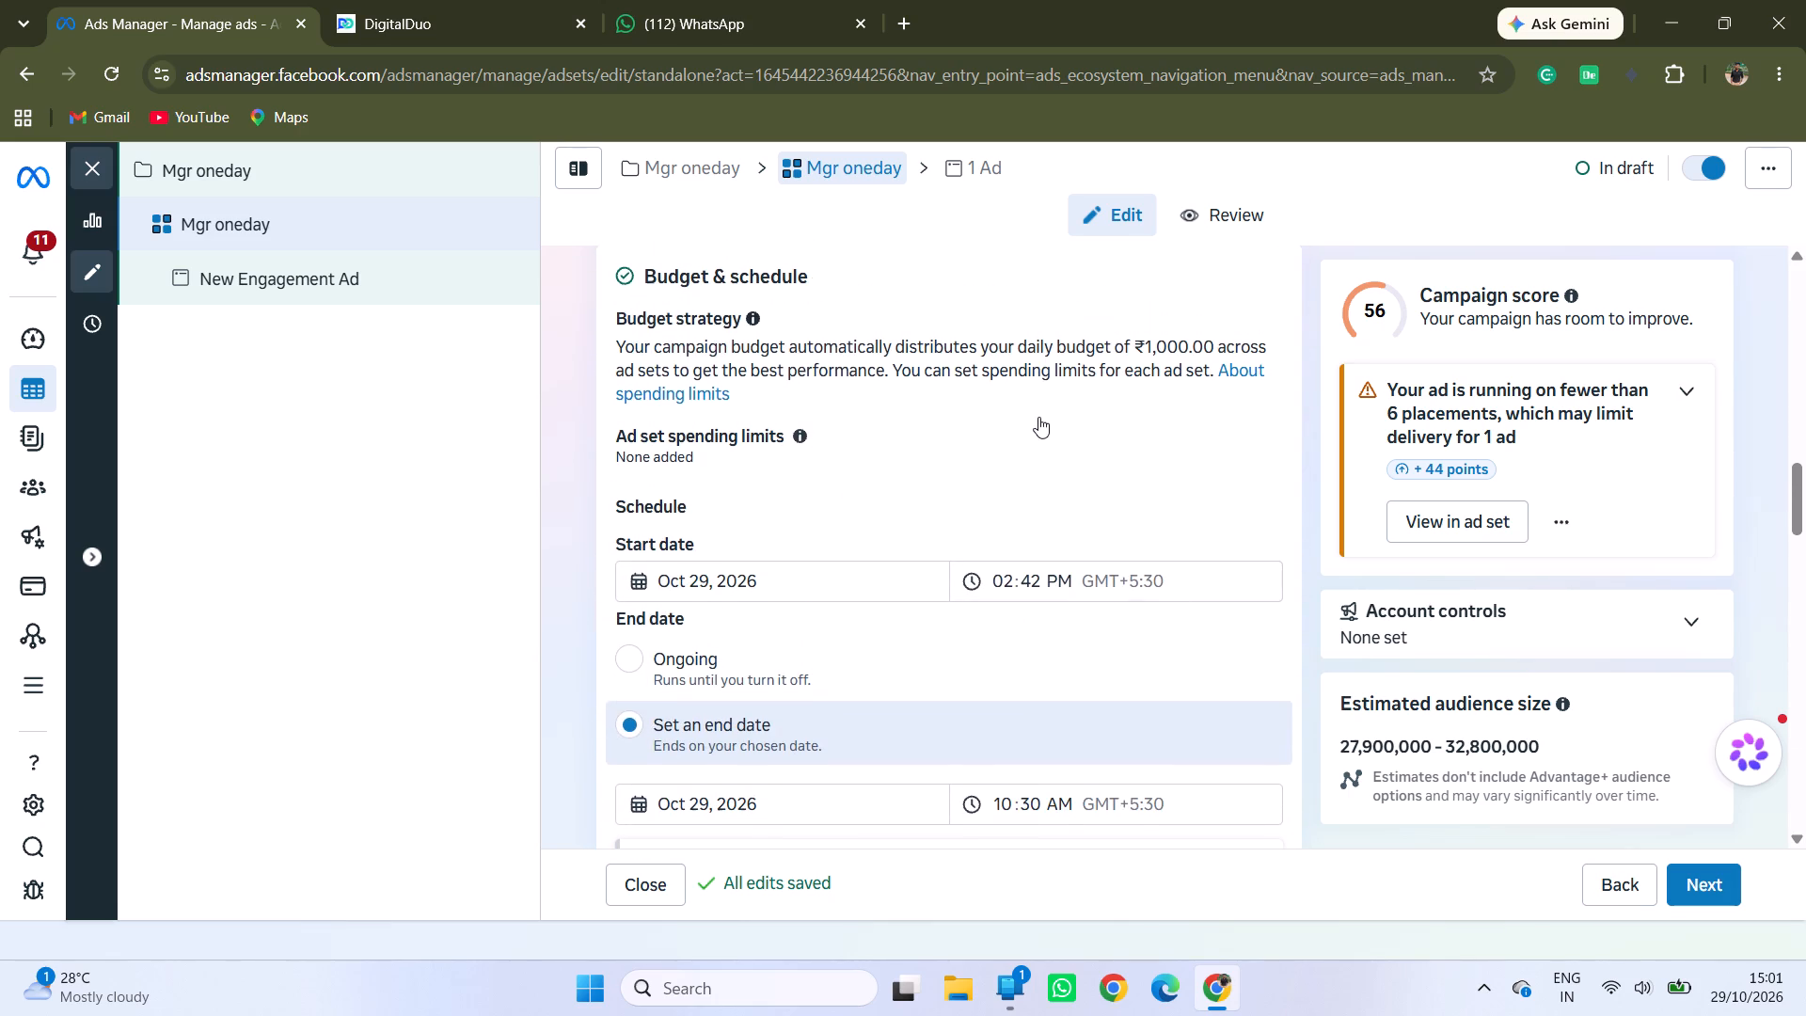
scroll(1038, 417, "up", 10)
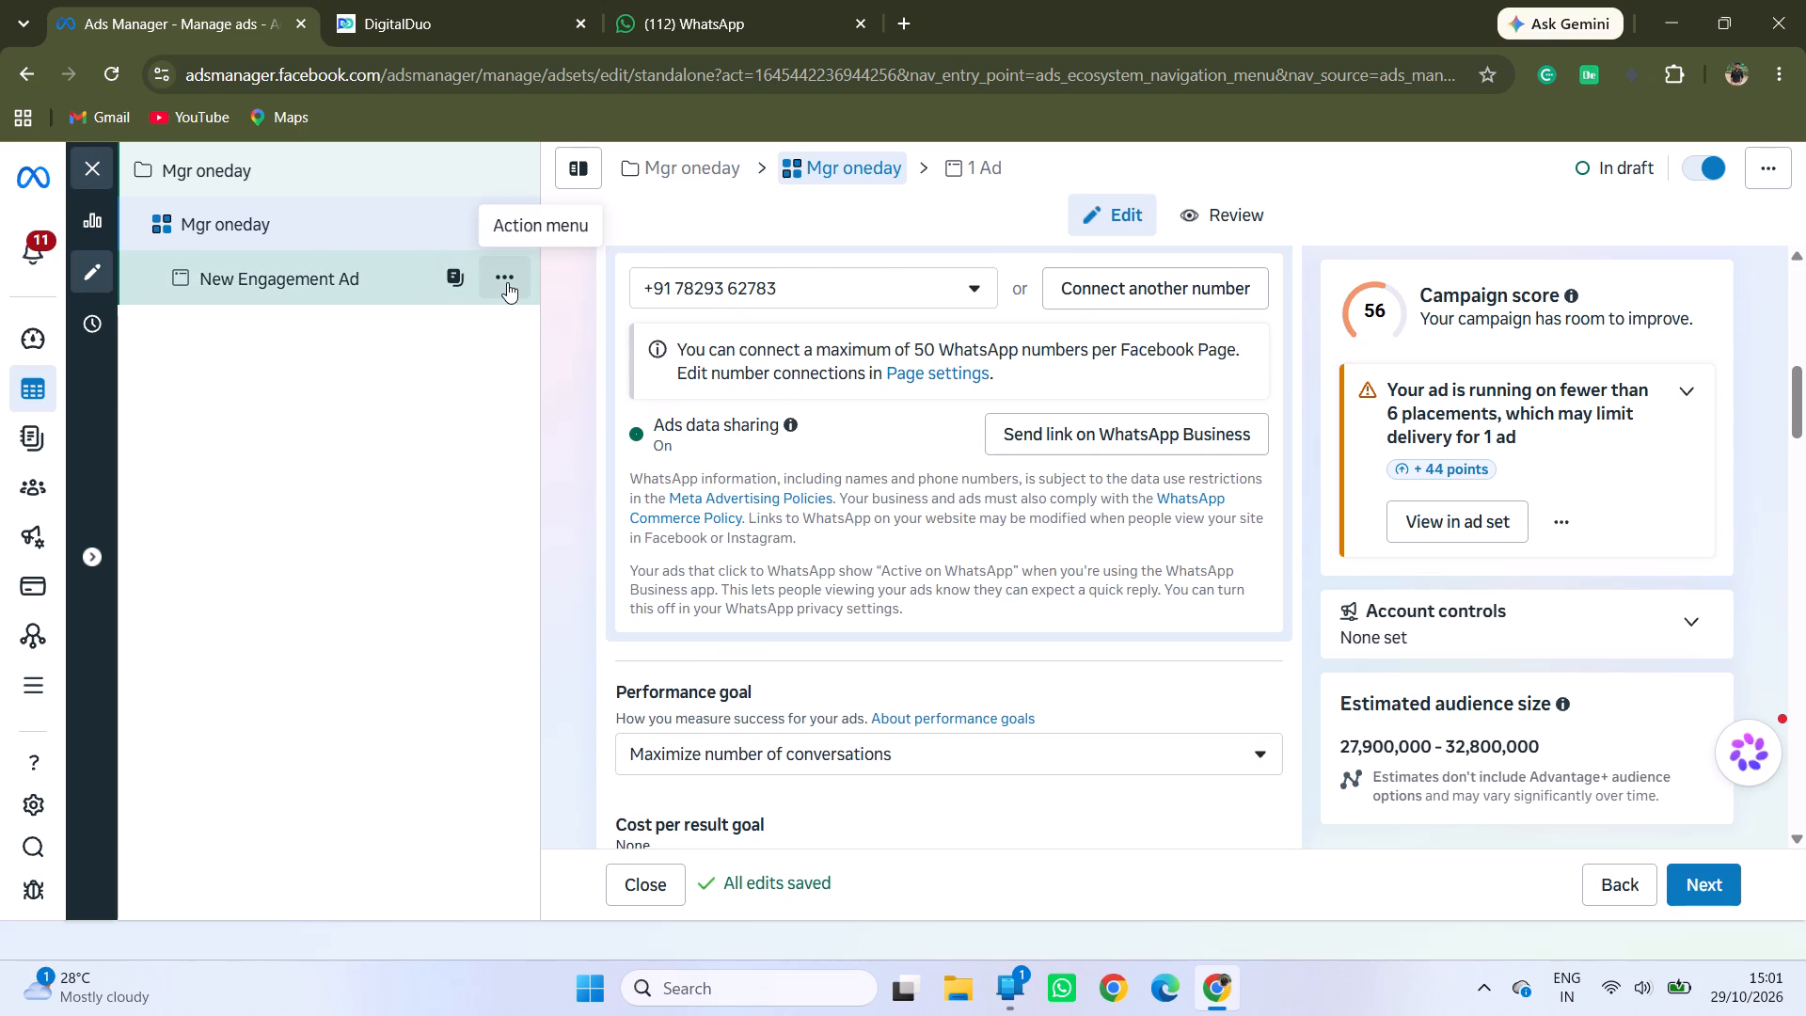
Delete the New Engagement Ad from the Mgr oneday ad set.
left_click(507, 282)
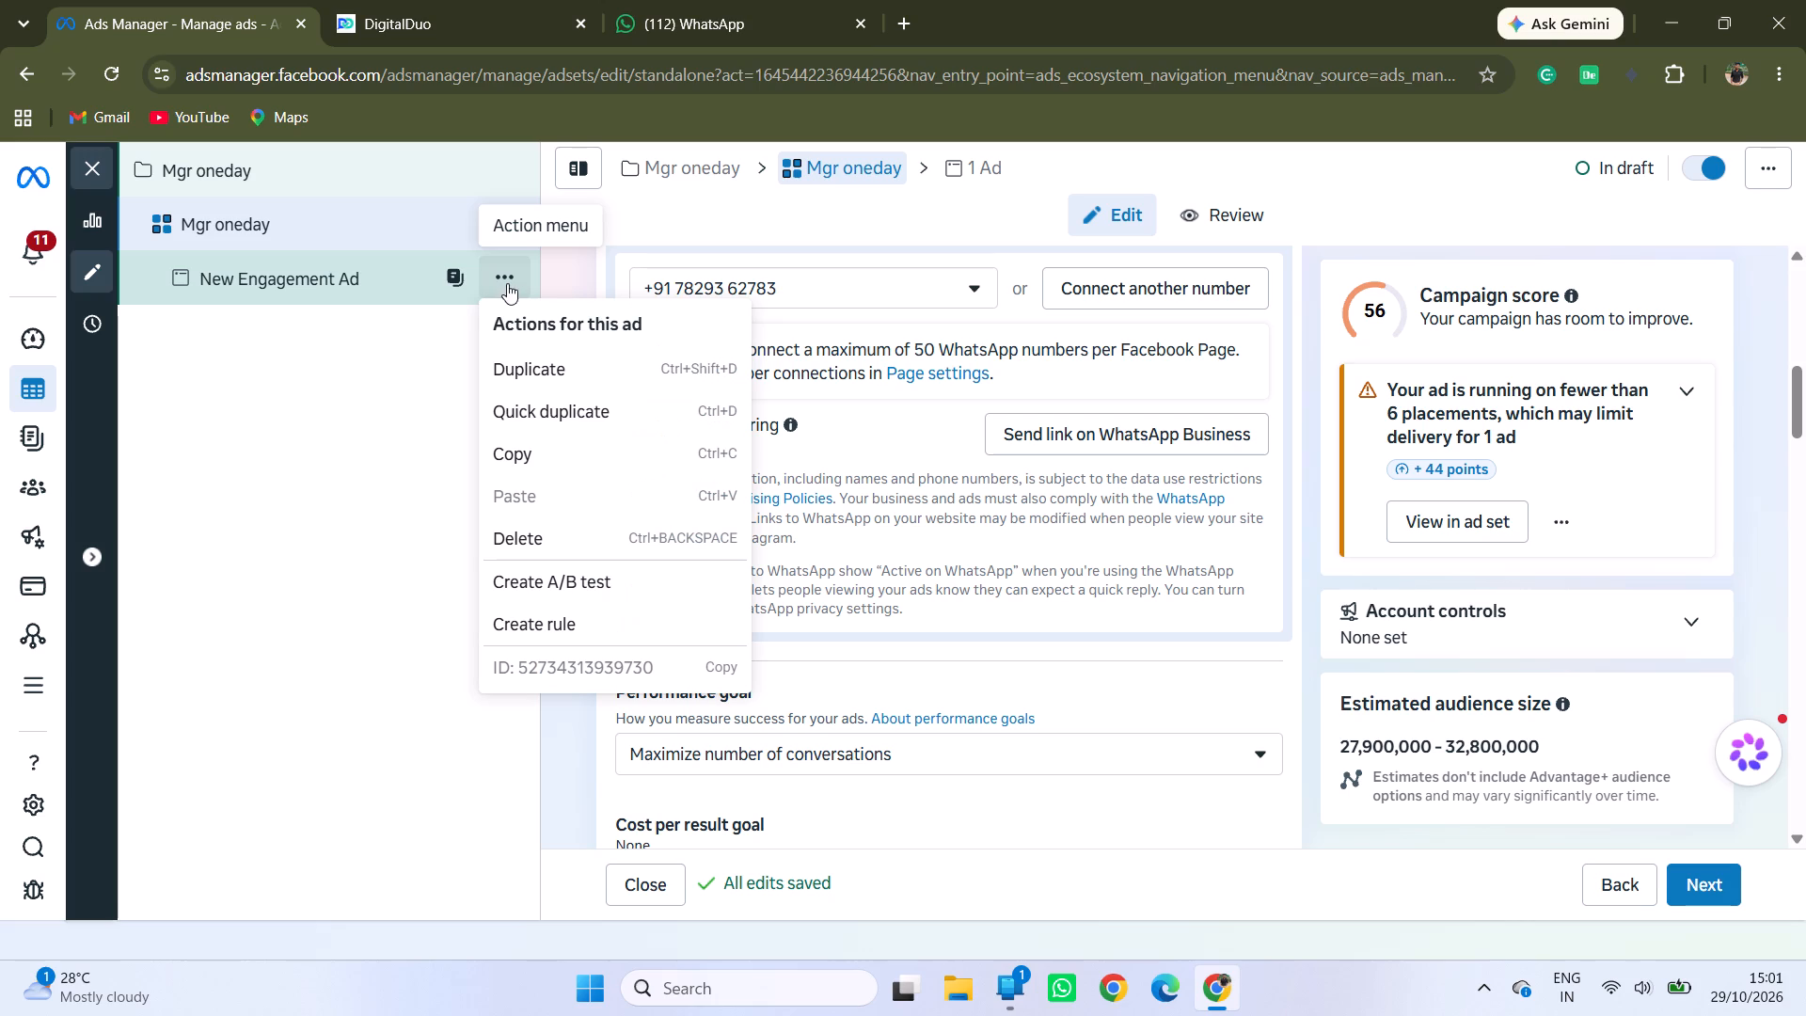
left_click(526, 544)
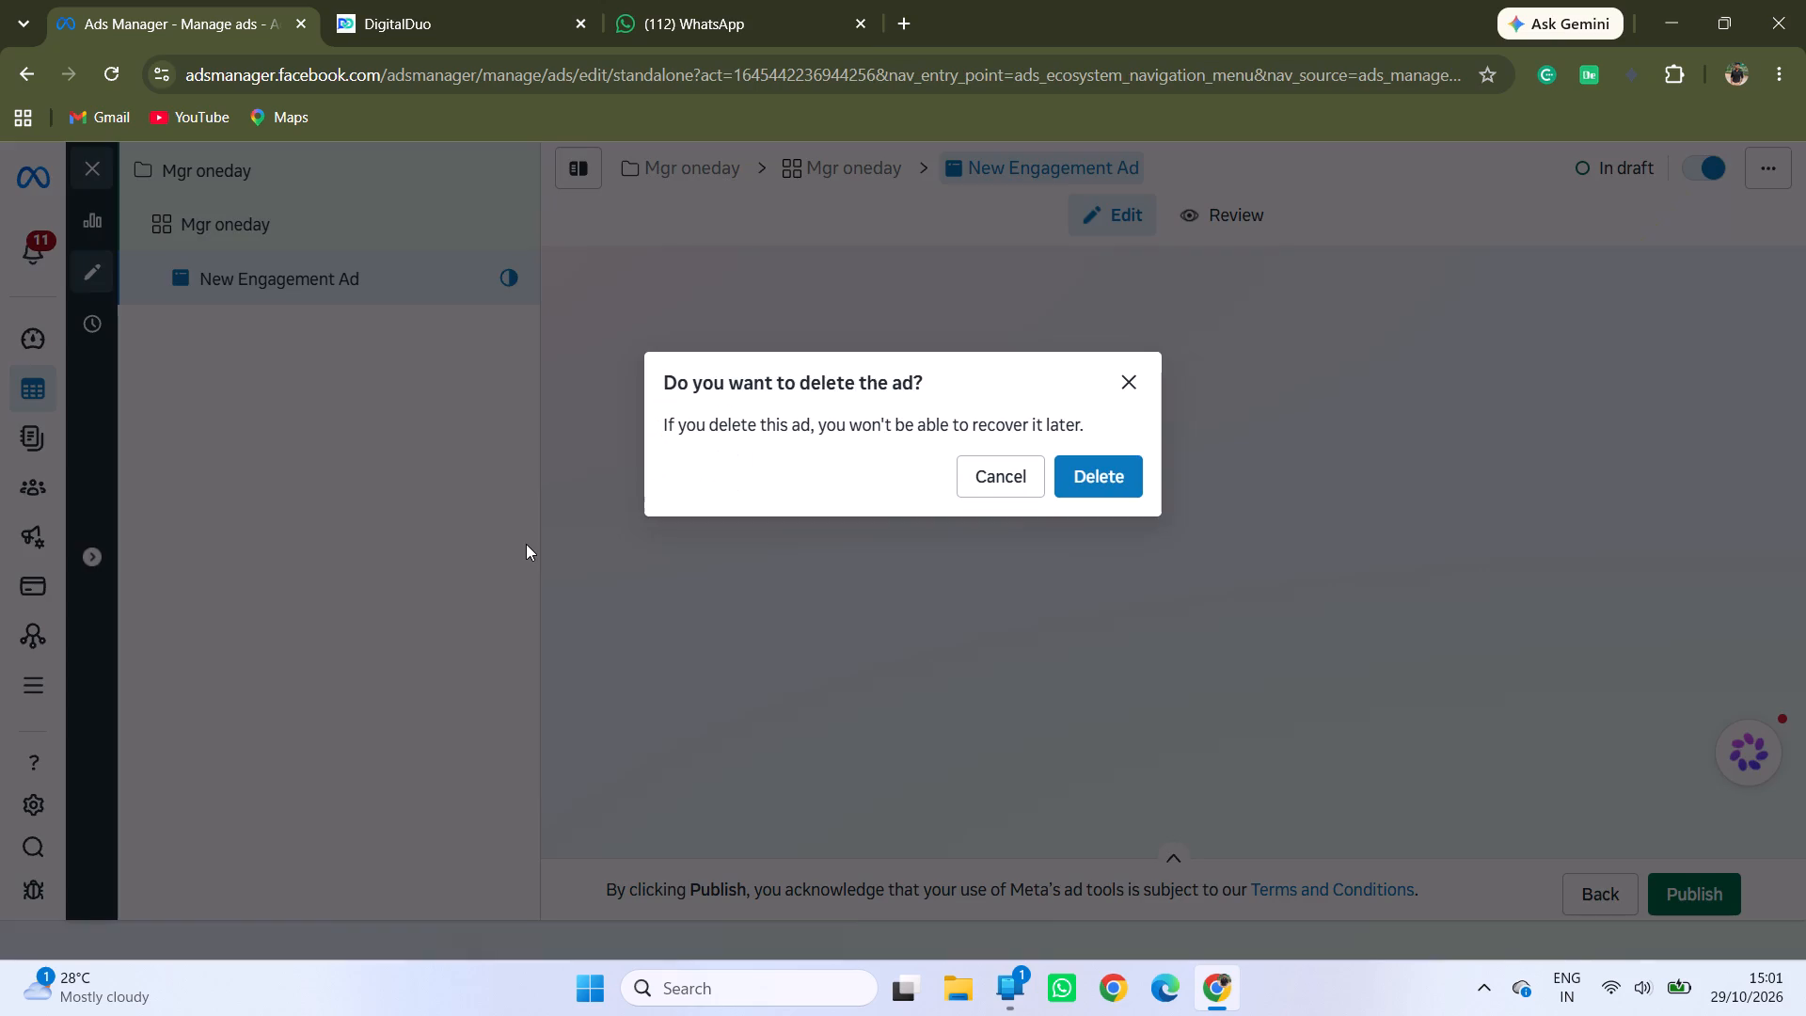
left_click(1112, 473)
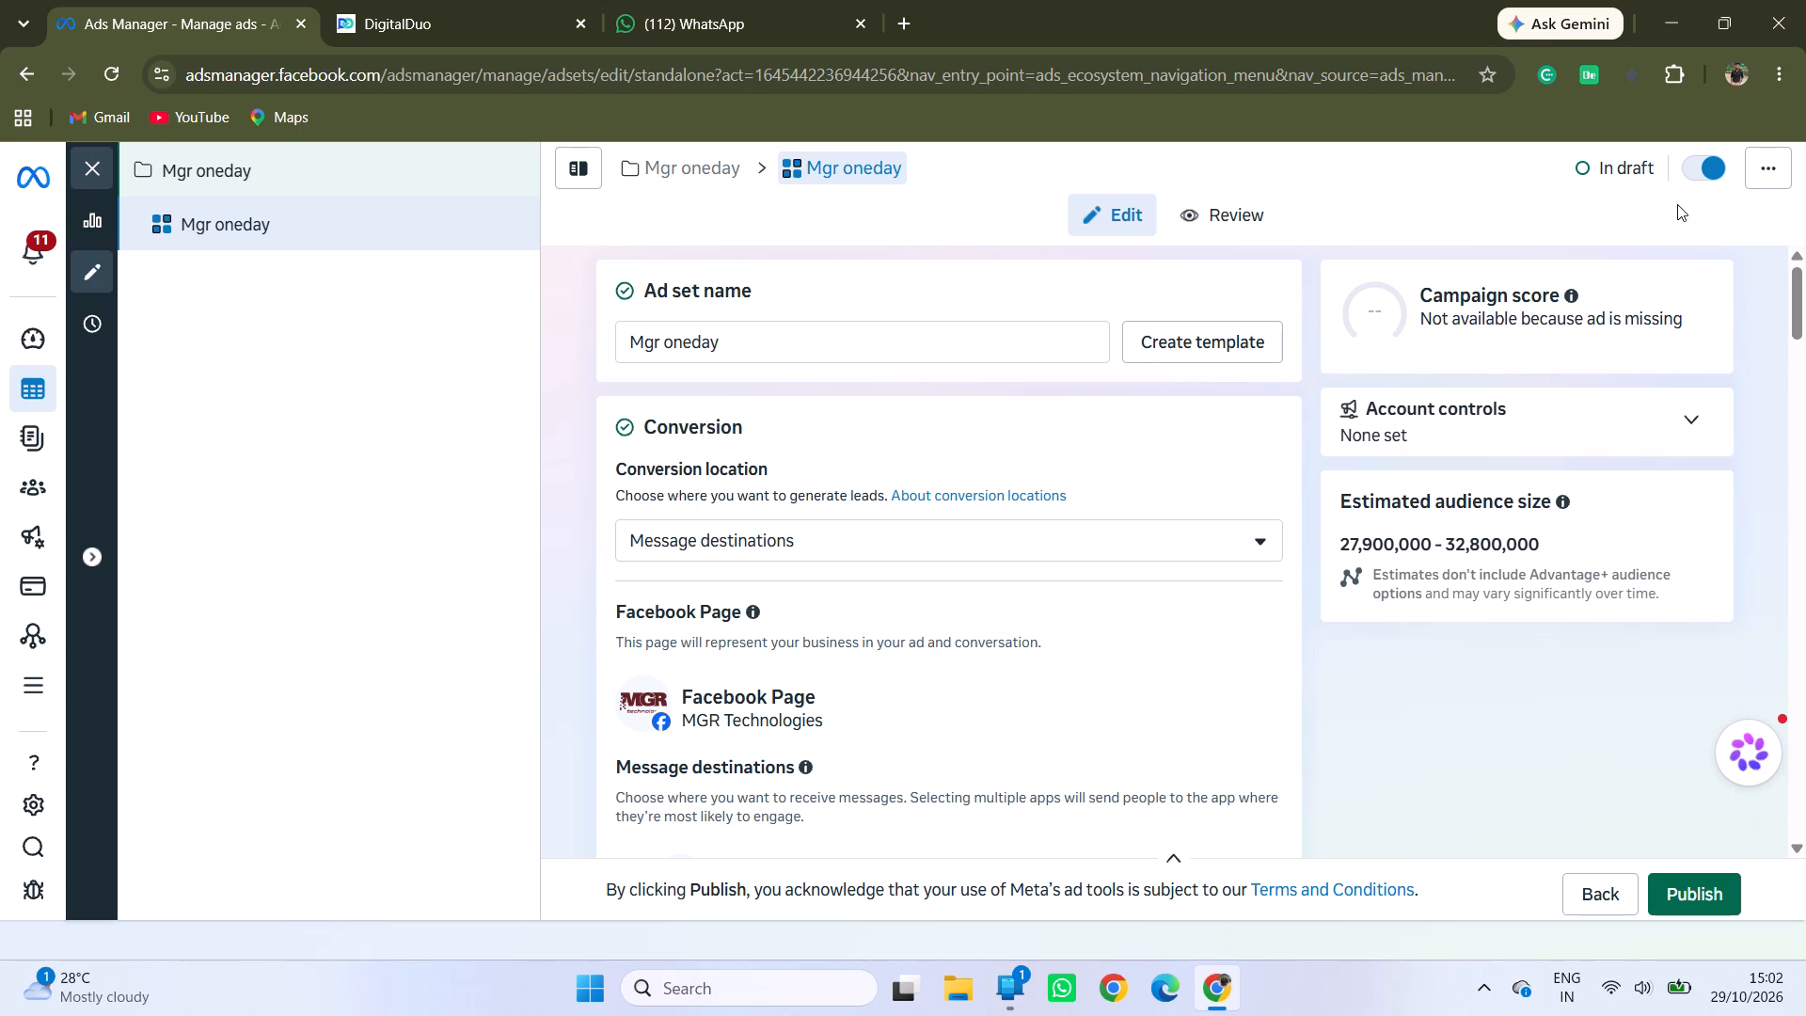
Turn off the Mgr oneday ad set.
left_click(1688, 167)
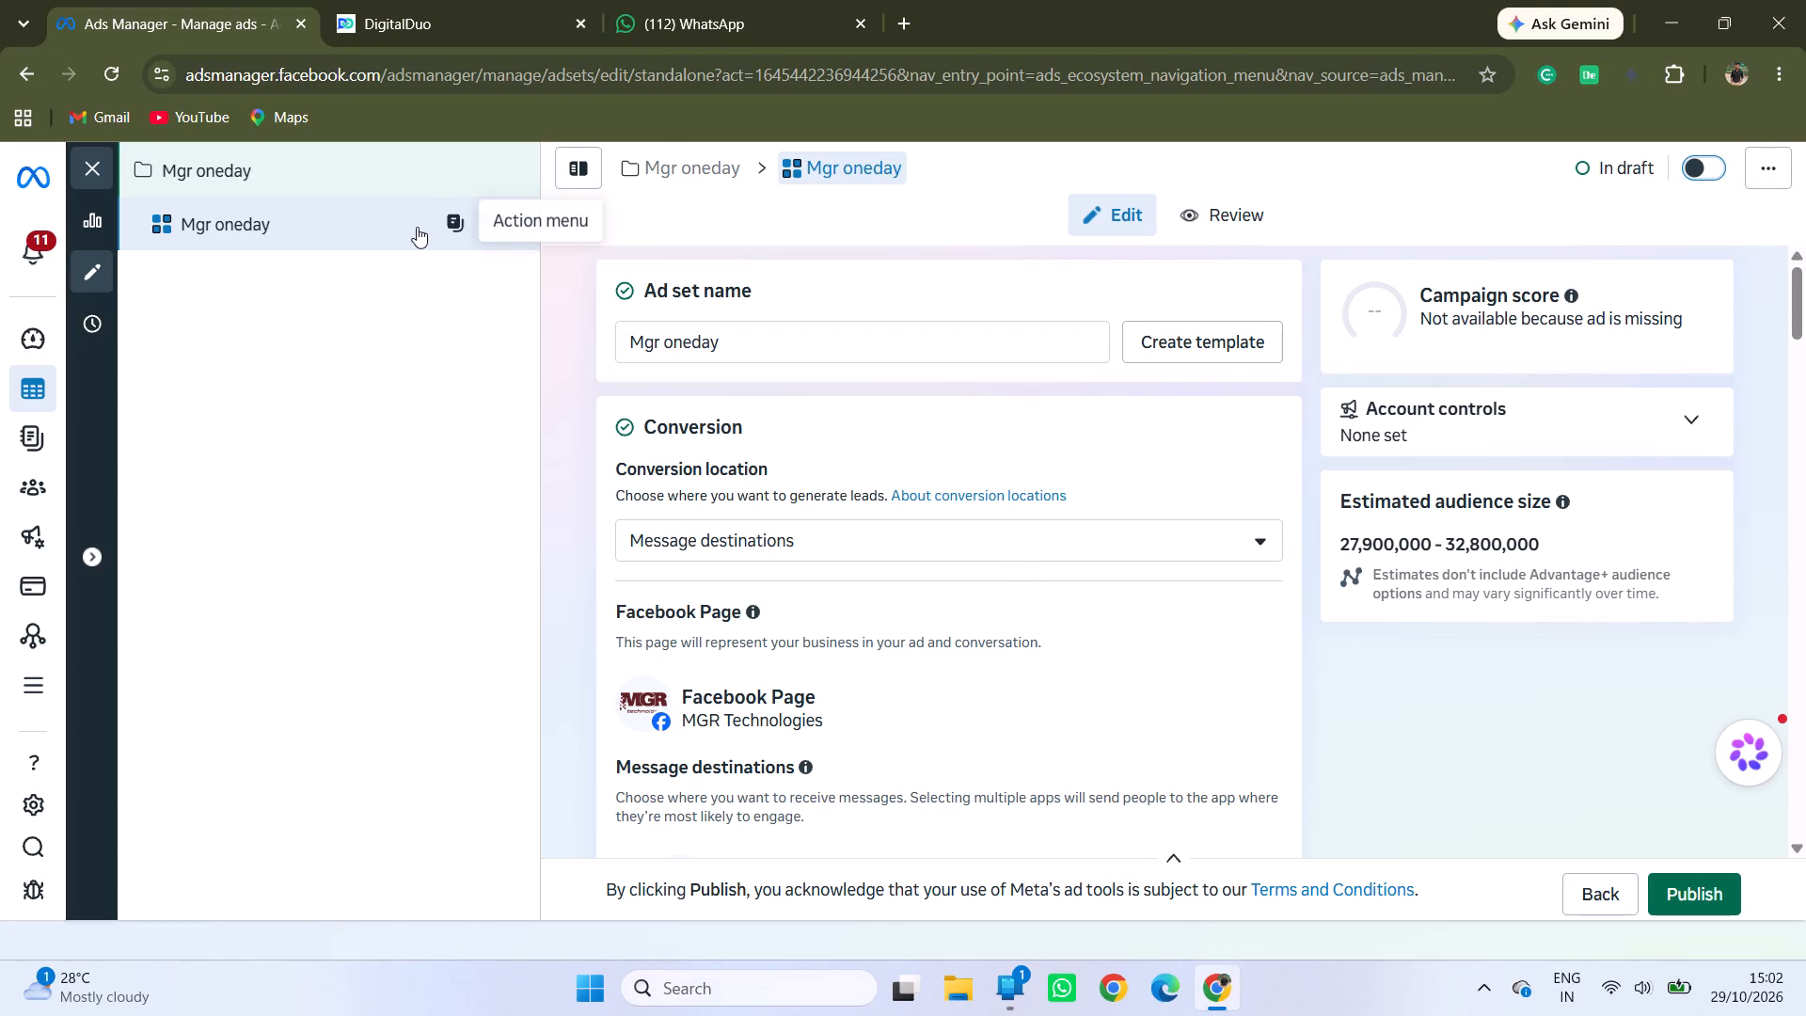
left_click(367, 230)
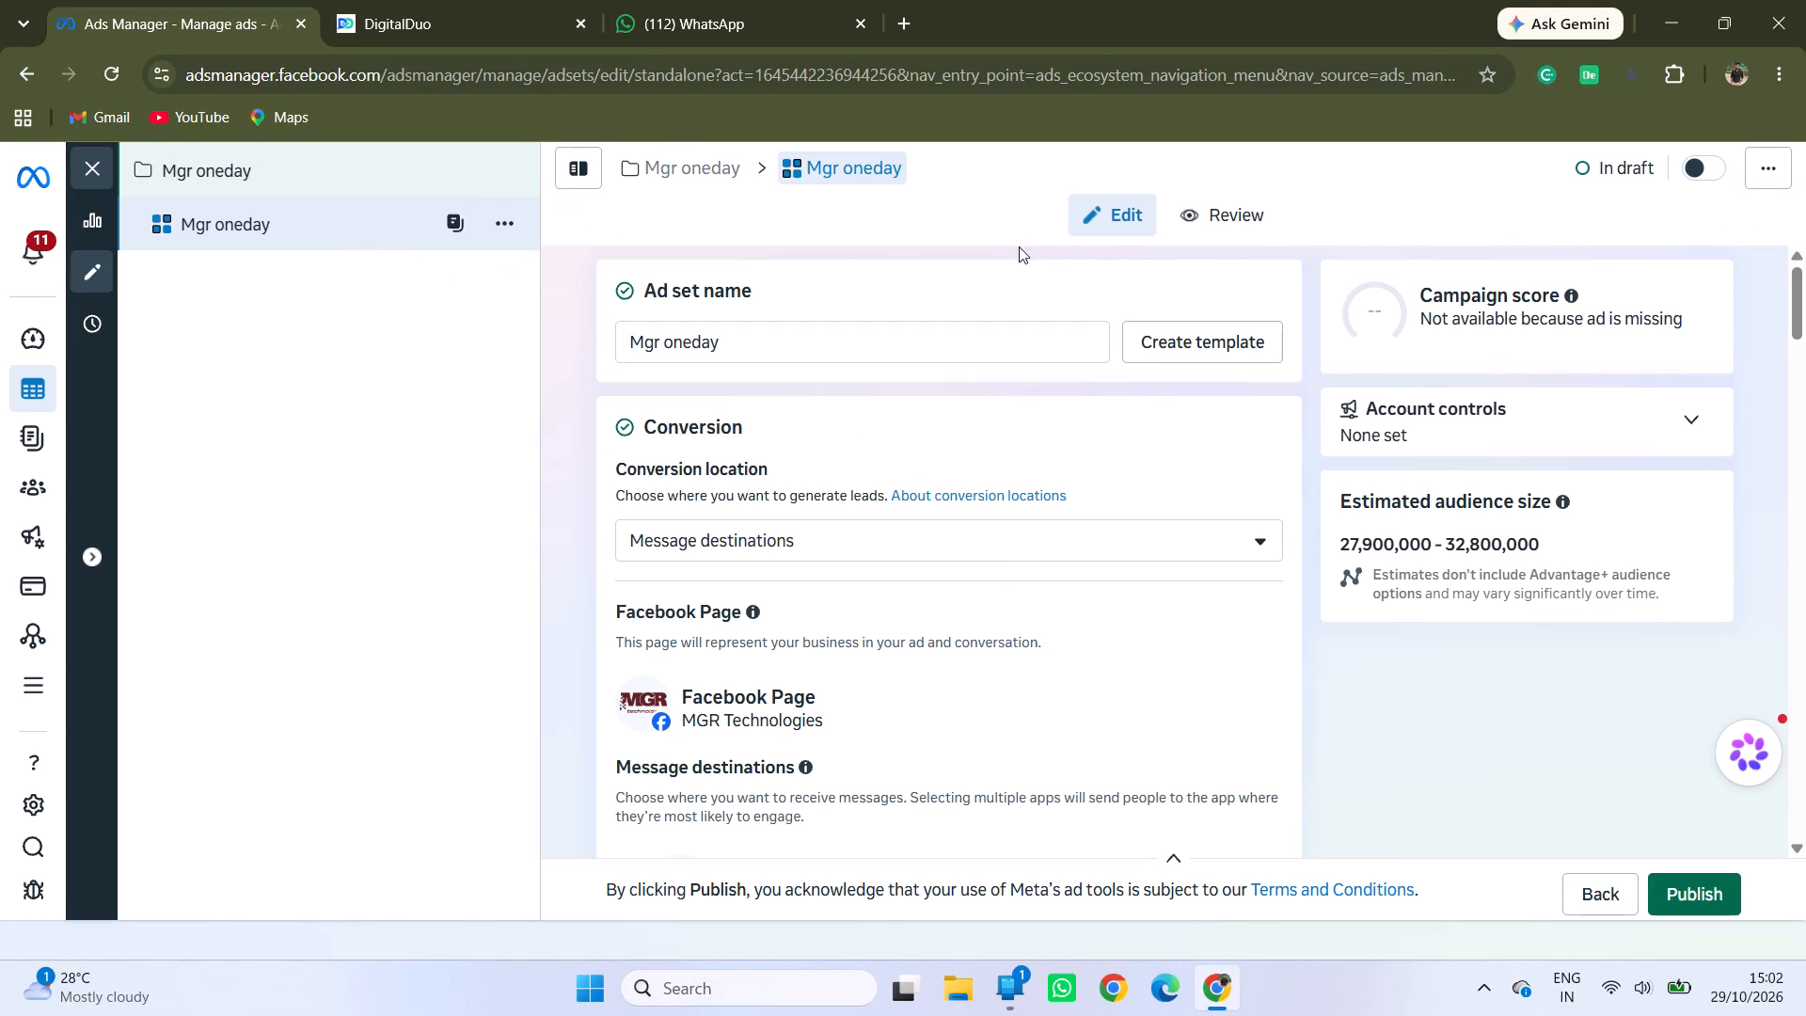
Close the Mgr oneday ad set editor without publishing the drafts, and clear the campaign and ad set selections.
left_click(98, 170)
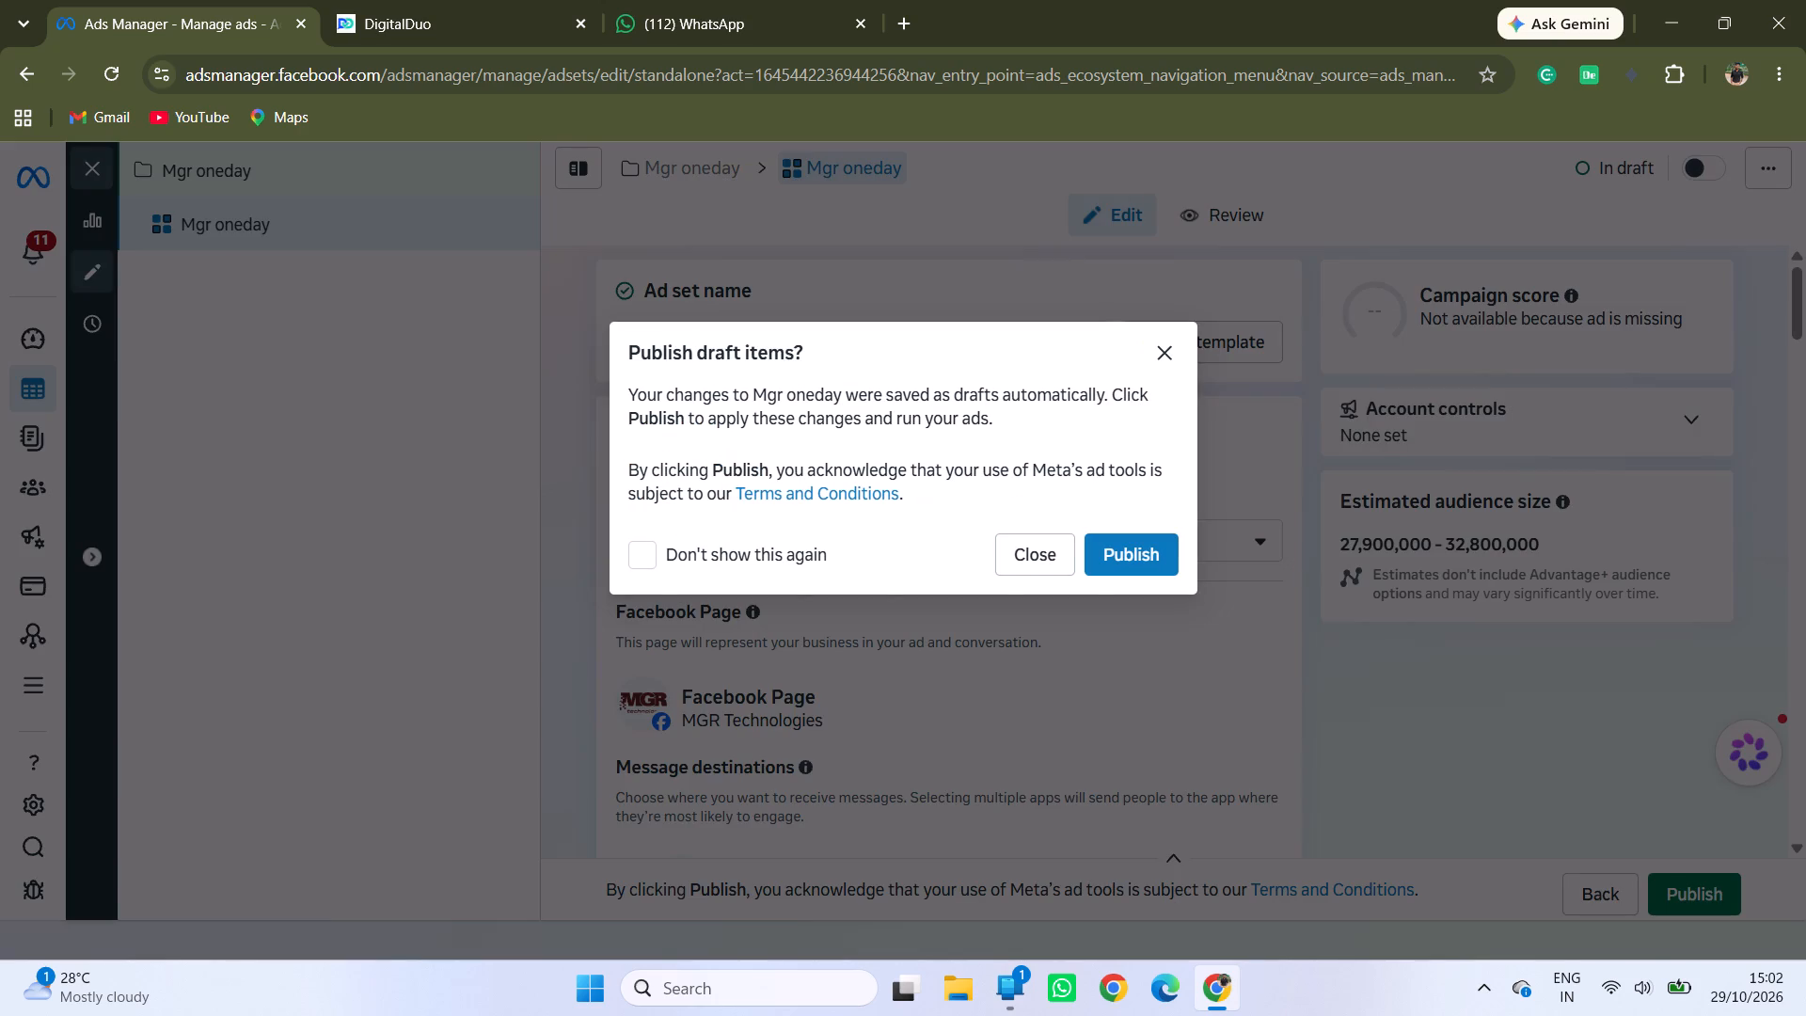
left_click(1037, 564)
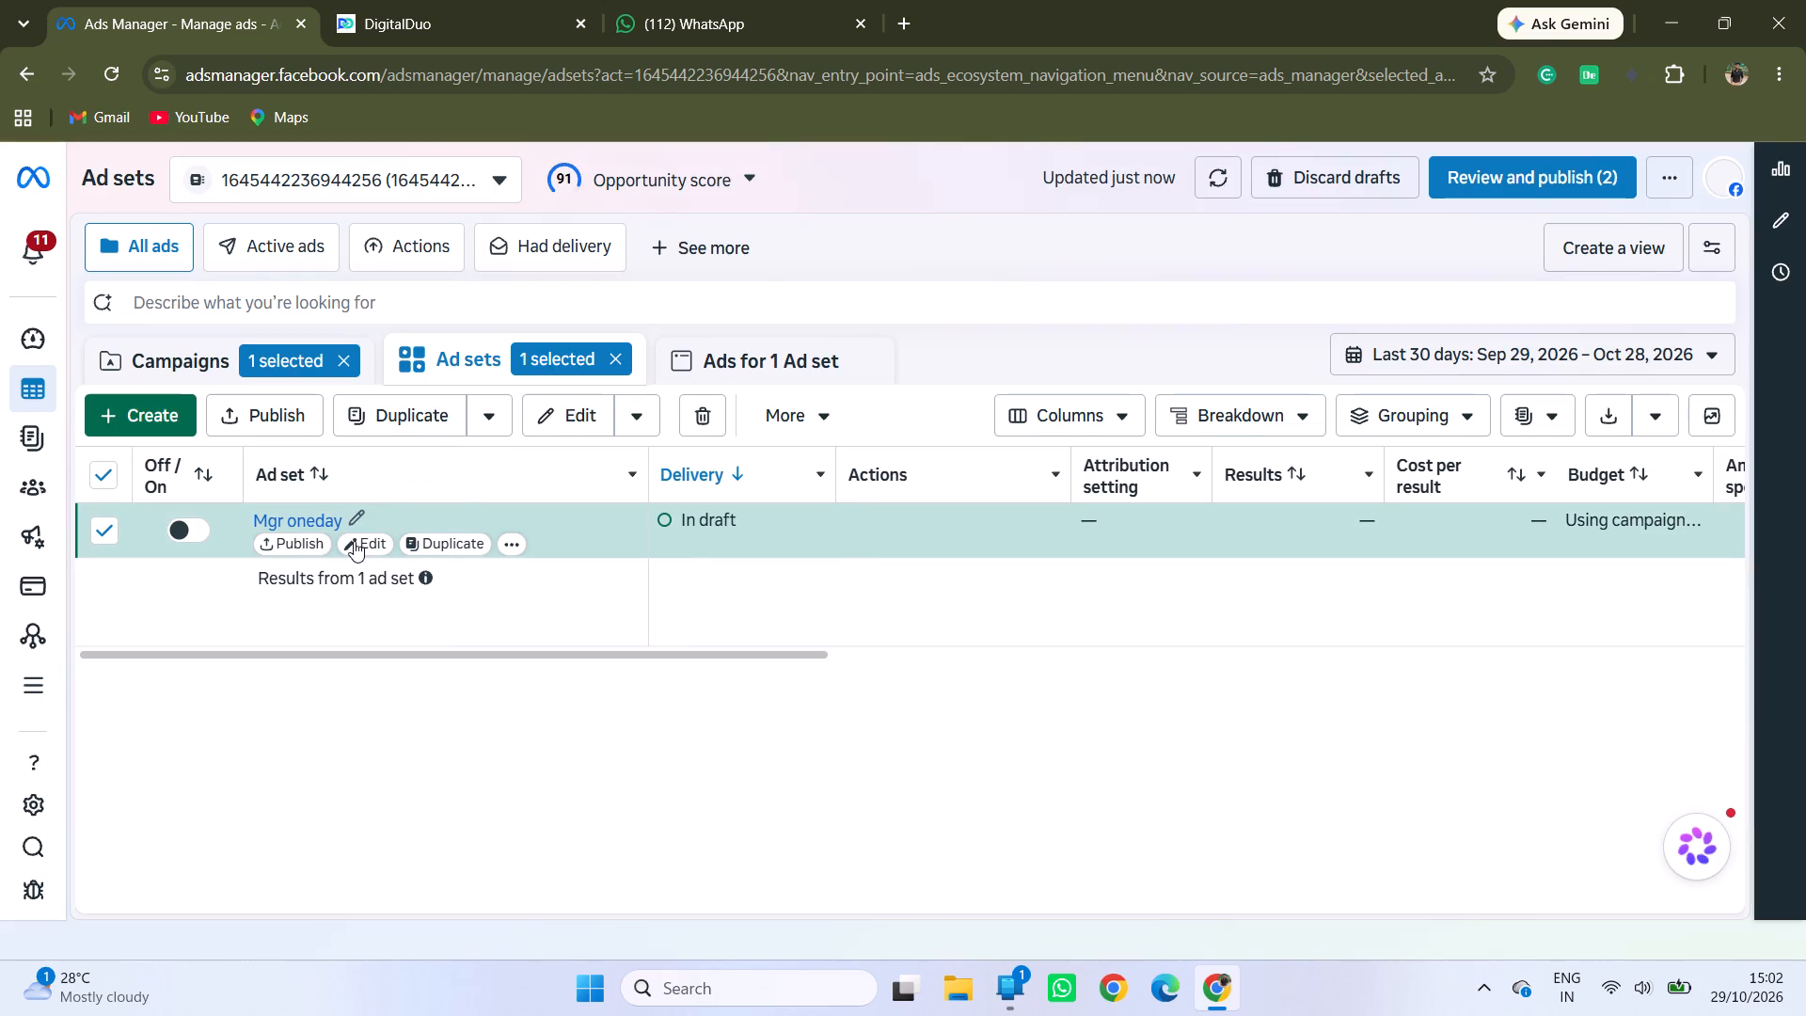
left_click(342, 356)
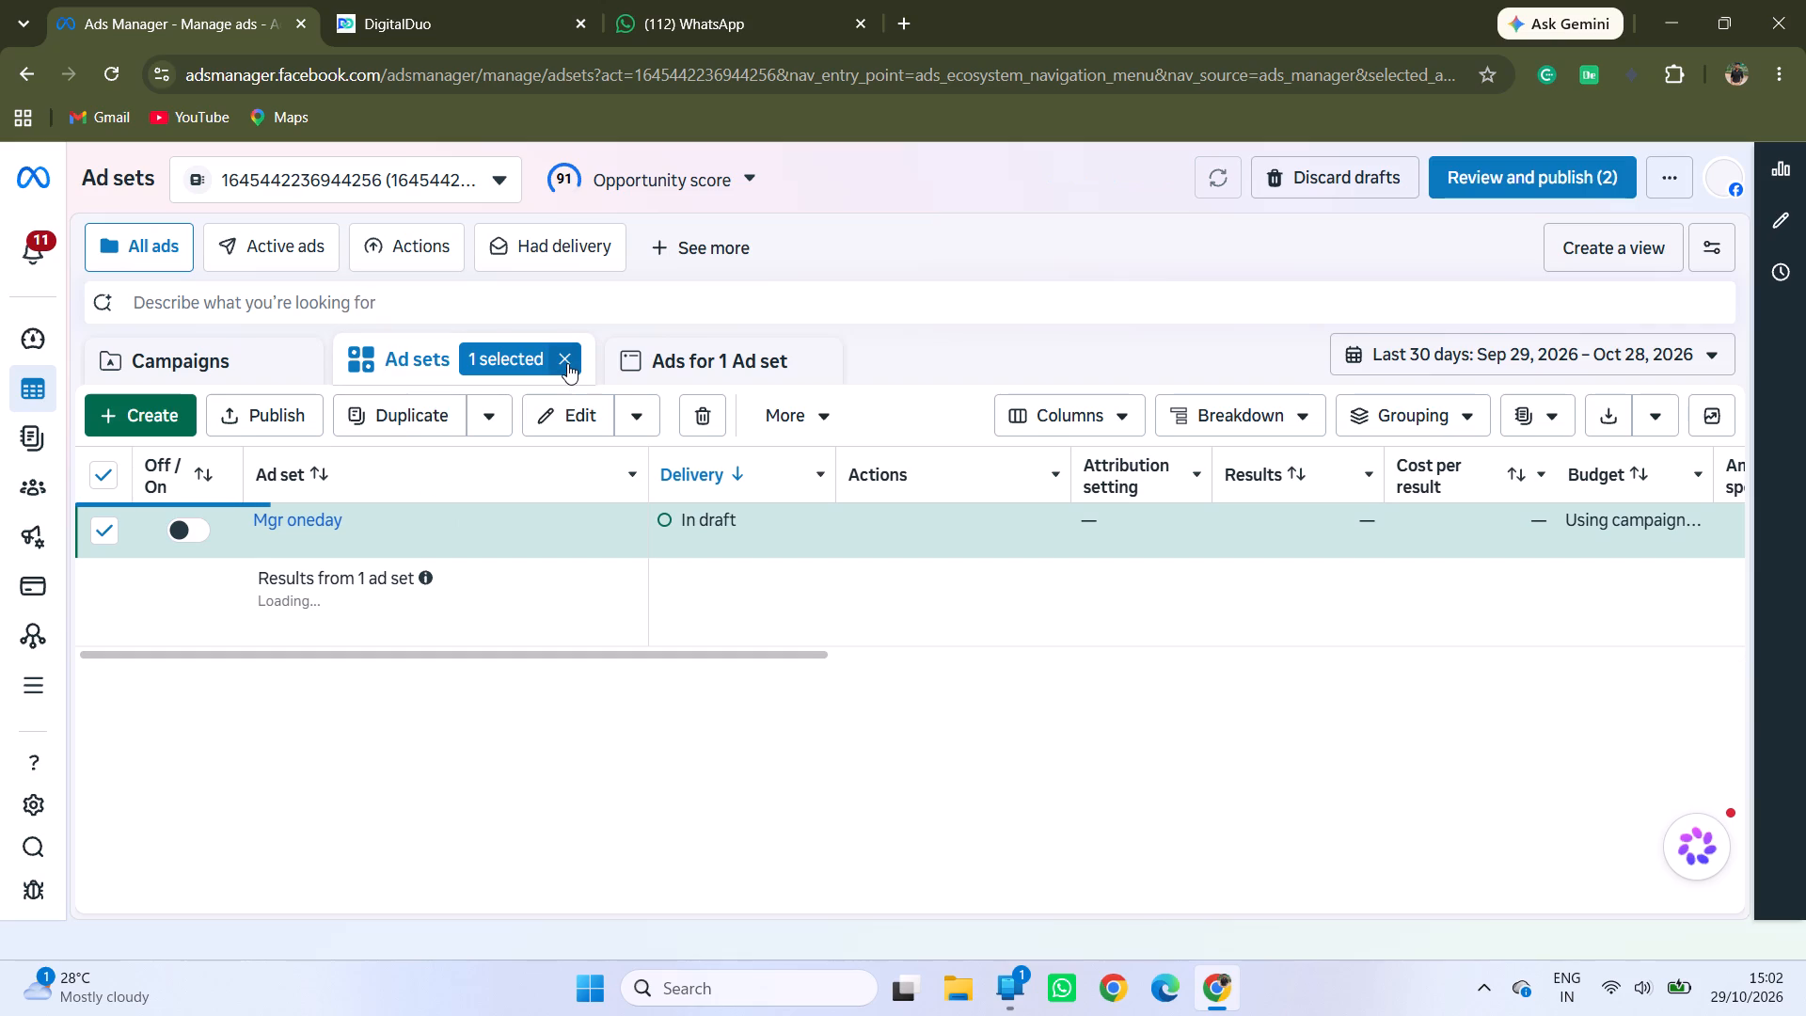
left_click(567, 363)
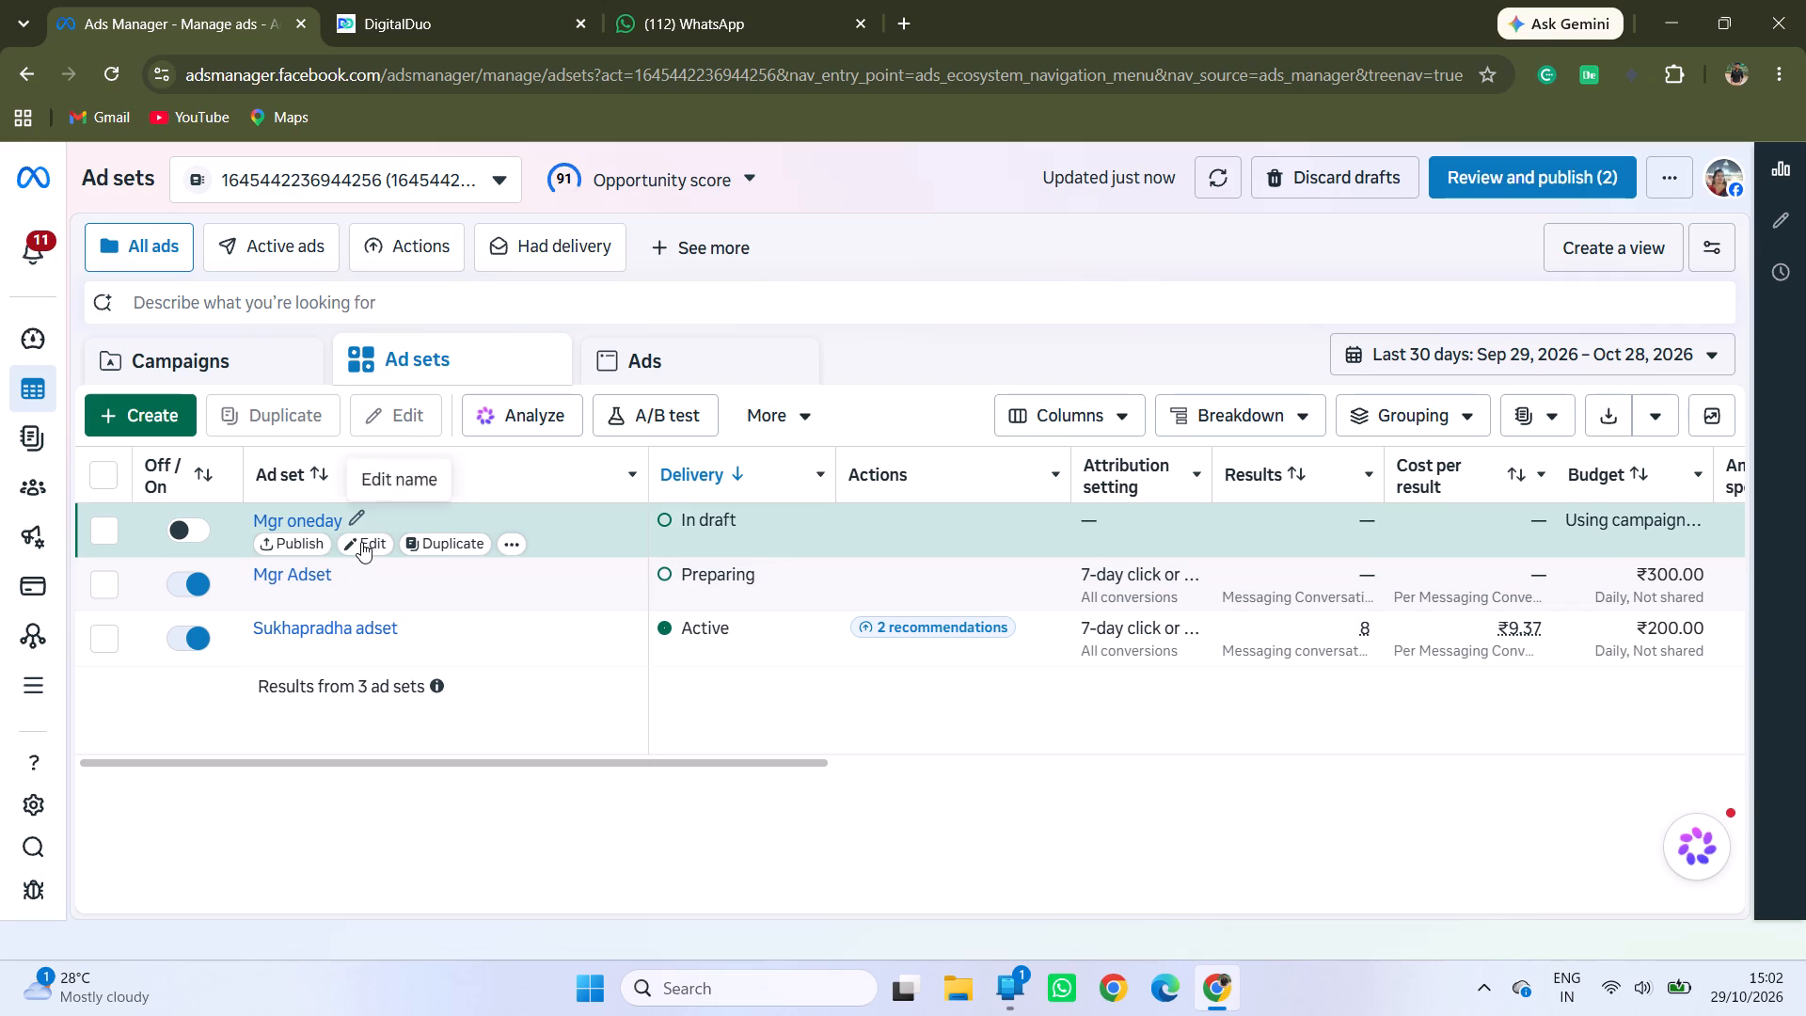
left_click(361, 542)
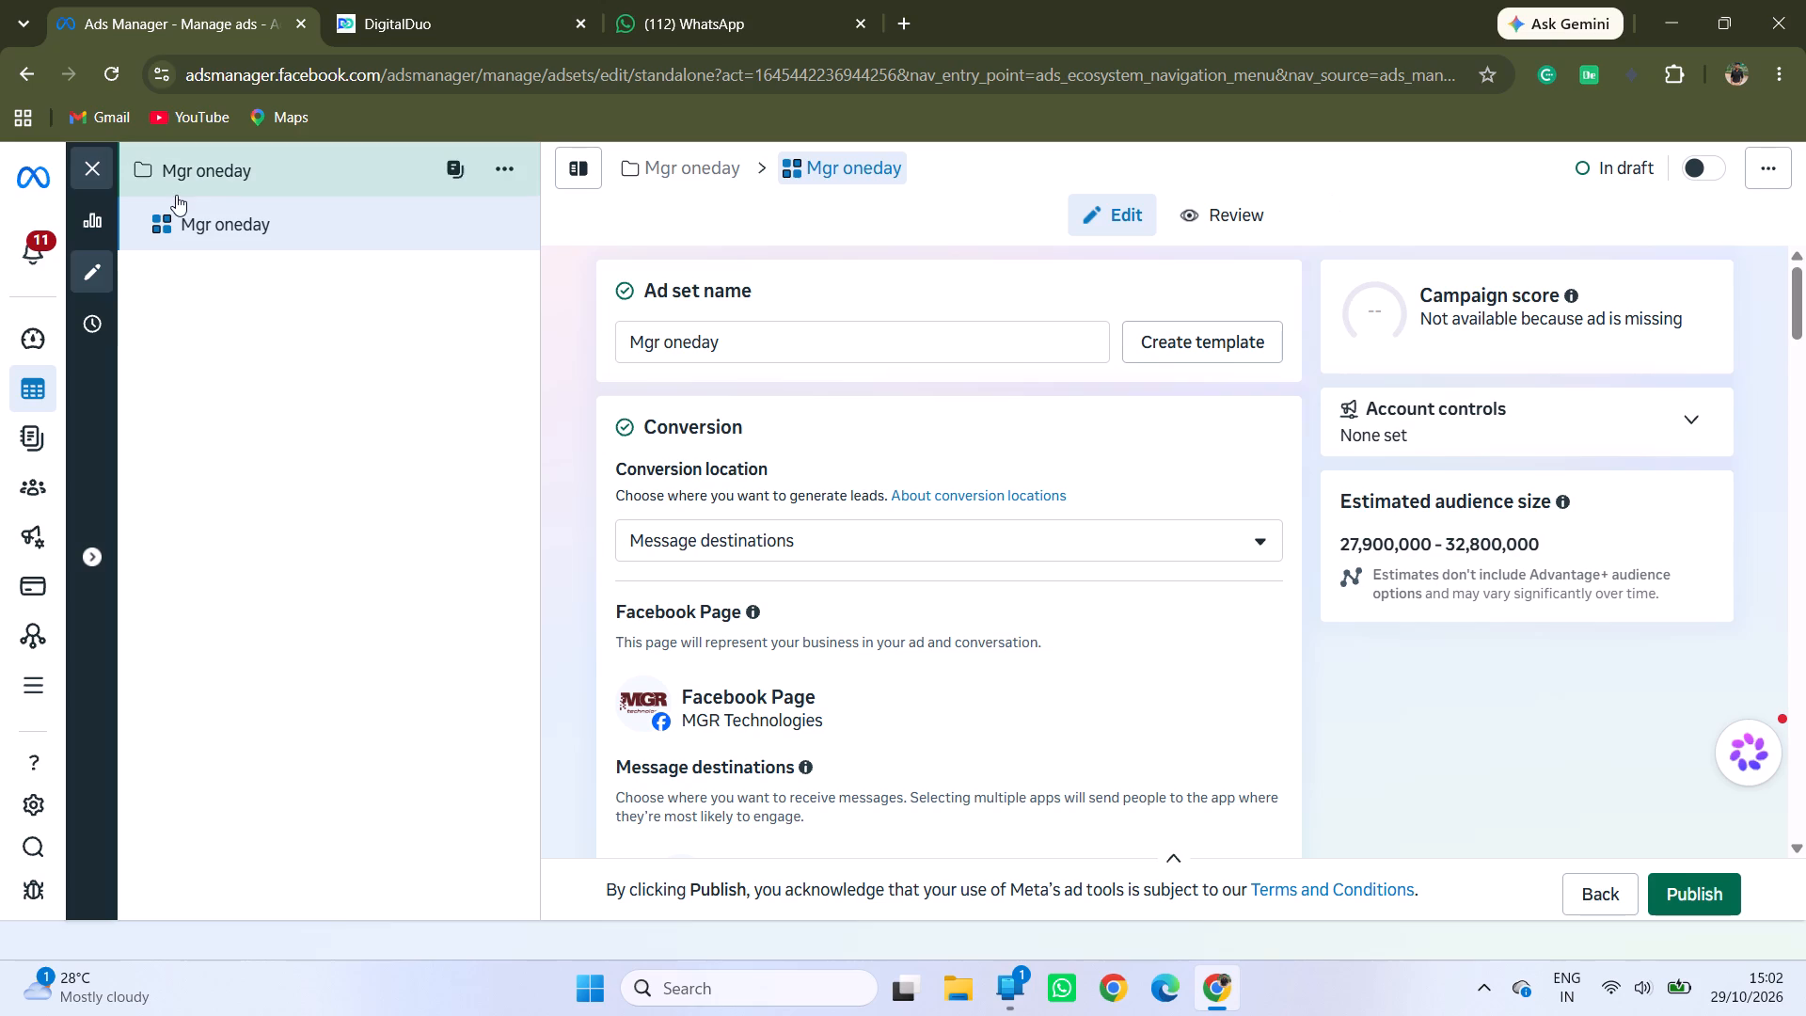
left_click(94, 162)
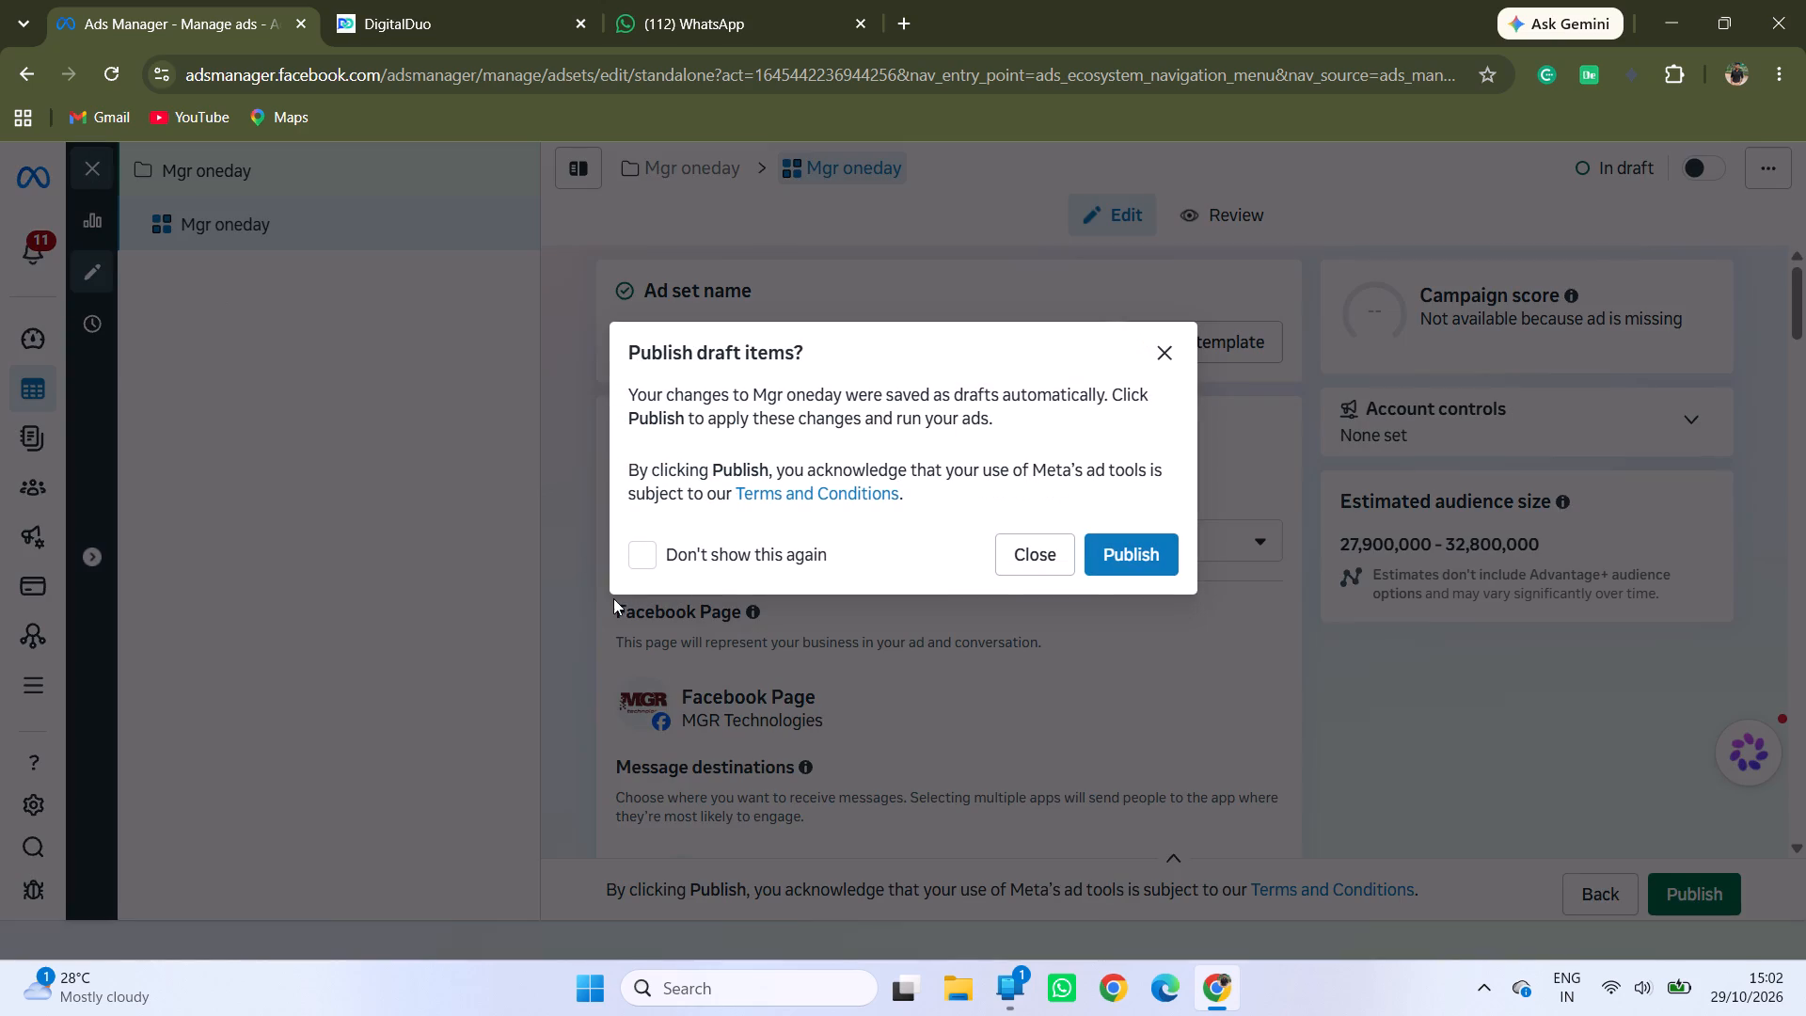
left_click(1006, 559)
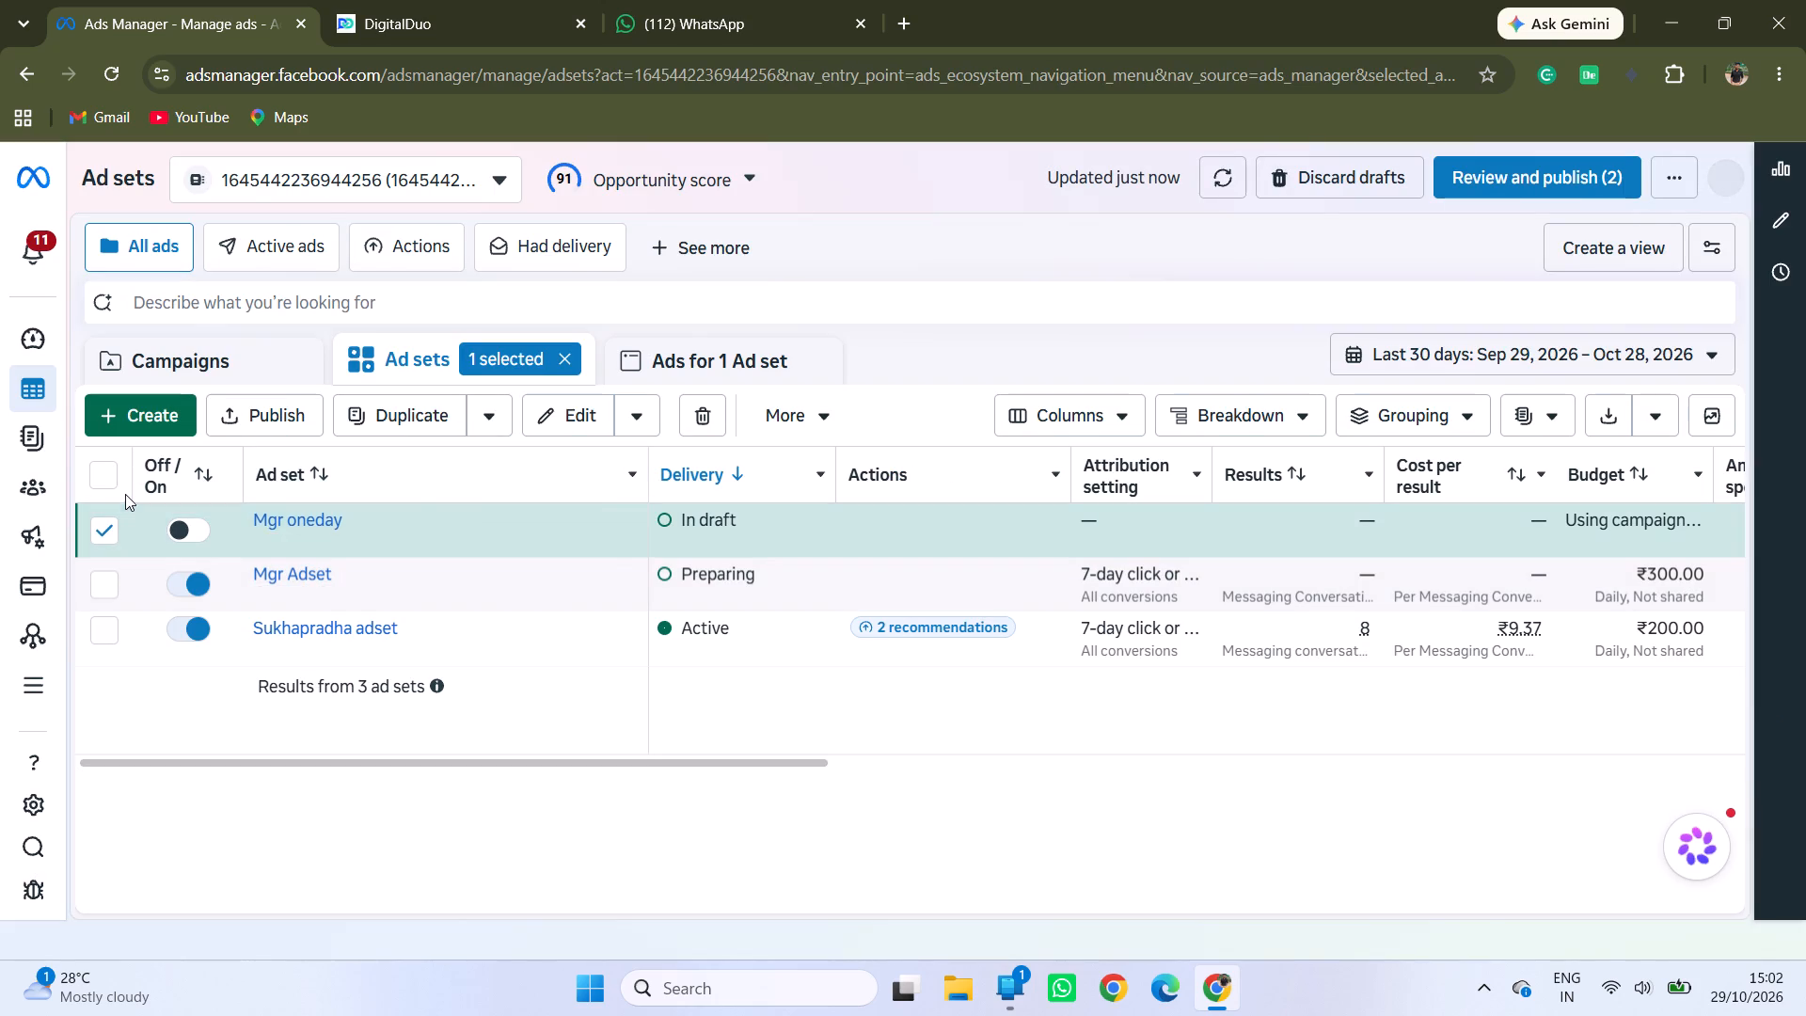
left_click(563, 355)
Delete the draft Mgr oneday campaign from the campaigns list and dismiss the notification.
left_click(246, 363)
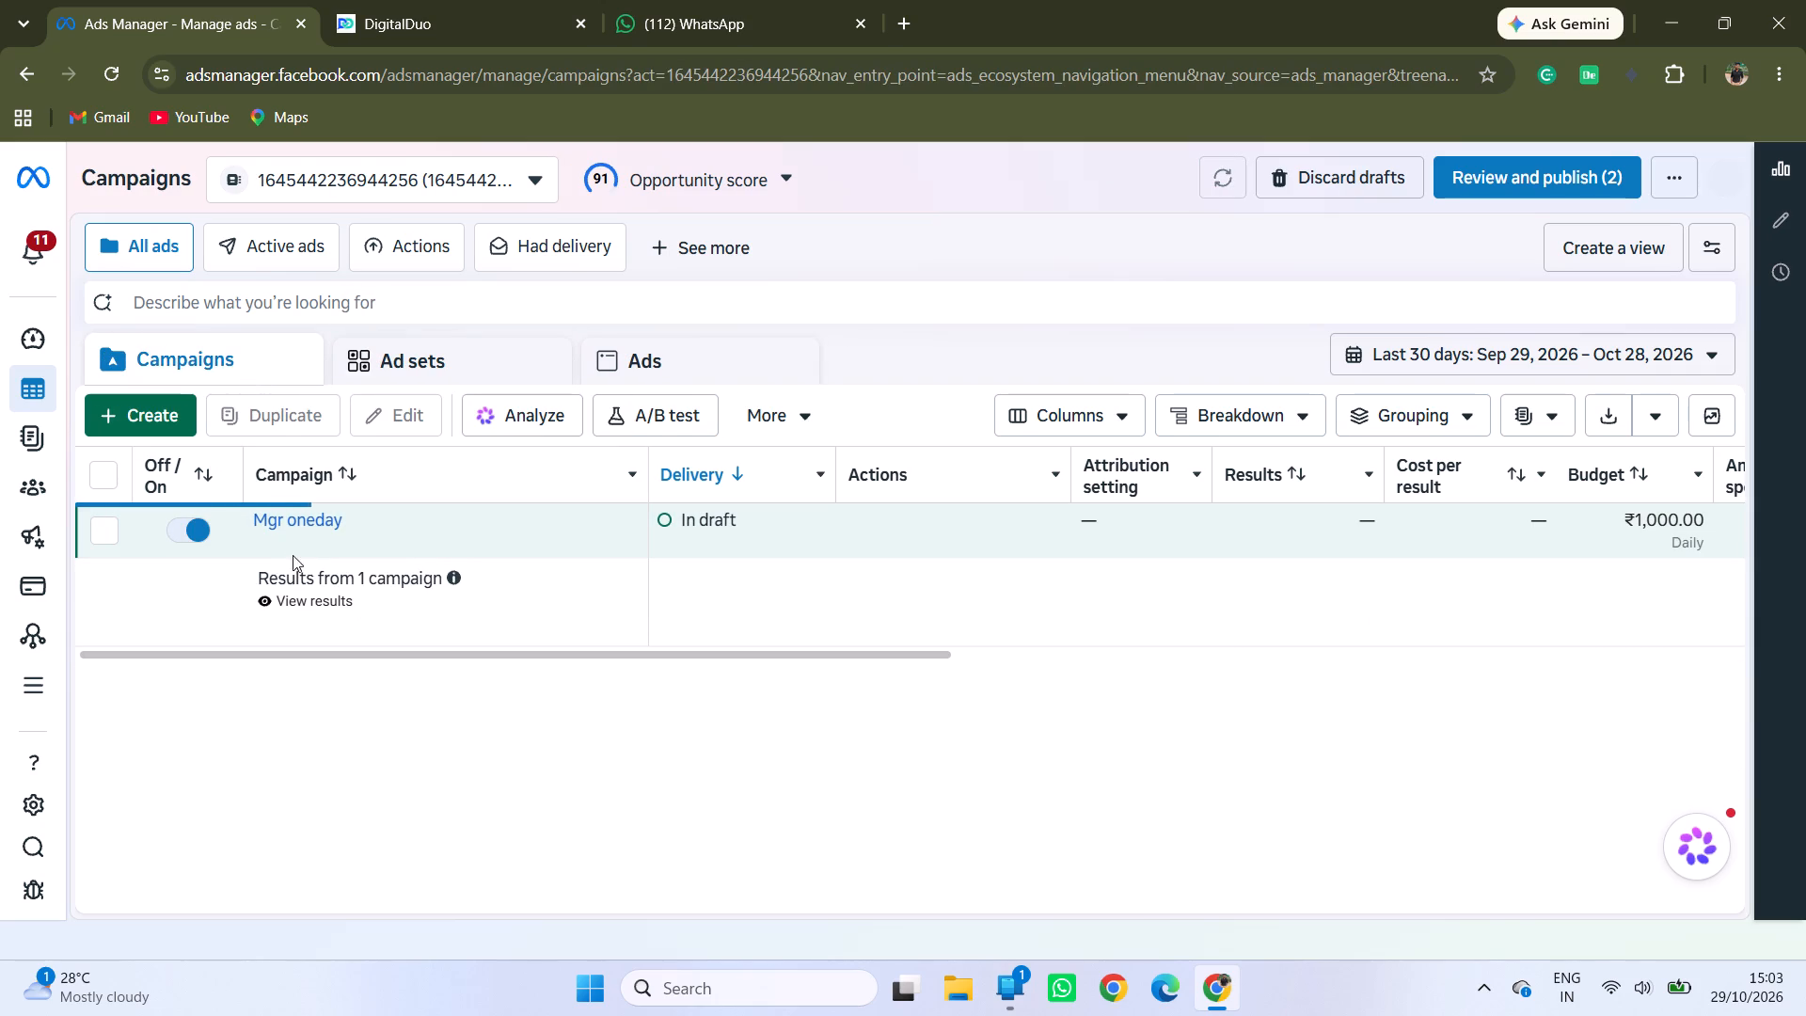
left_click(99, 532)
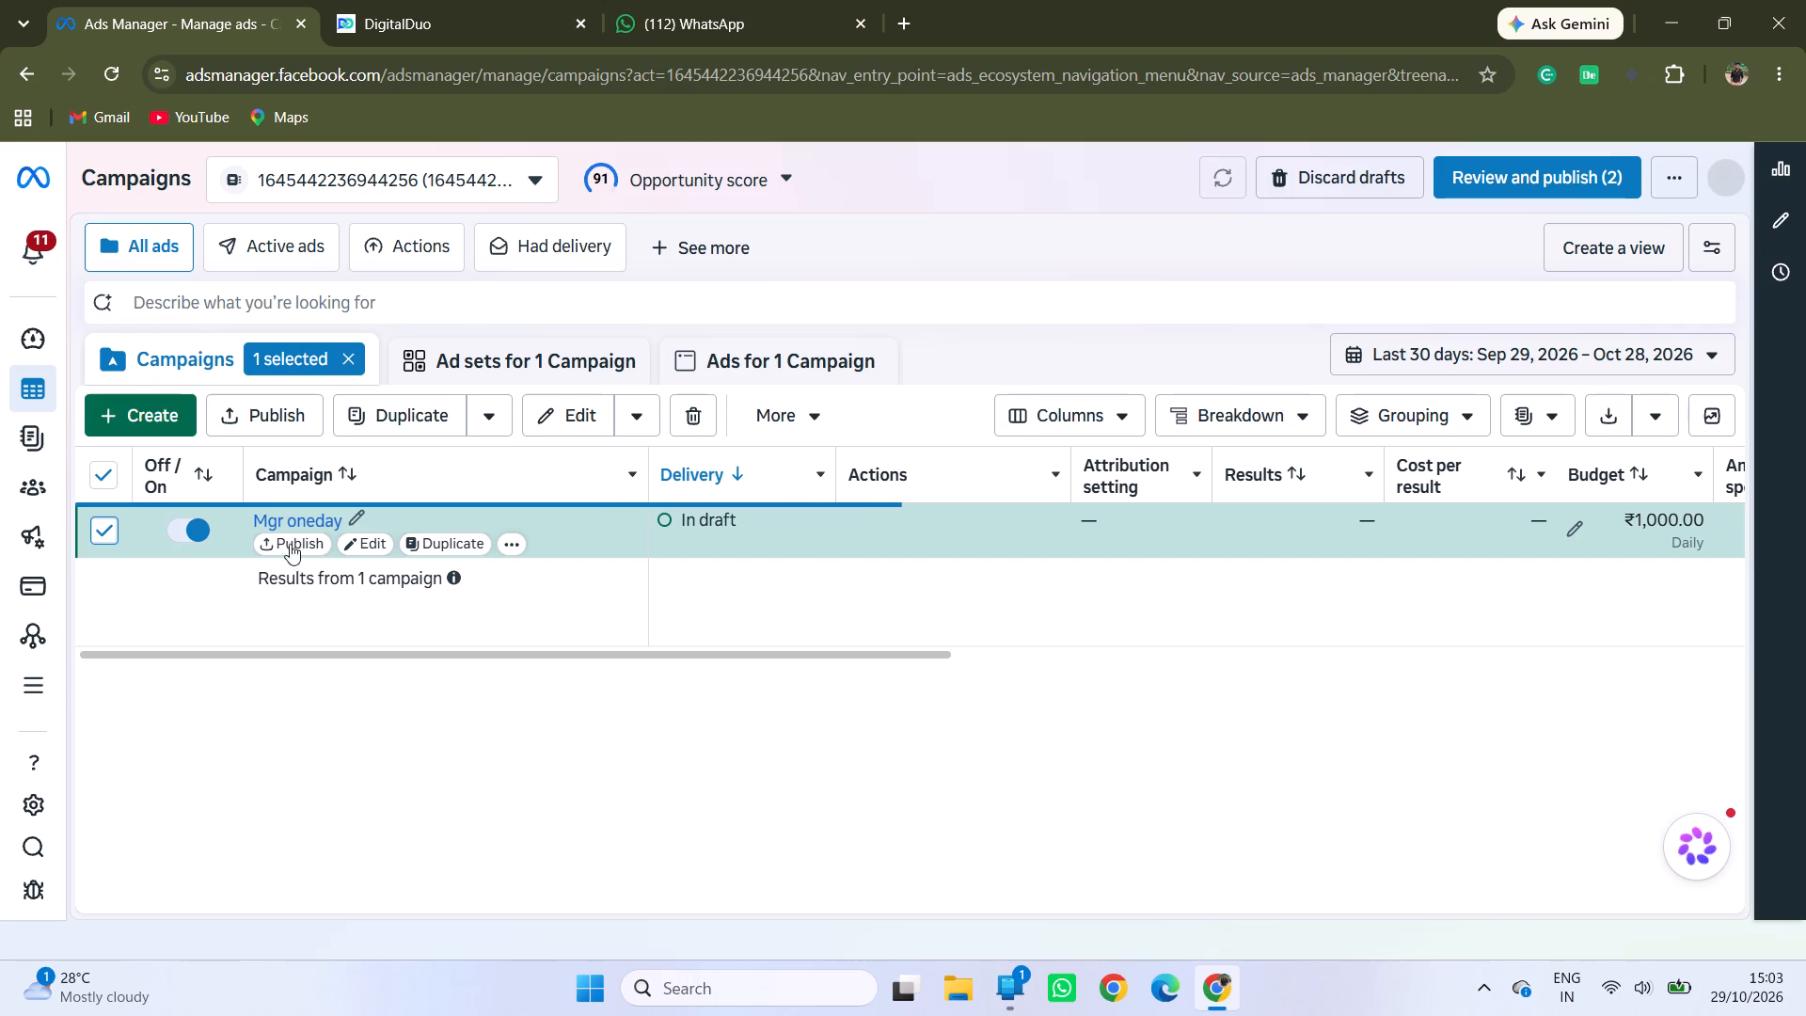
left_click(699, 411)
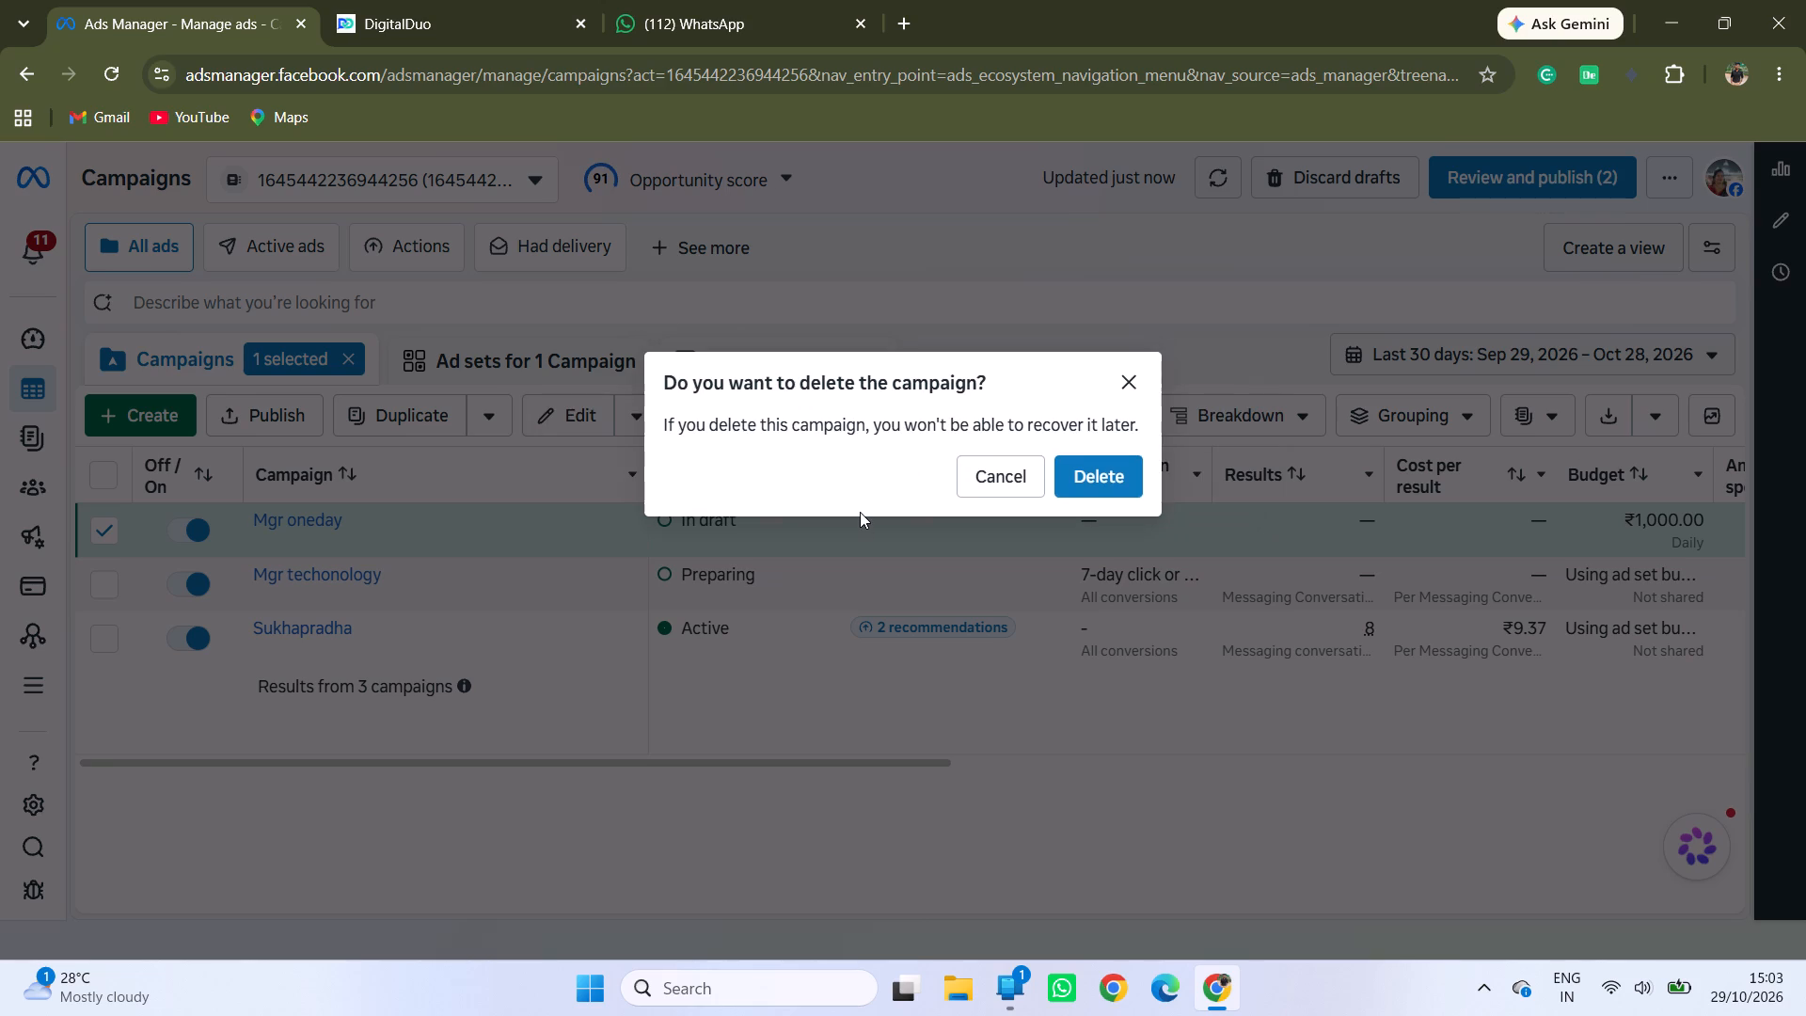
left_click(1102, 484)
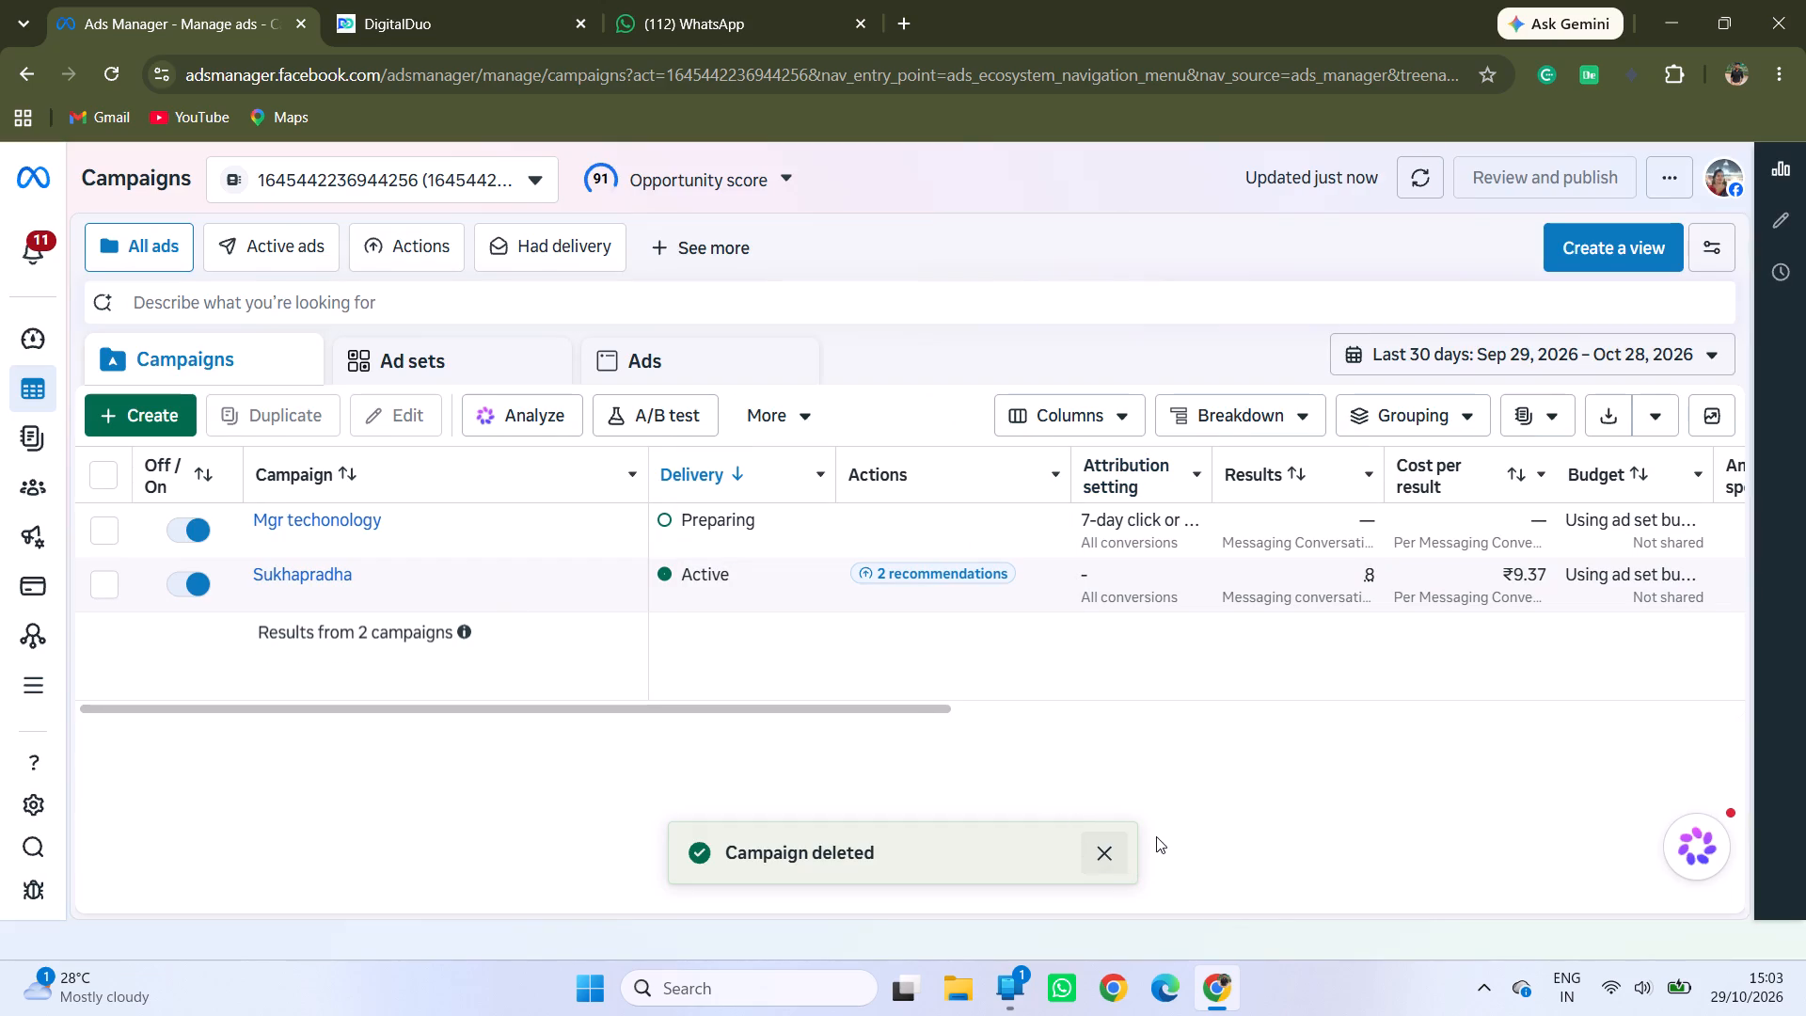
left_click(1109, 852)
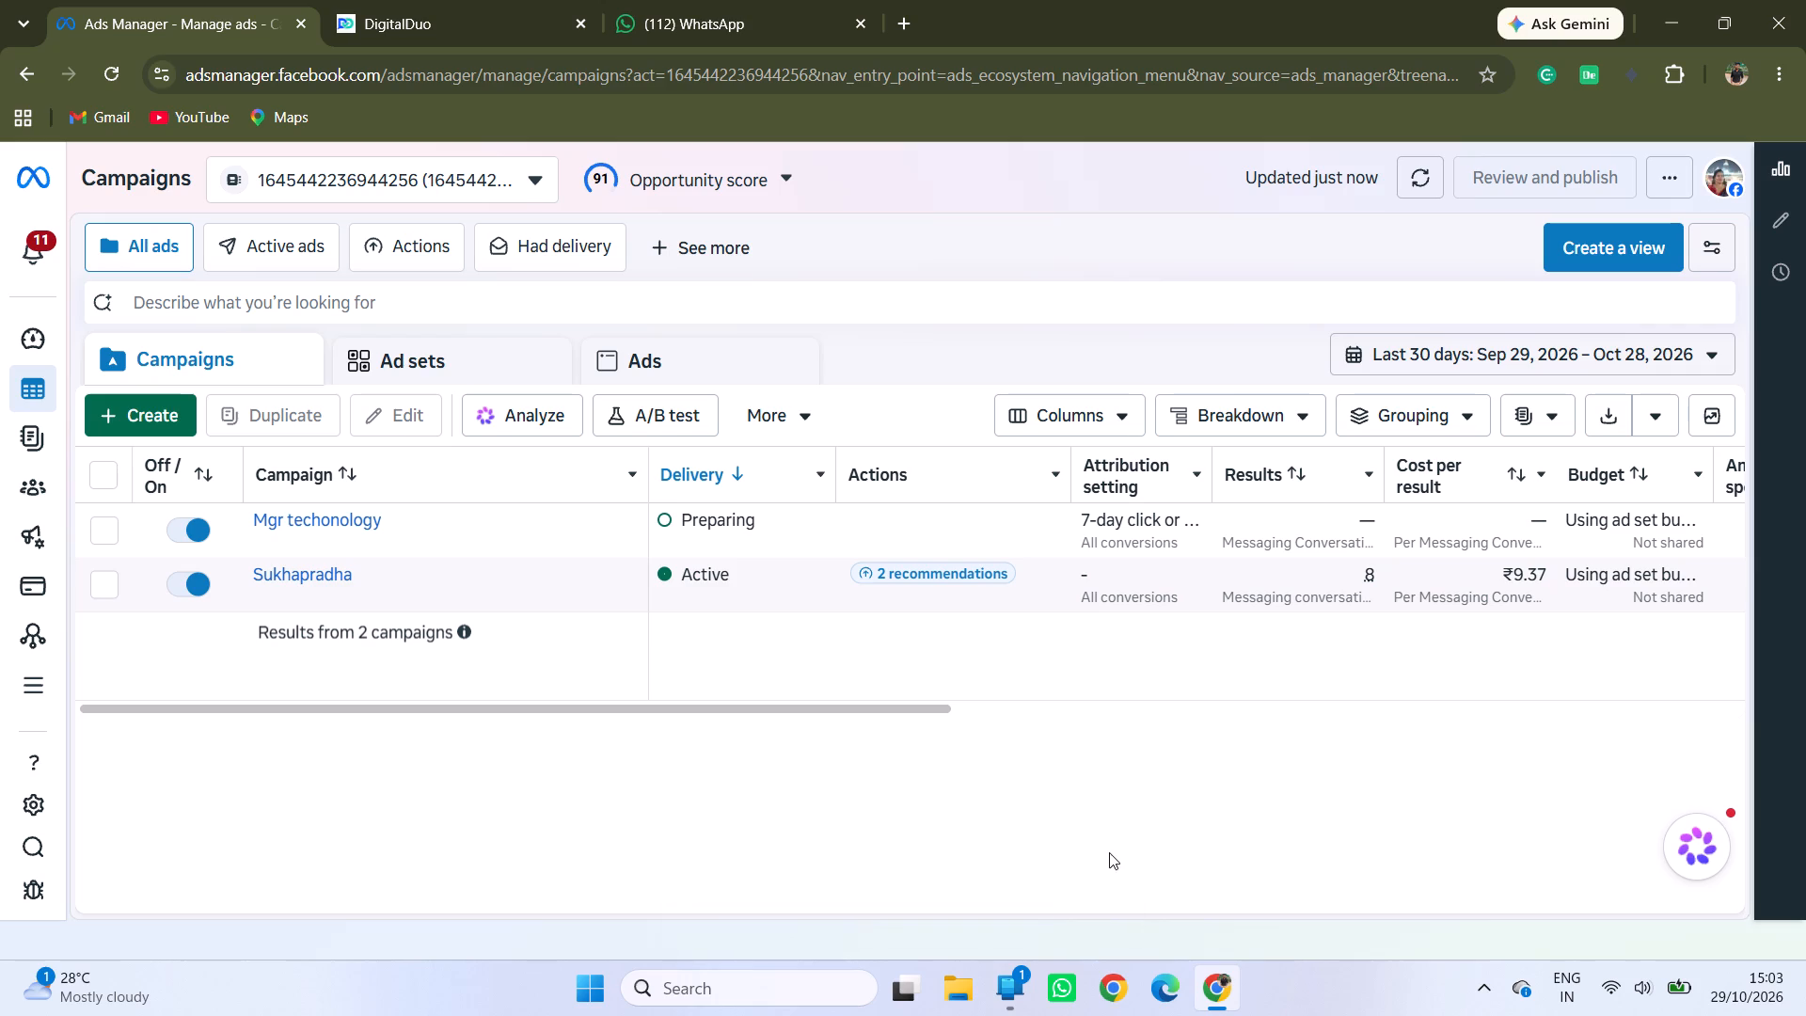
Create a new manually set up auction campaign with the Leads objective.
left_click(156, 425)
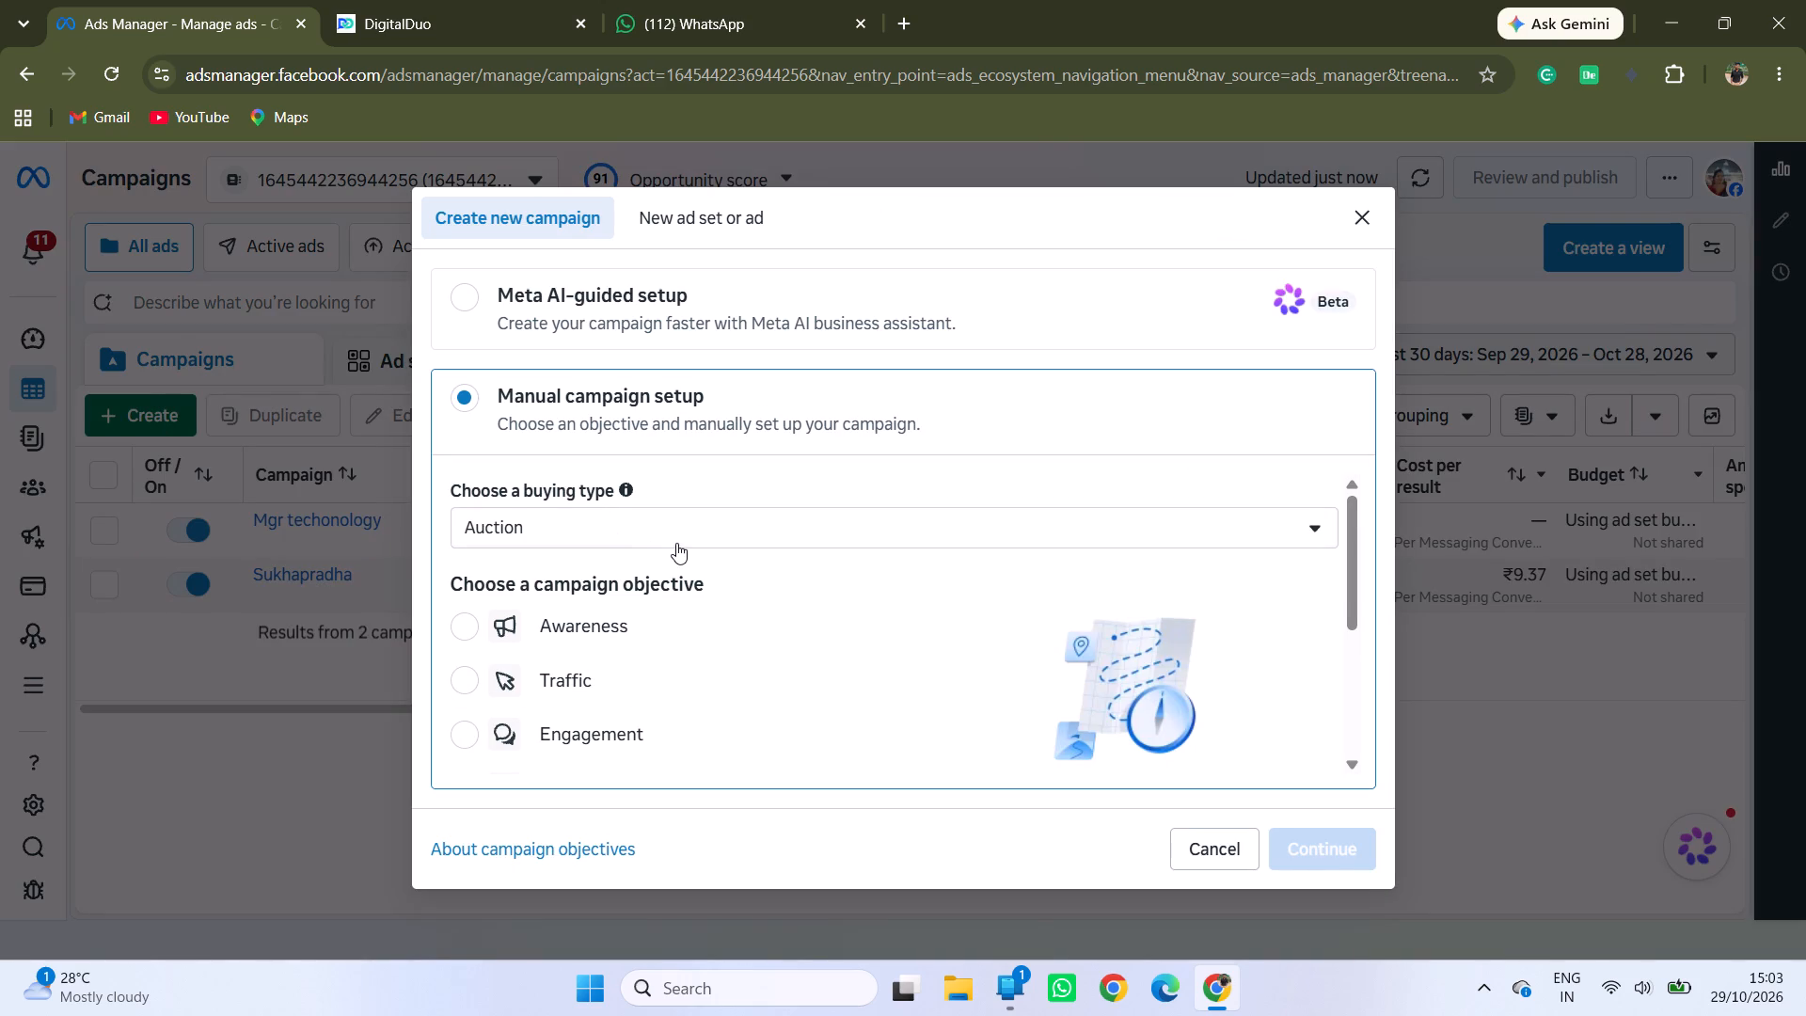
scroll(602, 660, "down", 2)
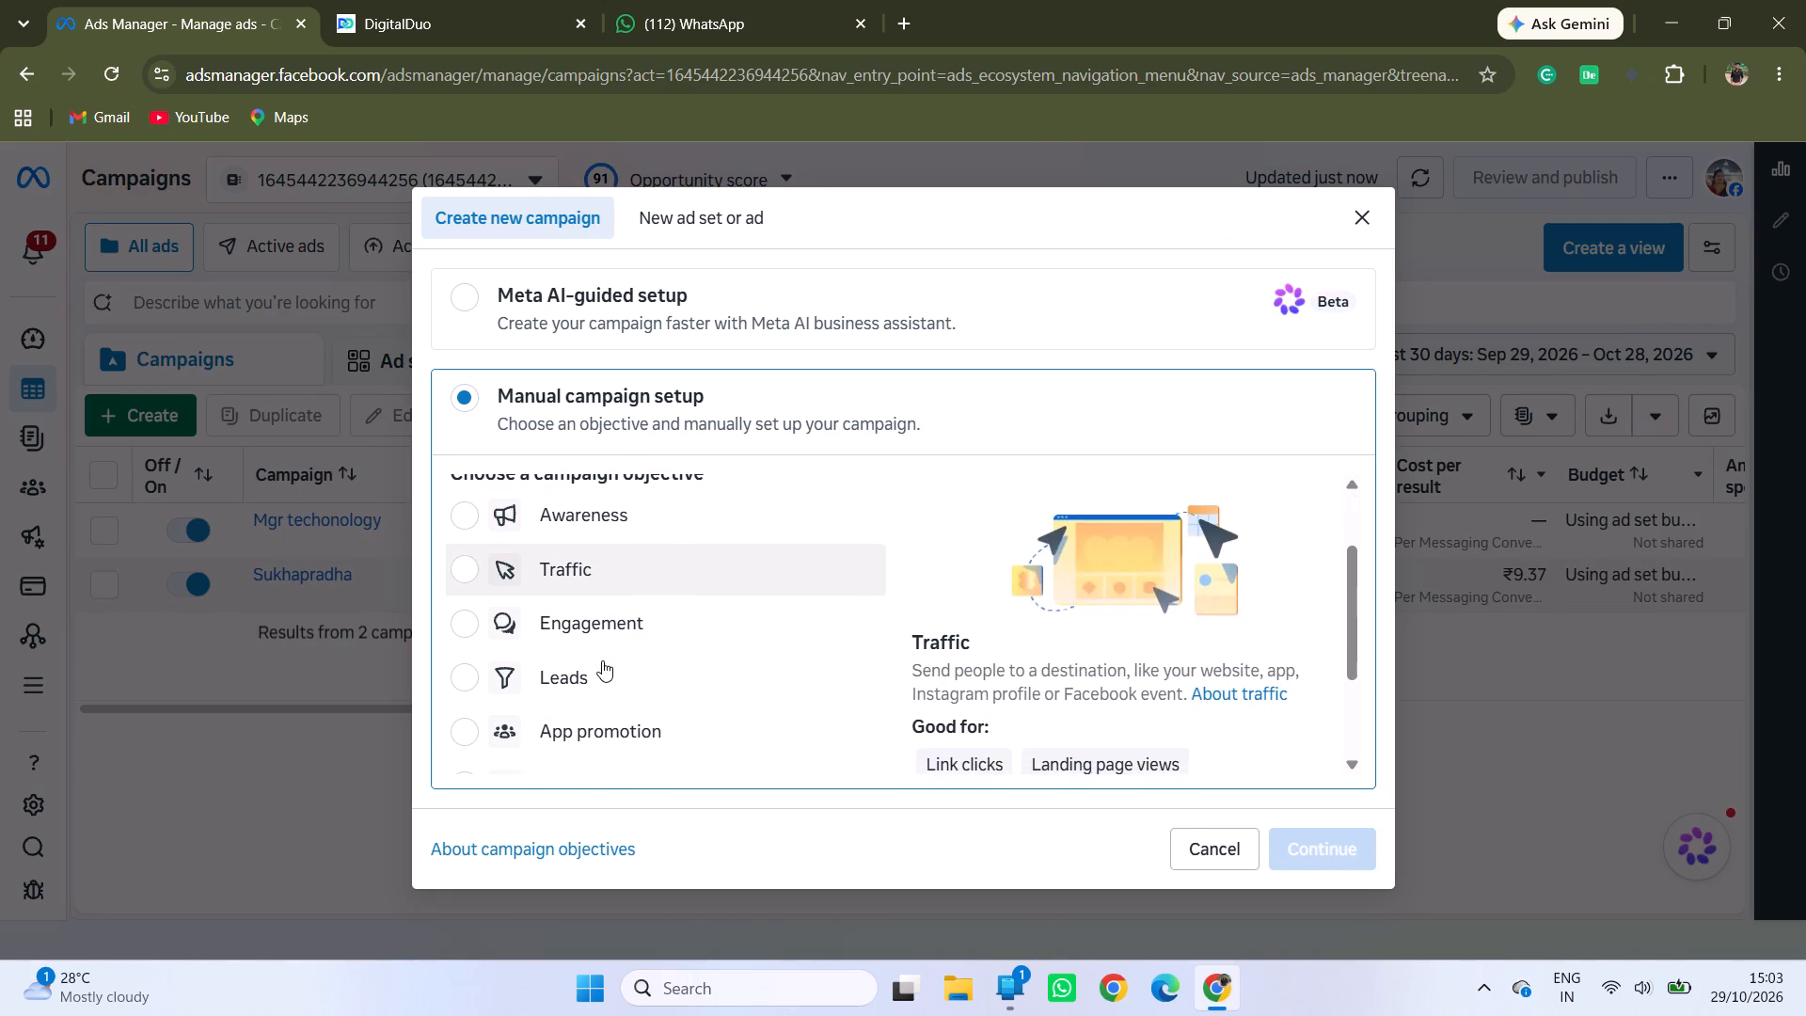
left_click(559, 672)
scroll(1012, 658, "down", 1)
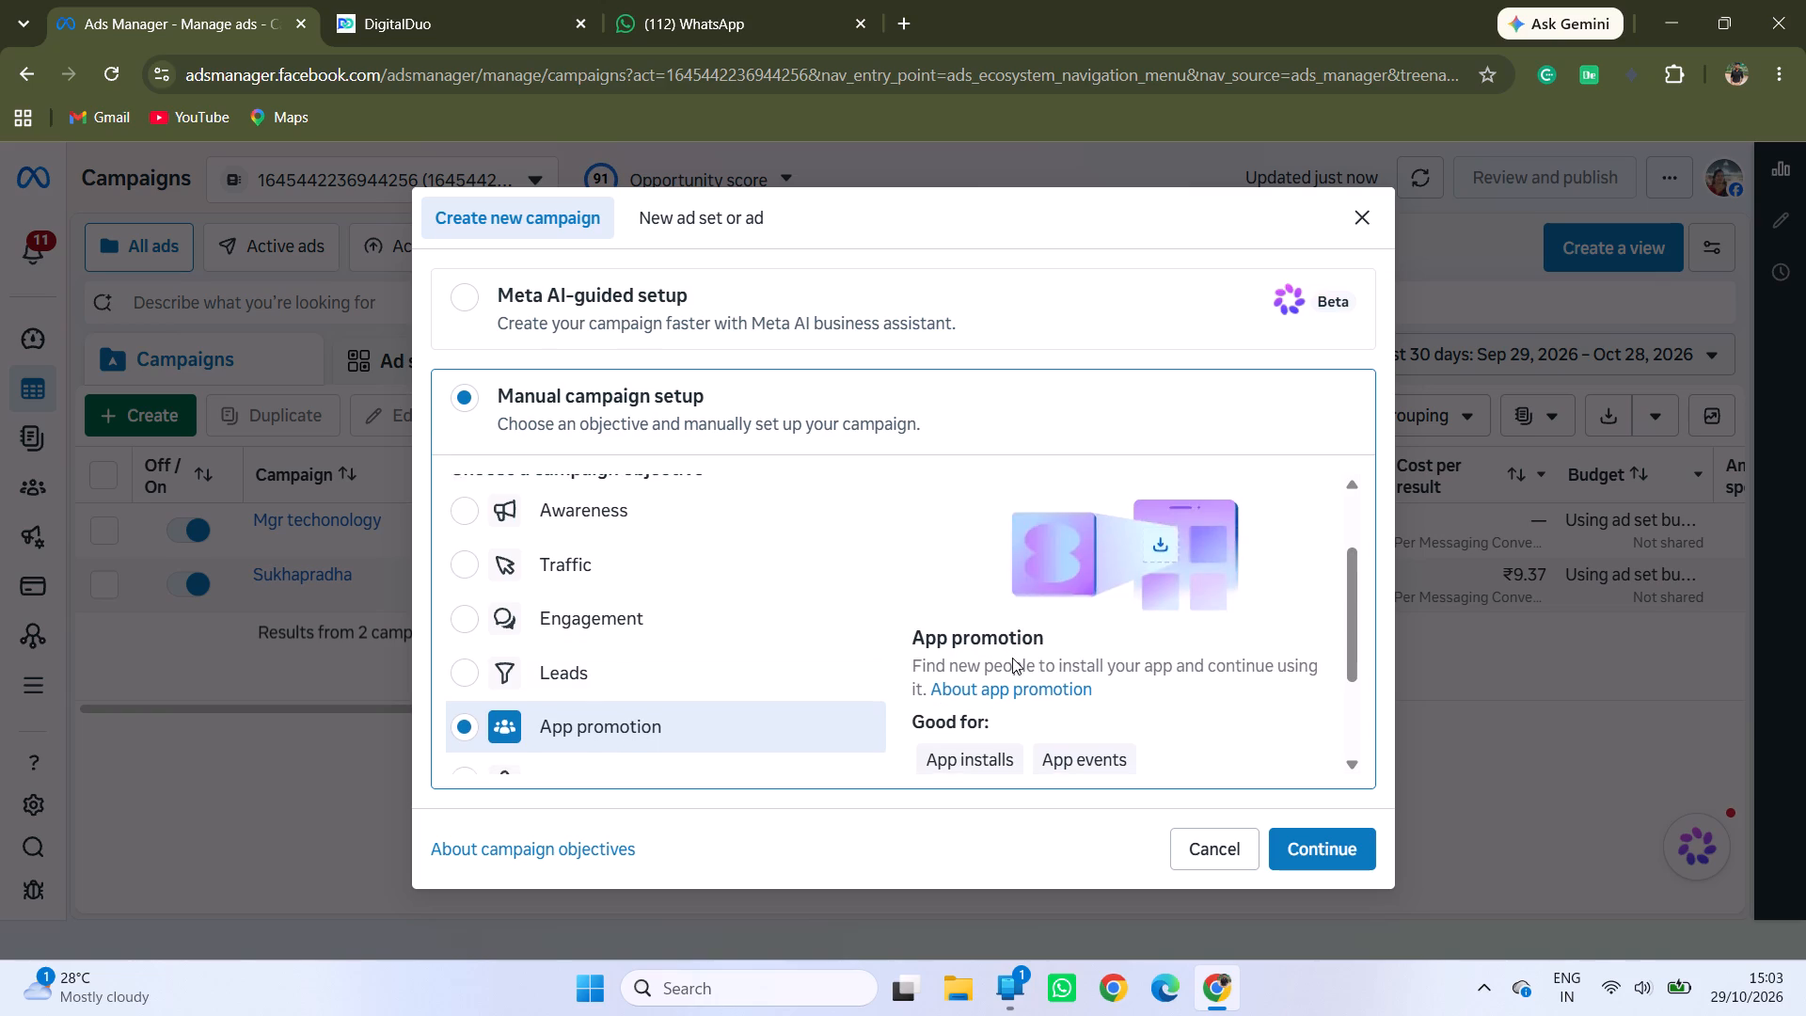
scroll(1012, 658, "down", 2)
left_click(696, 517)
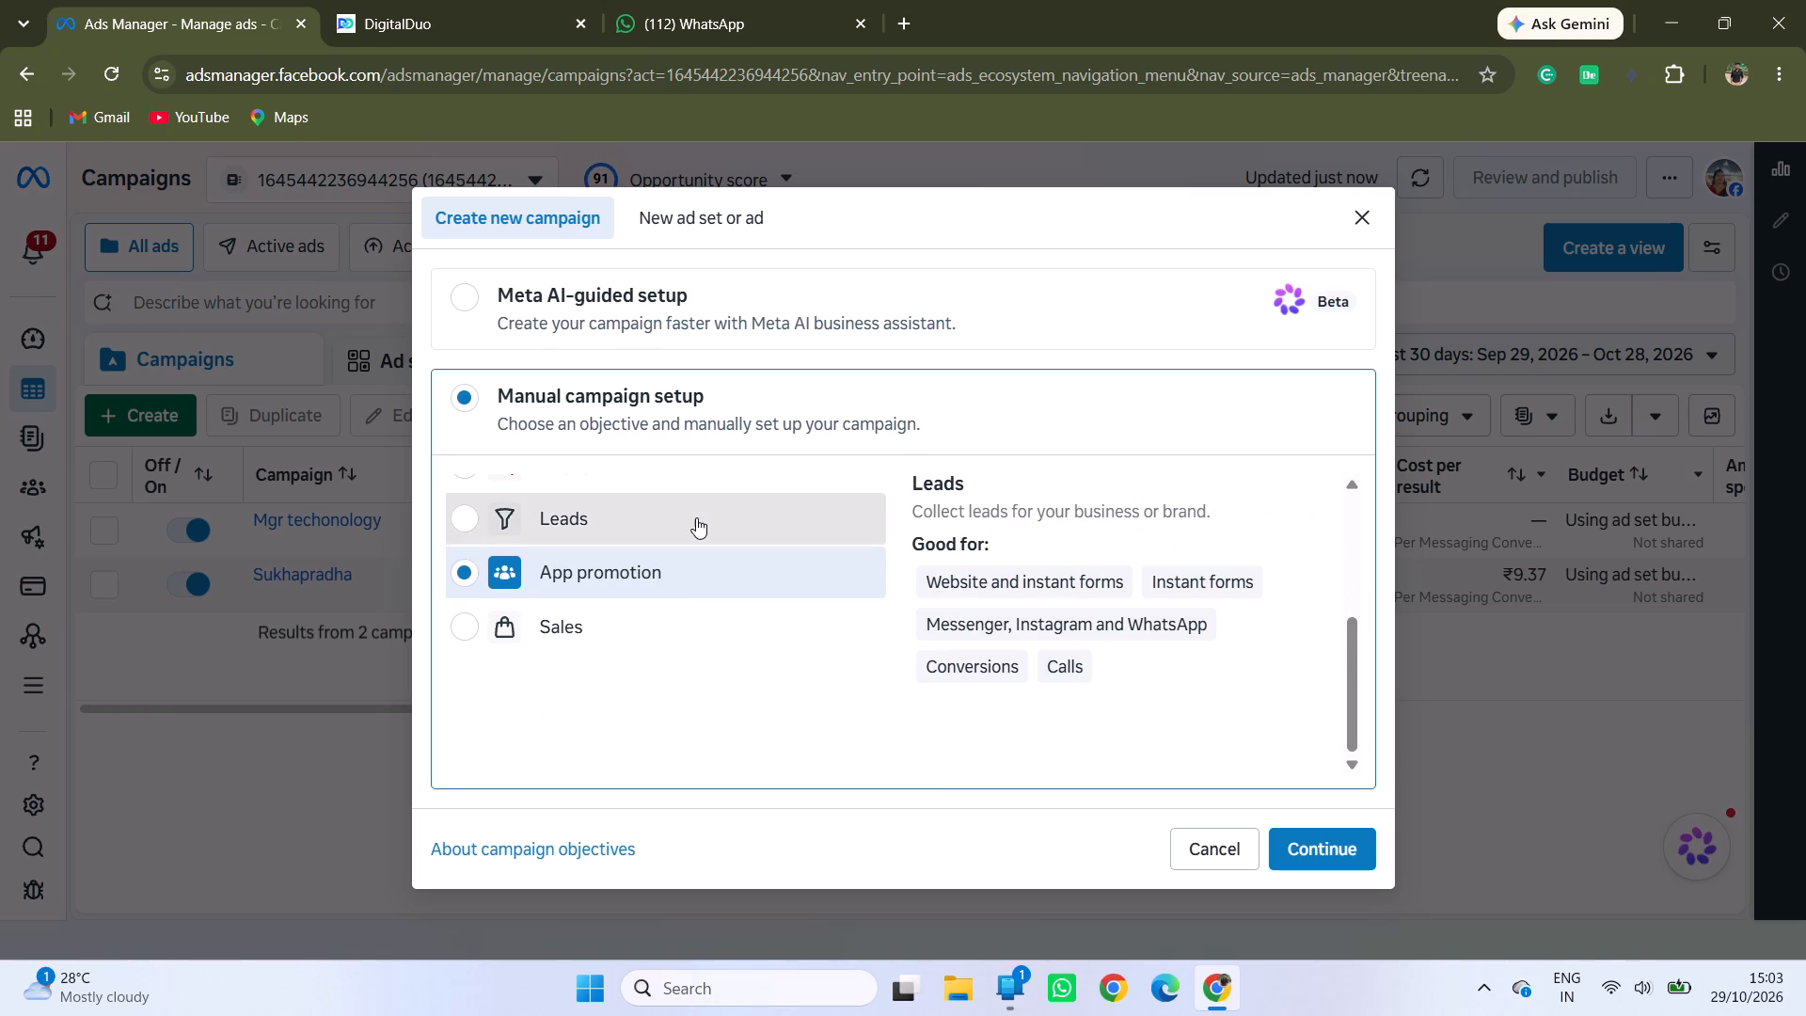
left_click(1316, 851)
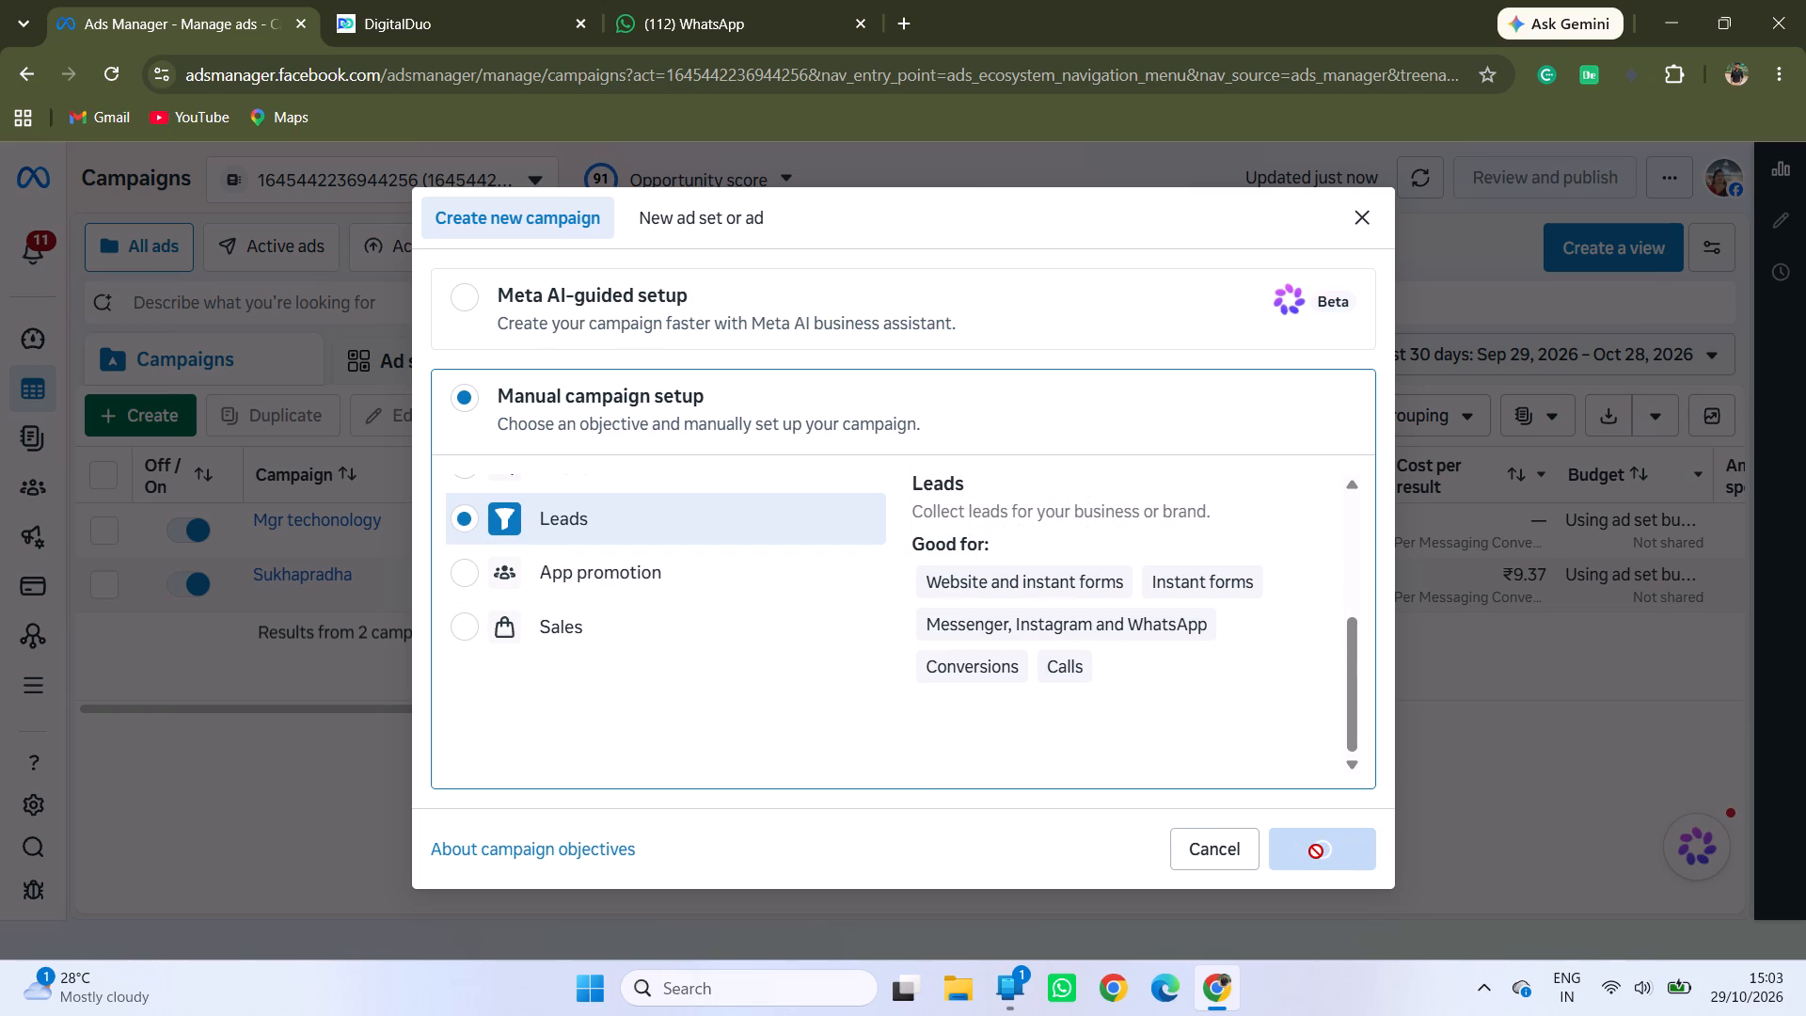
scroll(772, 539, "up", 4)
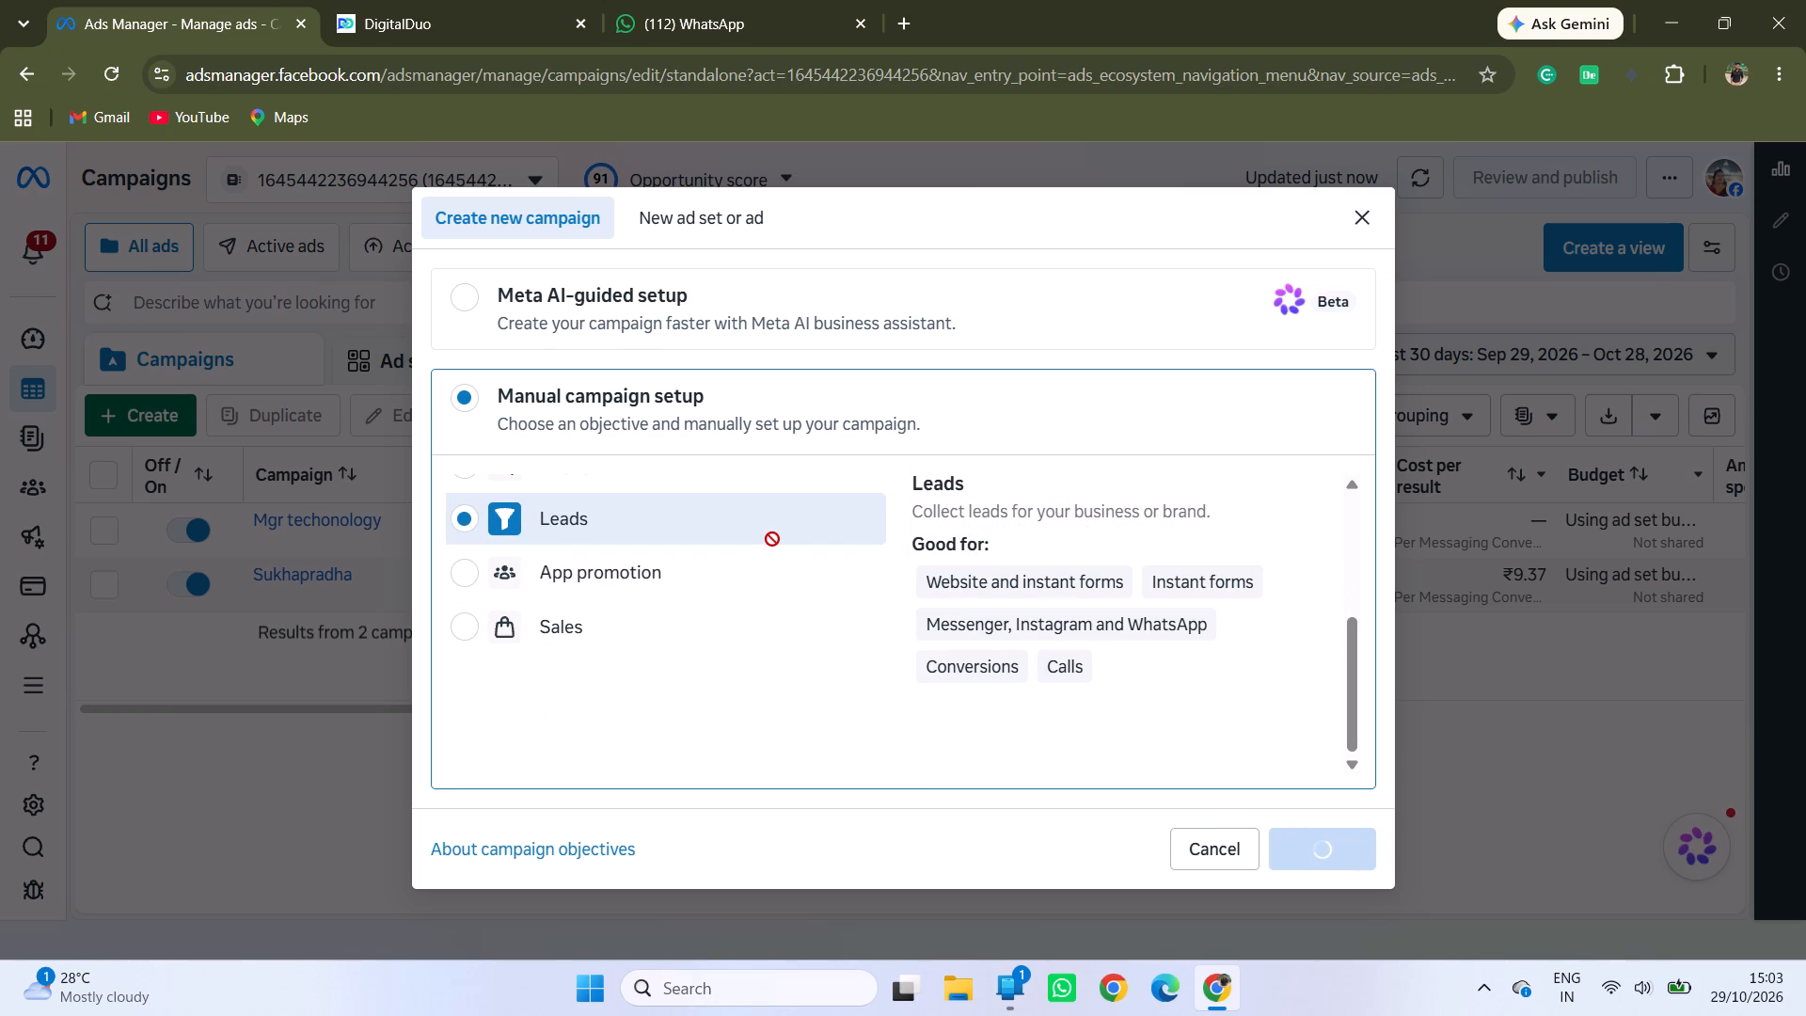
scroll(772, 539, "up", 8)
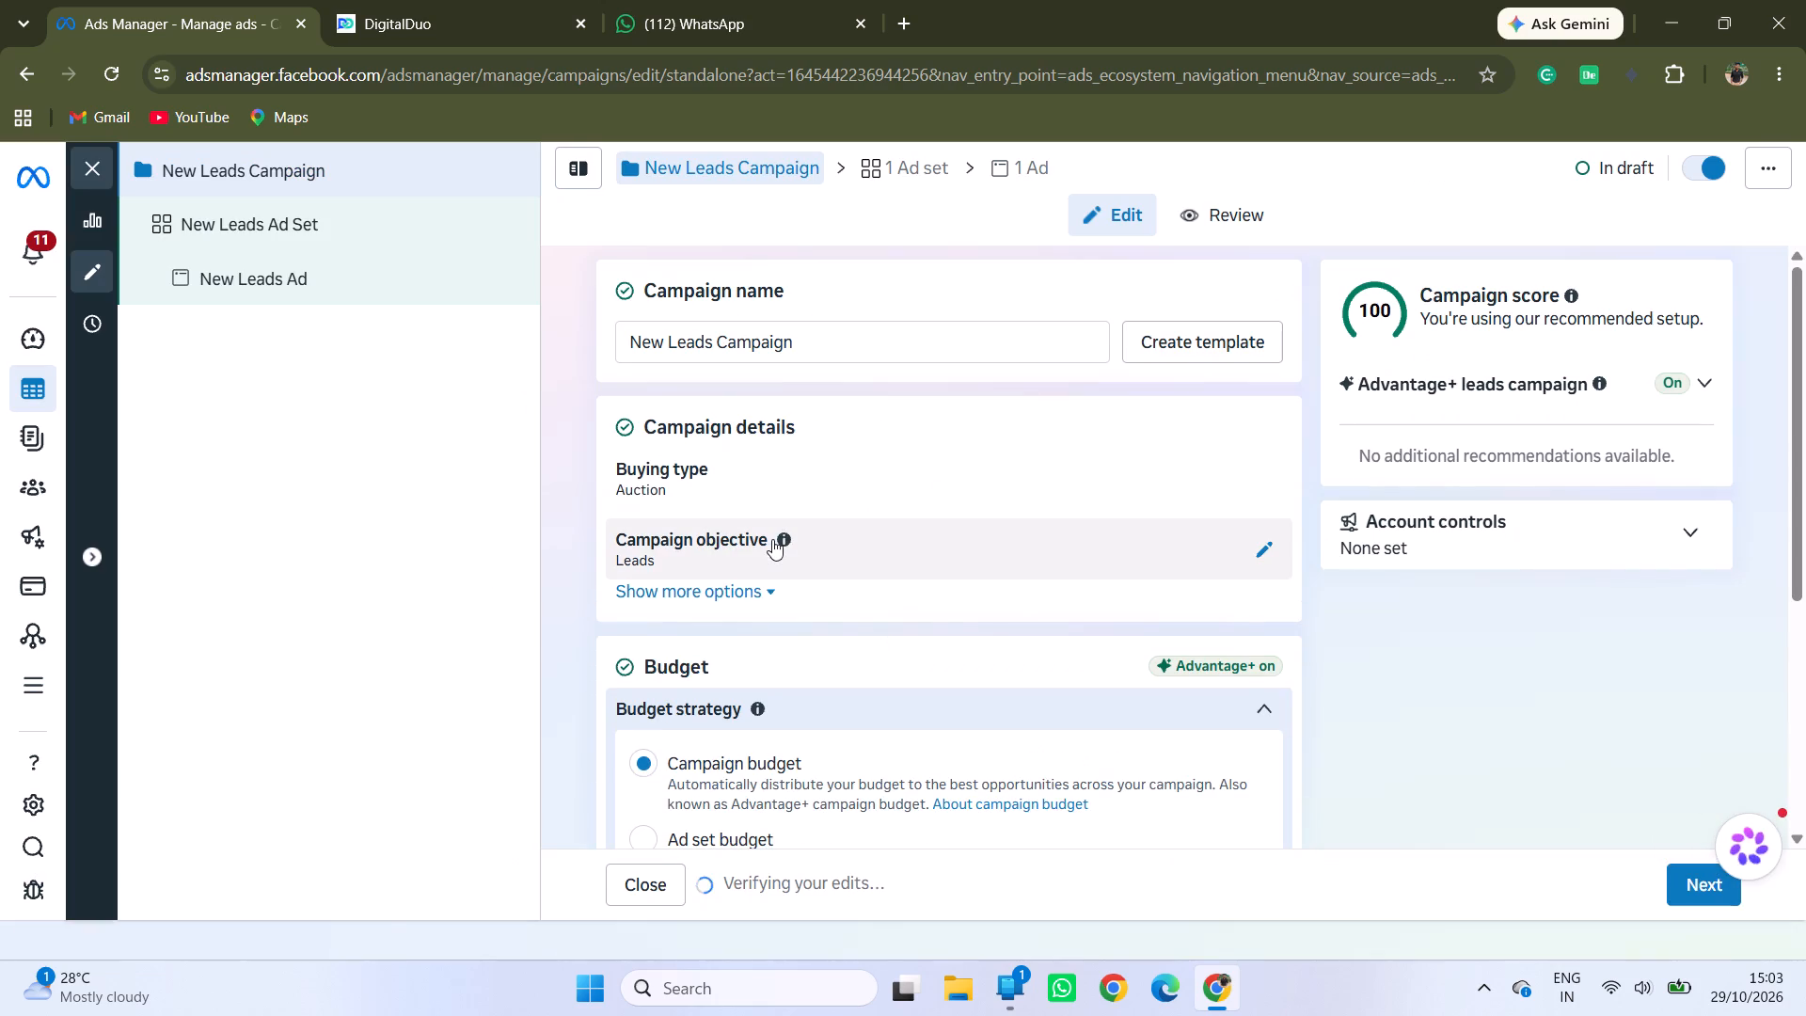
Rename the new leads campaign as "Mgr oneday".
left_click(272, 183)
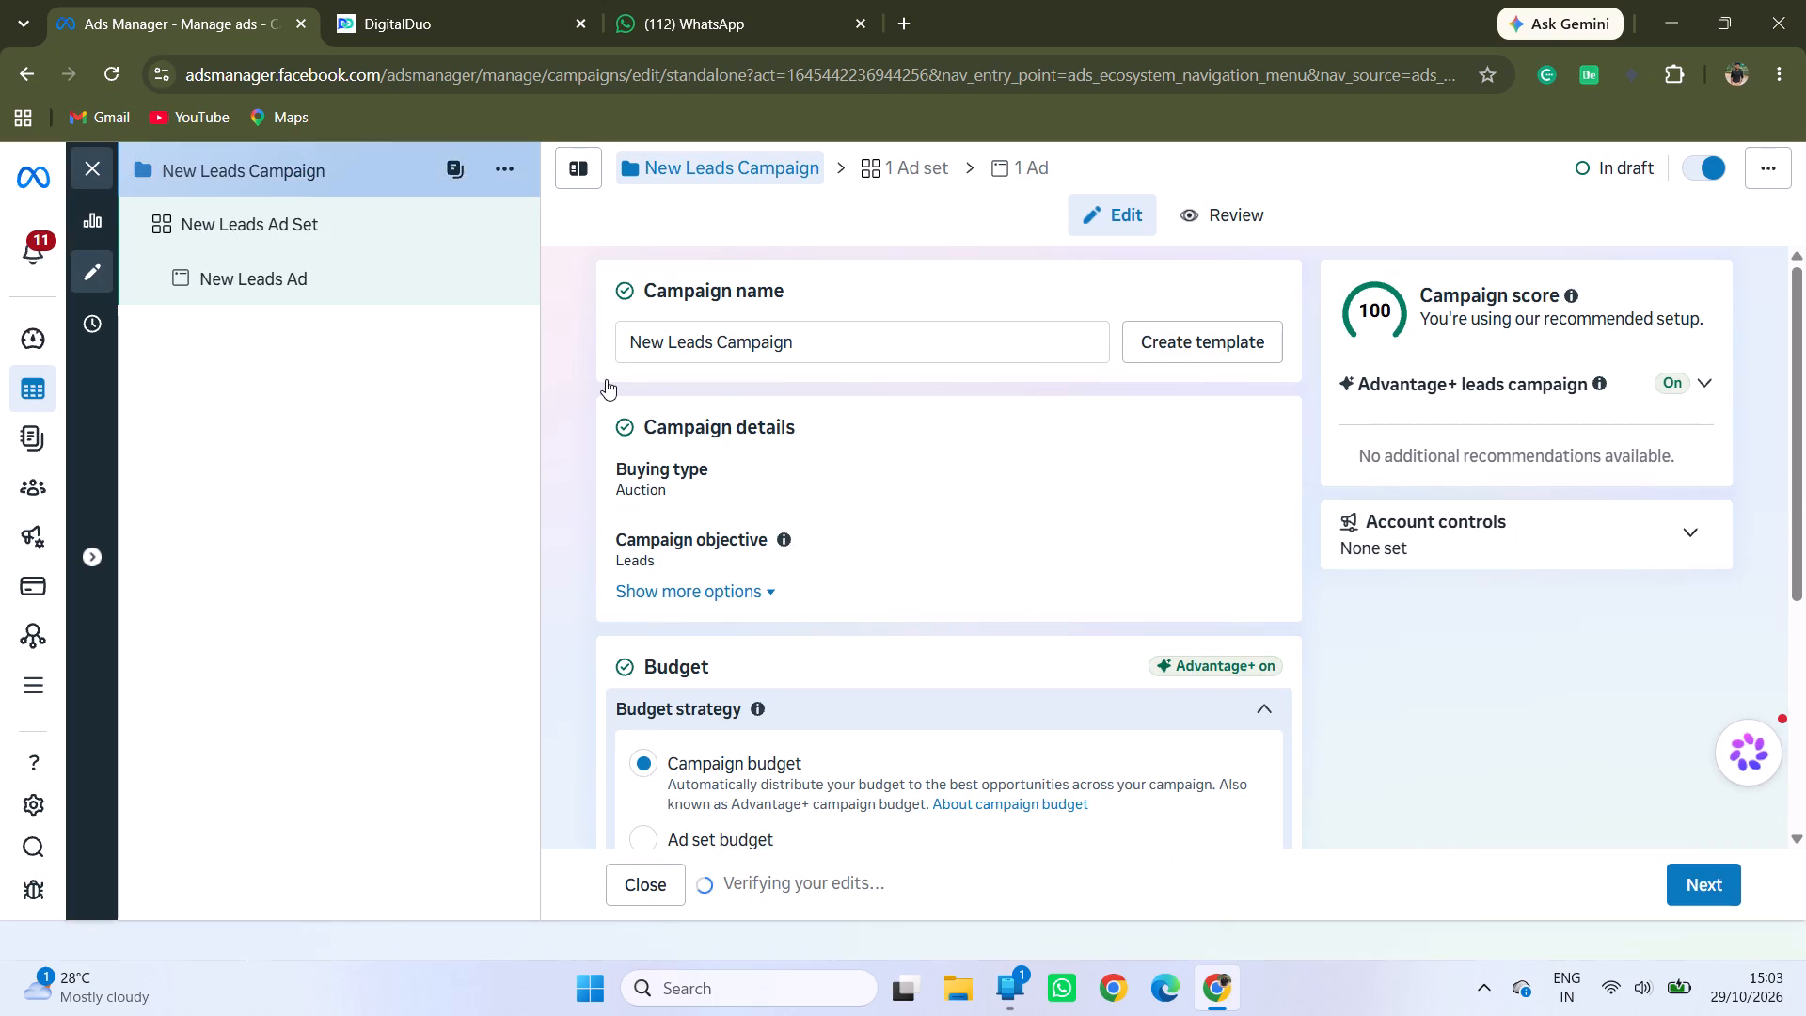
left_click(797, 343)
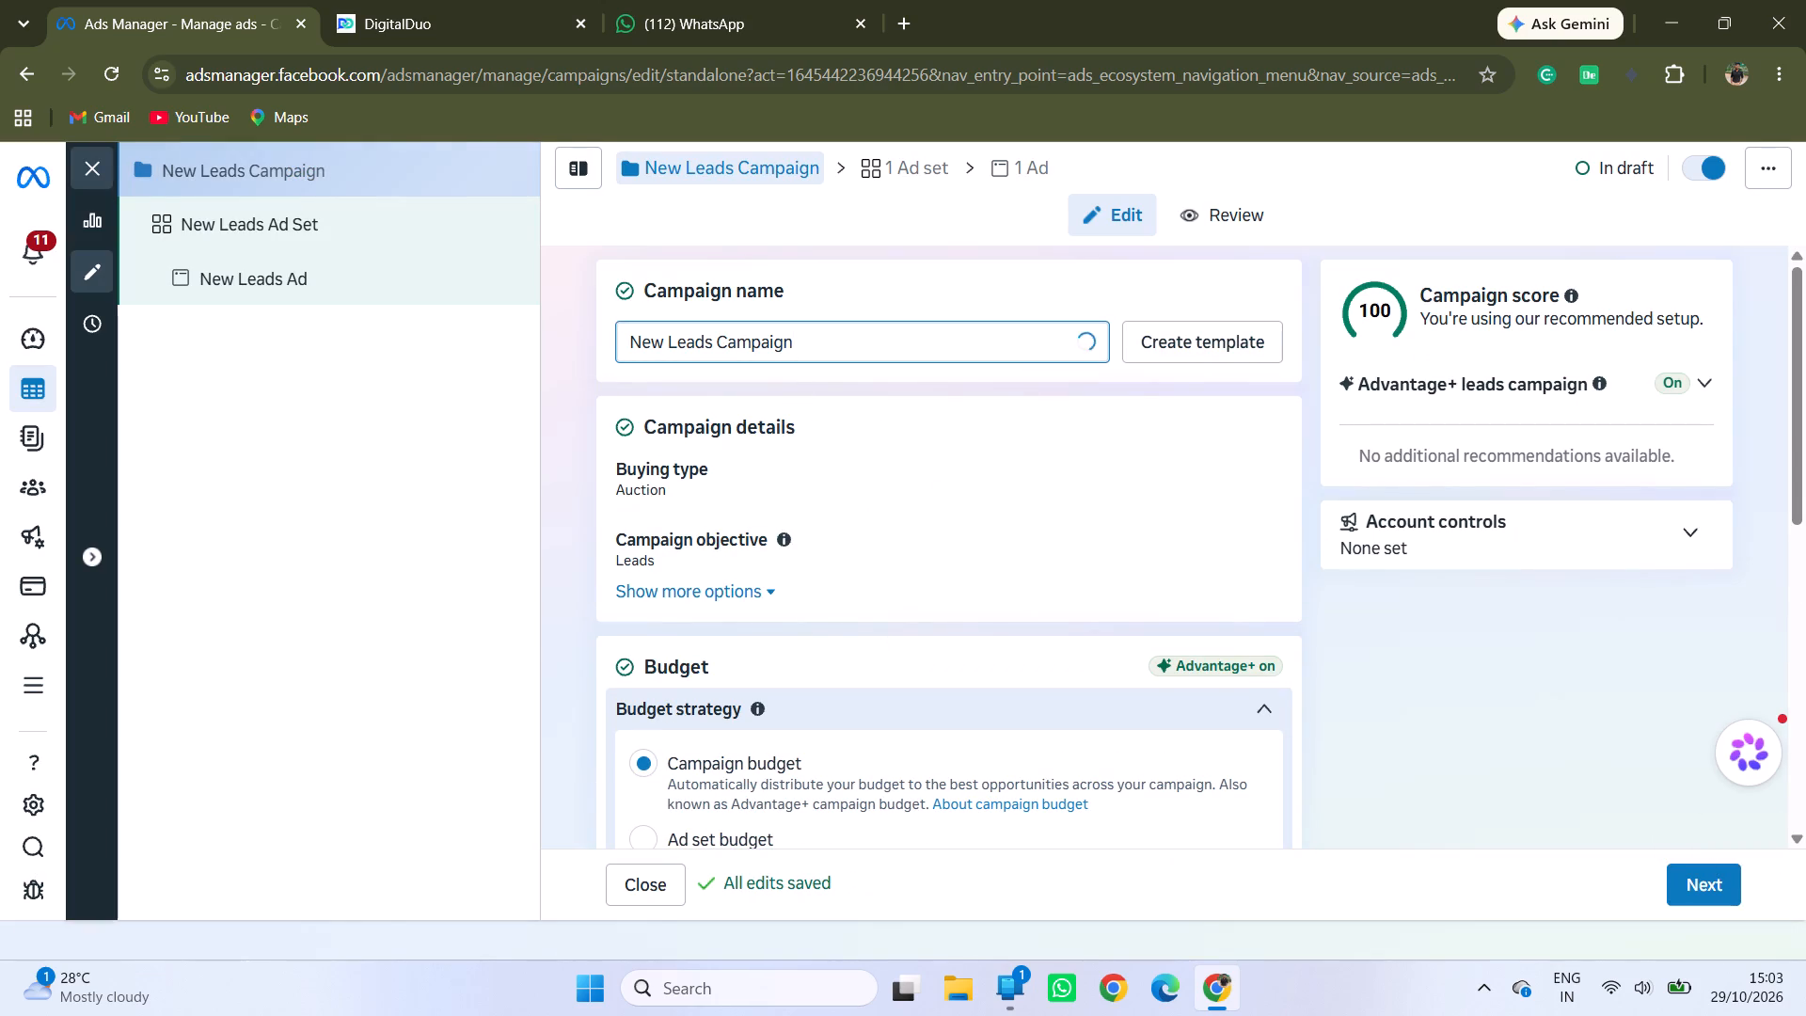
key("BackSpace")
key("BackSpace")
key("BackSpace")
key("BackSpace")
key("BackSpace")
key("BackSpace")
key("BackSpace")
key("BackSpace")
key("BackSpace")
key("BackSpace")
key("BackSpace")
key("BackSpace")
key("BackSpace")
key("BackSpace")
key("BackSpace")
key("BackSpace")
key("BackSpace")
key("BackSpace")
key("BackSpace")
key("BackSpace")
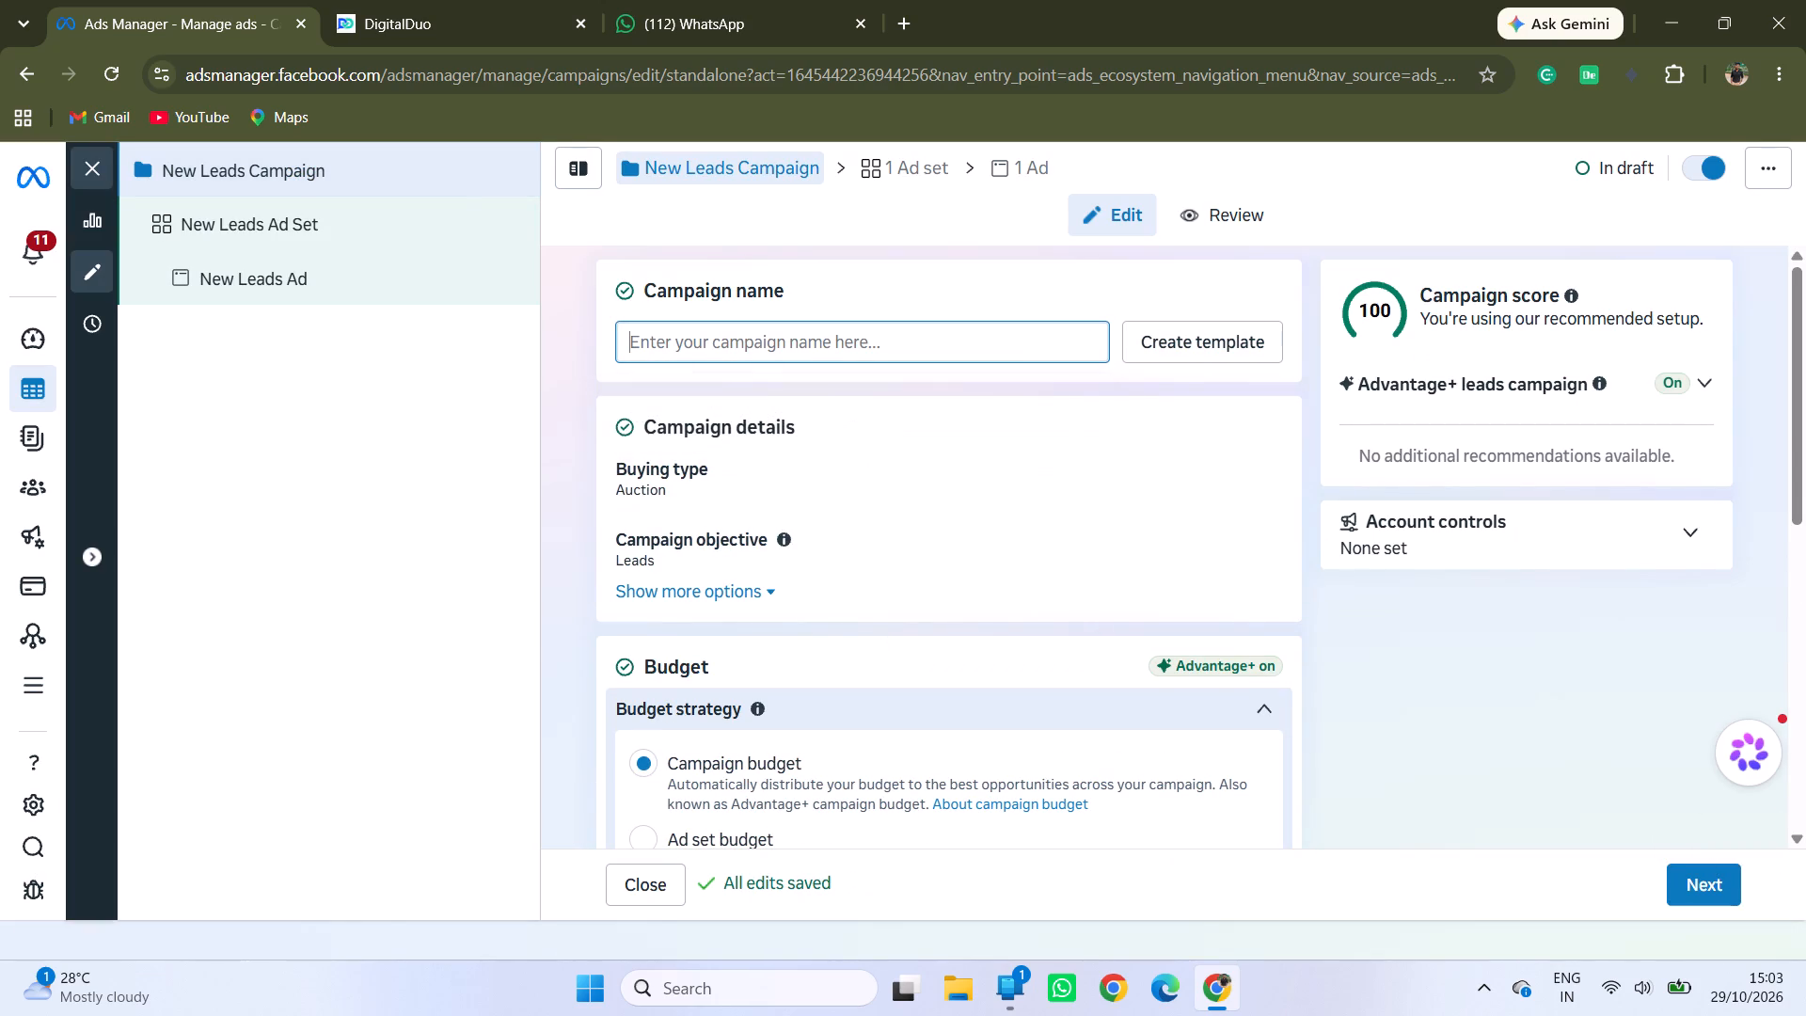
key("shift+m")
type("hr")
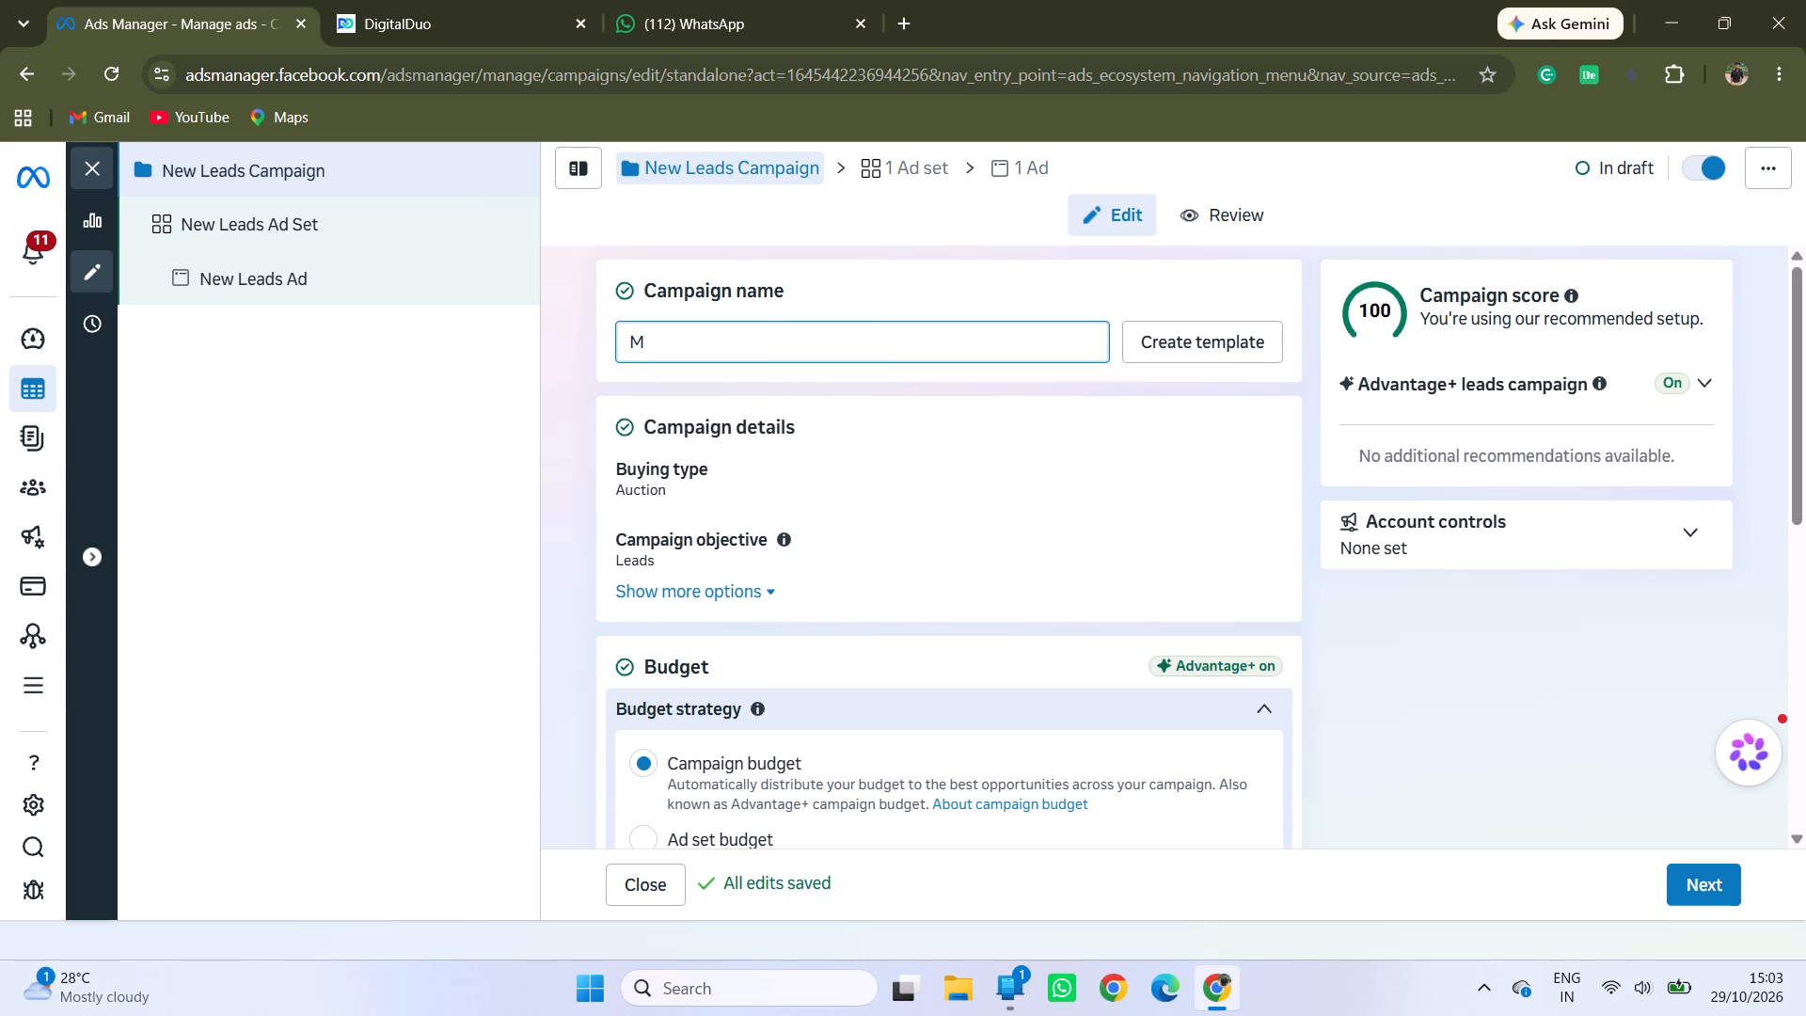
key("BackSpace")
key("BackSpace")
type("gr")
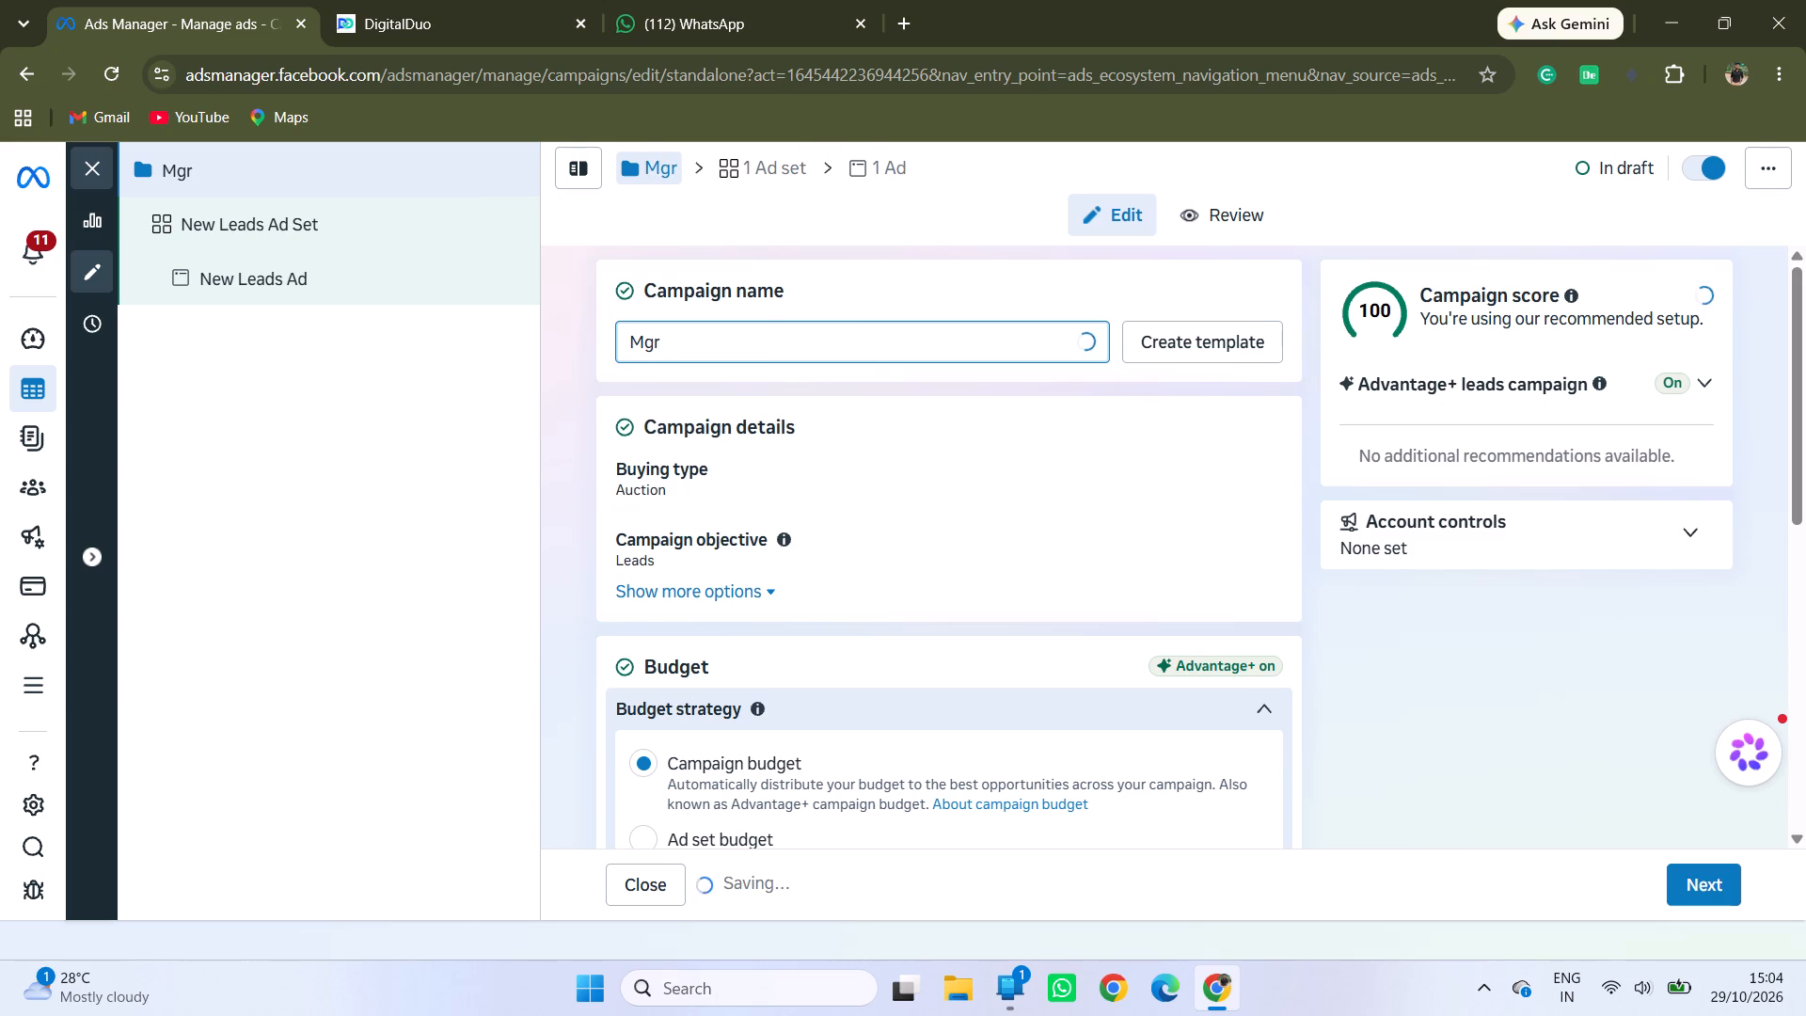
key("space")
type("on")
type("eday")
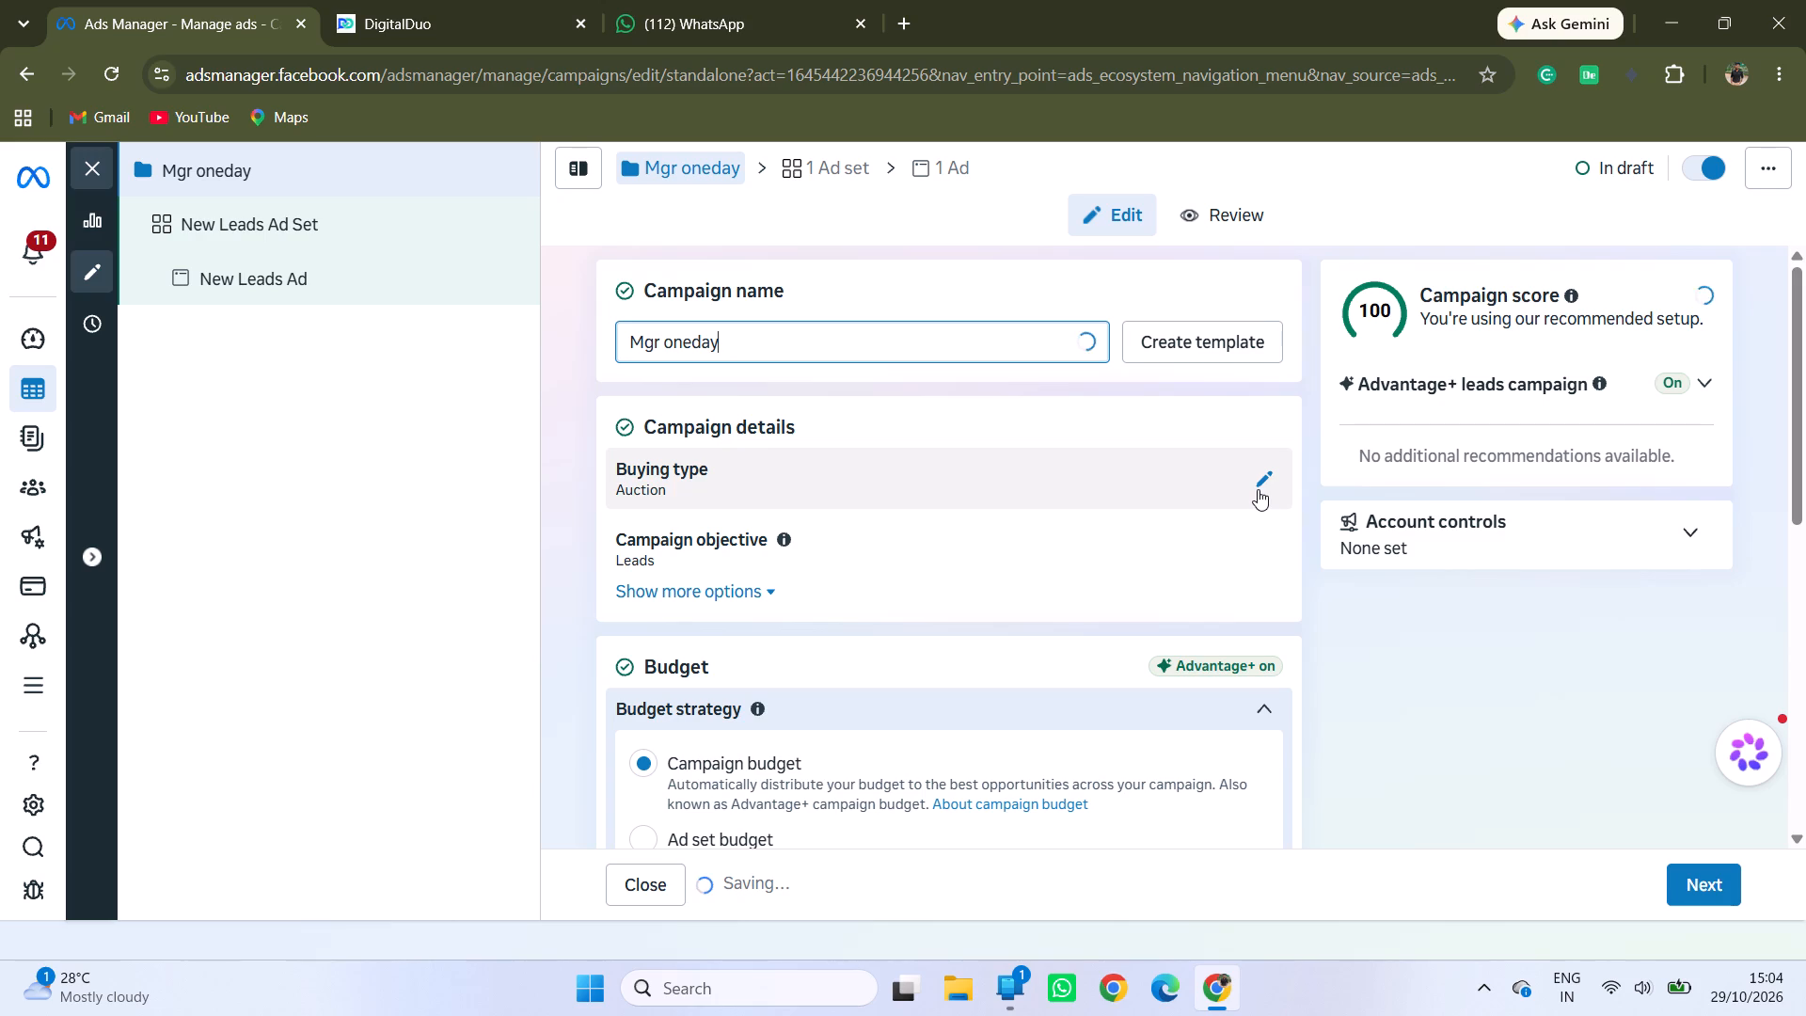
Review the campaign's details, budget strategy, bid strategy, A/B test and Special Ad Categories settings.
scroll(1084, 578, "down", 1)
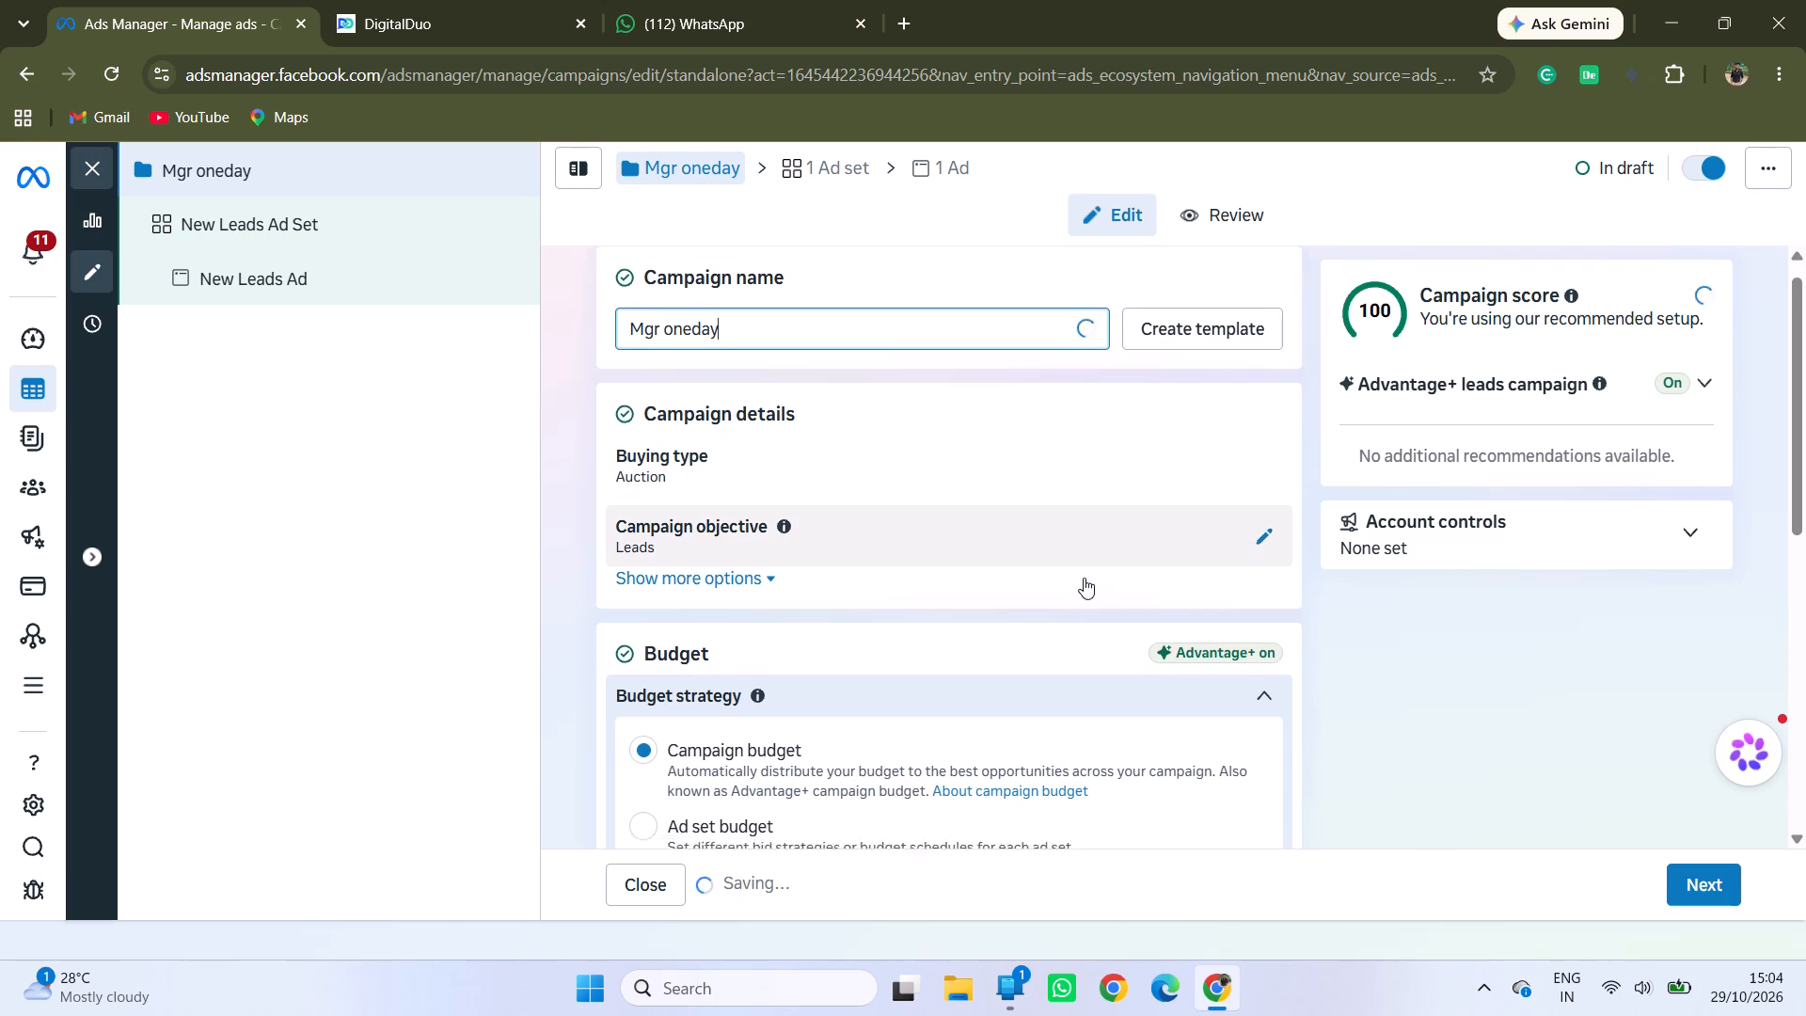
scroll(1084, 578, "down", 3)
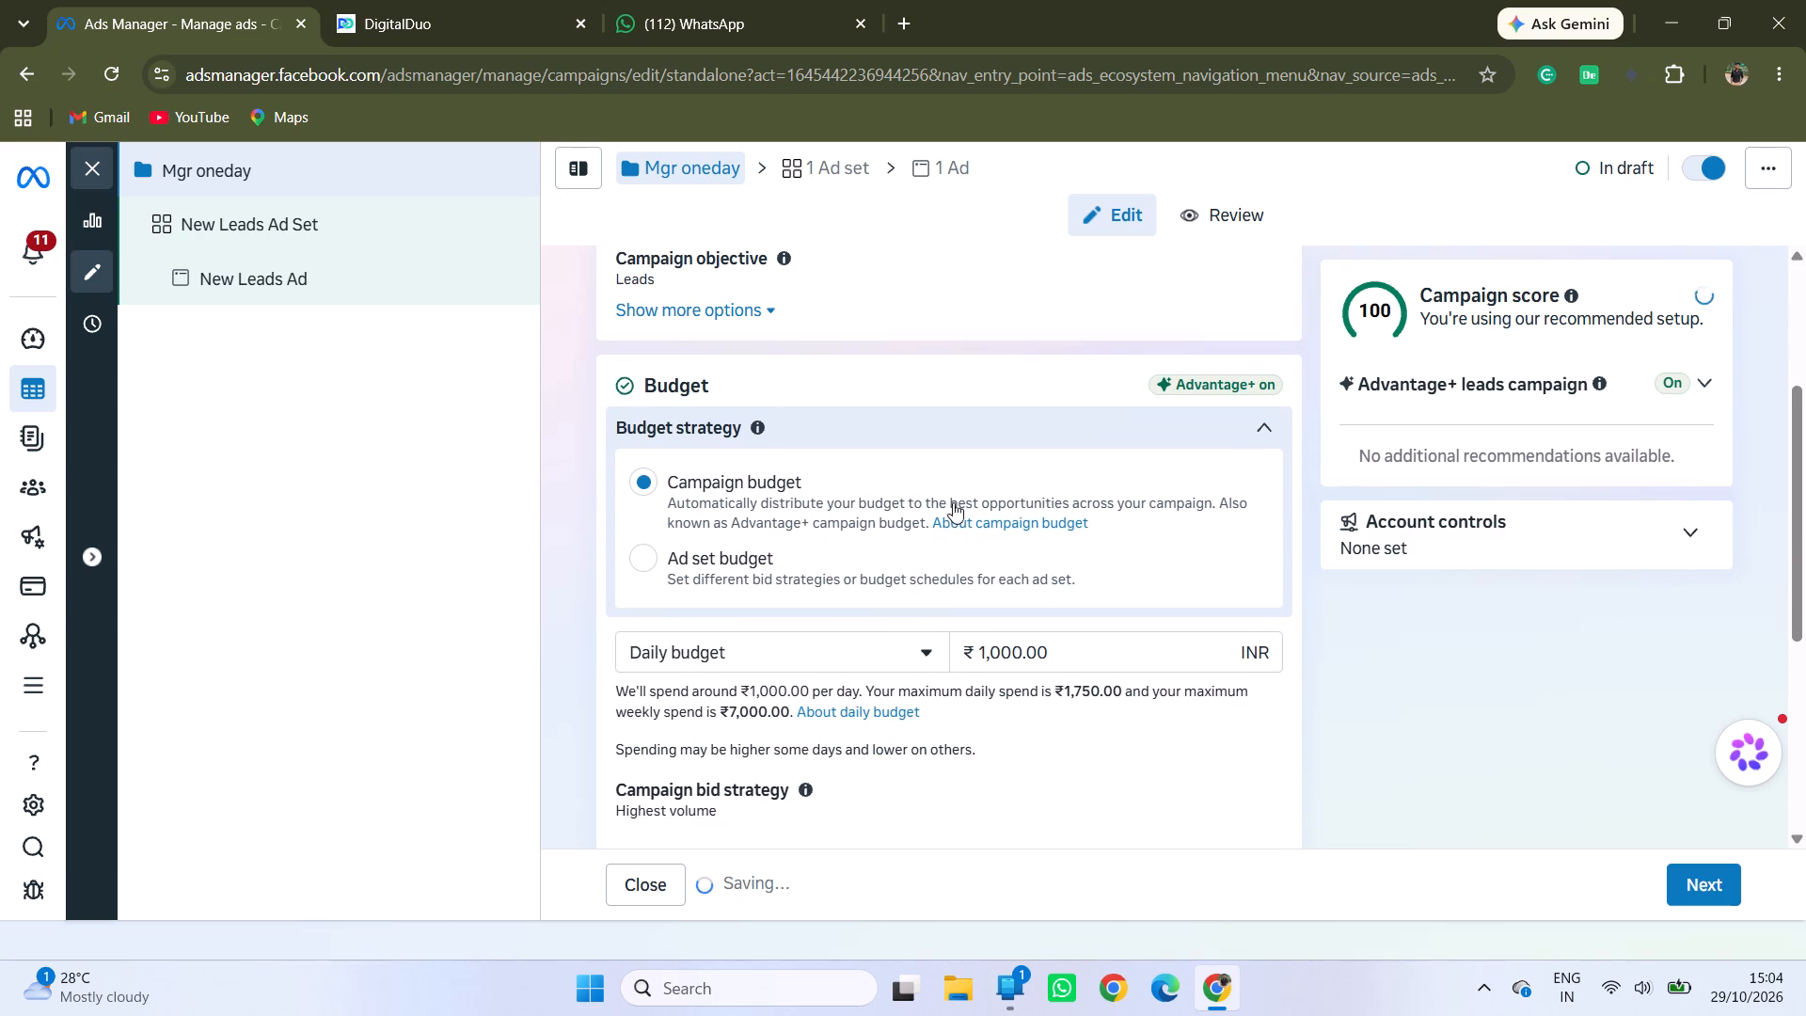
scroll(1076, 557, "down", 2)
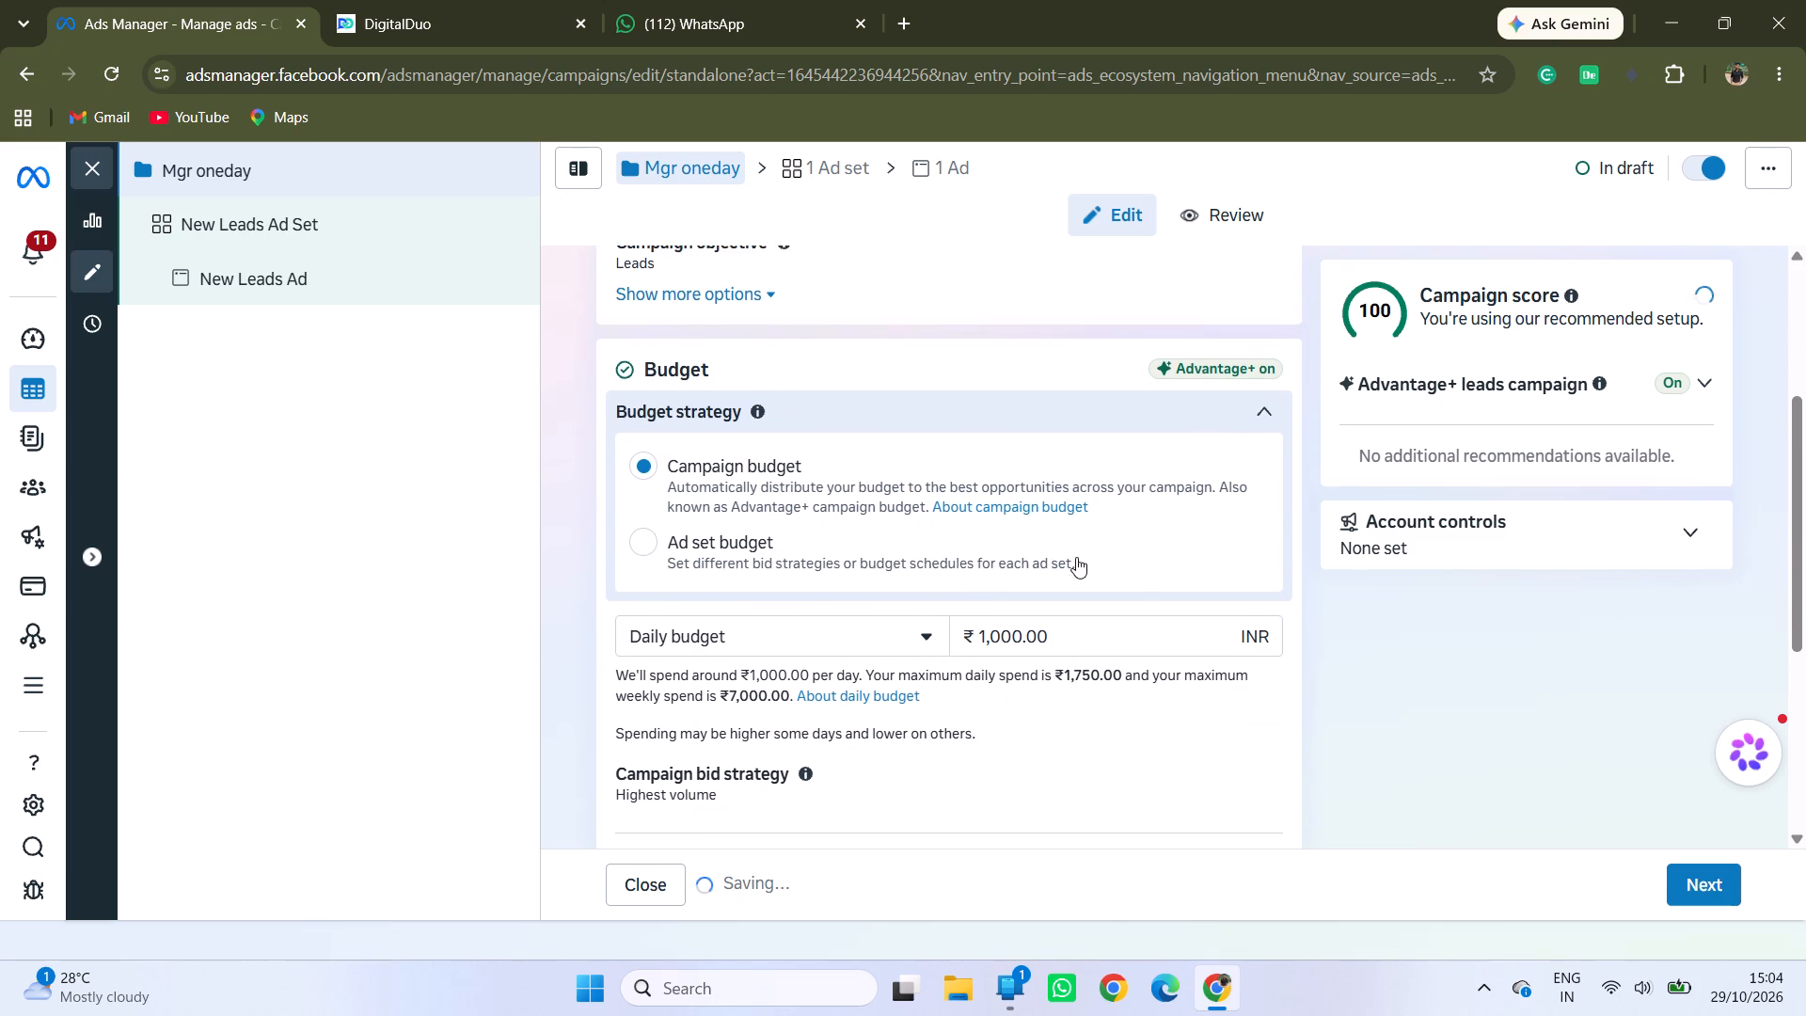
scroll(1076, 557, "down", 1)
scroll(1076, 557, "up", 1)
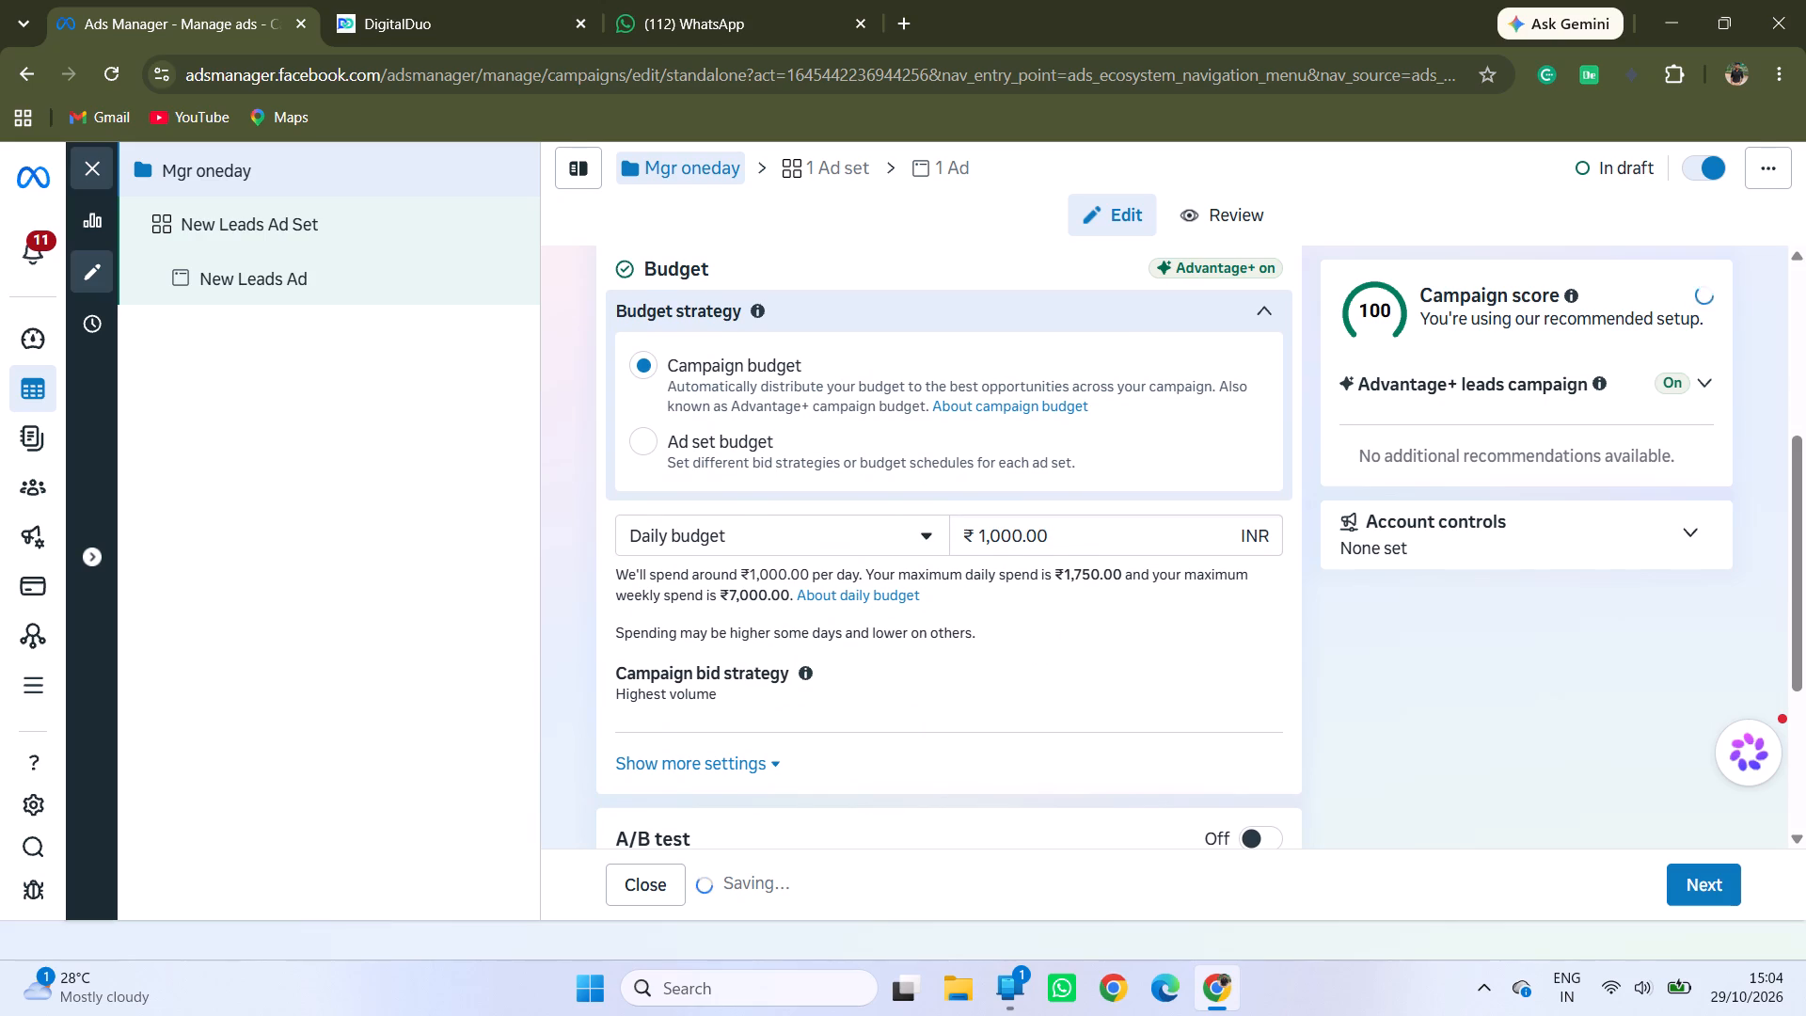
scroll(910, 581, "down", 4)
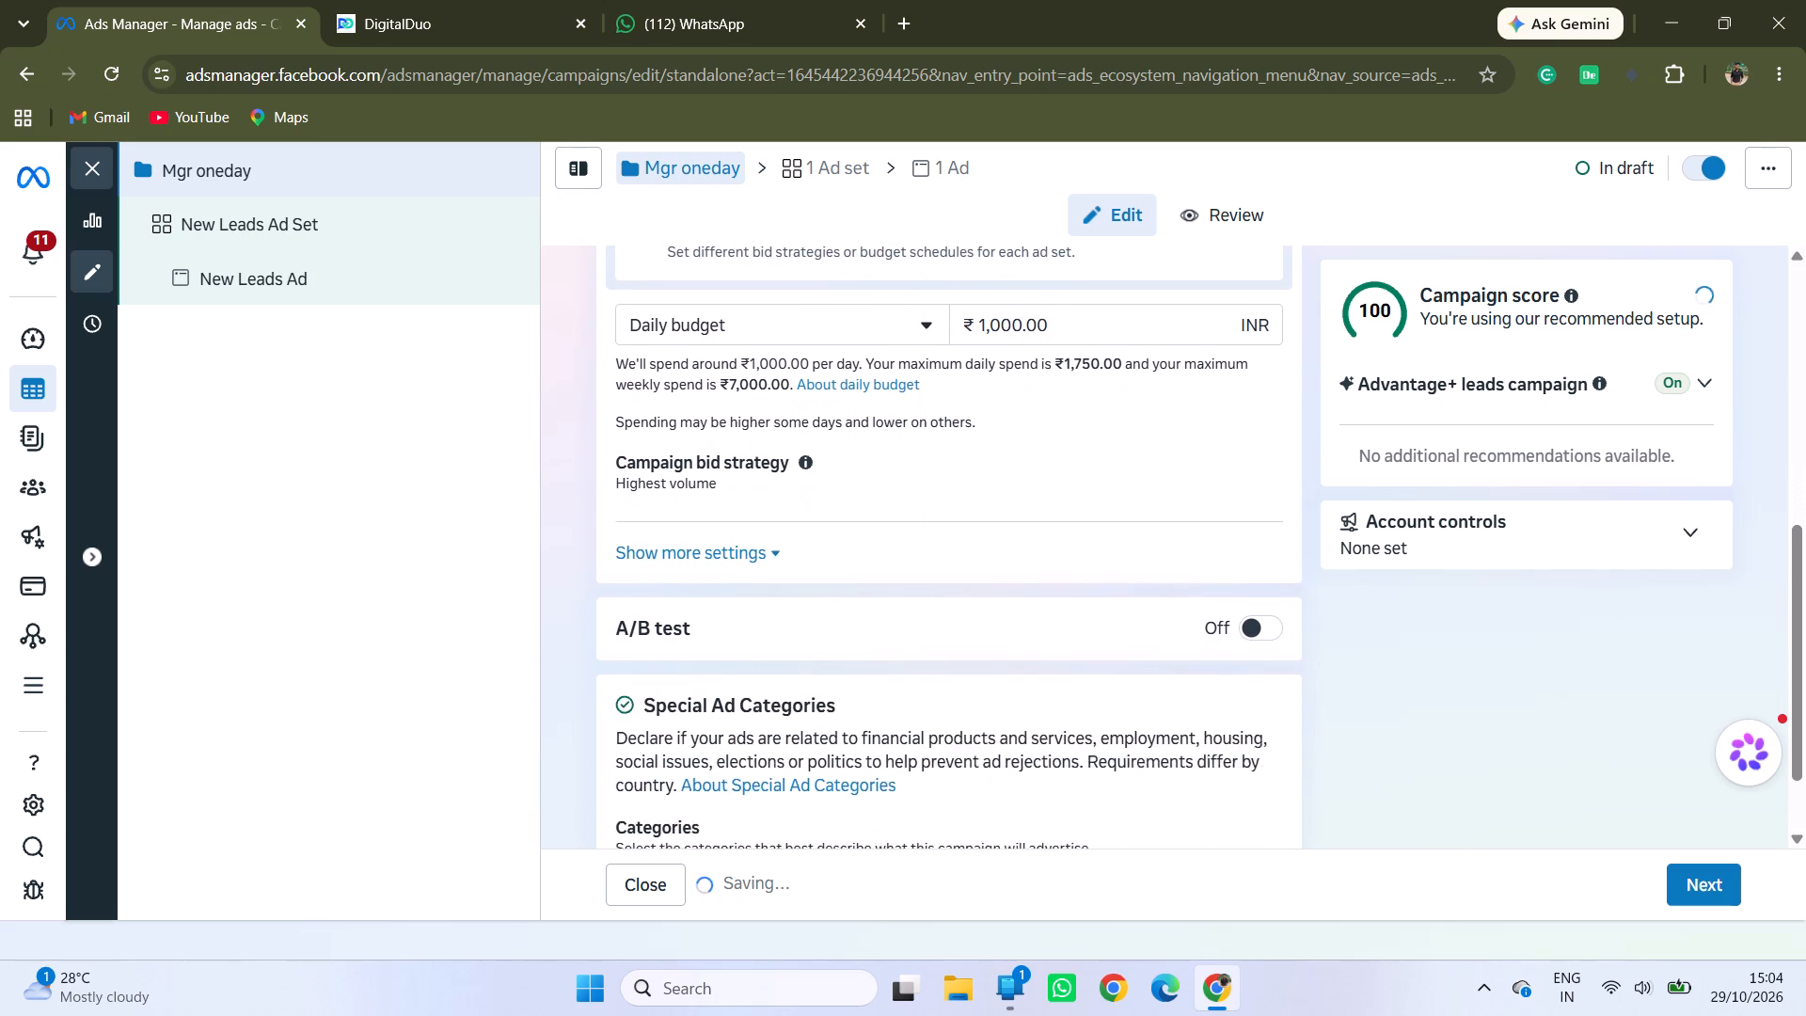
scroll(910, 581, "down", 3)
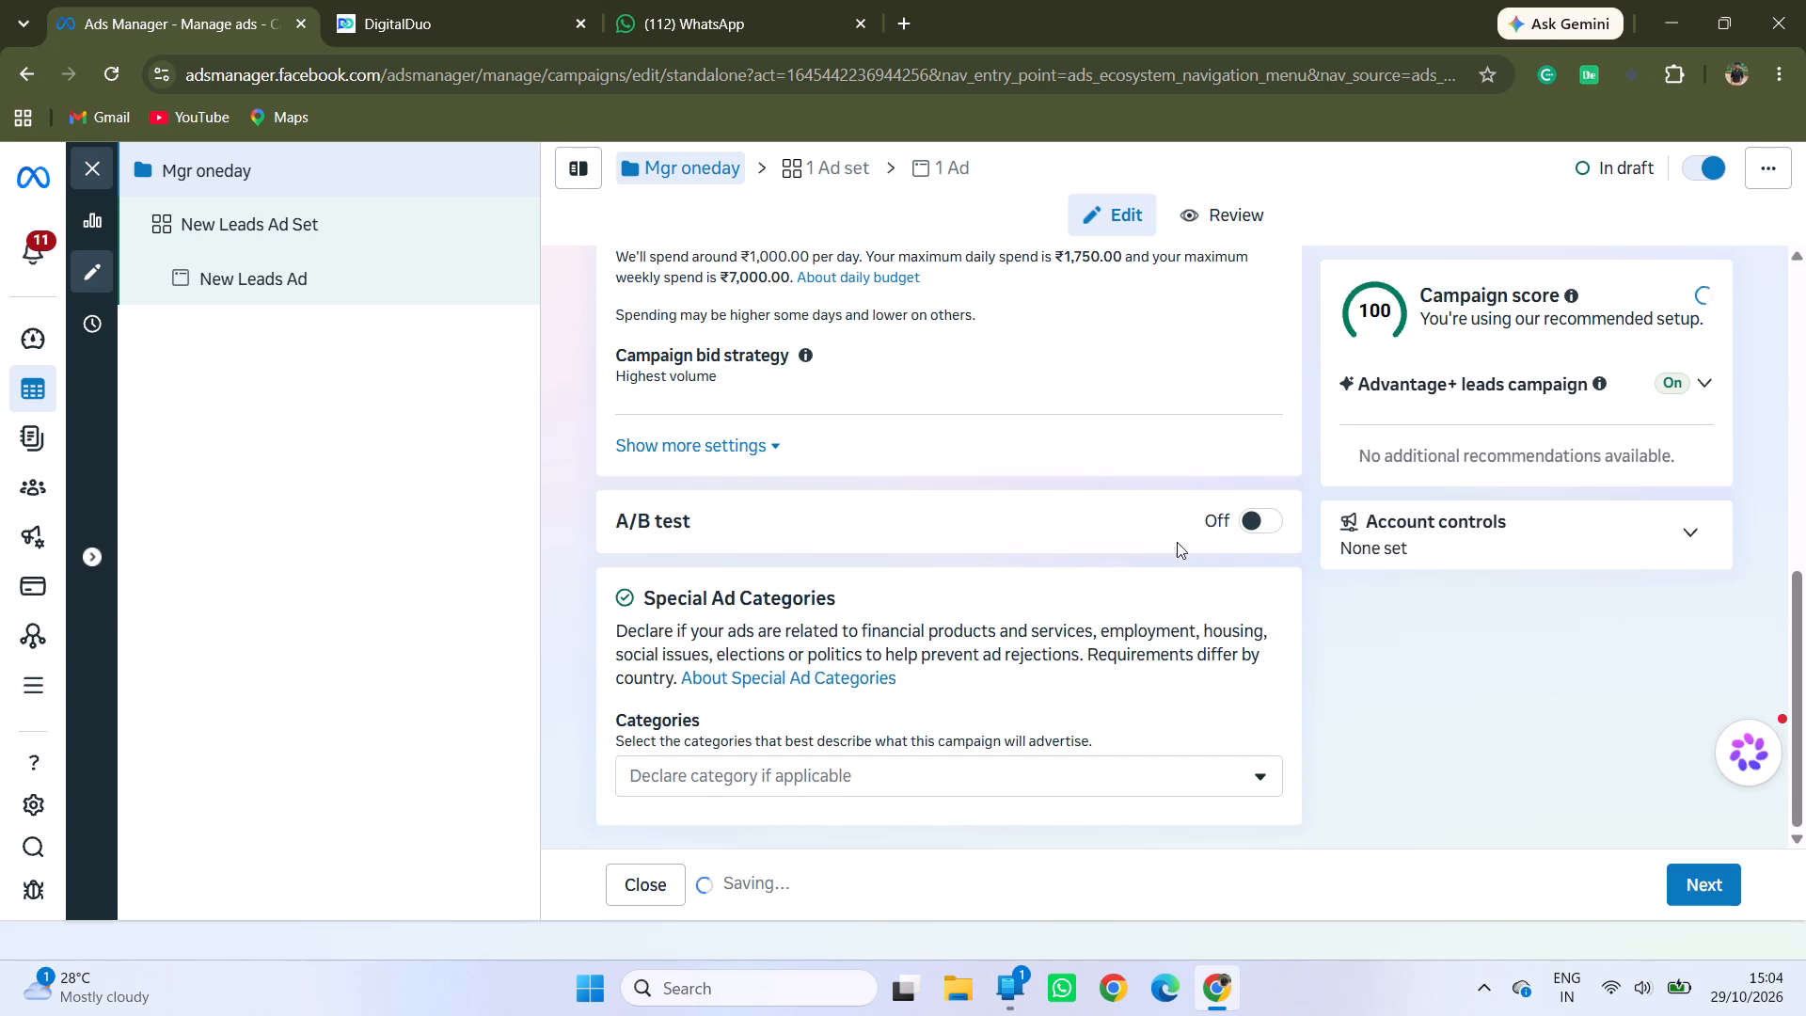
scroll(898, 543, "down", 4)
scroll(898, 543, "up", 3)
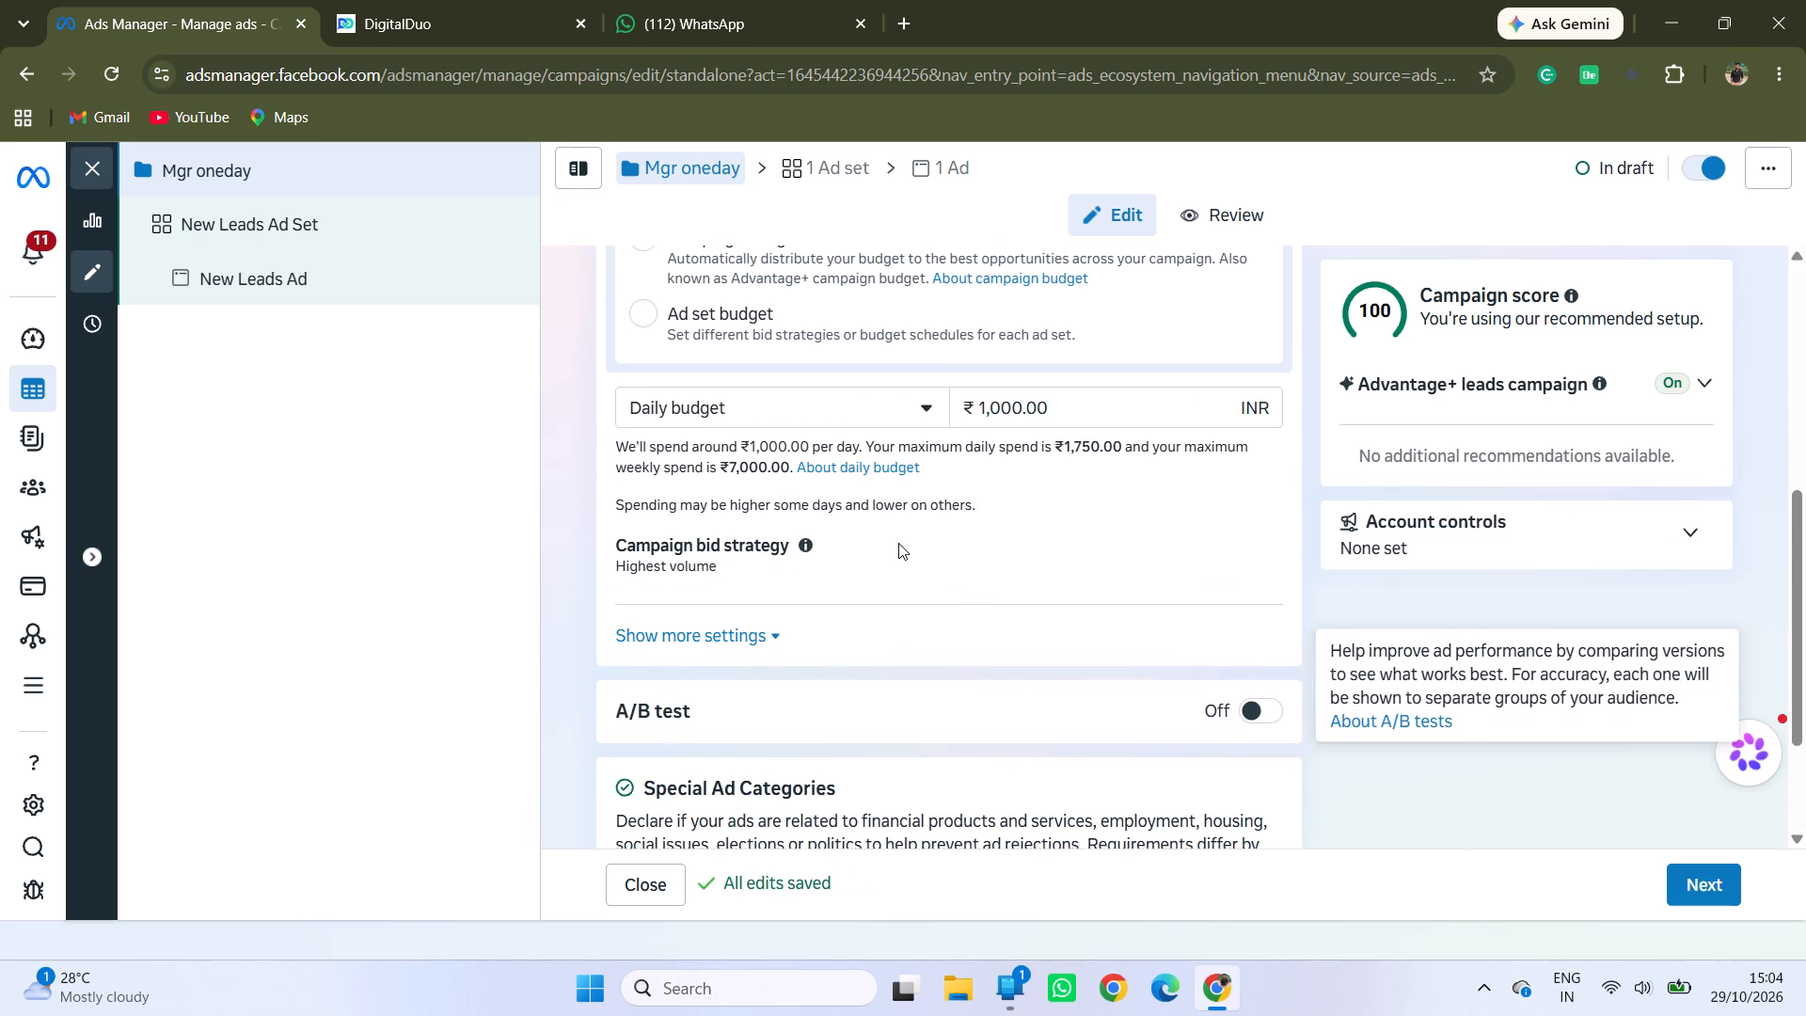
scroll(898, 543, "up", 5)
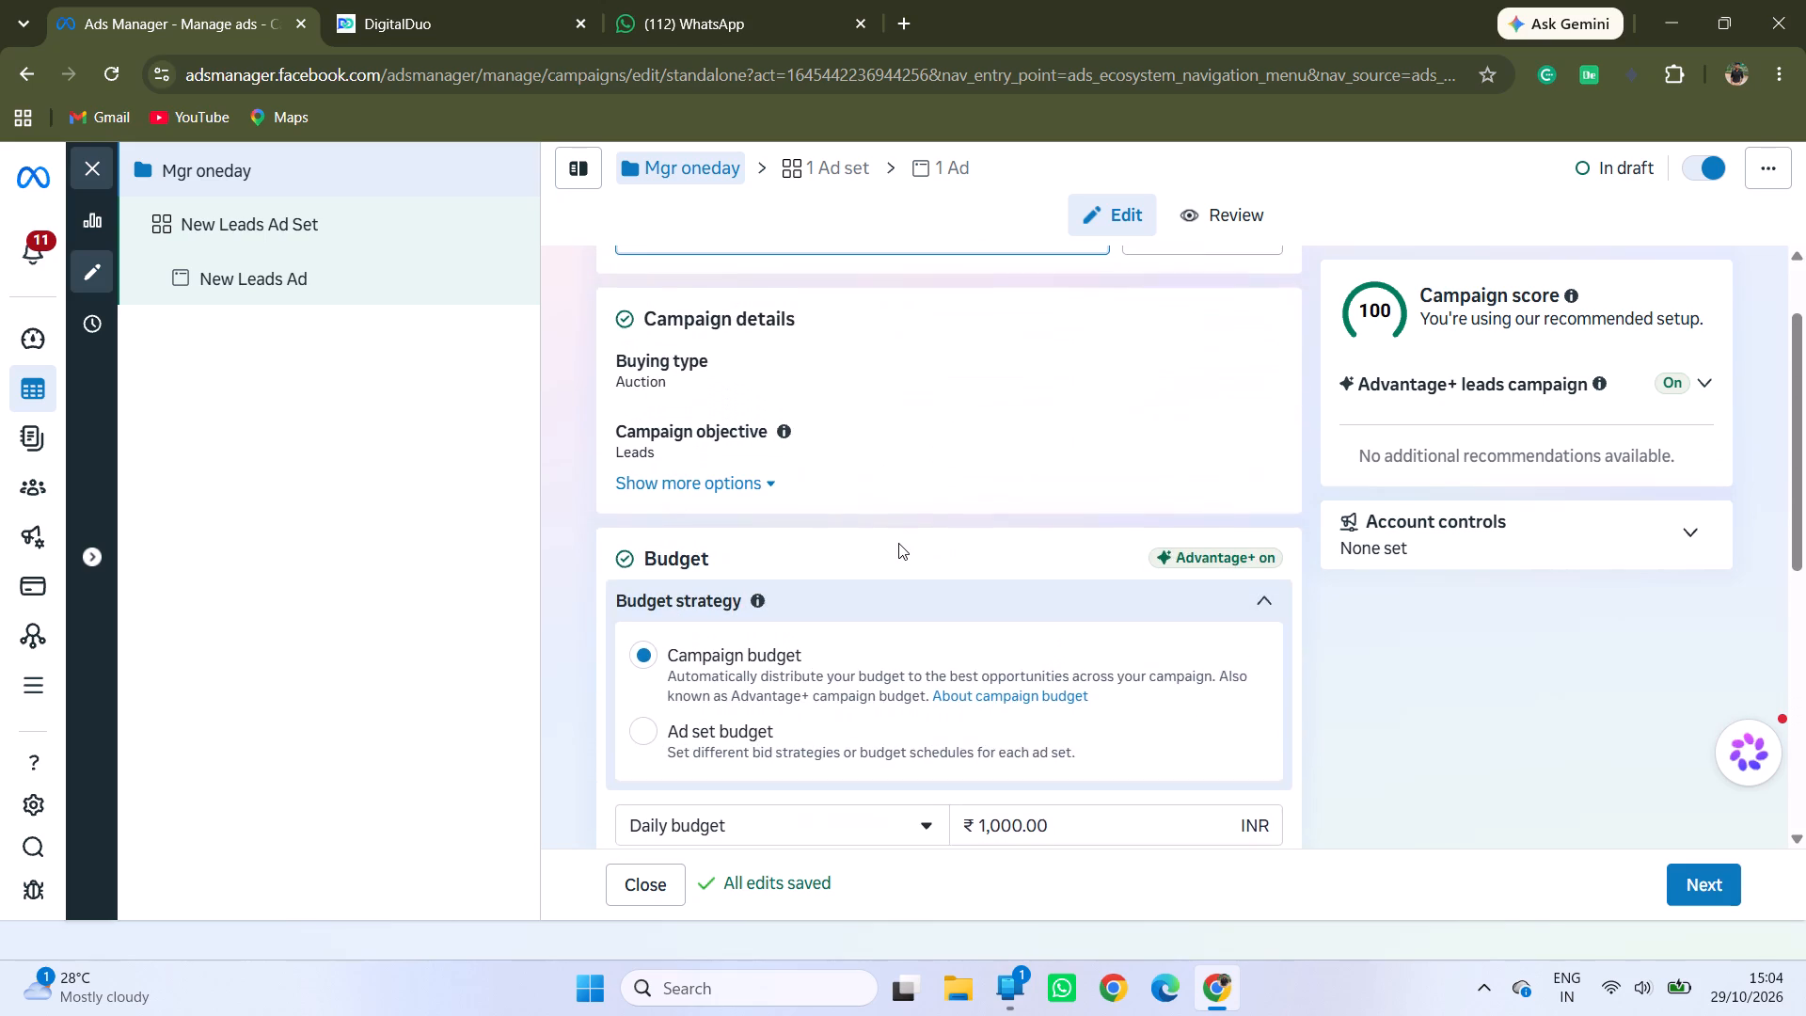
scroll(898, 543, "up", 10)
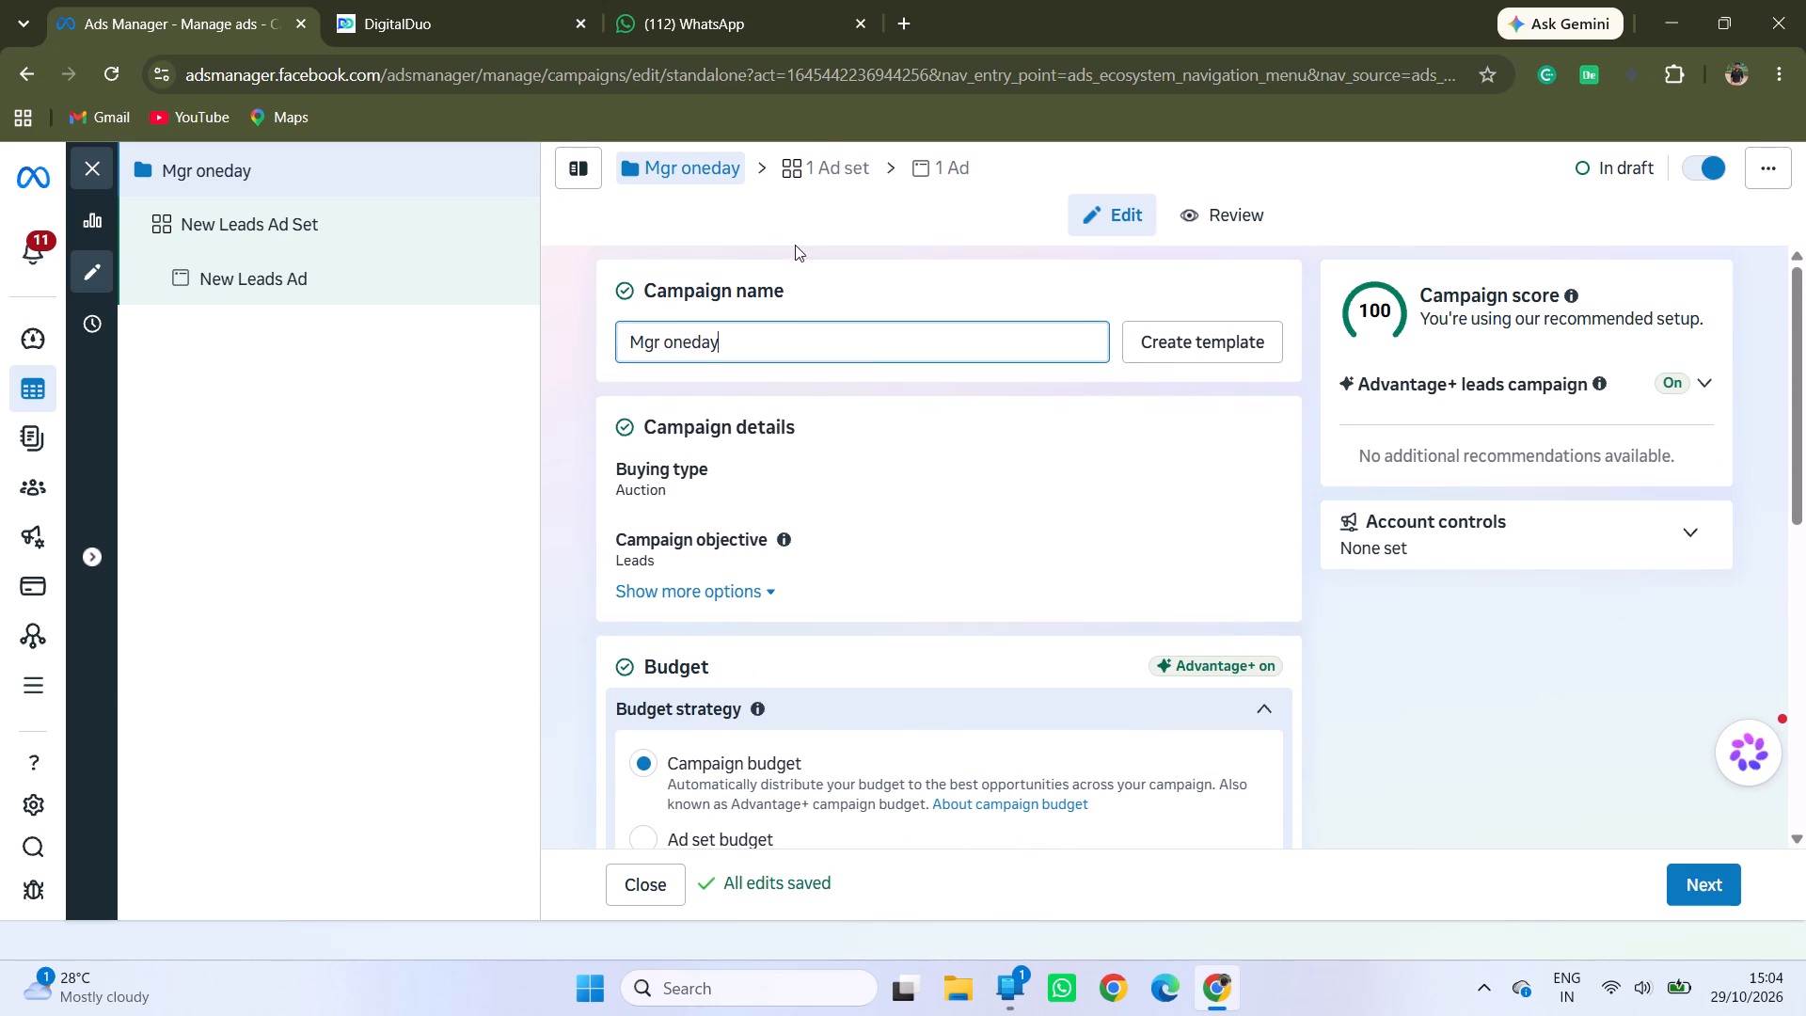
Continue to the ad set and rename it as "Mgr oneday".
left_click(1690, 897)
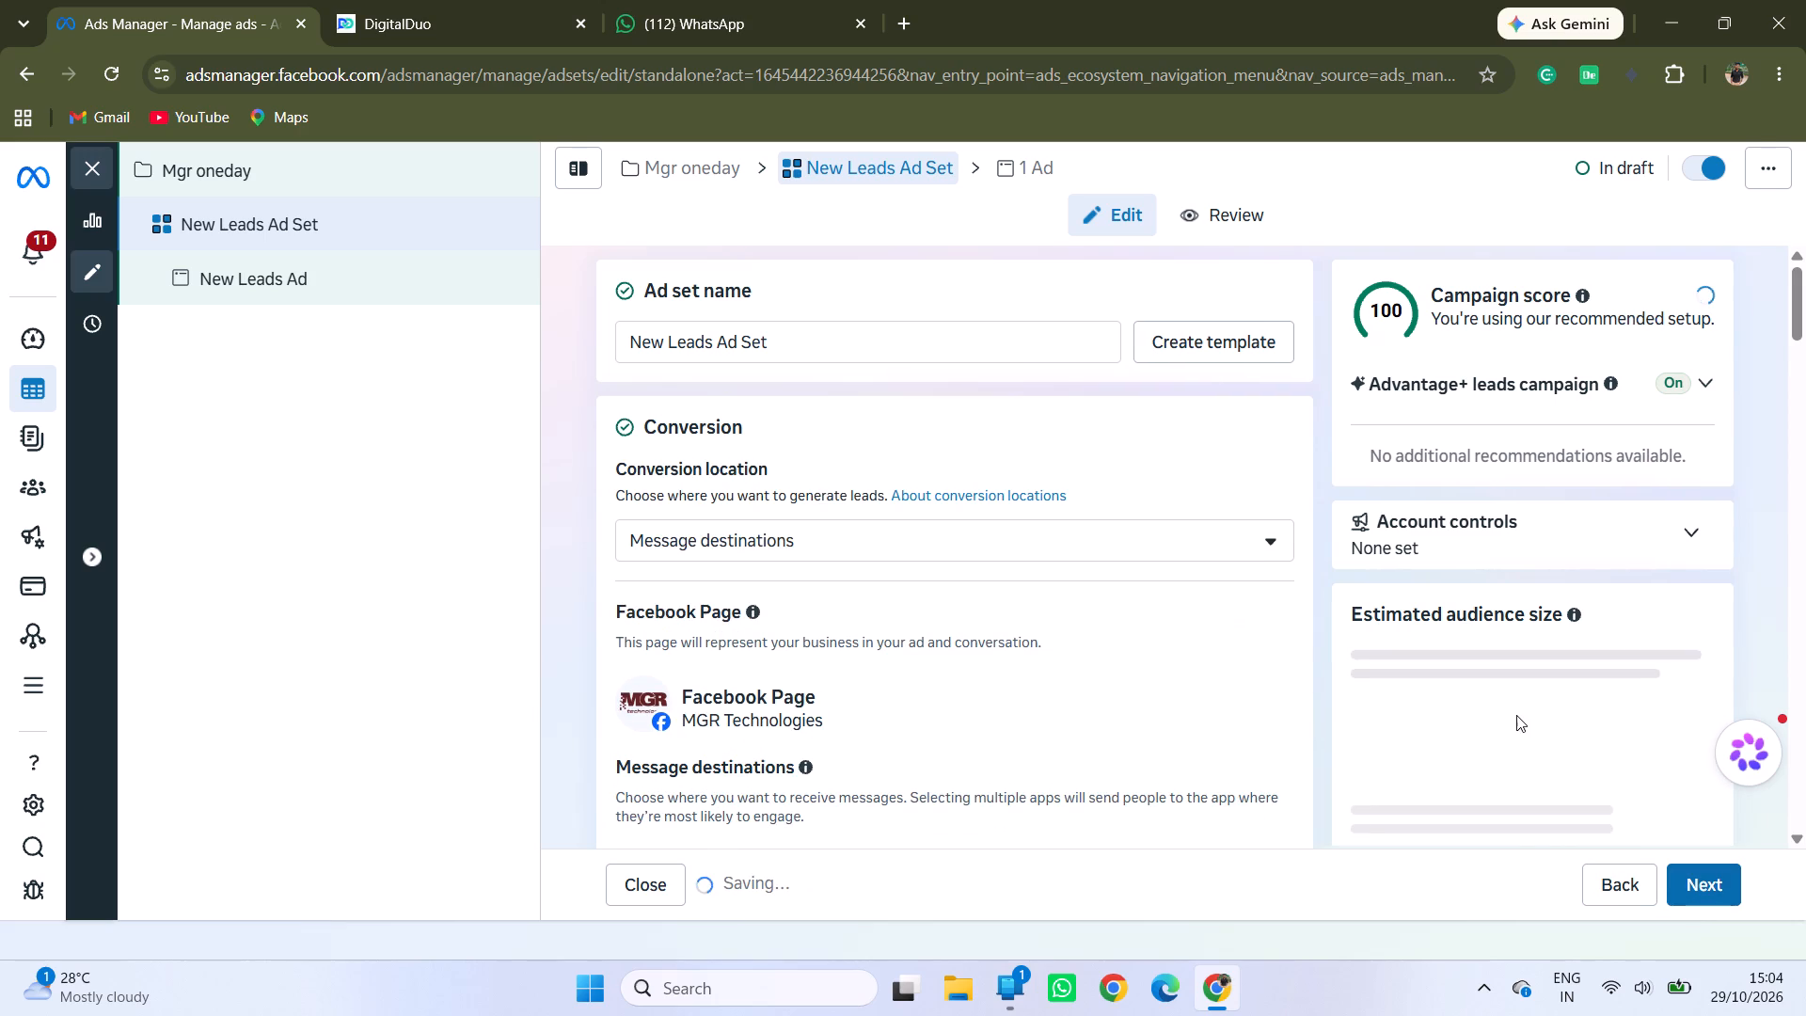
left_click(781, 340)
key("BackSpace")
key("BackSpace")
key("BackSpace")
key("BackSpace")
key("BackSpace")
key("BackSpace")
key("BackSpace")
key("BackSpace")
key("BackSpace")
key("BackSpace")
key("BackSpace")
key("BackSpace")
key("BackSpace")
key("BackSpace")
key("BackSpace")
key("BackSpace")
key("BackSpace")
key("BackSpace")
key("BackSpace")
key("BackSpace")
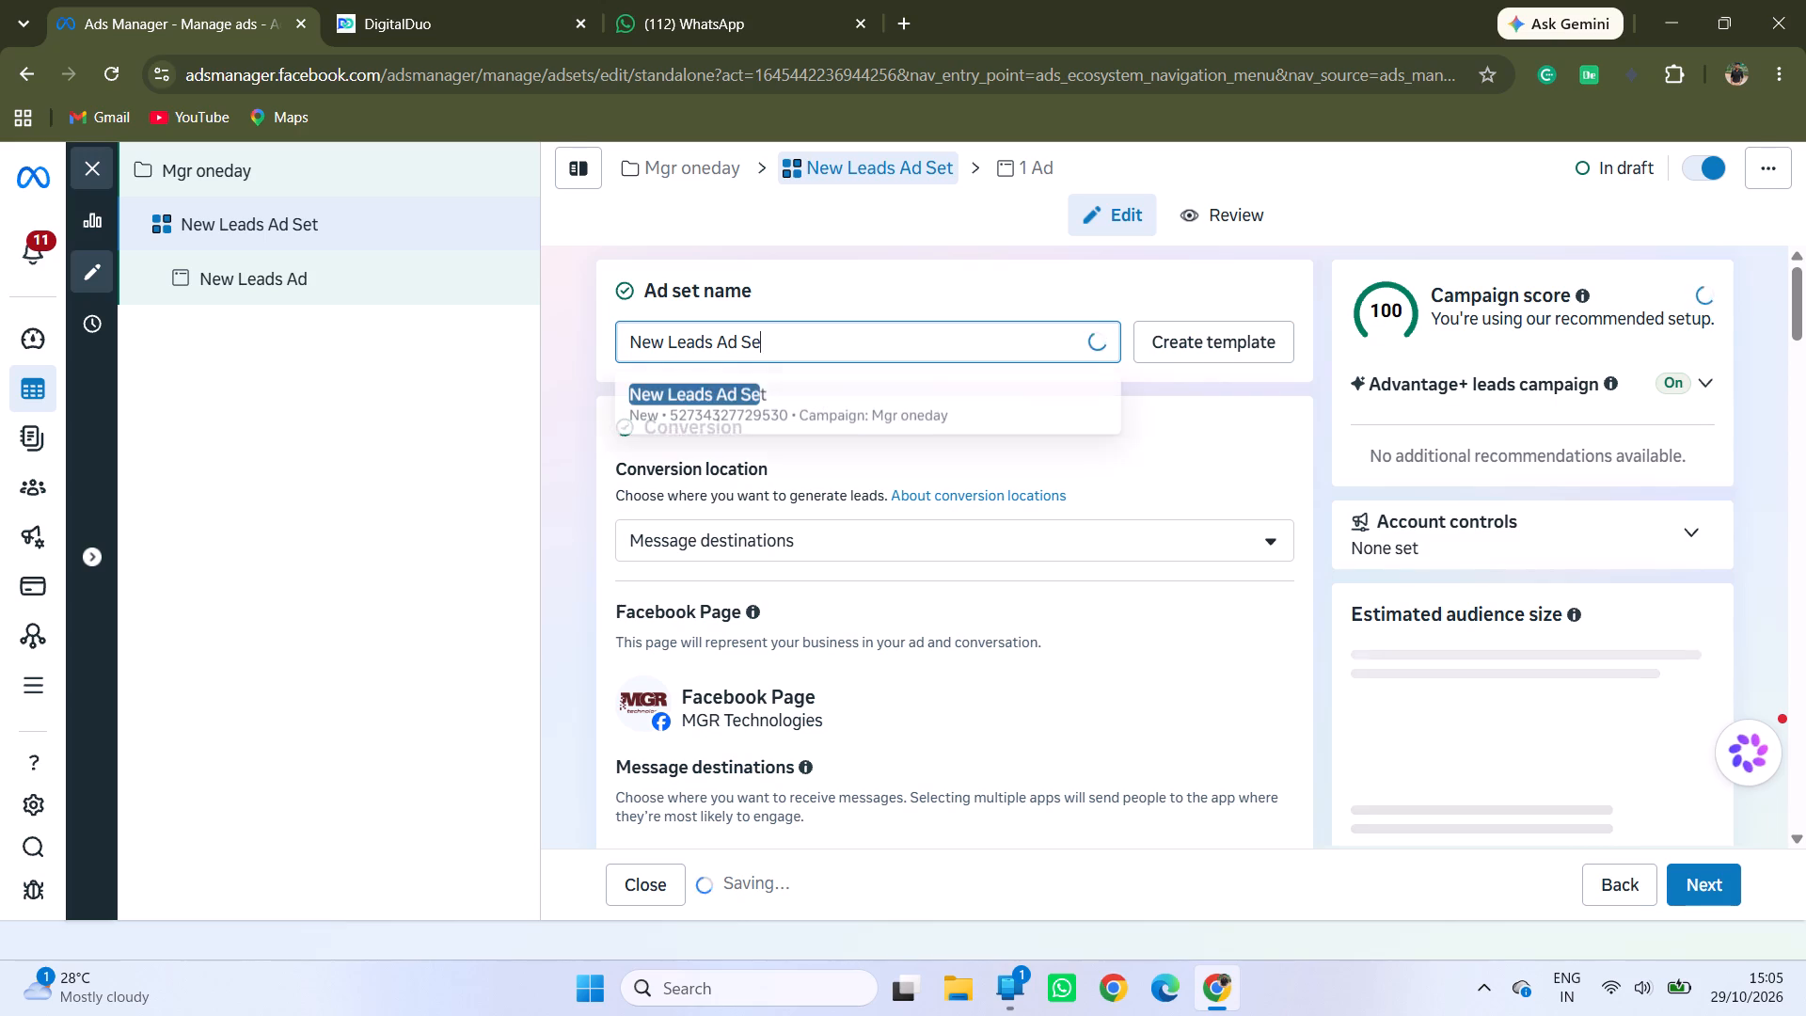
Rename the new leads ad set as "Mgr oneday".
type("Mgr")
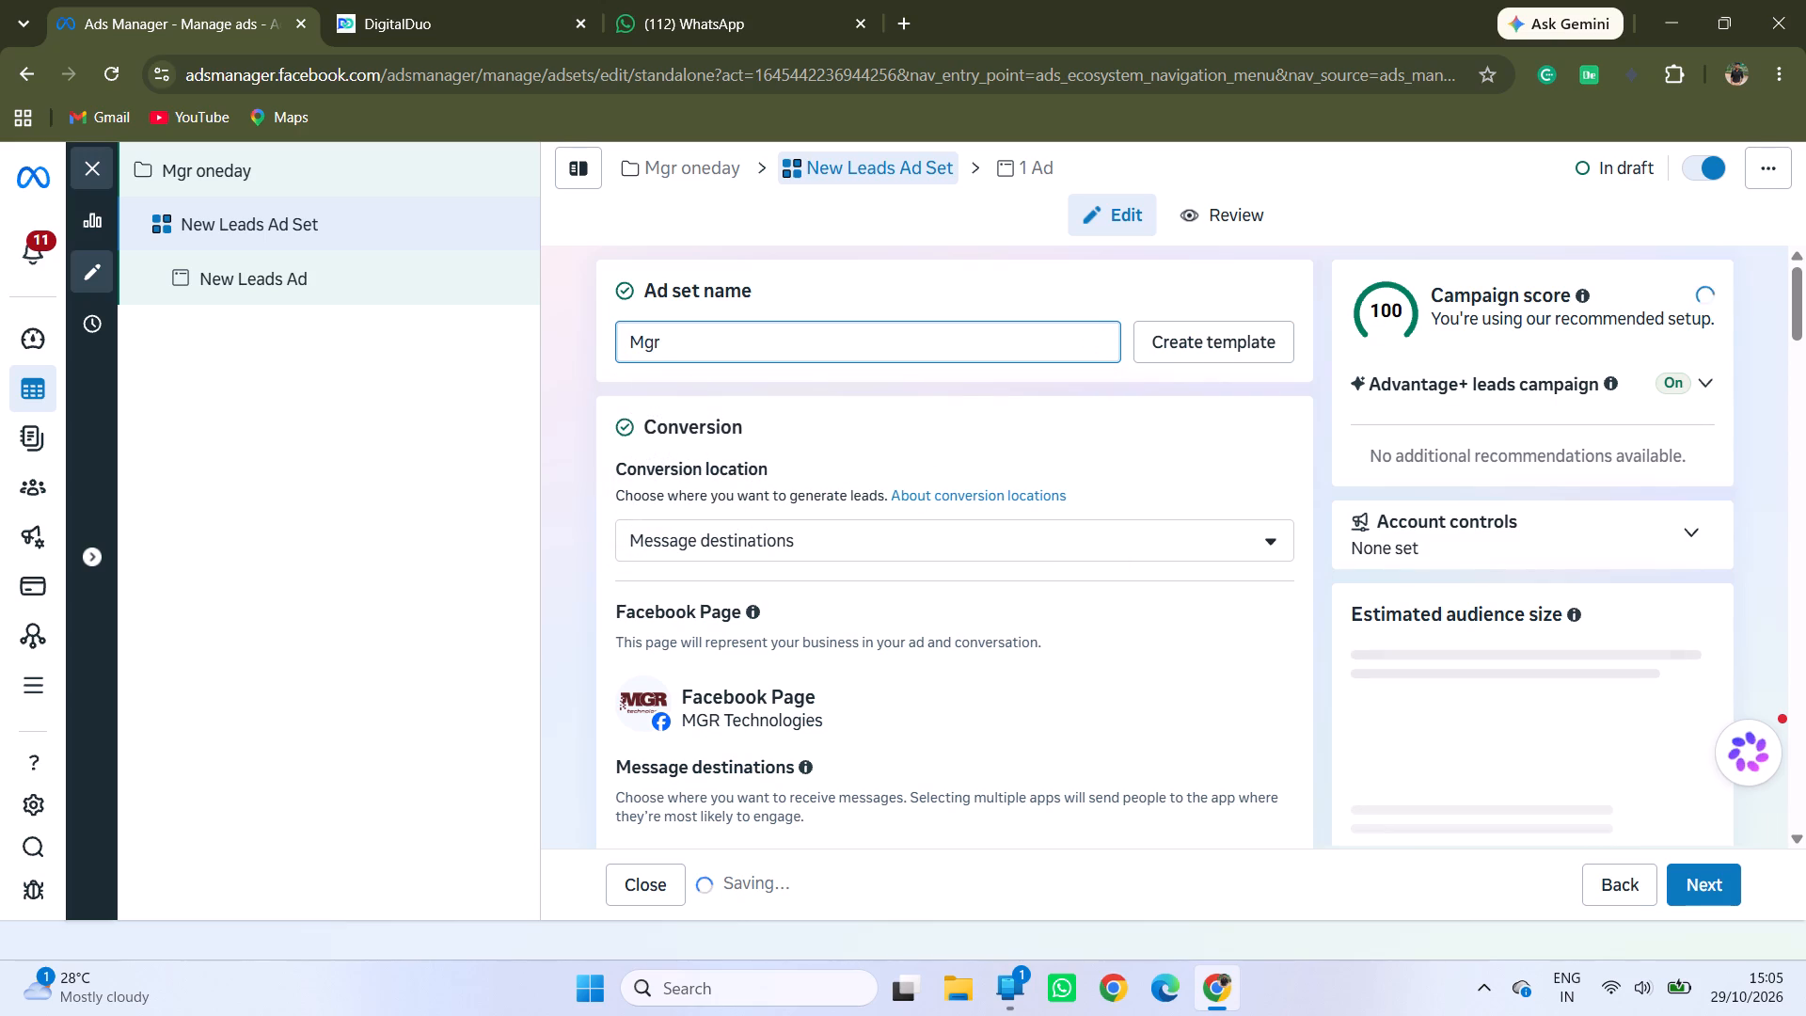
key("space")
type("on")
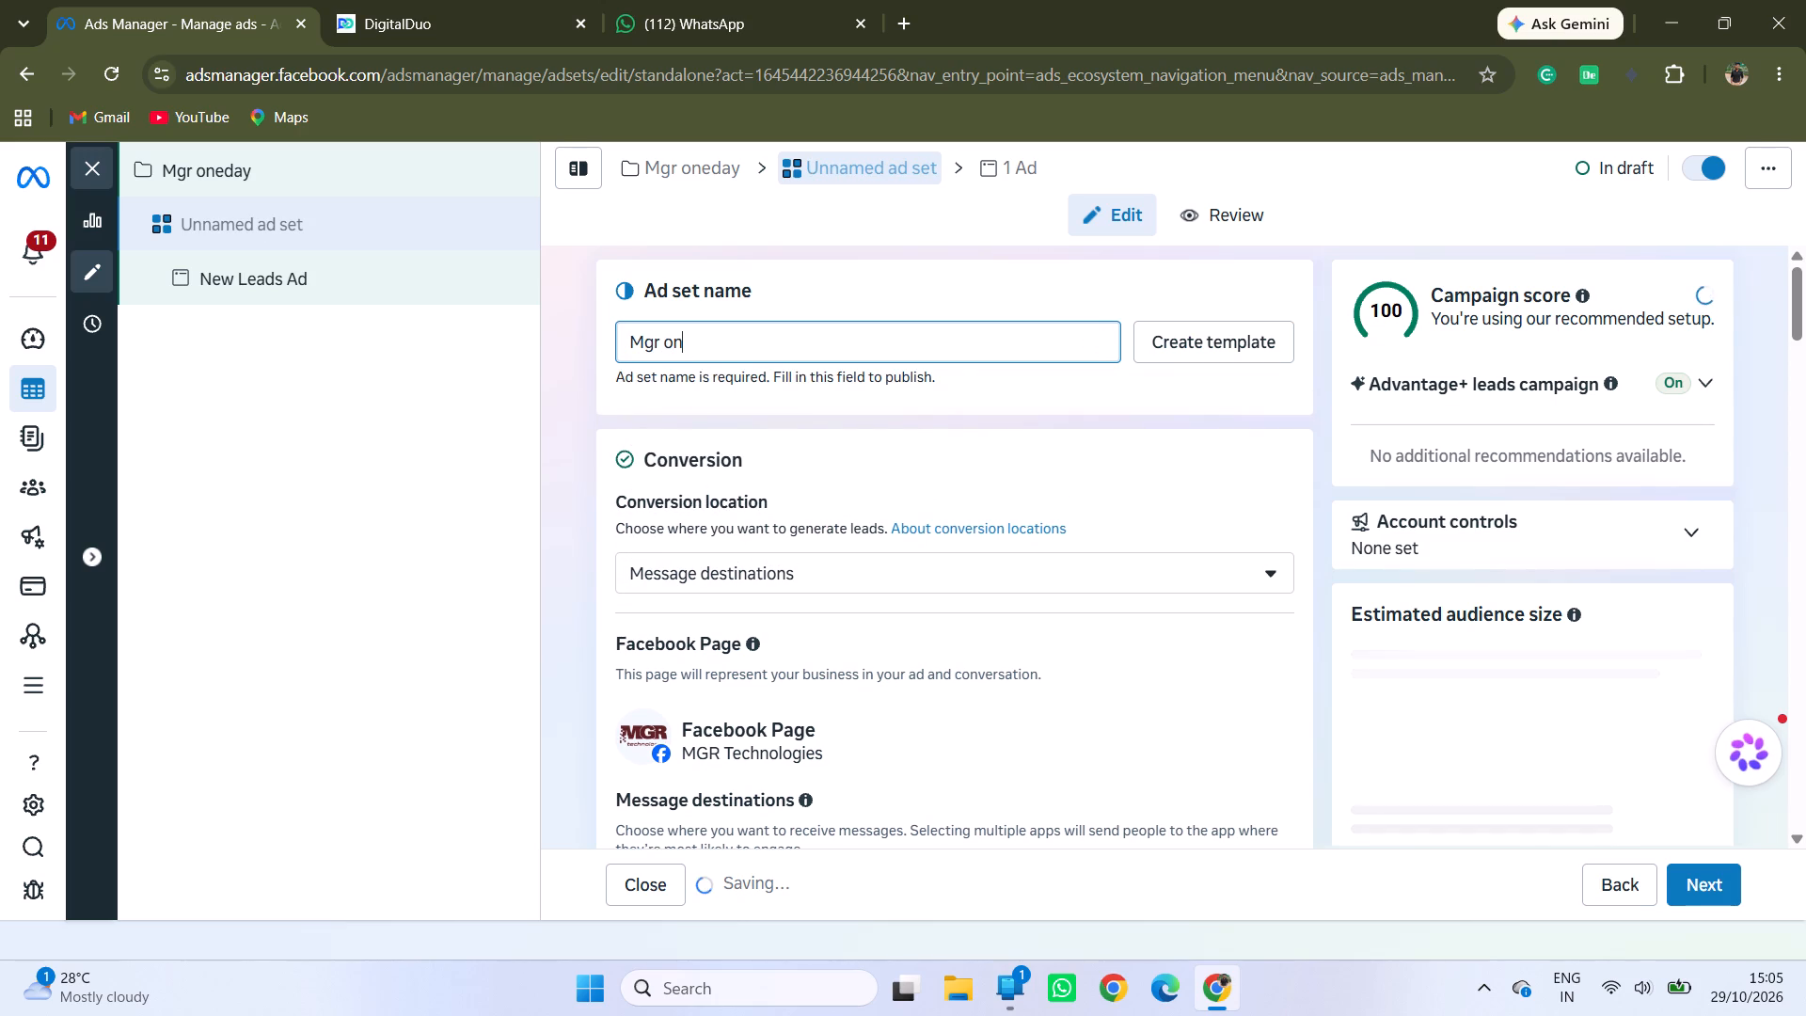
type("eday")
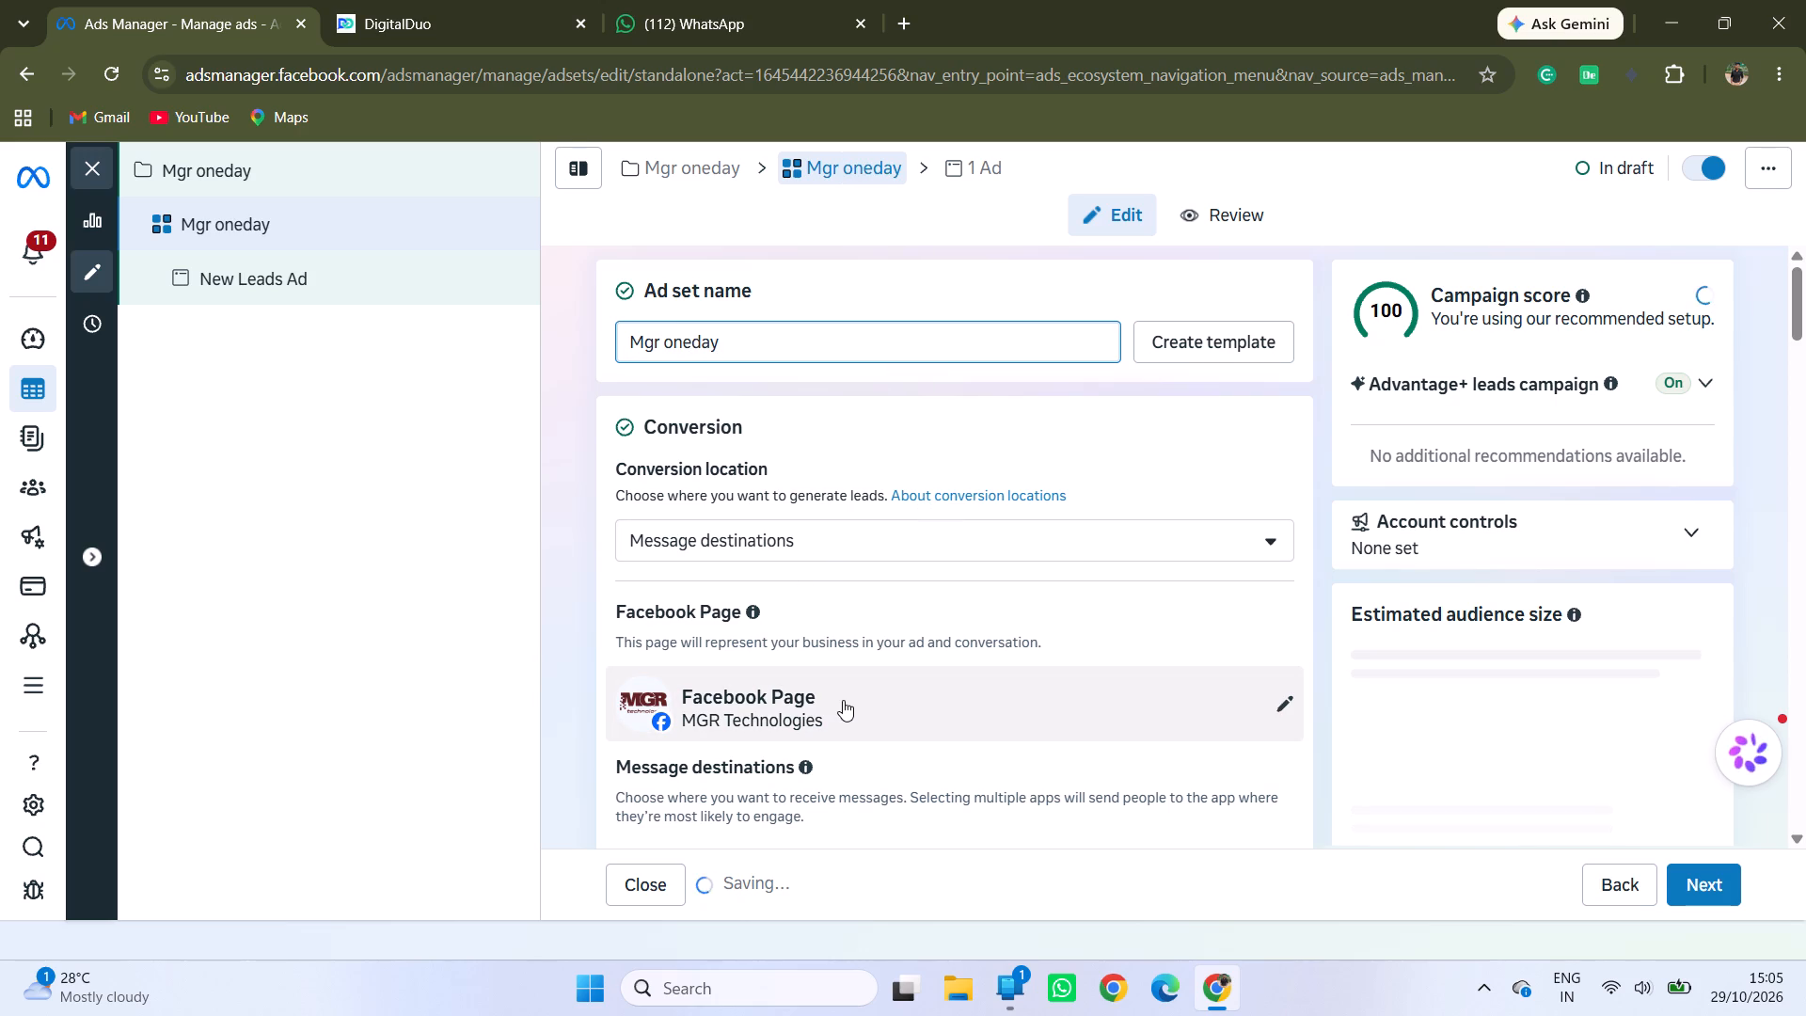
Review the ad set's Facebook Page, message destinations, WhatsApp connection, performance goal, cost per result goal, value rules and live video ad settings.
scroll(843, 700, "down", 4)
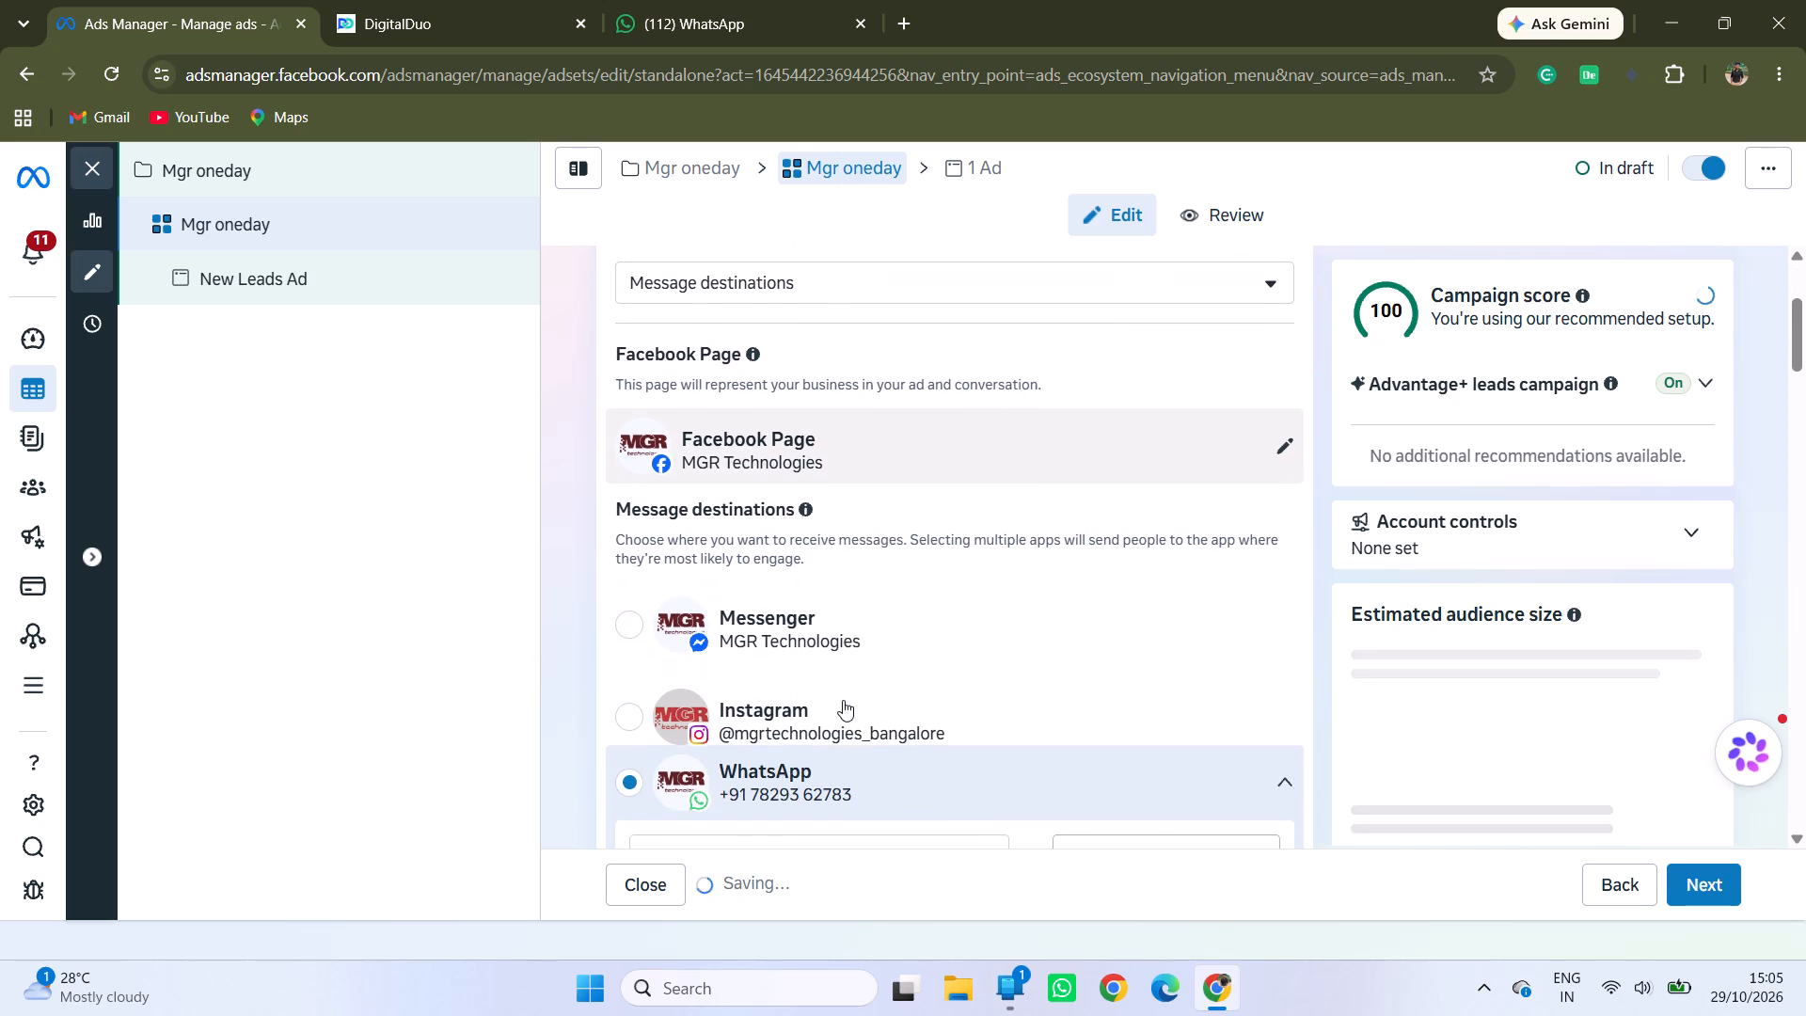
scroll(843, 700, "down", 2)
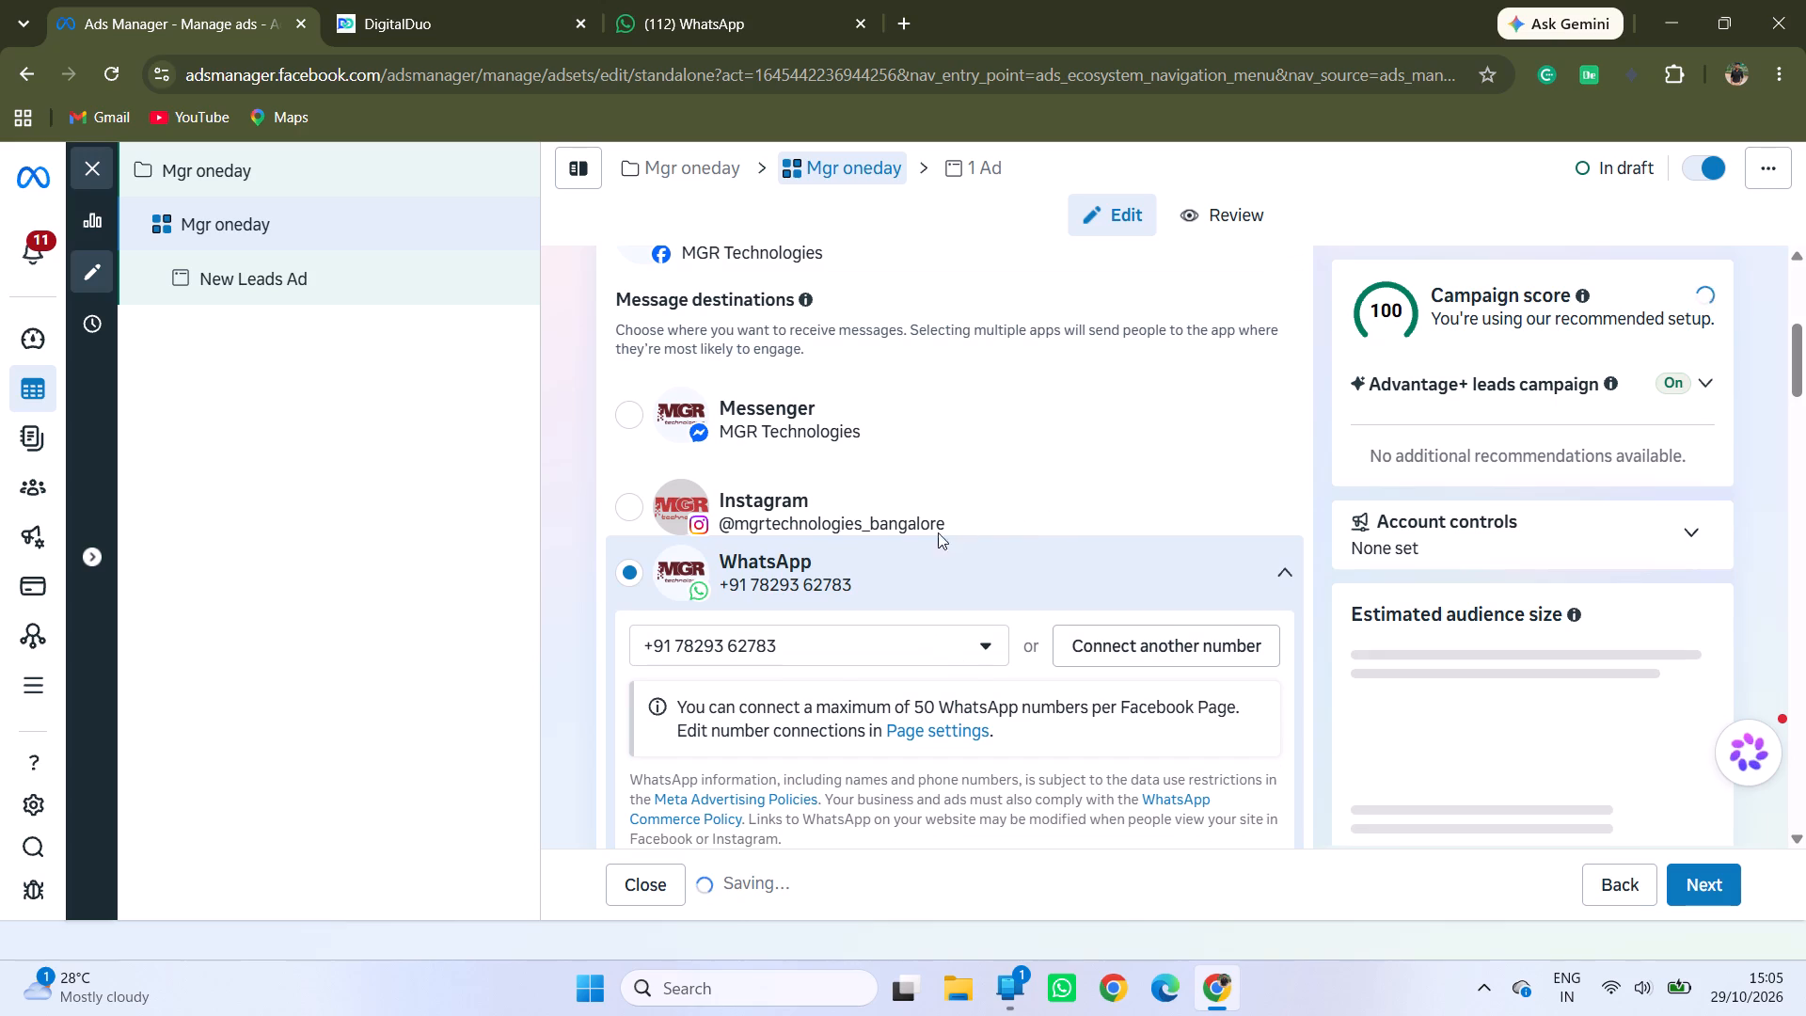
scroll(913, 554, "up", 2)
scroll(913, 554, "down", 4)
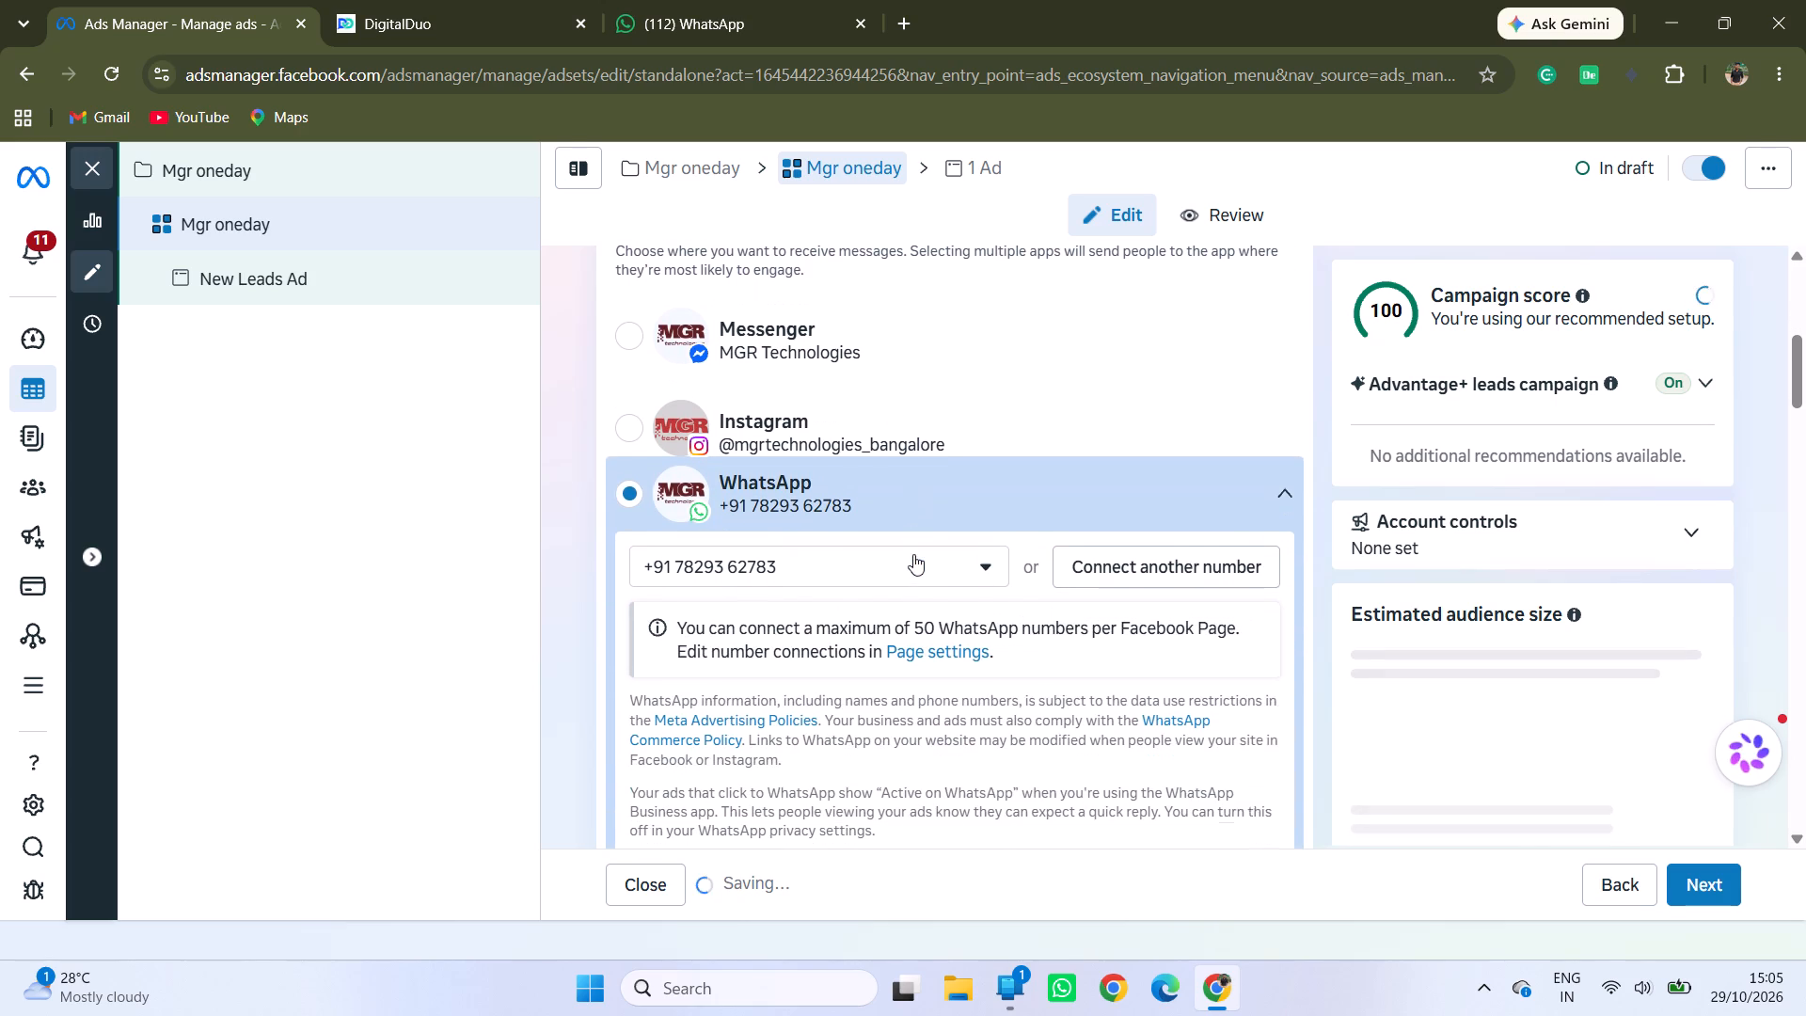
scroll(913, 554, "down", 1)
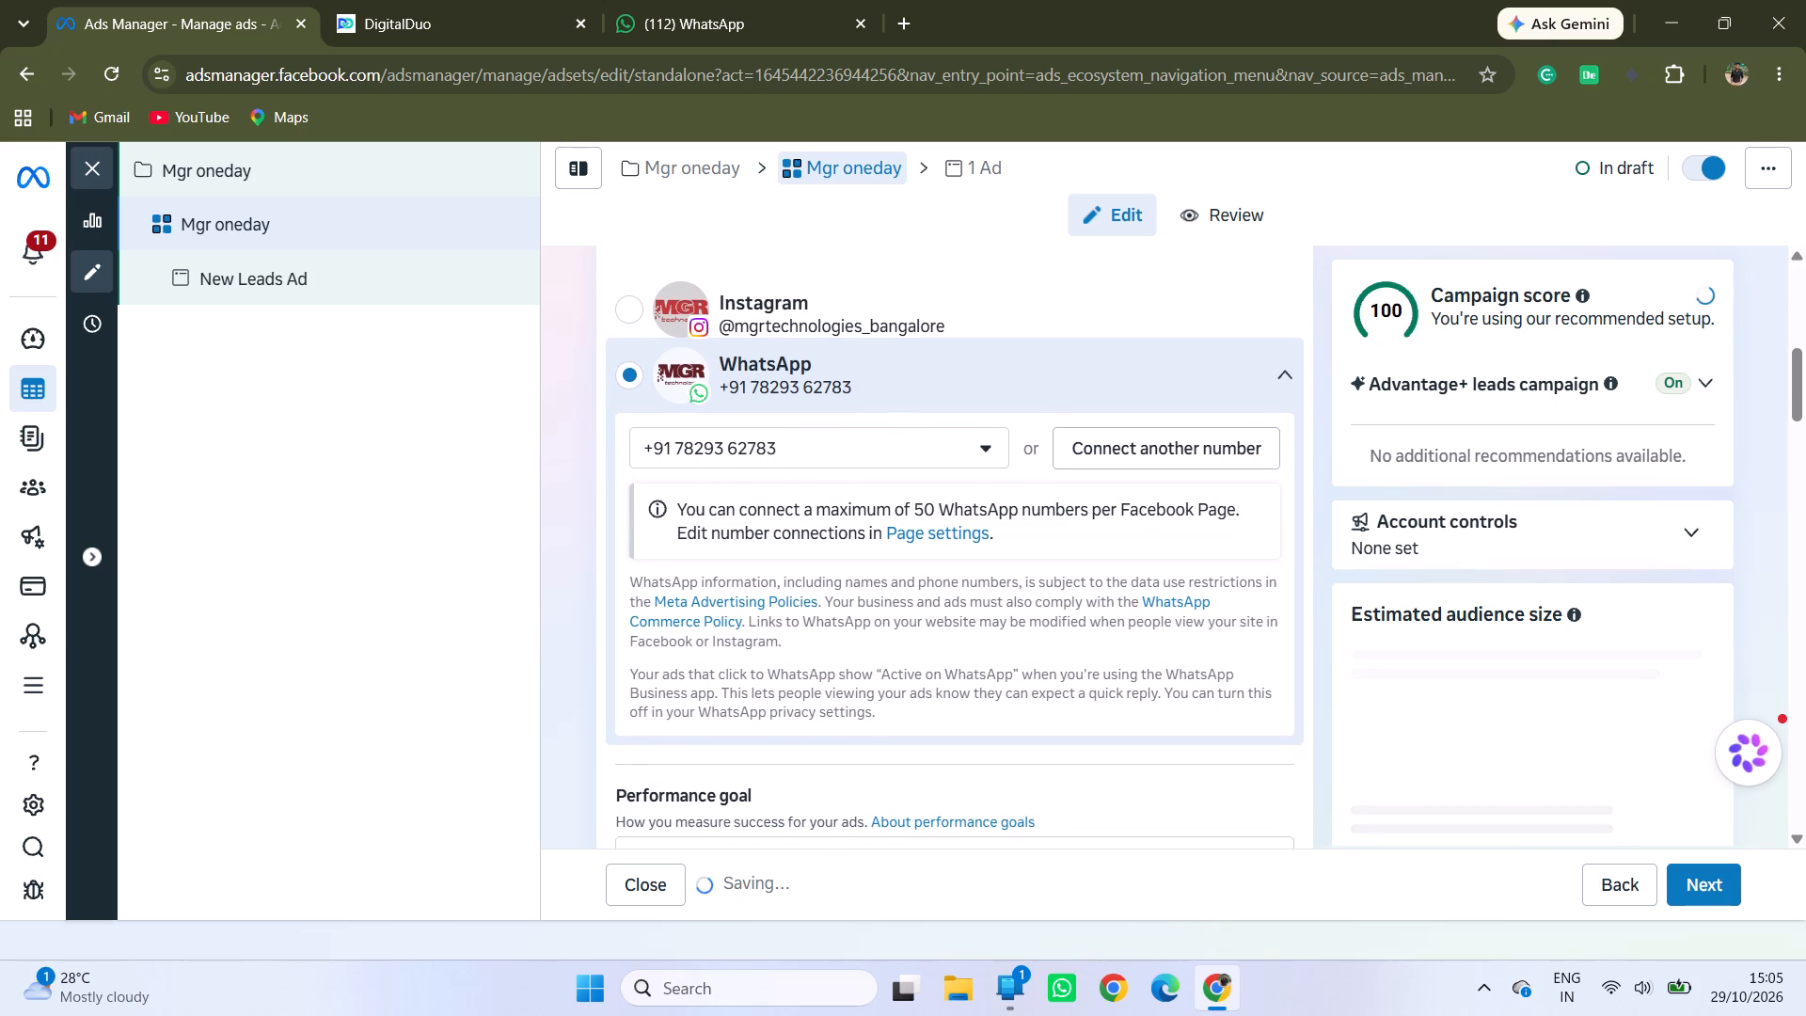
scroll(913, 554, "down", 3)
scroll(847, 584, "up", 3)
scroll(847, 584, "down", 3)
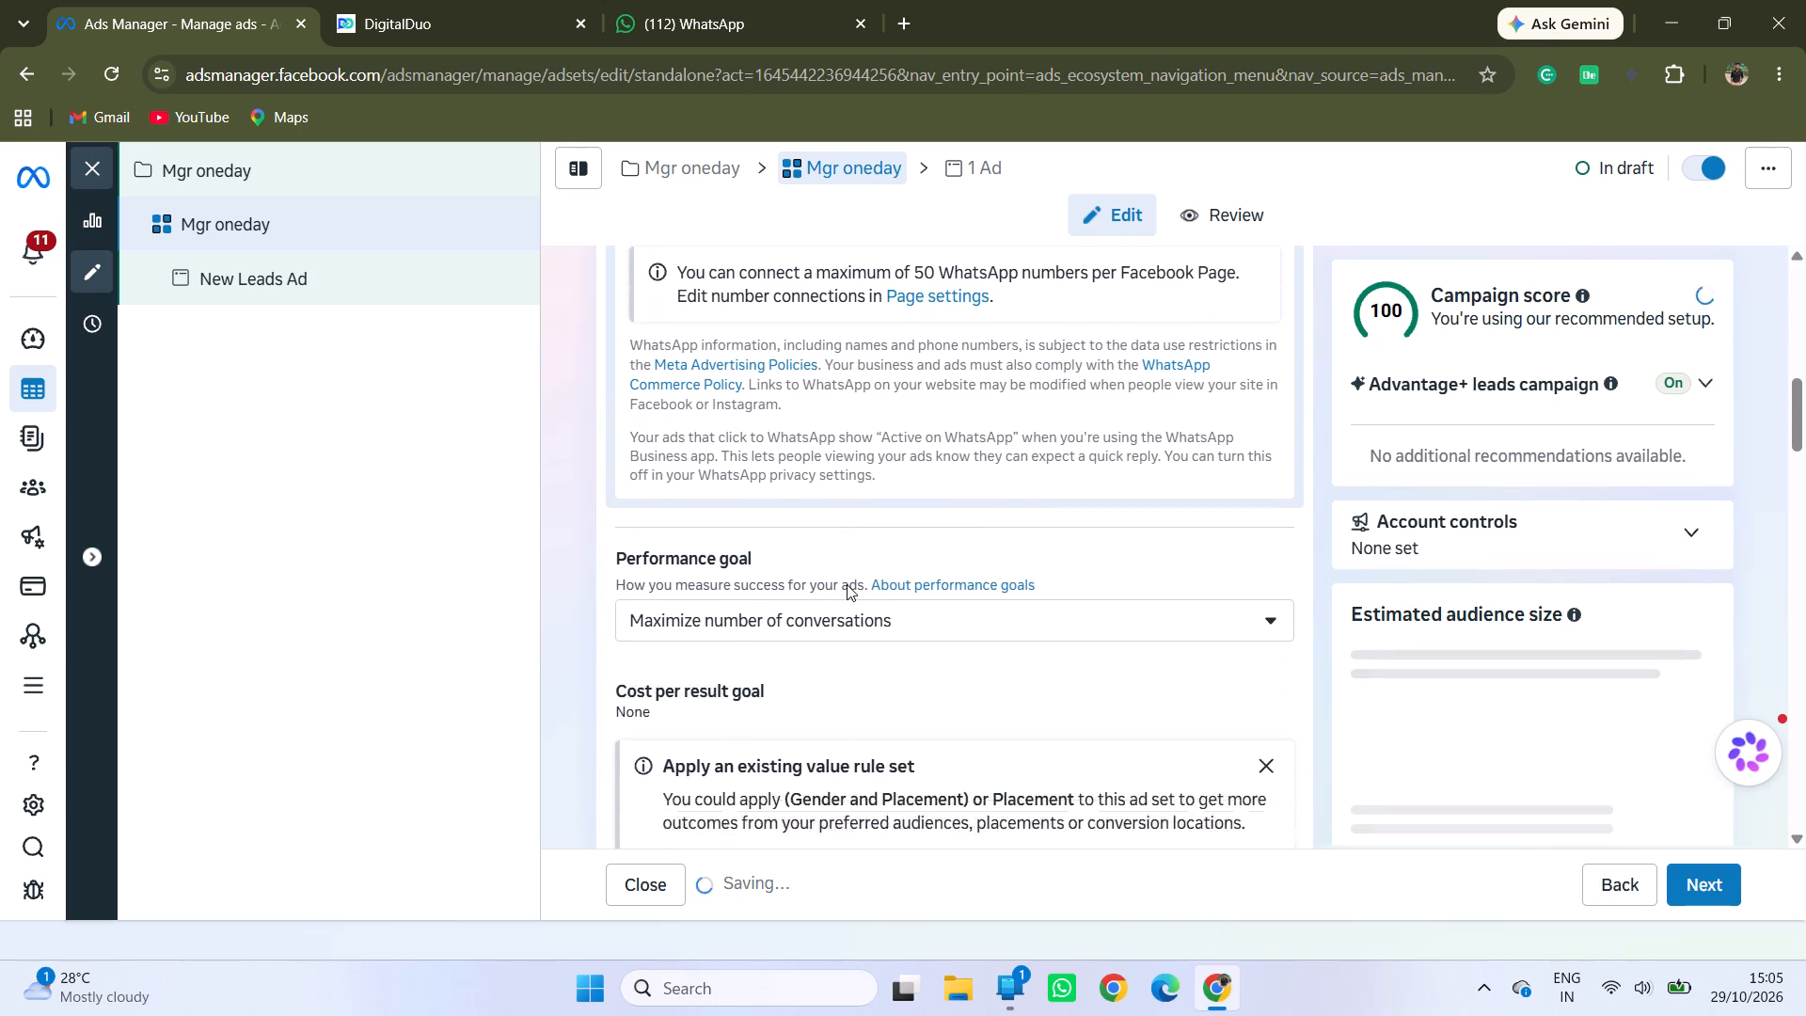
scroll(847, 584, "down", 5)
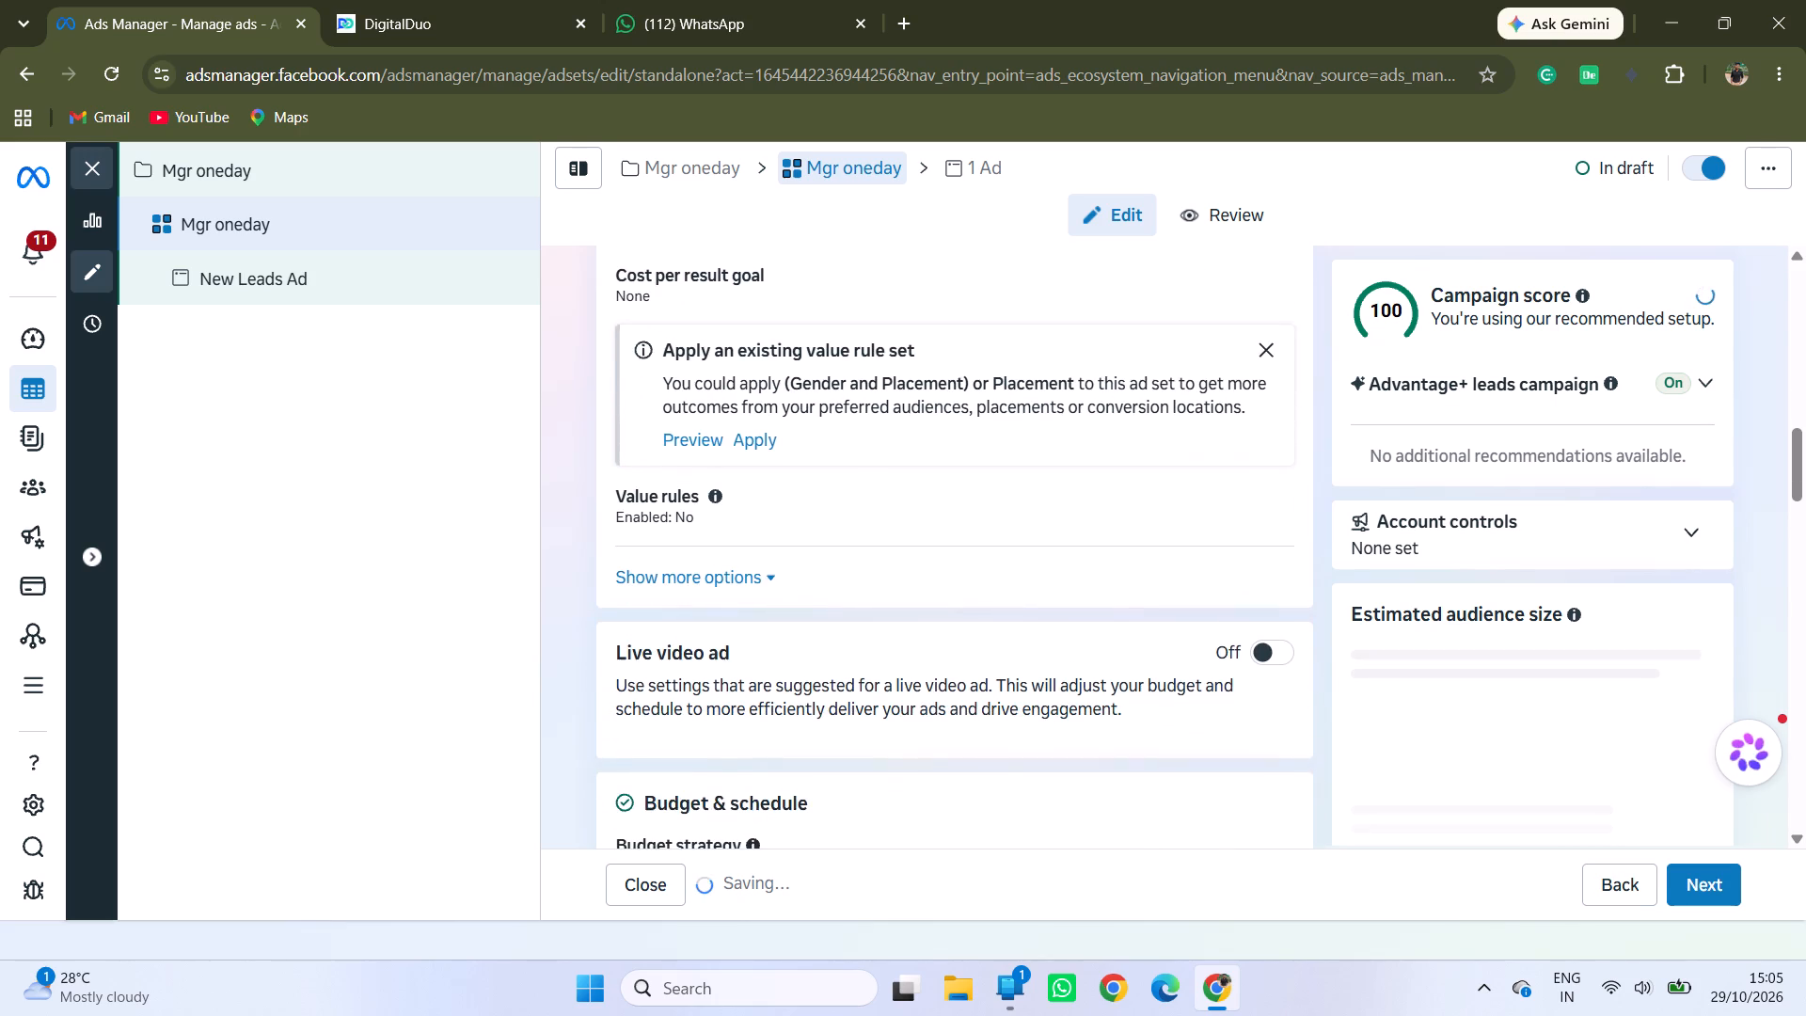
scroll(893, 531, "down", 2)
scroll(883, 328, "up", 2)
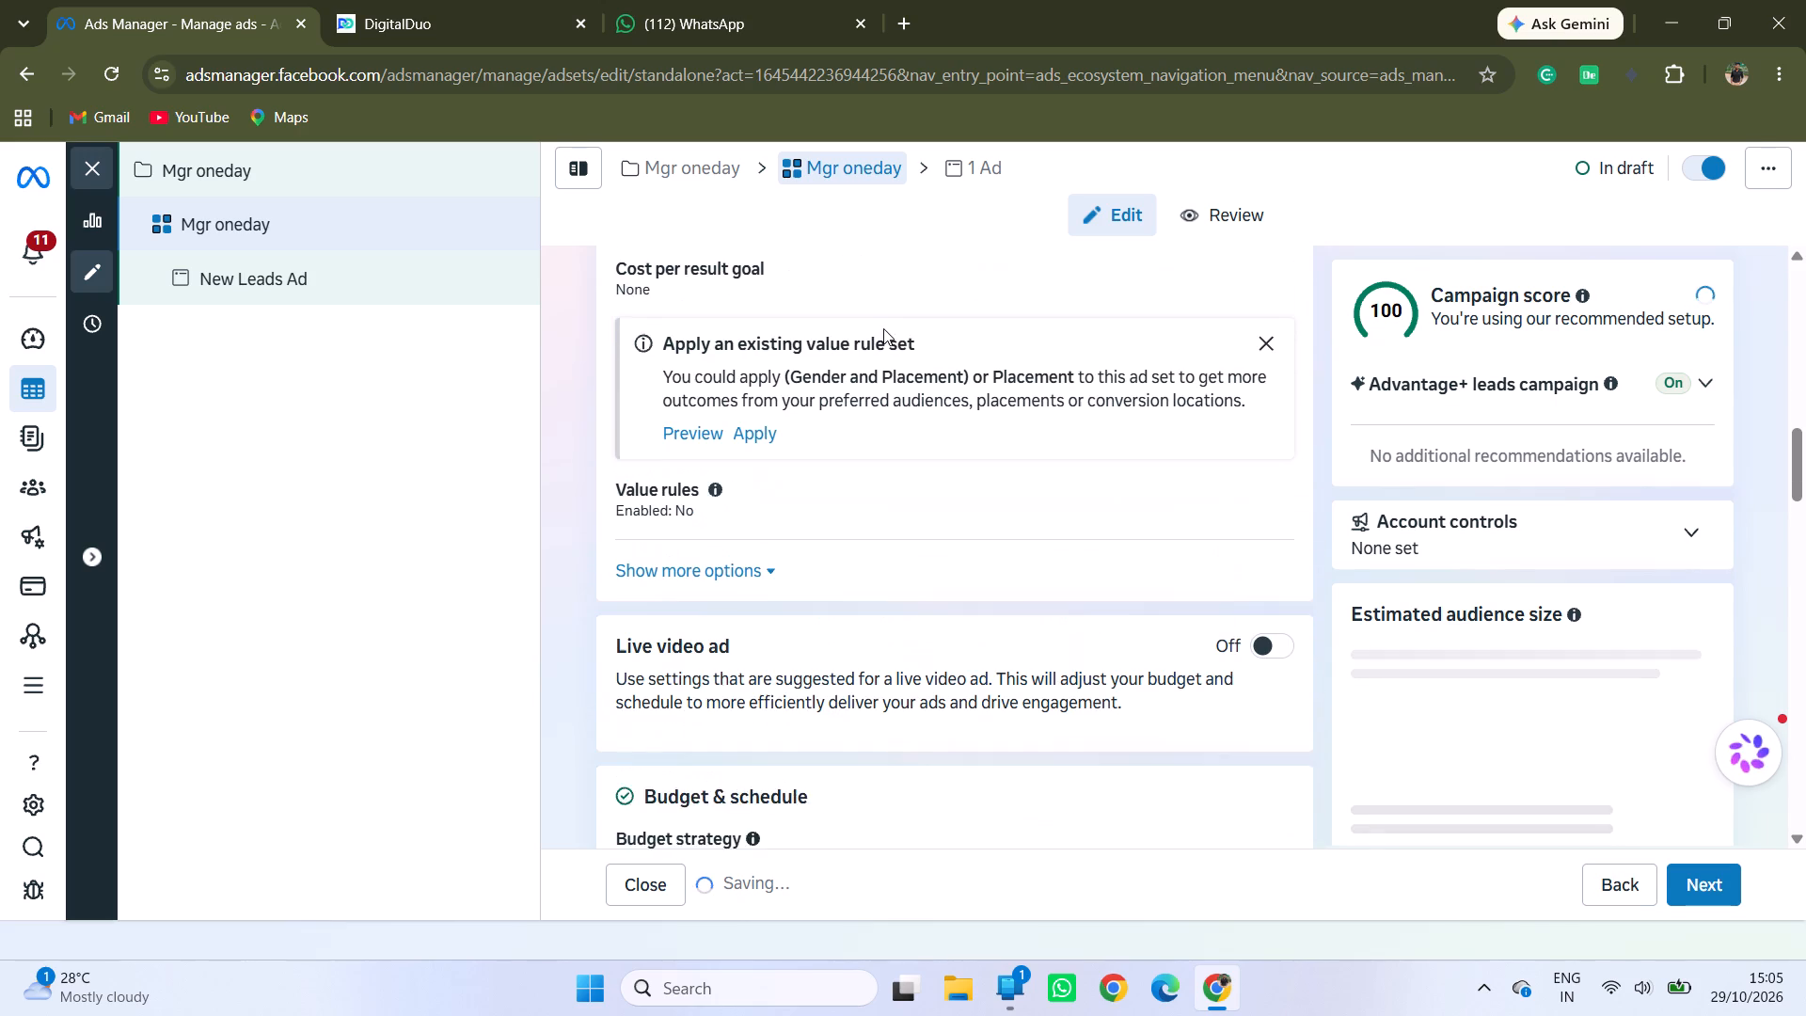
scroll(883, 328, "up", 6)
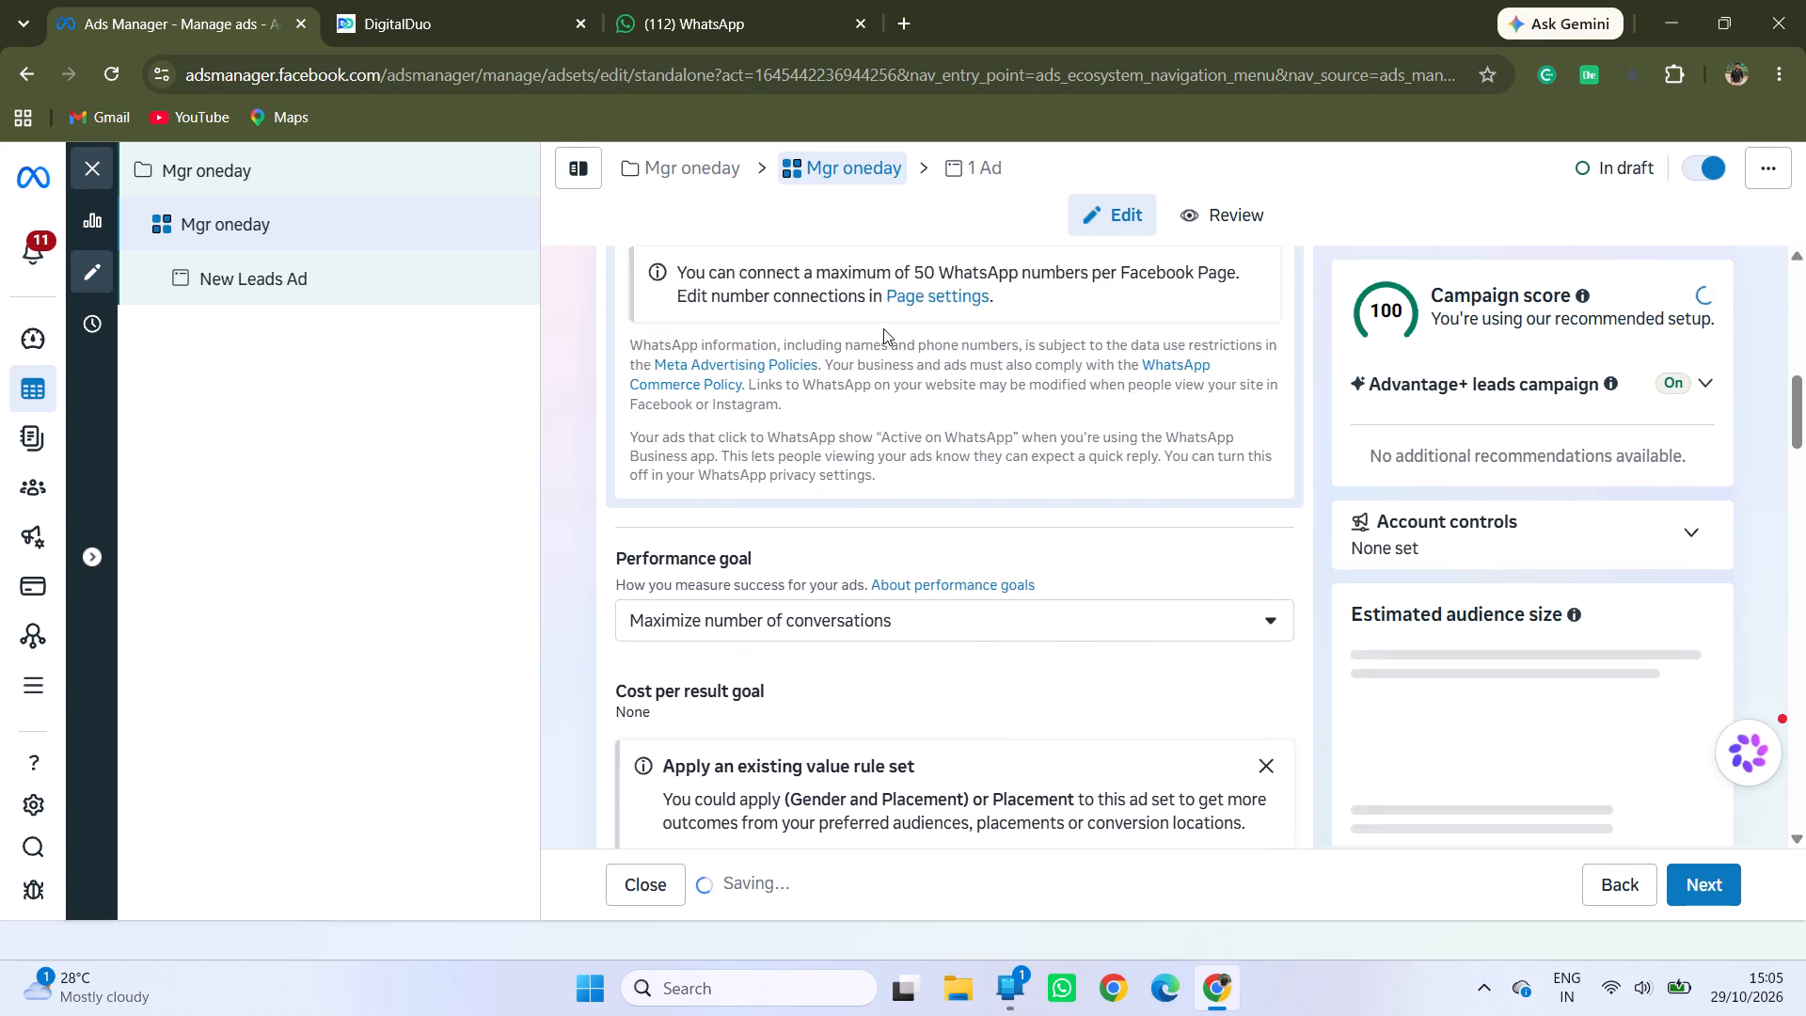
scroll(883, 328, "up", 3)
scroll(883, 328, "down", 5)
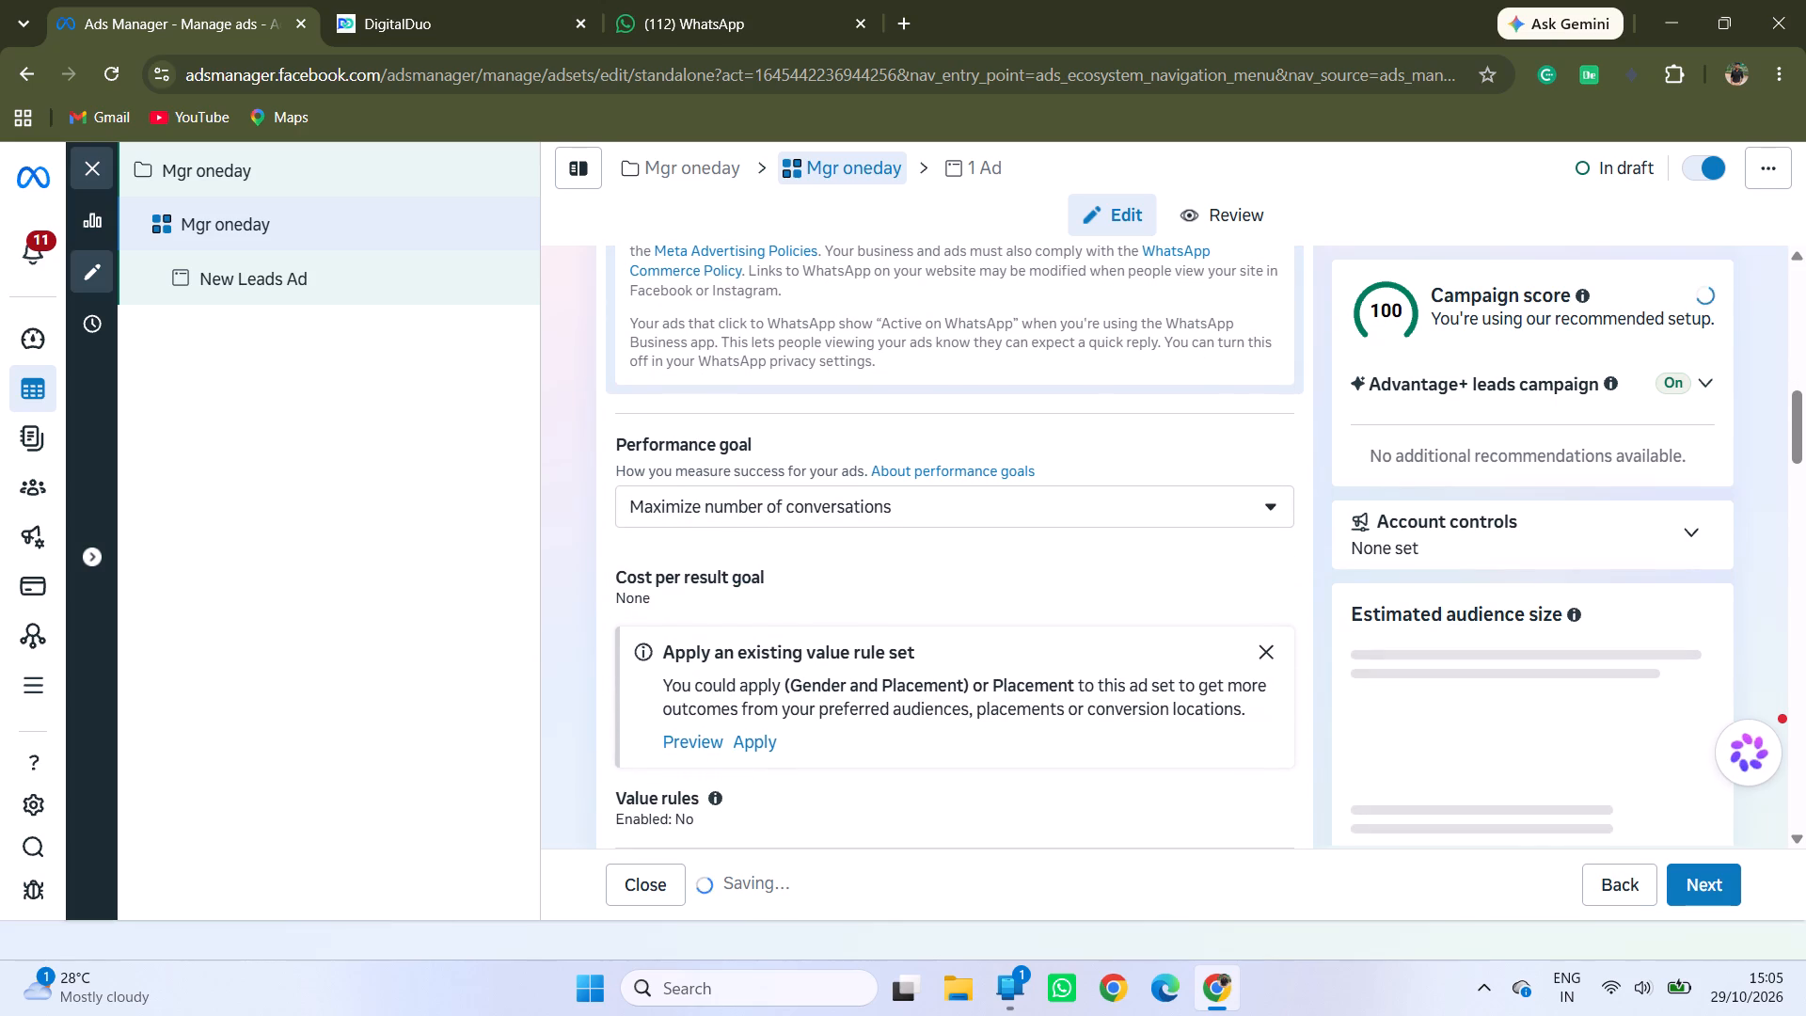
Expand the ad set's additional conversion options and open the value rules for editing.
scroll(746, 684, "down", 2)
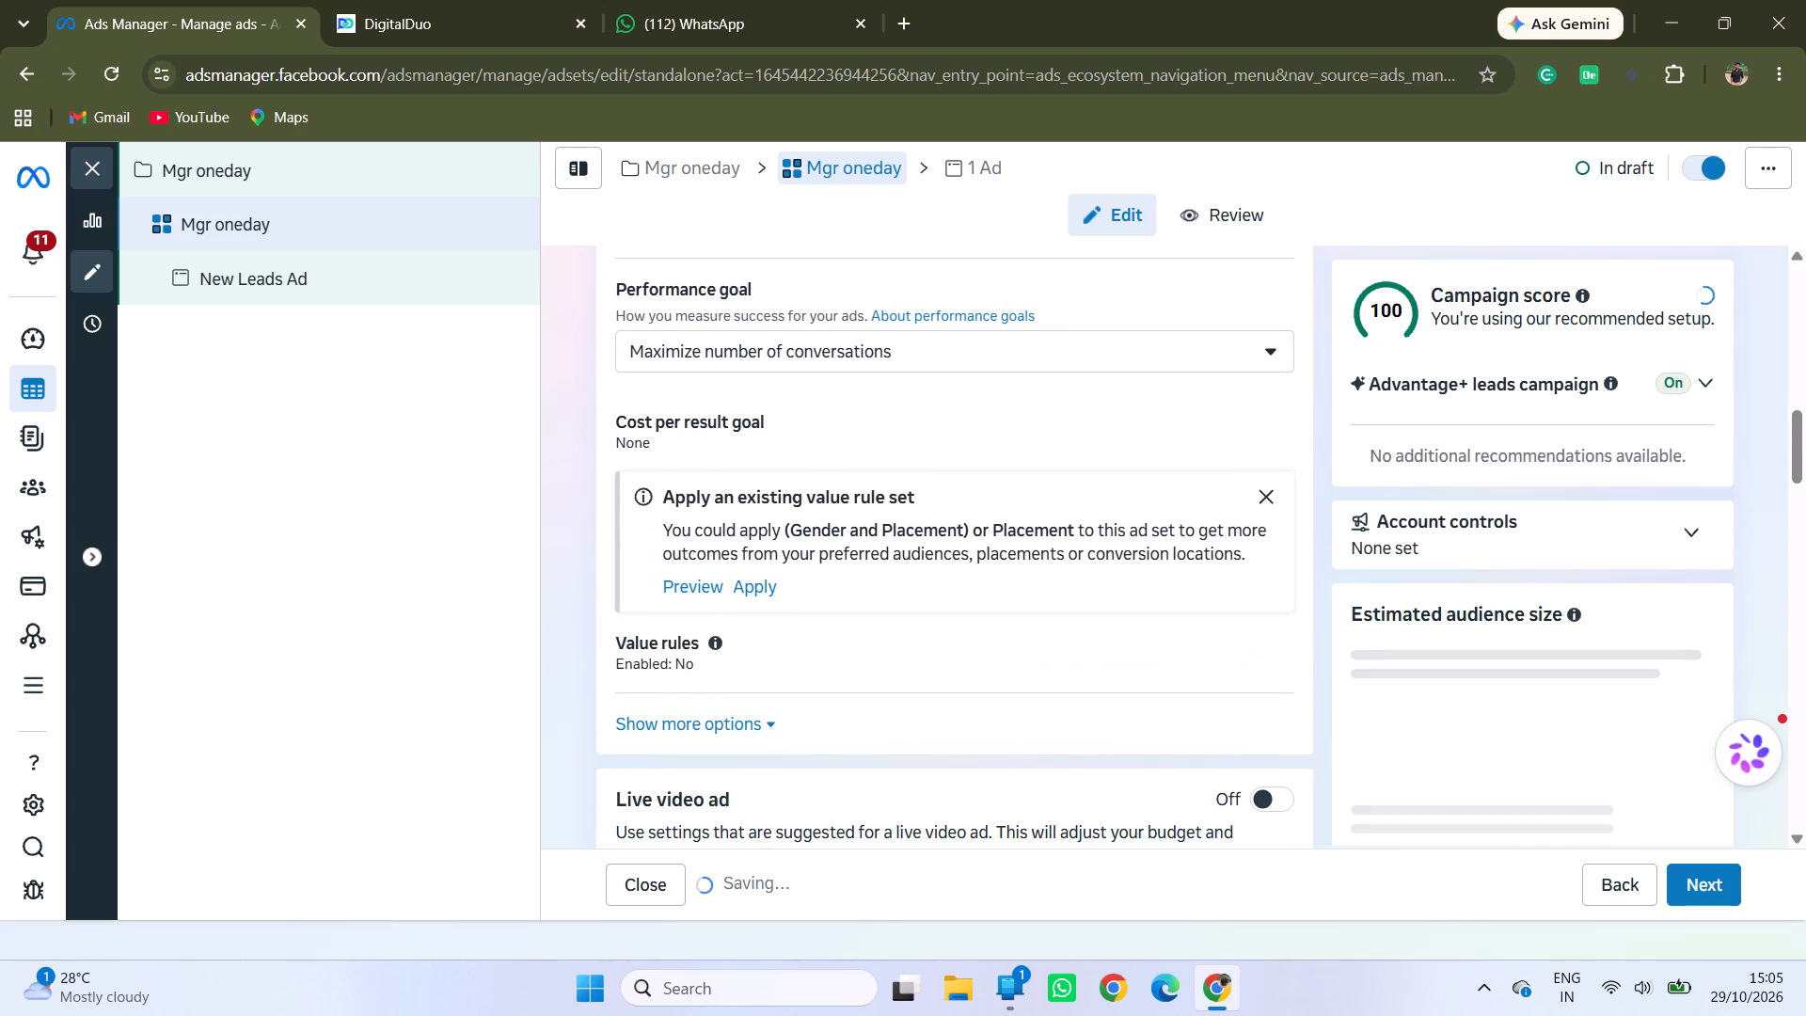
left_click(726, 726)
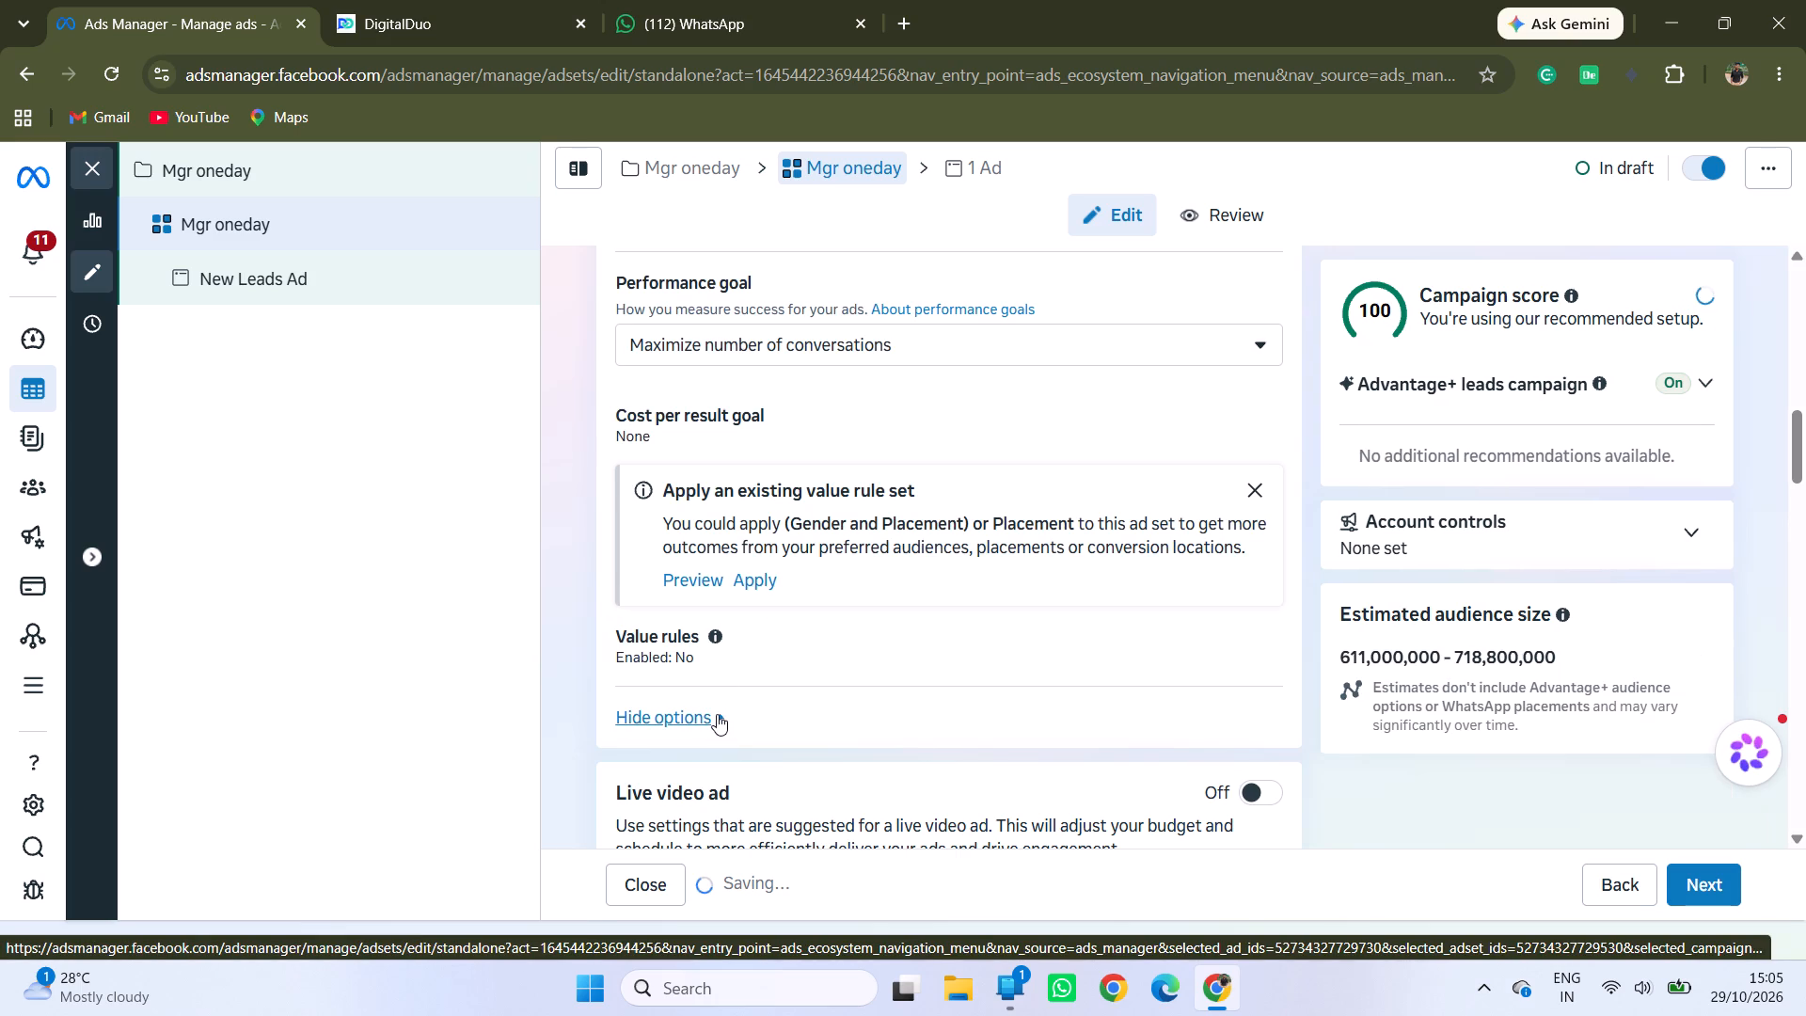
scroll(837, 658, "down", 2)
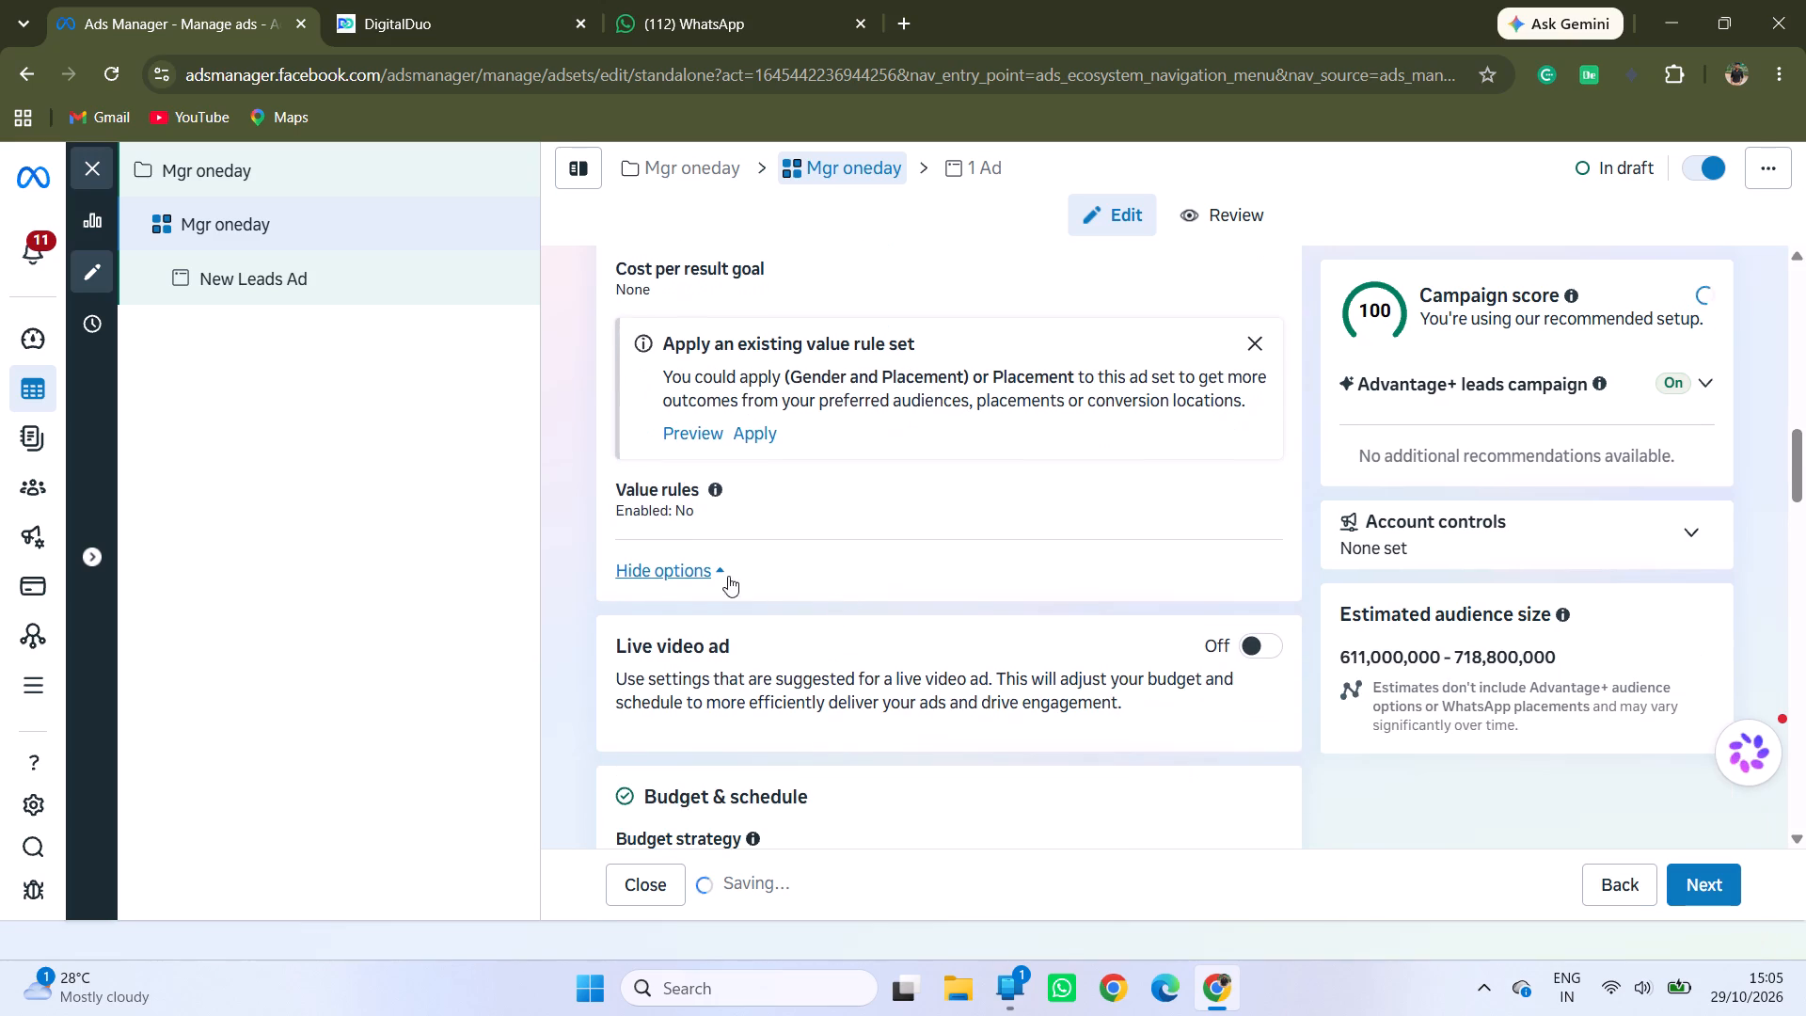
left_click(703, 576)
left_click(703, 576)
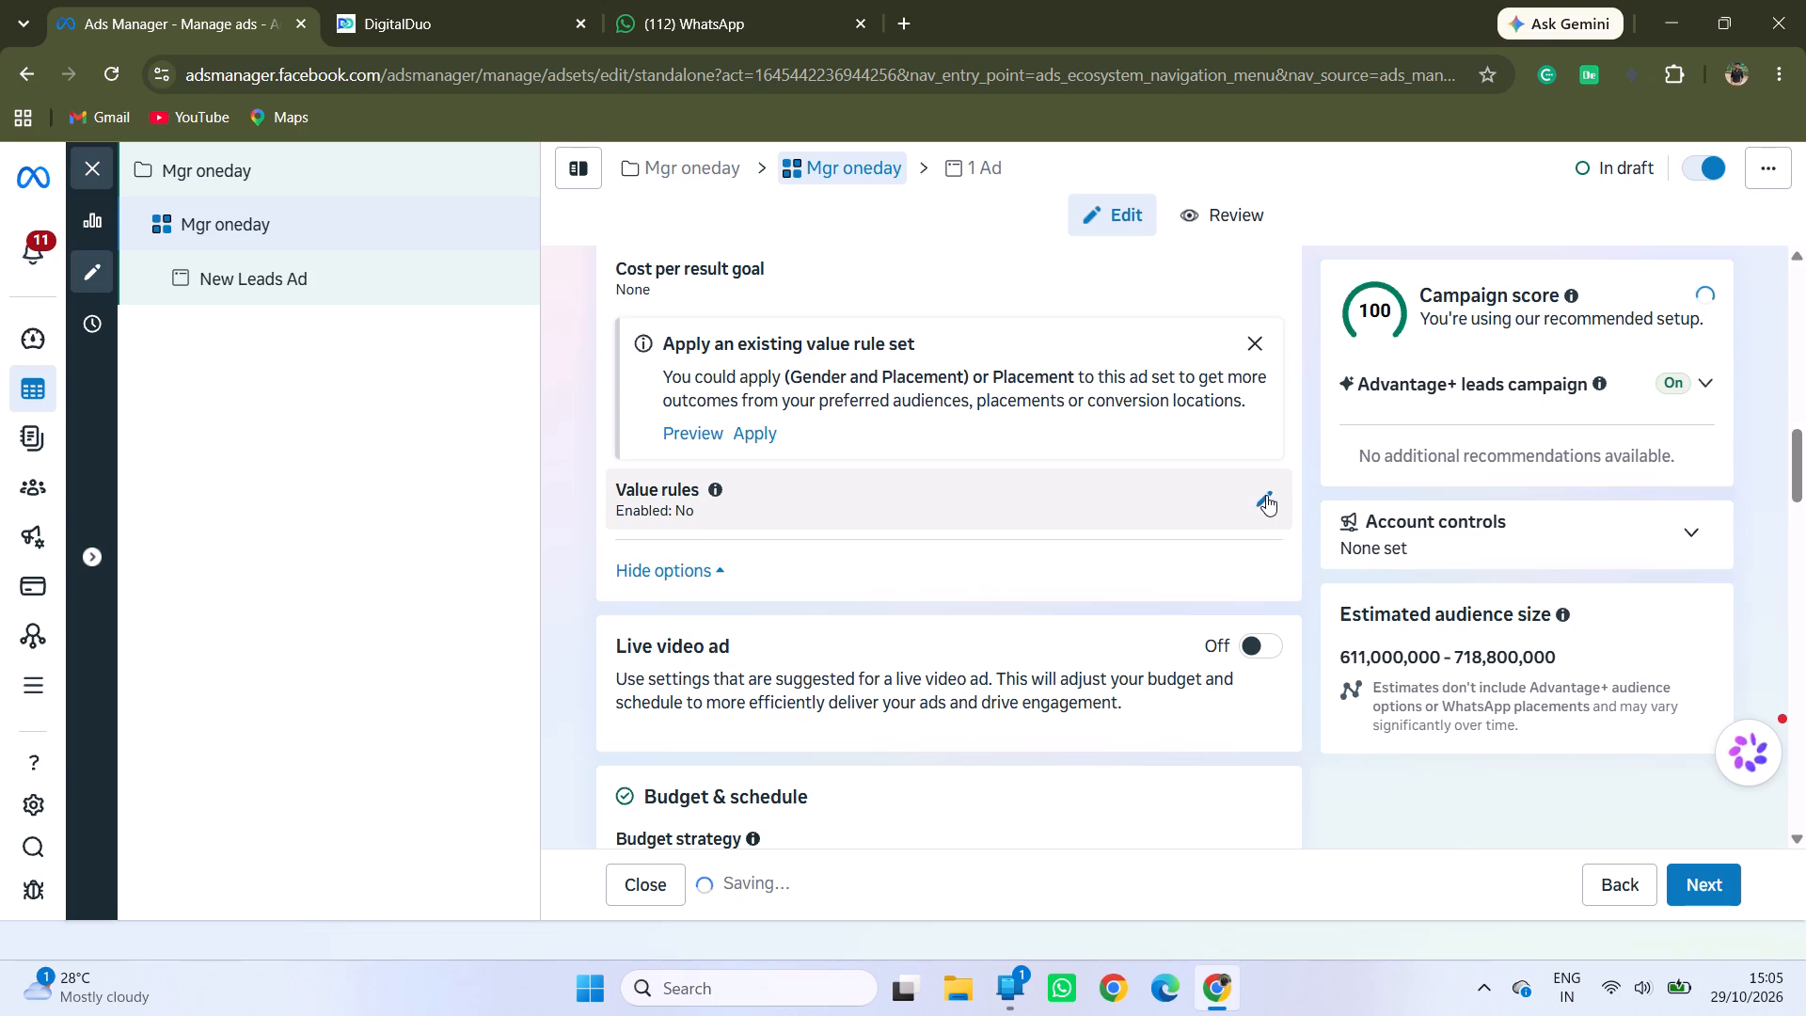
left_click(1264, 495)
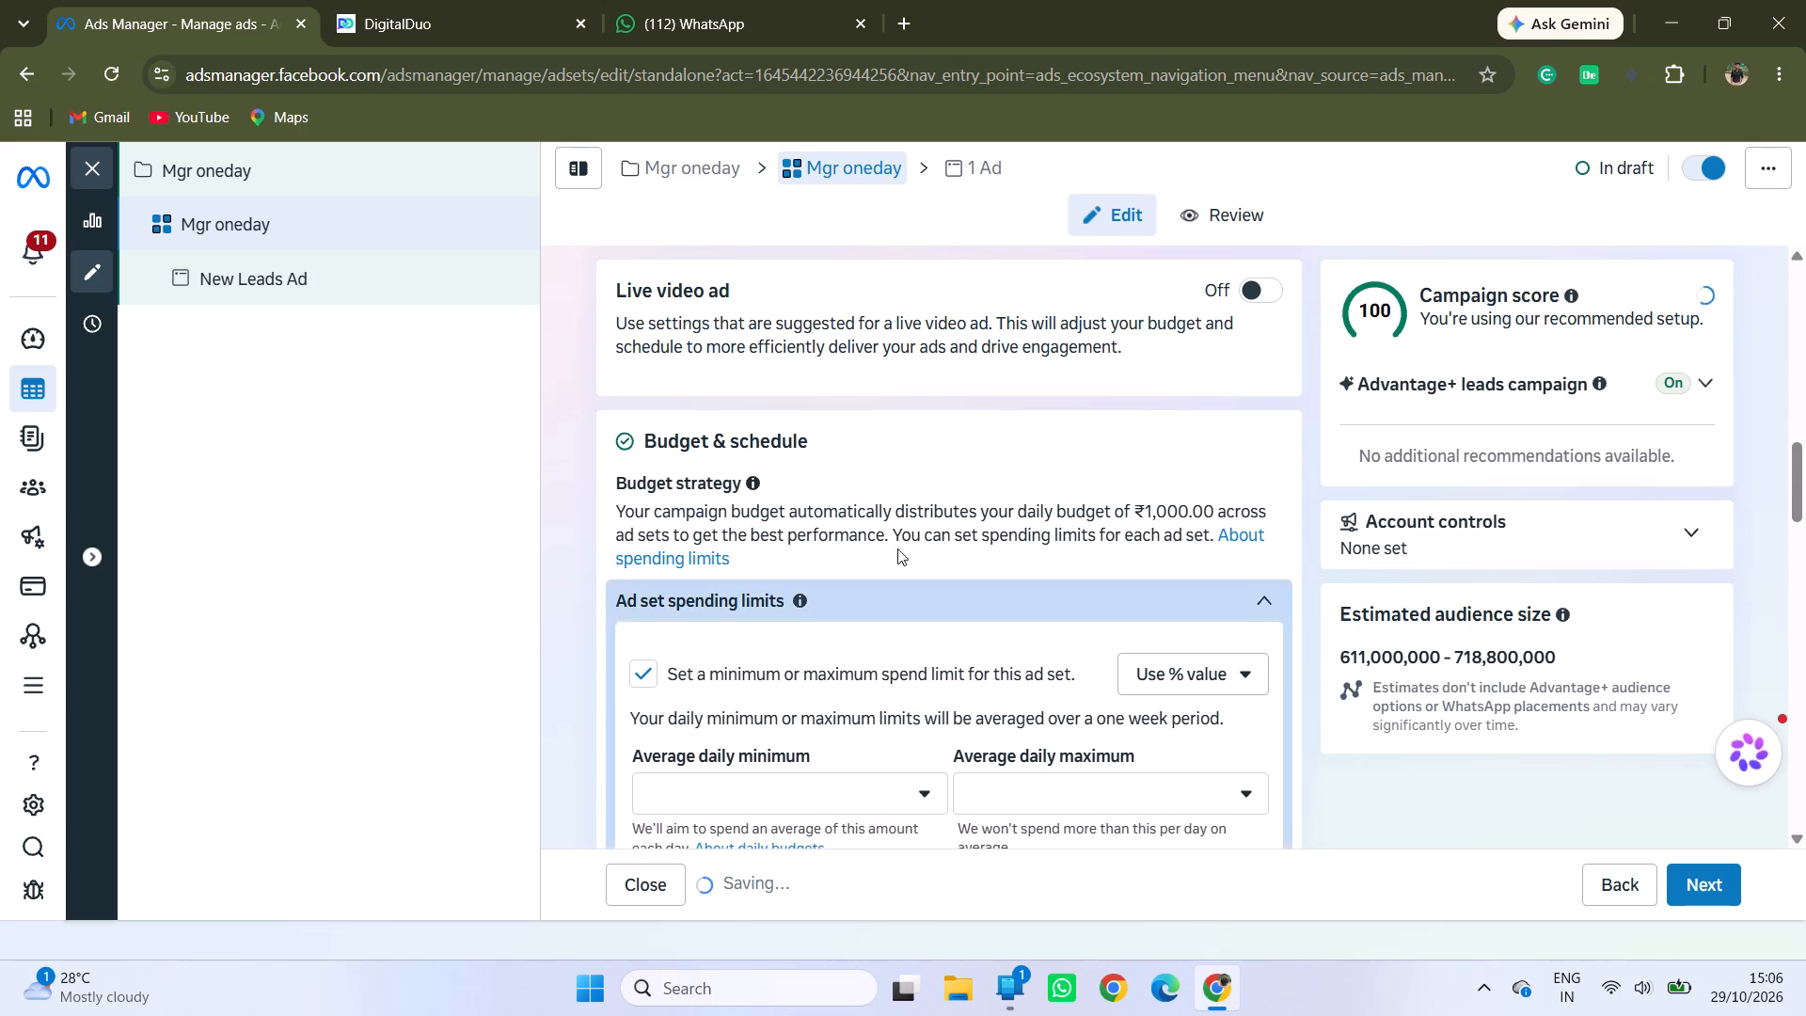
Examine the ad set's spending limits, start date and end date options, and reveal the additional budget scheduling setting.
scroll(836, 529, "down", 2)
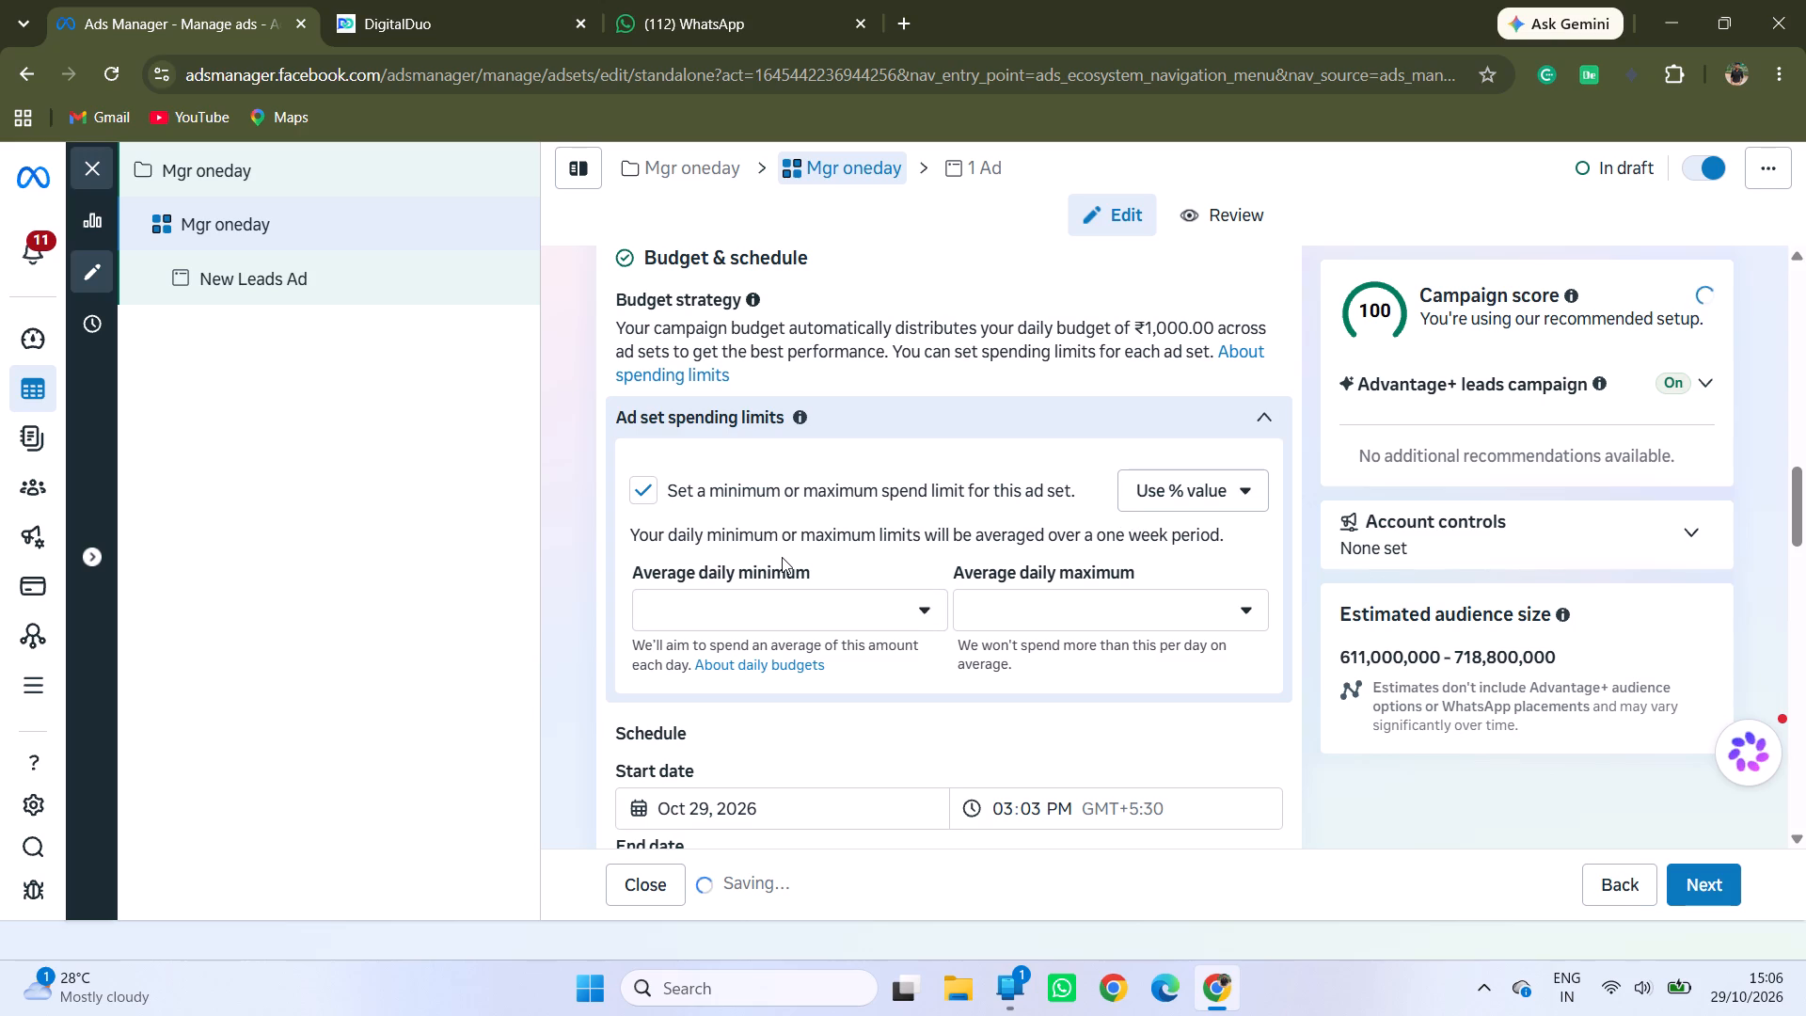
scroll(782, 557, "down", 2)
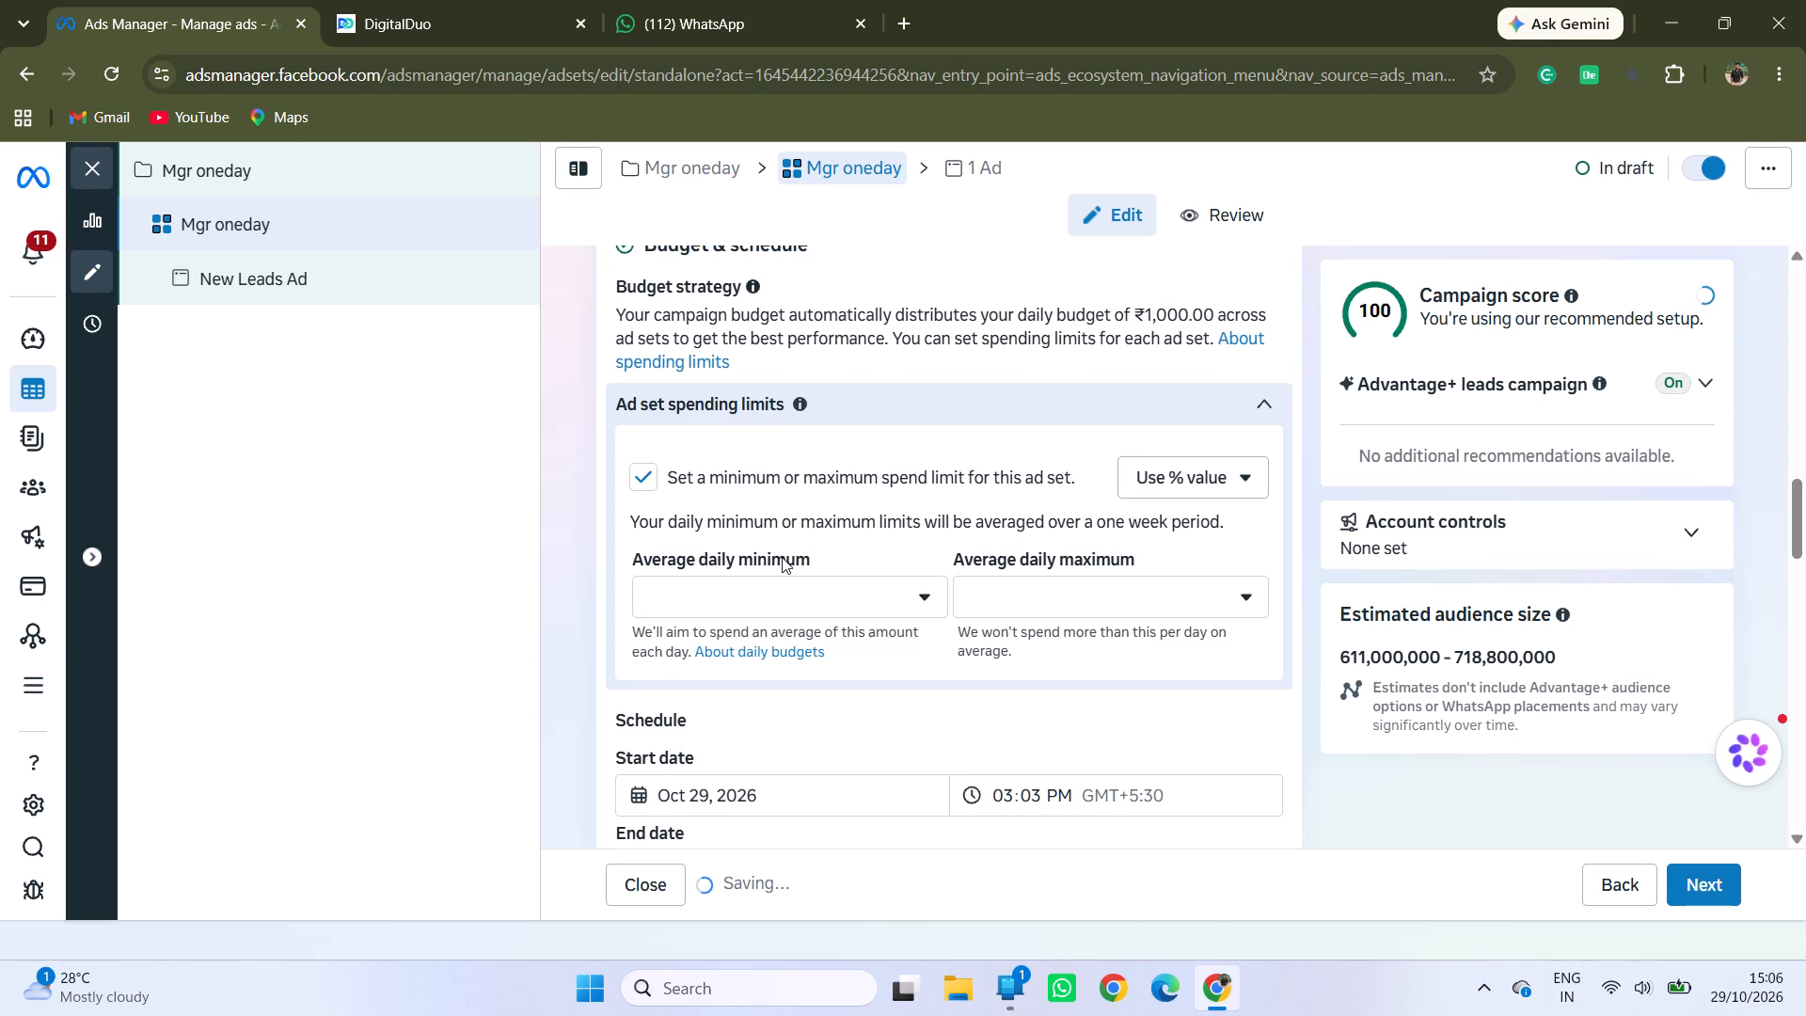
scroll(782, 557, "down", 2)
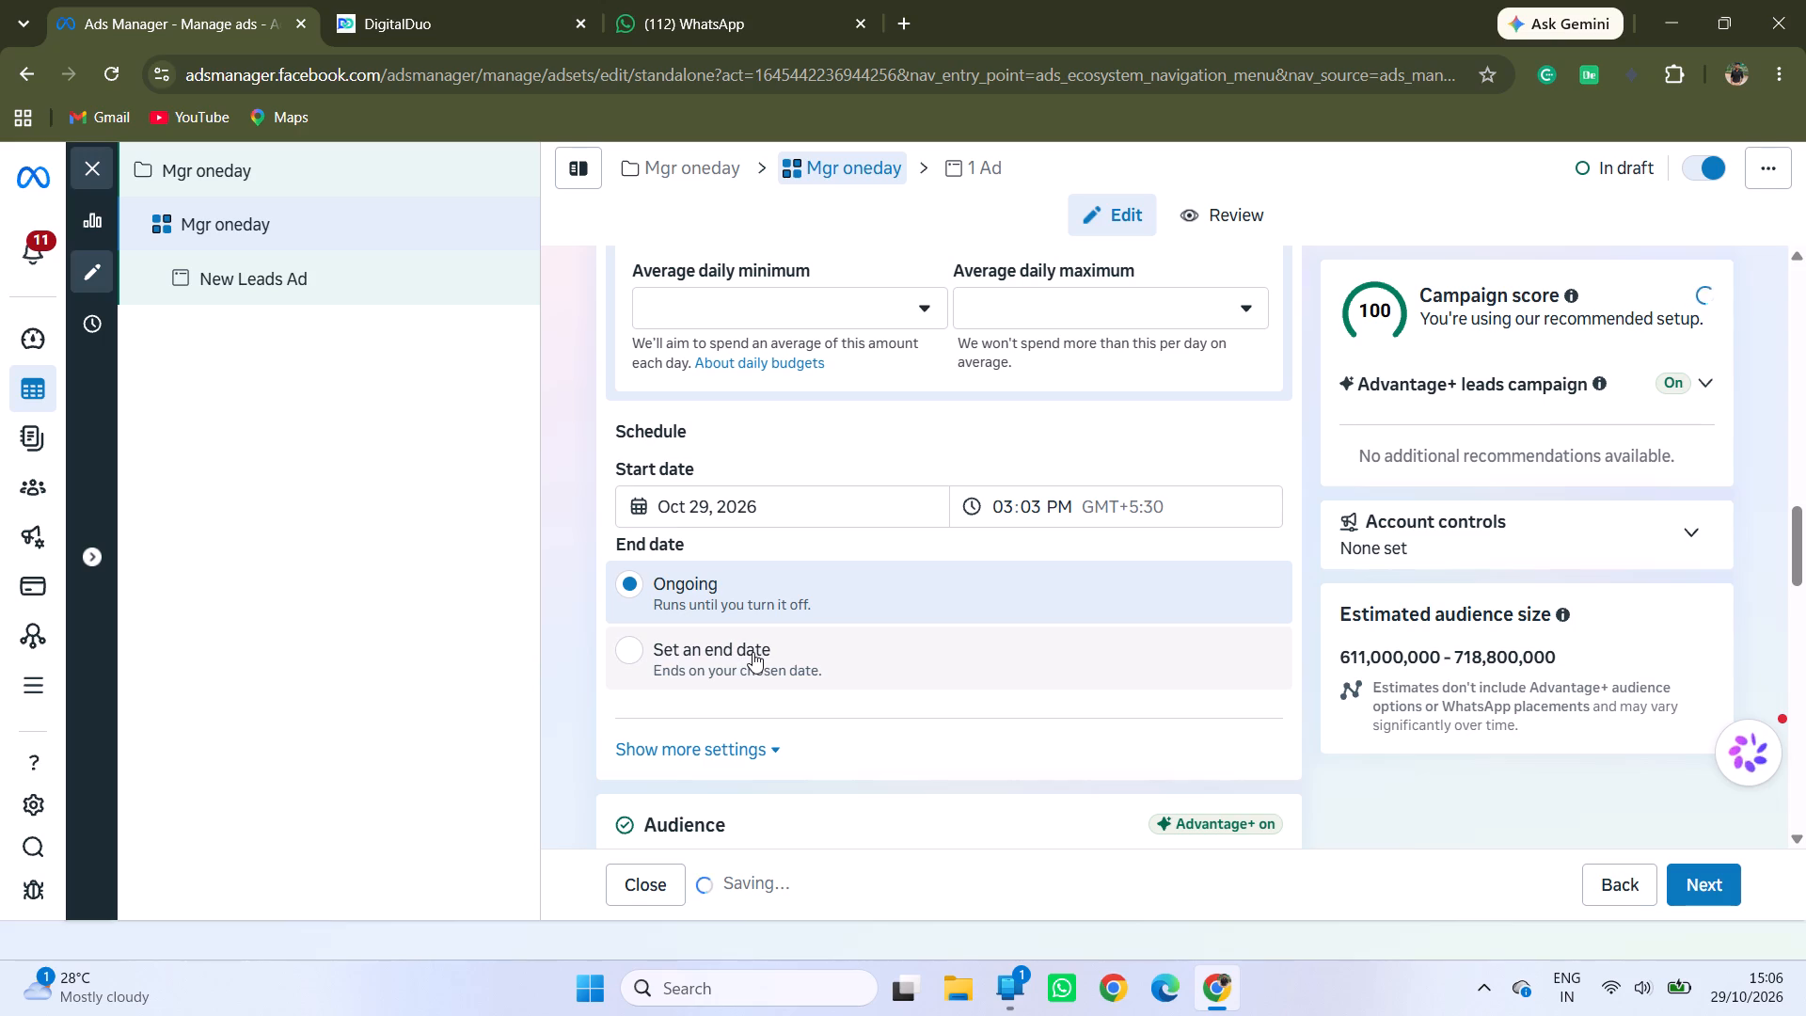
scroll(752, 652, "down", 3)
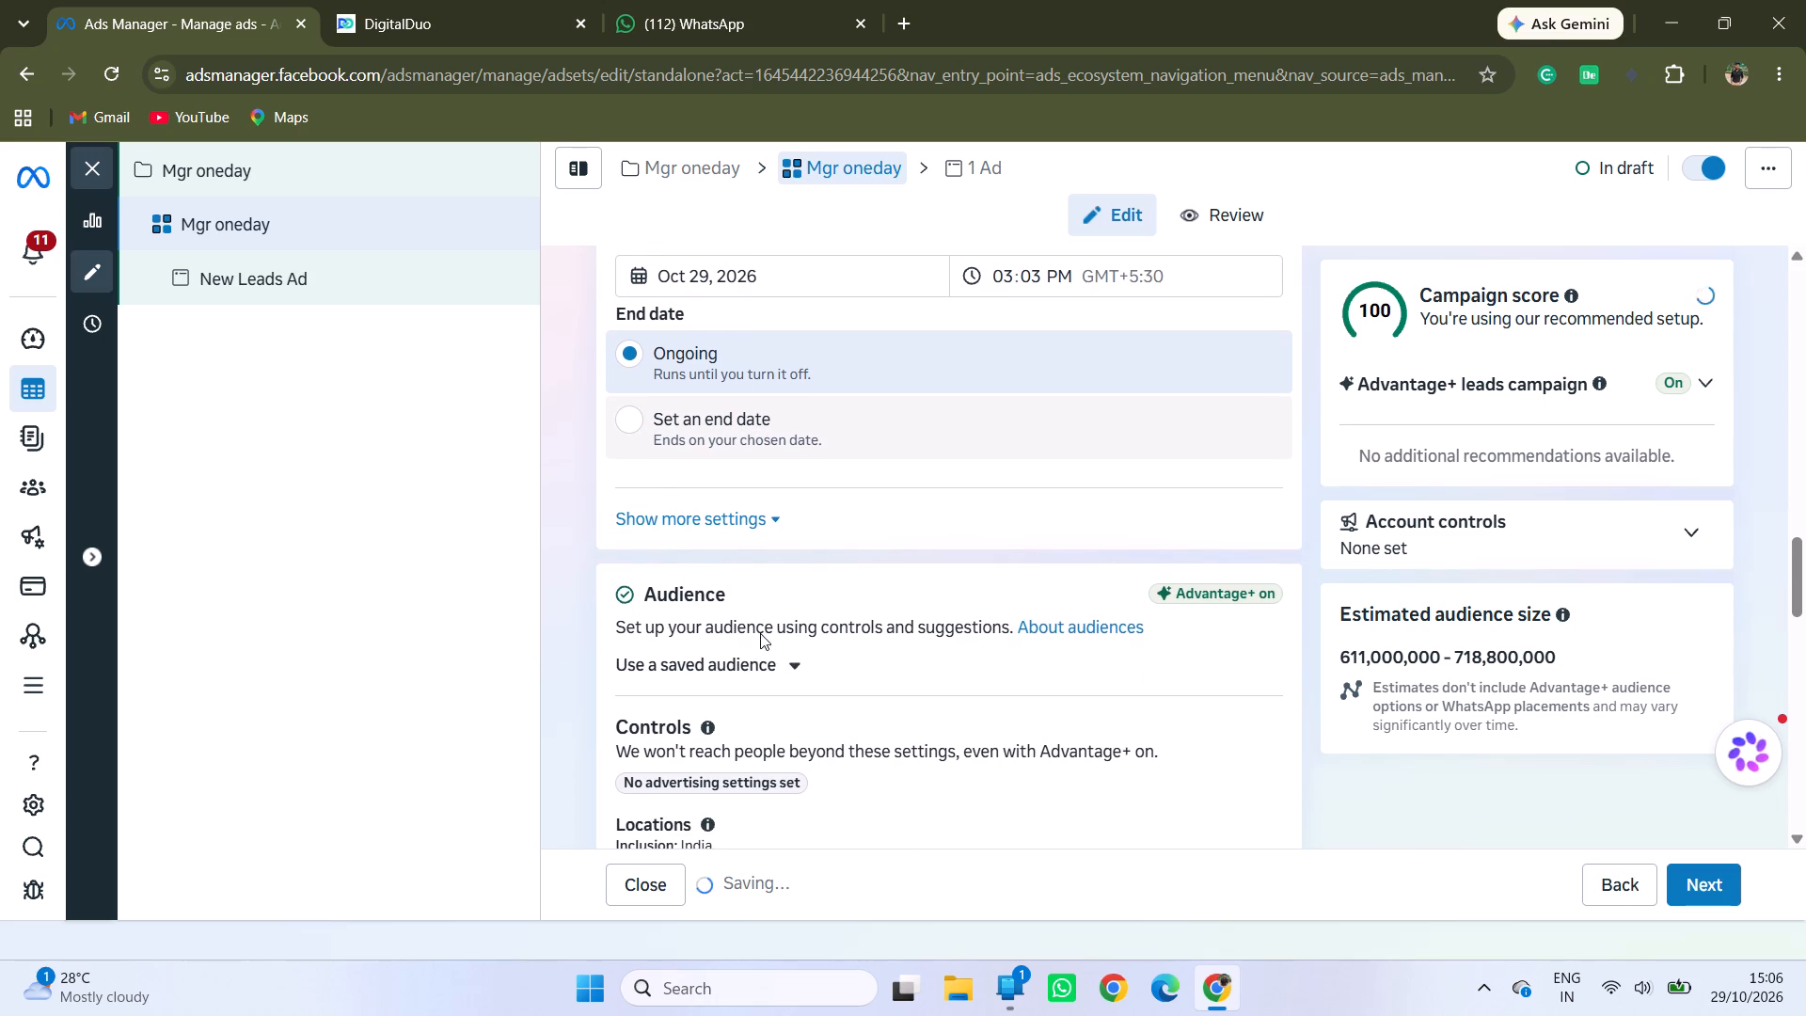
left_click(762, 518)
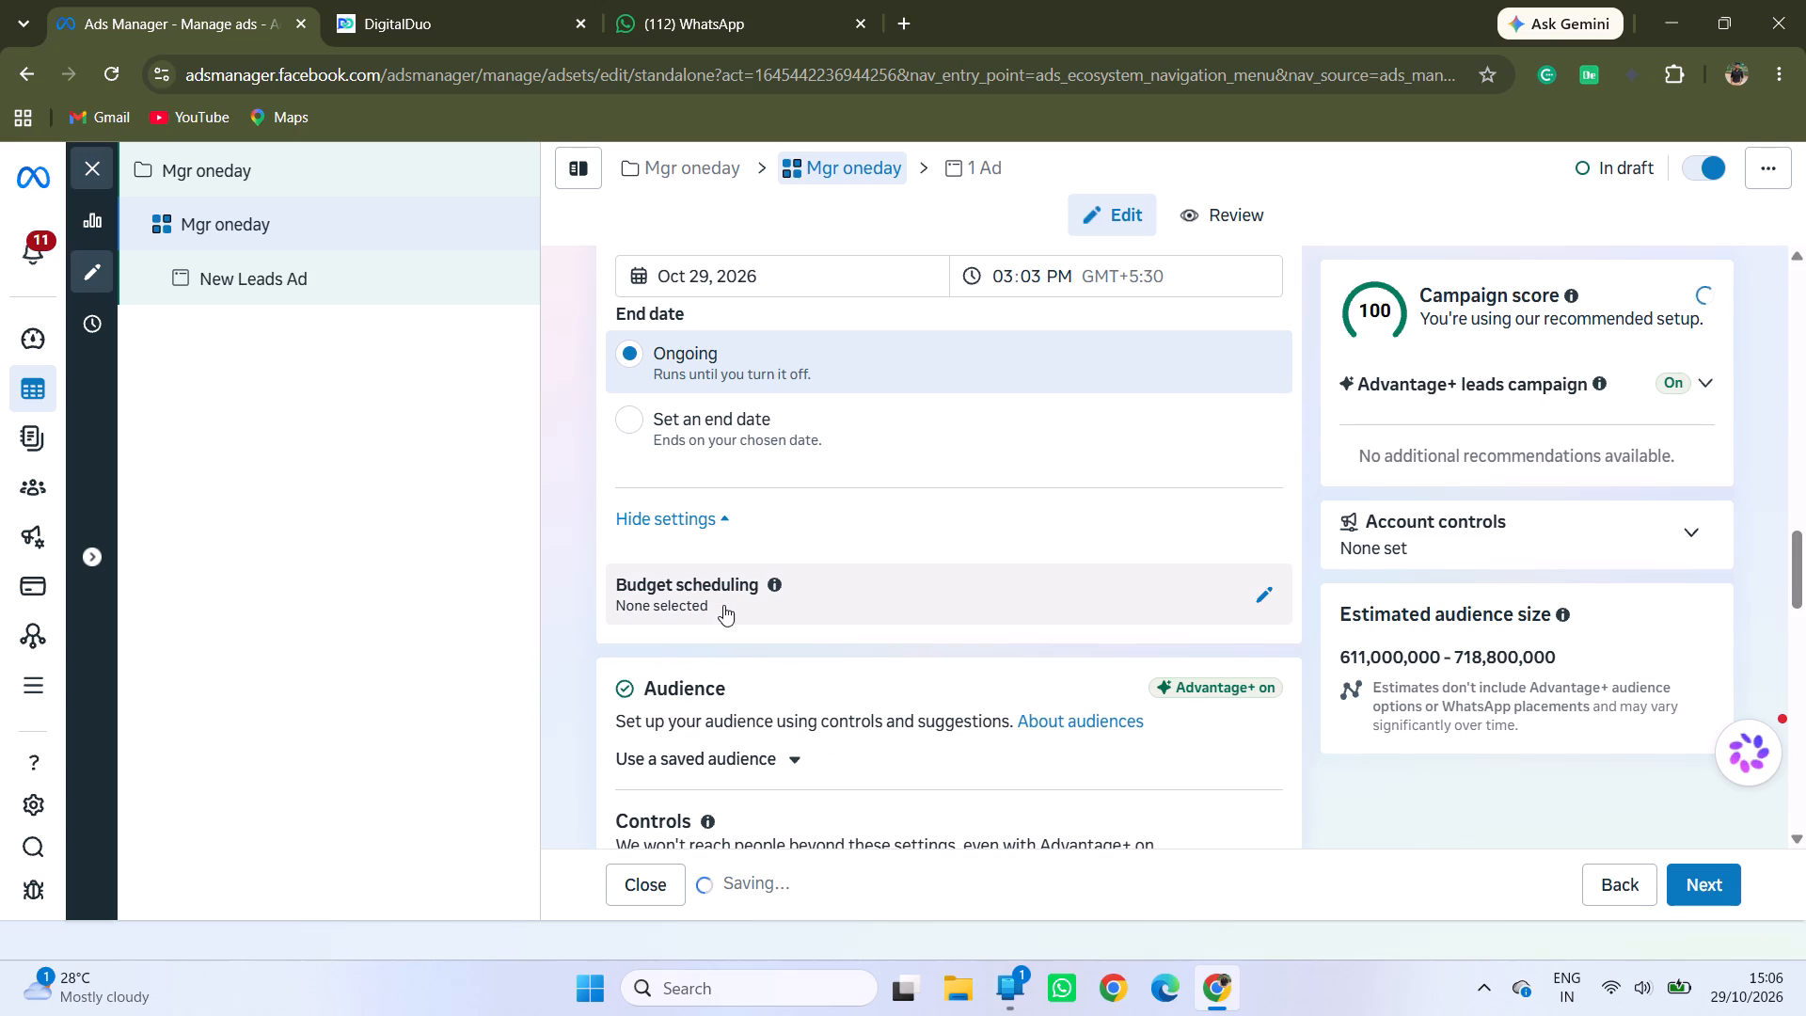
Collapse the additional budget and schedule settings of the ad set.
left_click(718, 522)
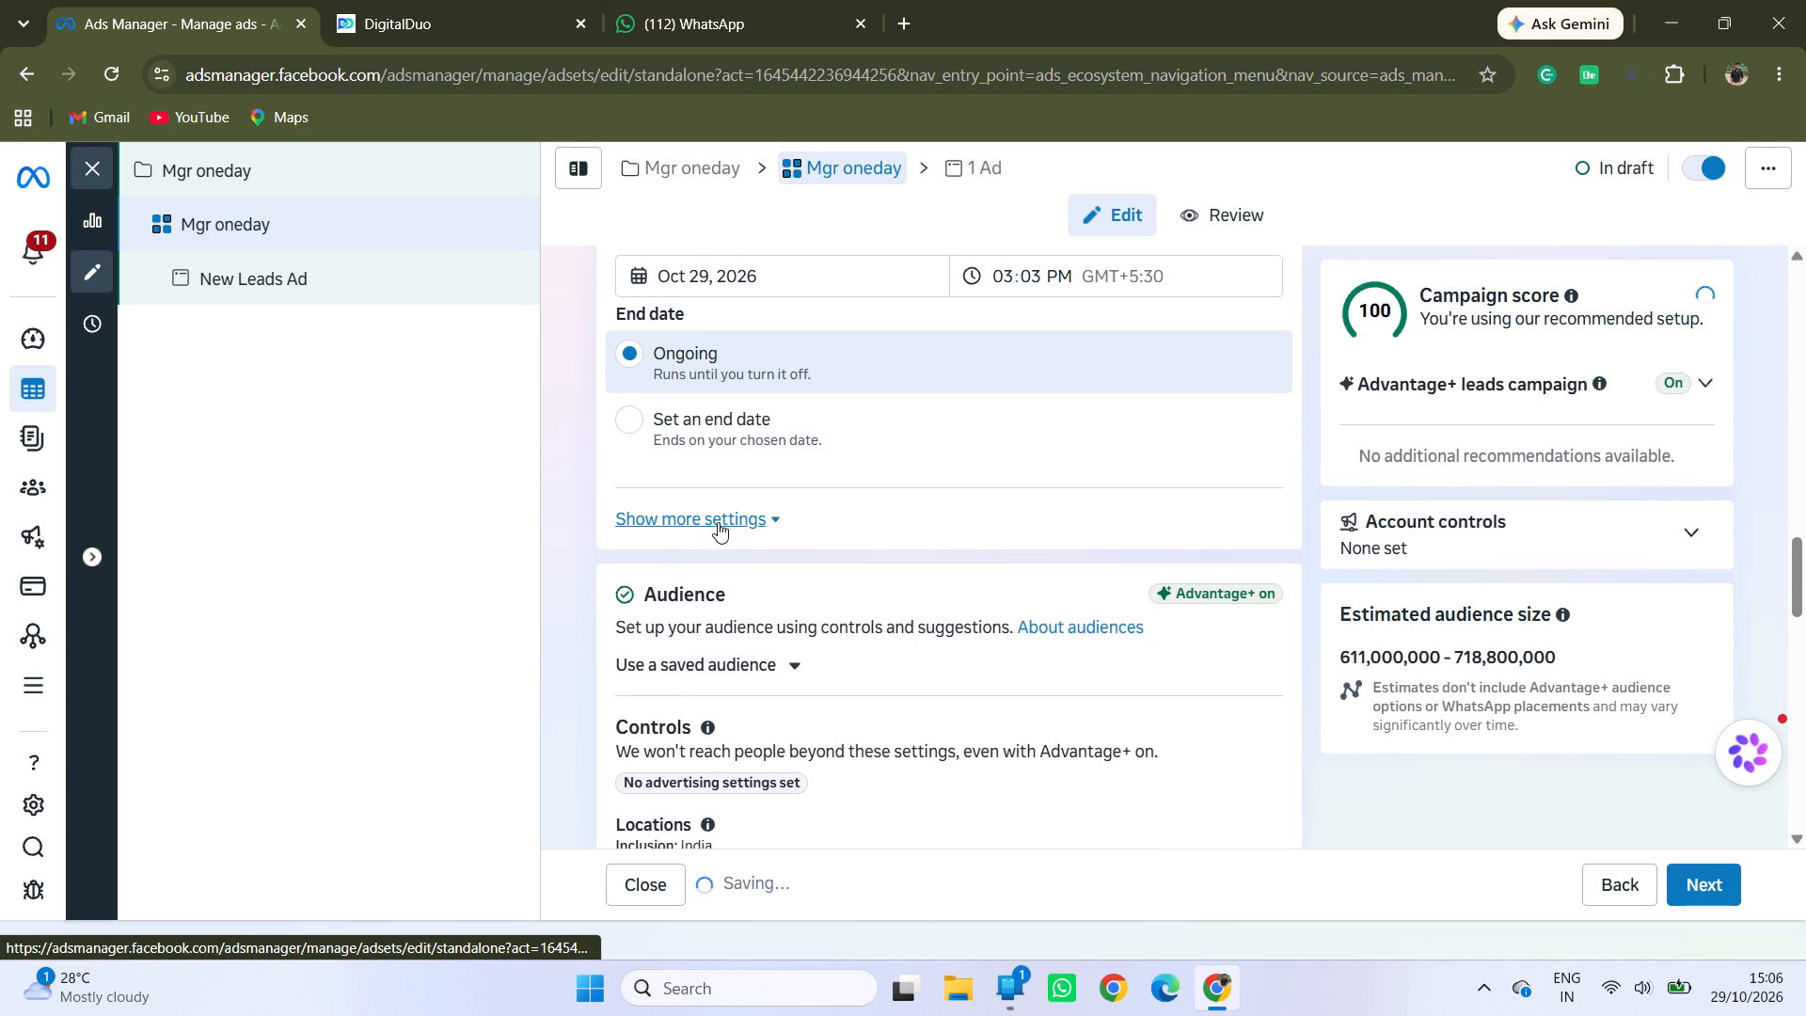
scroll(768, 493, "up", 1)
Open the audience's location controls, paste the copied business address as a bulk location of type Addresses, and match it.
scroll(768, 493, "down", 4)
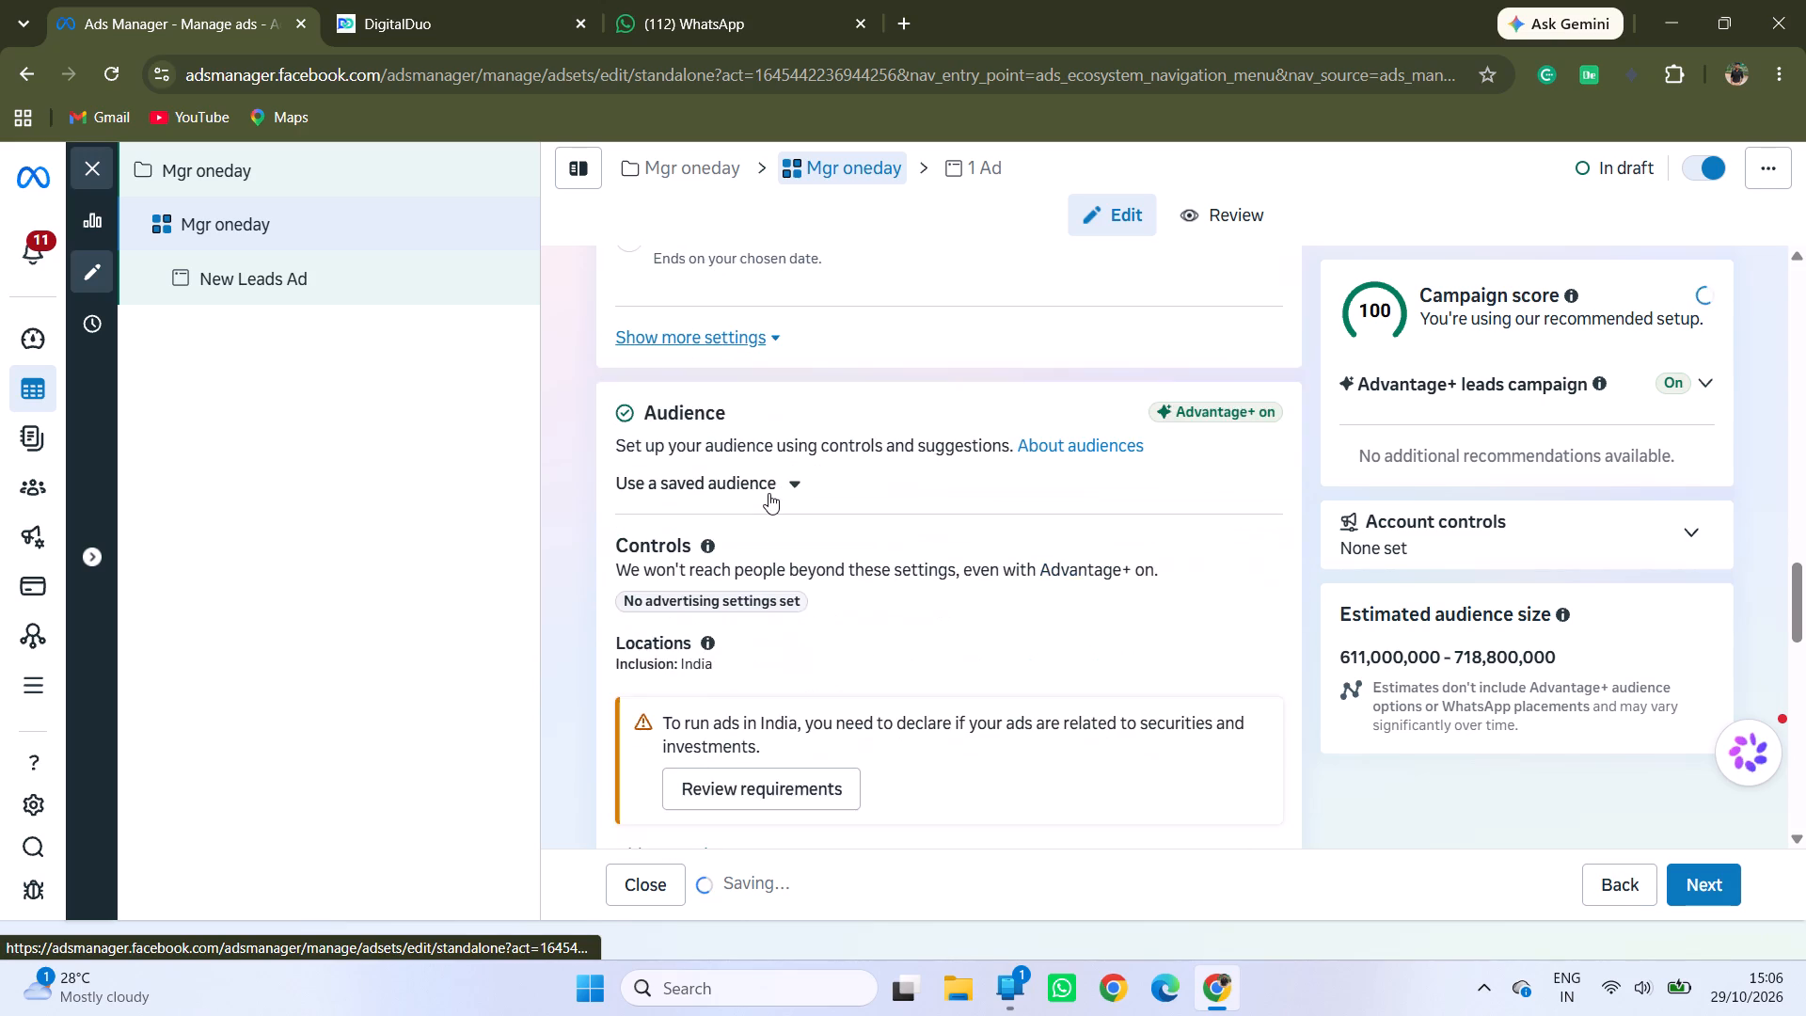
scroll(768, 493, "down", 1)
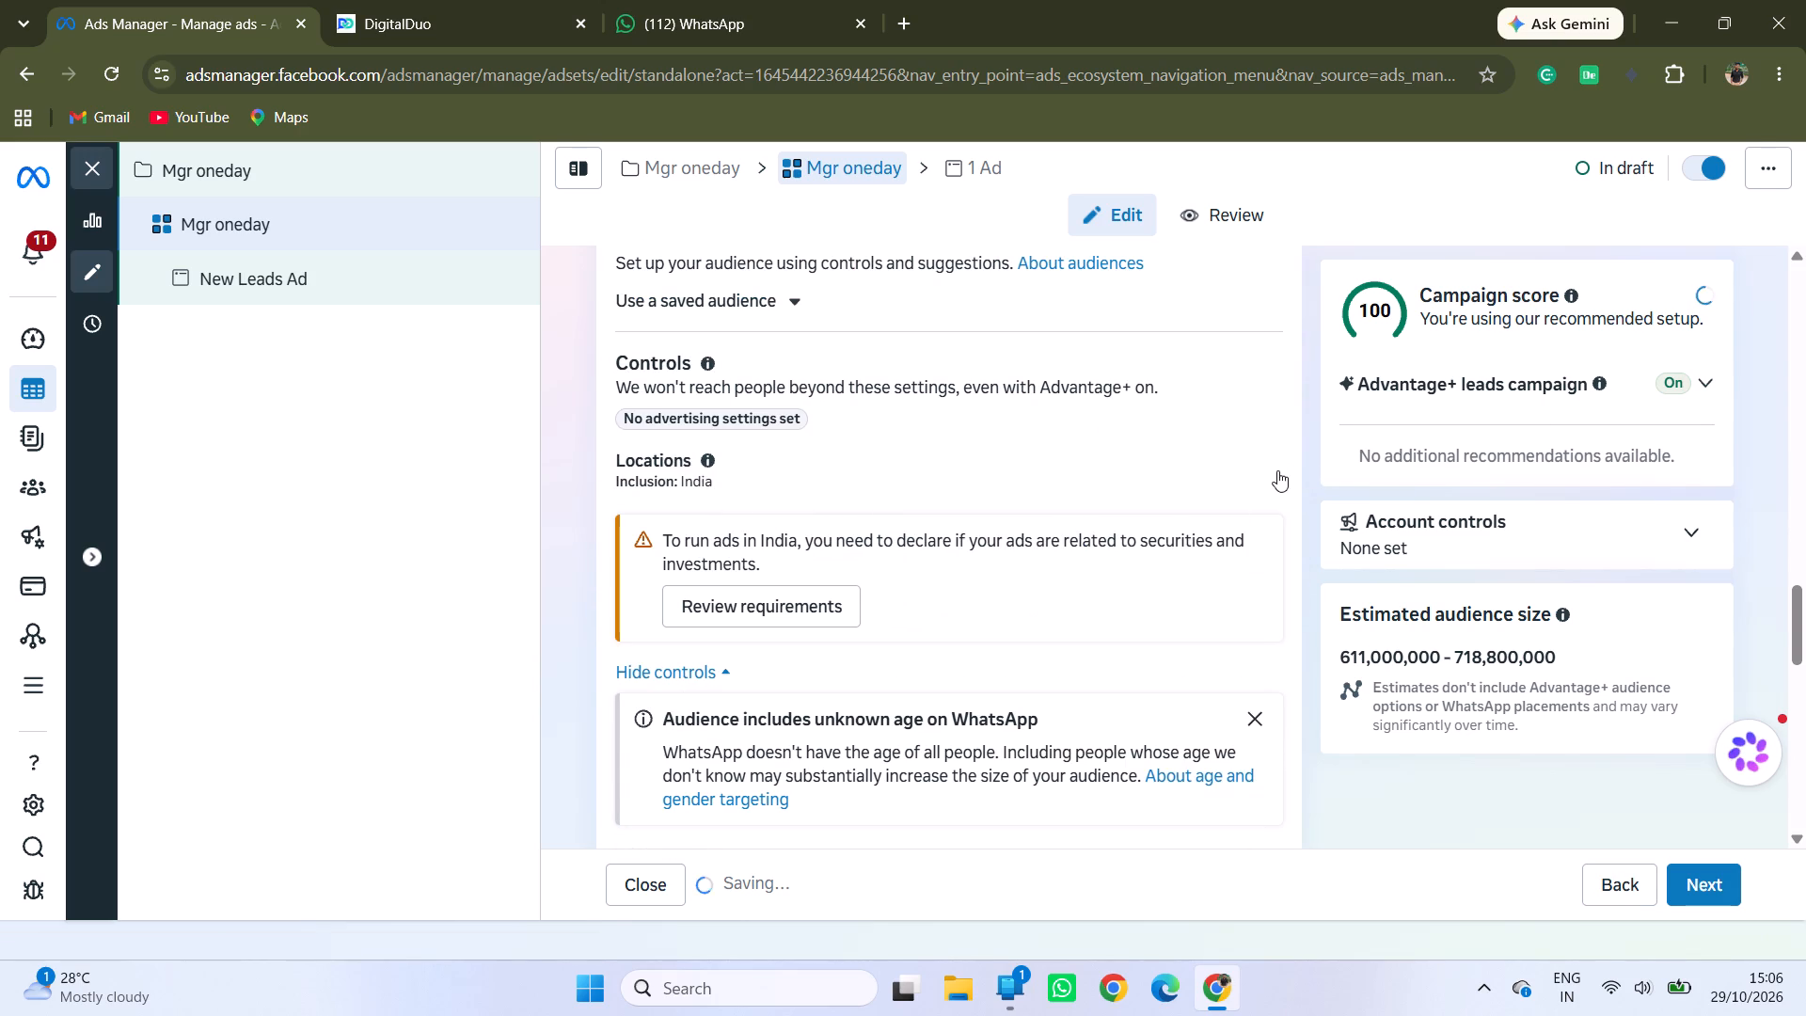
left_click(1263, 469)
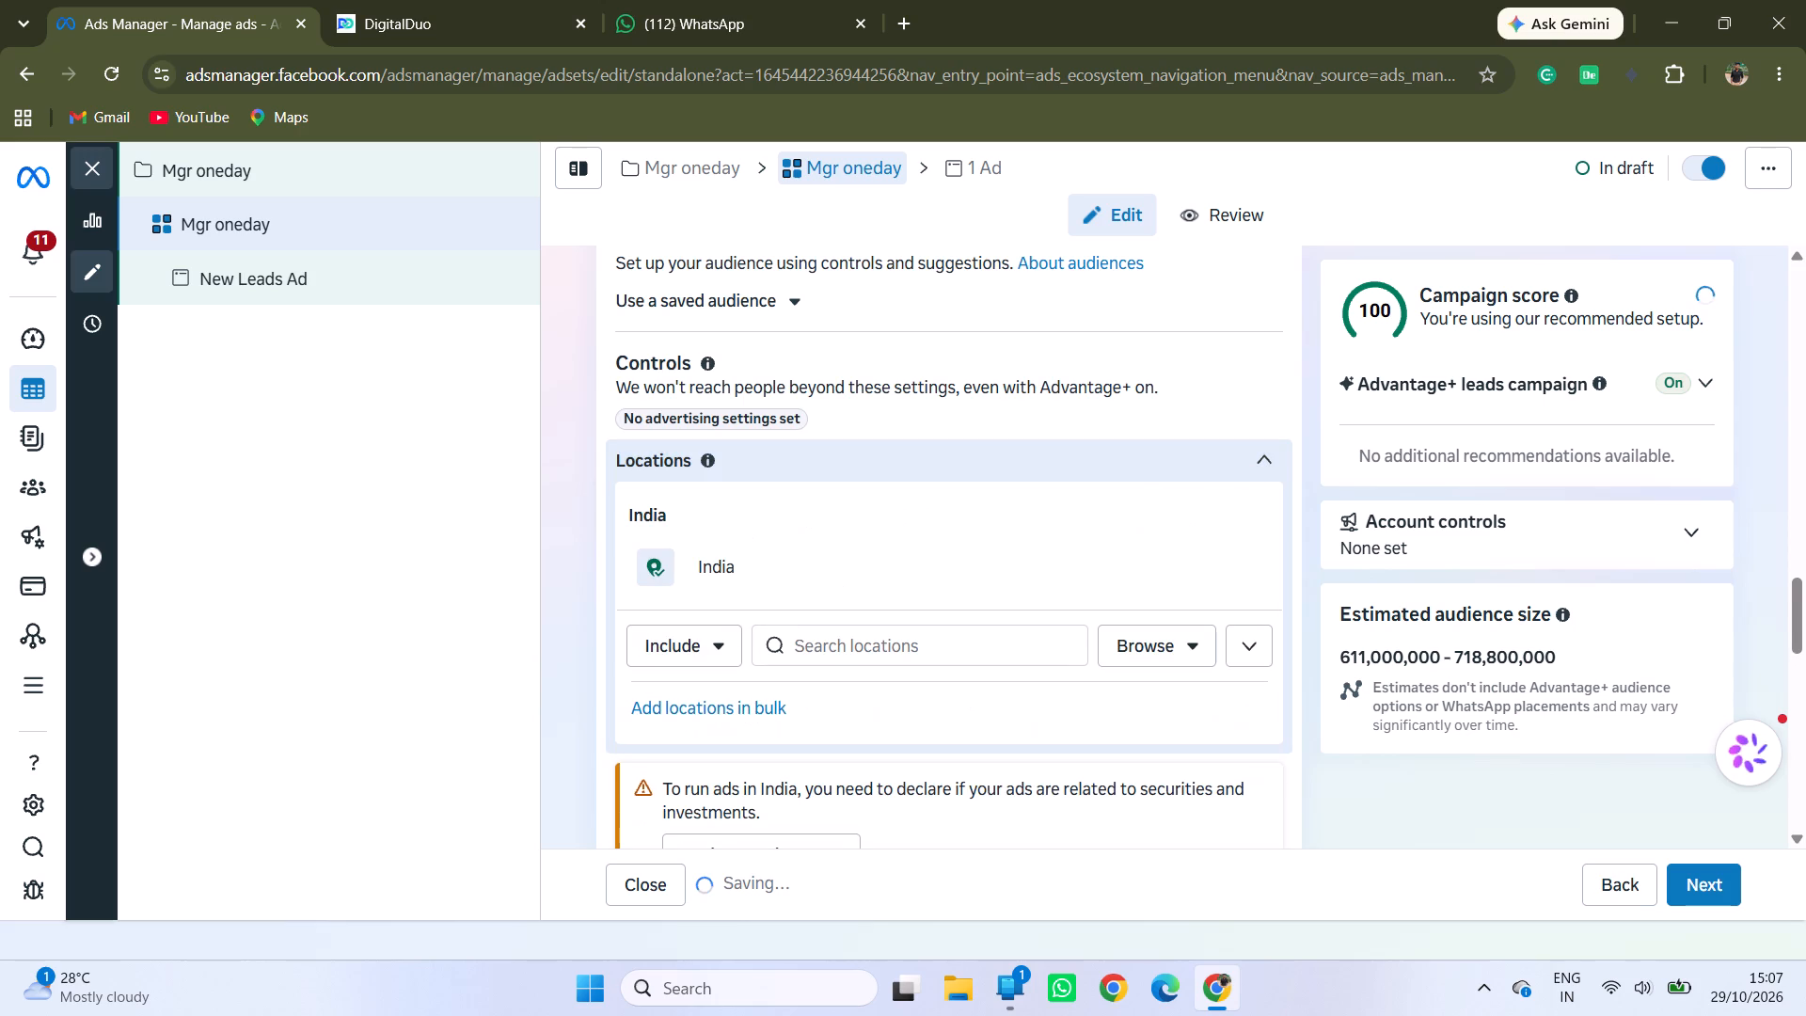
left_click(803, 643)
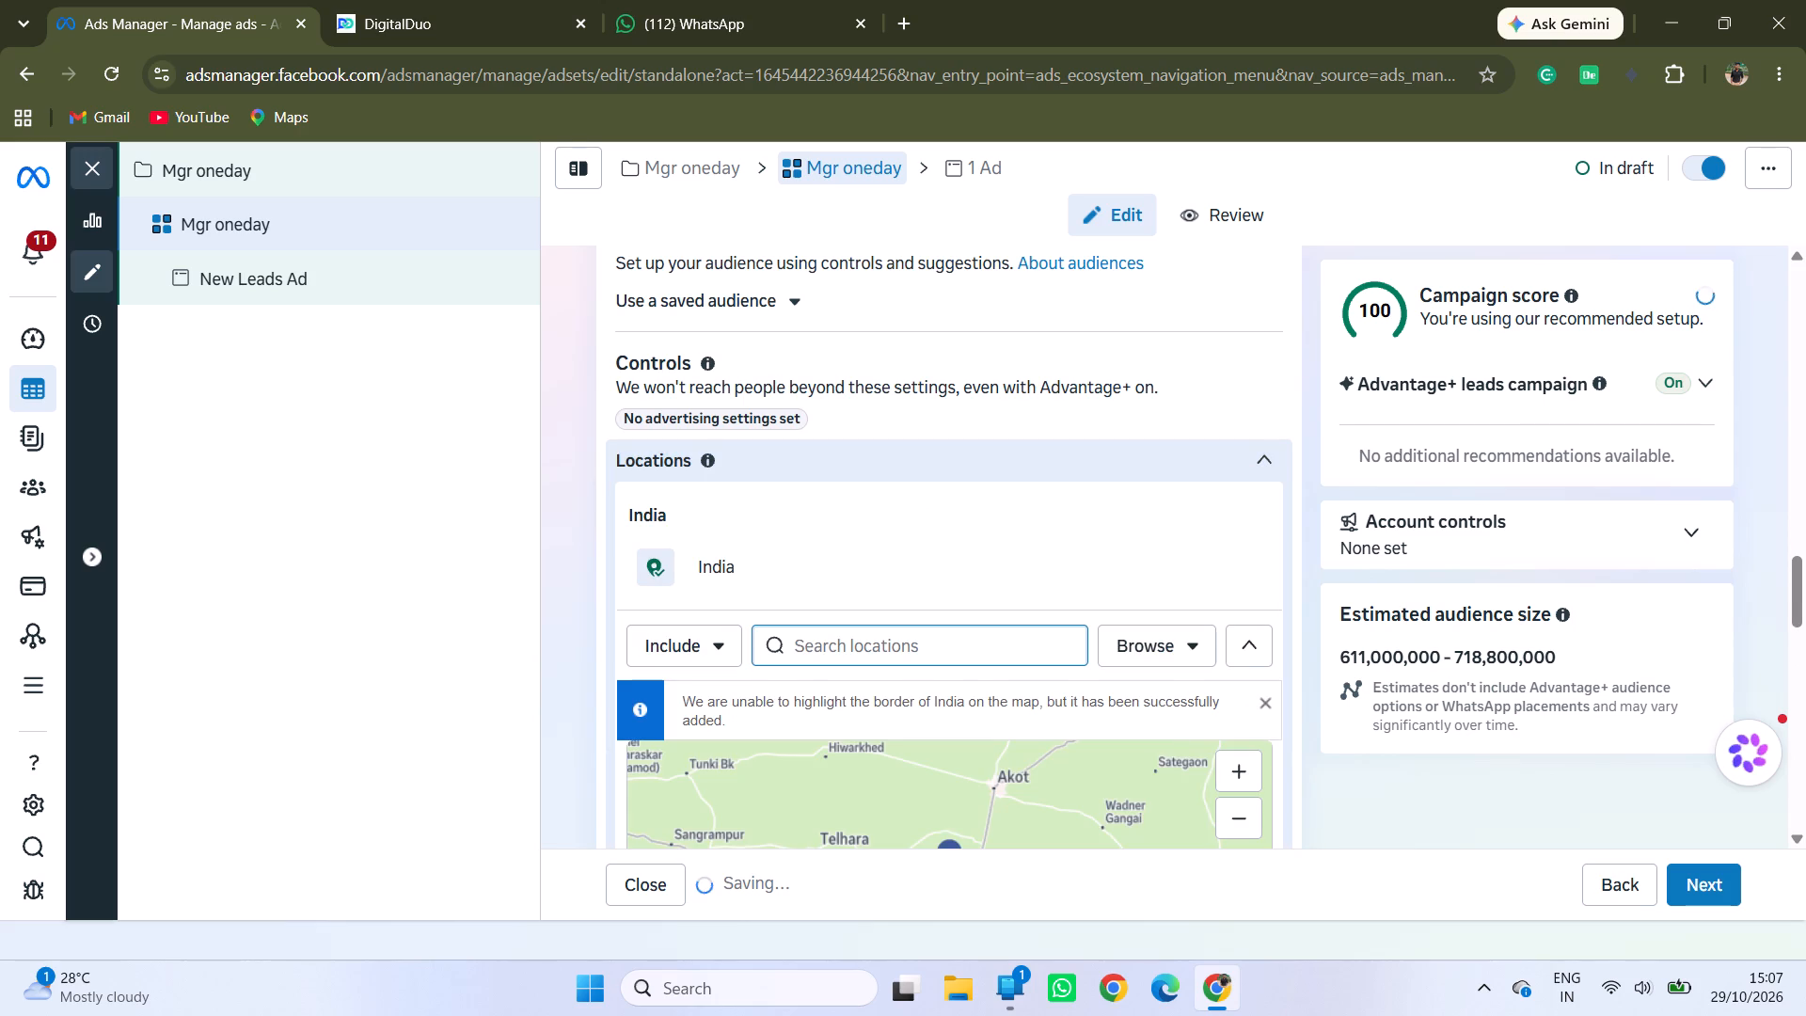
key("ctrl+v")
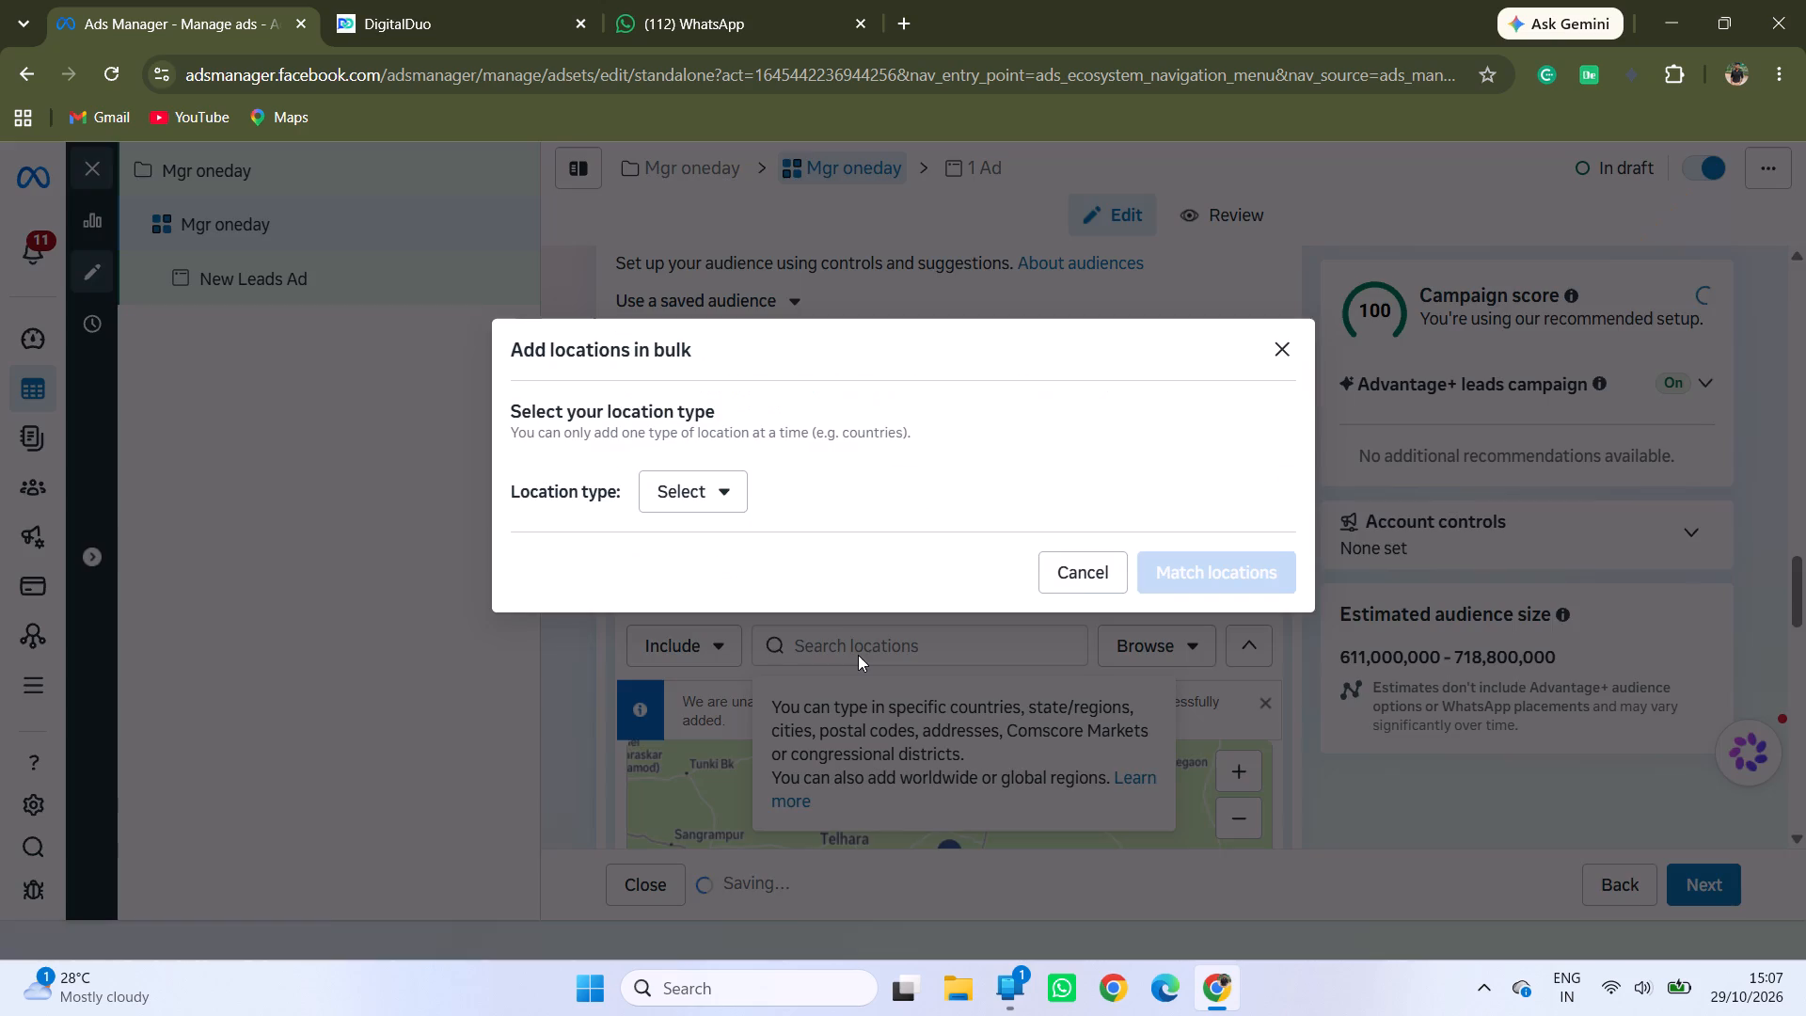
left_click(730, 500)
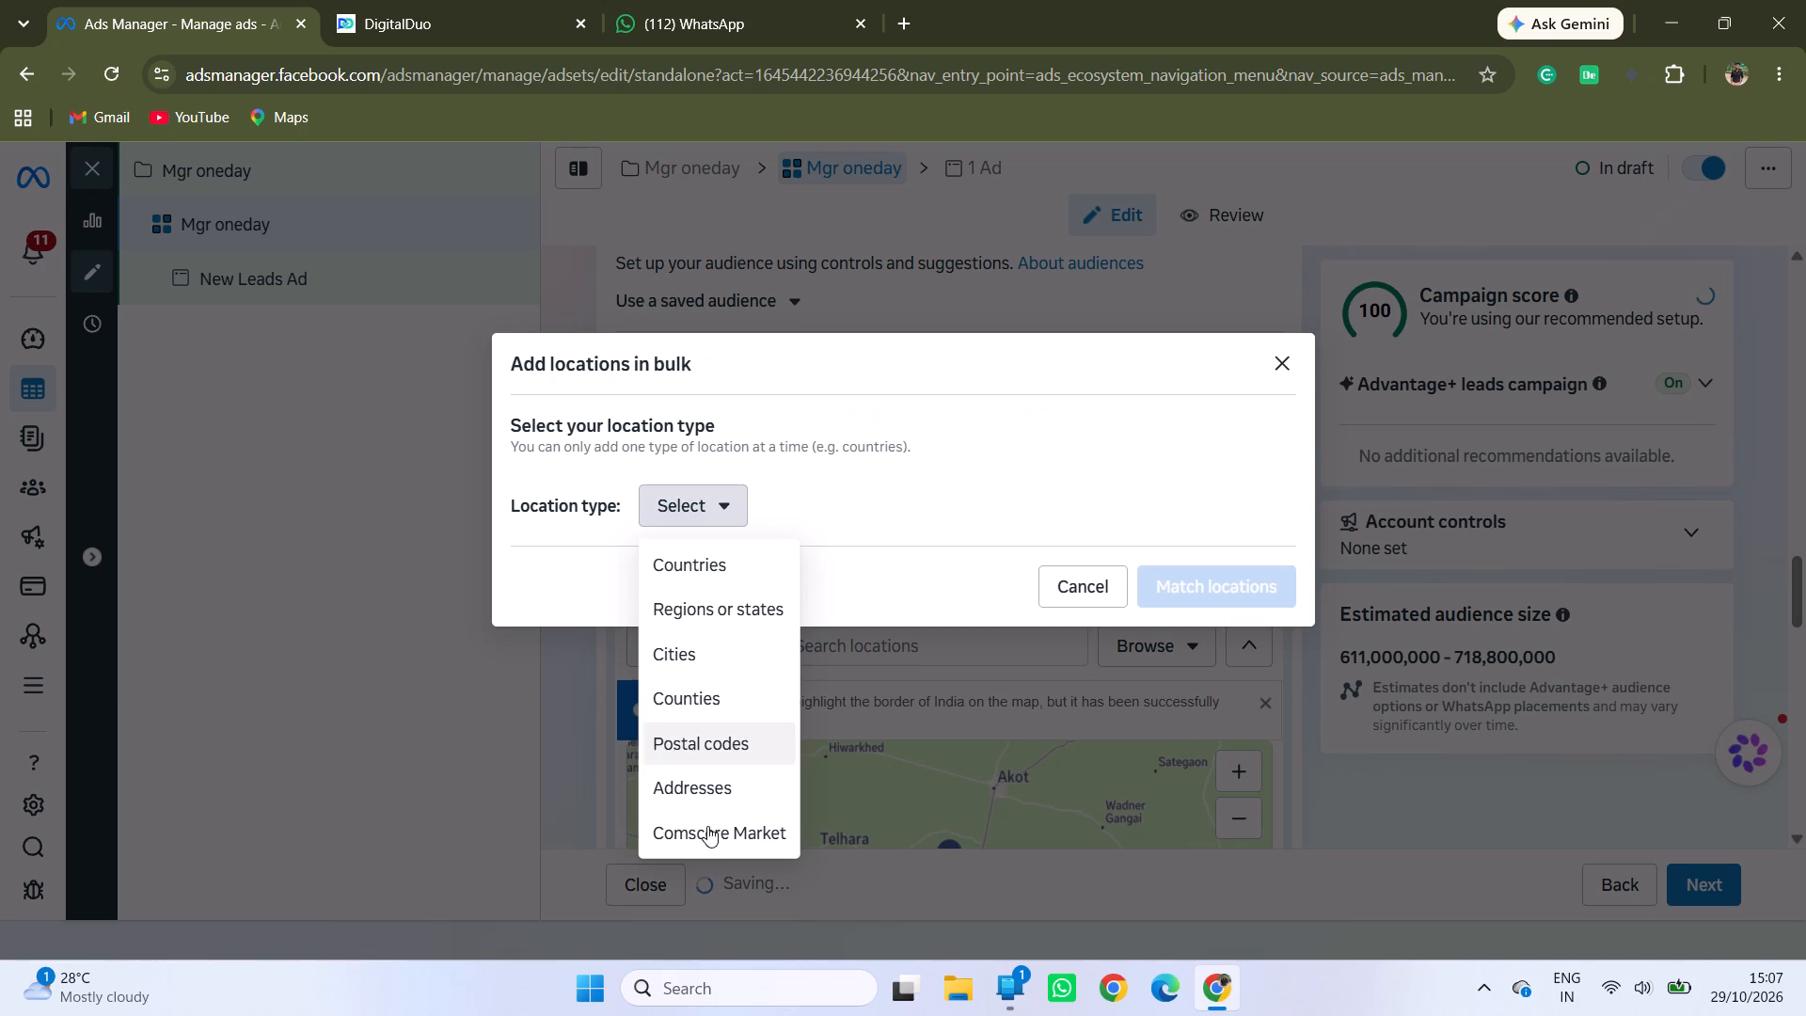
left_click(702, 790)
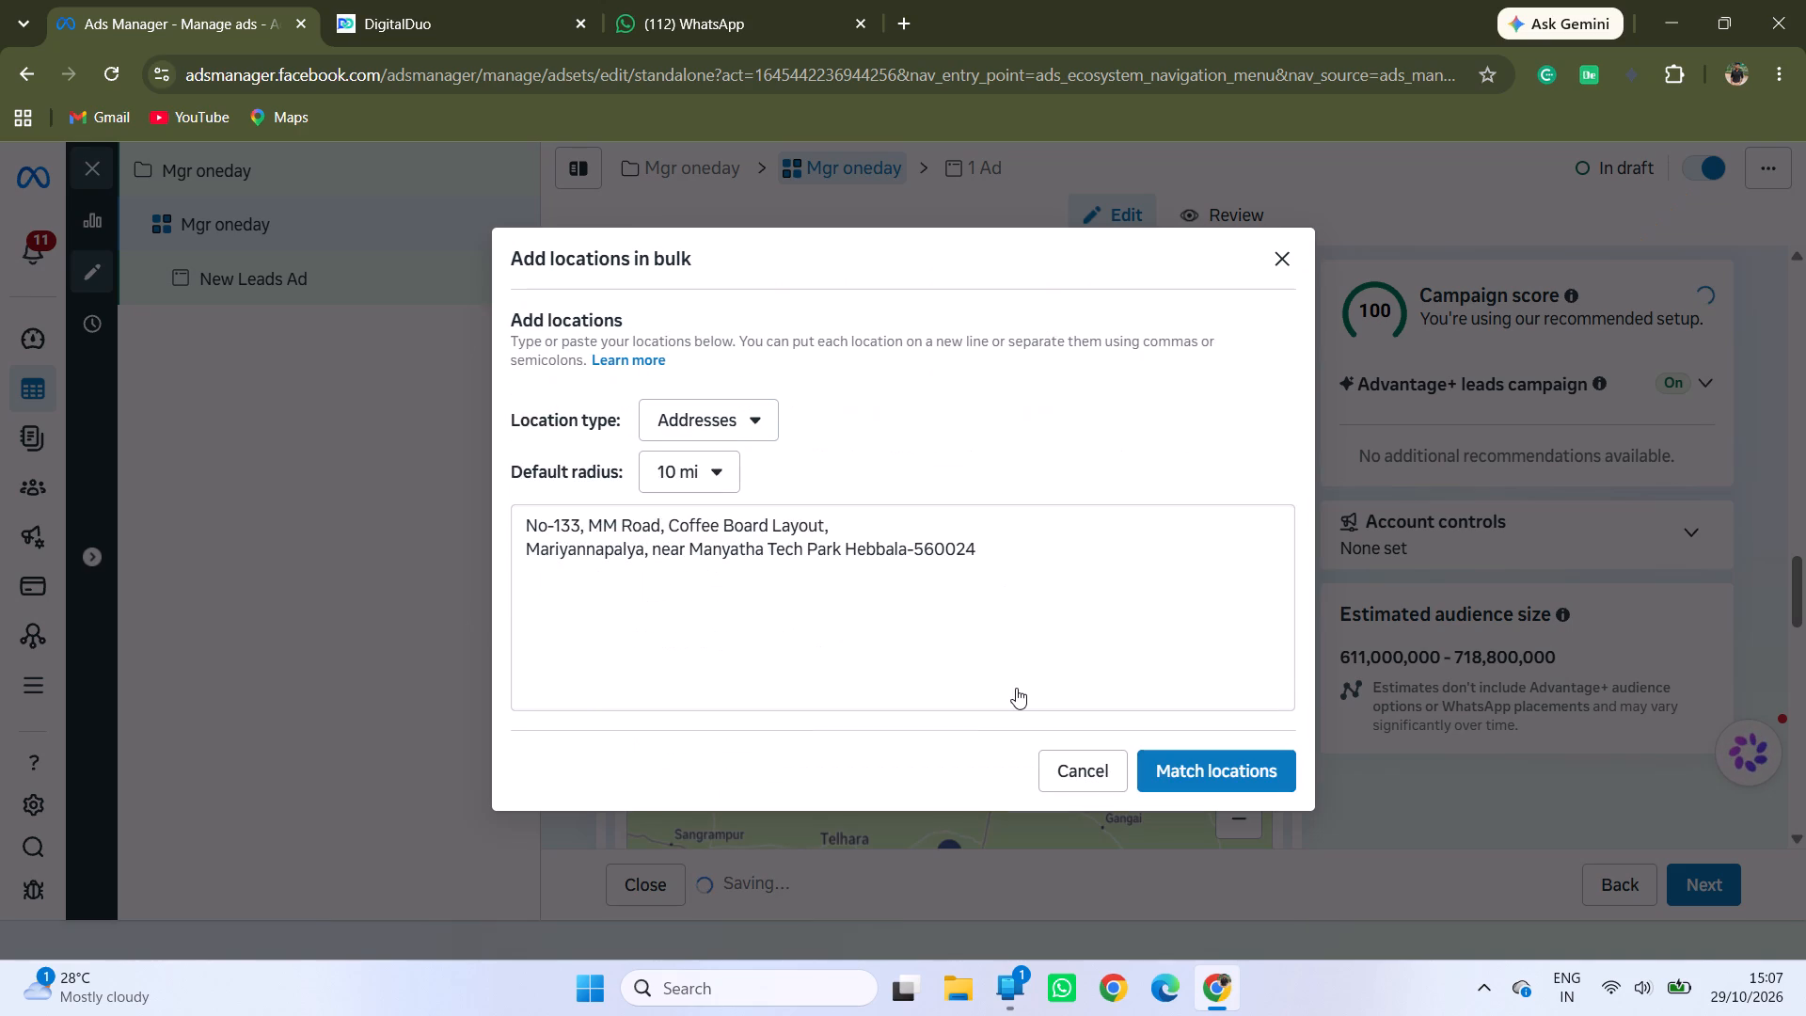
left_click(1189, 784)
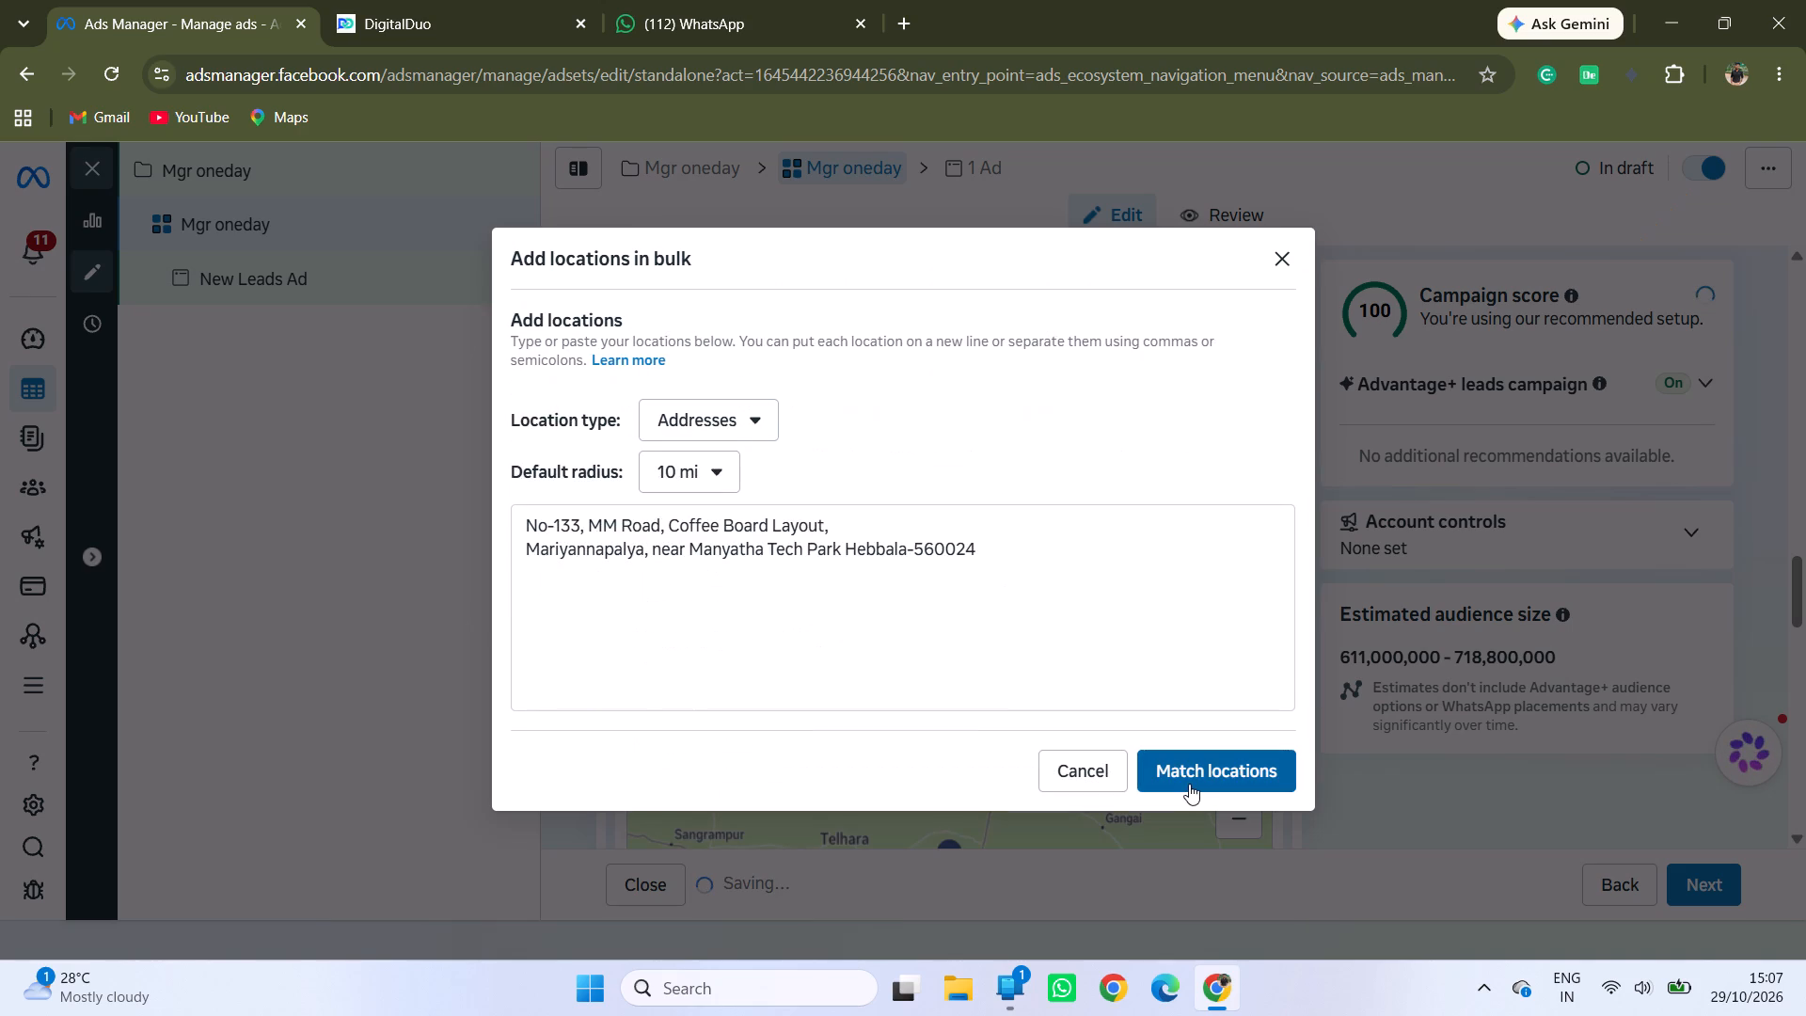
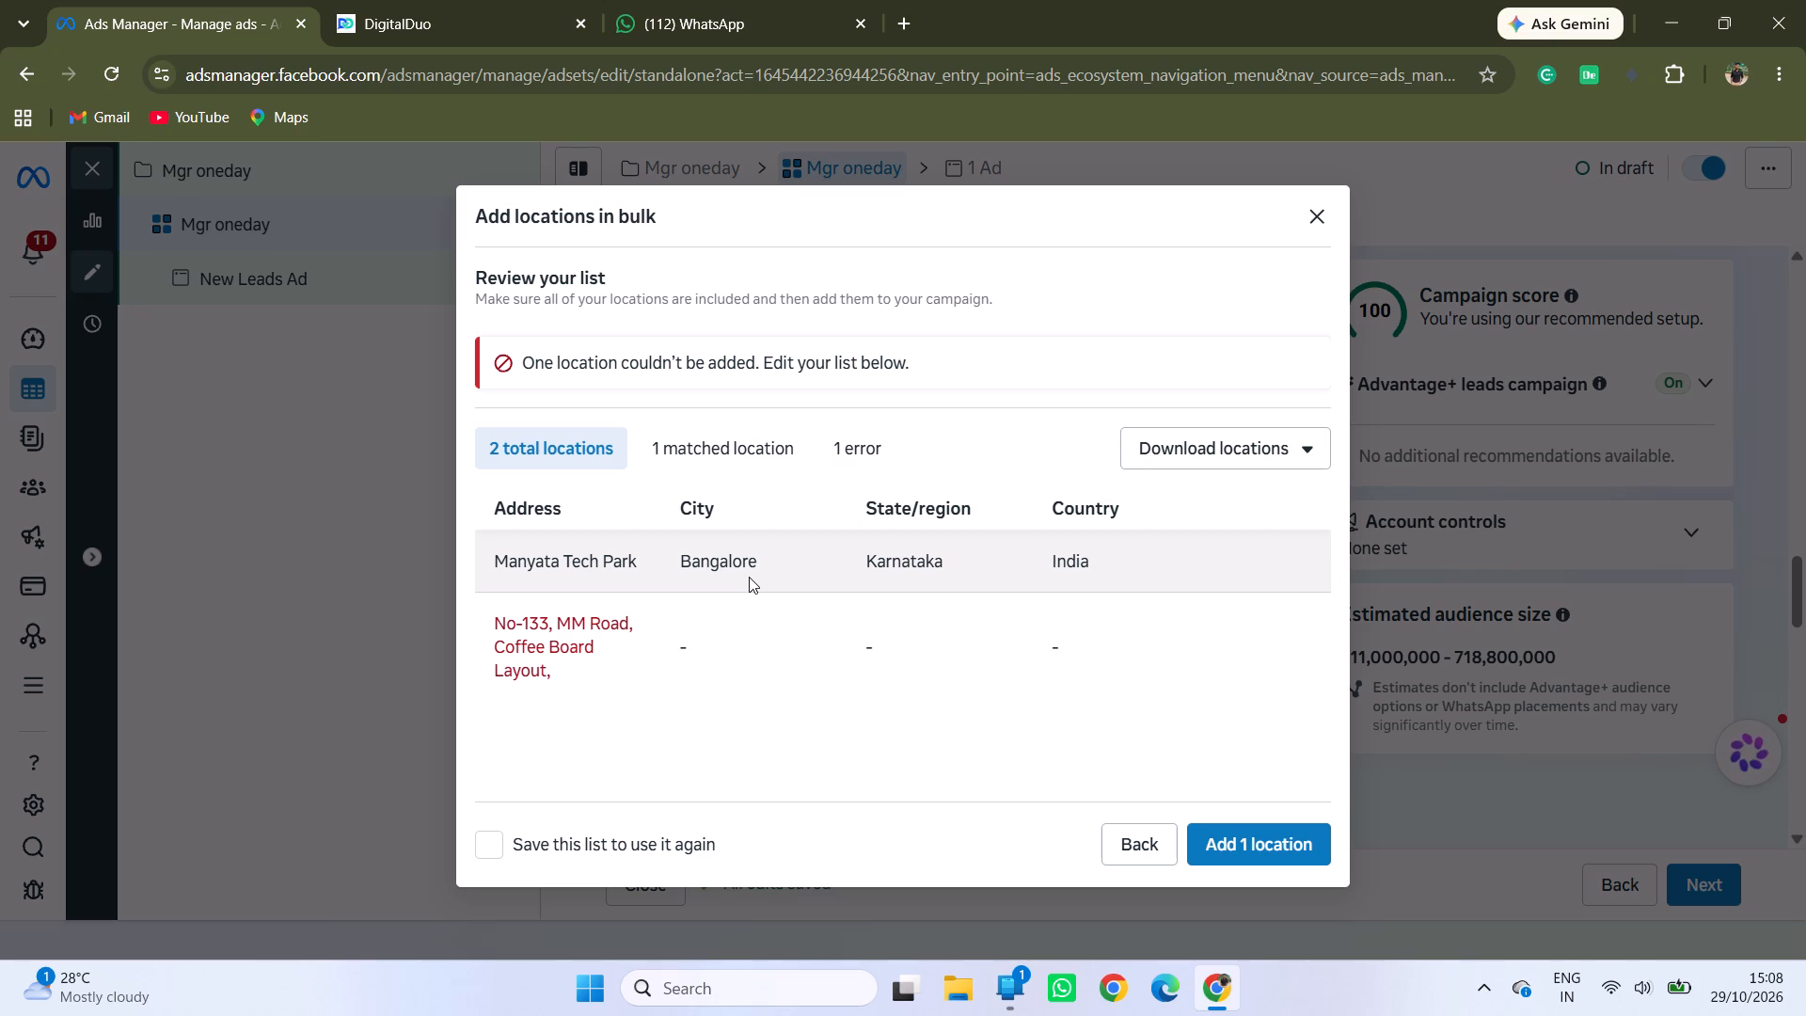
Review the total and matched entries in the bulk location list, and add the matched Manyata Tech Park, Bangalore location.
left_click(576, 645)
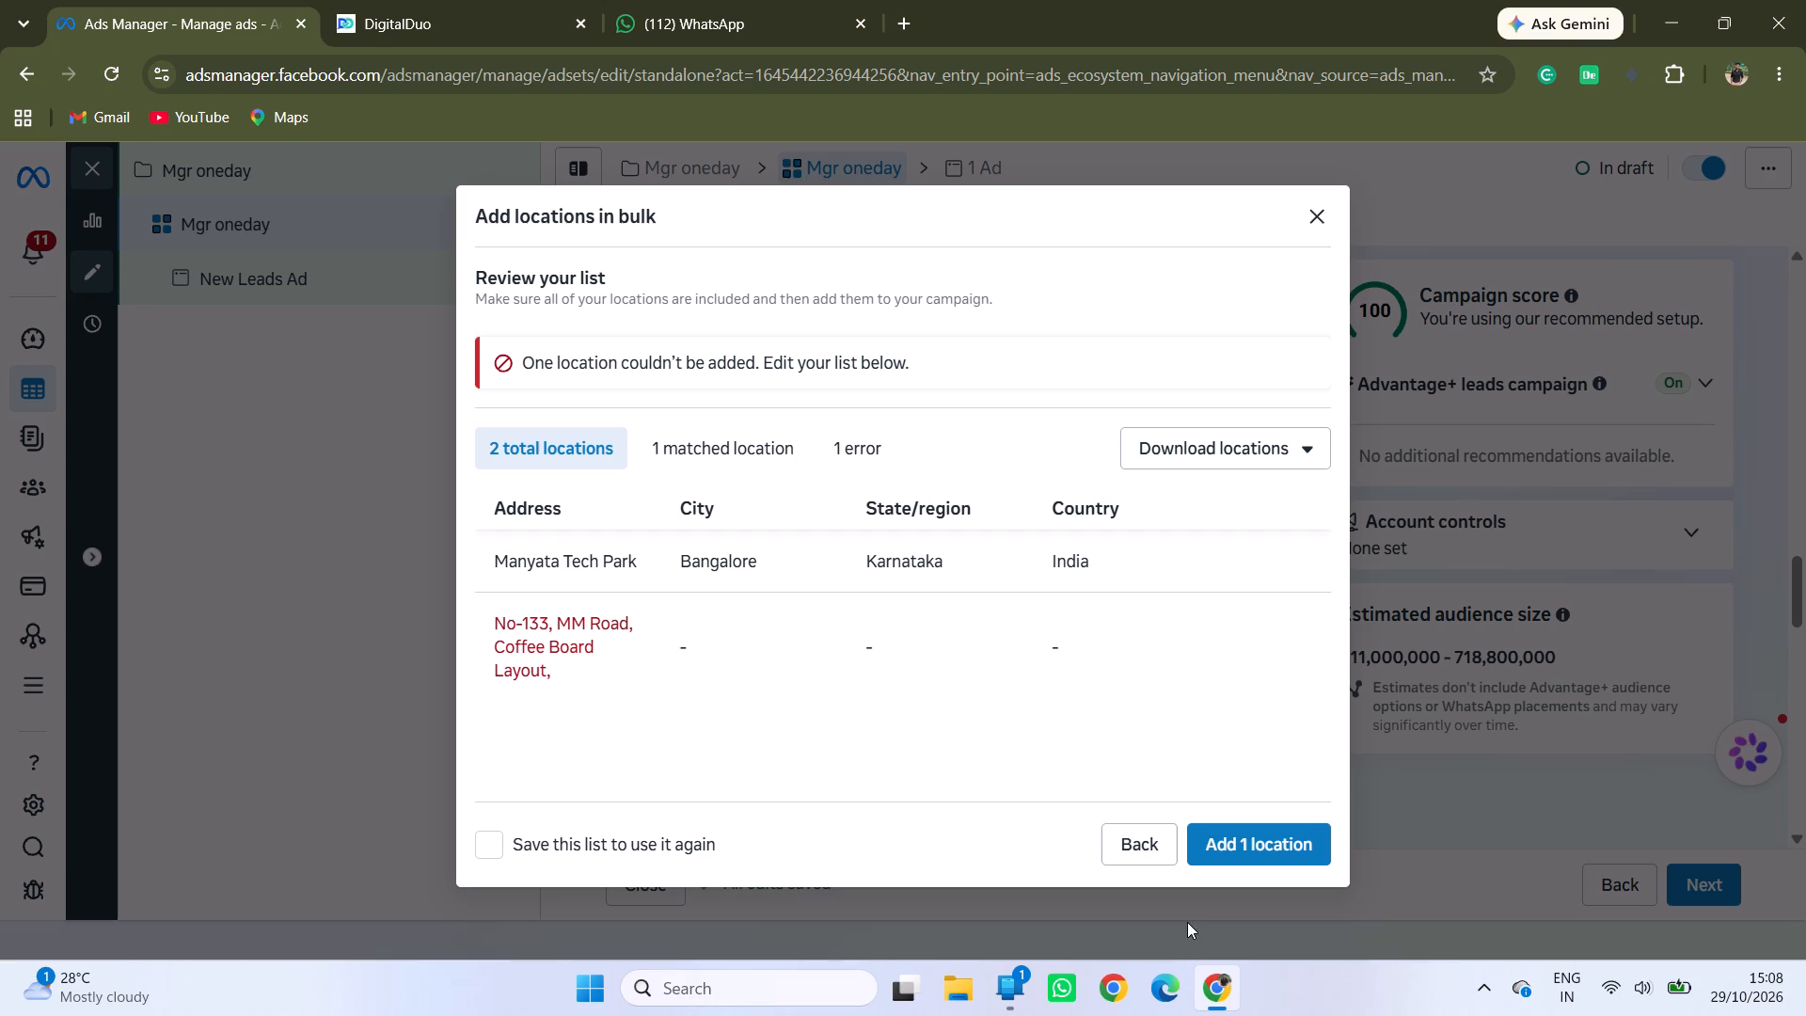
left_click(724, 454)
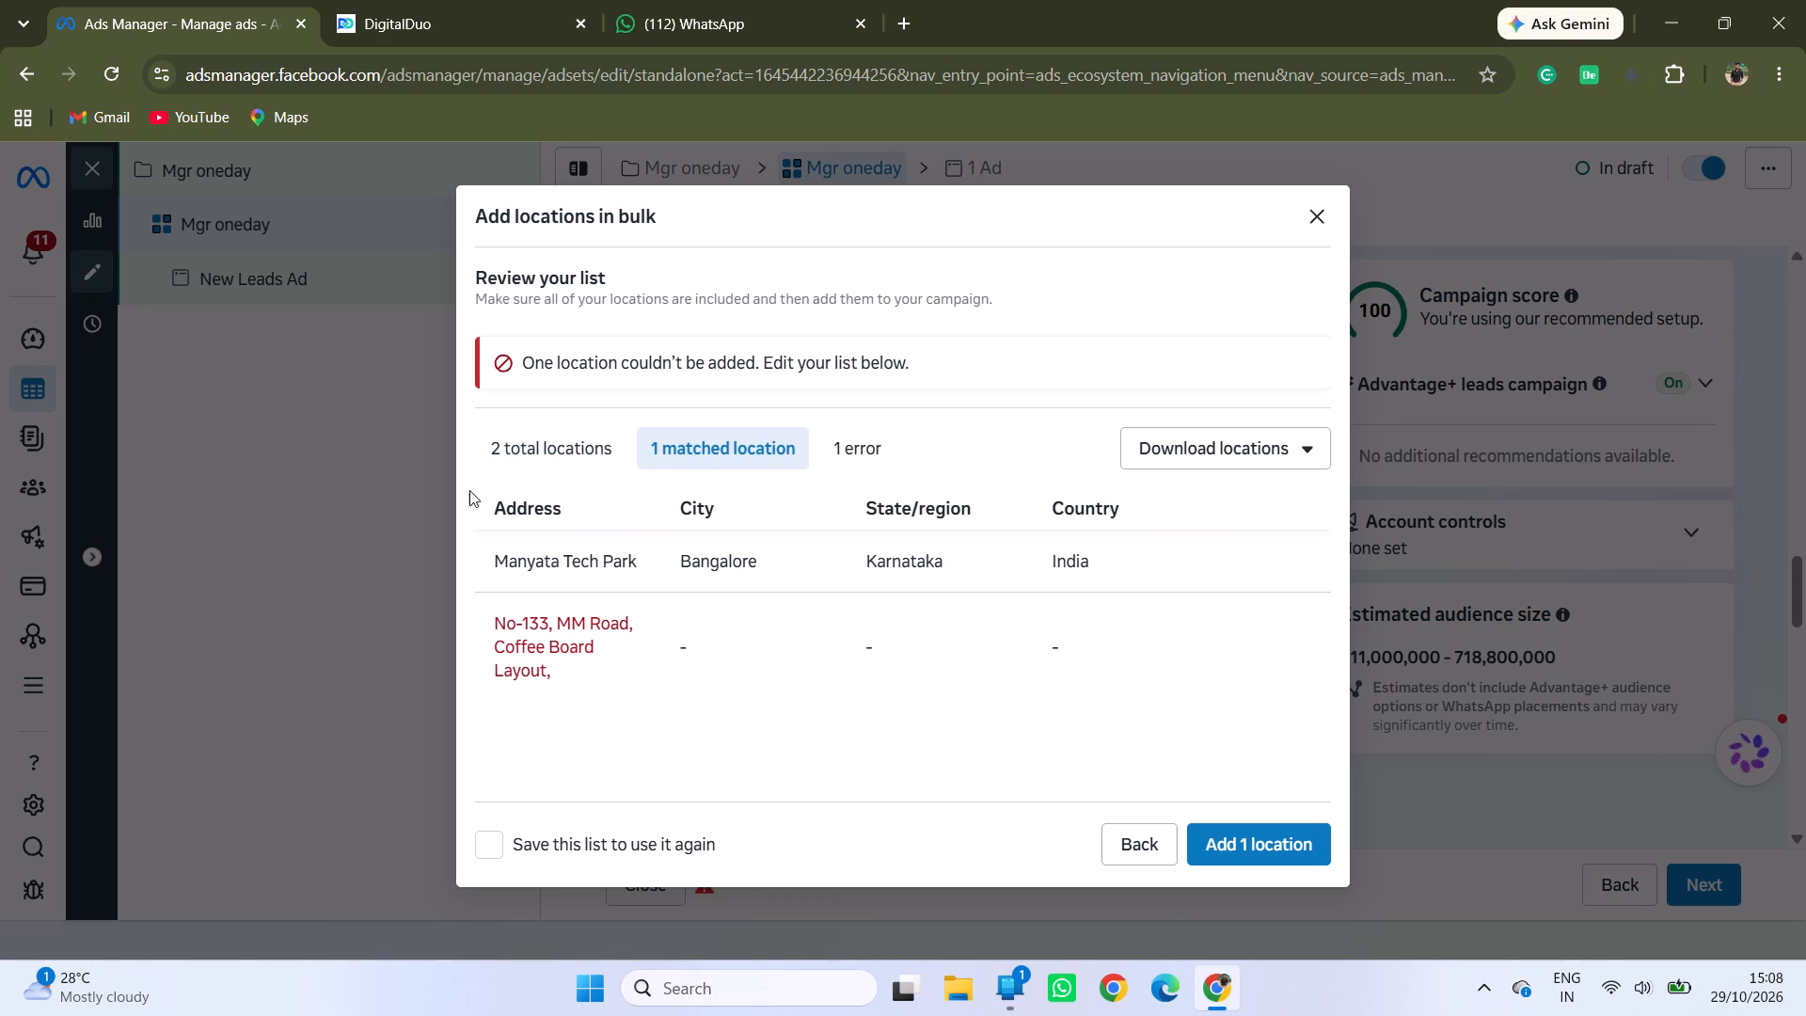
left_click(565, 452)
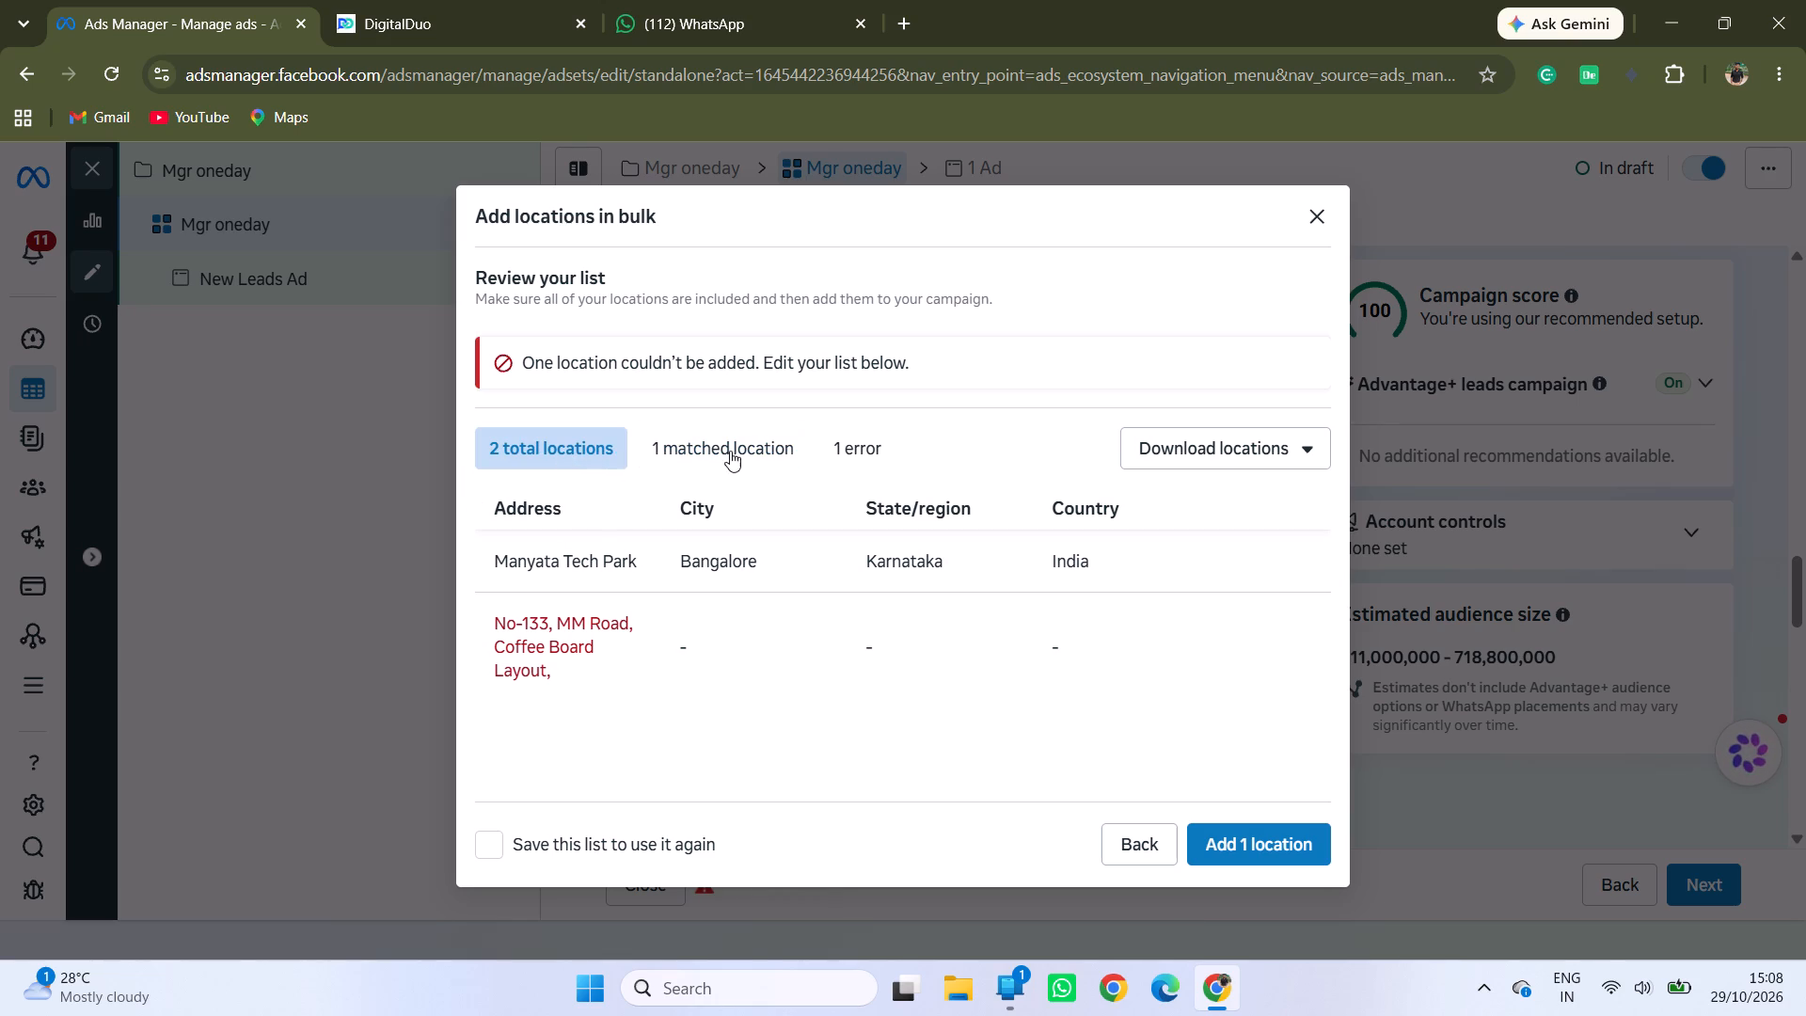
left_click(737, 450)
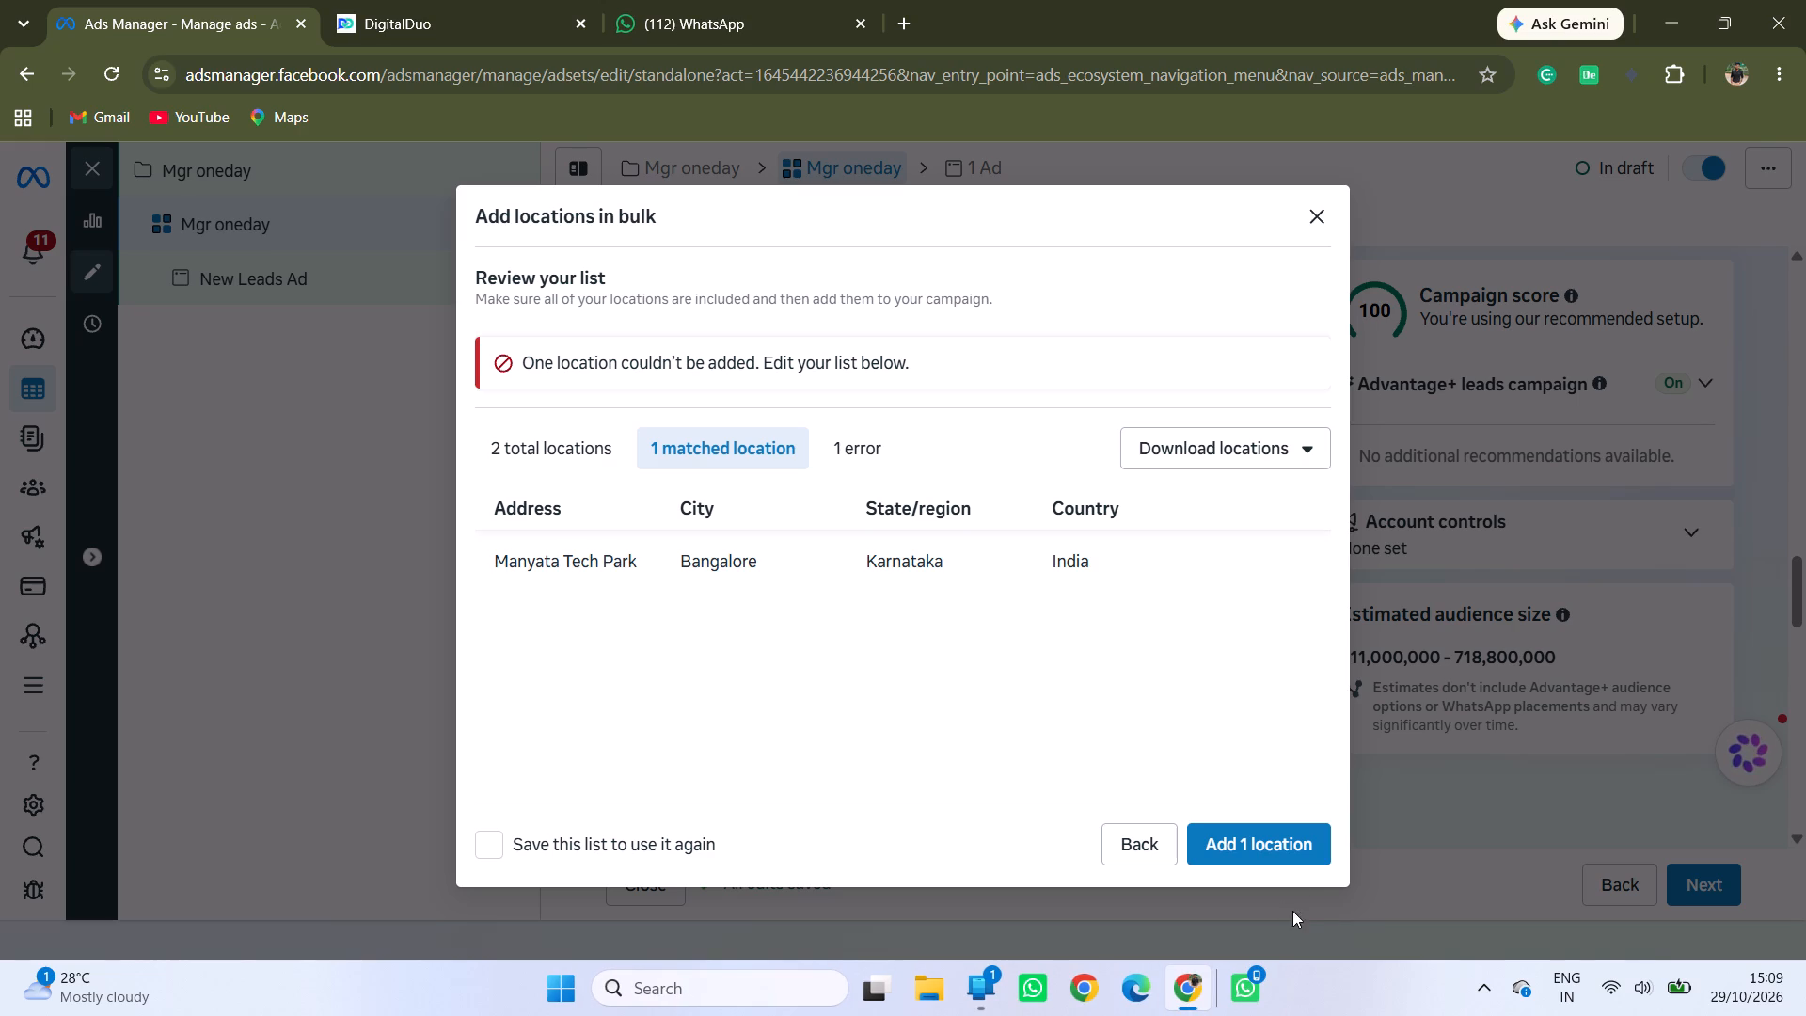
left_click(1261, 842)
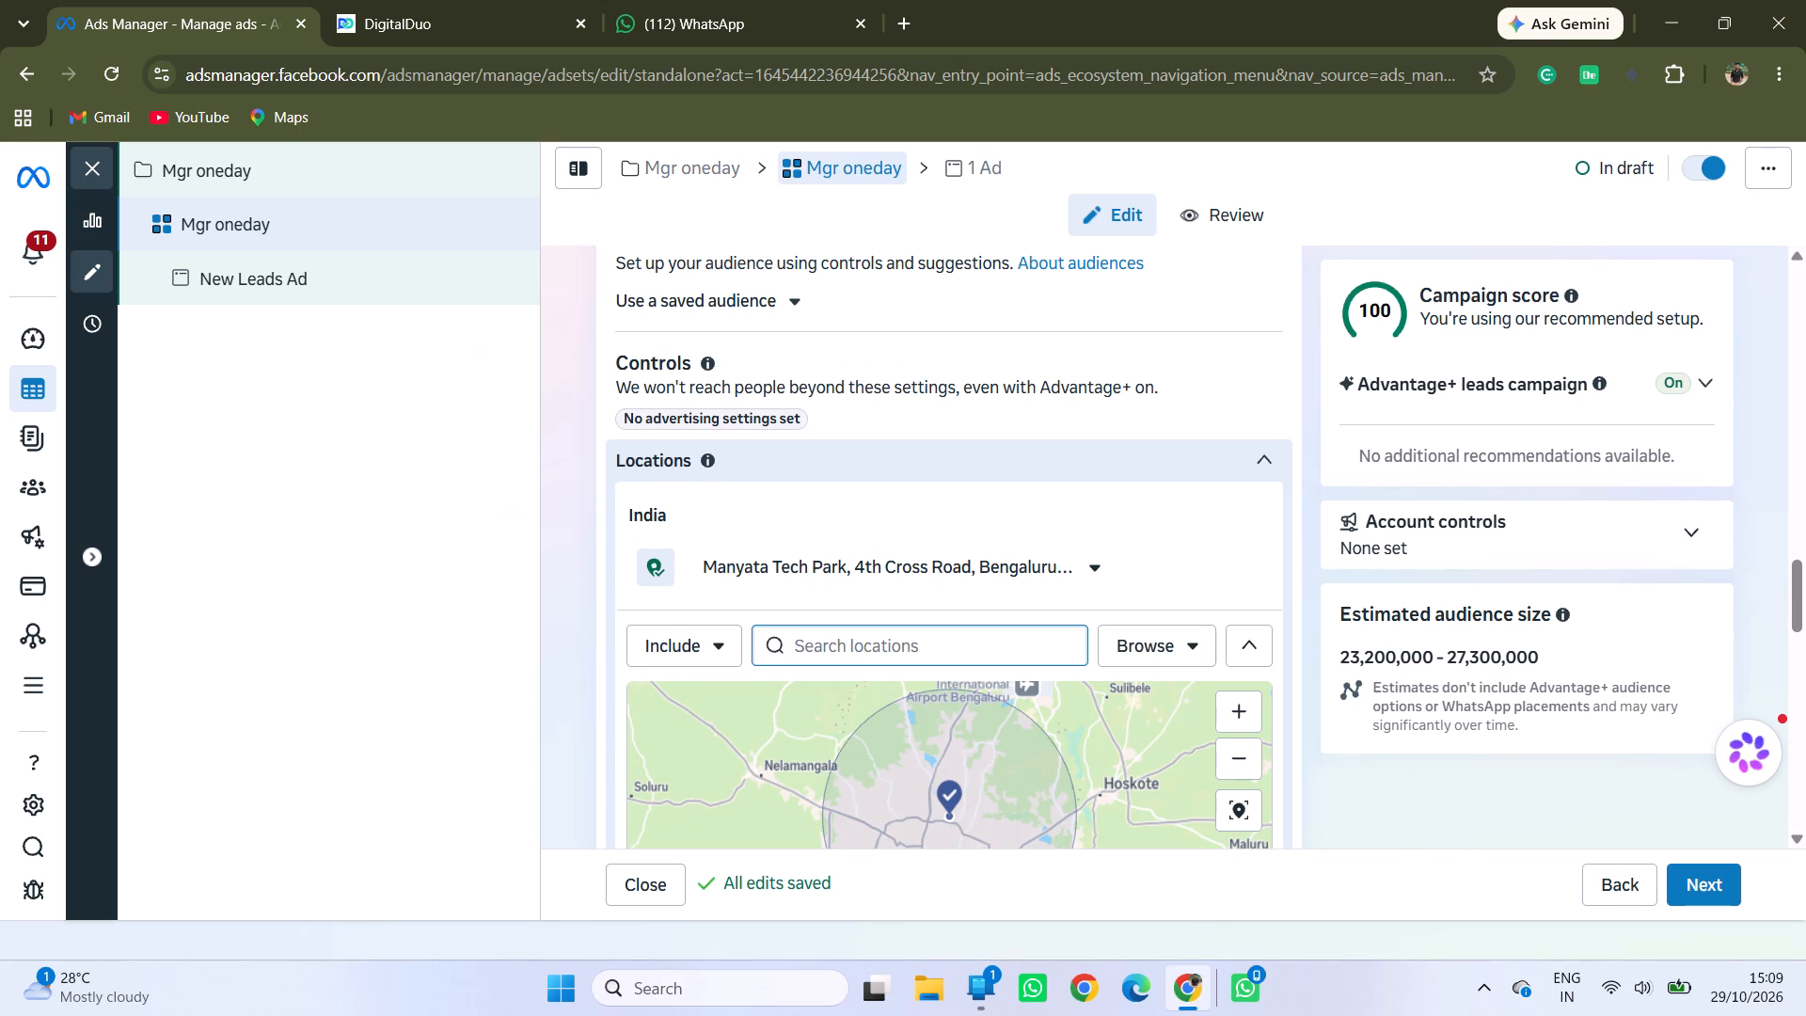
Set the radius around the Manyata Tech Park location to 50 mi.
left_click(1086, 573)
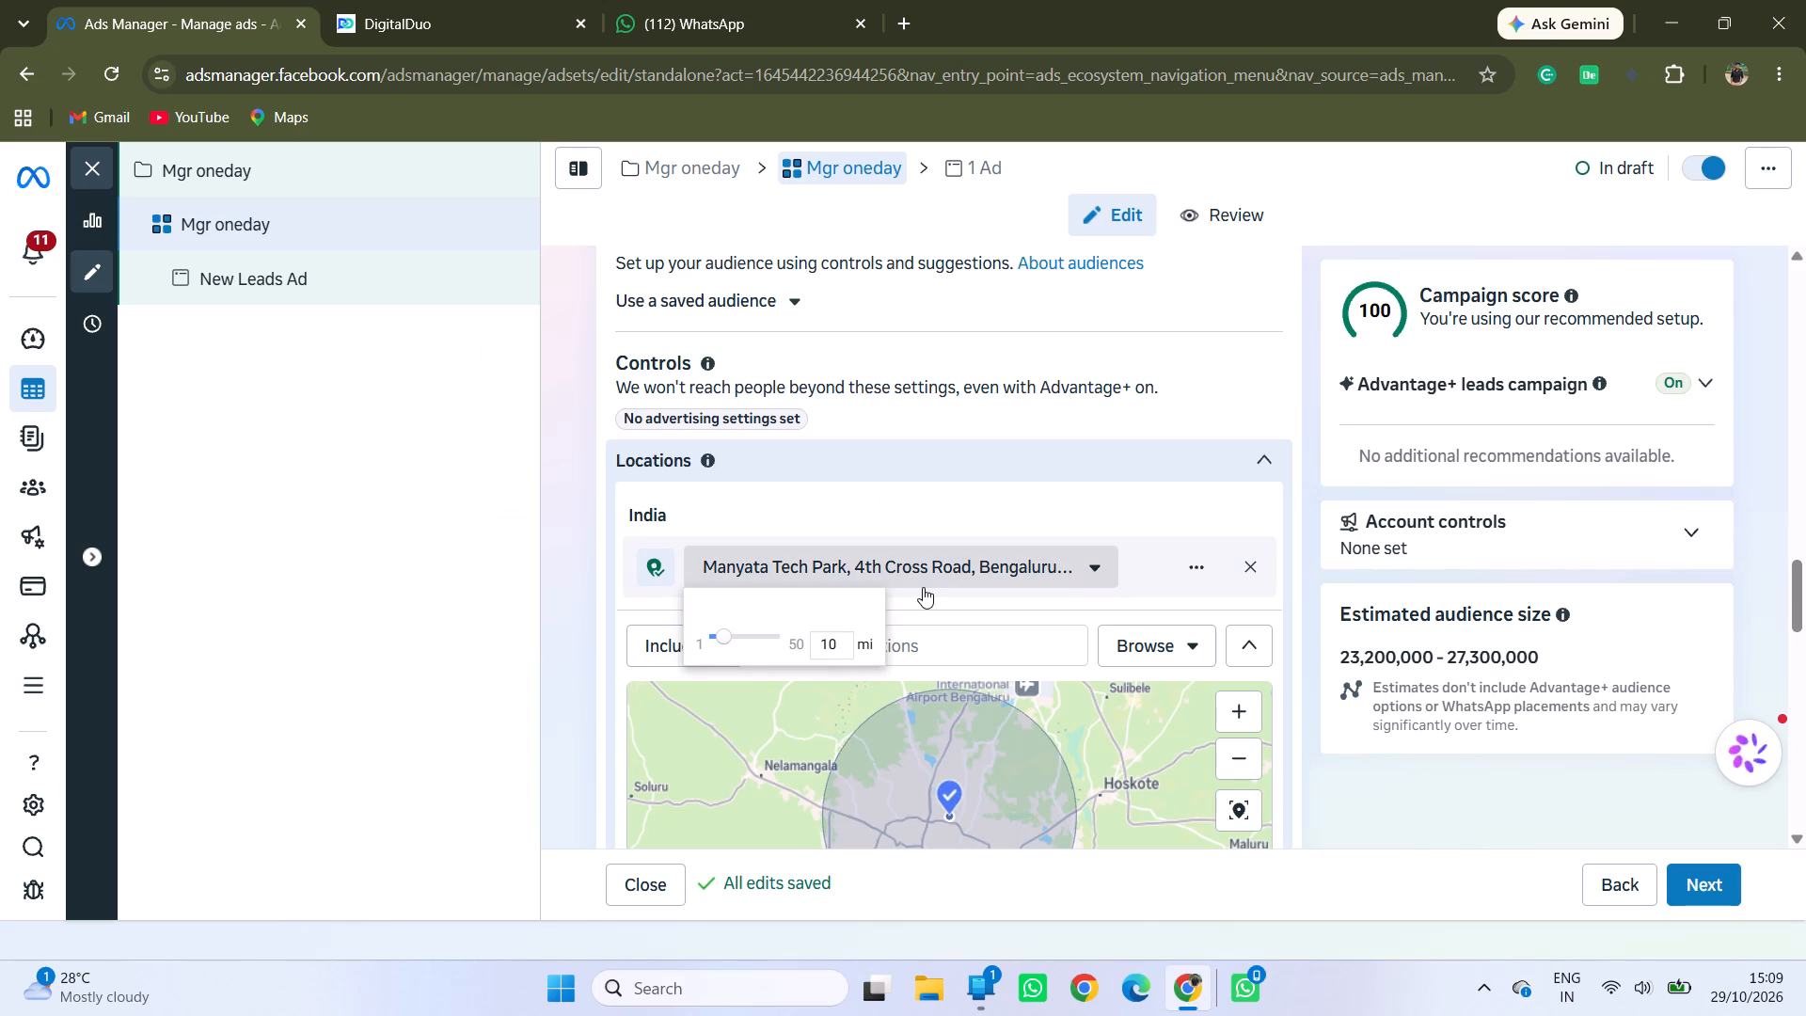
left_click(831, 640)
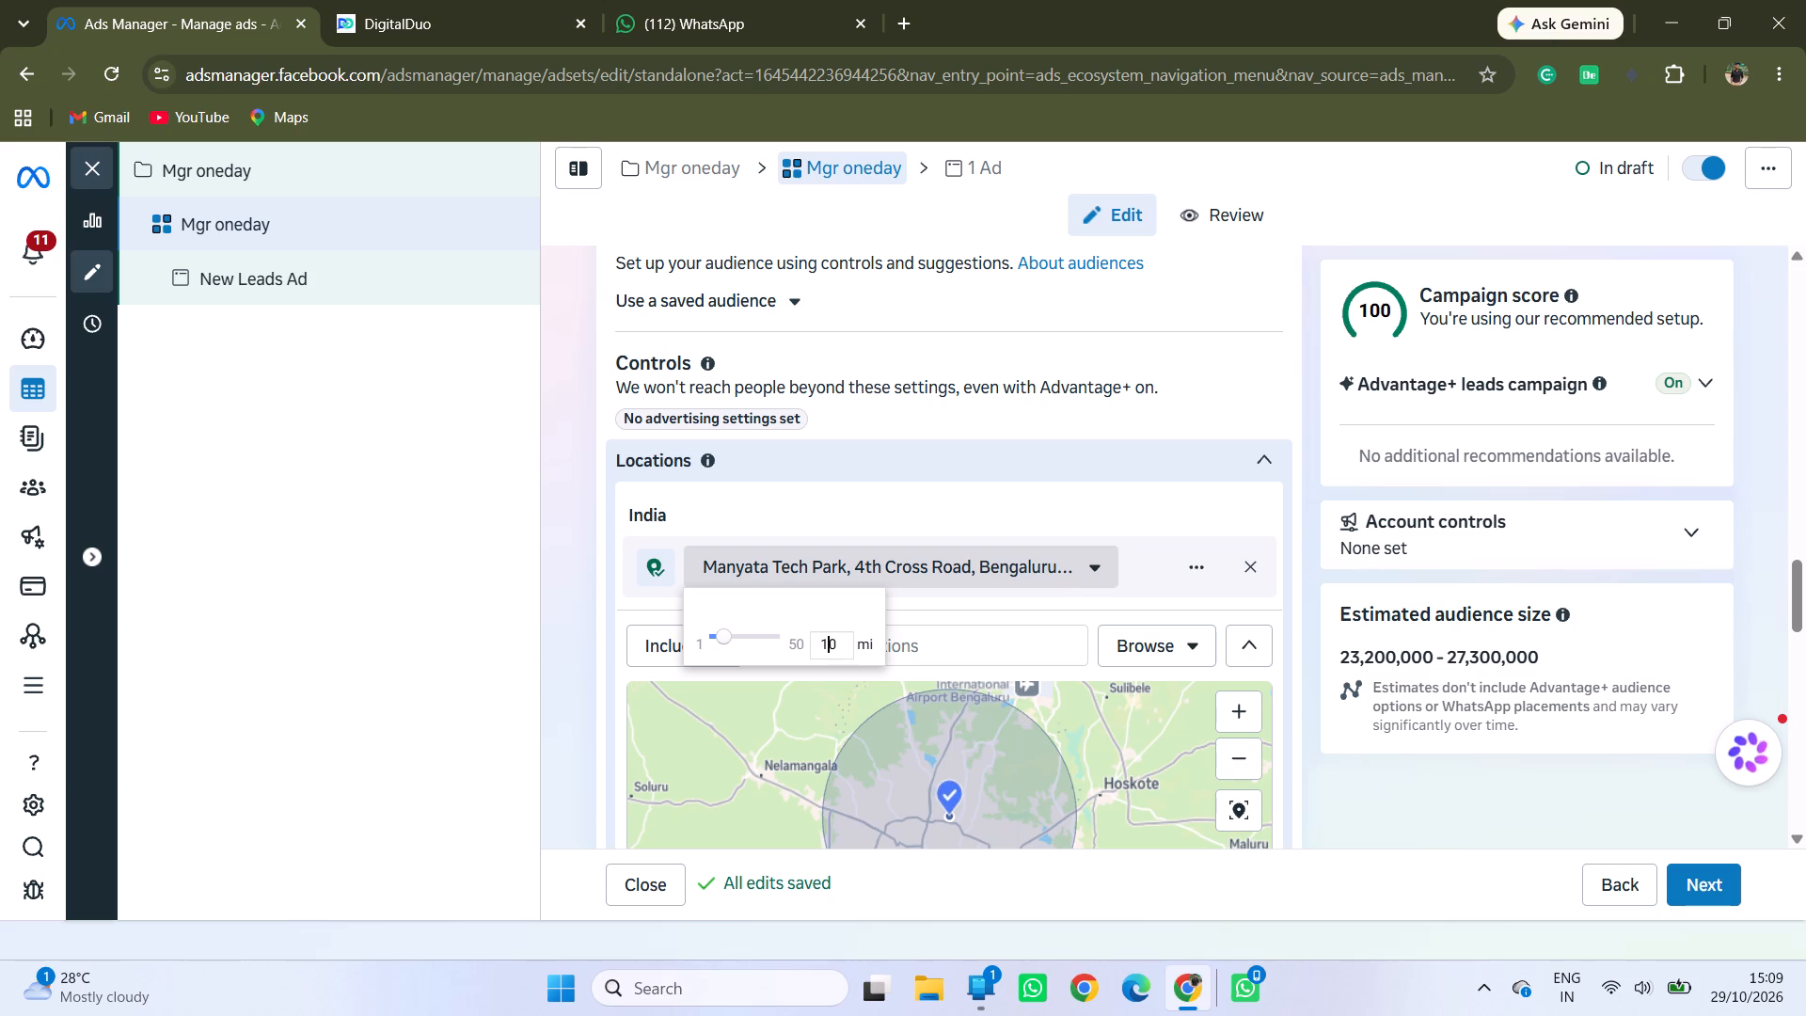
key("BackSpace")
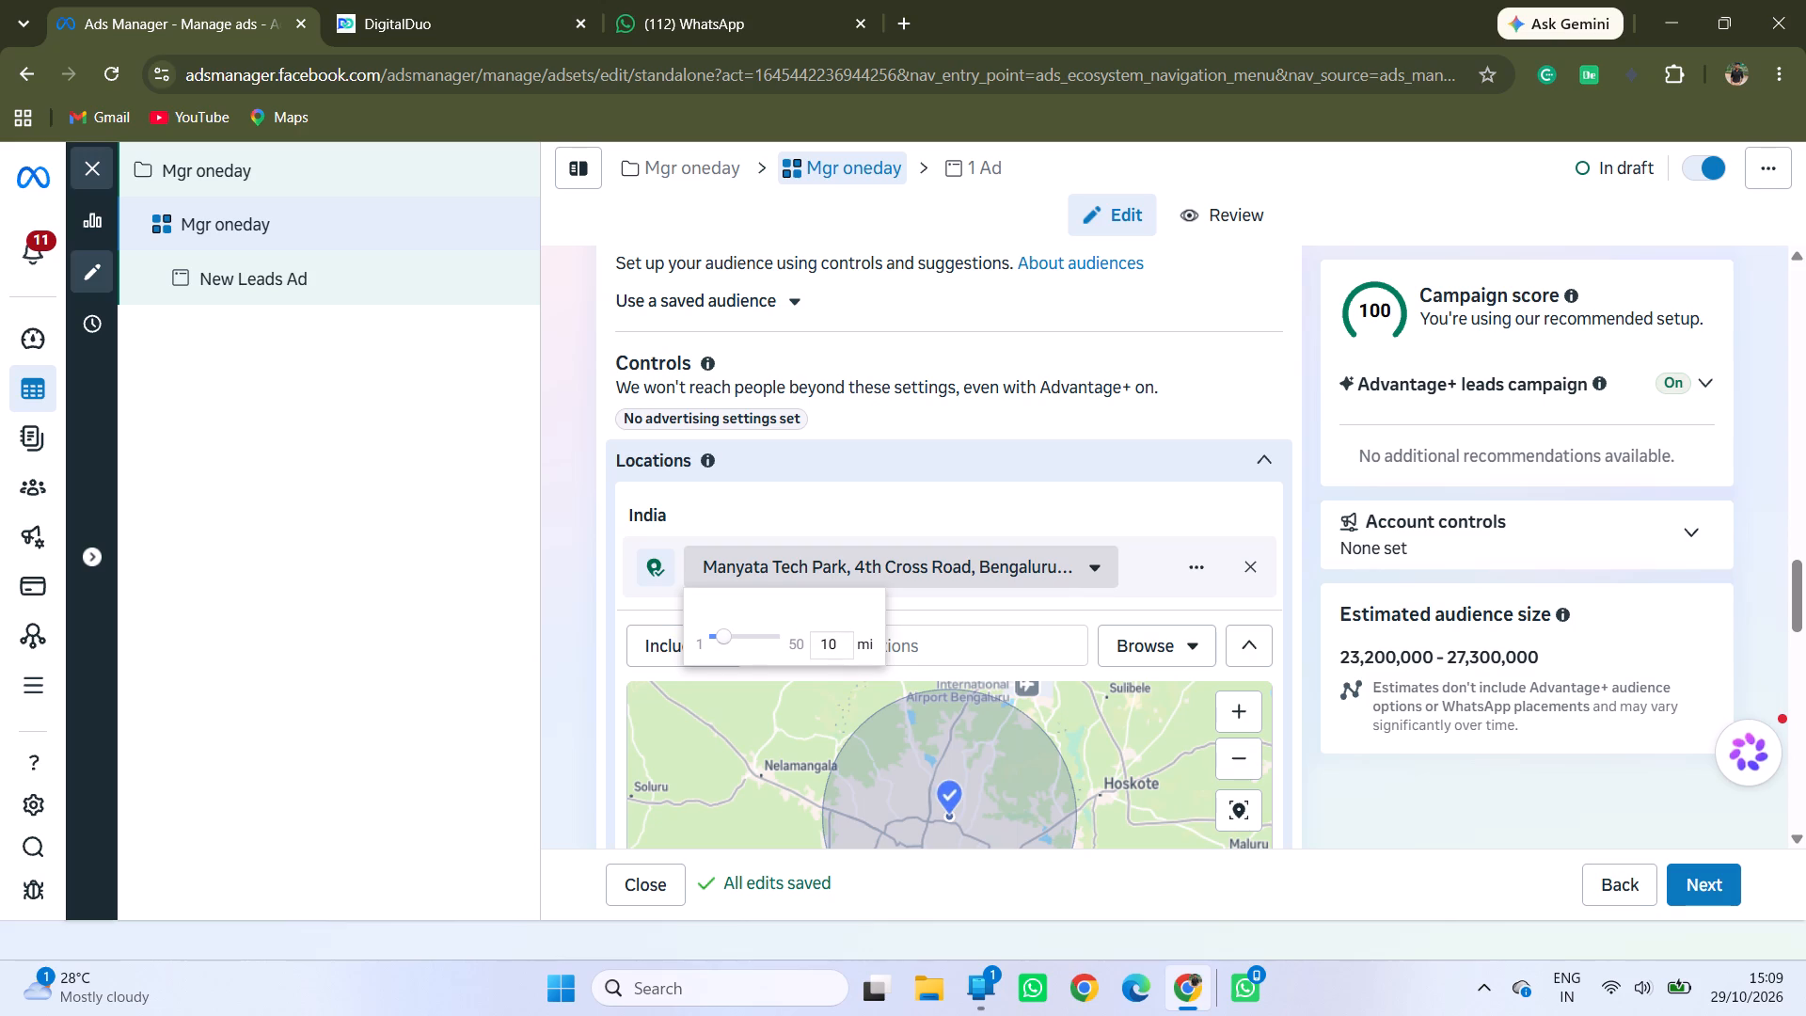
key("5")
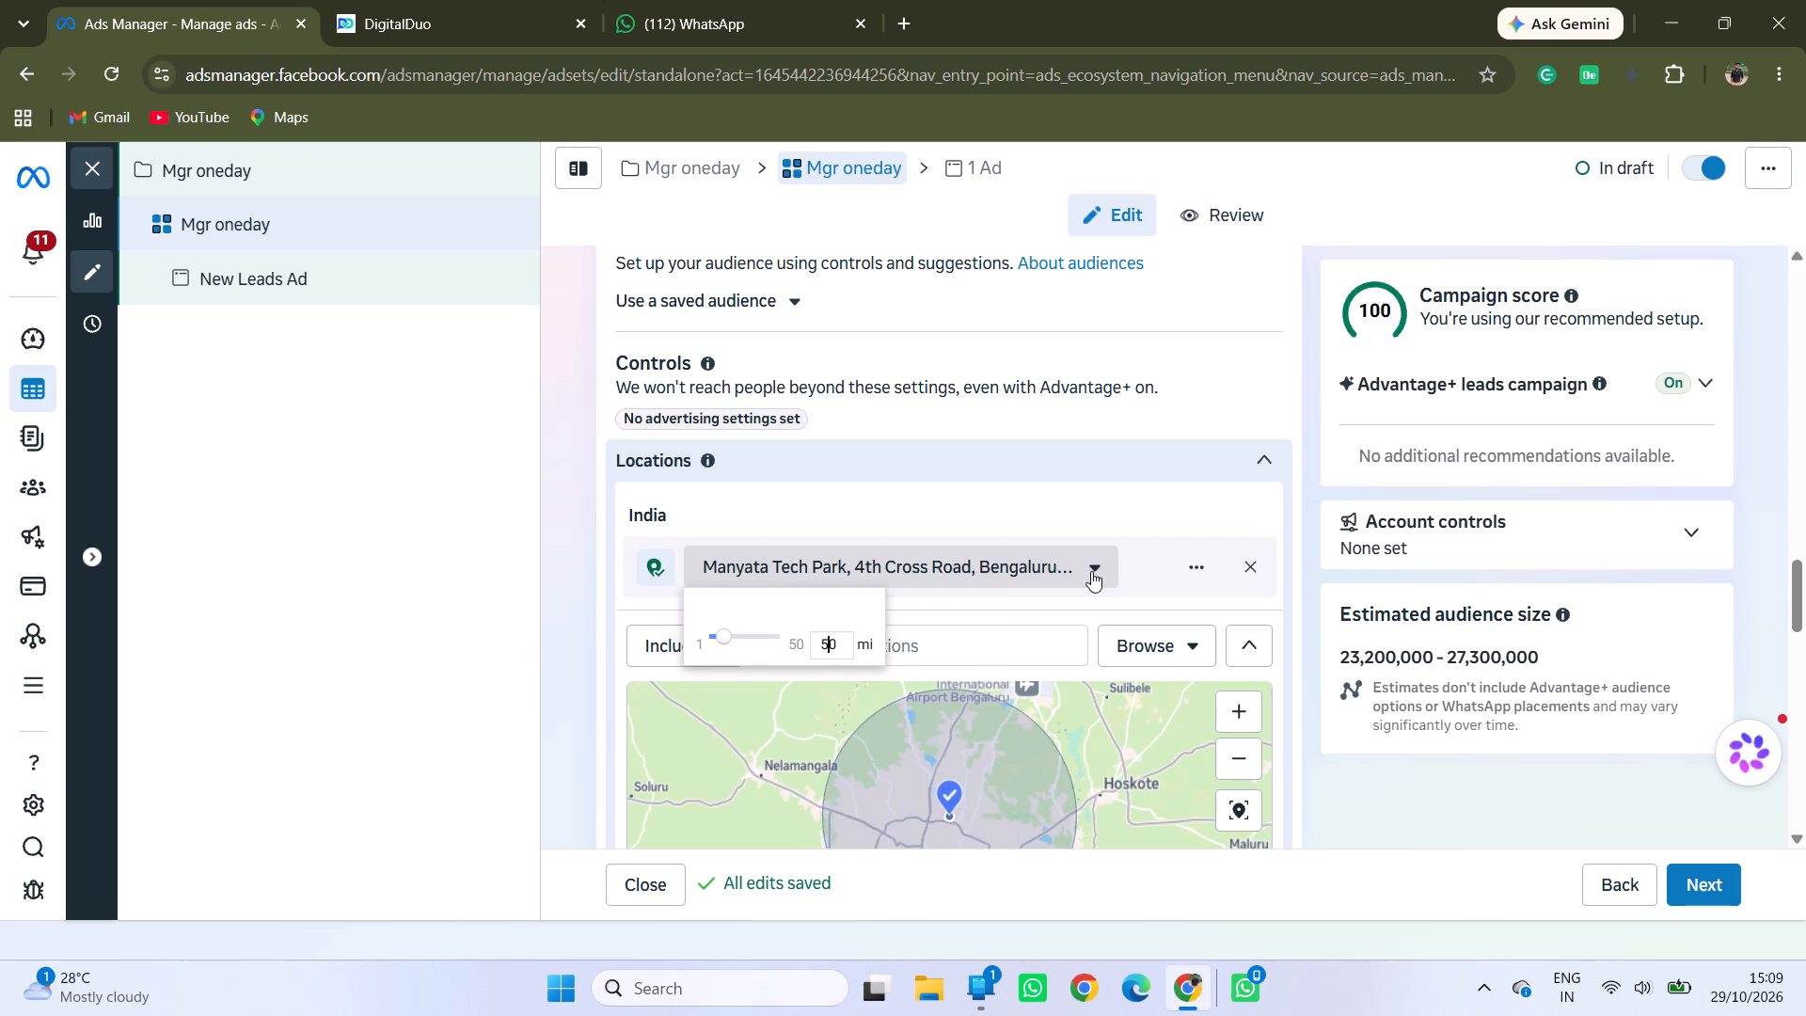
left_click(578, 683)
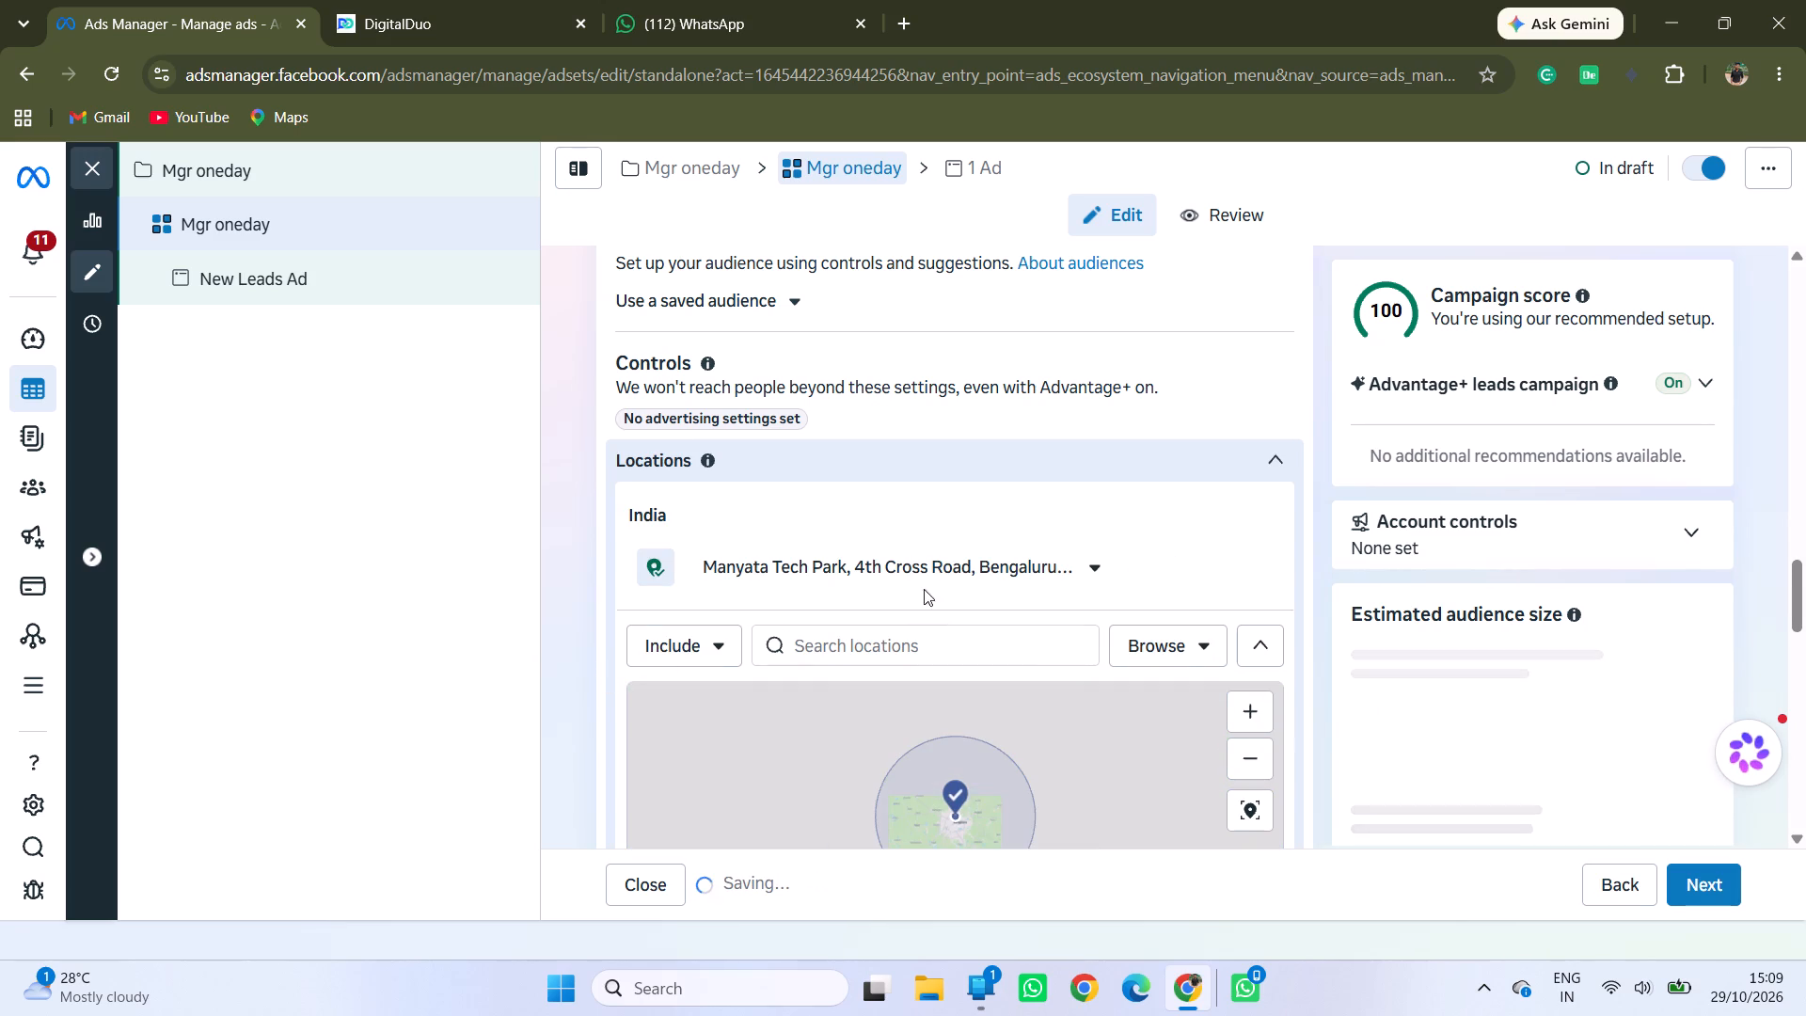
Check the radius setting of the Manyata Tech Park location.
left_click(1100, 568)
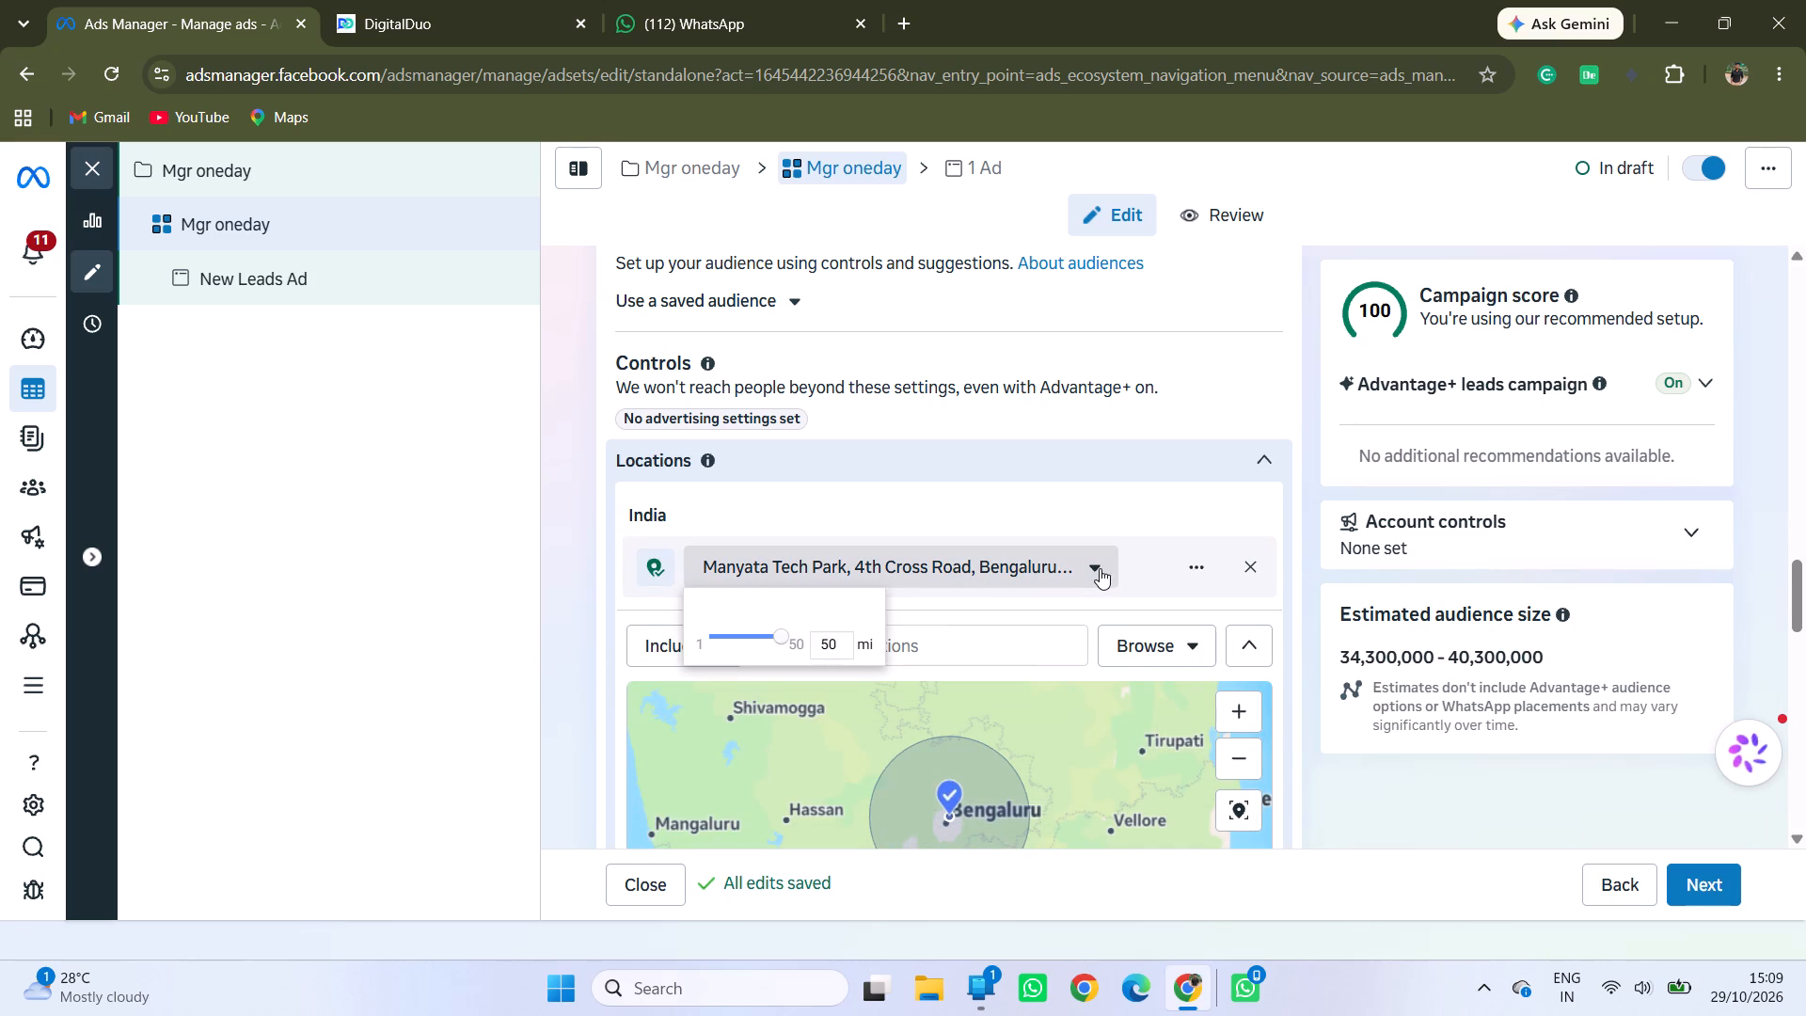
left_click(1100, 568)
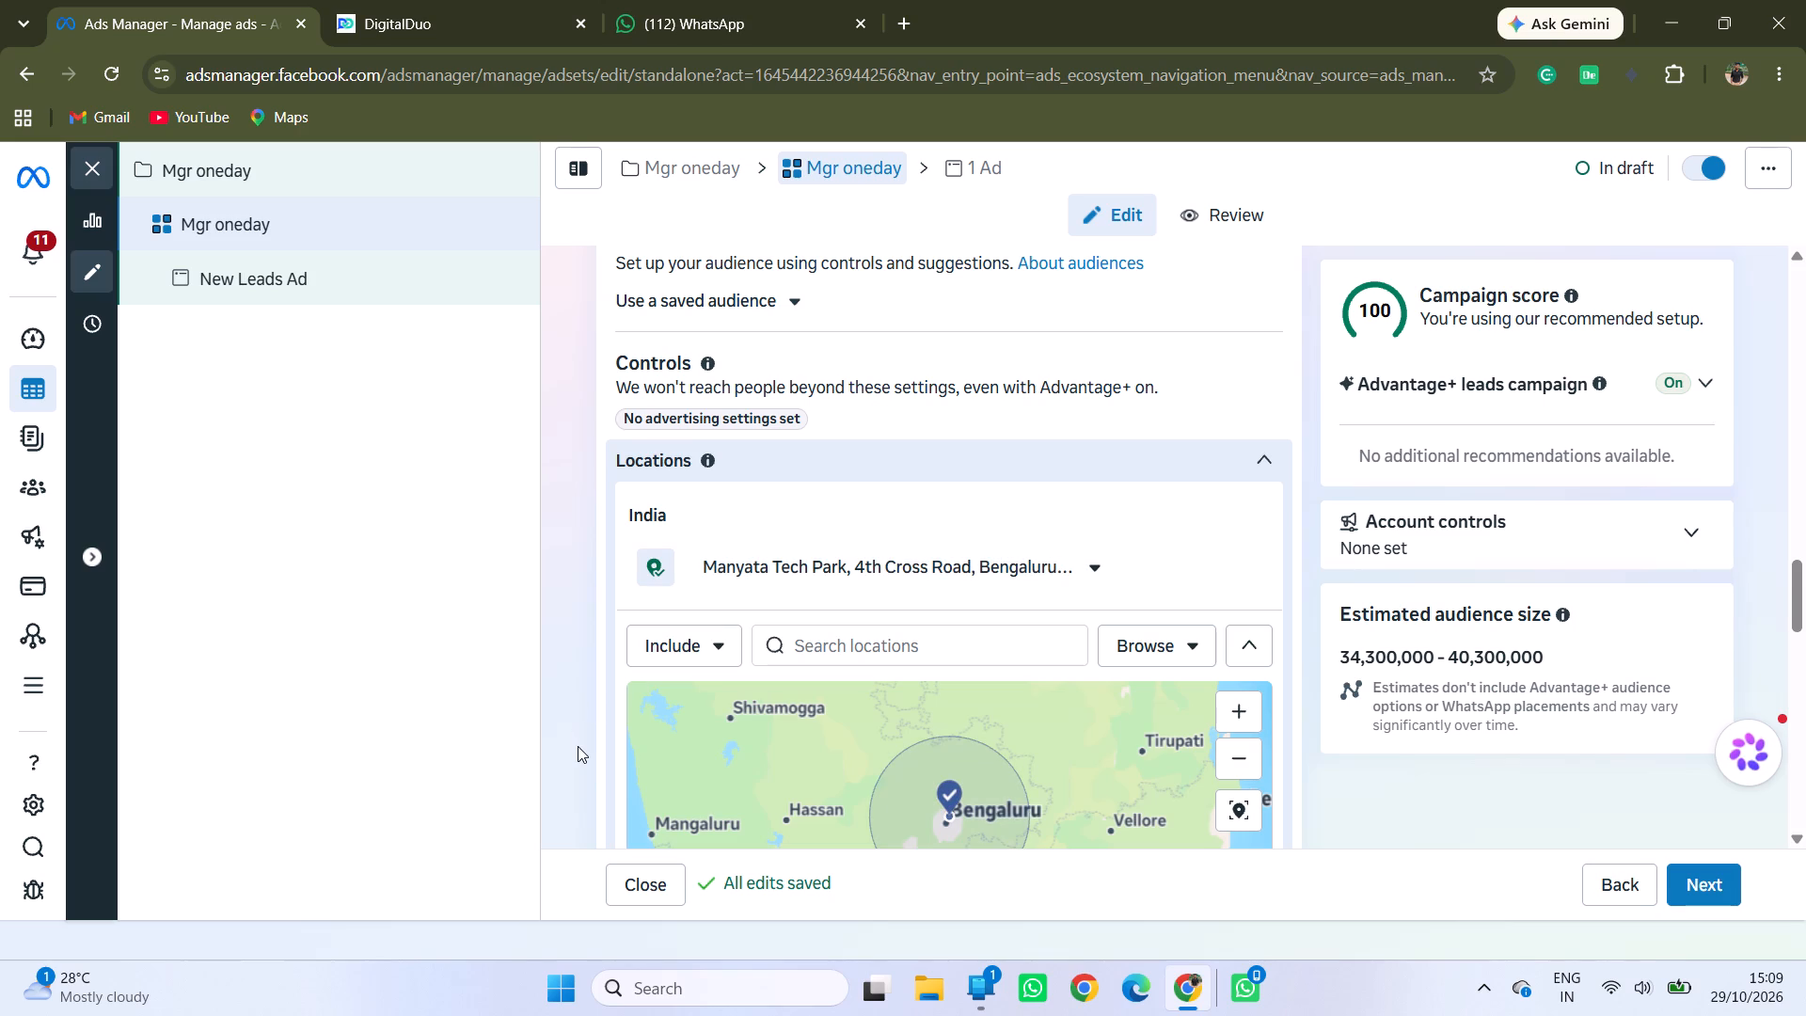
Look through the audience controls and the options for including custom audiences.
scroll(578, 746, "down", 6)
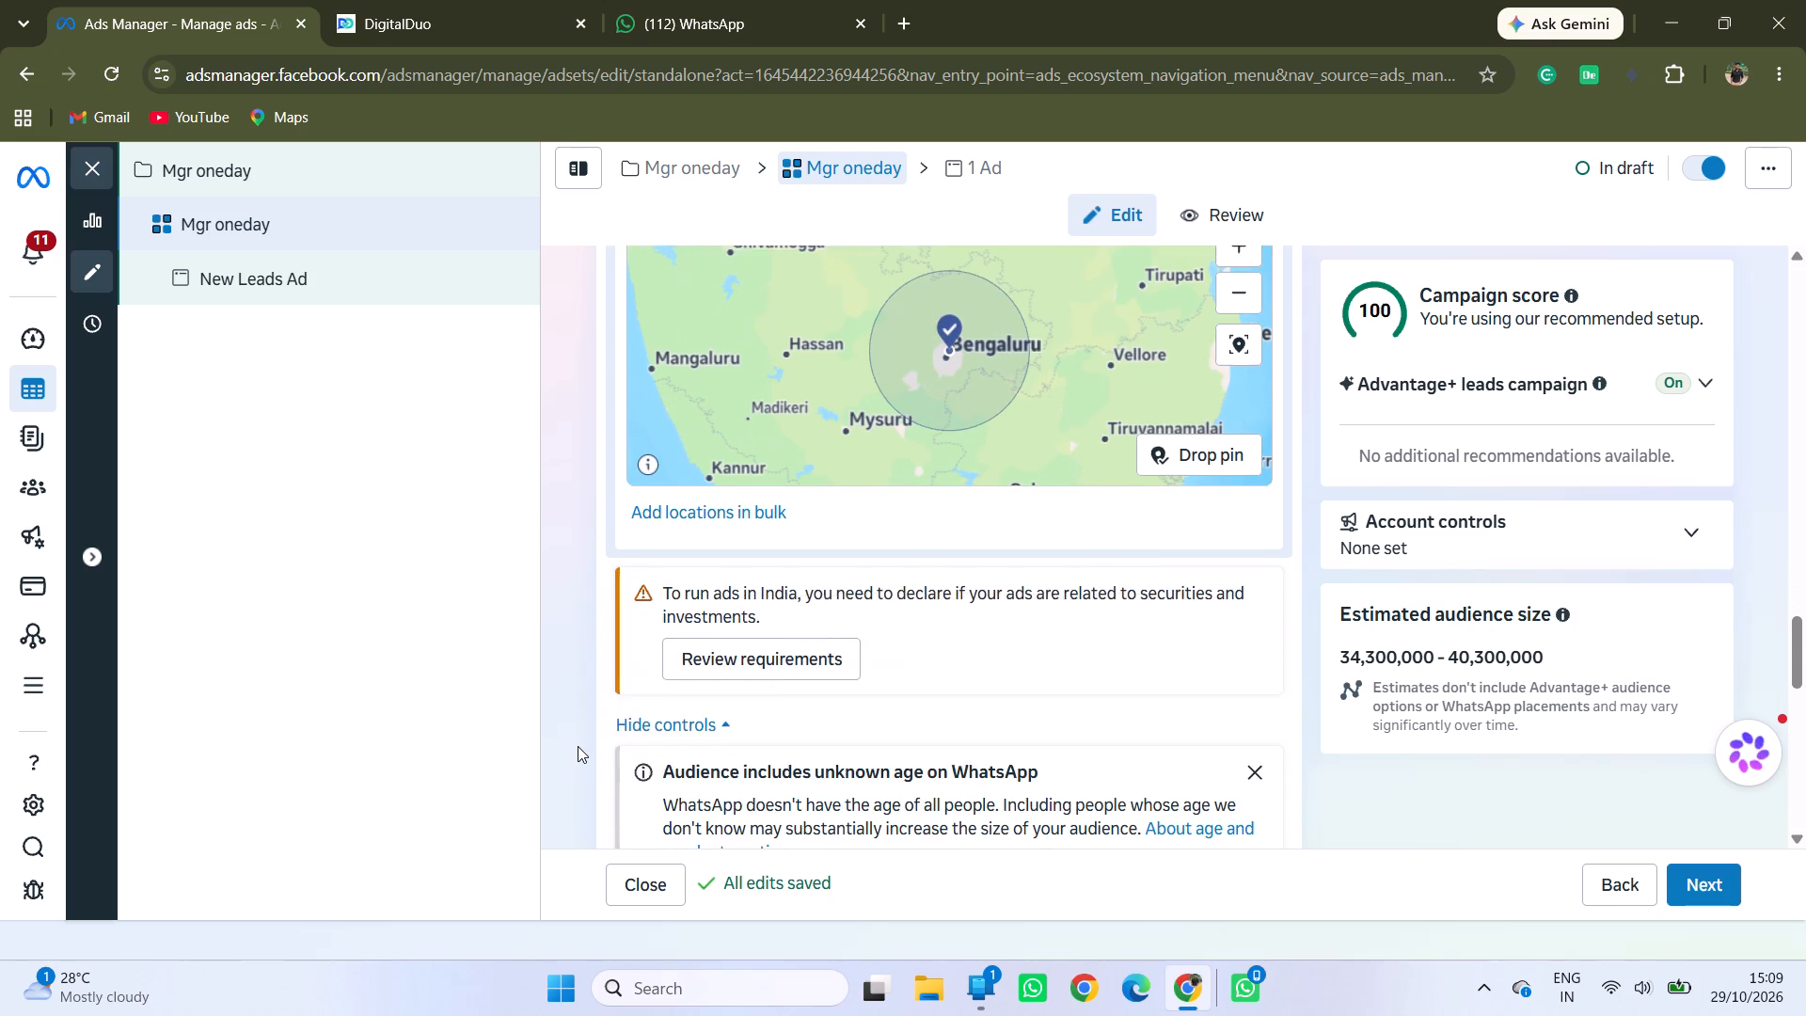
scroll(578, 746, "down", 2)
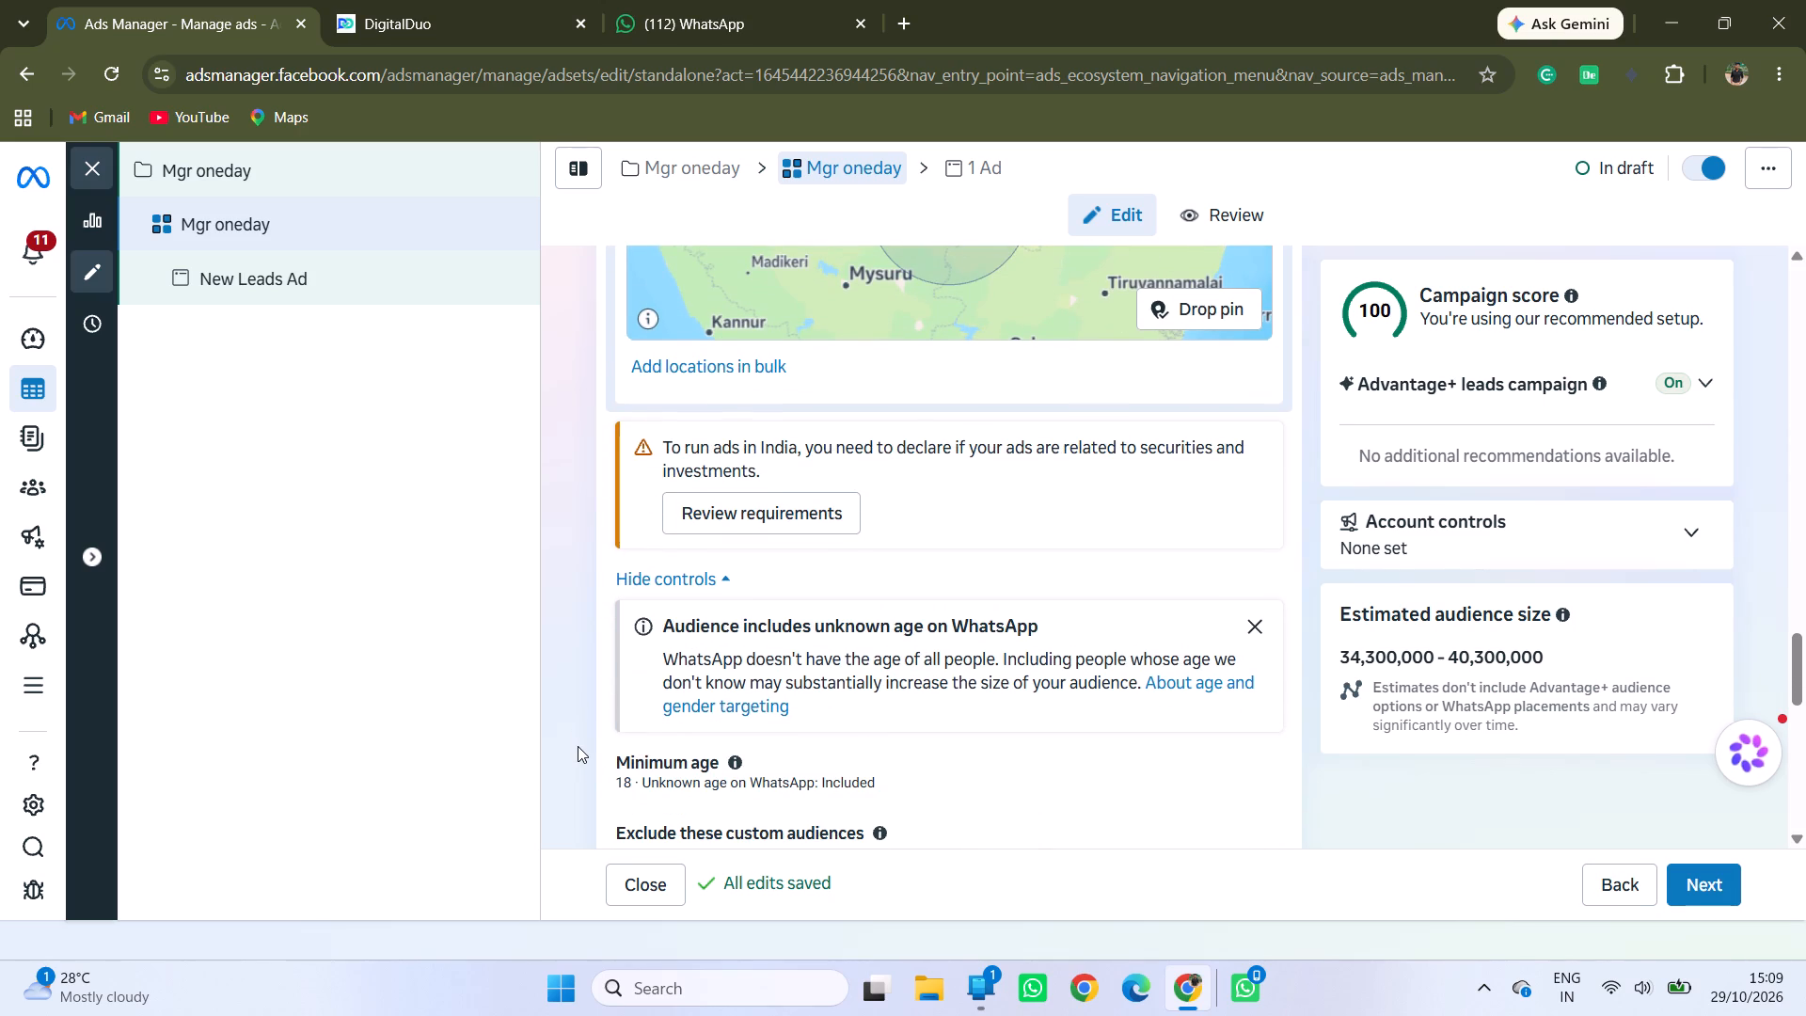
scroll(578, 746, "down", 2)
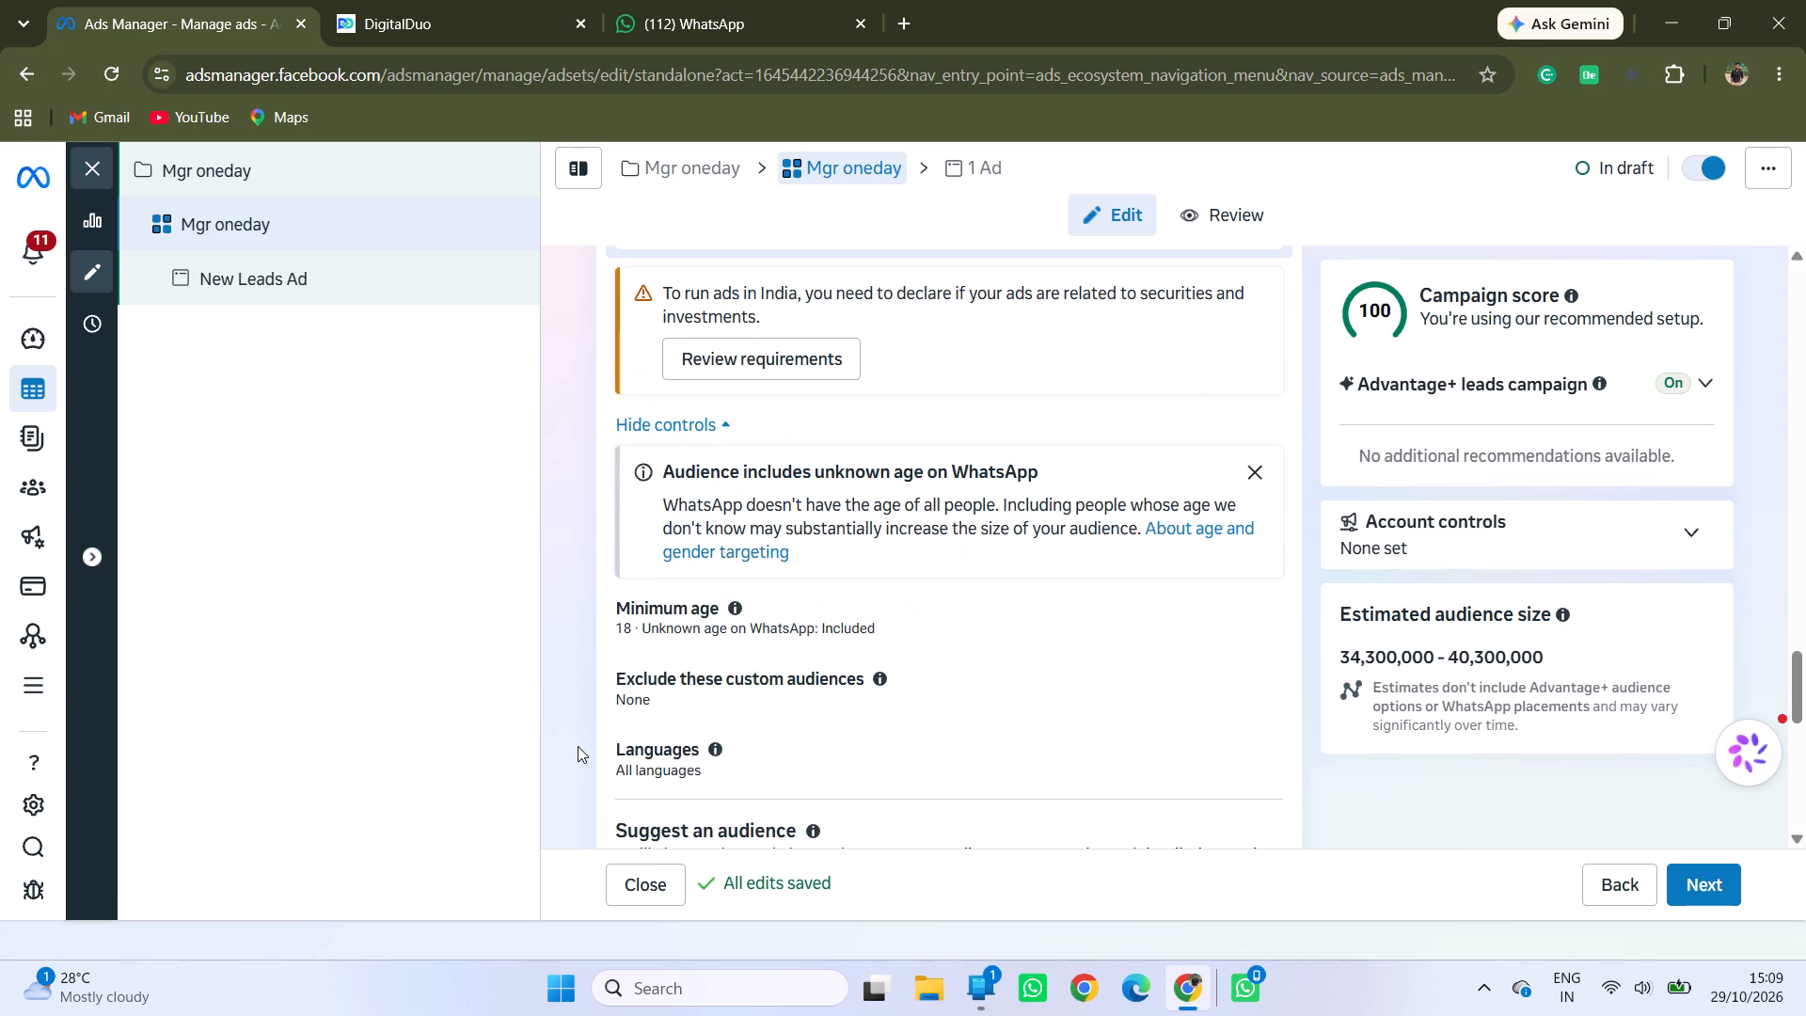
scroll(578, 746, "down", 1)
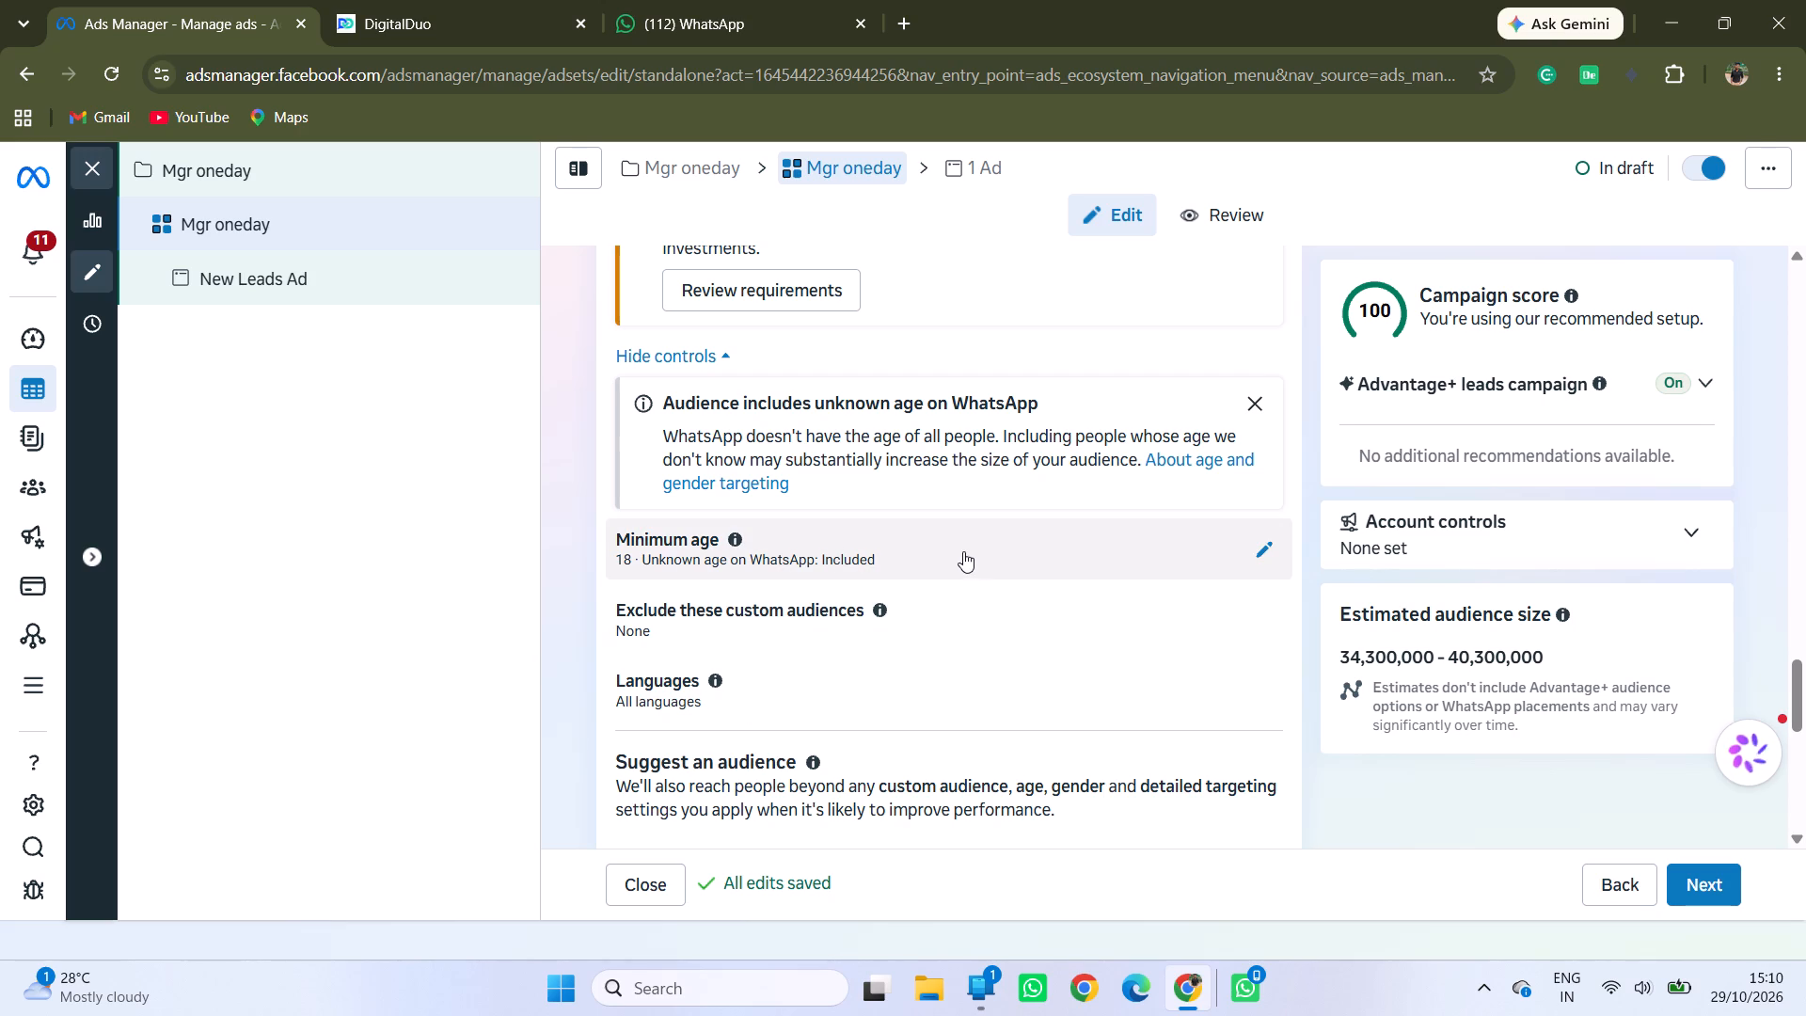
left_click(1262, 556)
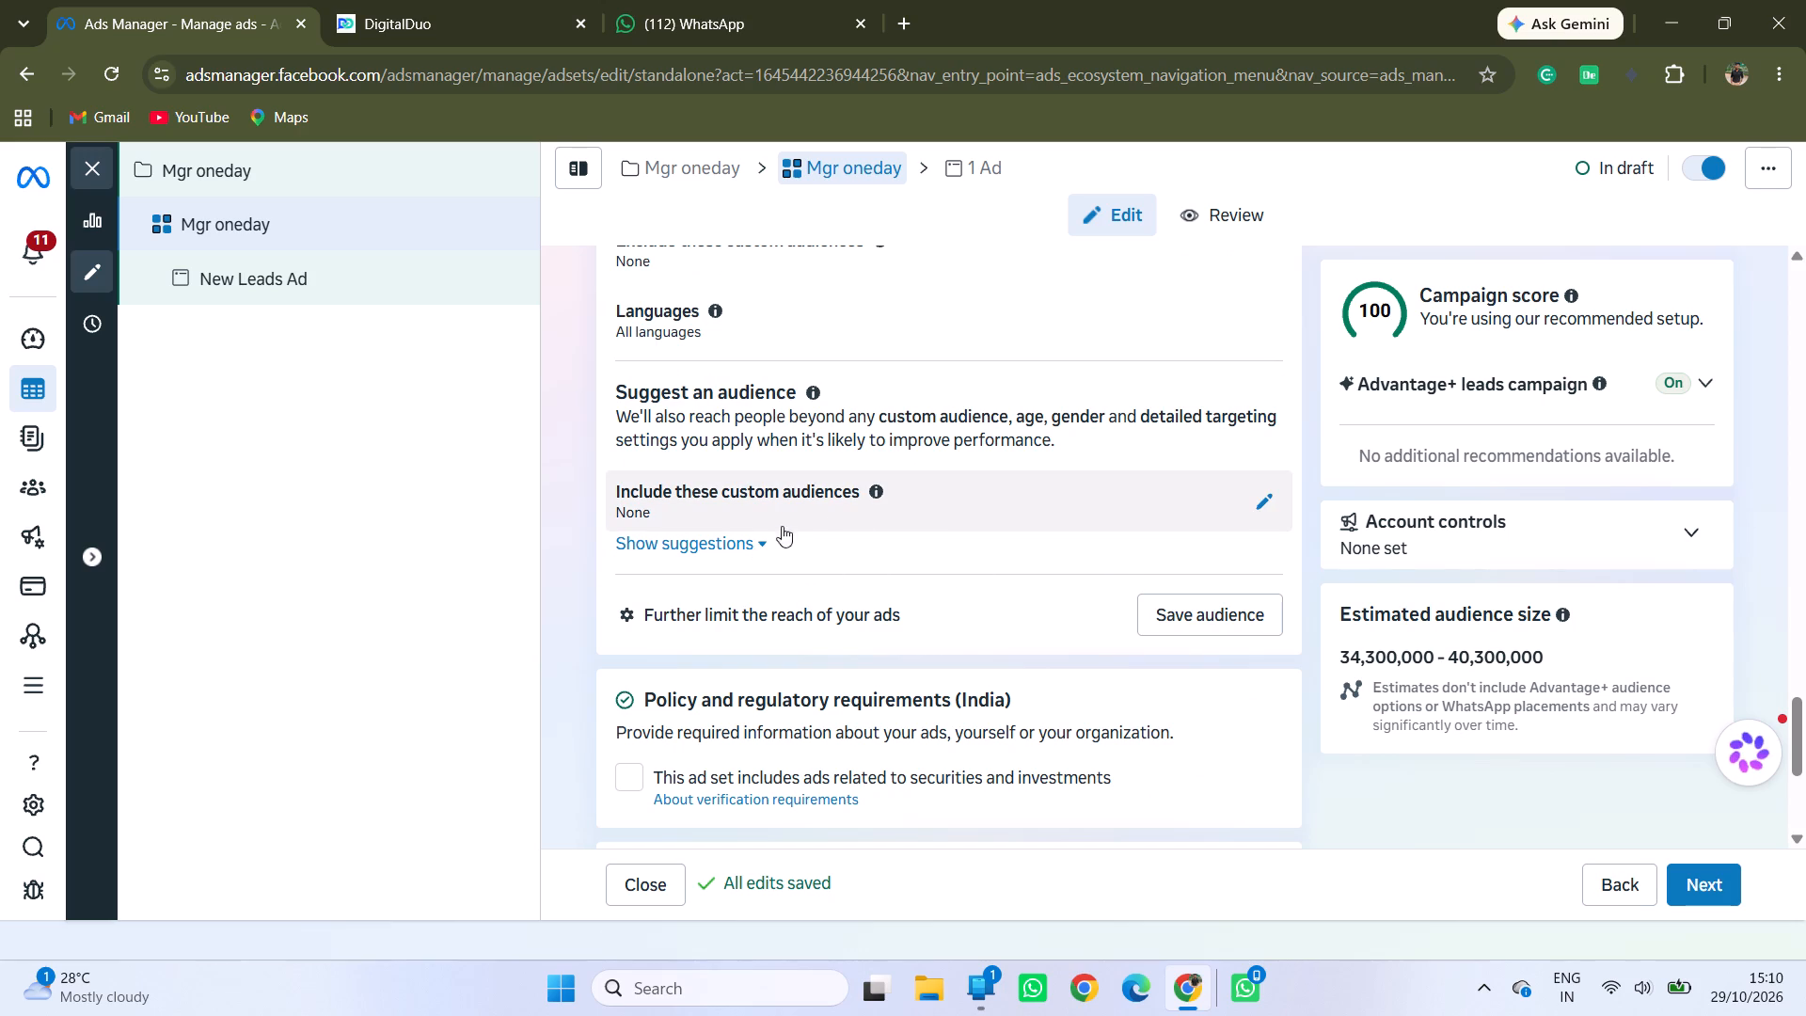
left_click(1266, 509)
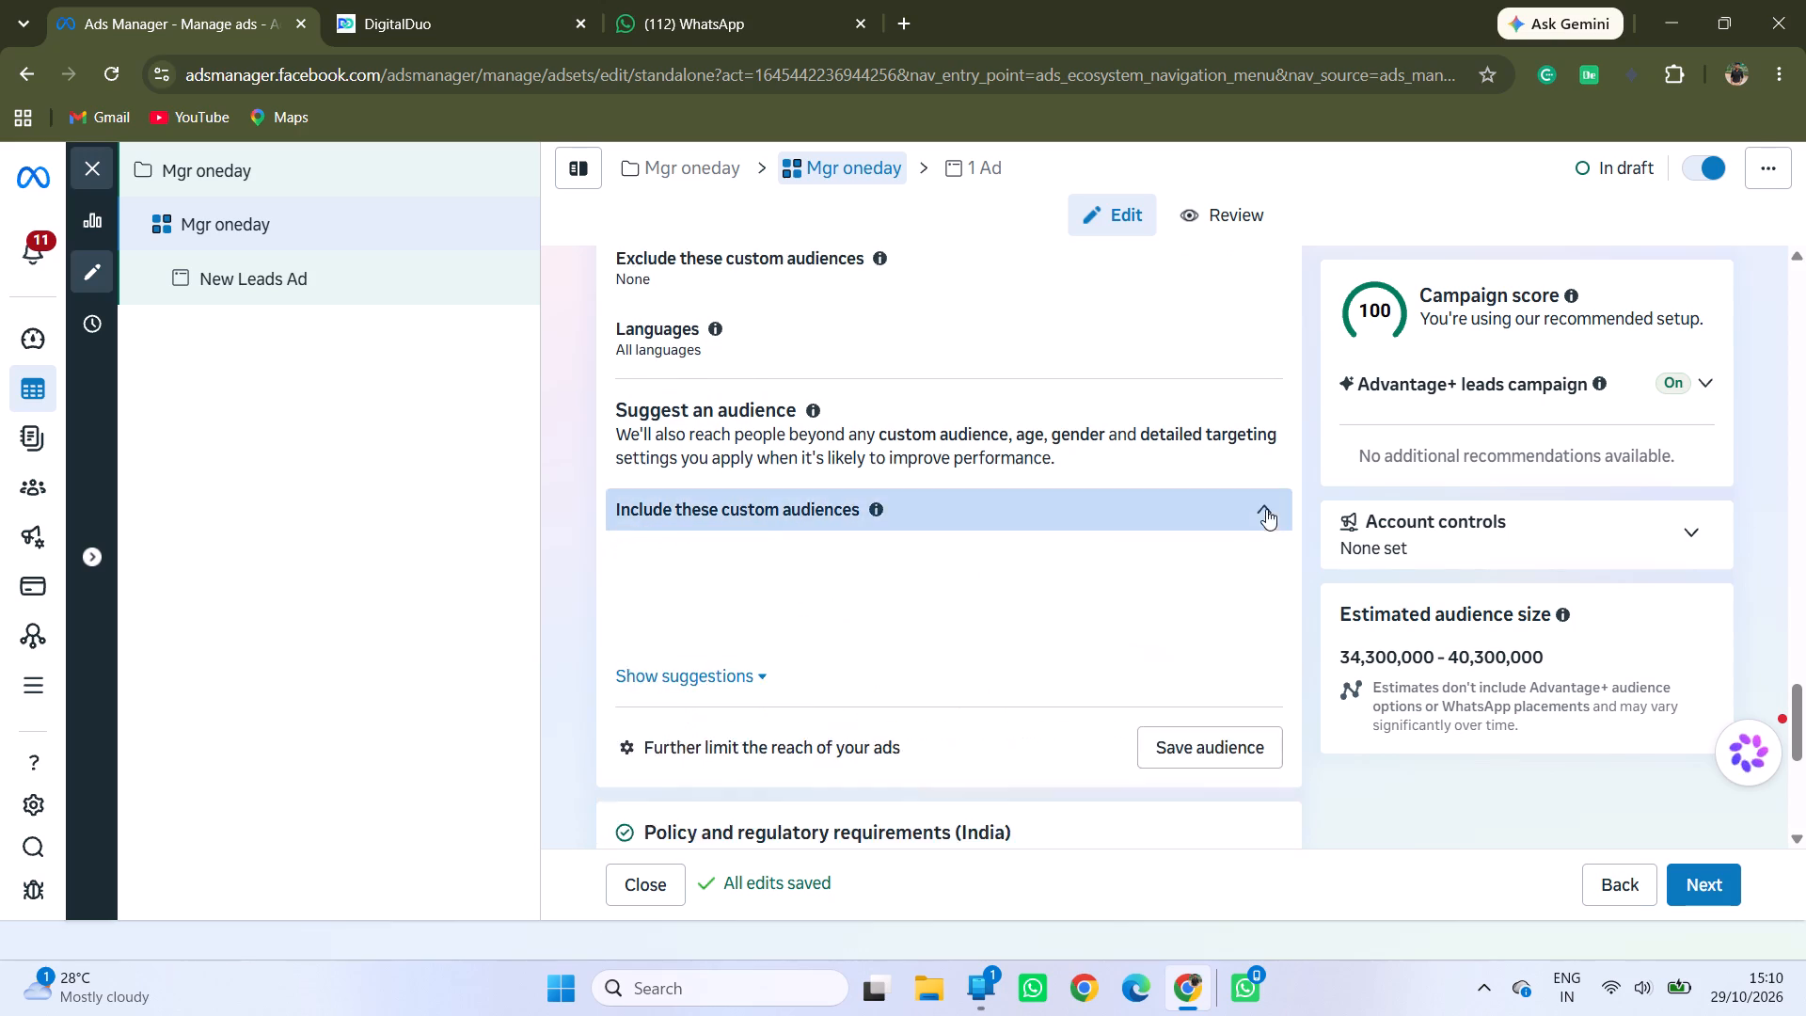
scroll(973, 512, "up", 2)
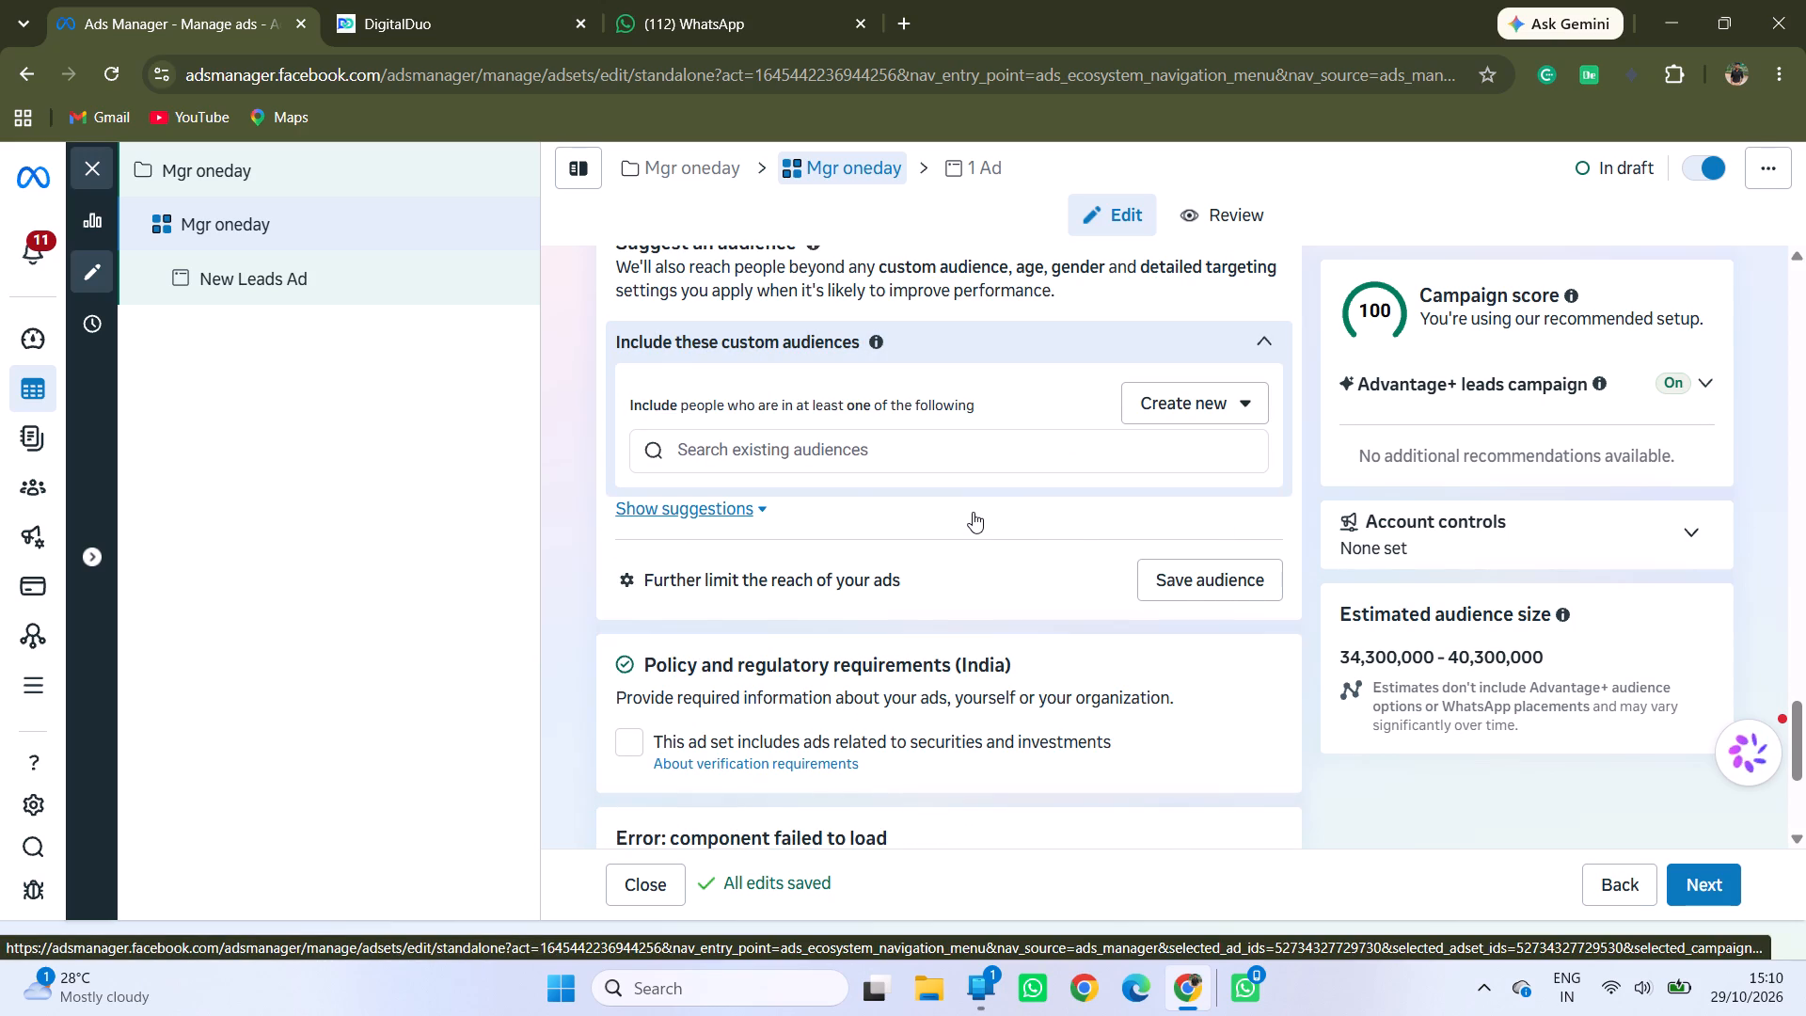
scroll(973, 512, "up", 4)
scroll(973, 512, "down", 2)
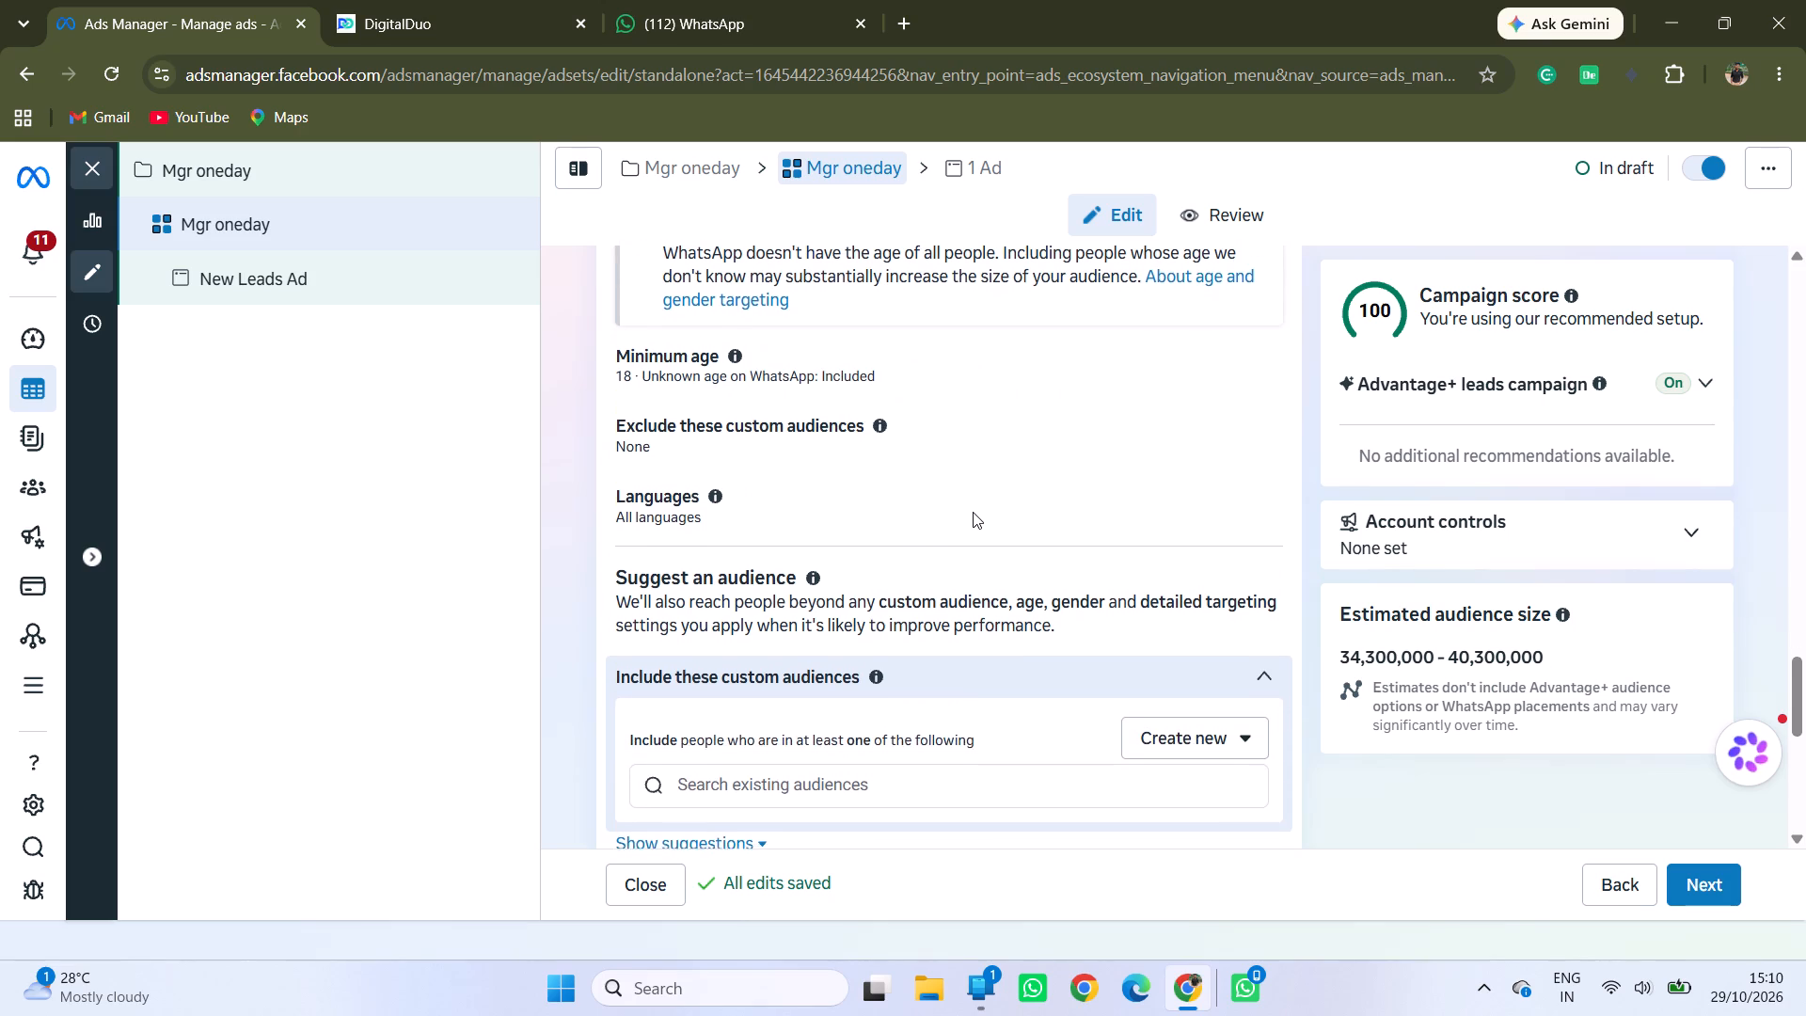
scroll(973, 512, "down", 1)
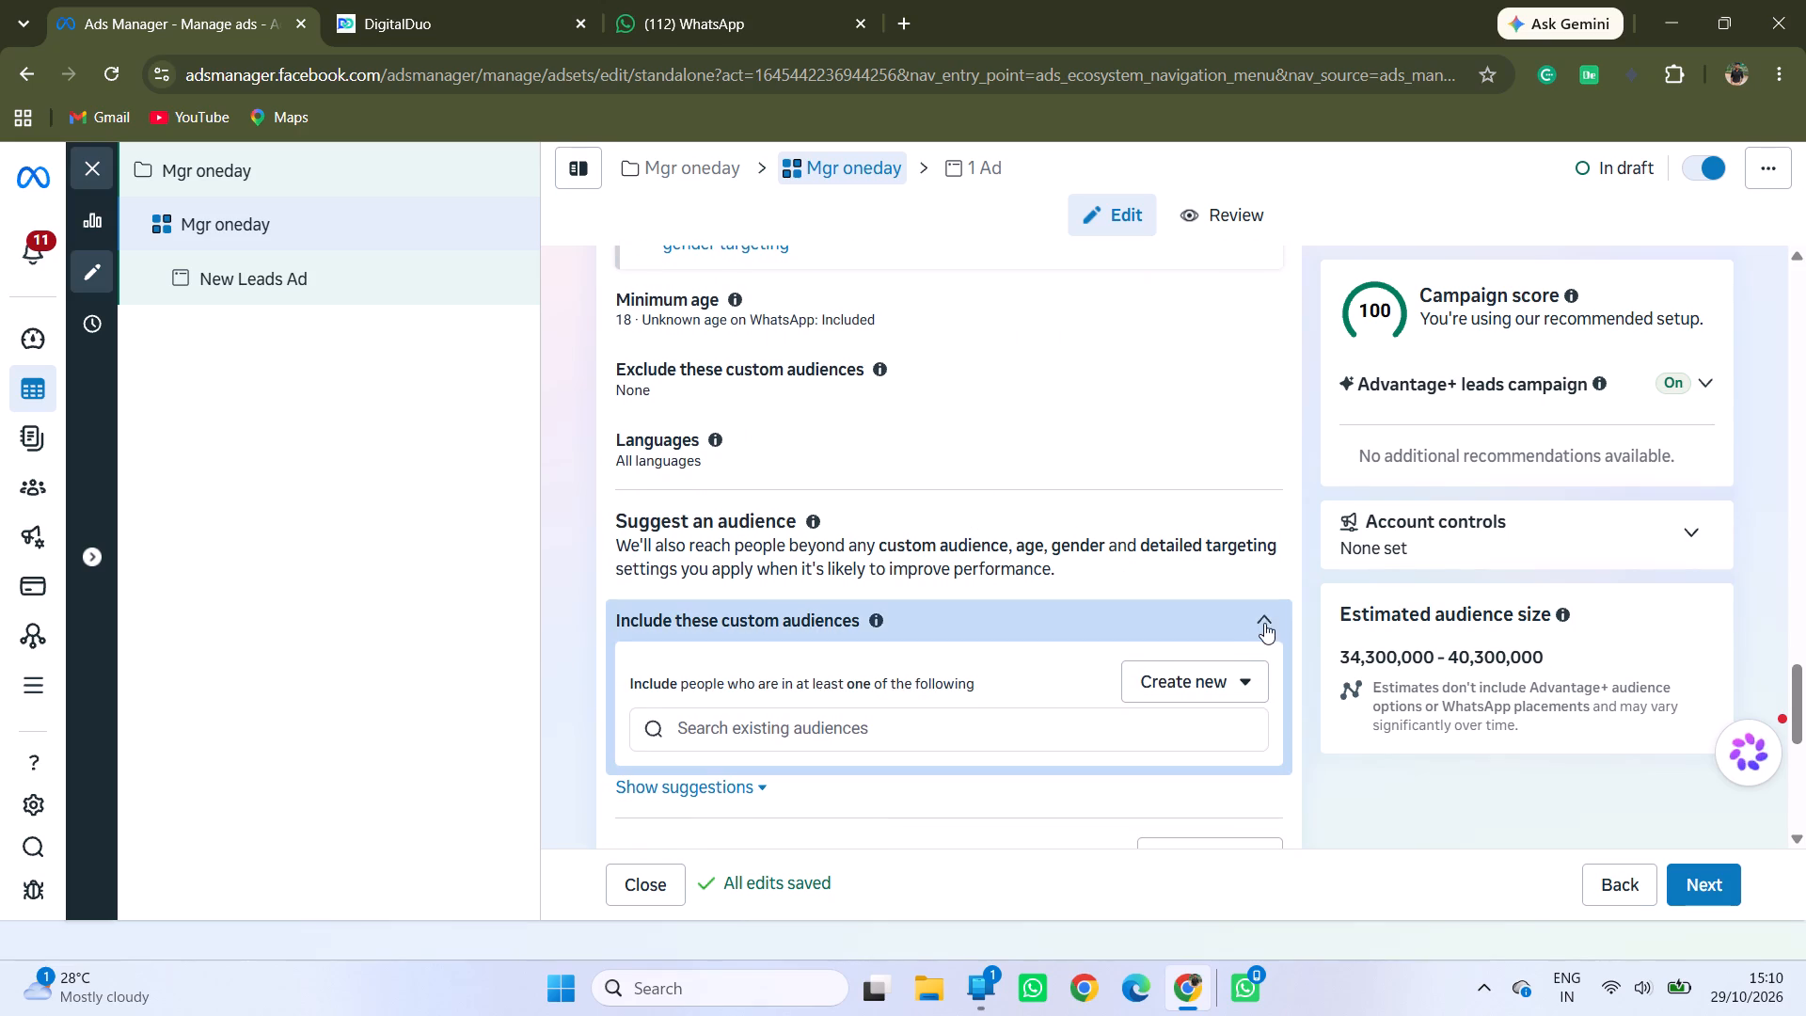
left_click(1274, 620)
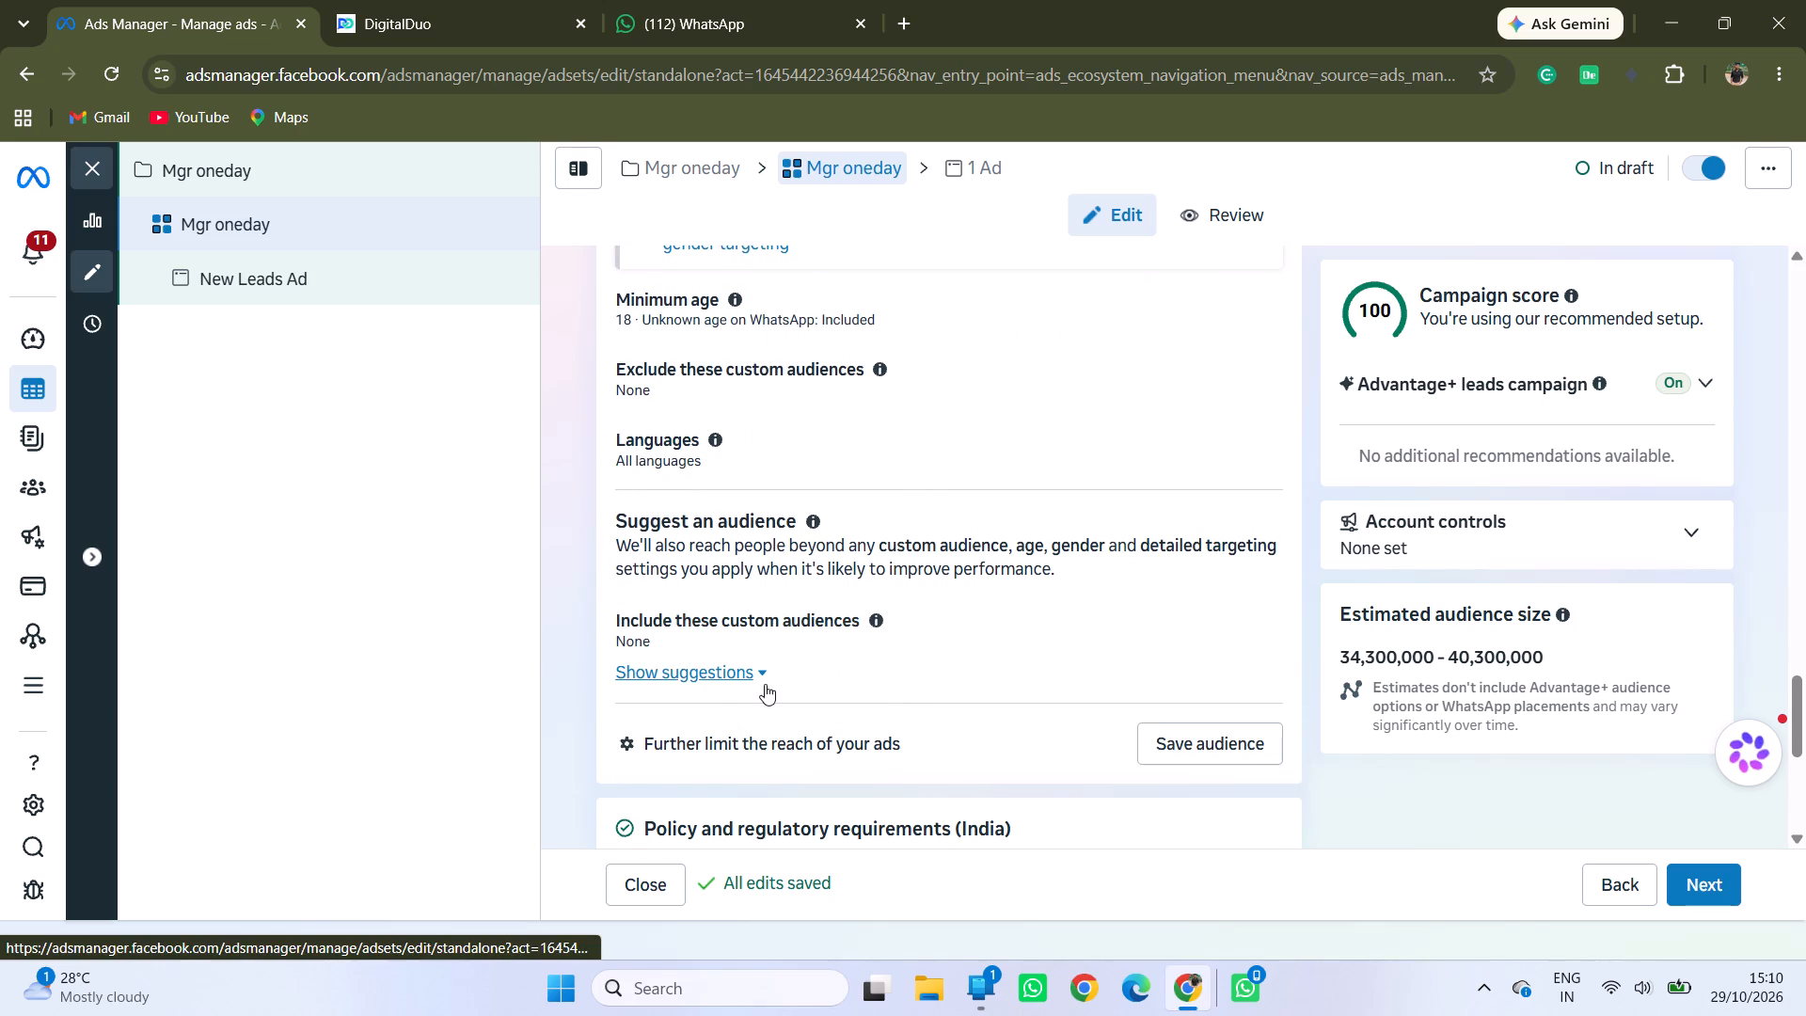
Expand the additional audience suggestions for age, gender and detailed targeting.
left_click(710, 677)
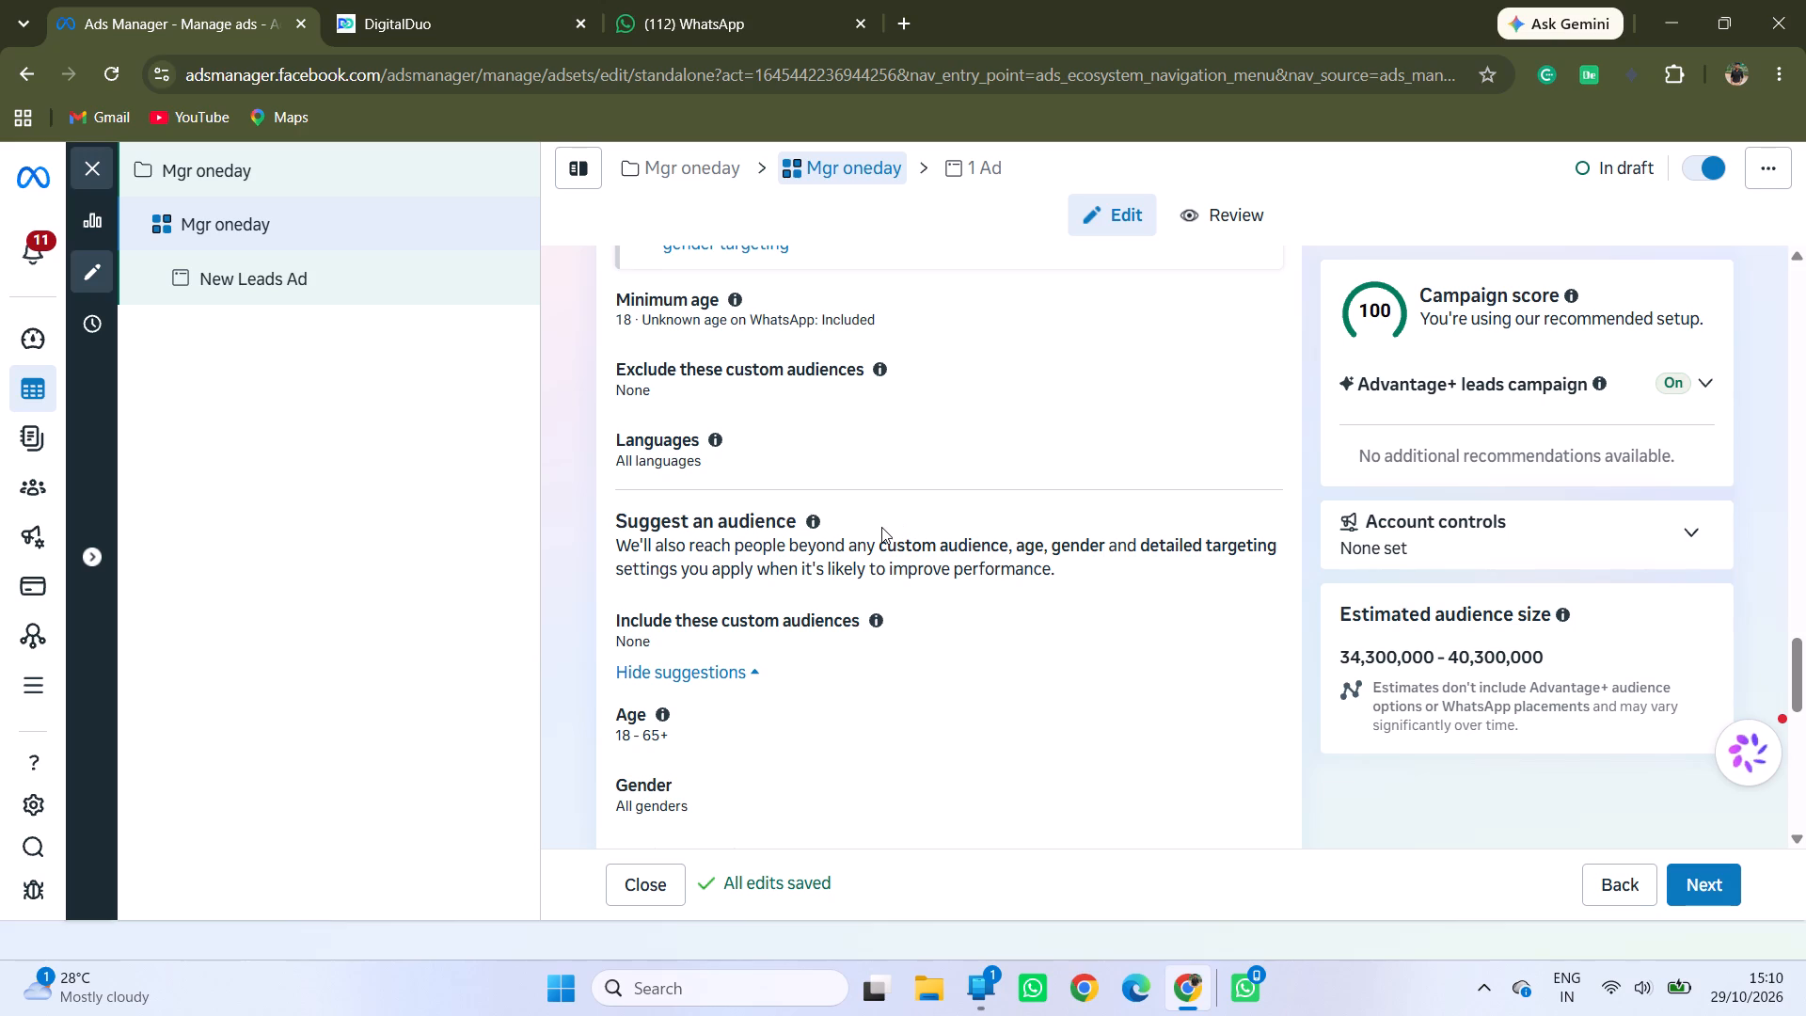
Review the ad set's location, audience controls, suggested targeting, and policy and regulatory requirements.
scroll(881, 527, "up", 4)
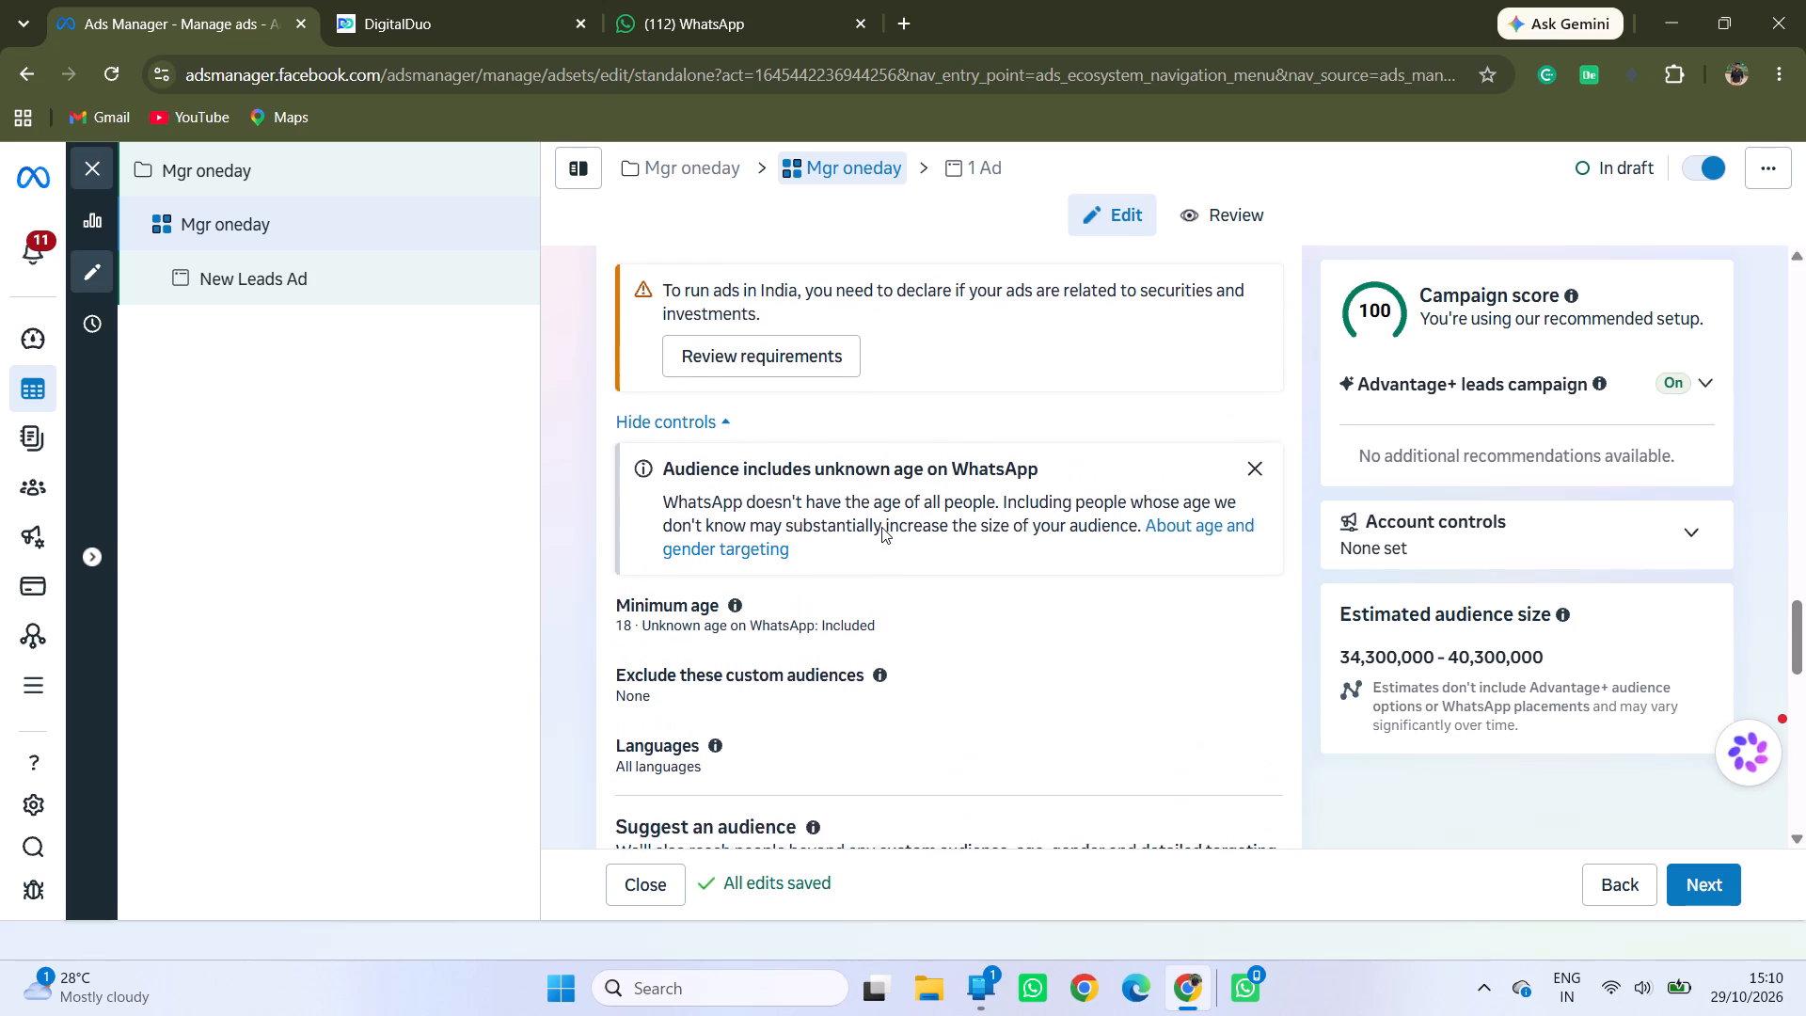
scroll(881, 527, "up", 1)
scroll(881, 527, "down", 1)
scroll(881, 527, "up", 3)
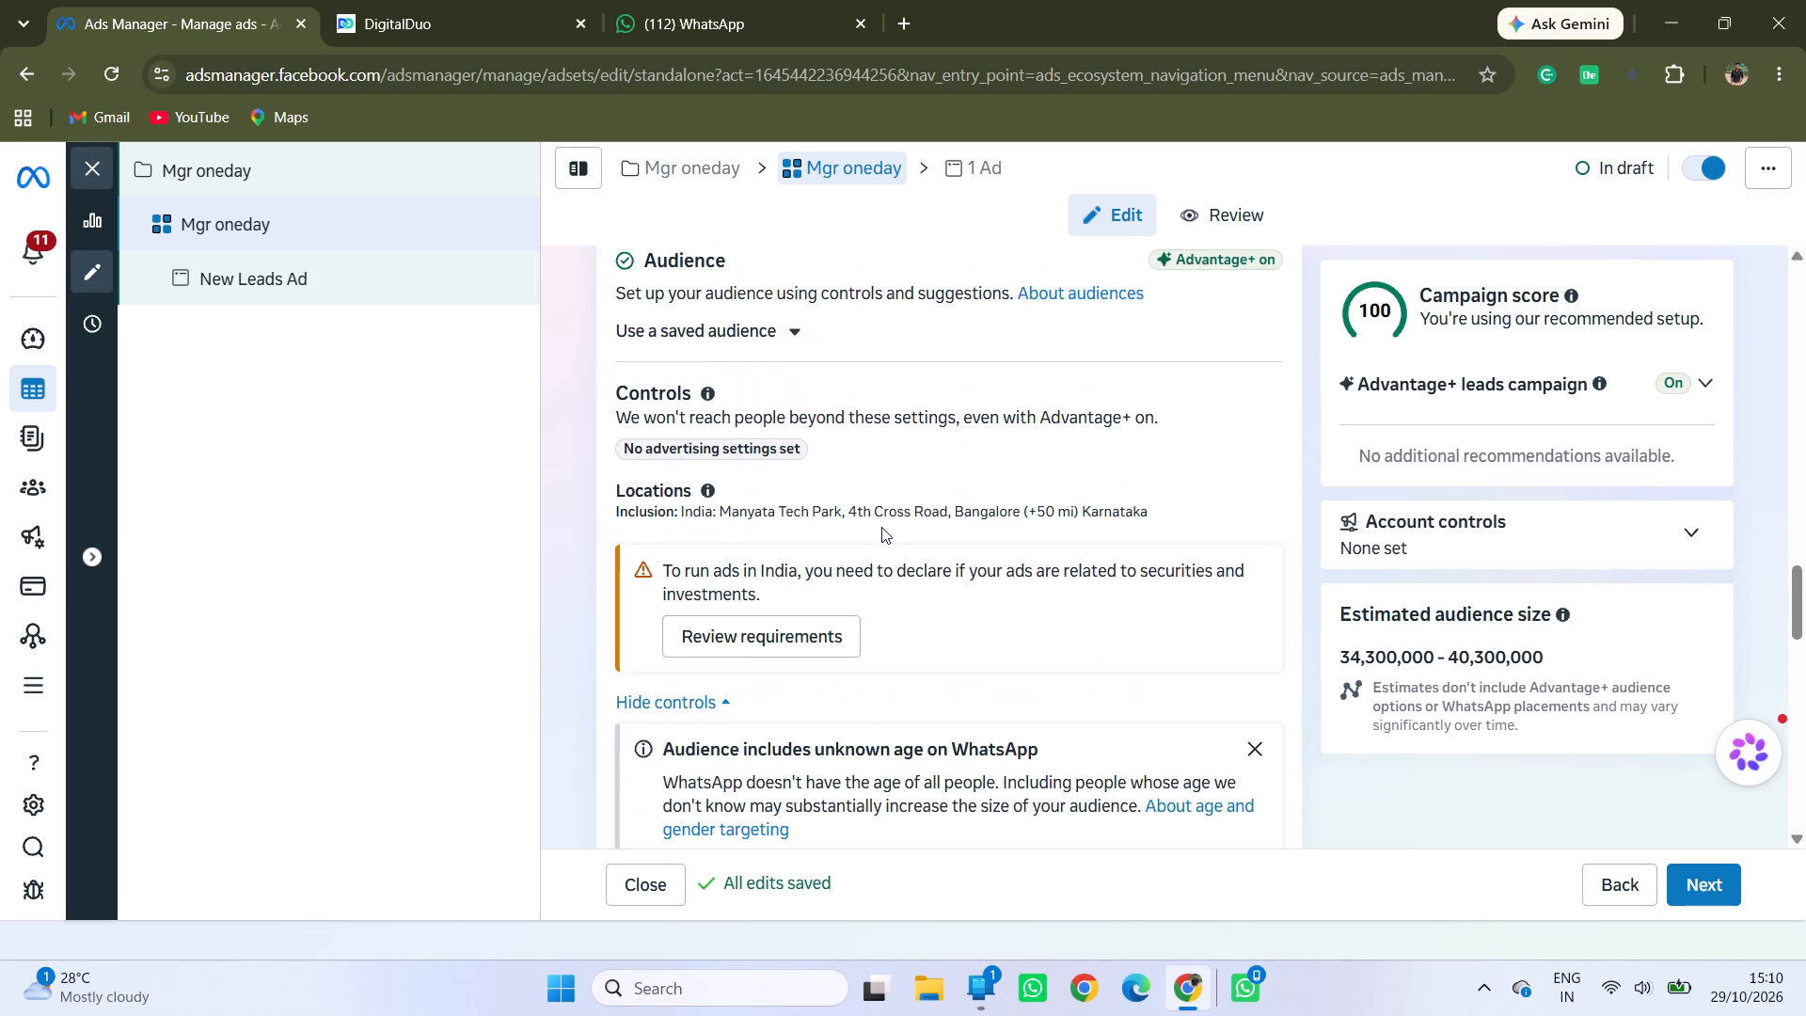
scroll(881, 527, "up", 2)
scroll(881, 527, "down", 2)
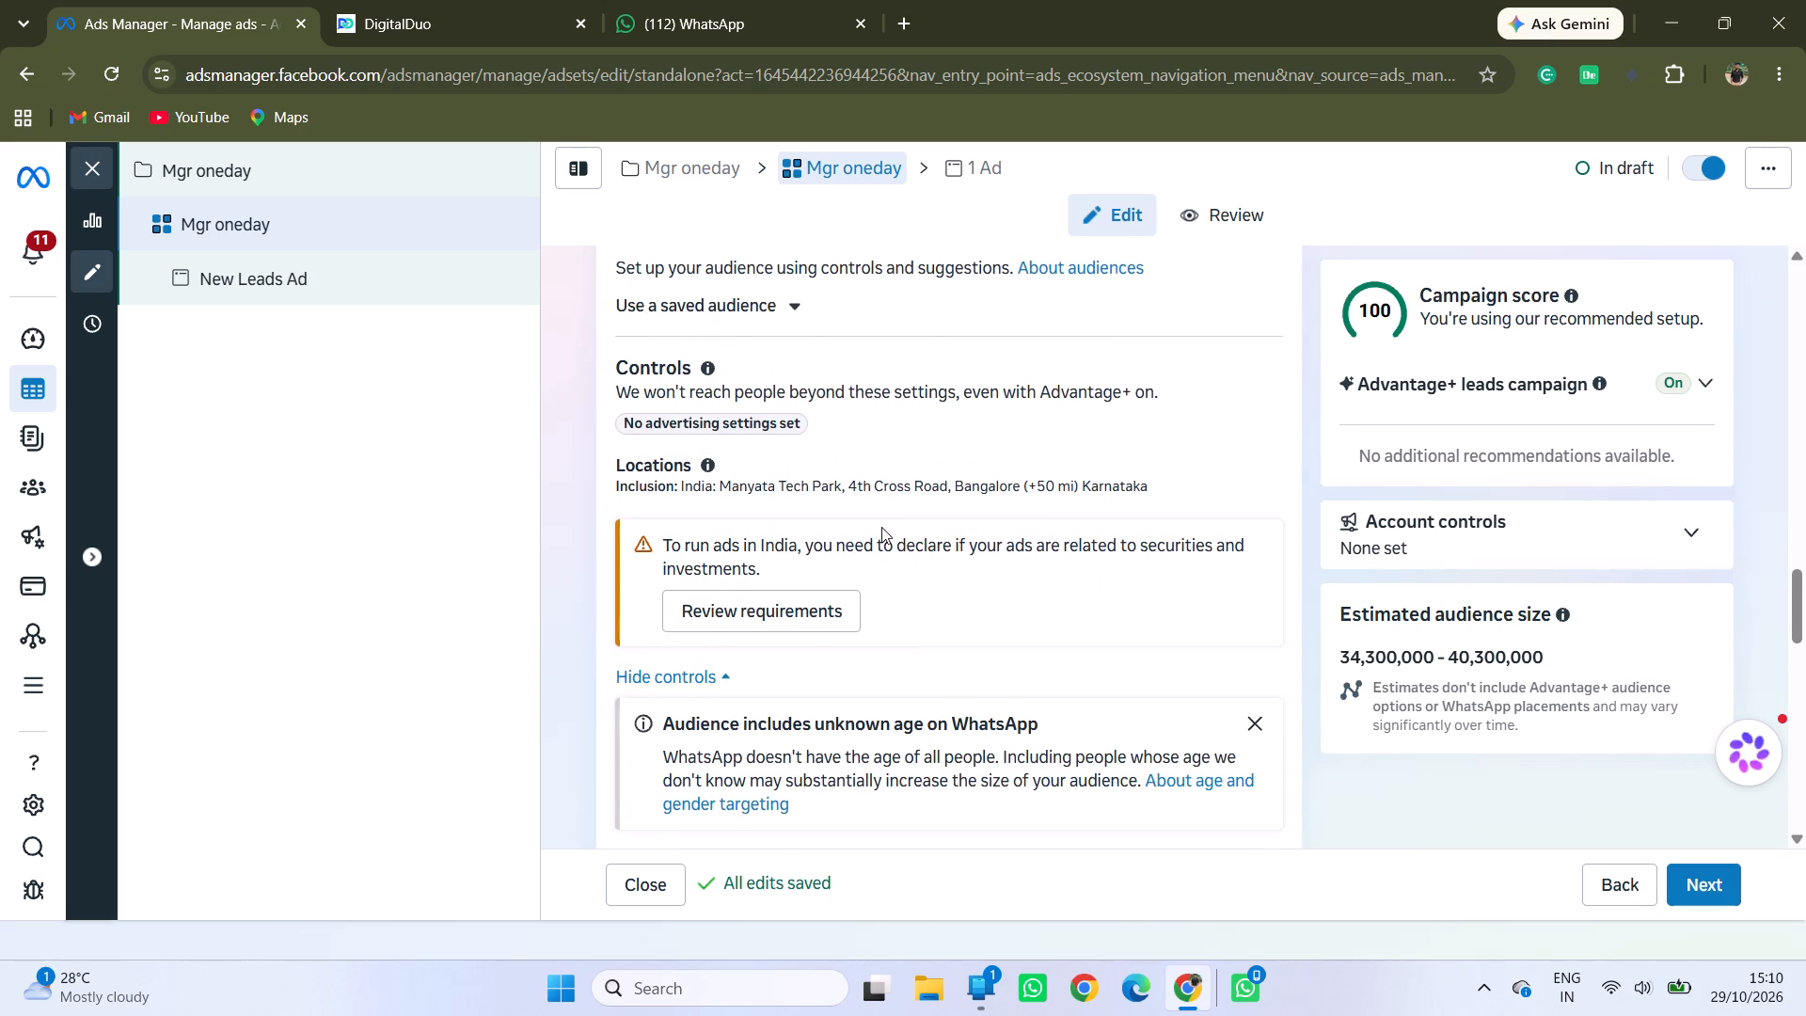
scroll(881, 527, "down", 11)
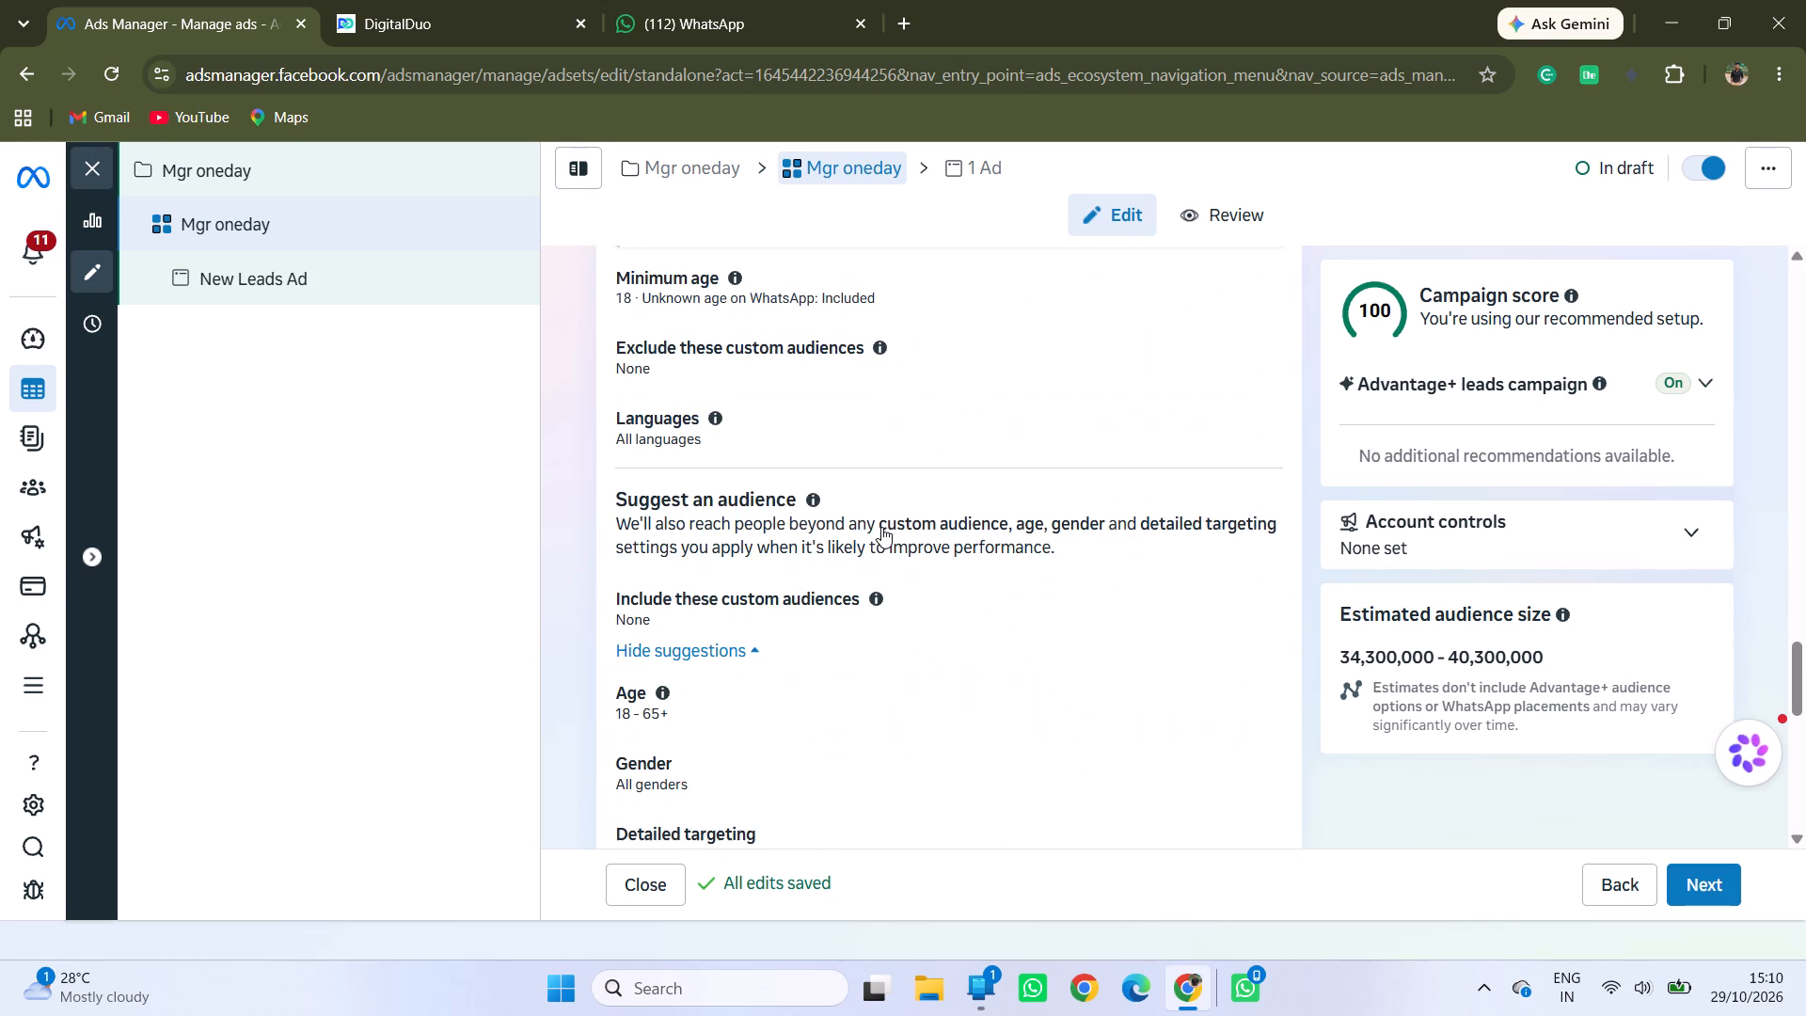
scroll(881, 527, "down", 3)
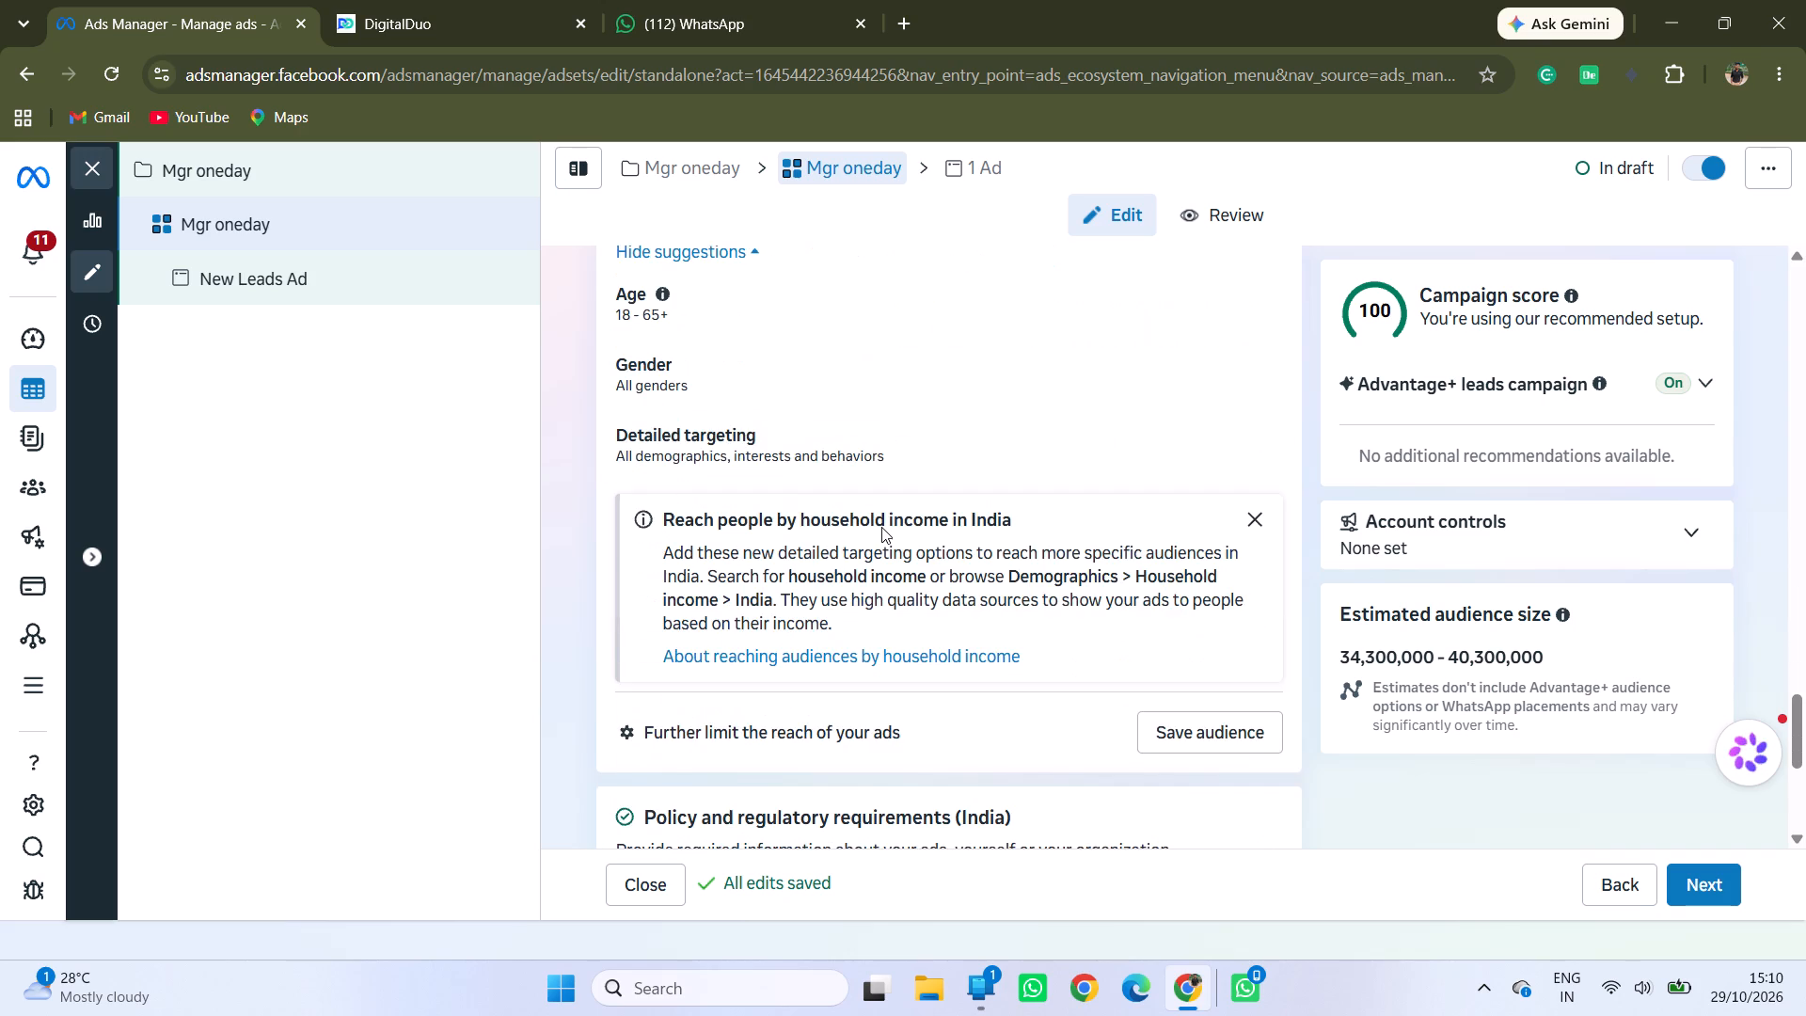
scroll(881, 527, "down", 6)
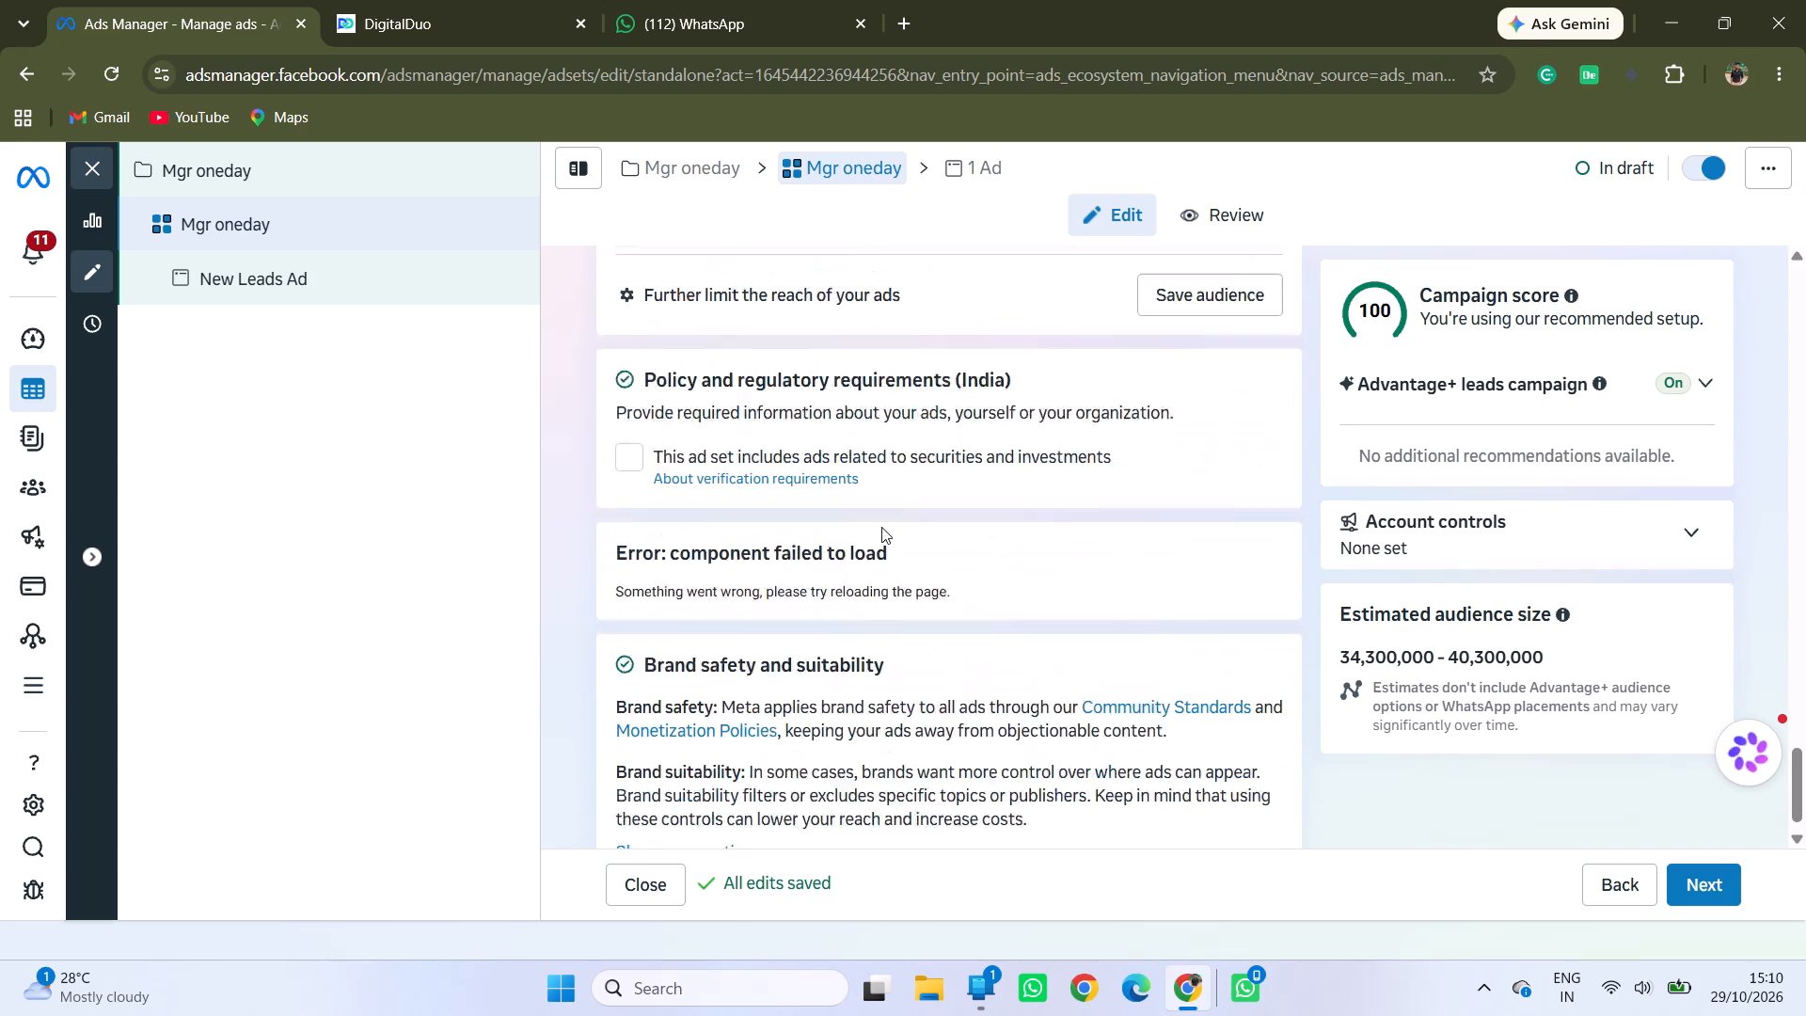
scroll(881, 527, "up", 2)
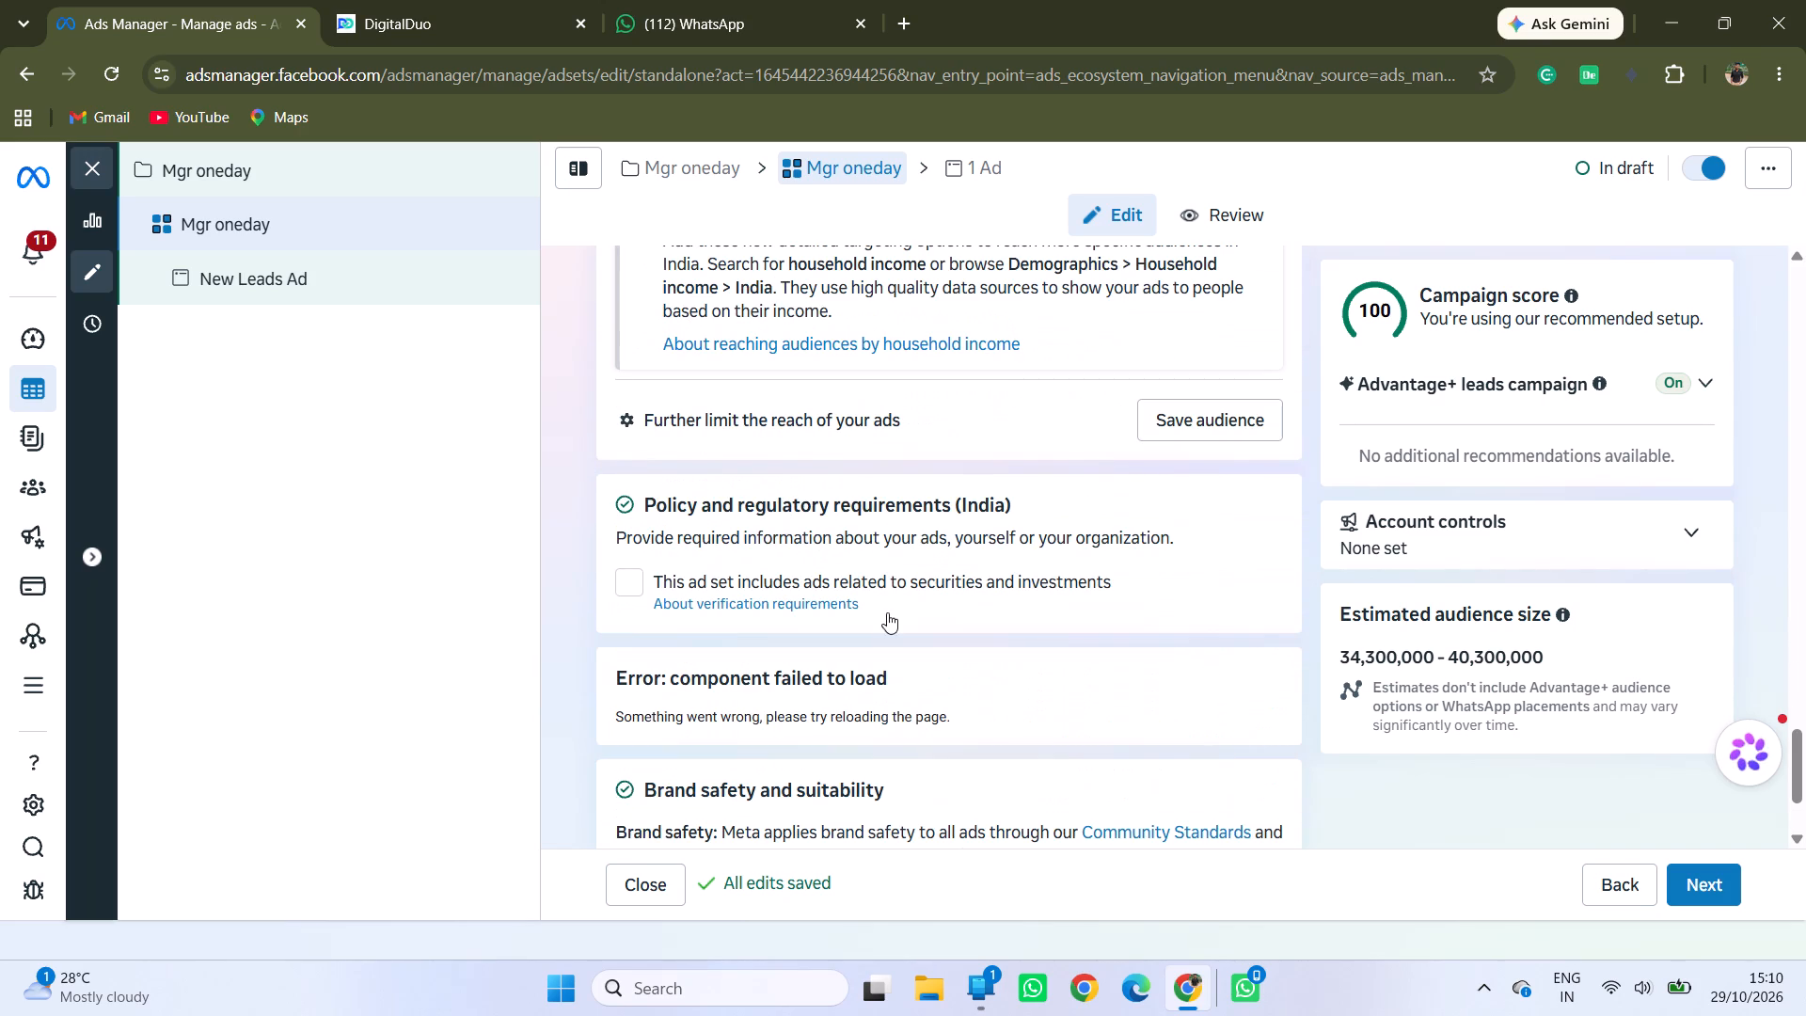
scroll(895, 544, "up", 2)
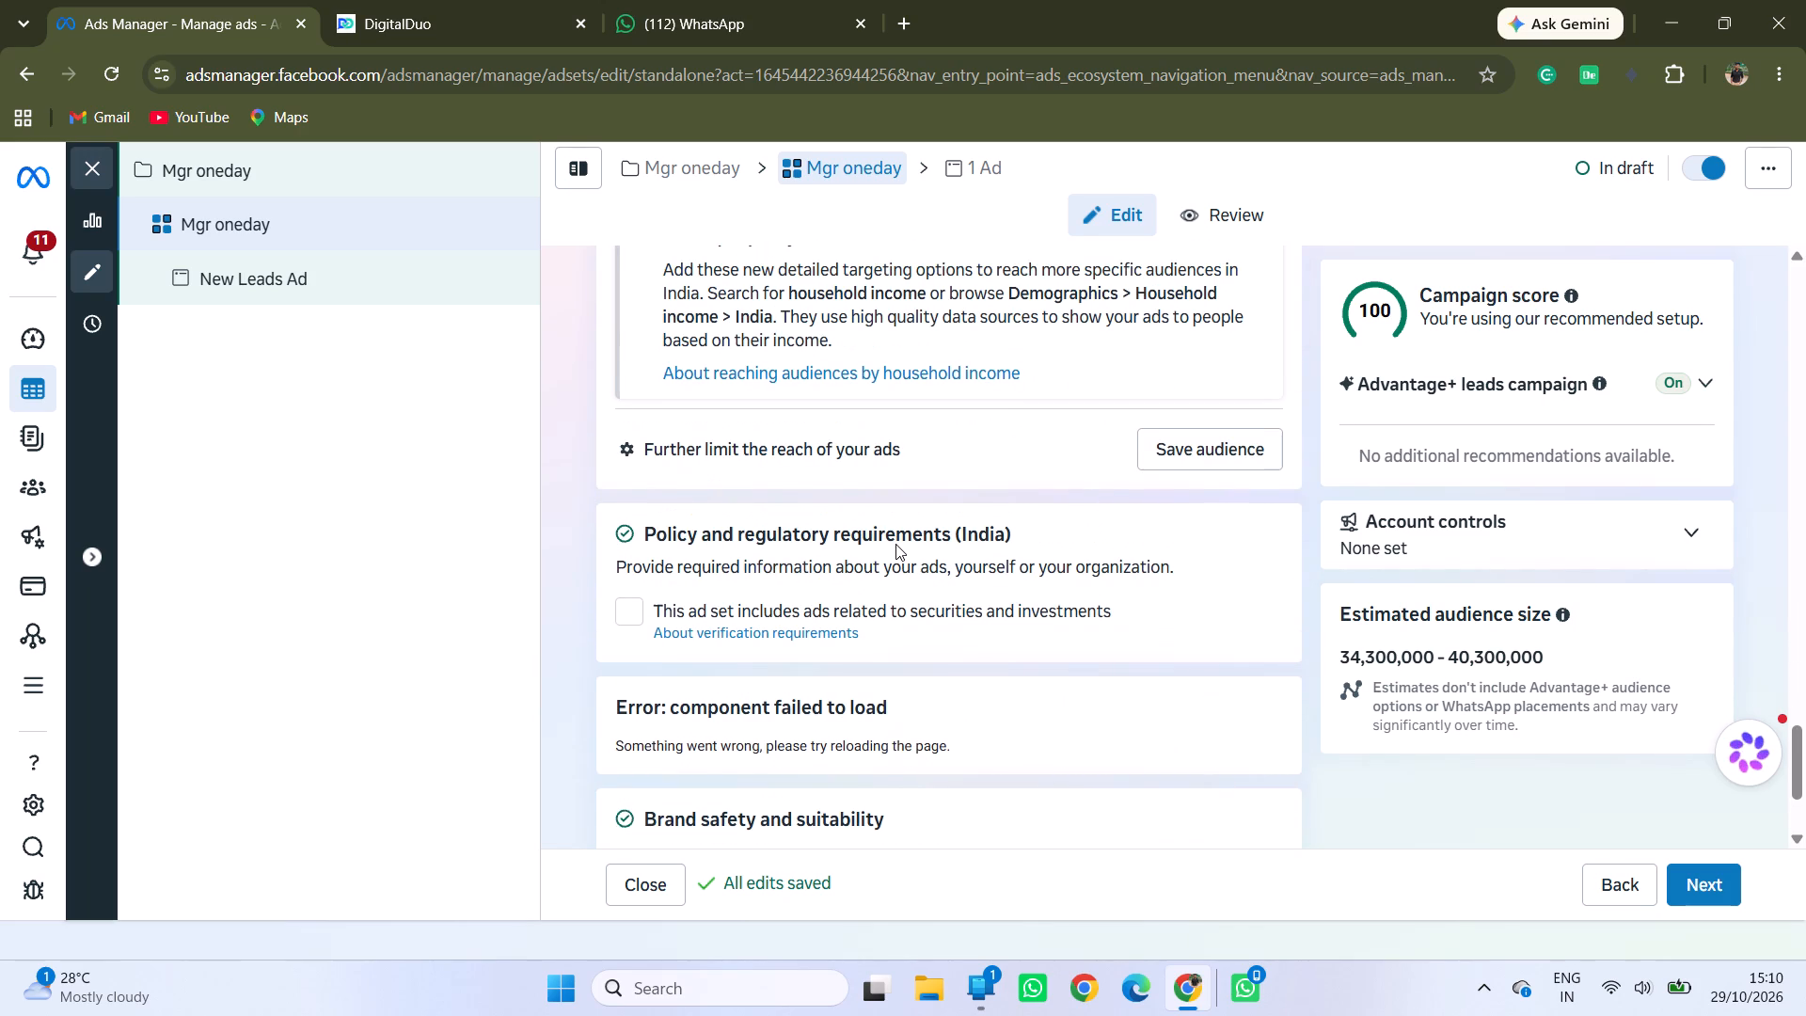
scroll(964, 453, "up", 3)
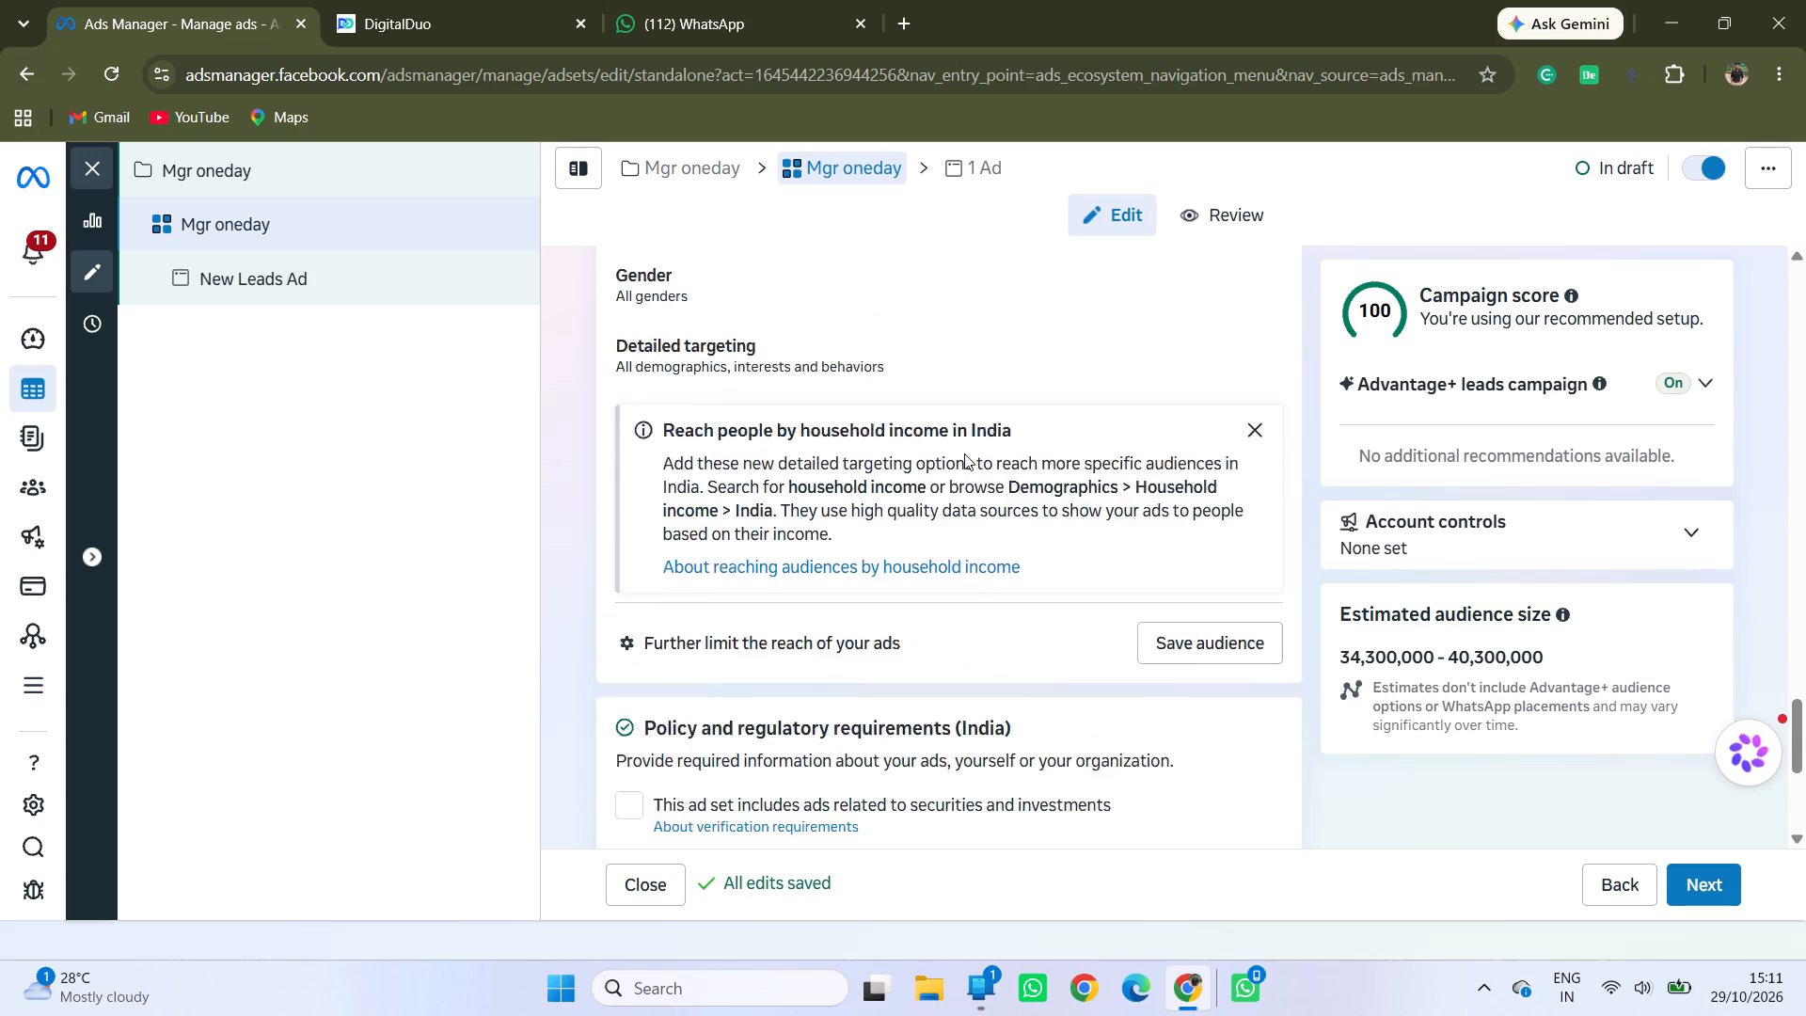
right_click(964, 453)
scroll(964, 453, "up", 1)
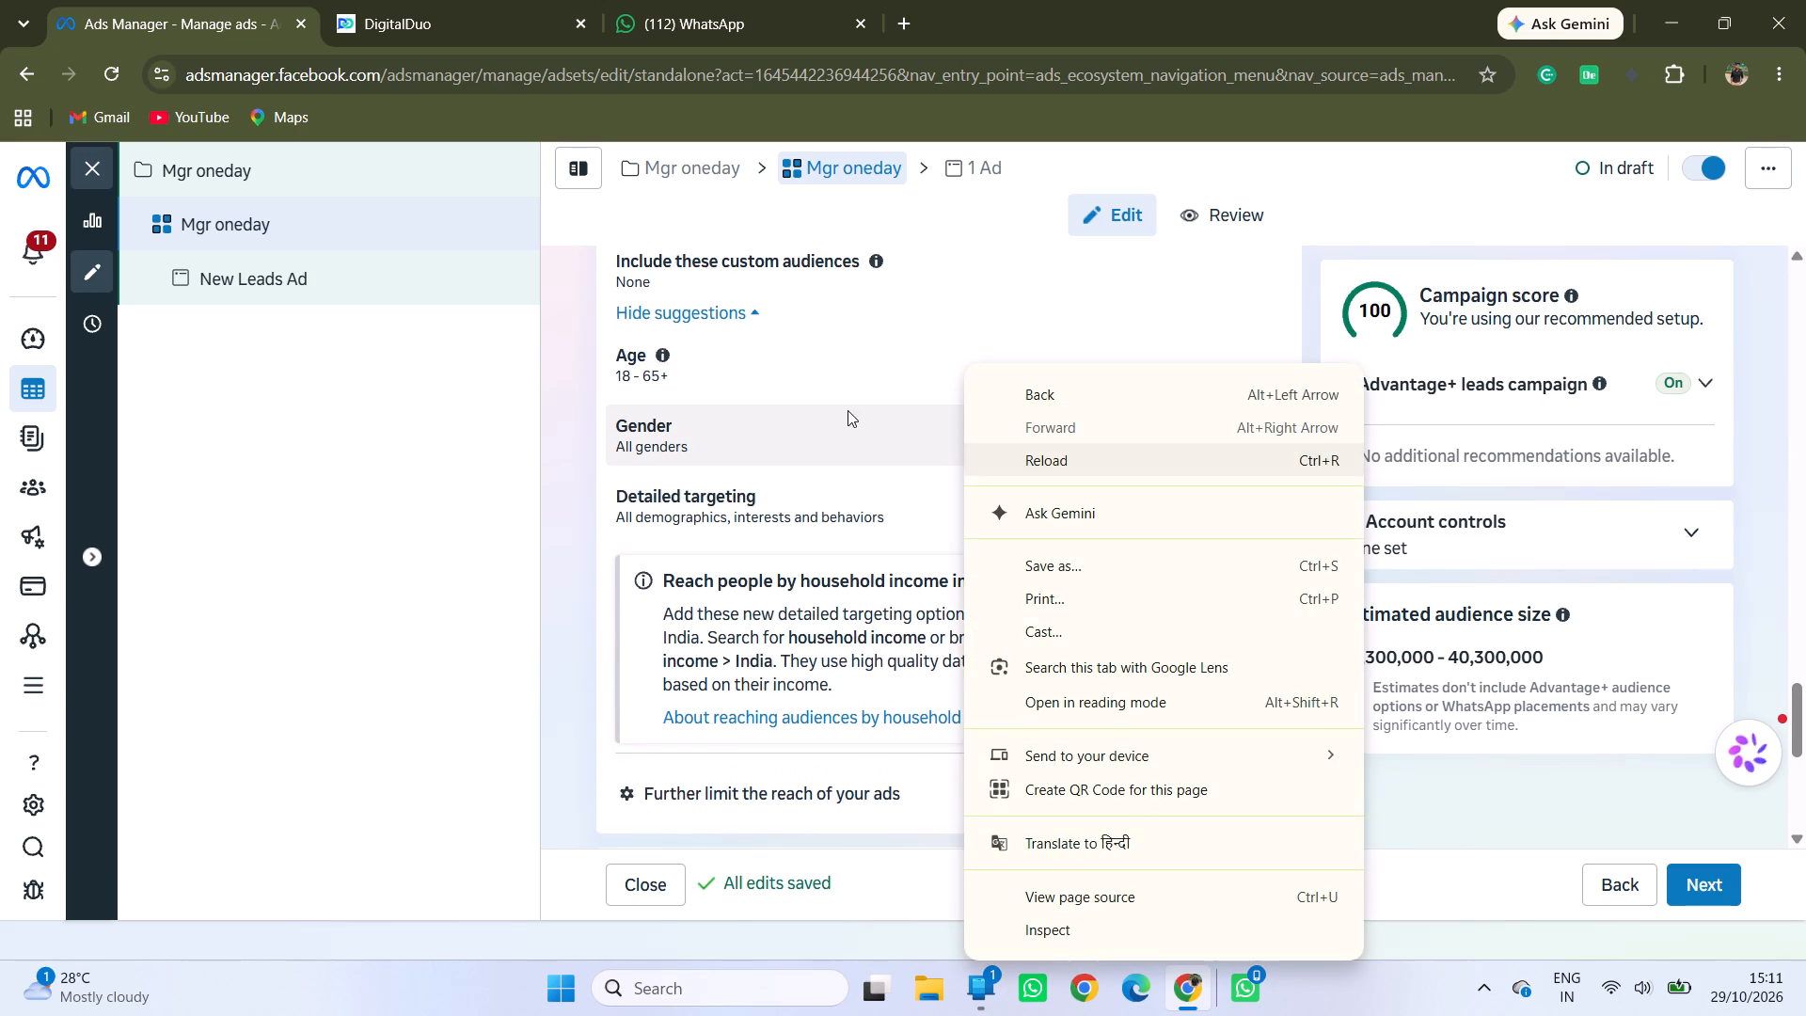
left_click(564, 564)
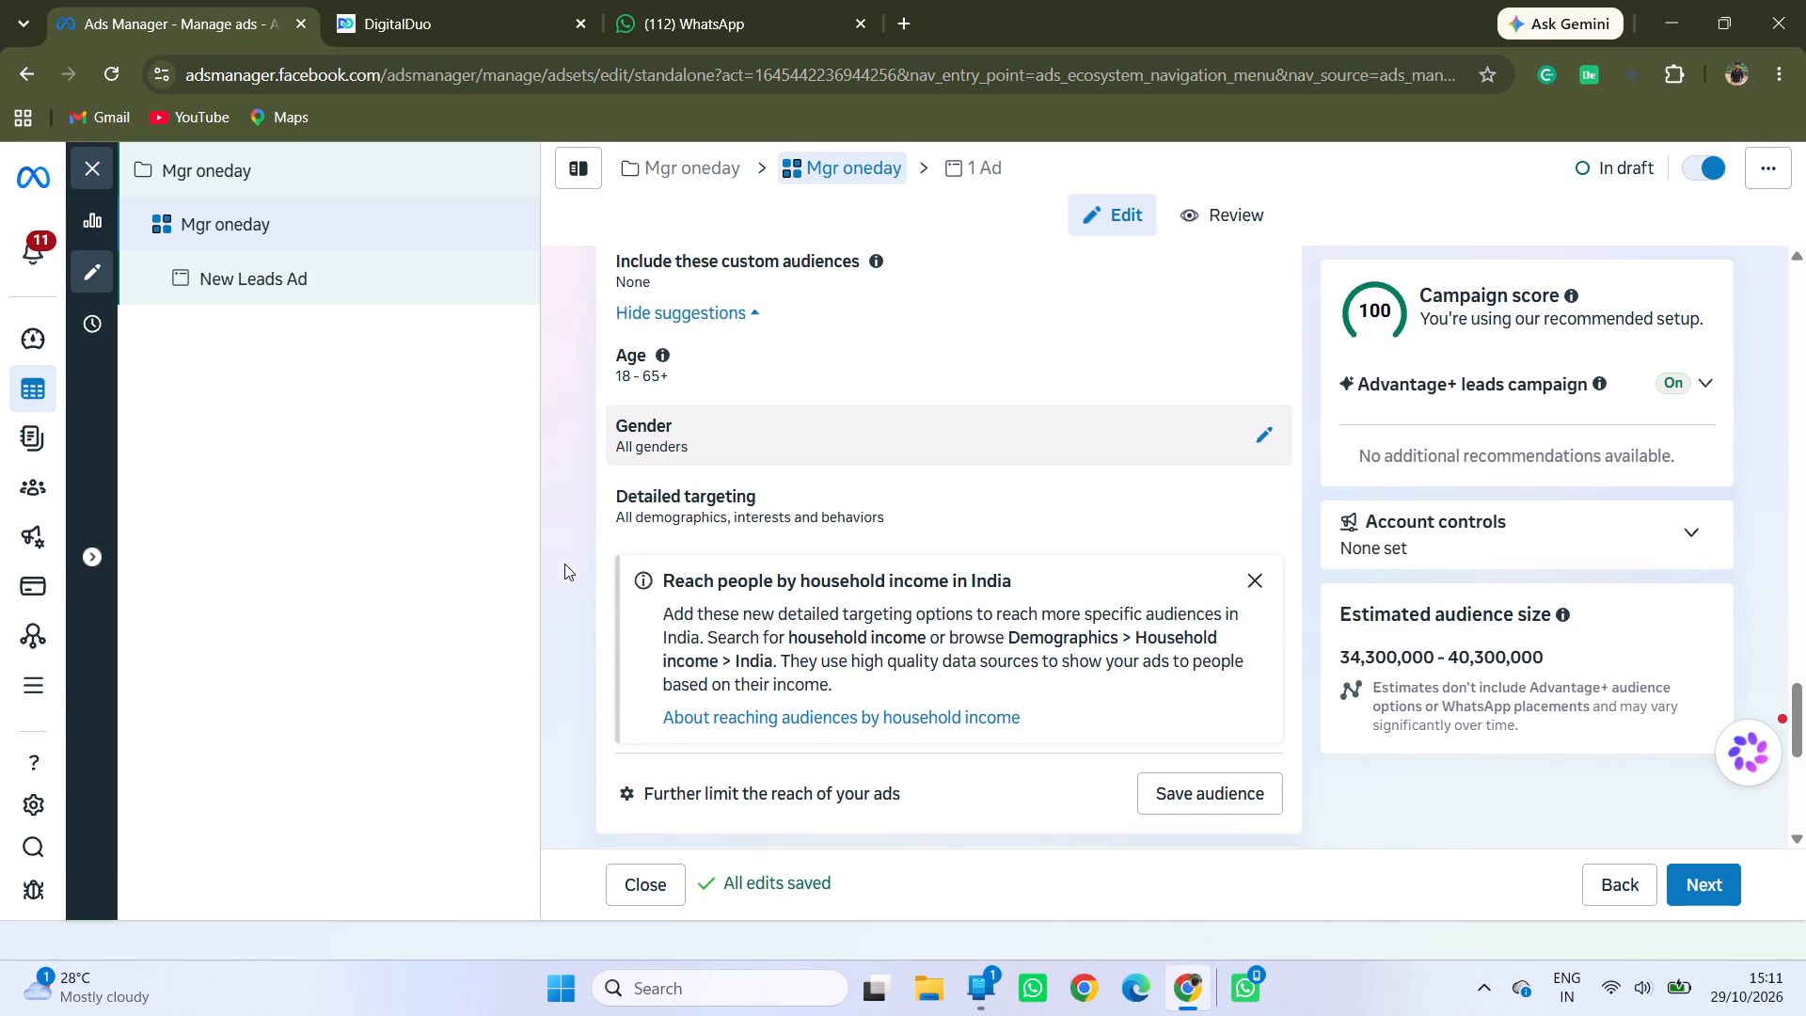
Set the audience's minimum age to 21 and exclude people of unknown age on WhatsApp.
scroll(855, 578, "up", 3)
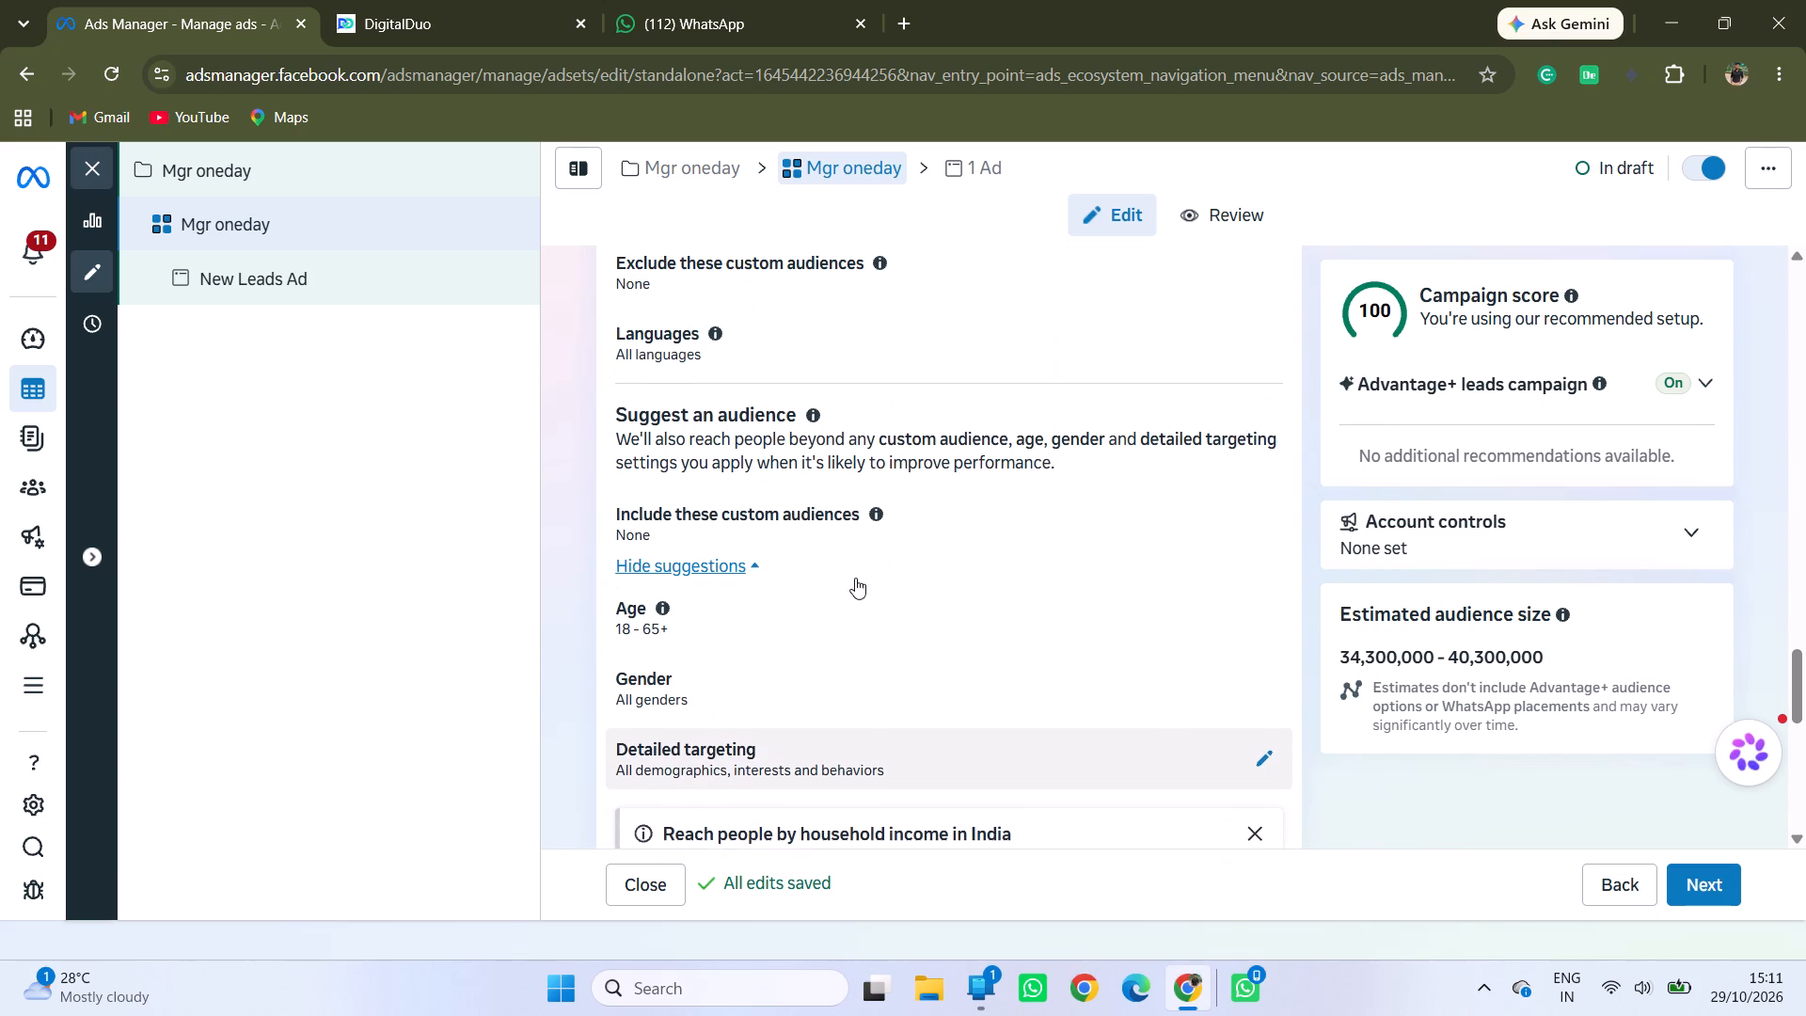
scroll(855, 578, "up", 1)
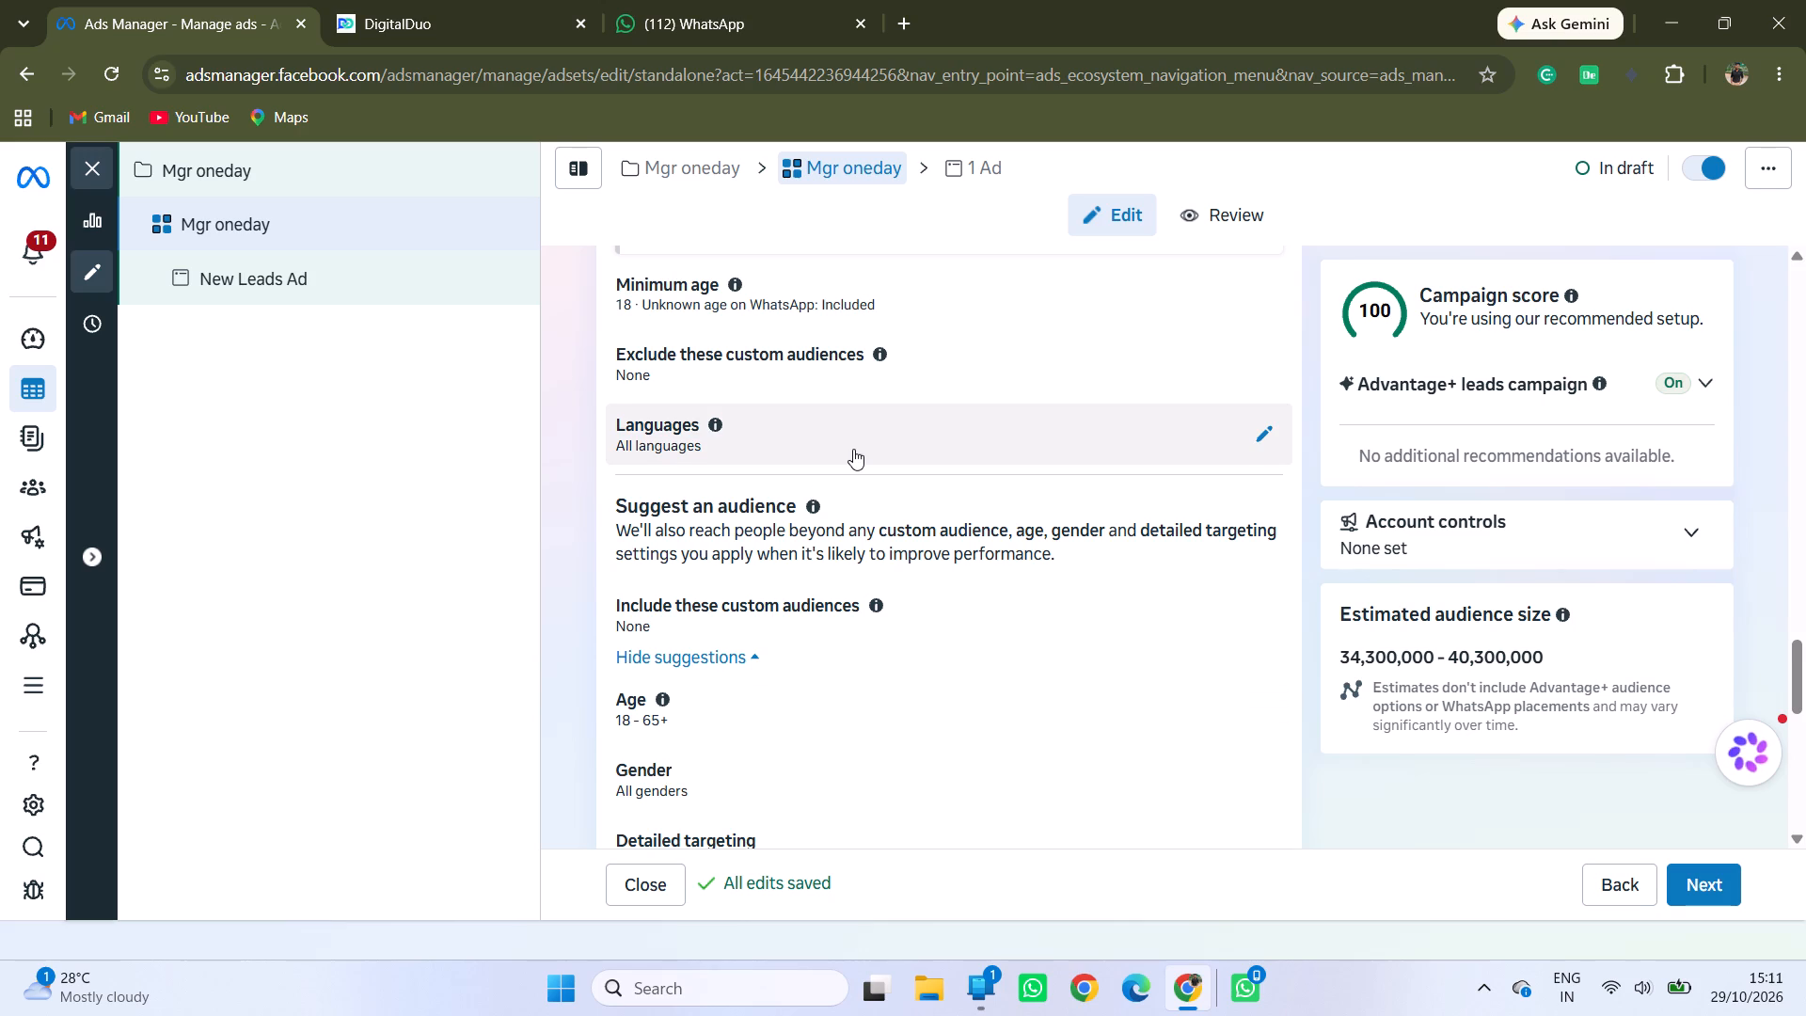
scroll(853, 449, "up", 2)
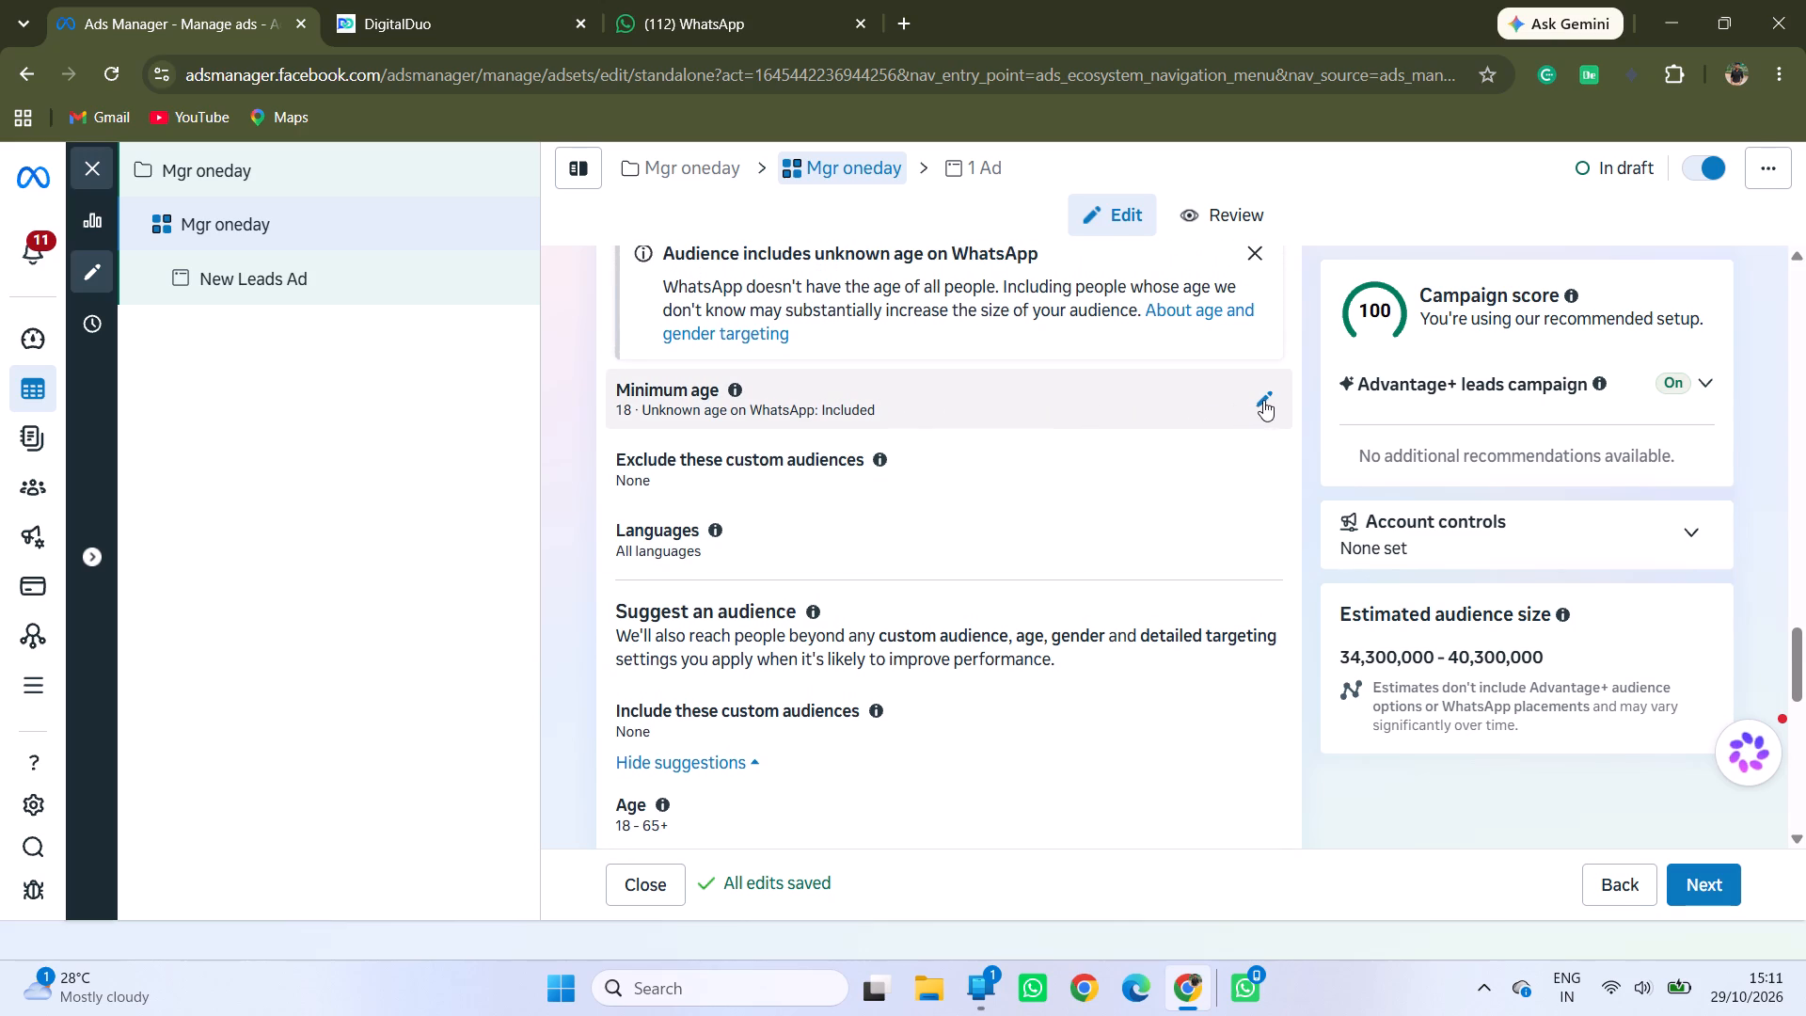
left_click(1269, 400)
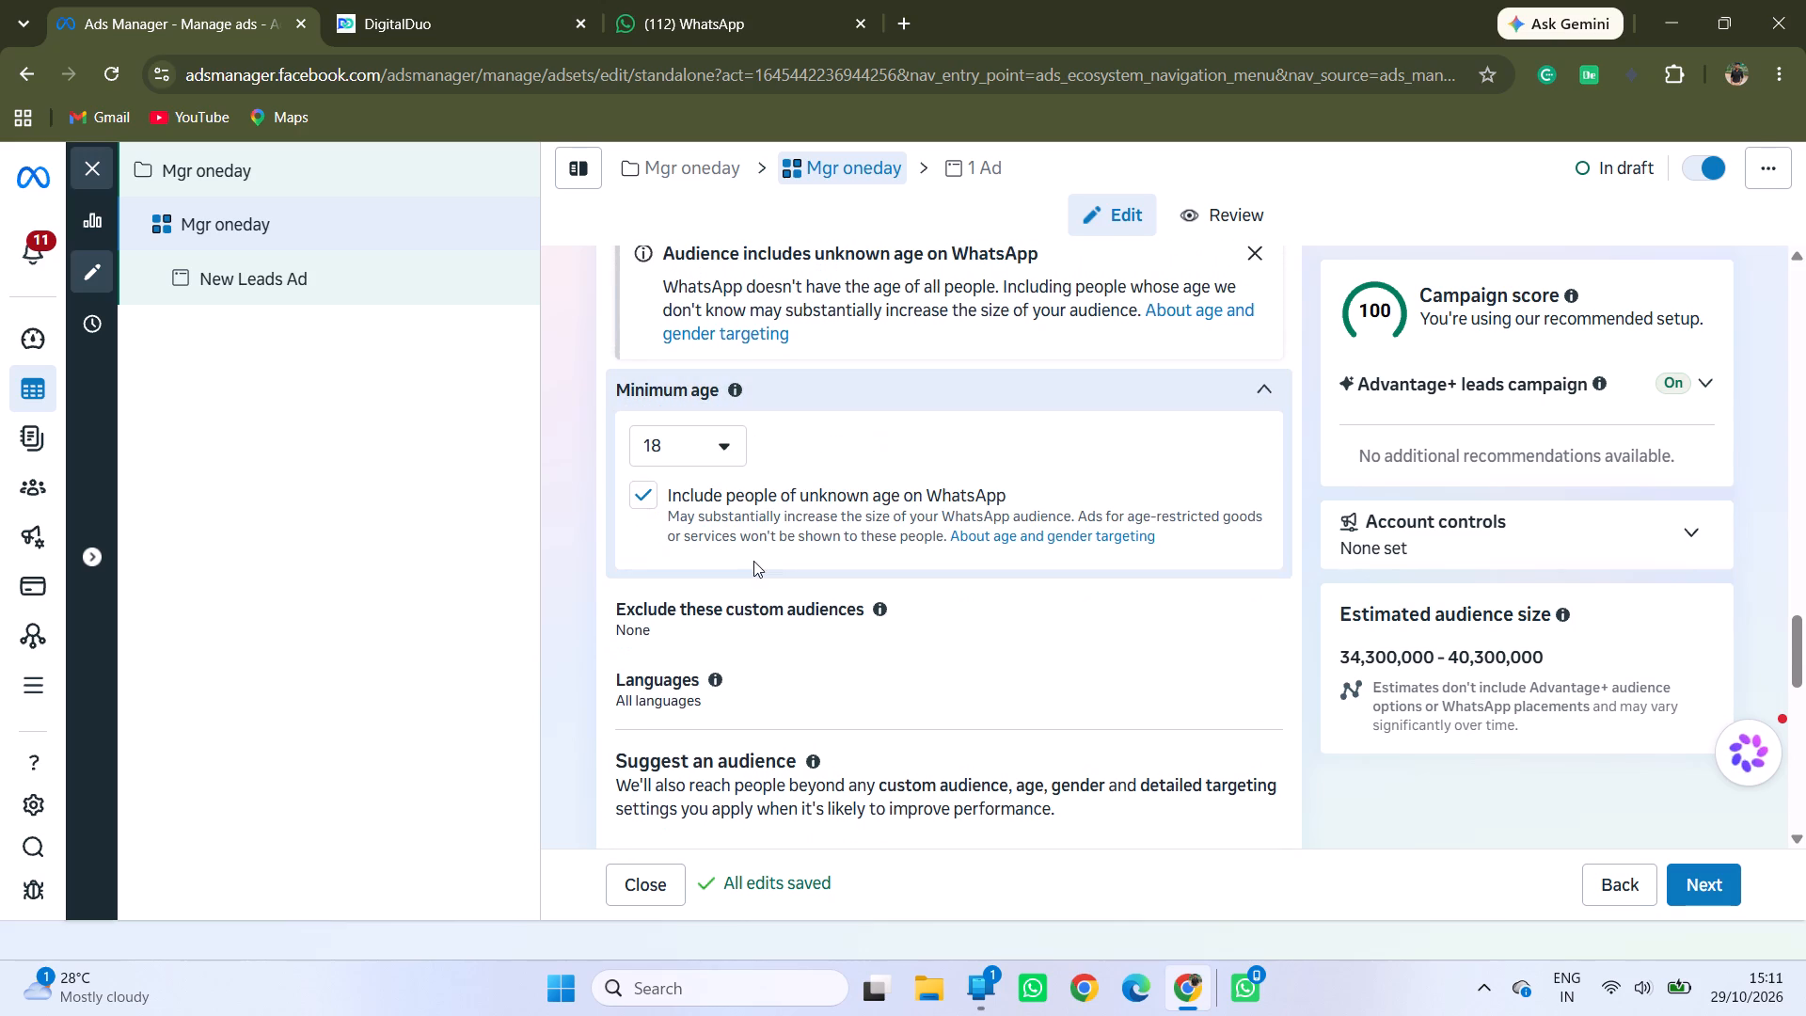
left_click(730, 449)
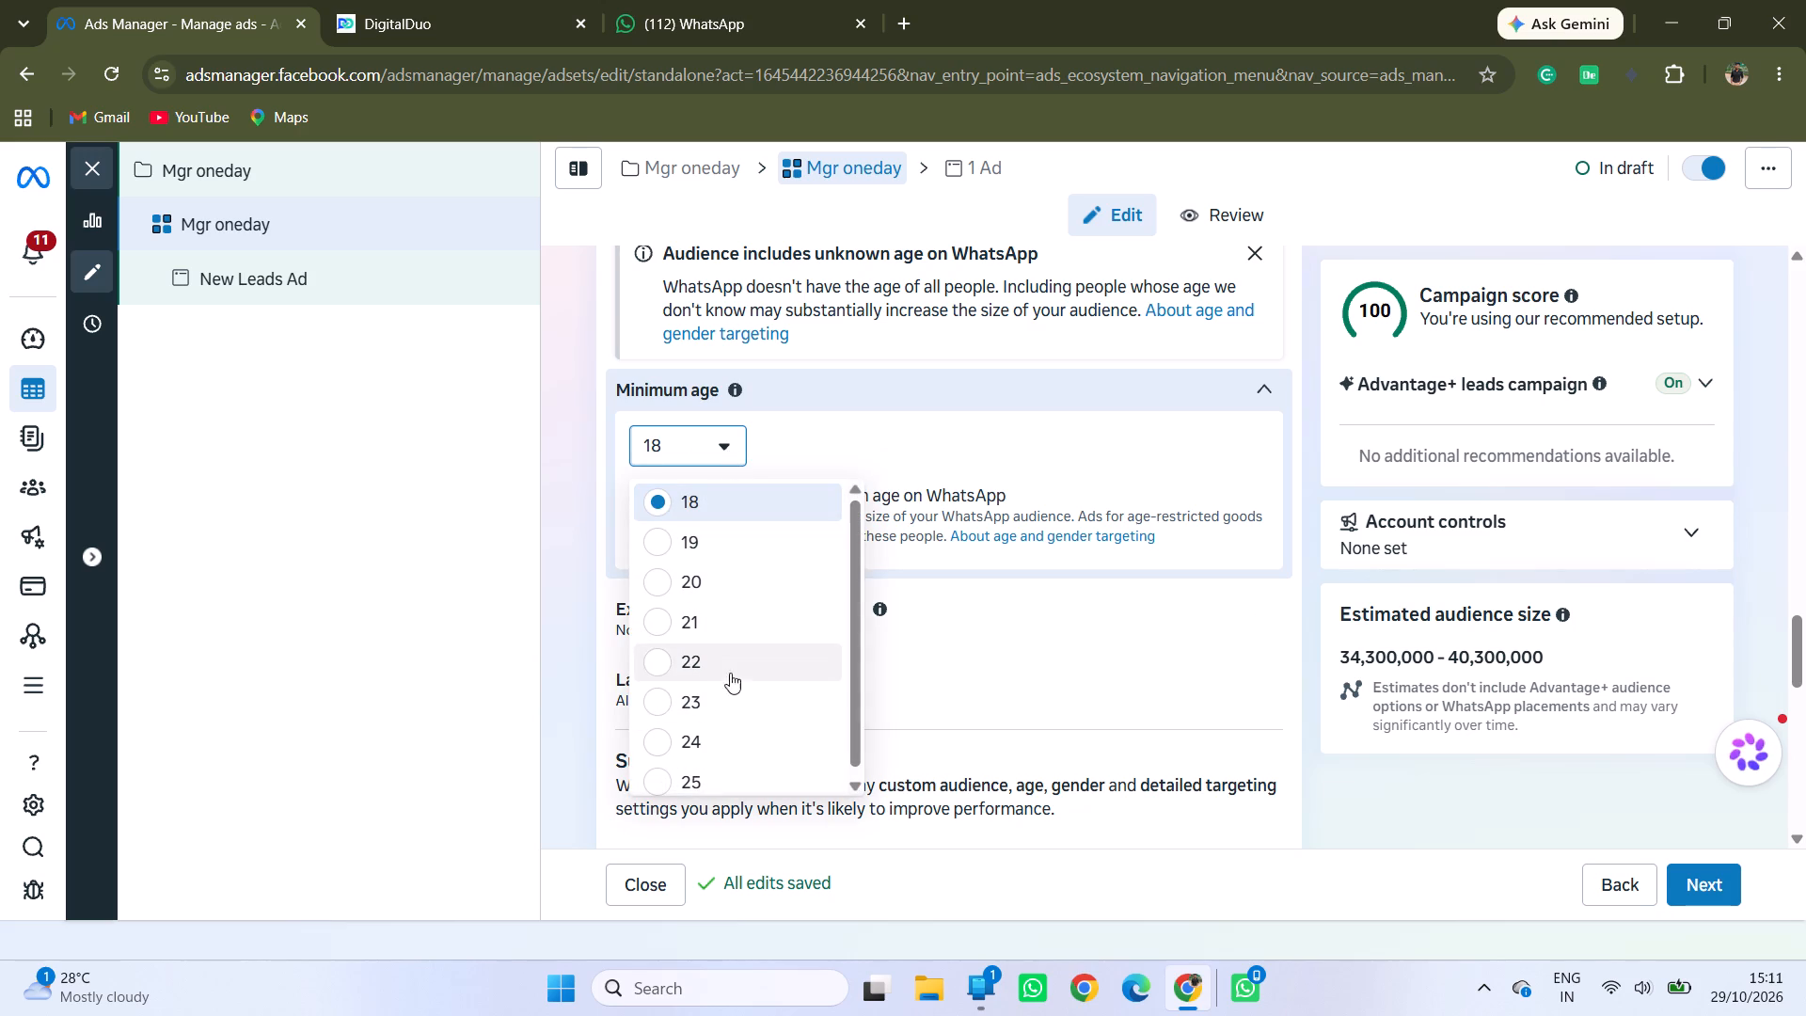
left_click(712, 616)
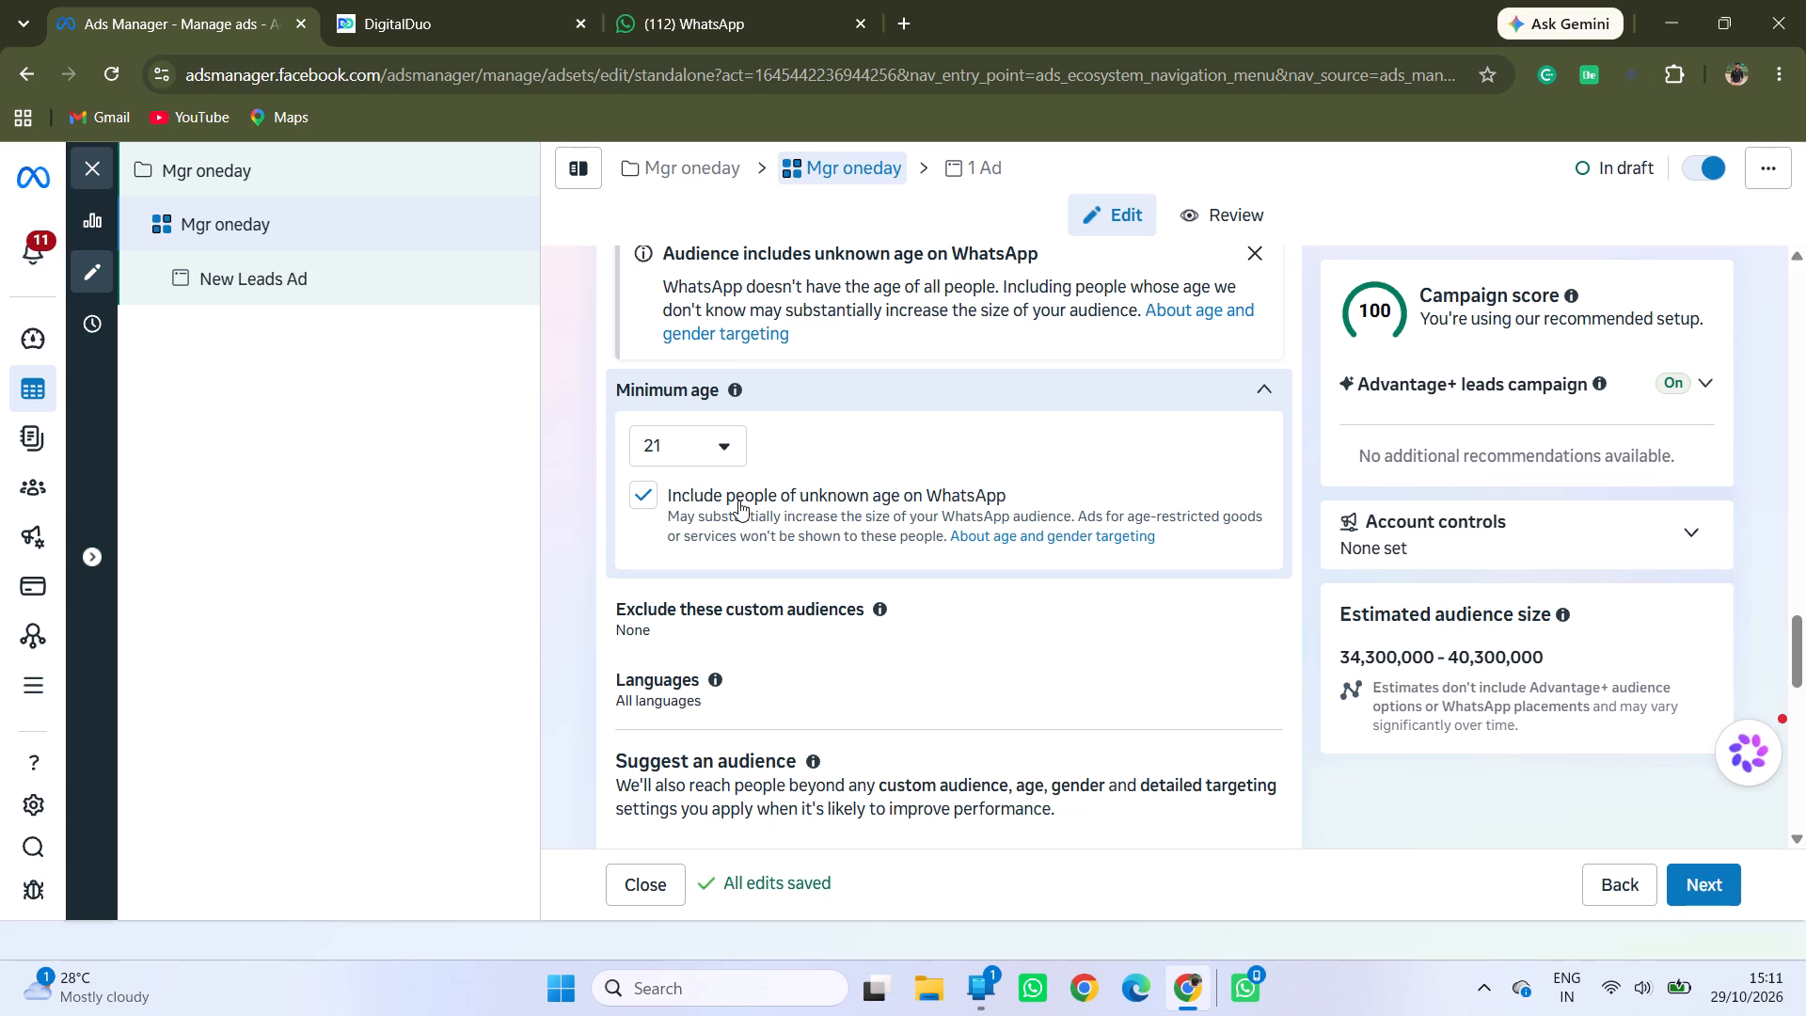
left_click(642, 499)
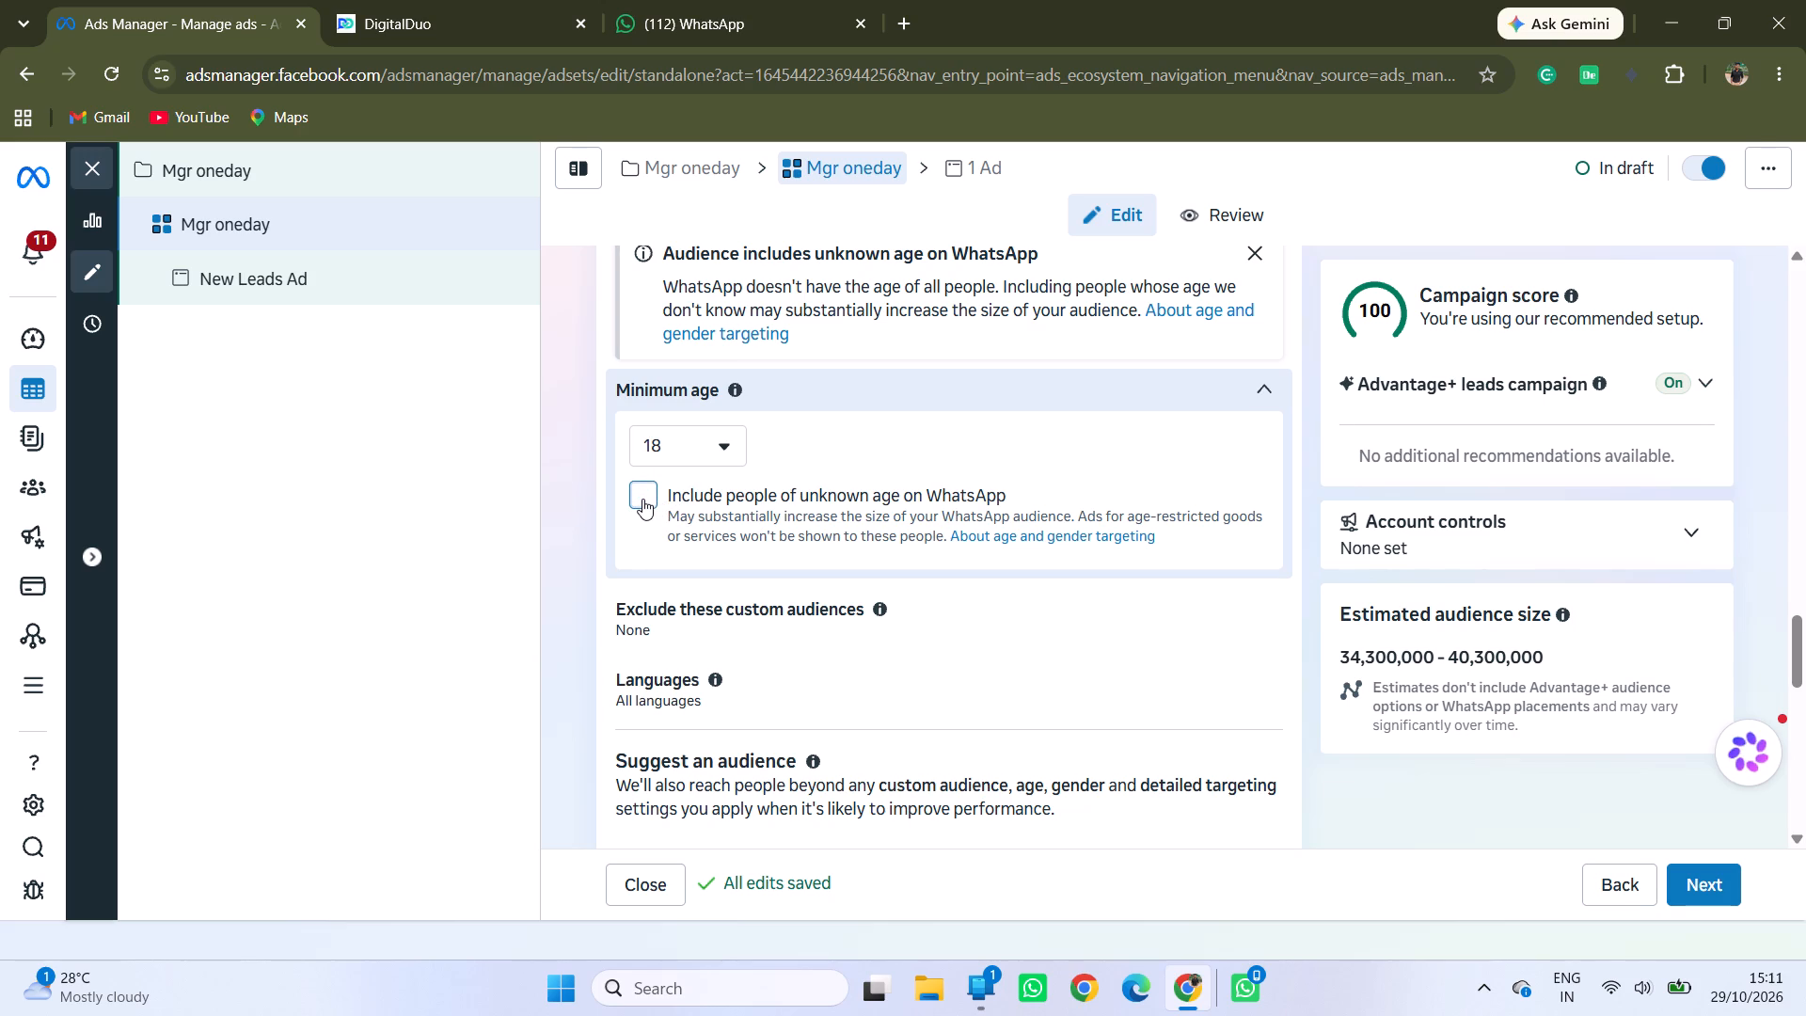
left_click(1272, 387)
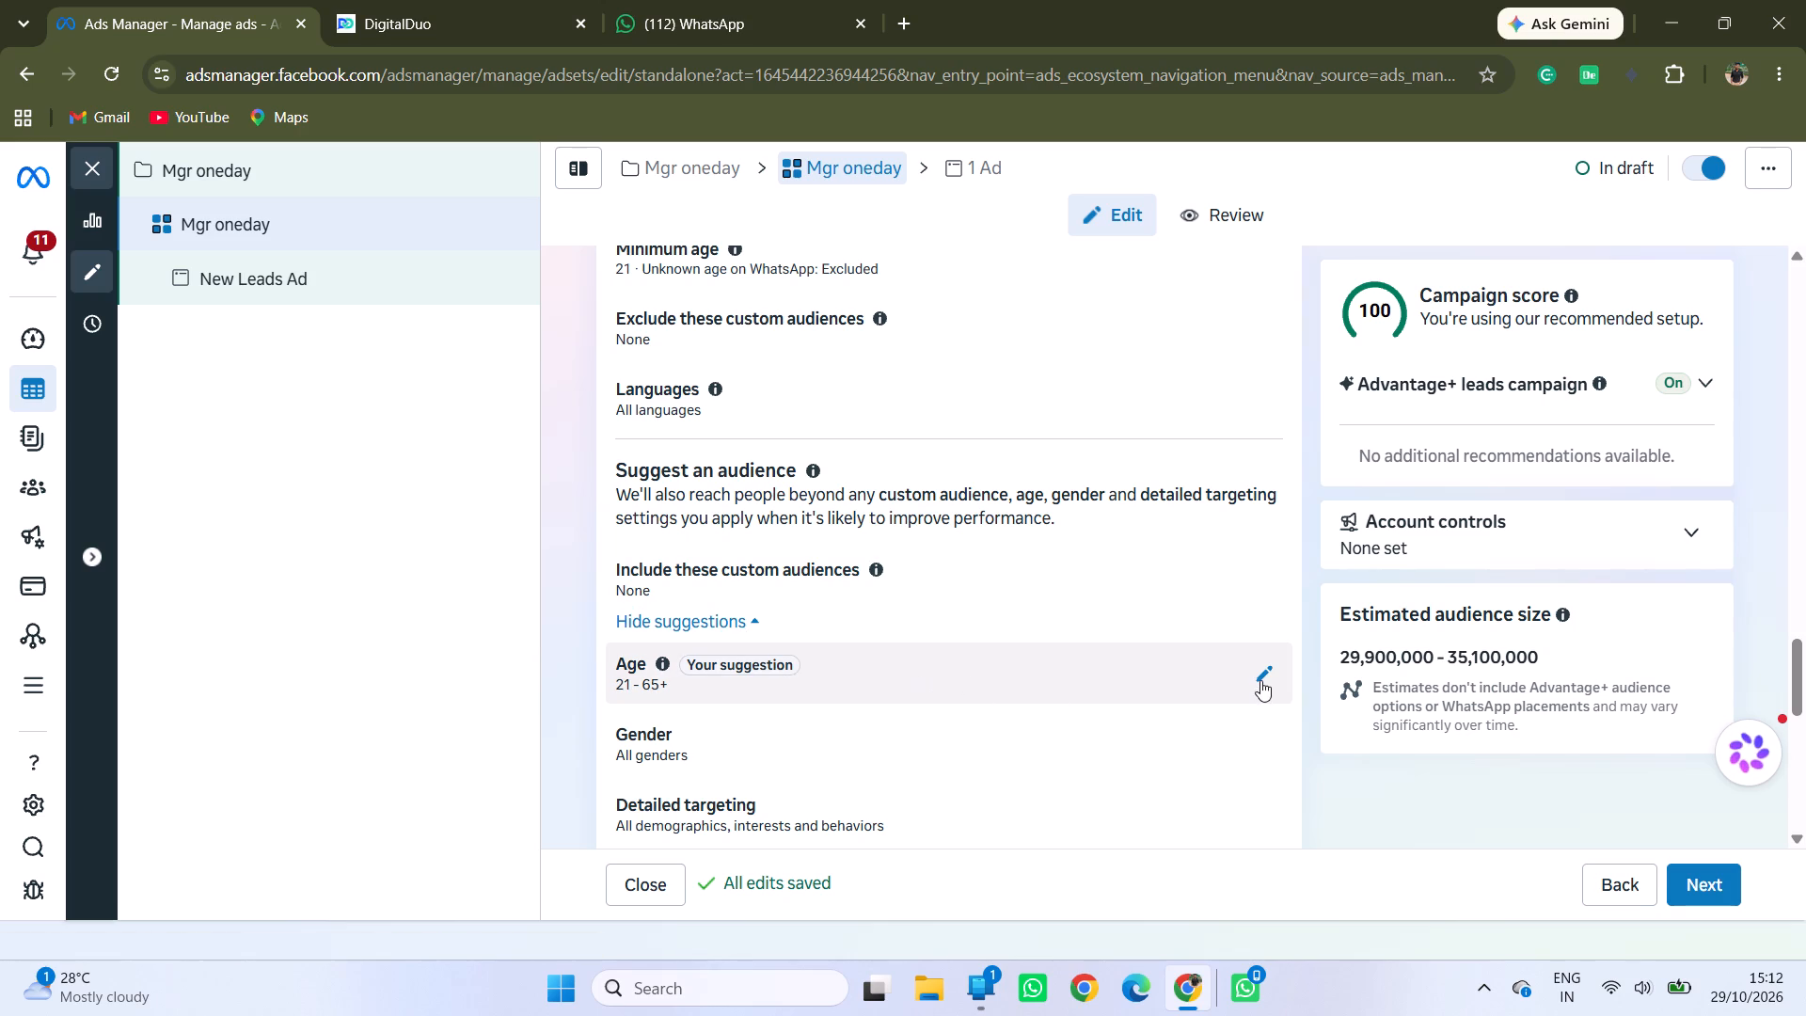
Open the suggested audience's age range for editing.
left_click(1260, 680)
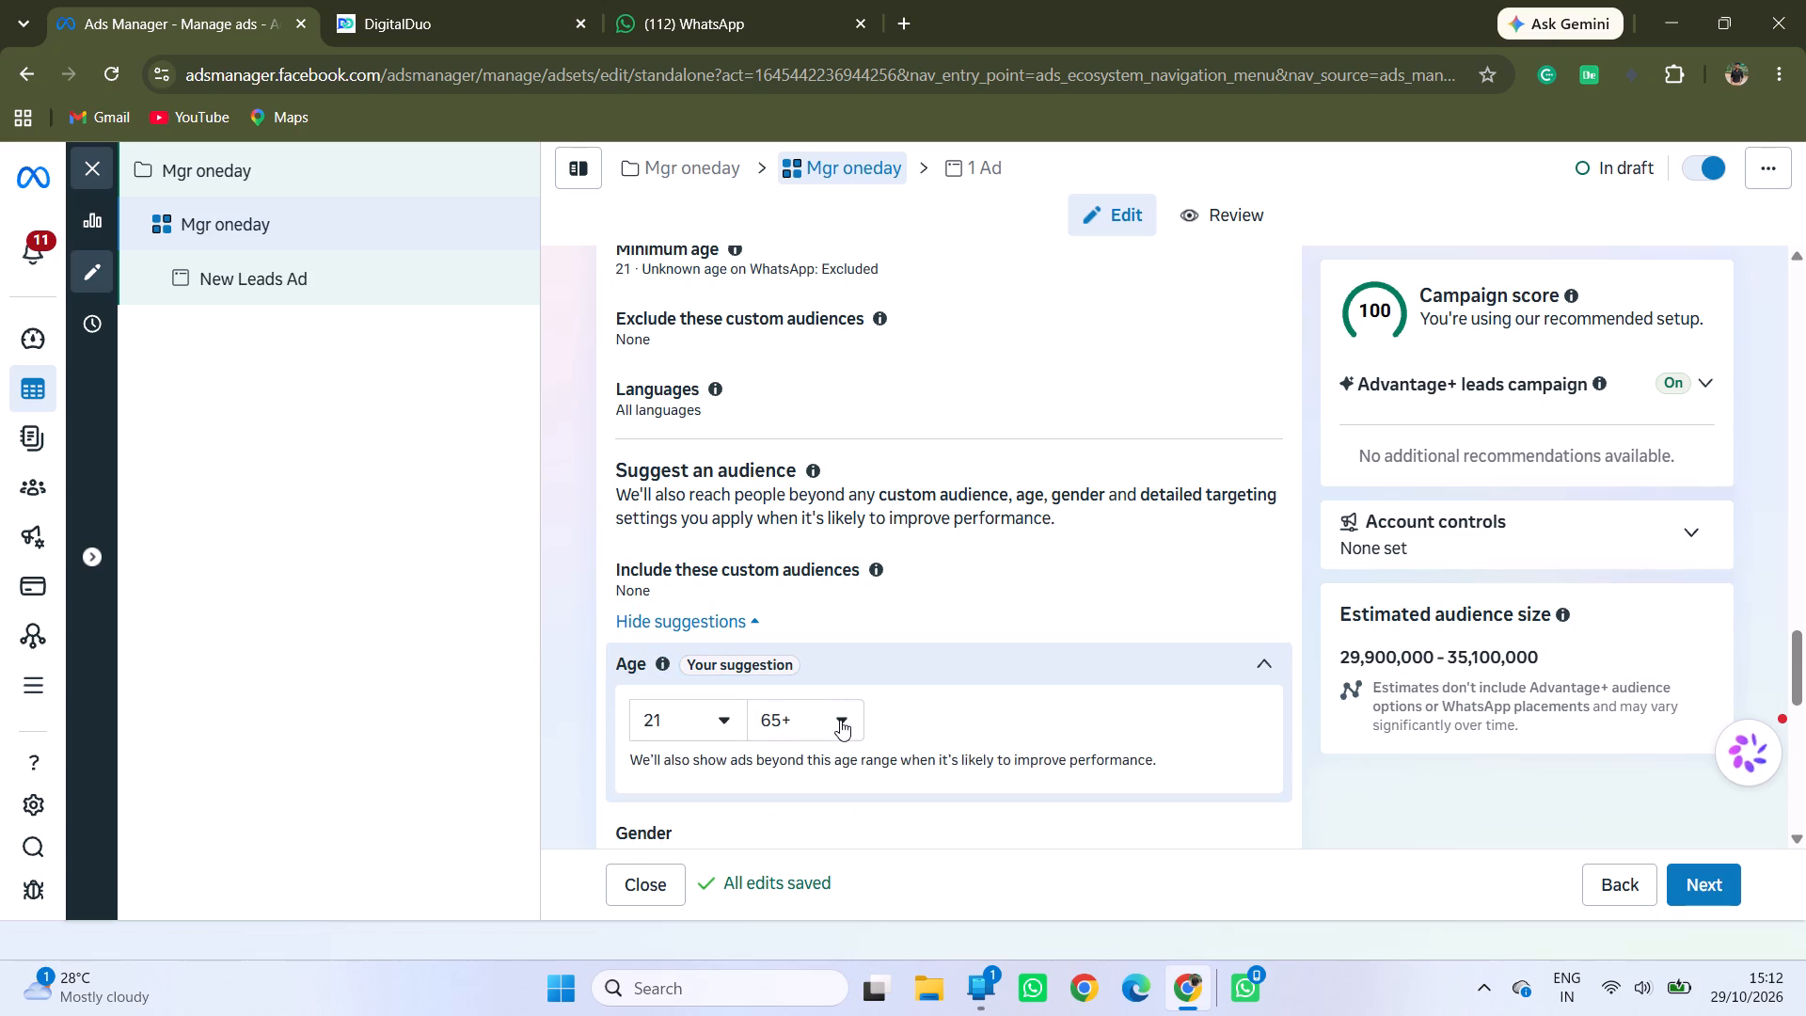
Set the upper limit of the audience's suggested age range to 50.
left_click(840, 721)
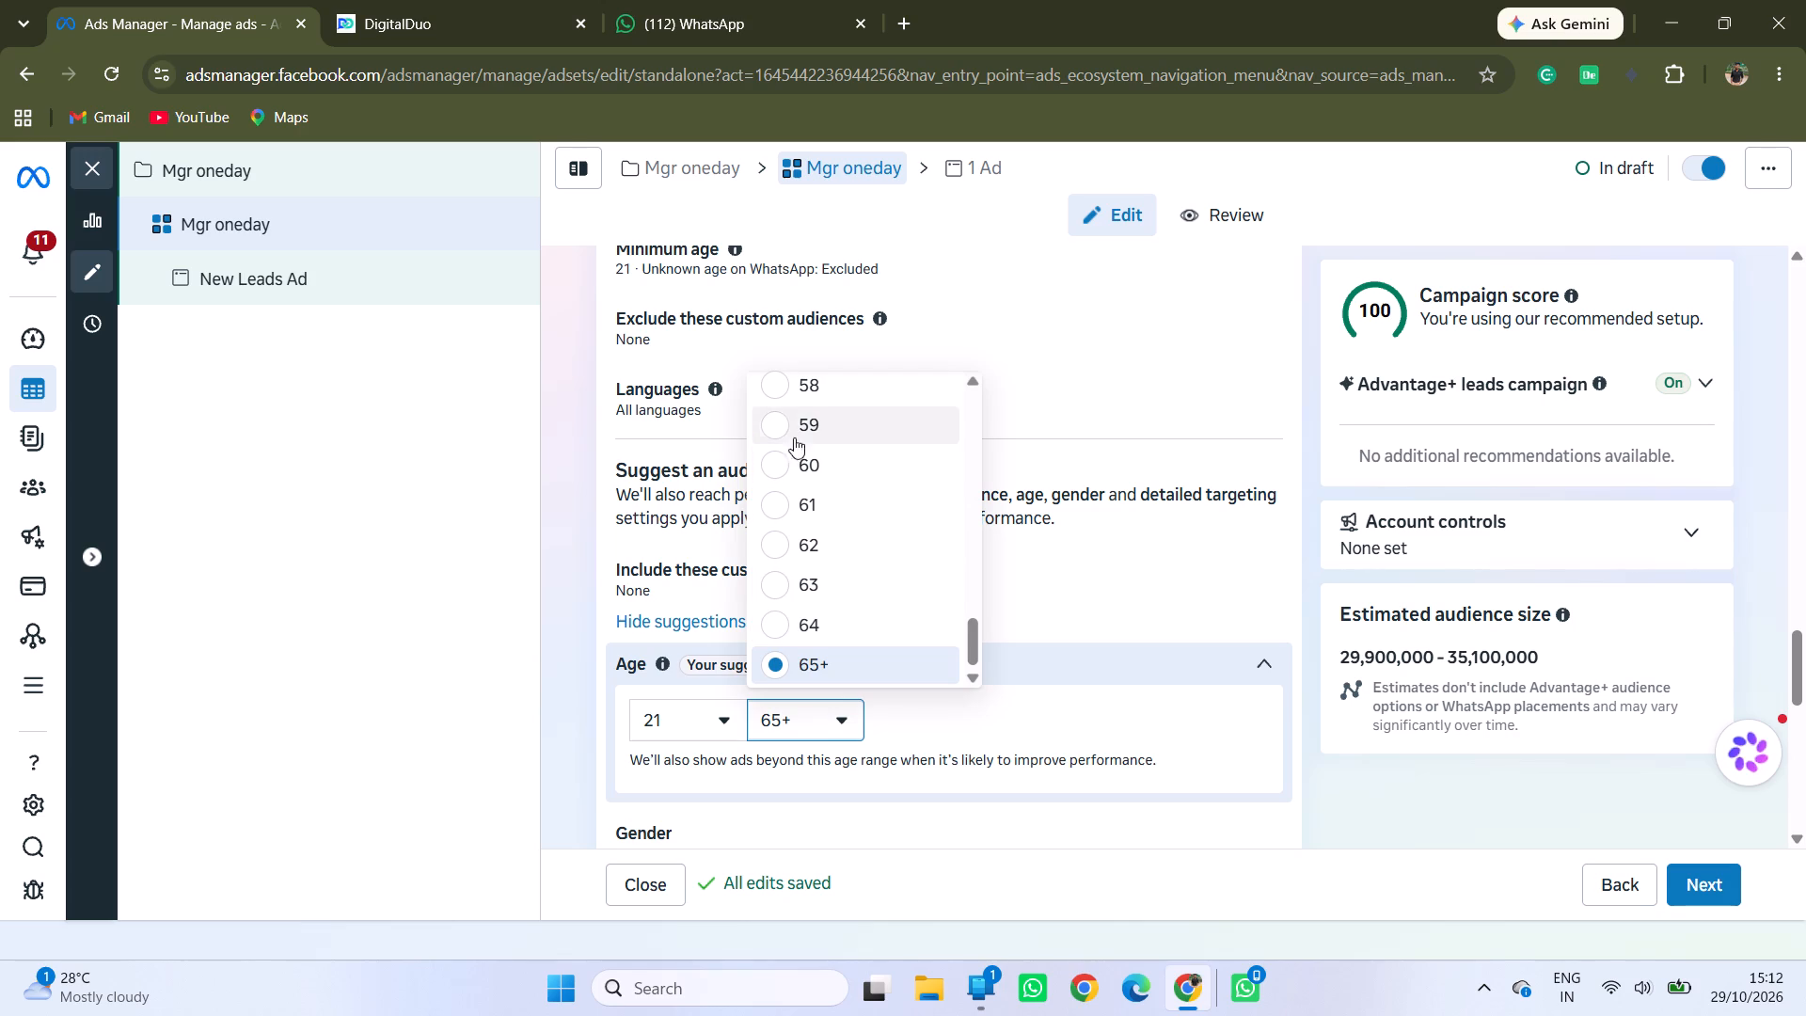
scroll(810, 563, "up", 2)
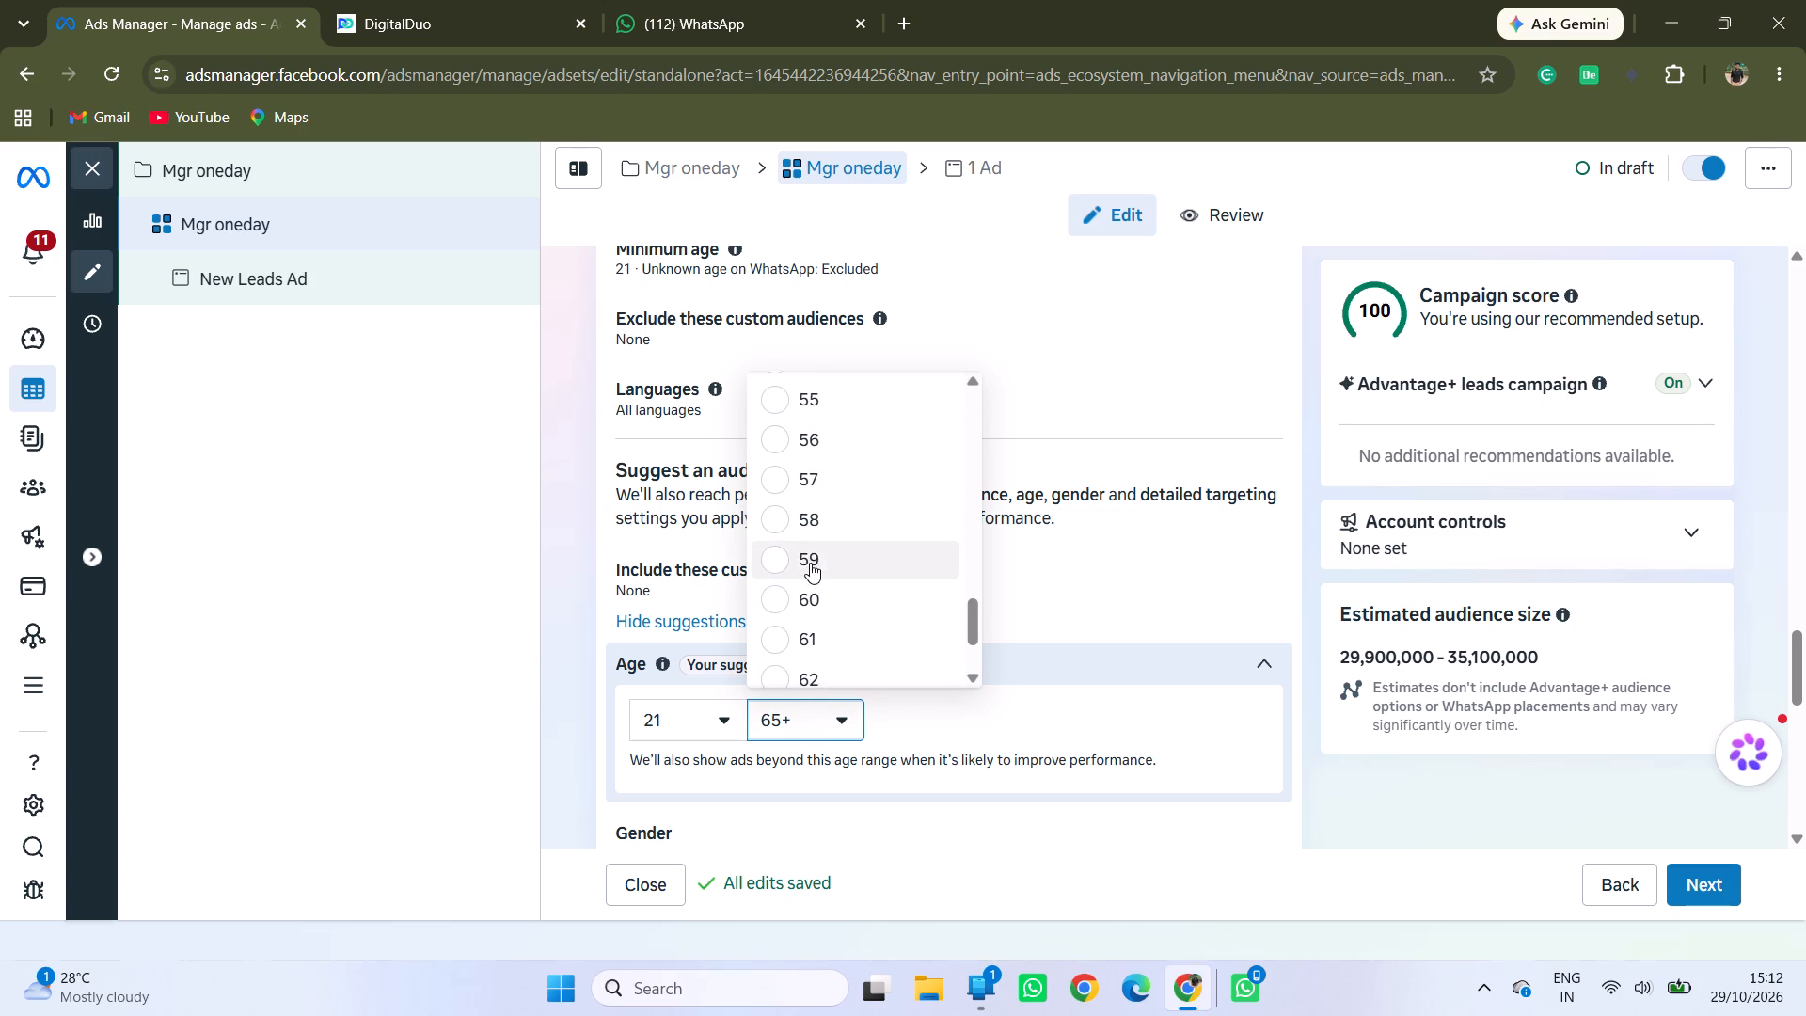
scroll(810, 563, "up", 2)
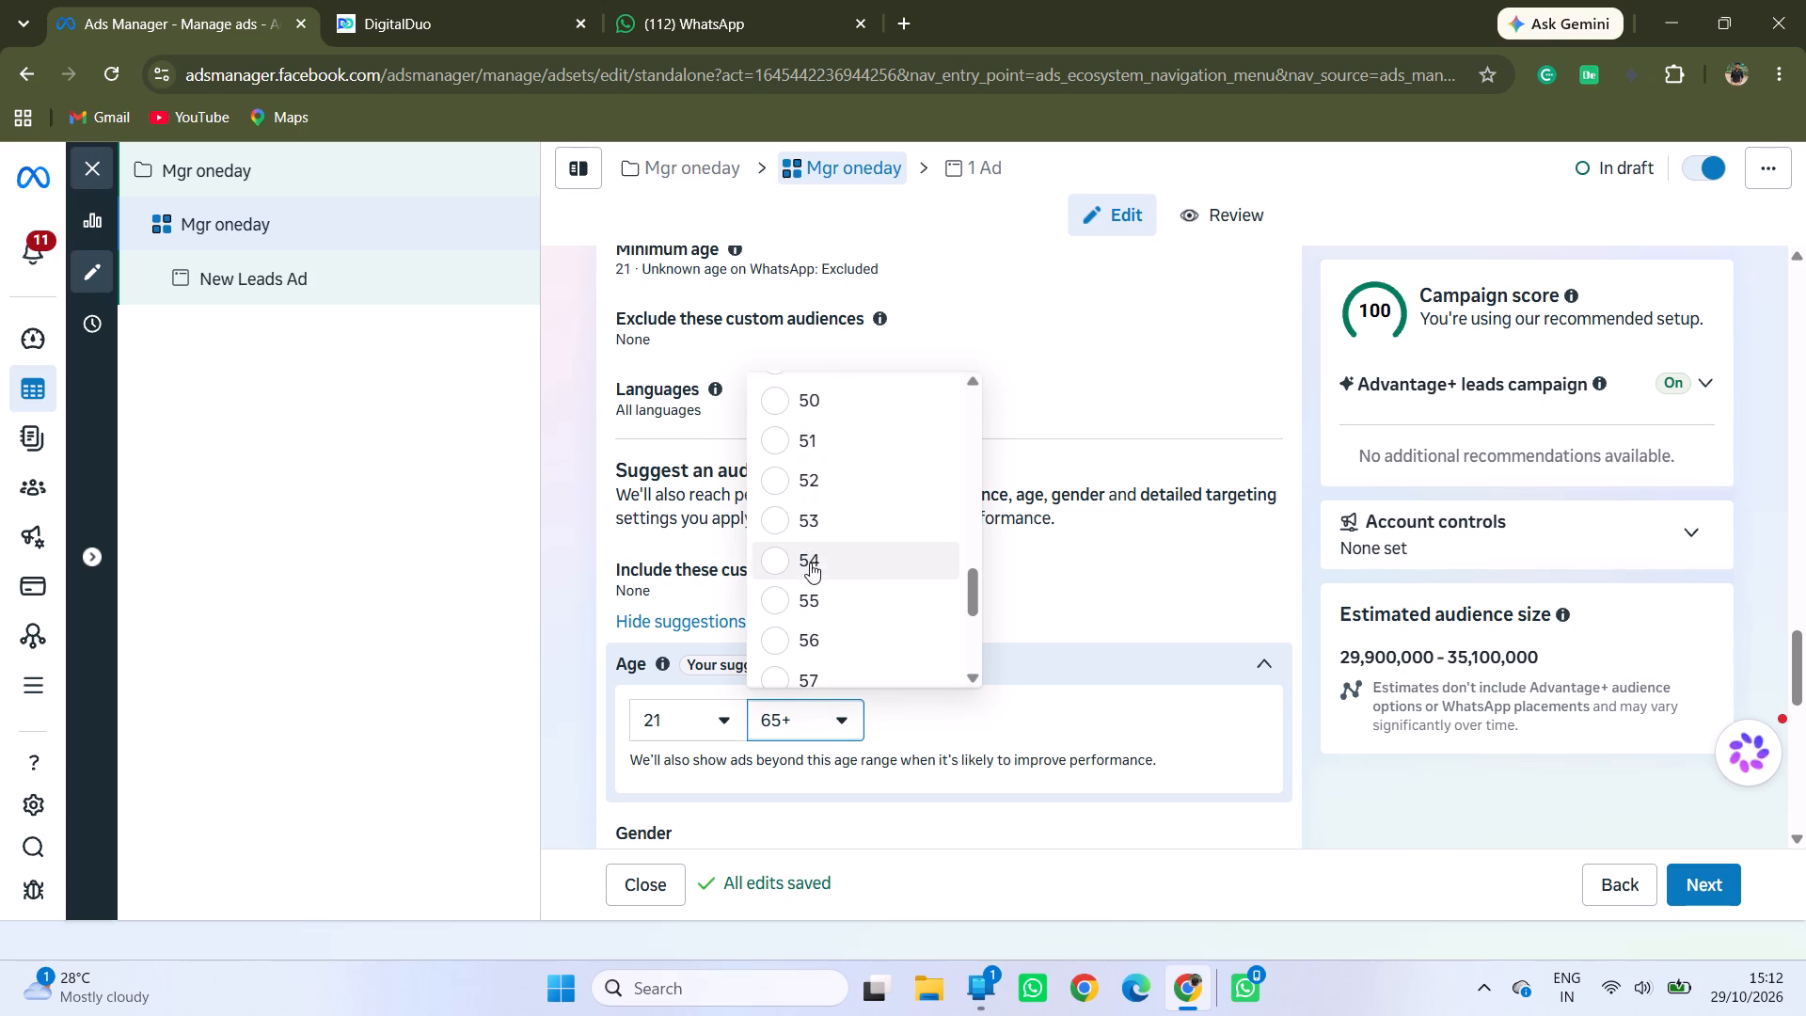
left_click(761, 400)
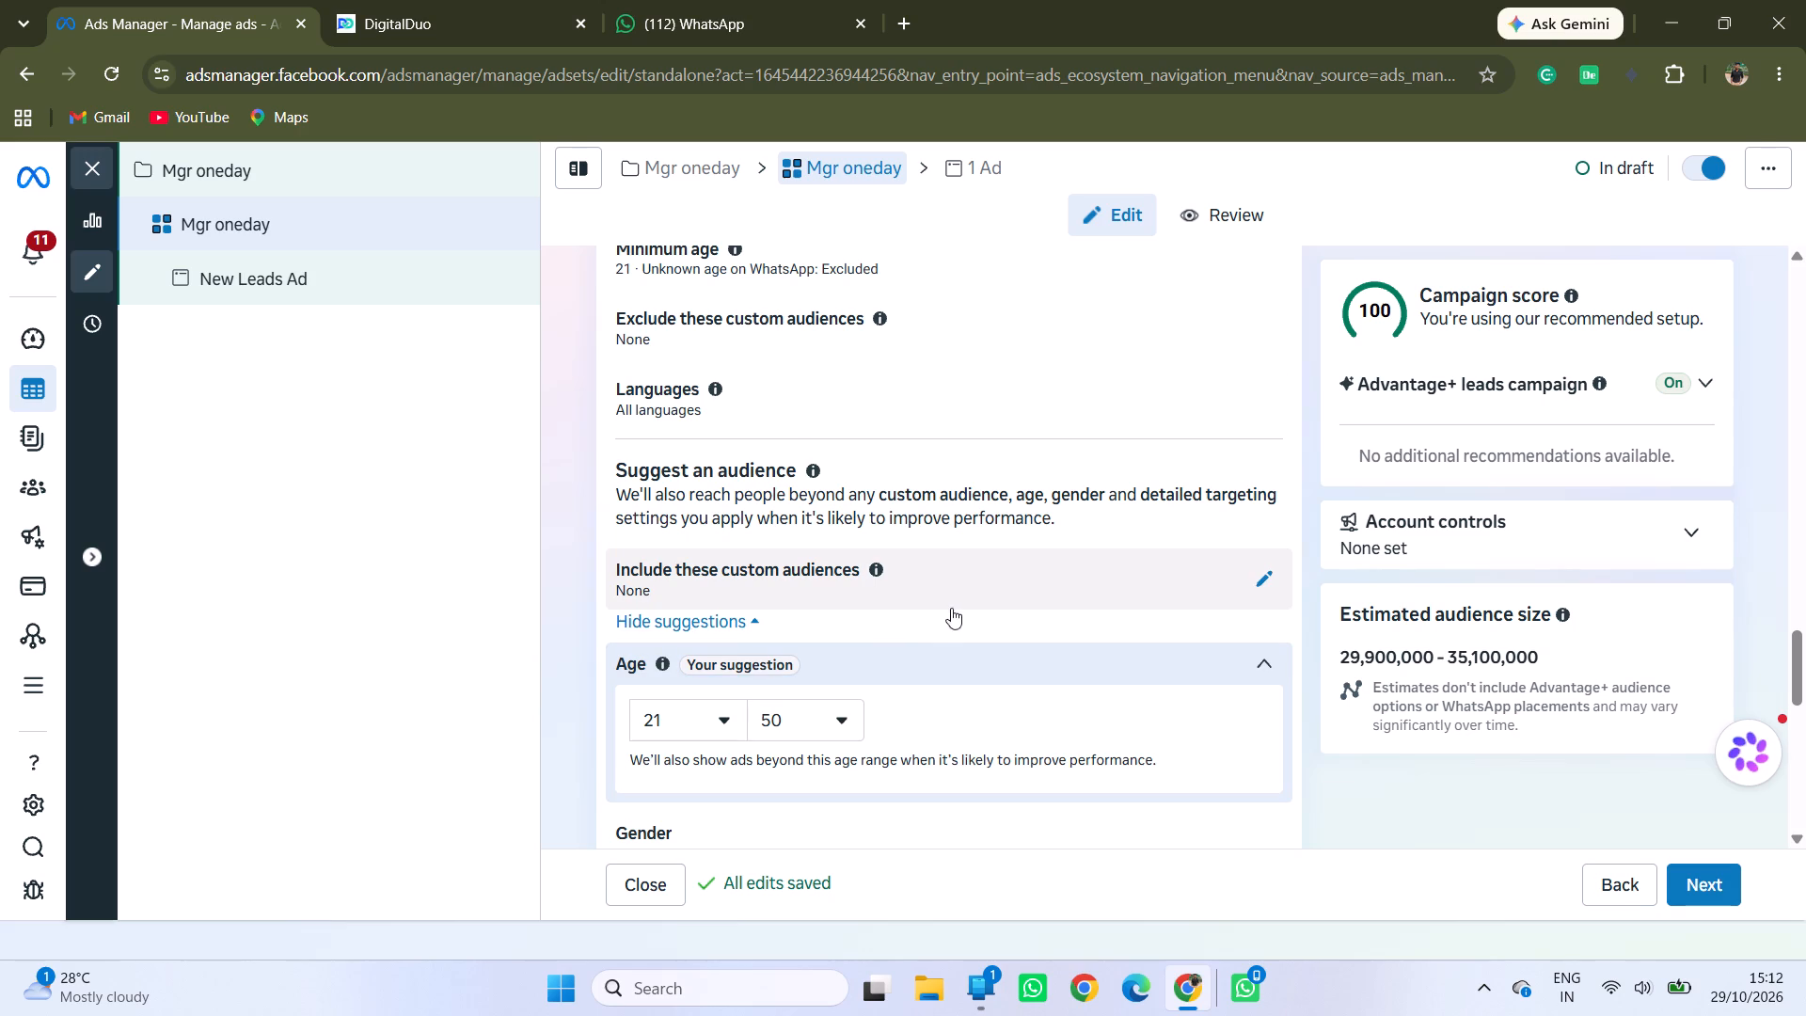
Examine the ad set's gender, detailed targeting, policy requirements and brand safety sections, and recheck the audience controls.
scroll(954, 746, "down", 2)
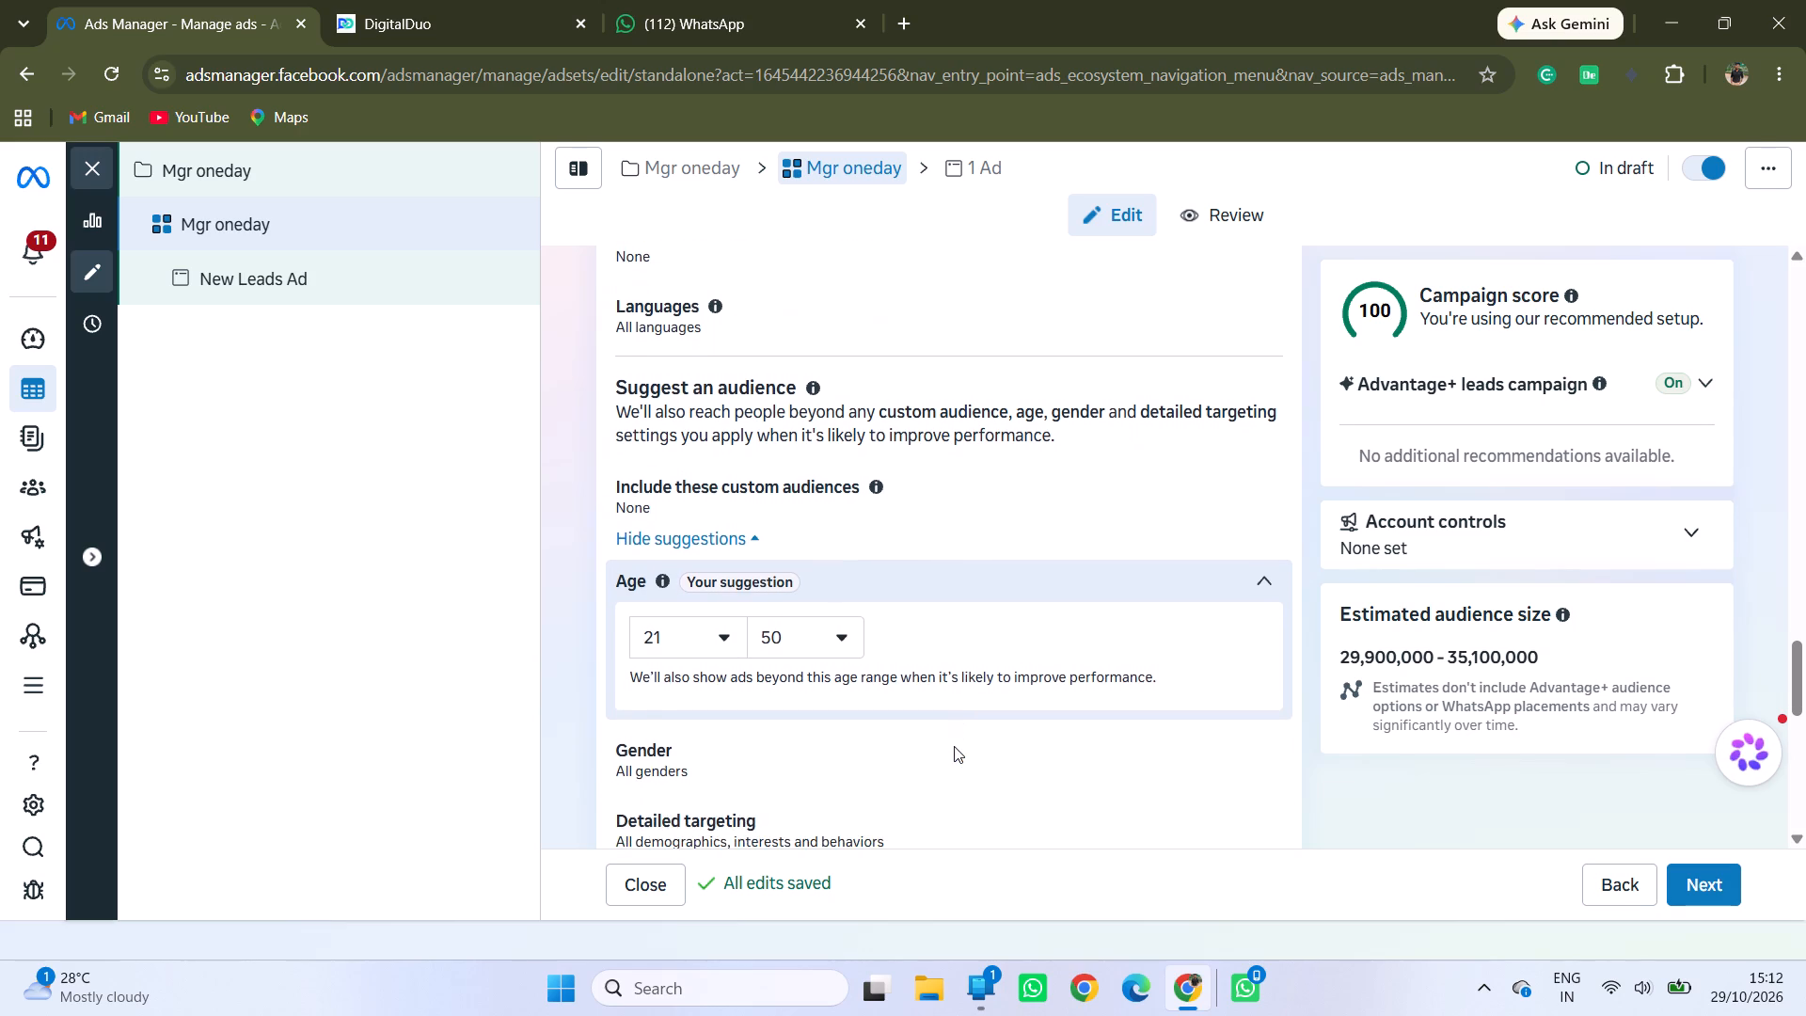
scroll(954, 746, "down", 3)
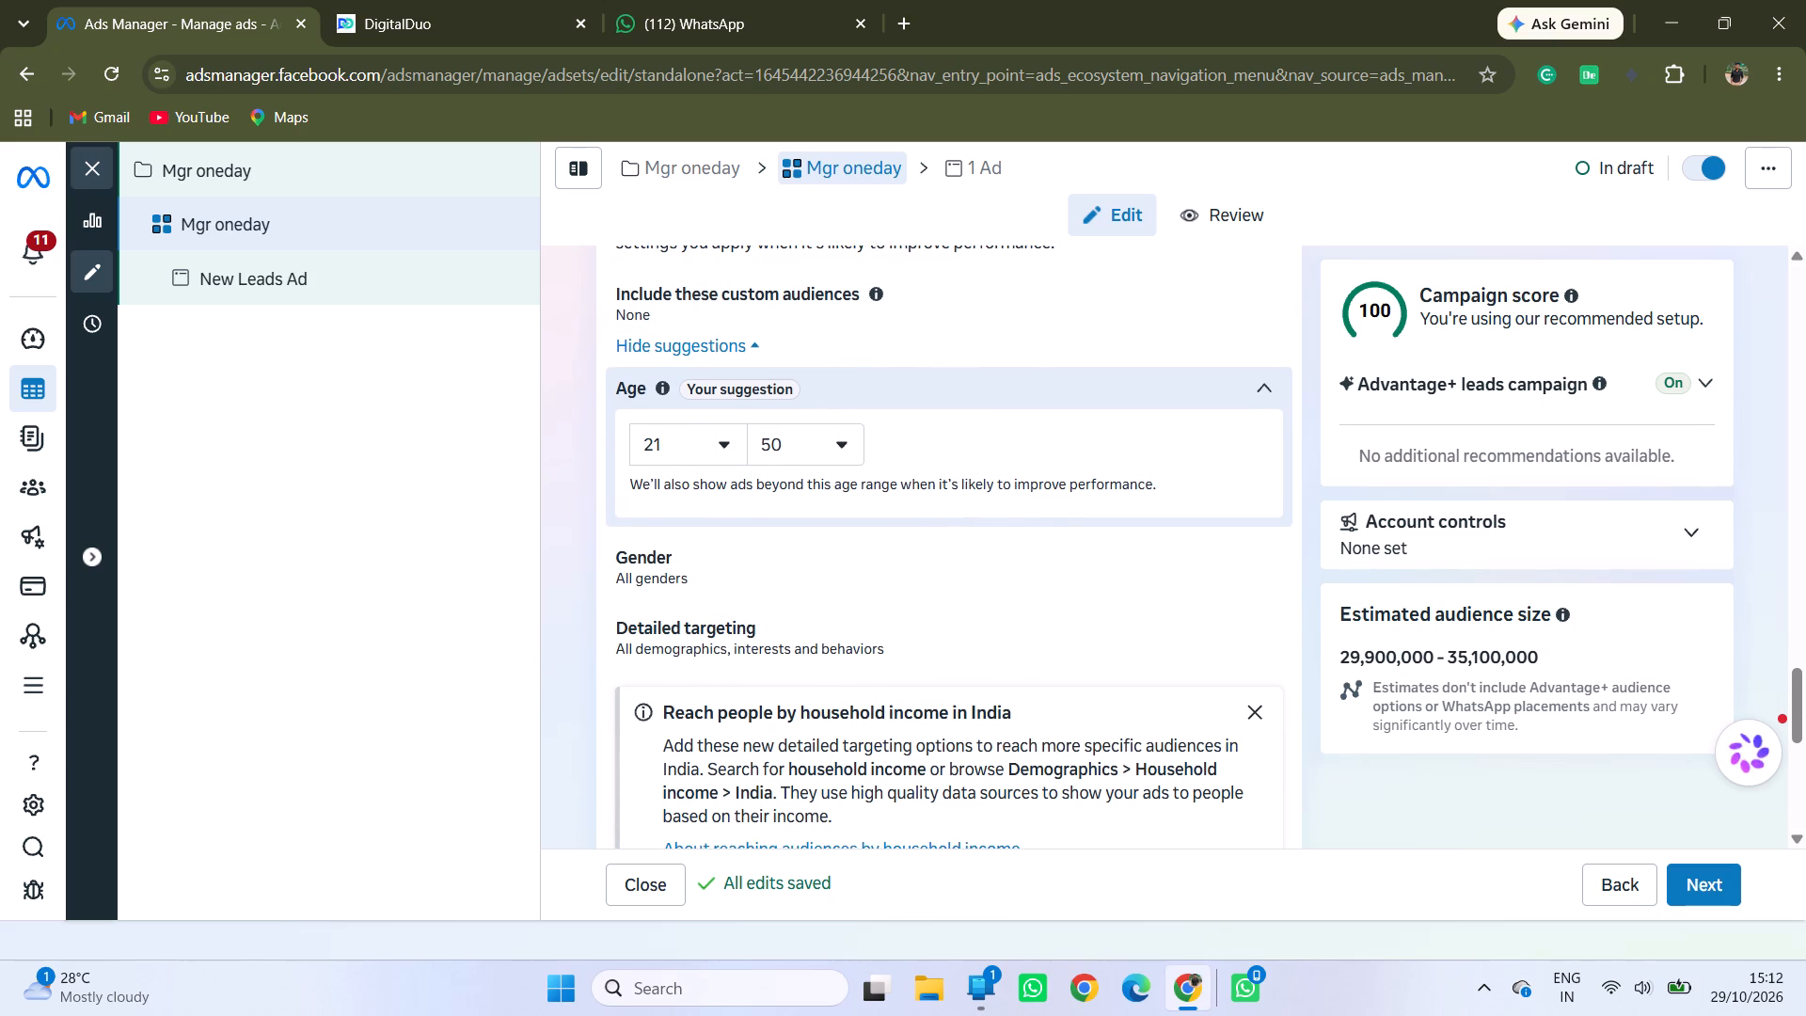
scroll(954, 746, "down", 1)
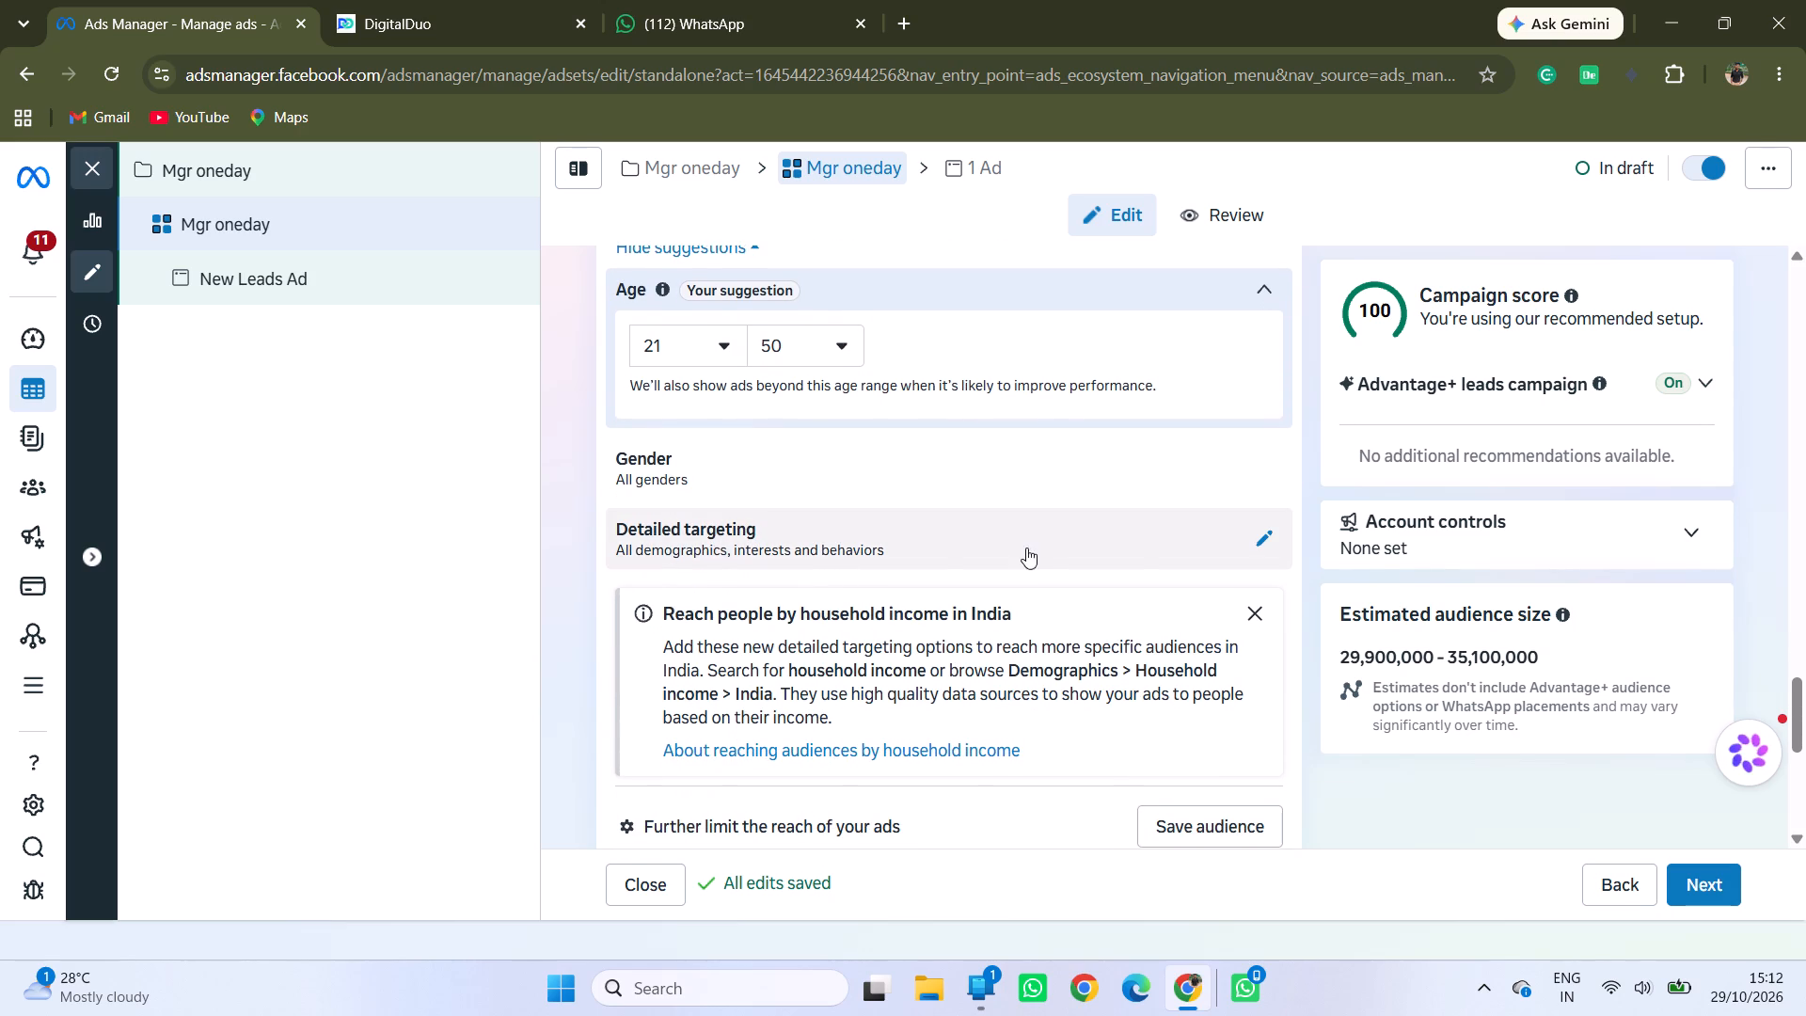
scroll(775, 653, "down", 1)
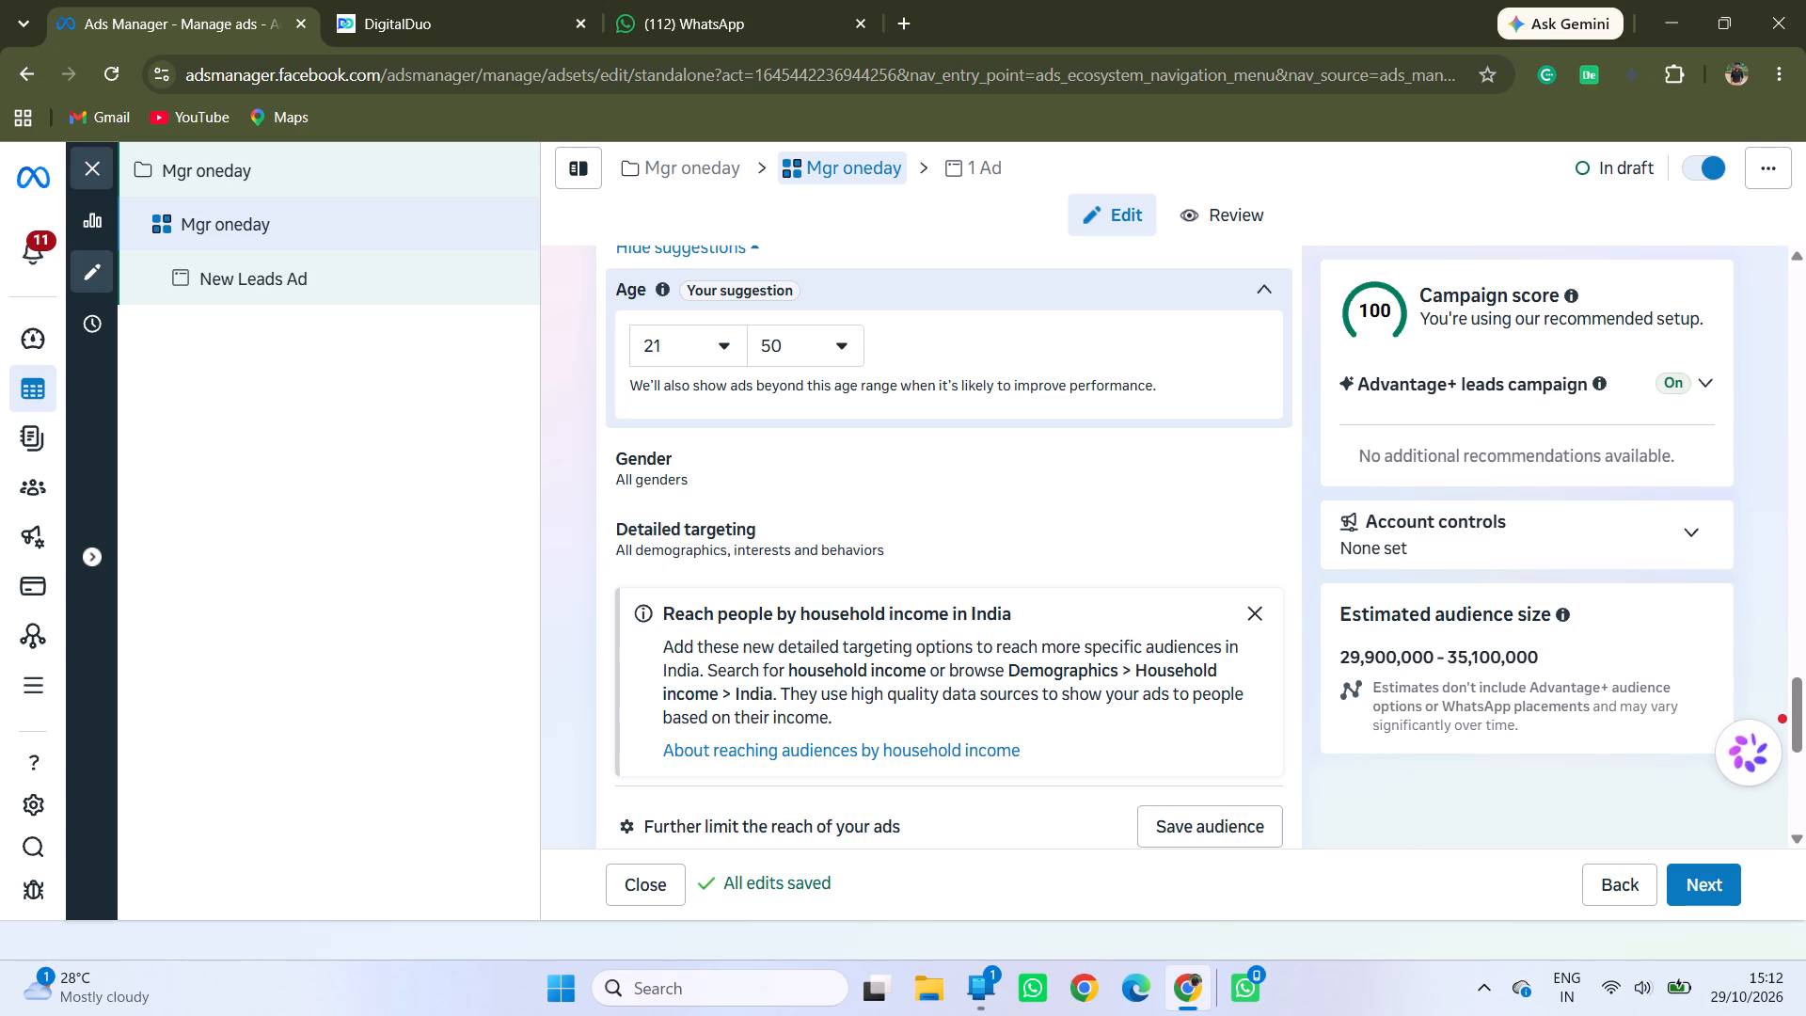
scroll(775, 653, "down", 3)
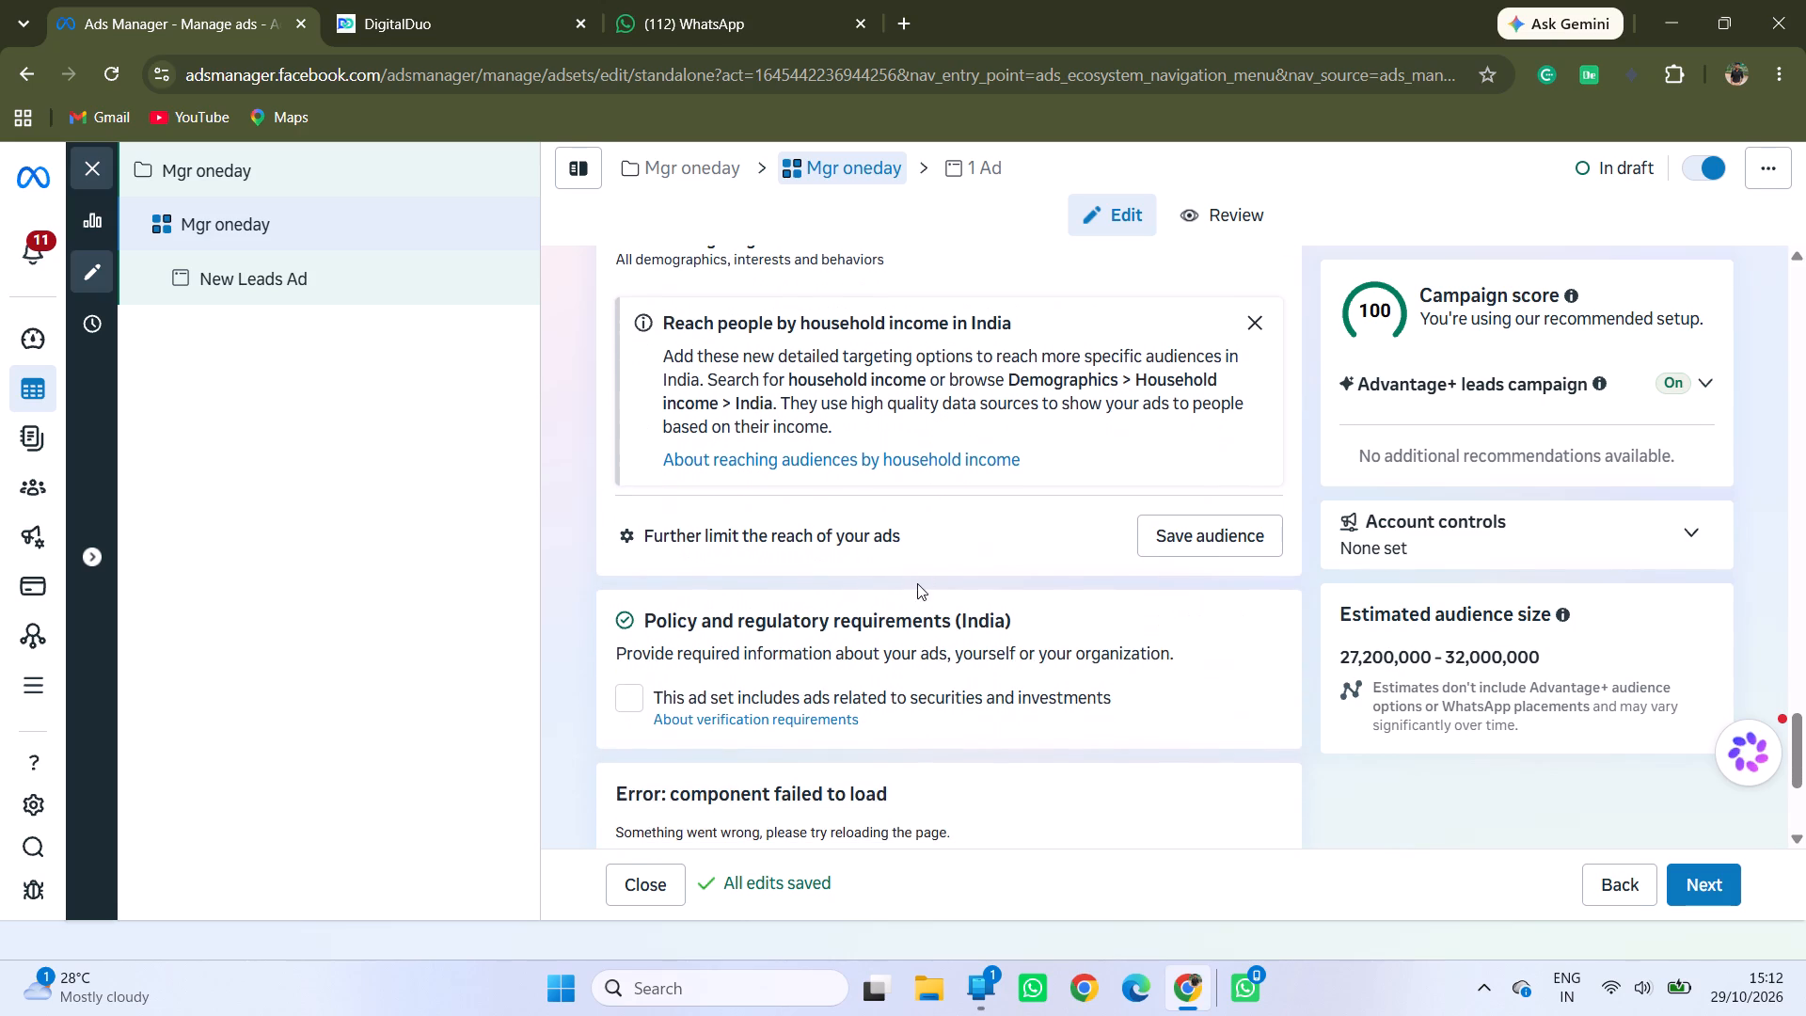
scroll(895, 598, "down", 3)
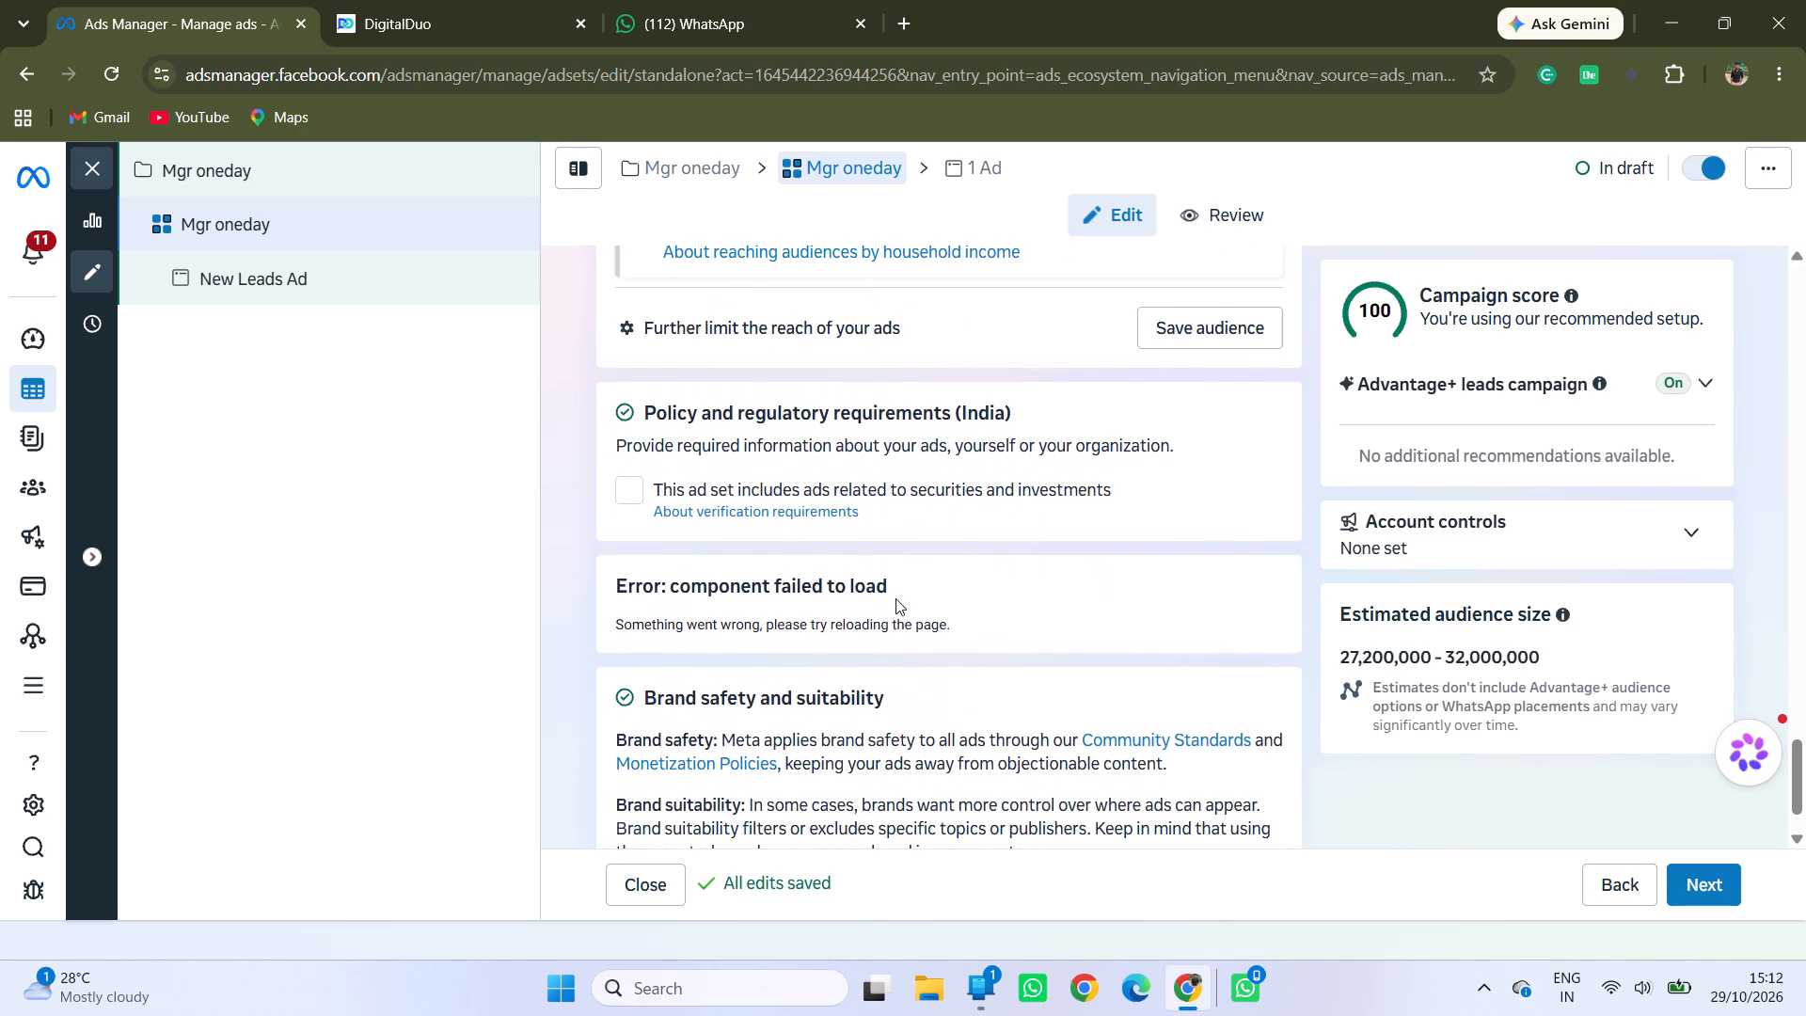
scroll(895, 598, "down", 2)
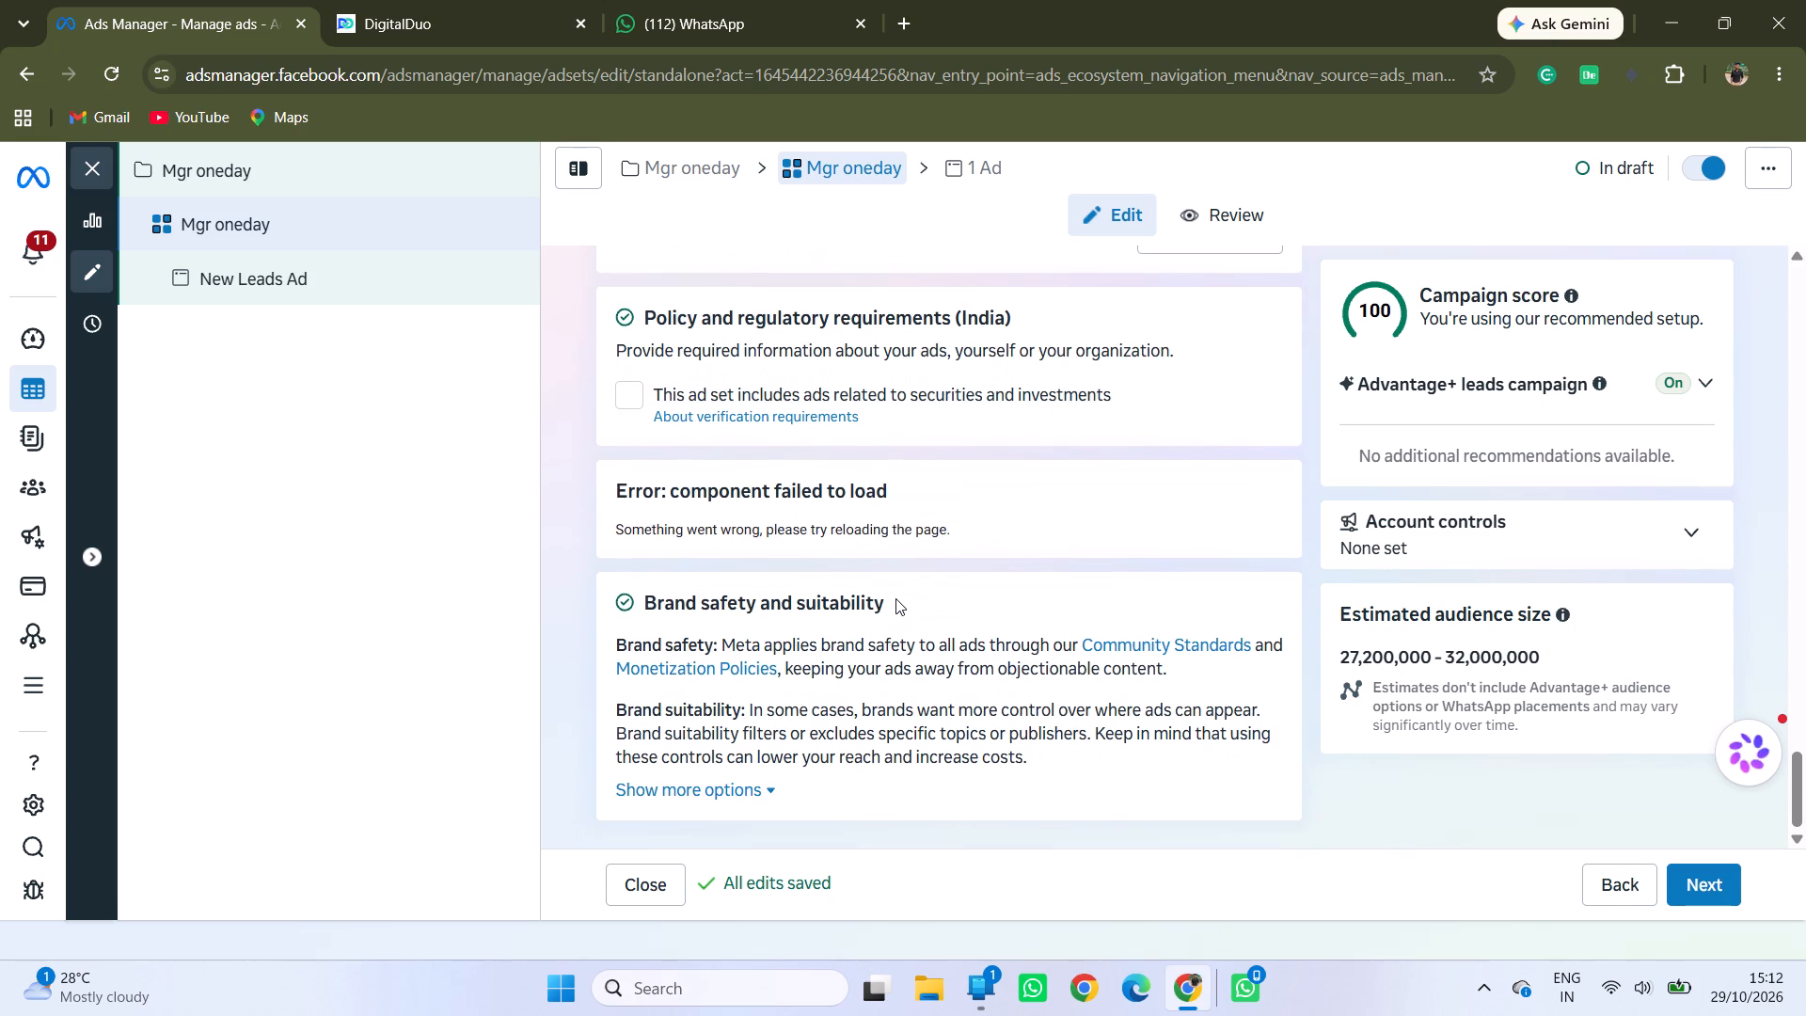
scroll(895, 598, "down", 4)
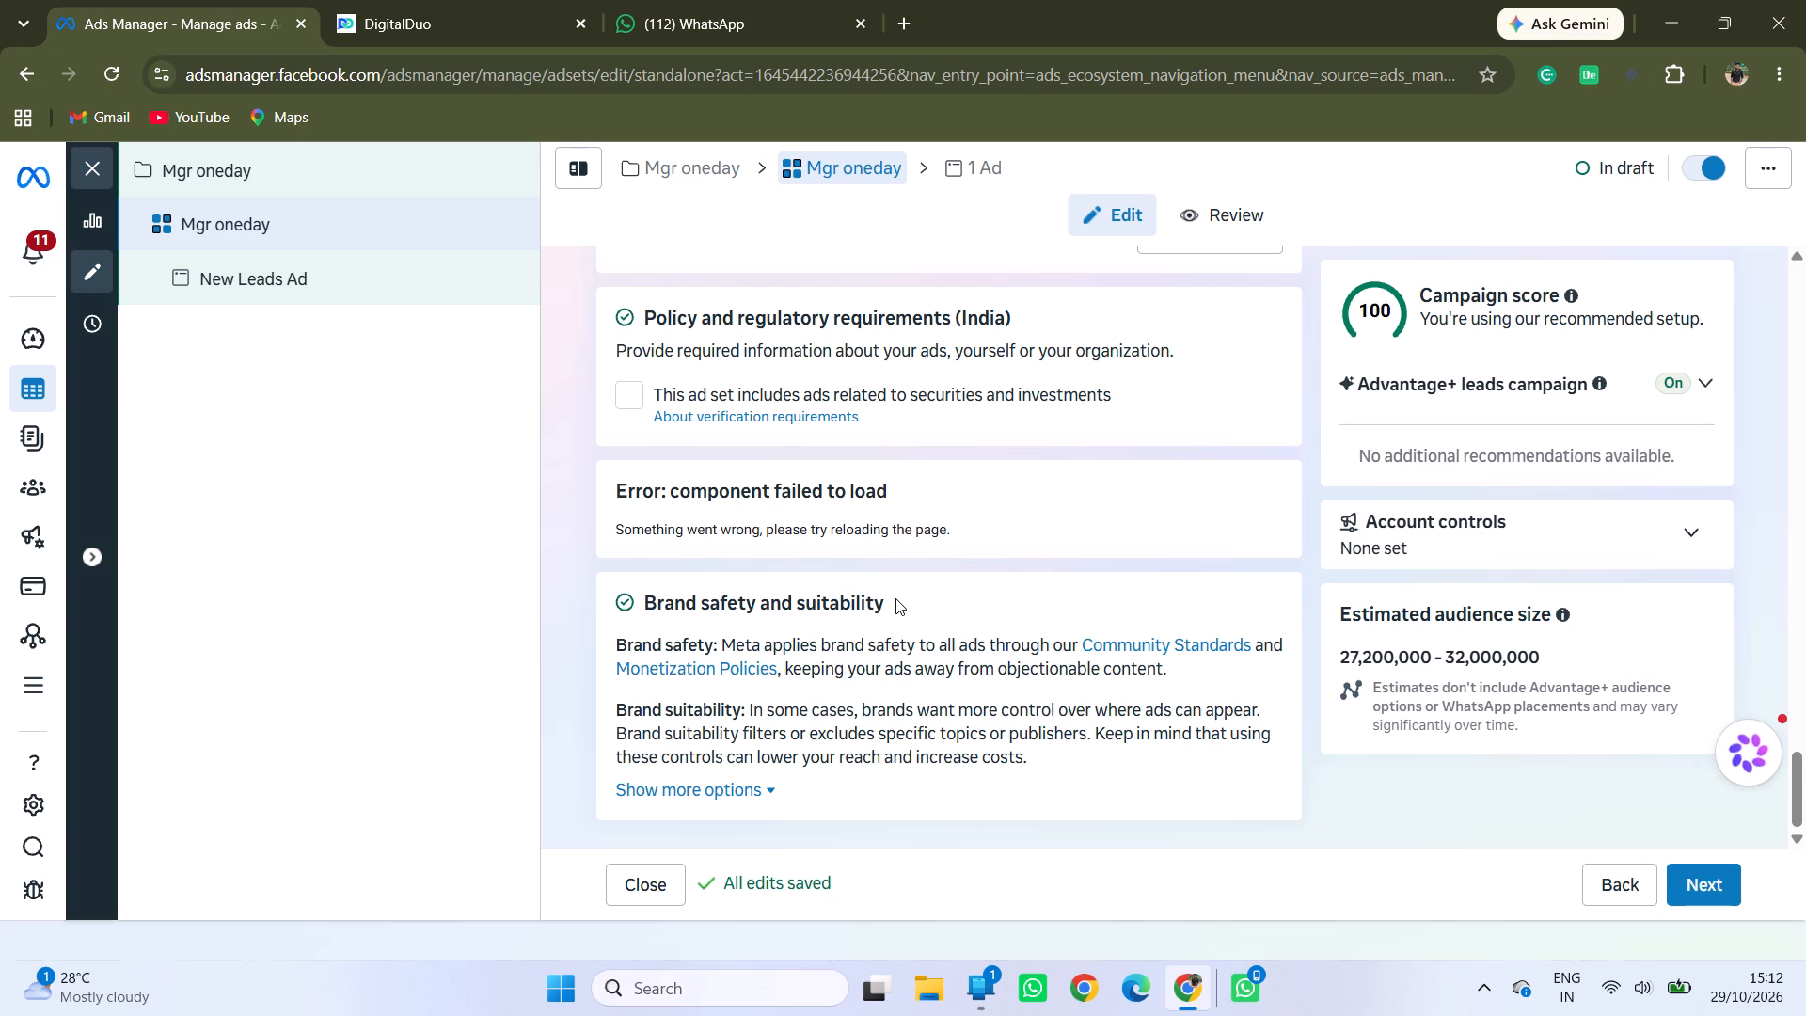
scroll(895, 598, "down", 1)
scroll(862, 694, "up", 4)
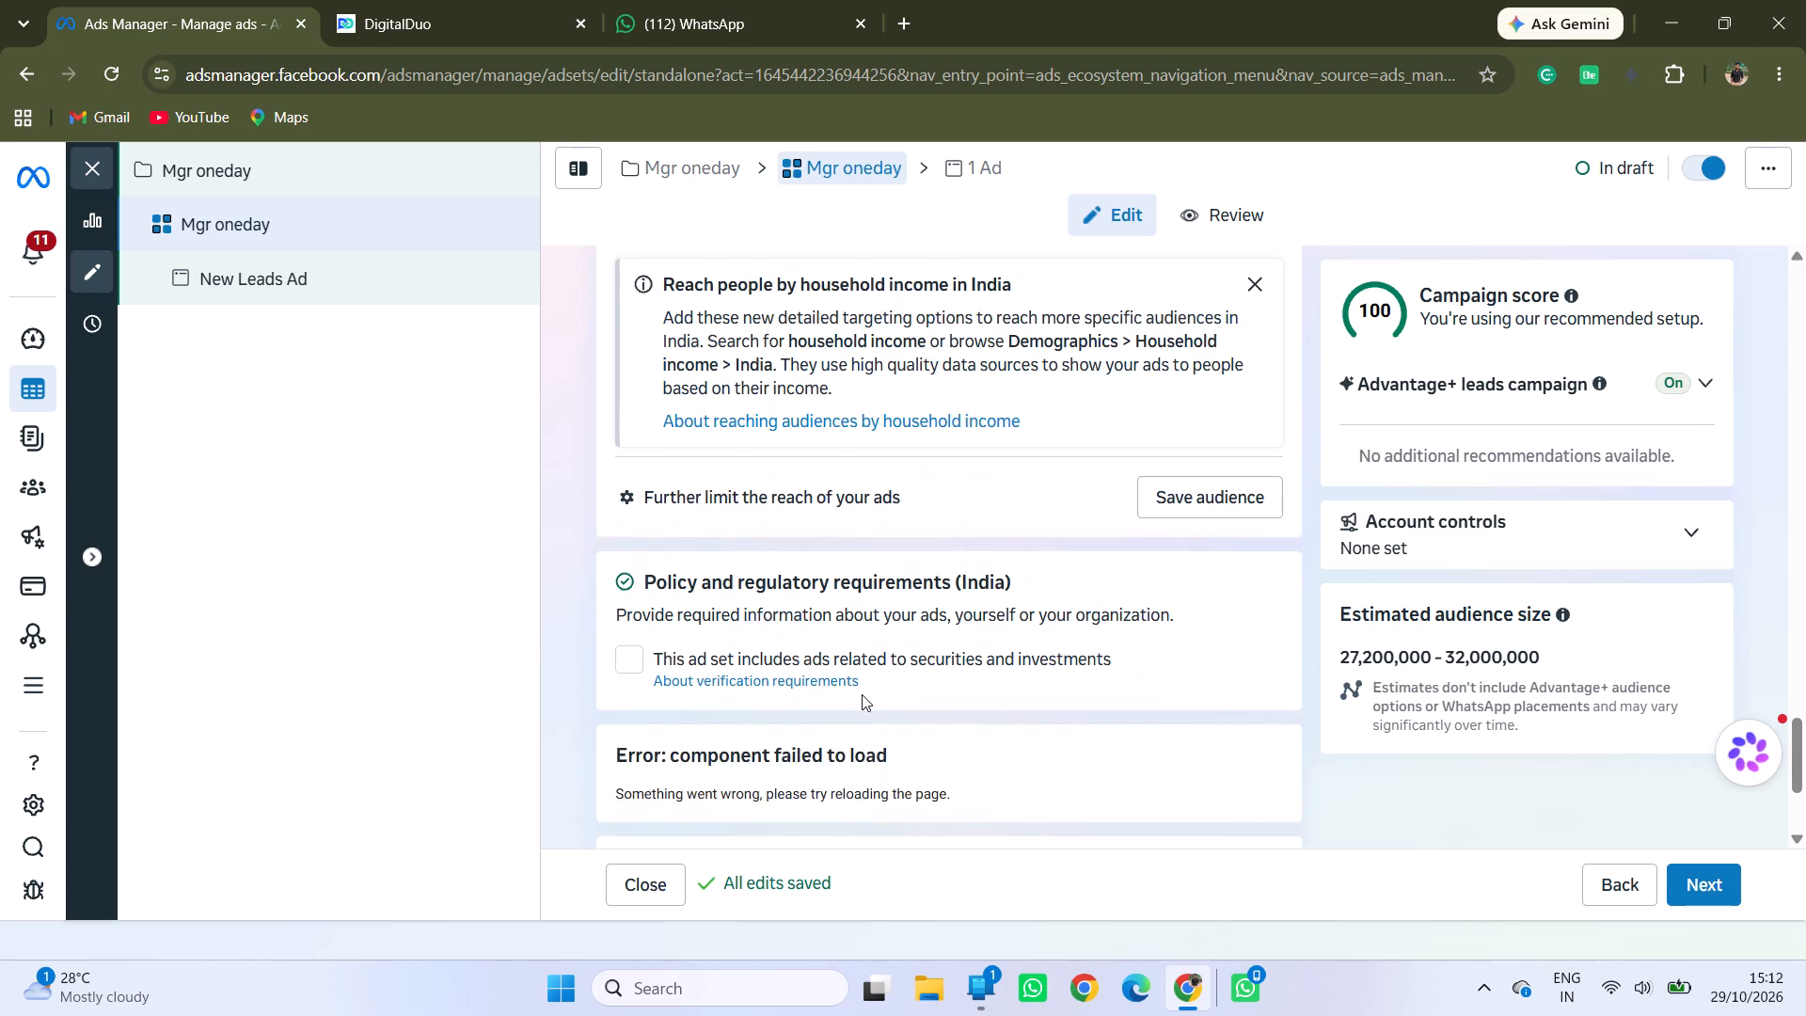
scroll(862, 694, "up", 7)
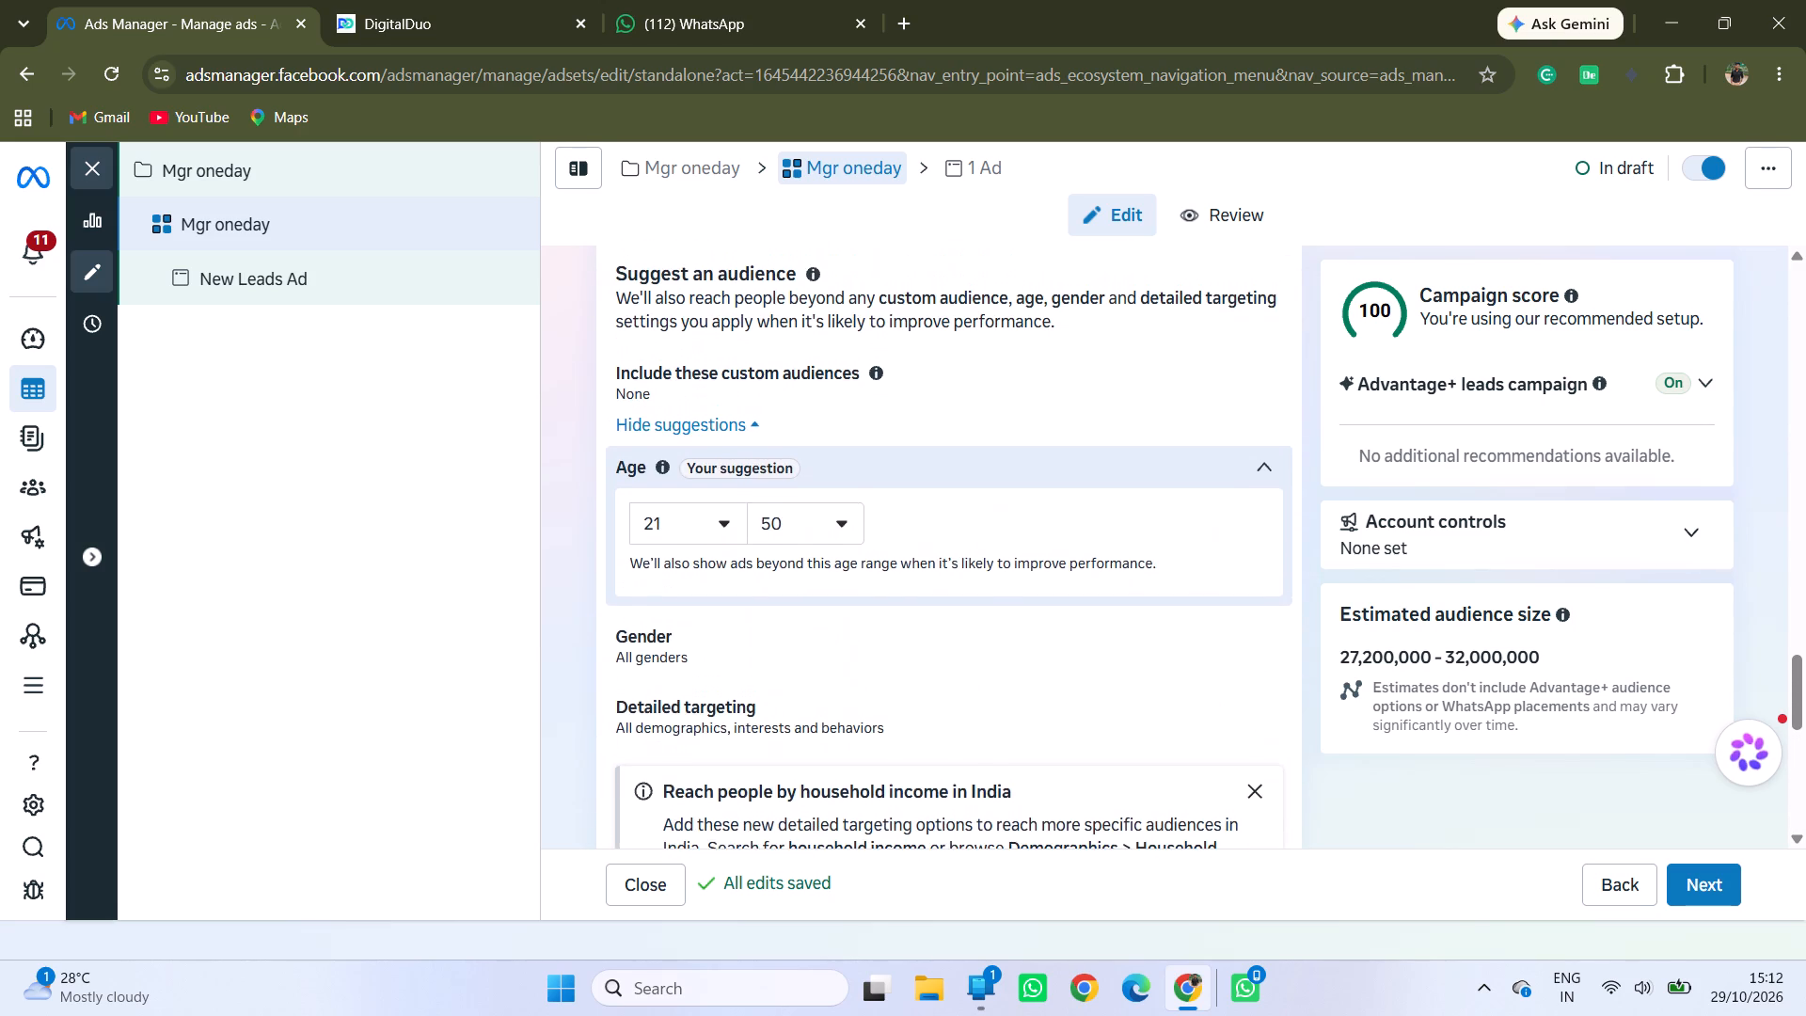
scroll(862, 694, "up", 3)
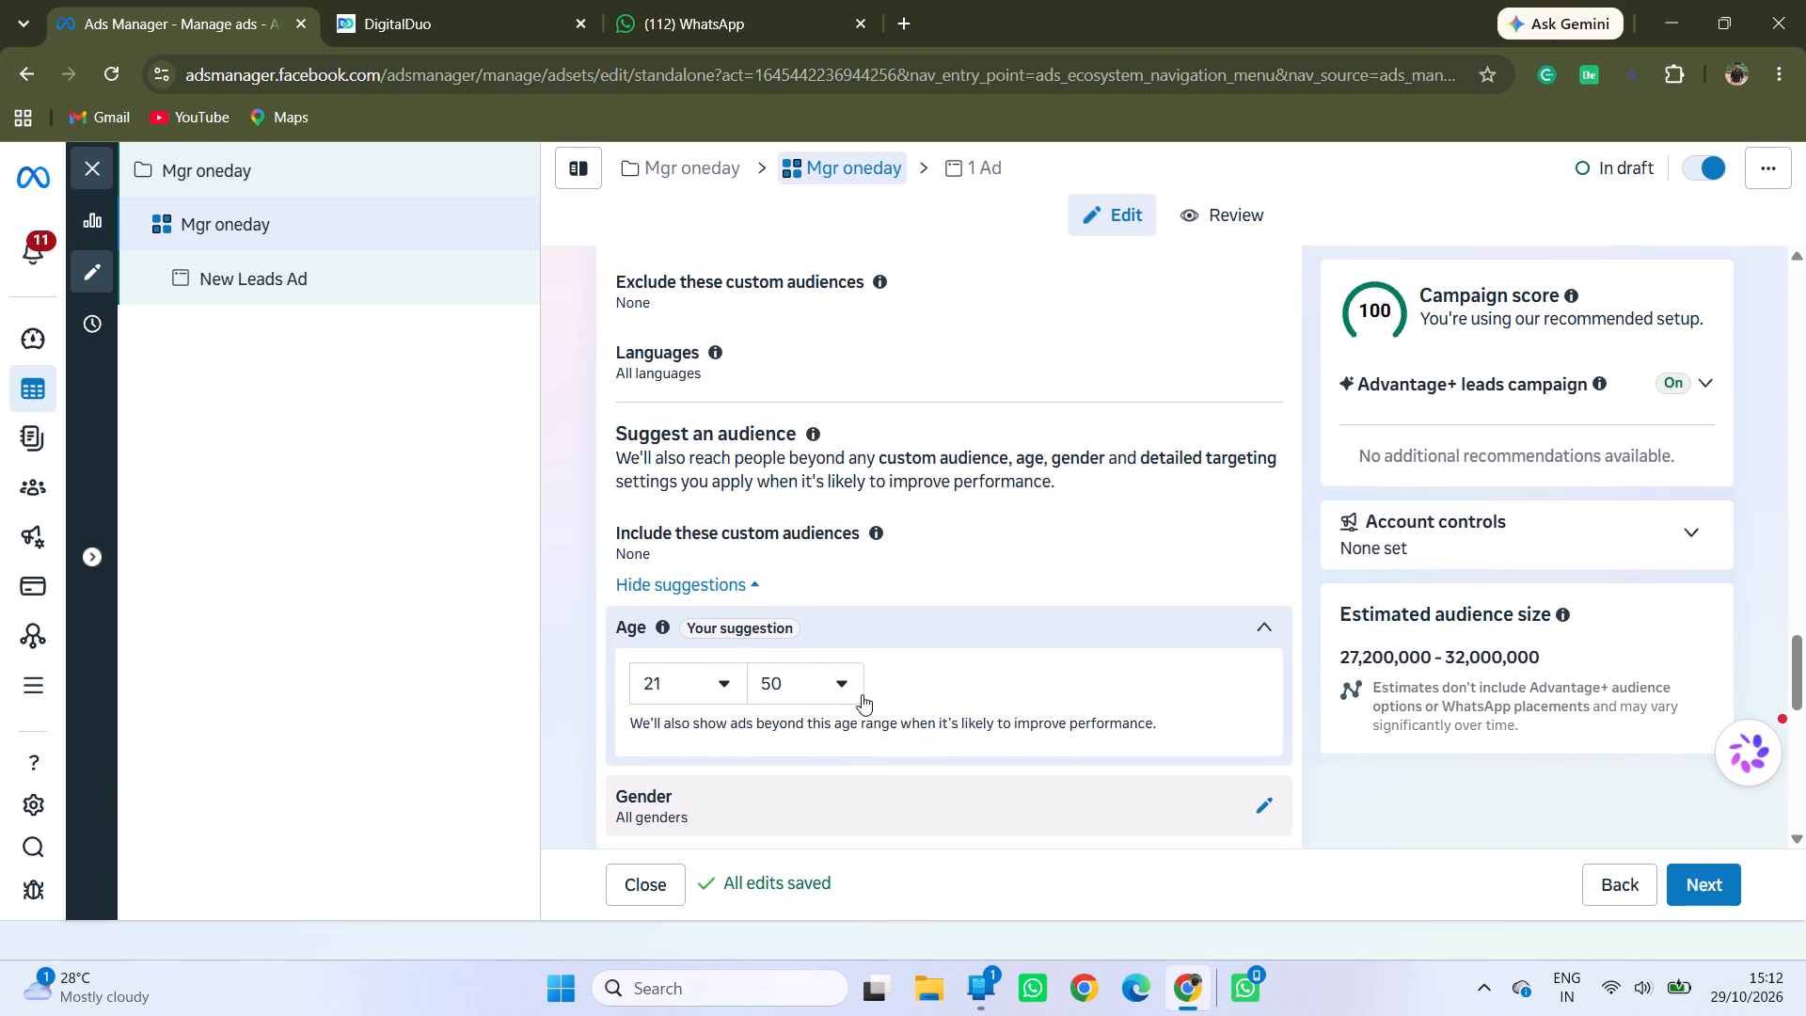
scroll(862, 694, "up", 3)
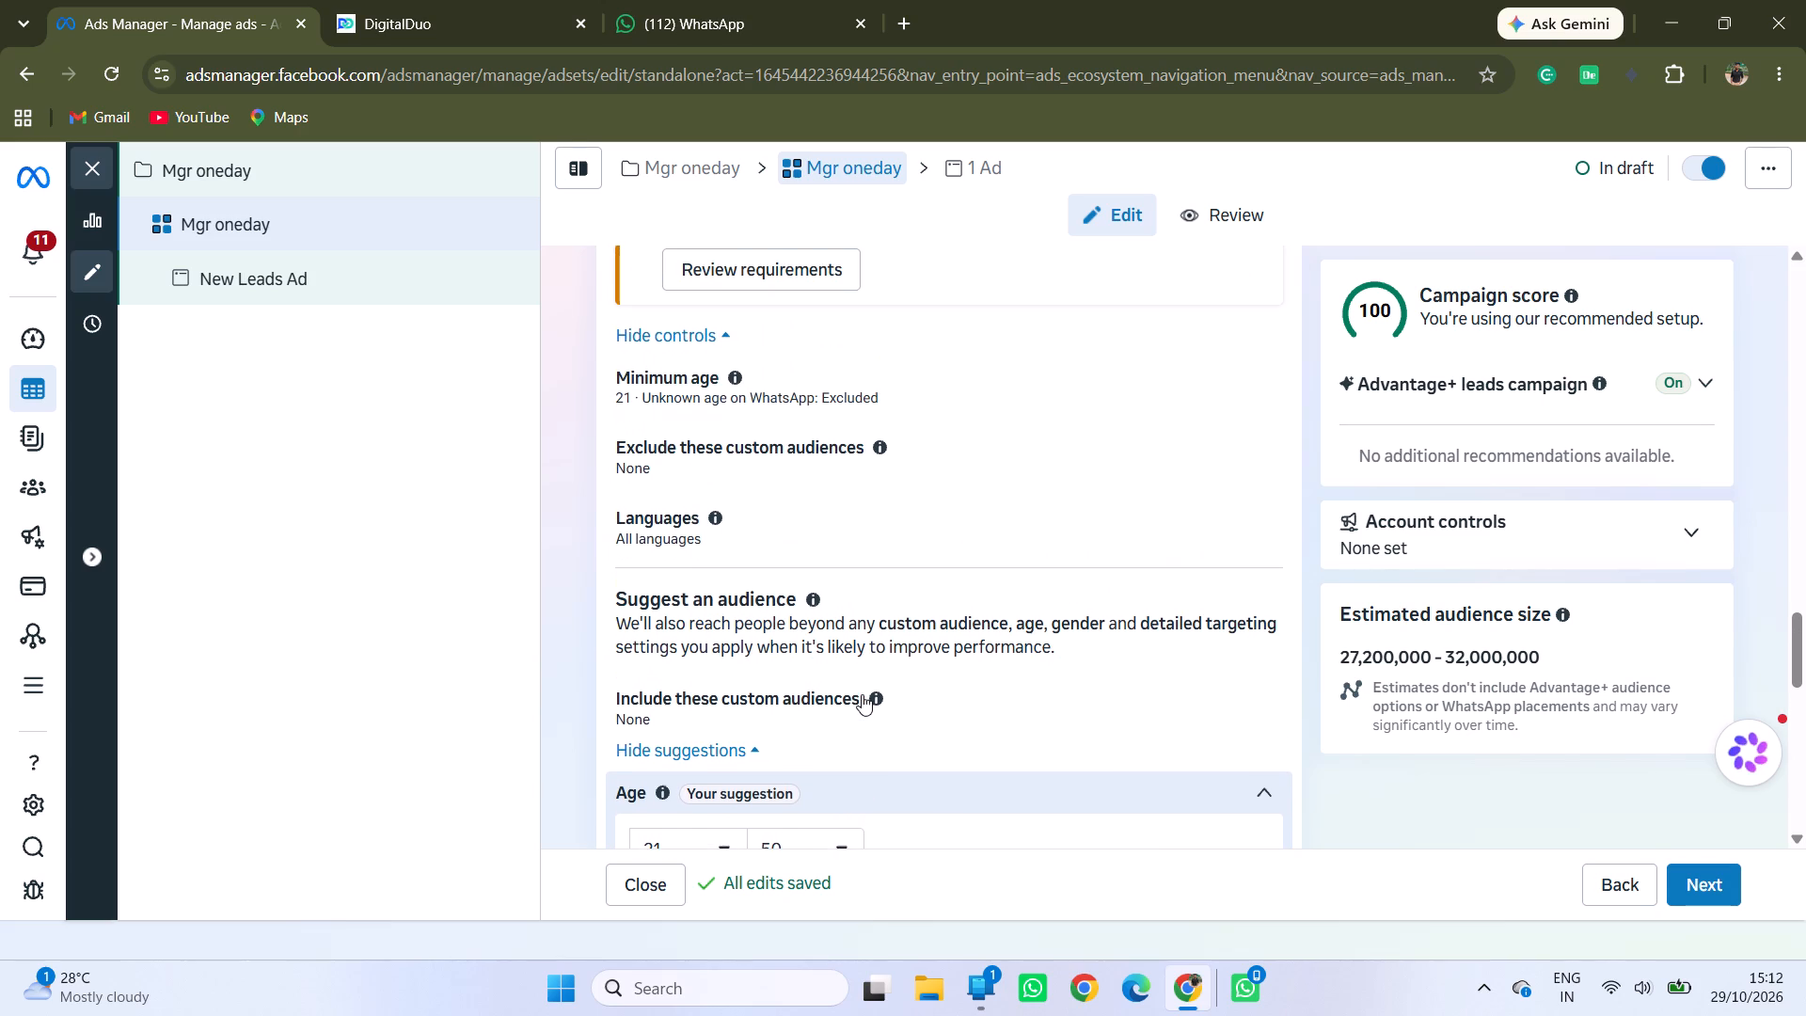
scroll(862, 694, "up", 1)
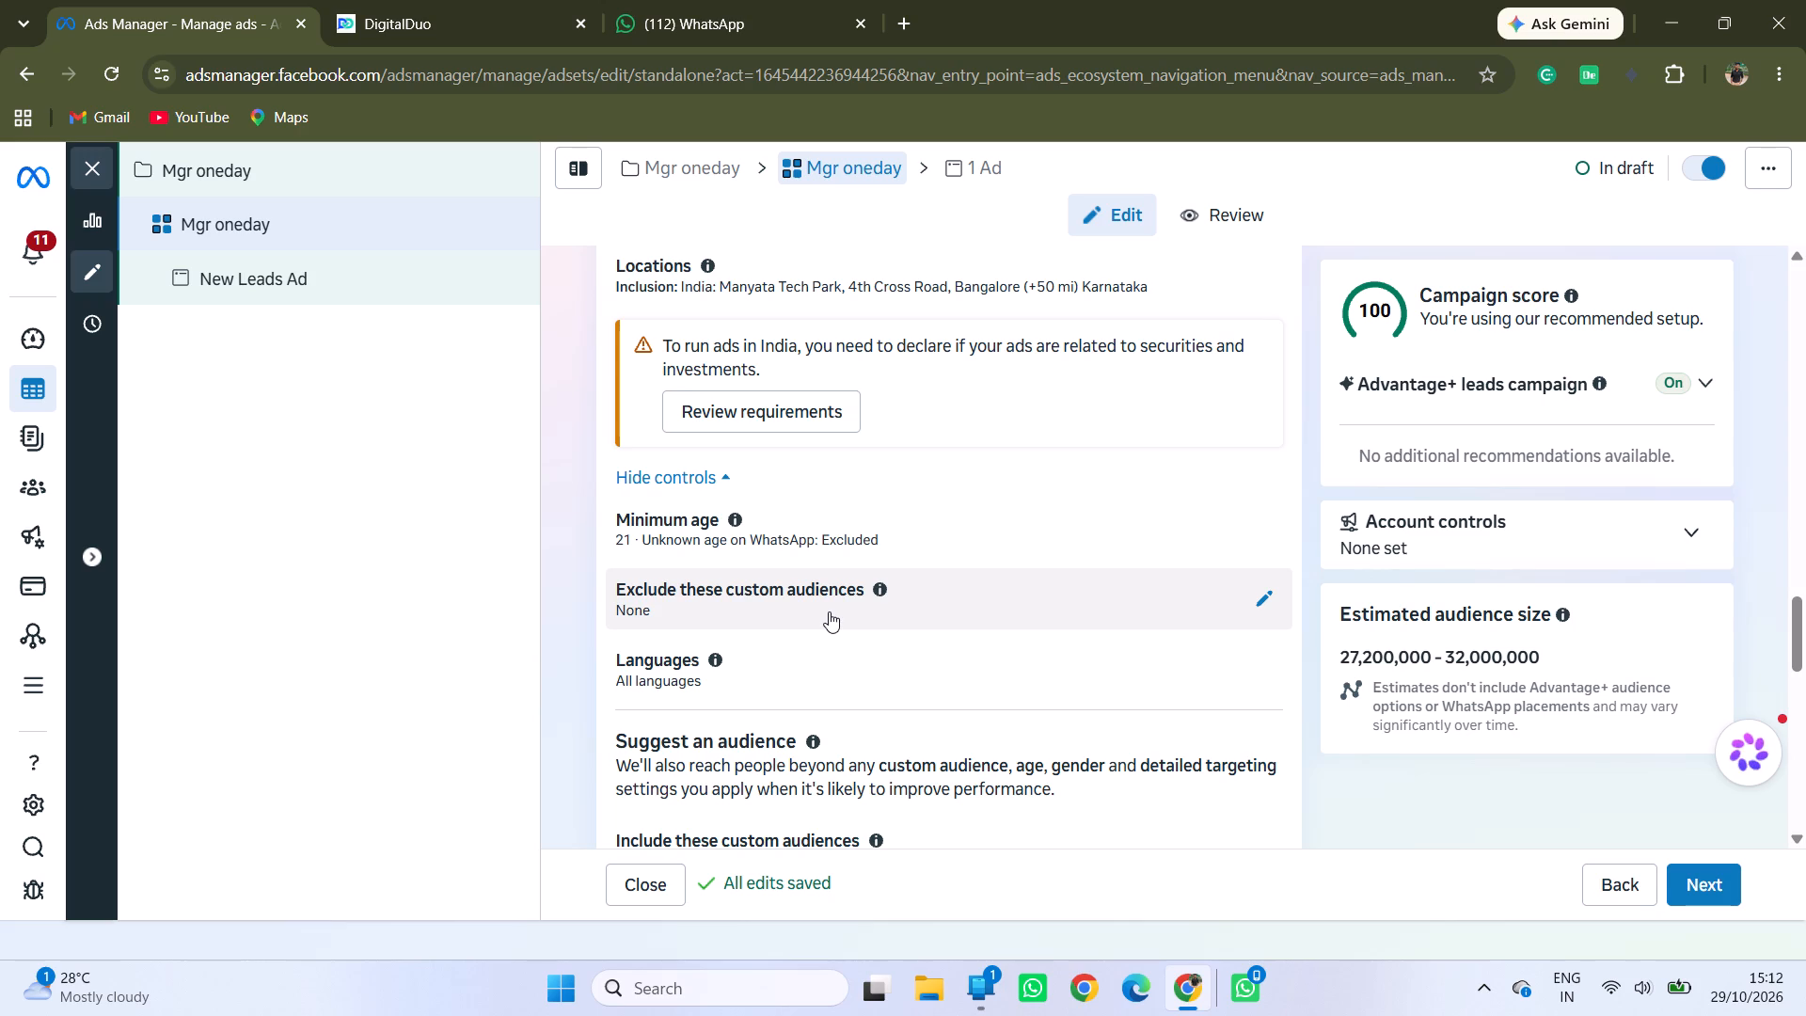
Examine the ad set's settings from the audience controls back through schedule, spending limits, live video ad and message destinations to the conversion location.
scroll(829, 611, "up", 3)
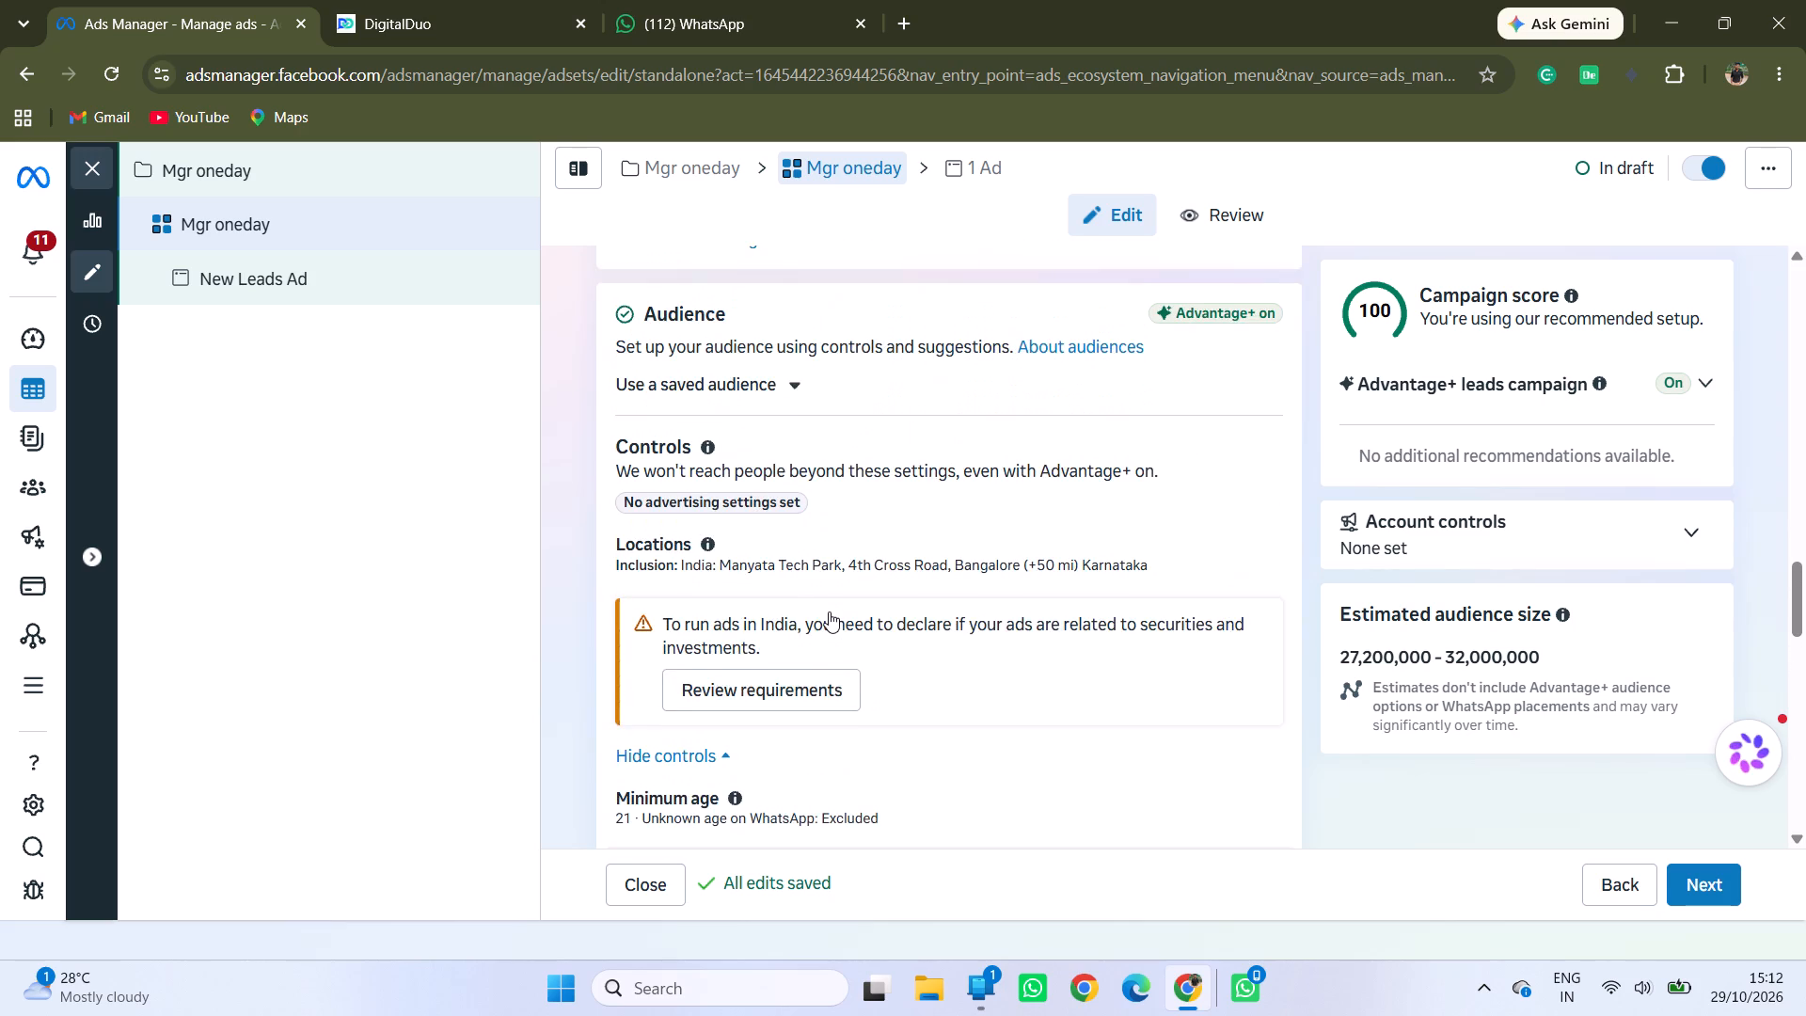
scroll(829, 611, "up", 2)
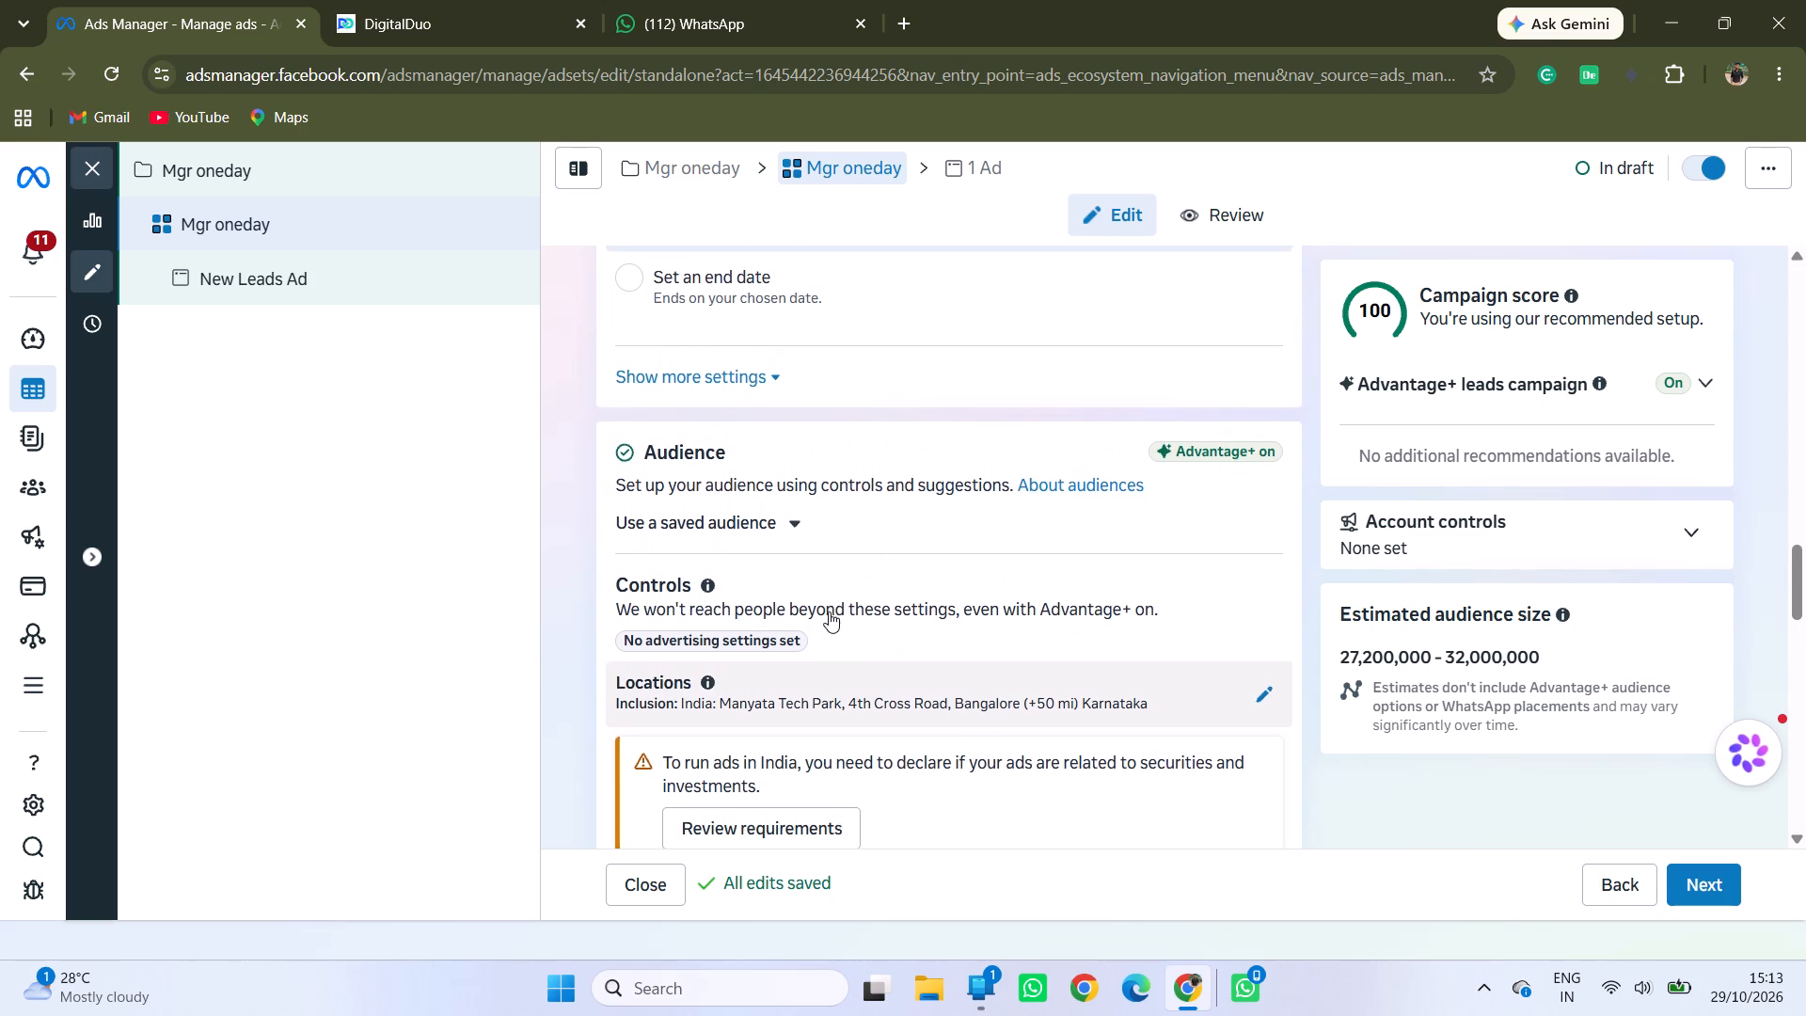
scroll(829, 611, "up", 1)
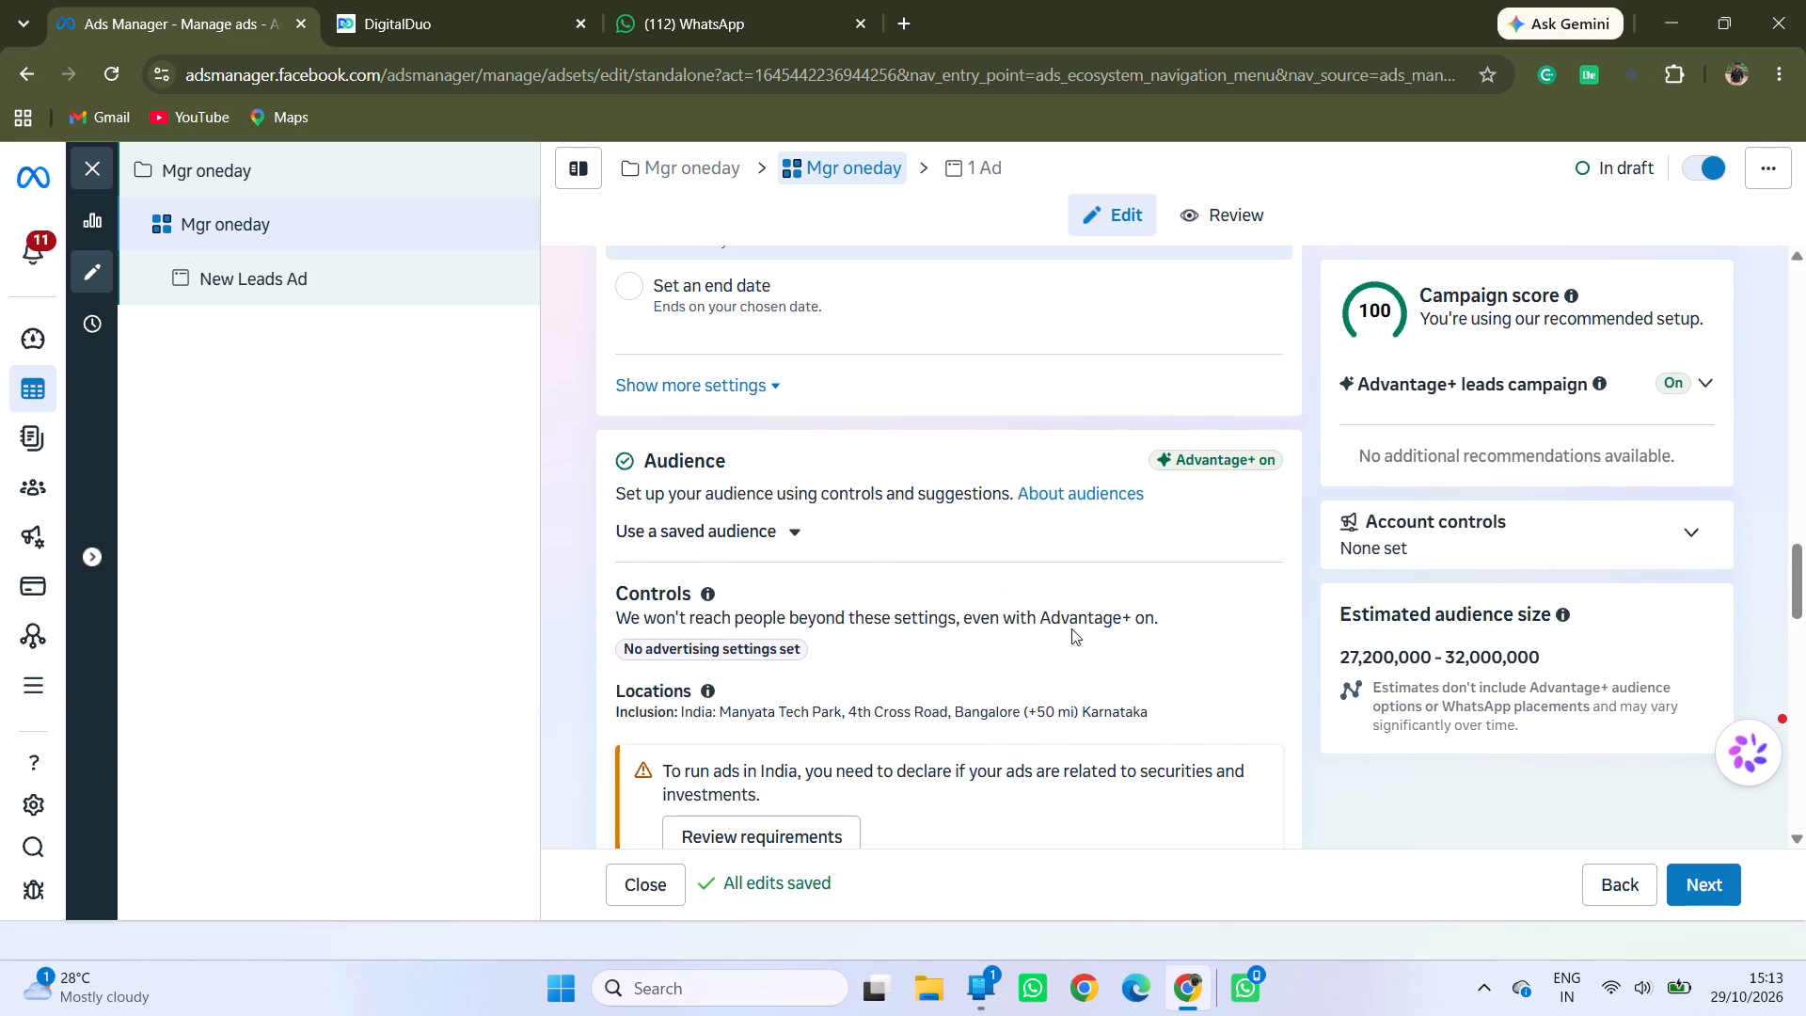
scroll(861, 447, "up", 2)
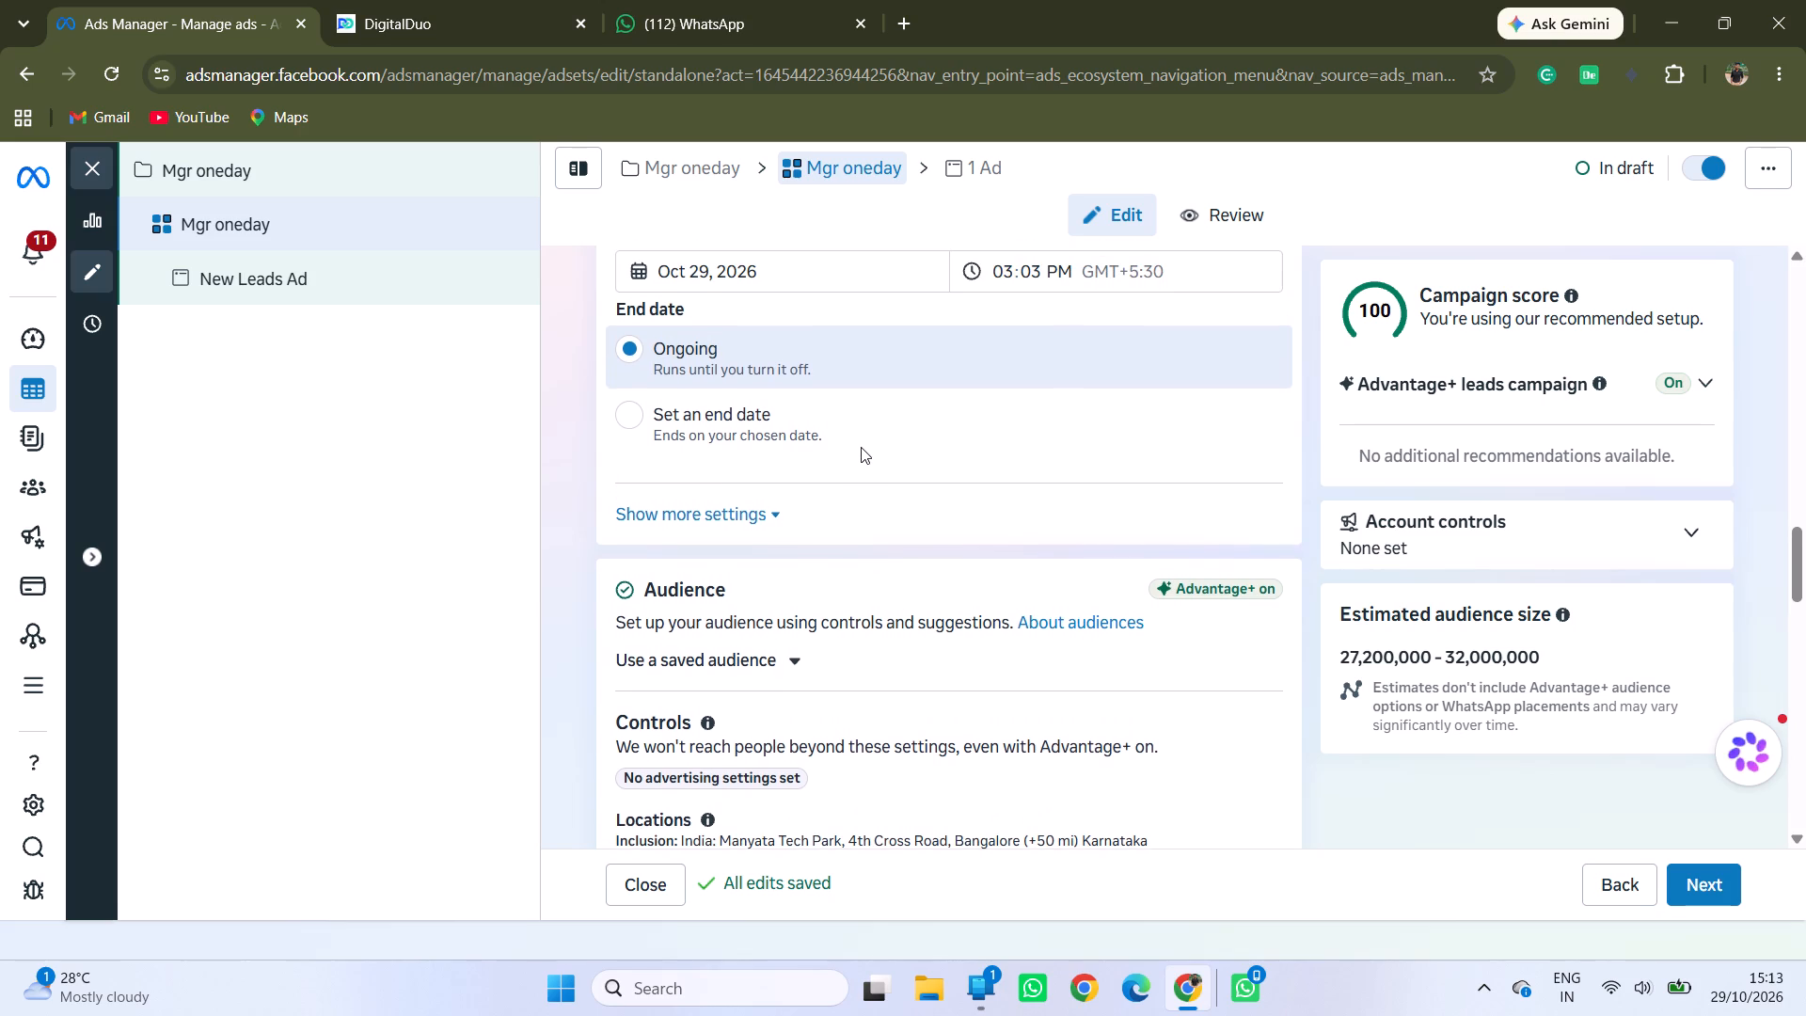
scroll(861, 447, "up", 3)
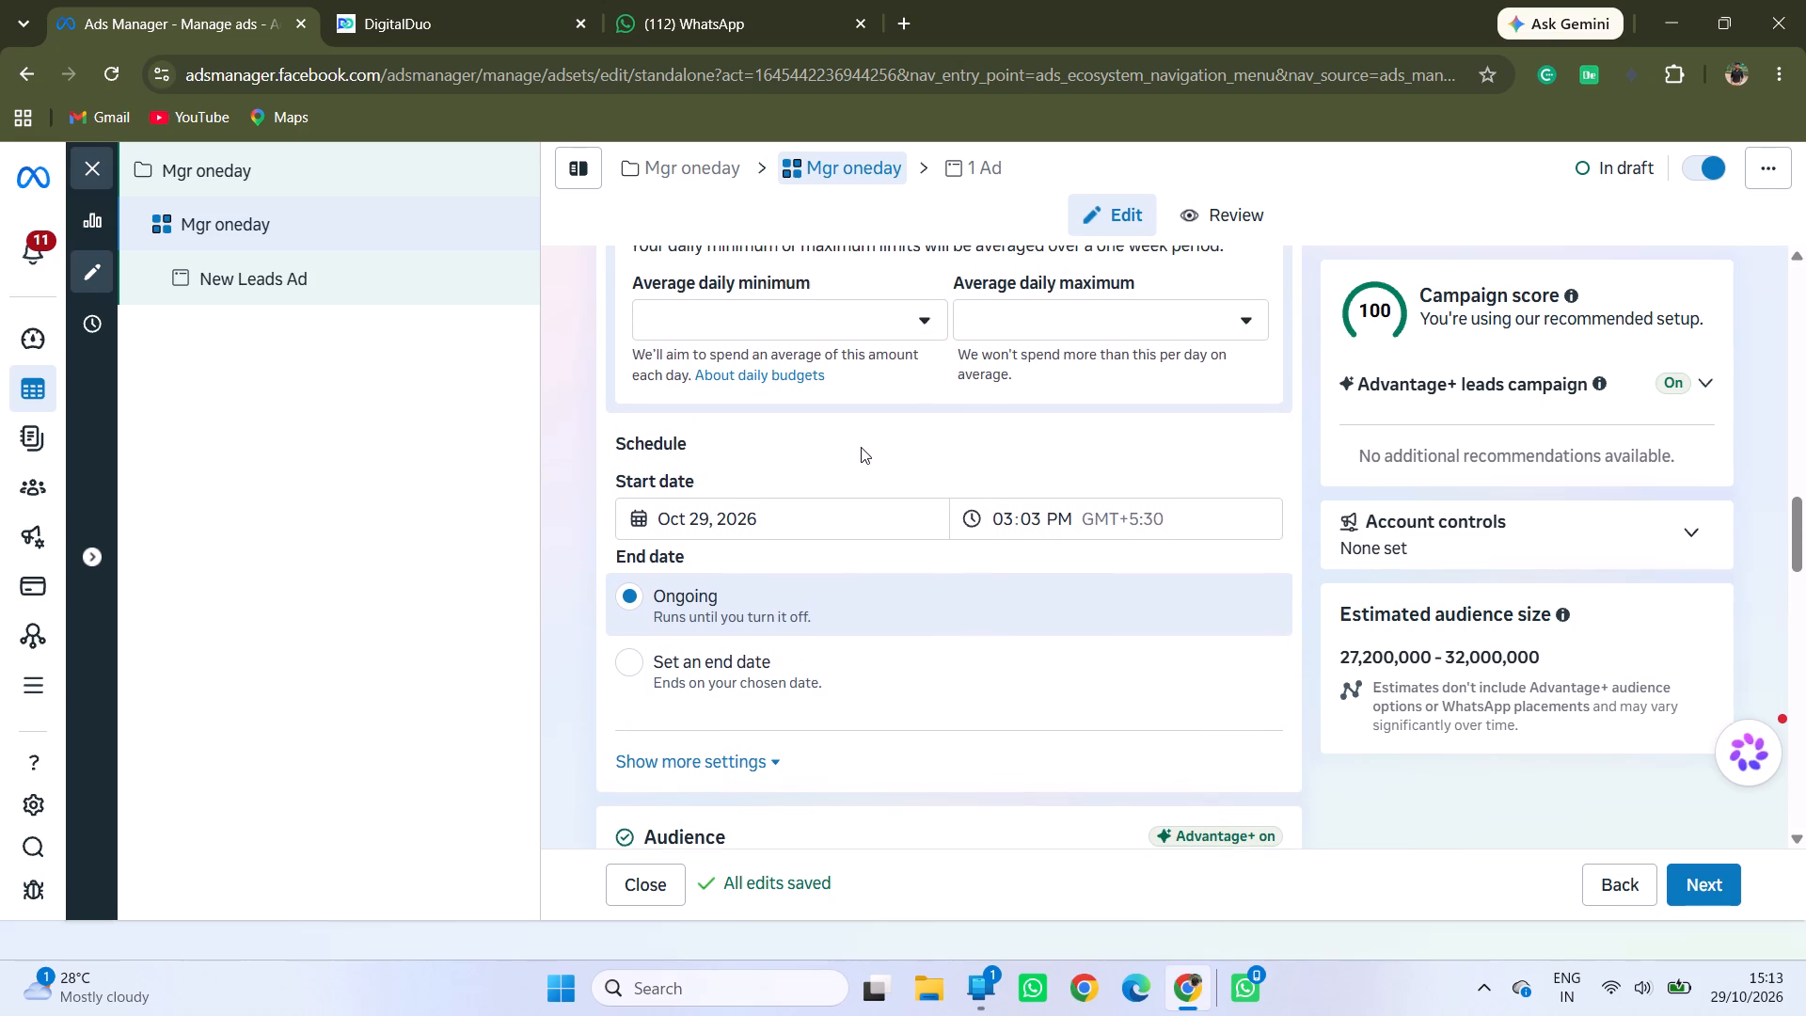
scroll(861, 447, "up", 5)
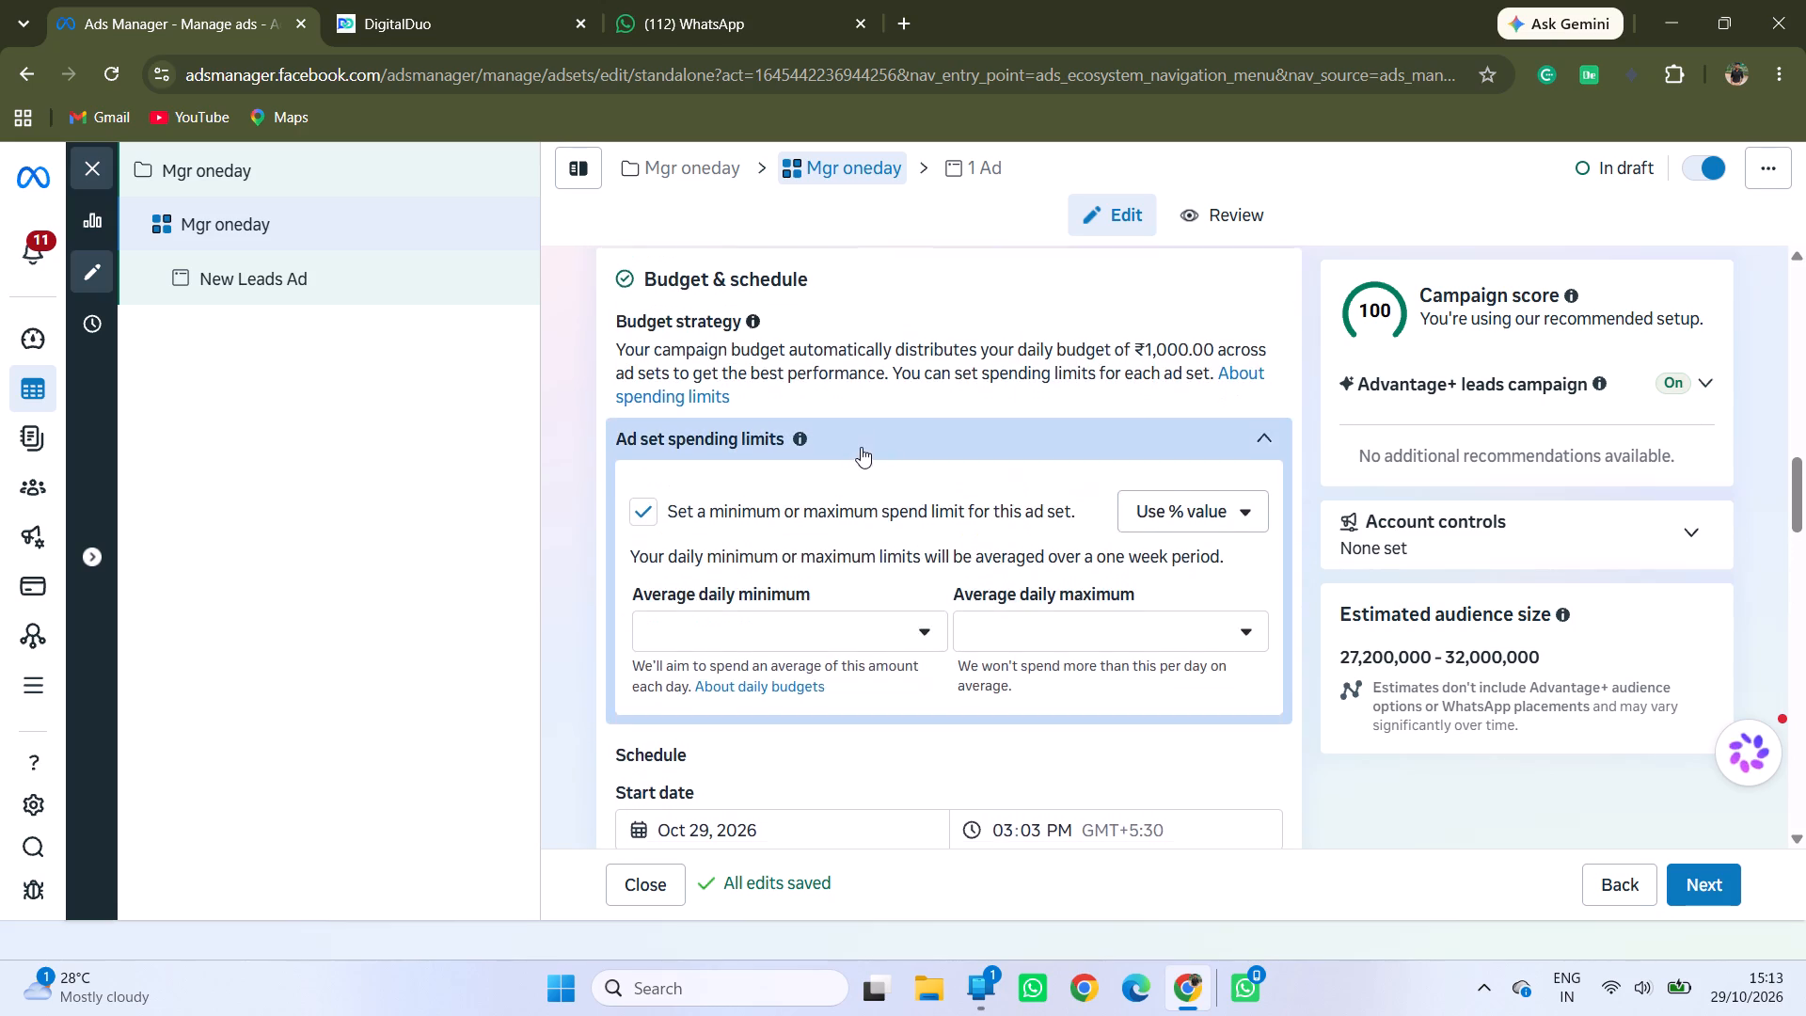
scroll(861, 447, "up", 4)
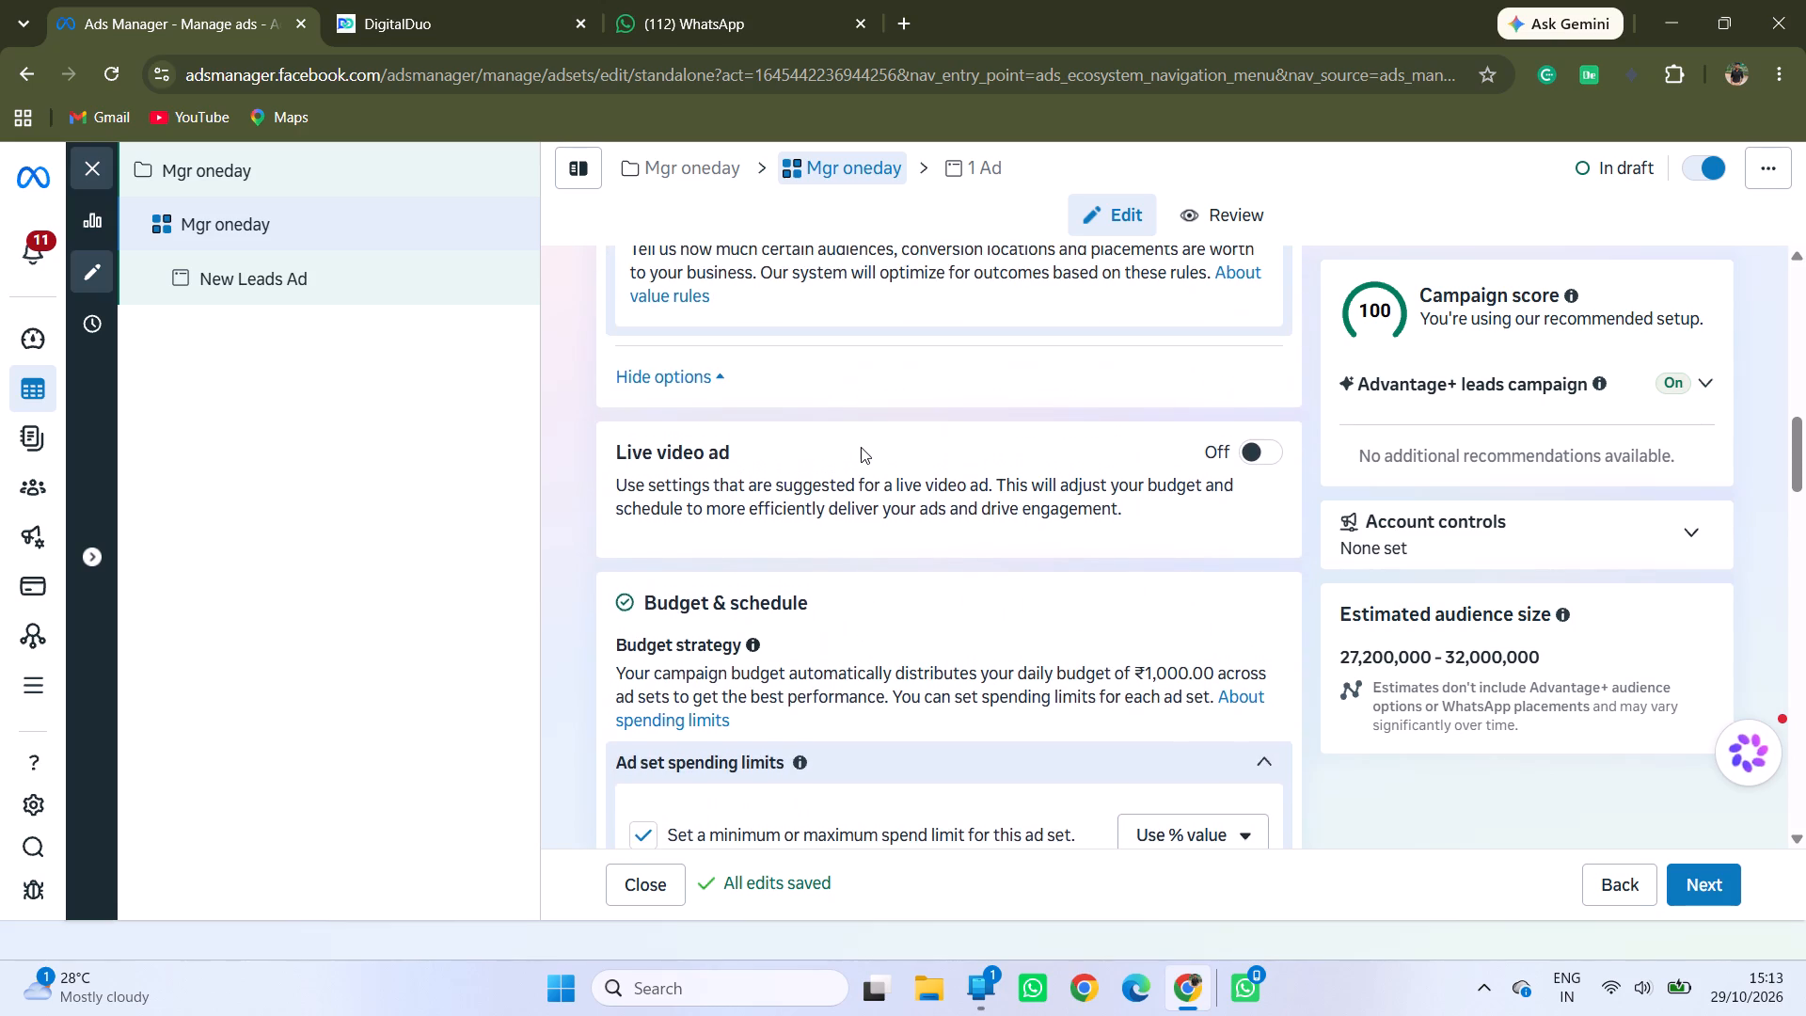
scroll(861, 447, "up", 9)
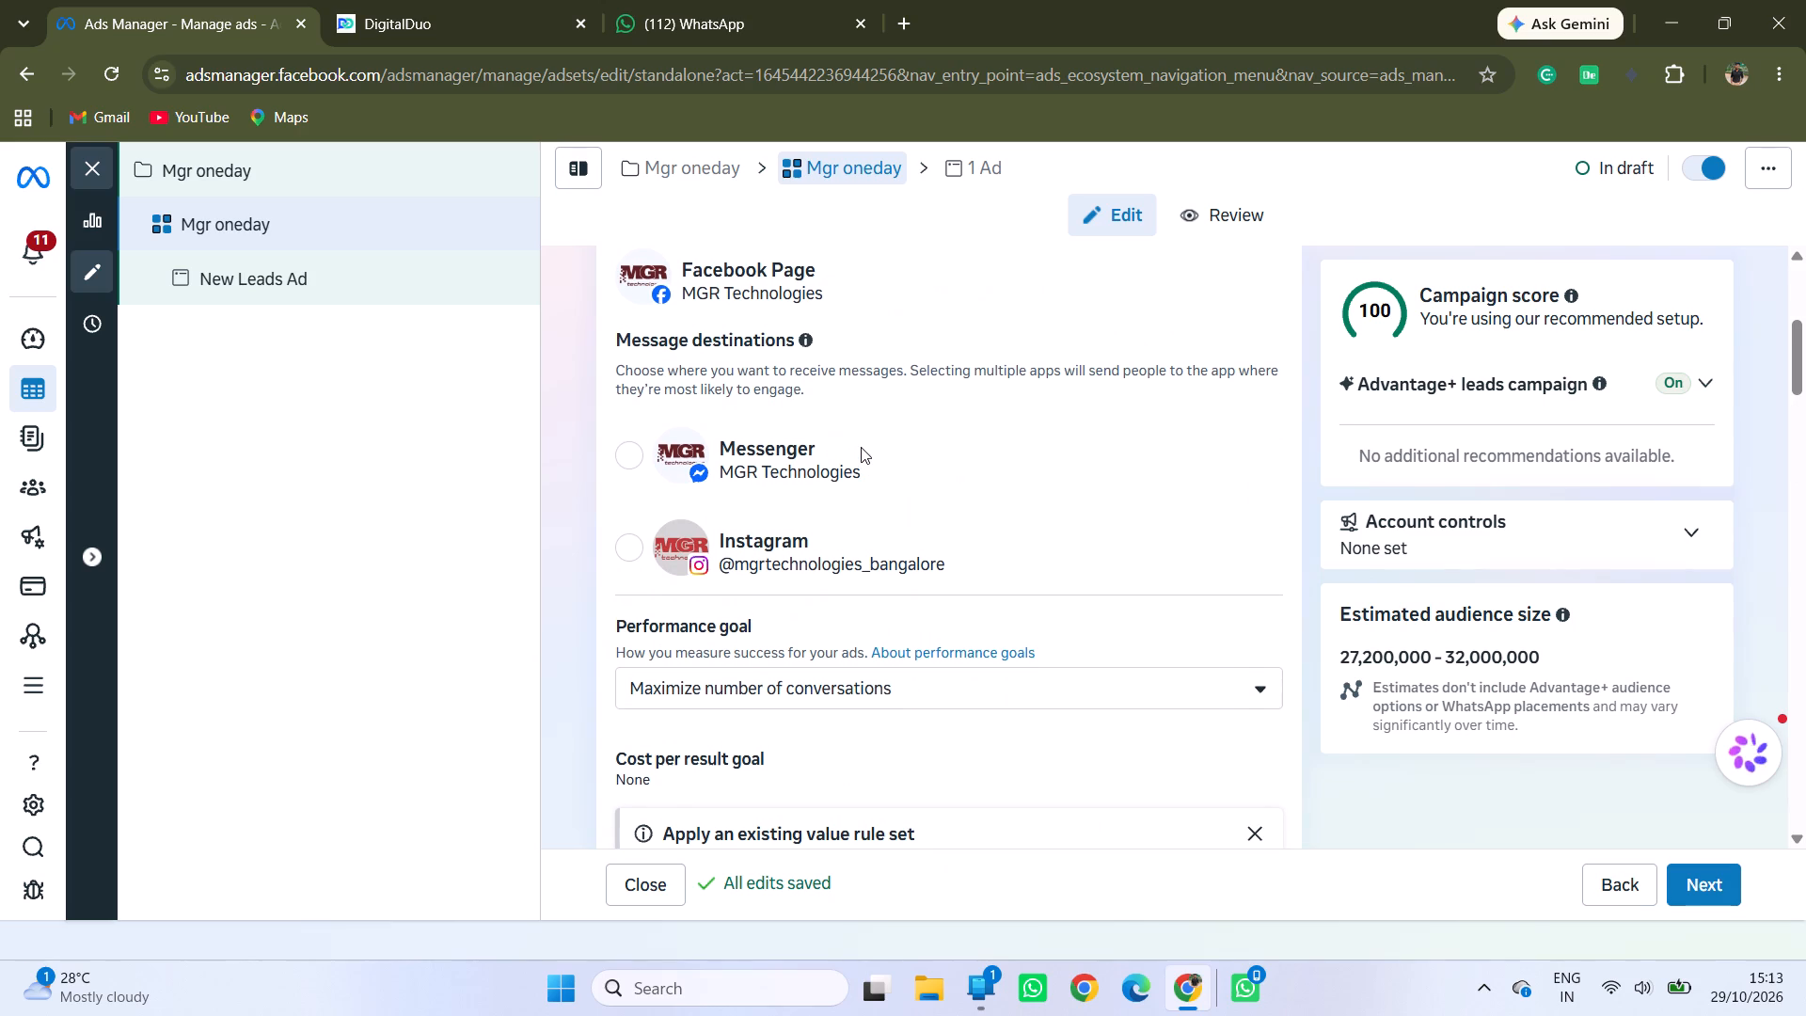
scroll(861, 447, "up", 2)
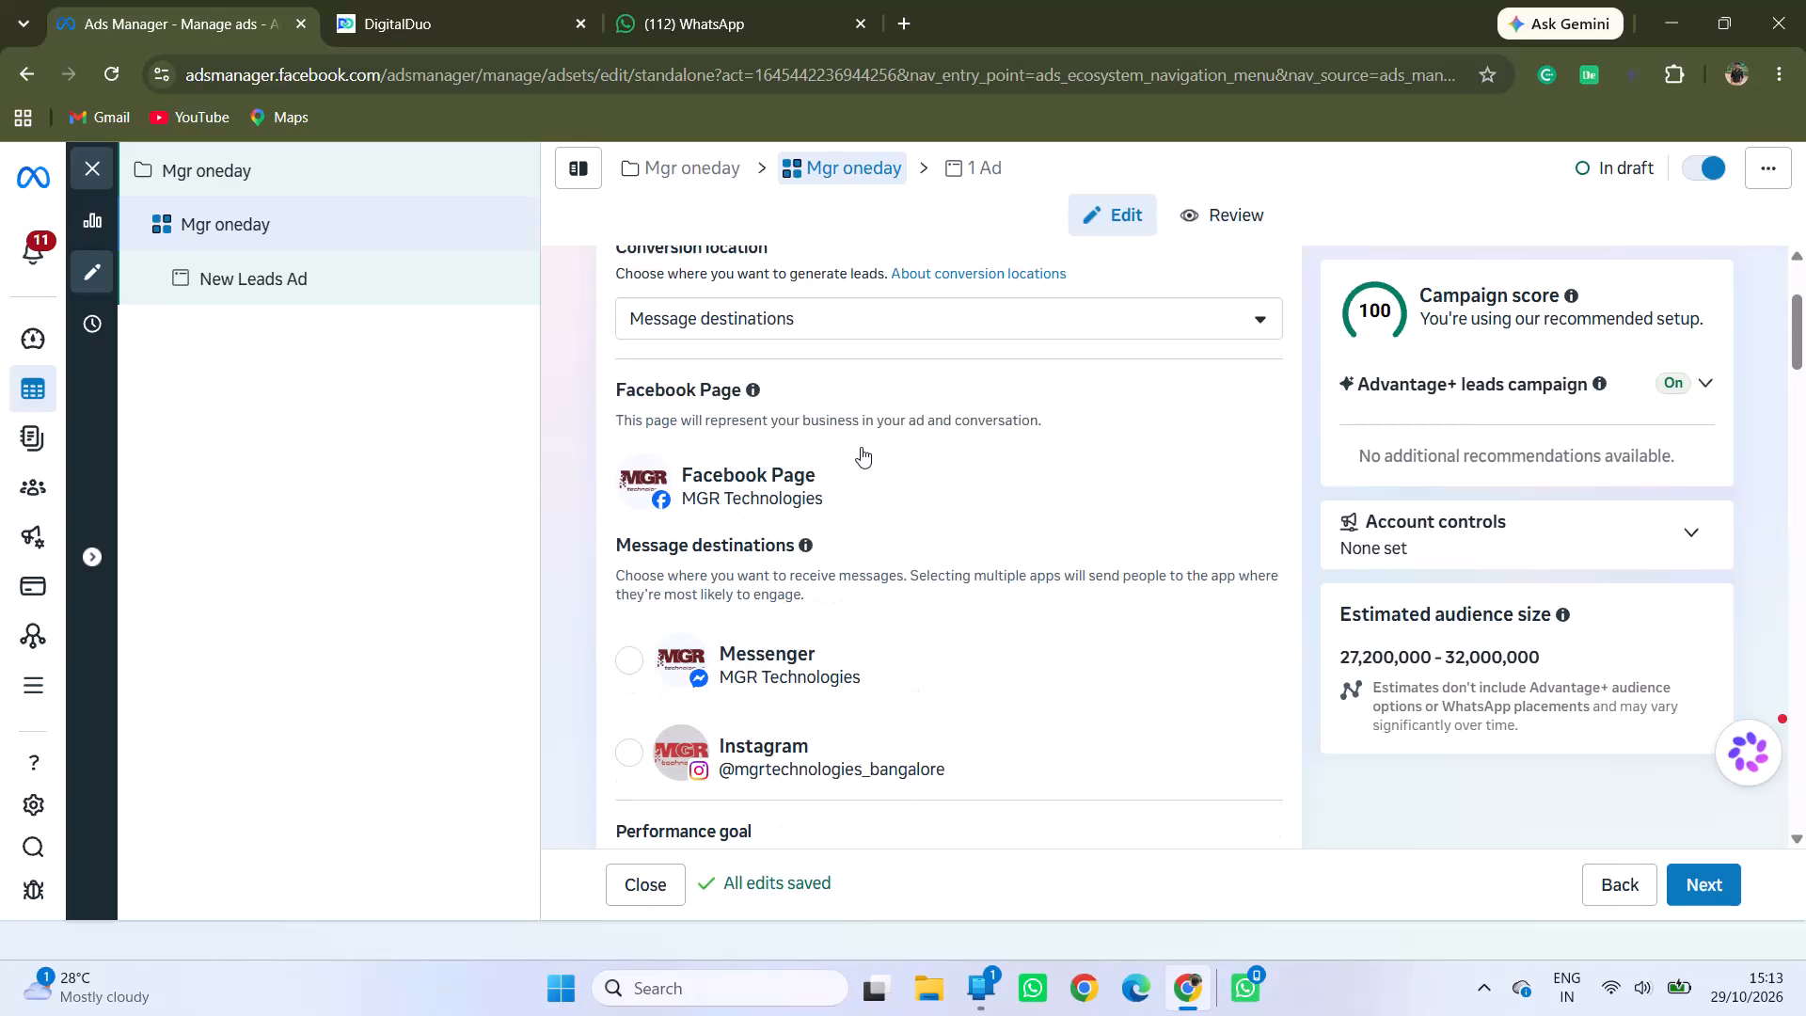
scroll(861, 447, "up", 2)
Check the available performance goals and keep Maximize number of conversations selected.
scroll(861, 447, "down", 6)
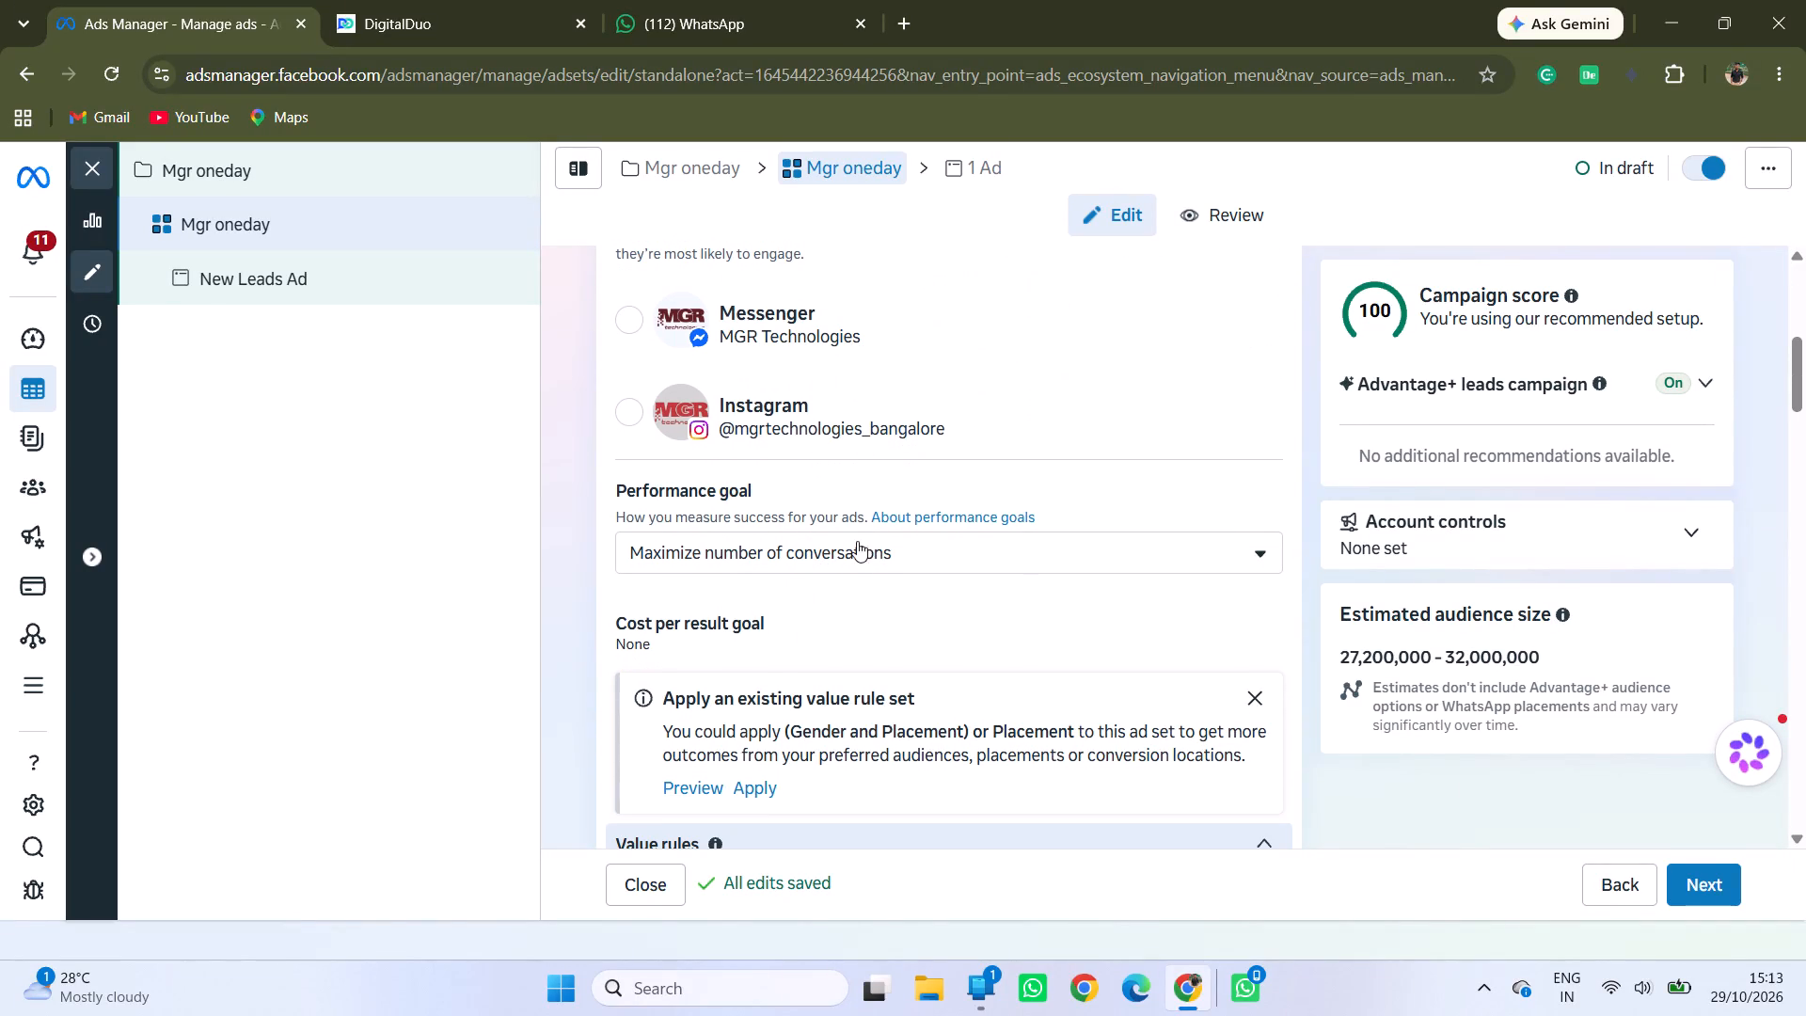
left_click(922, 562)
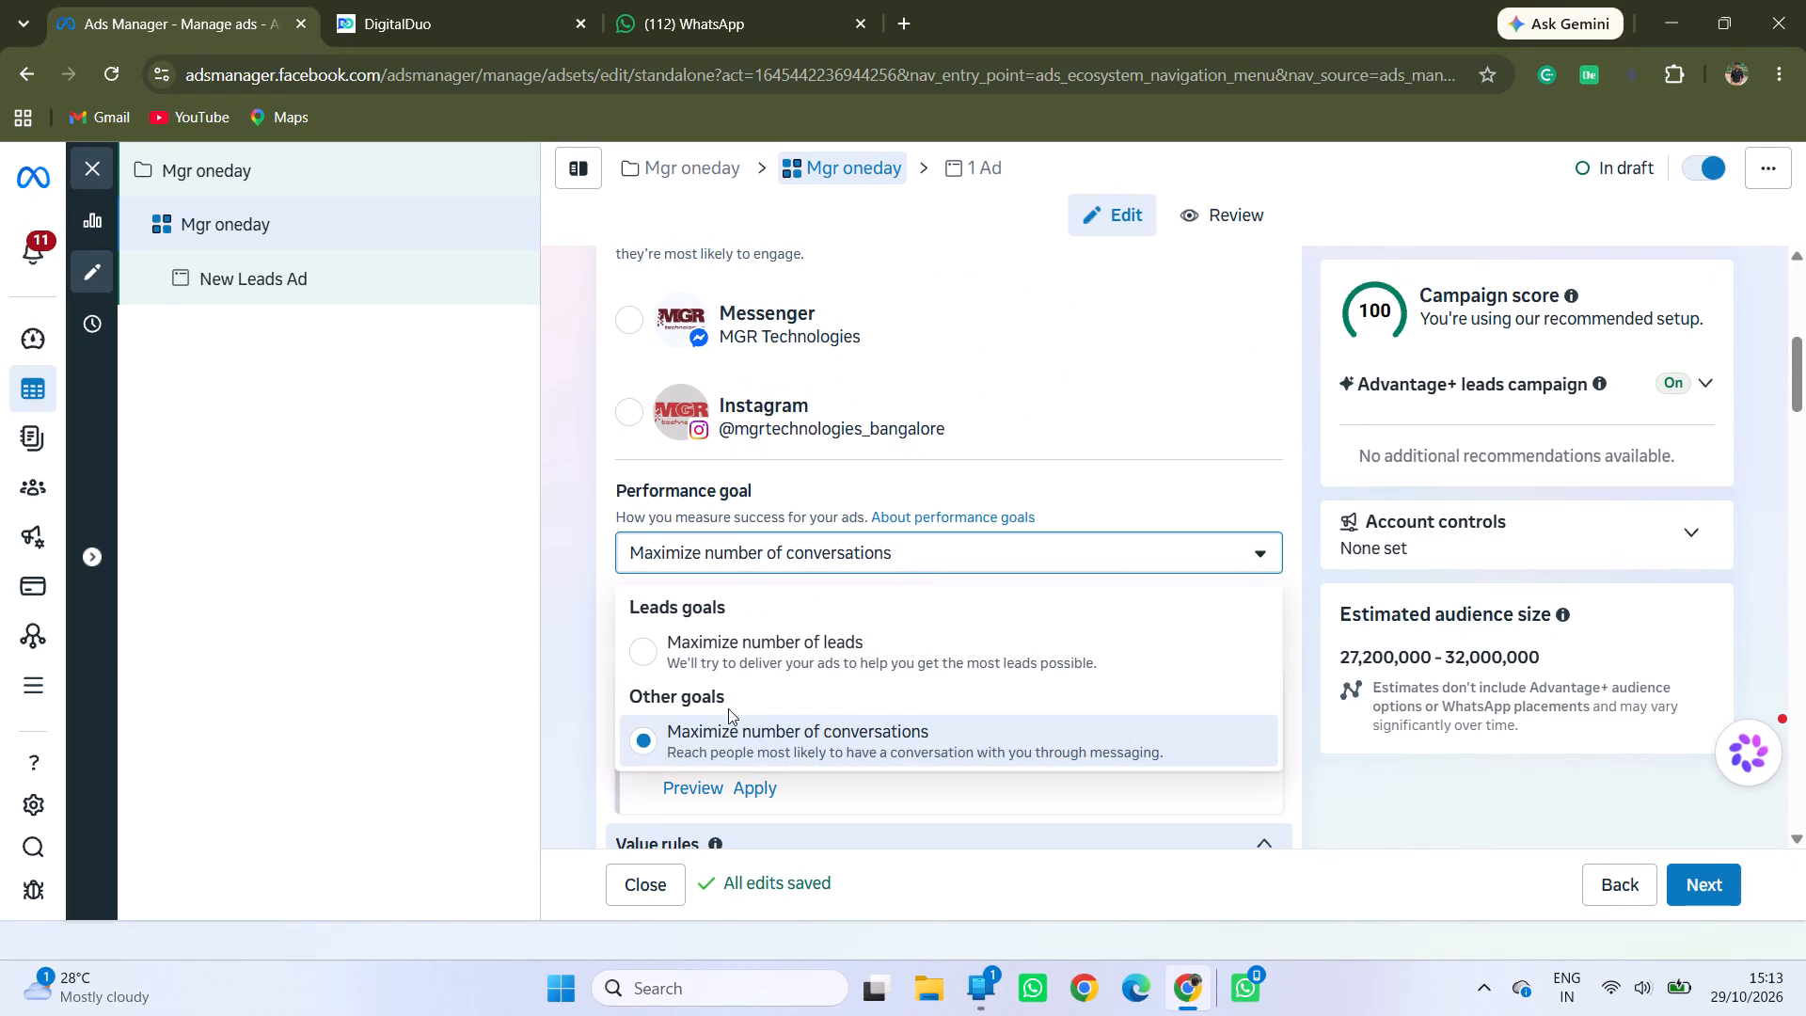
left_click(712, 735)
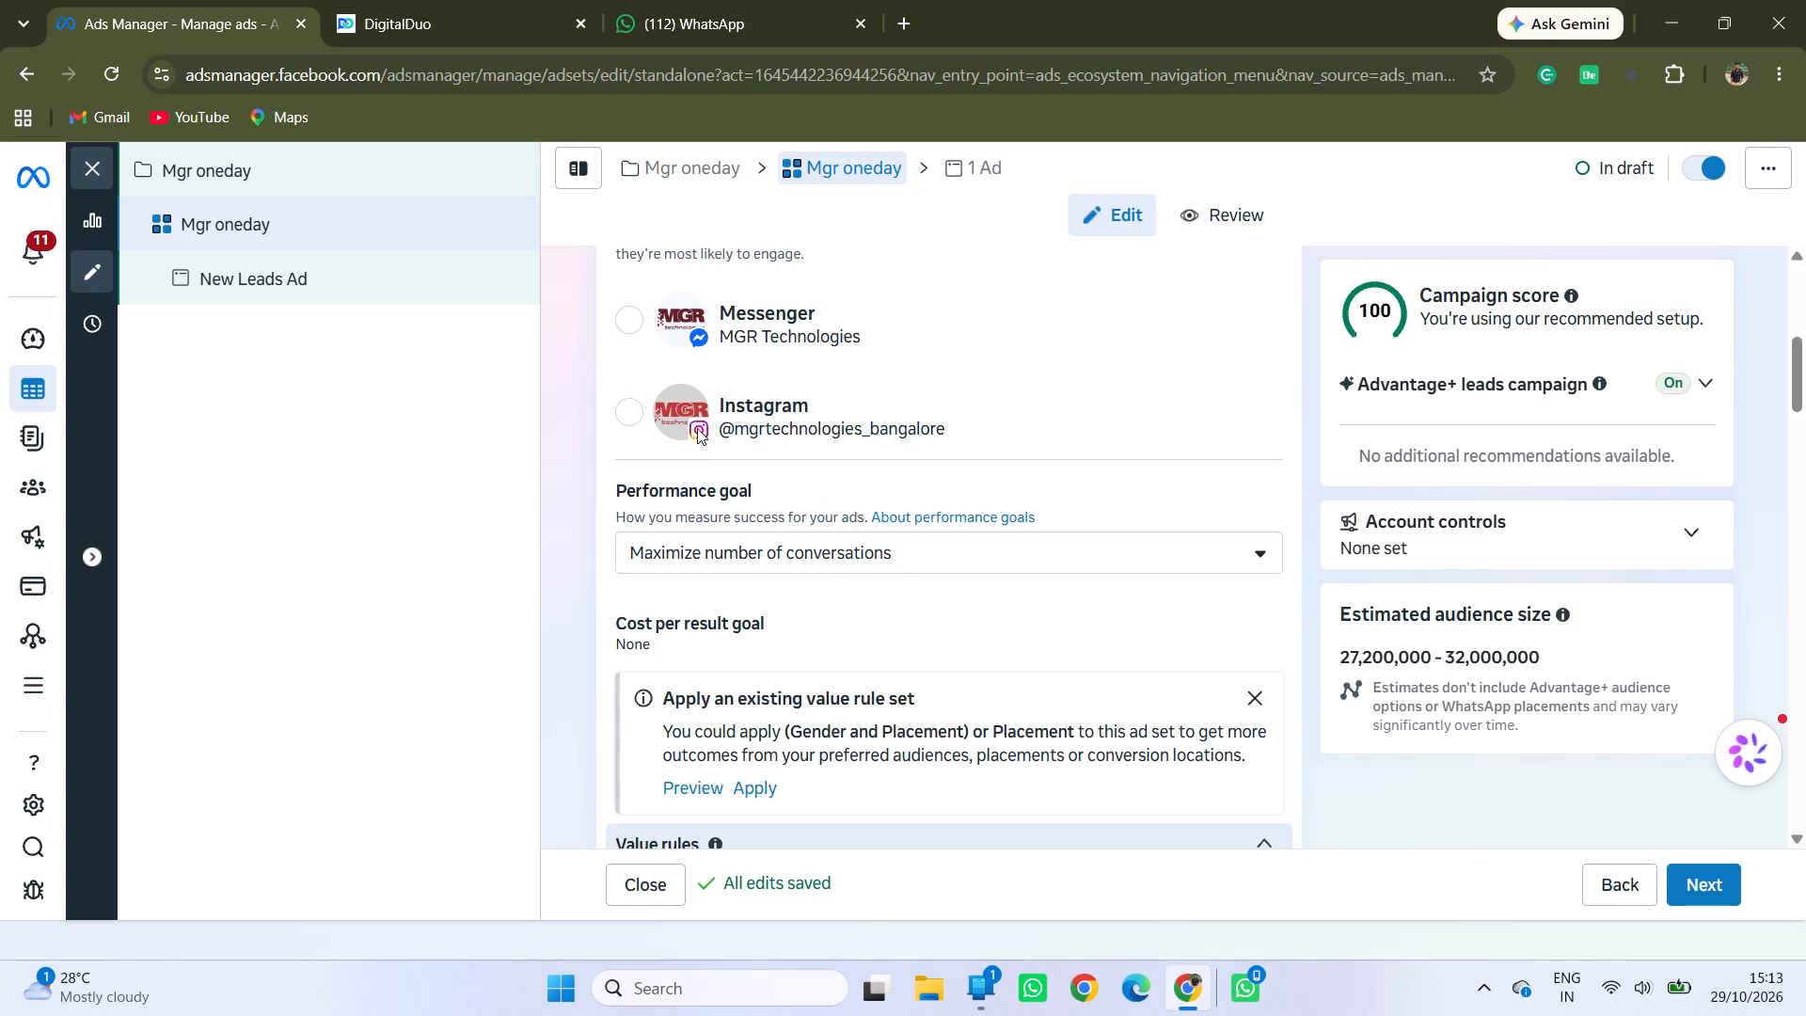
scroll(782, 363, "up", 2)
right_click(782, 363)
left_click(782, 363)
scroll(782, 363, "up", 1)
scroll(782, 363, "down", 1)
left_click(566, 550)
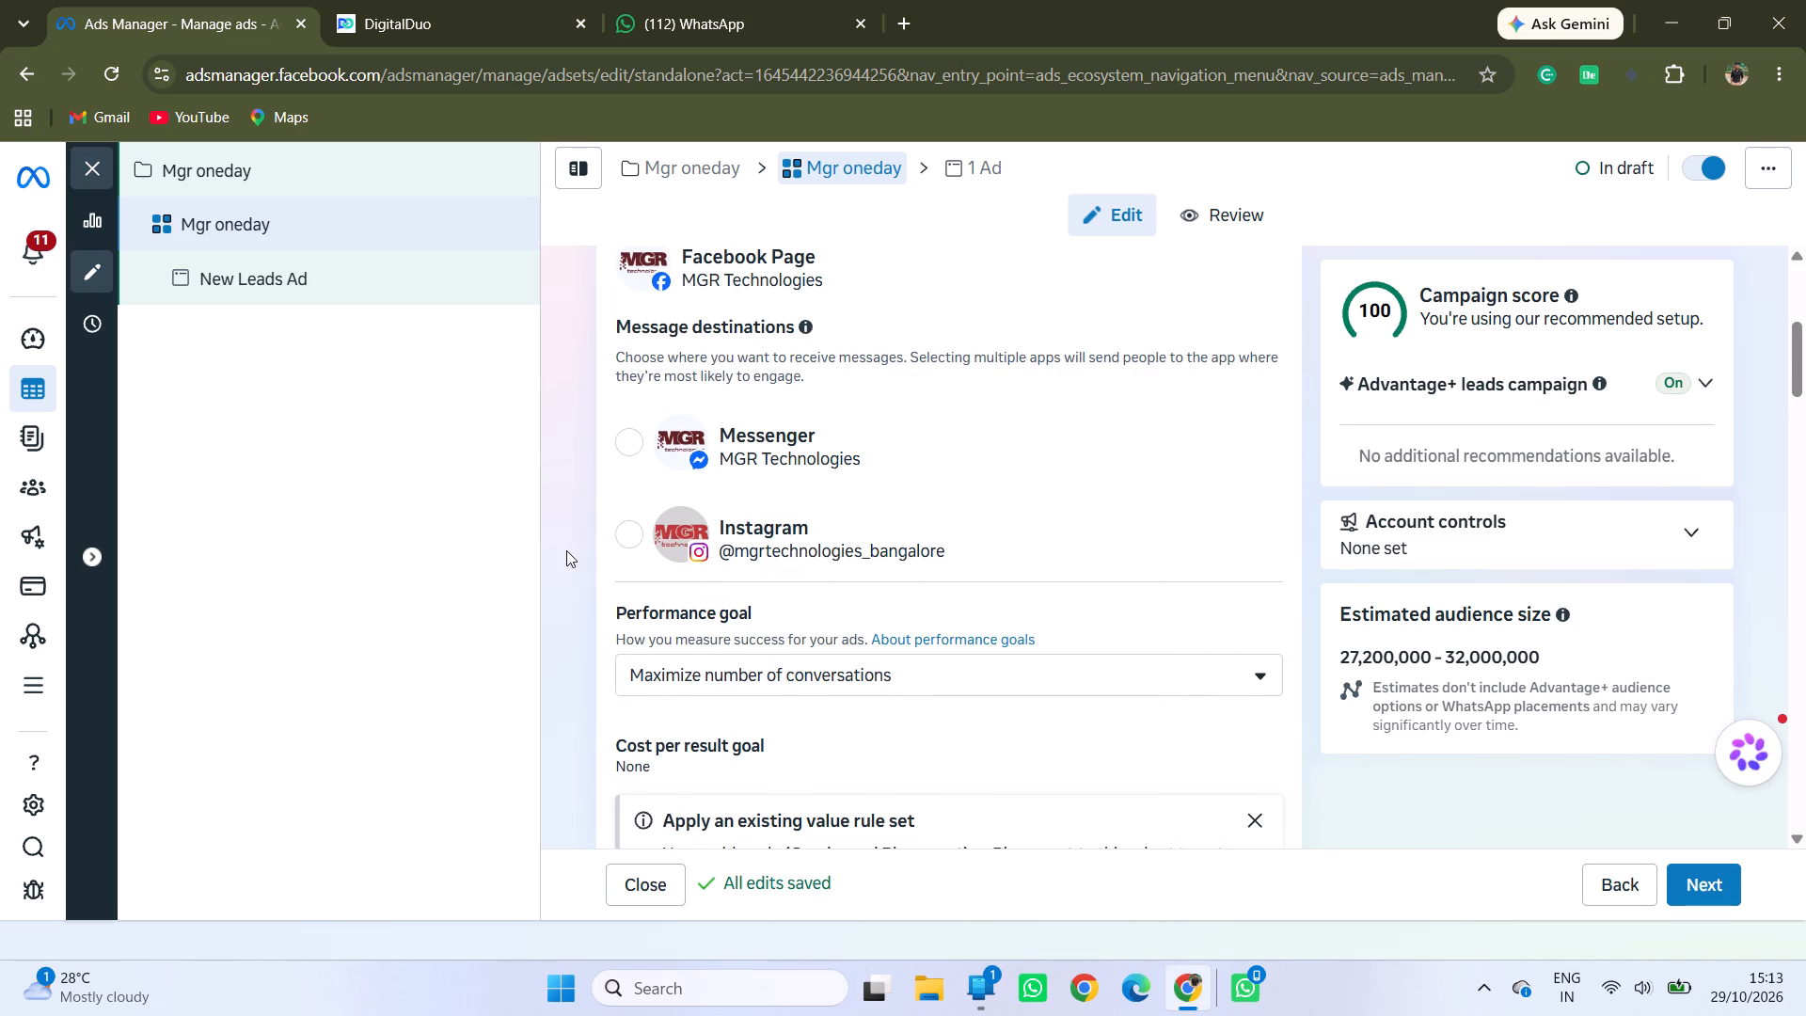
Review the whole ad set from message destinations and performance goal through schedule and audience to brand safety.
scroll(837, 506, "down", 5)
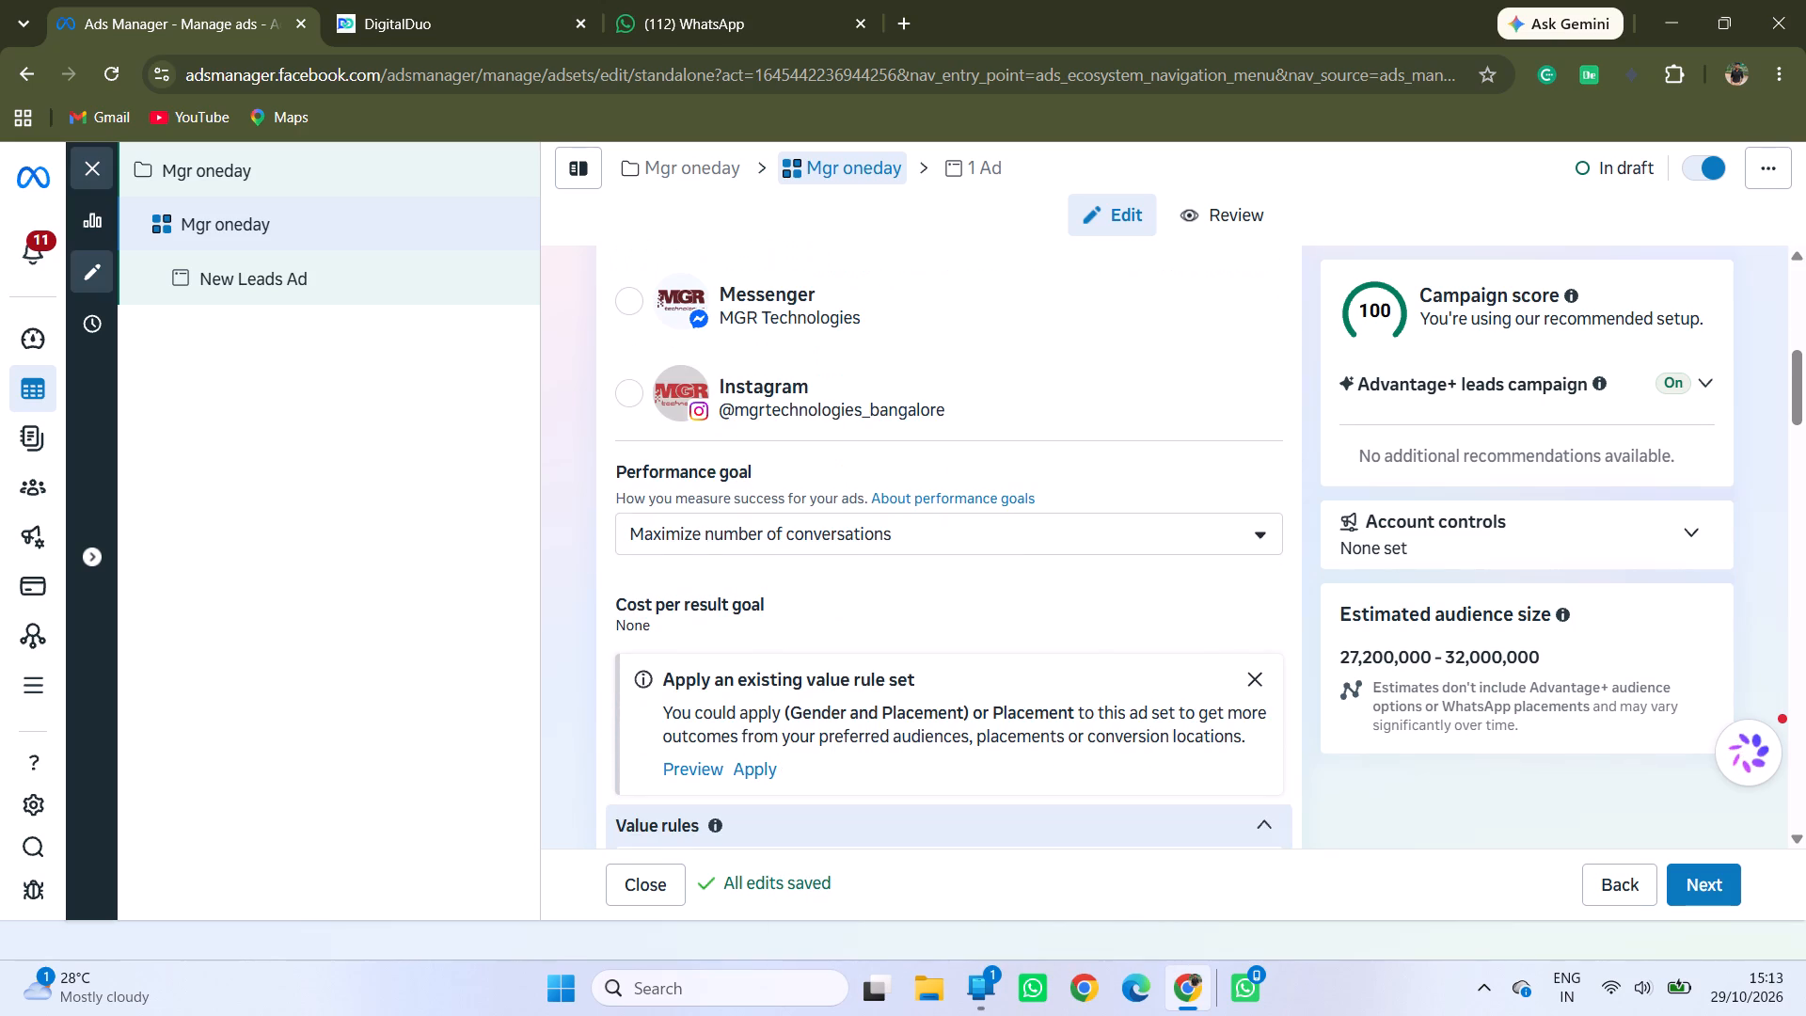
scroll(837, 506, "down", 6)
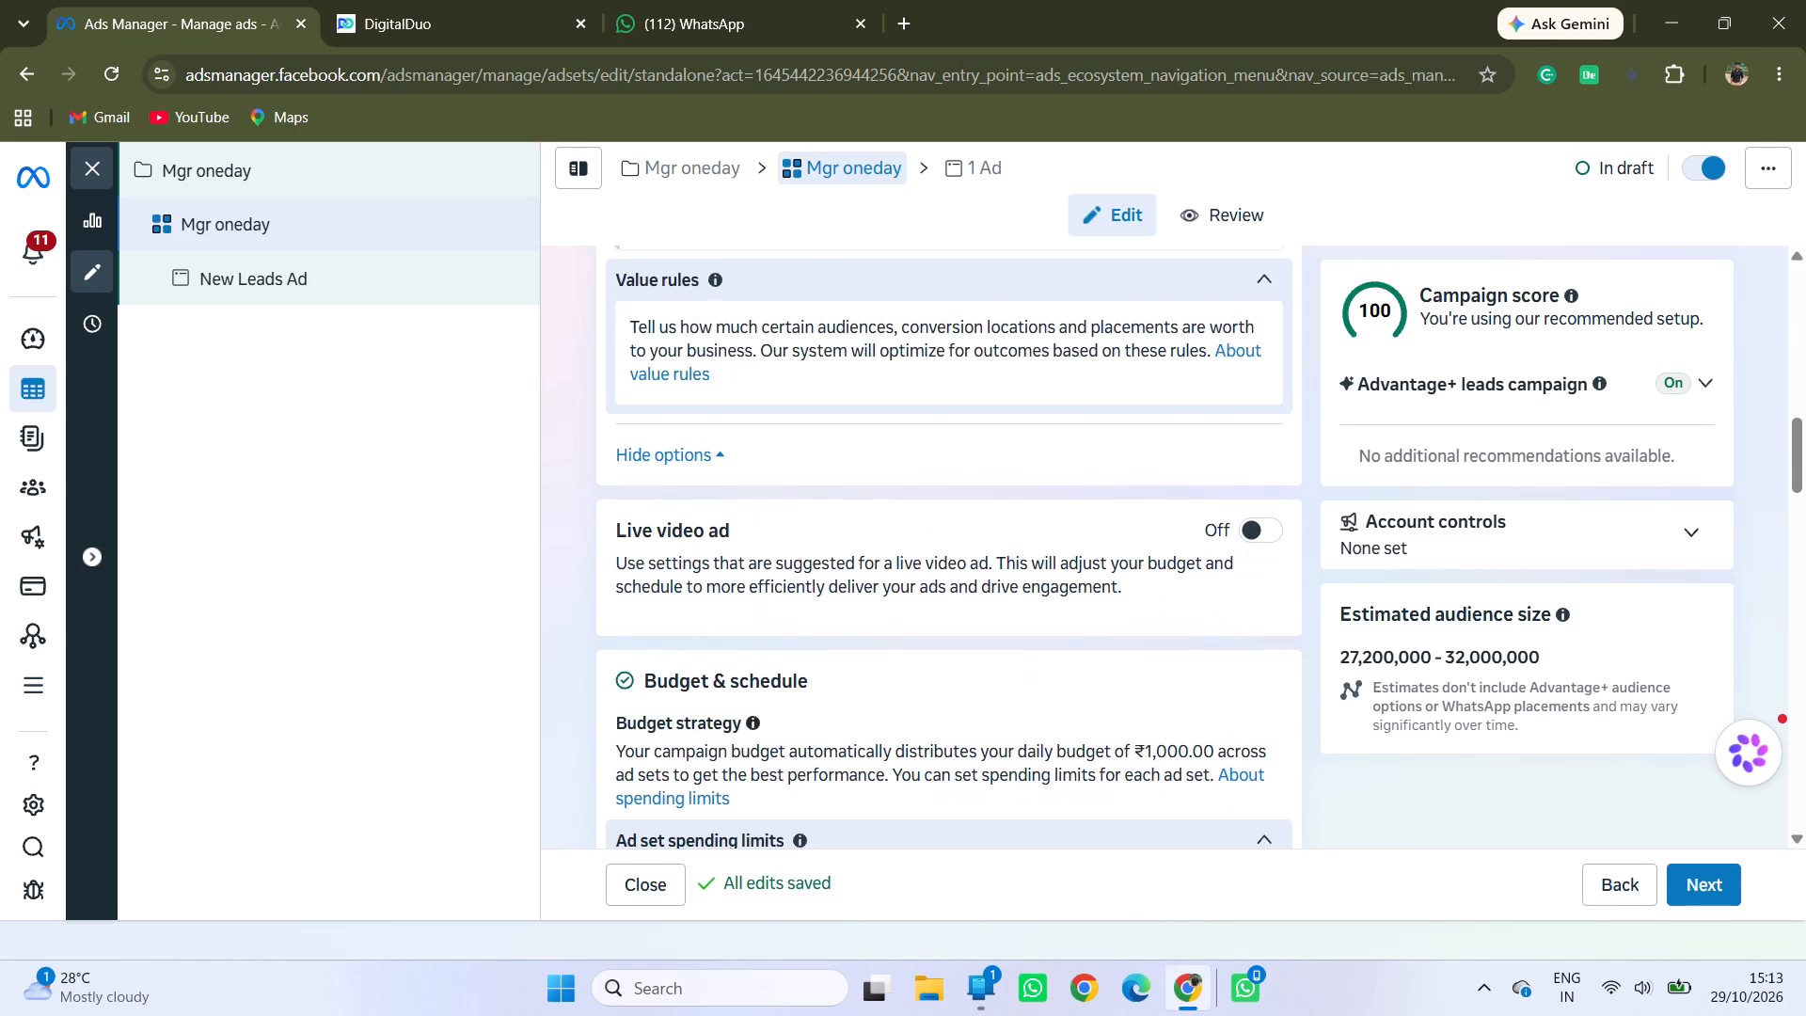
scroll(837, 506, "down", 9)
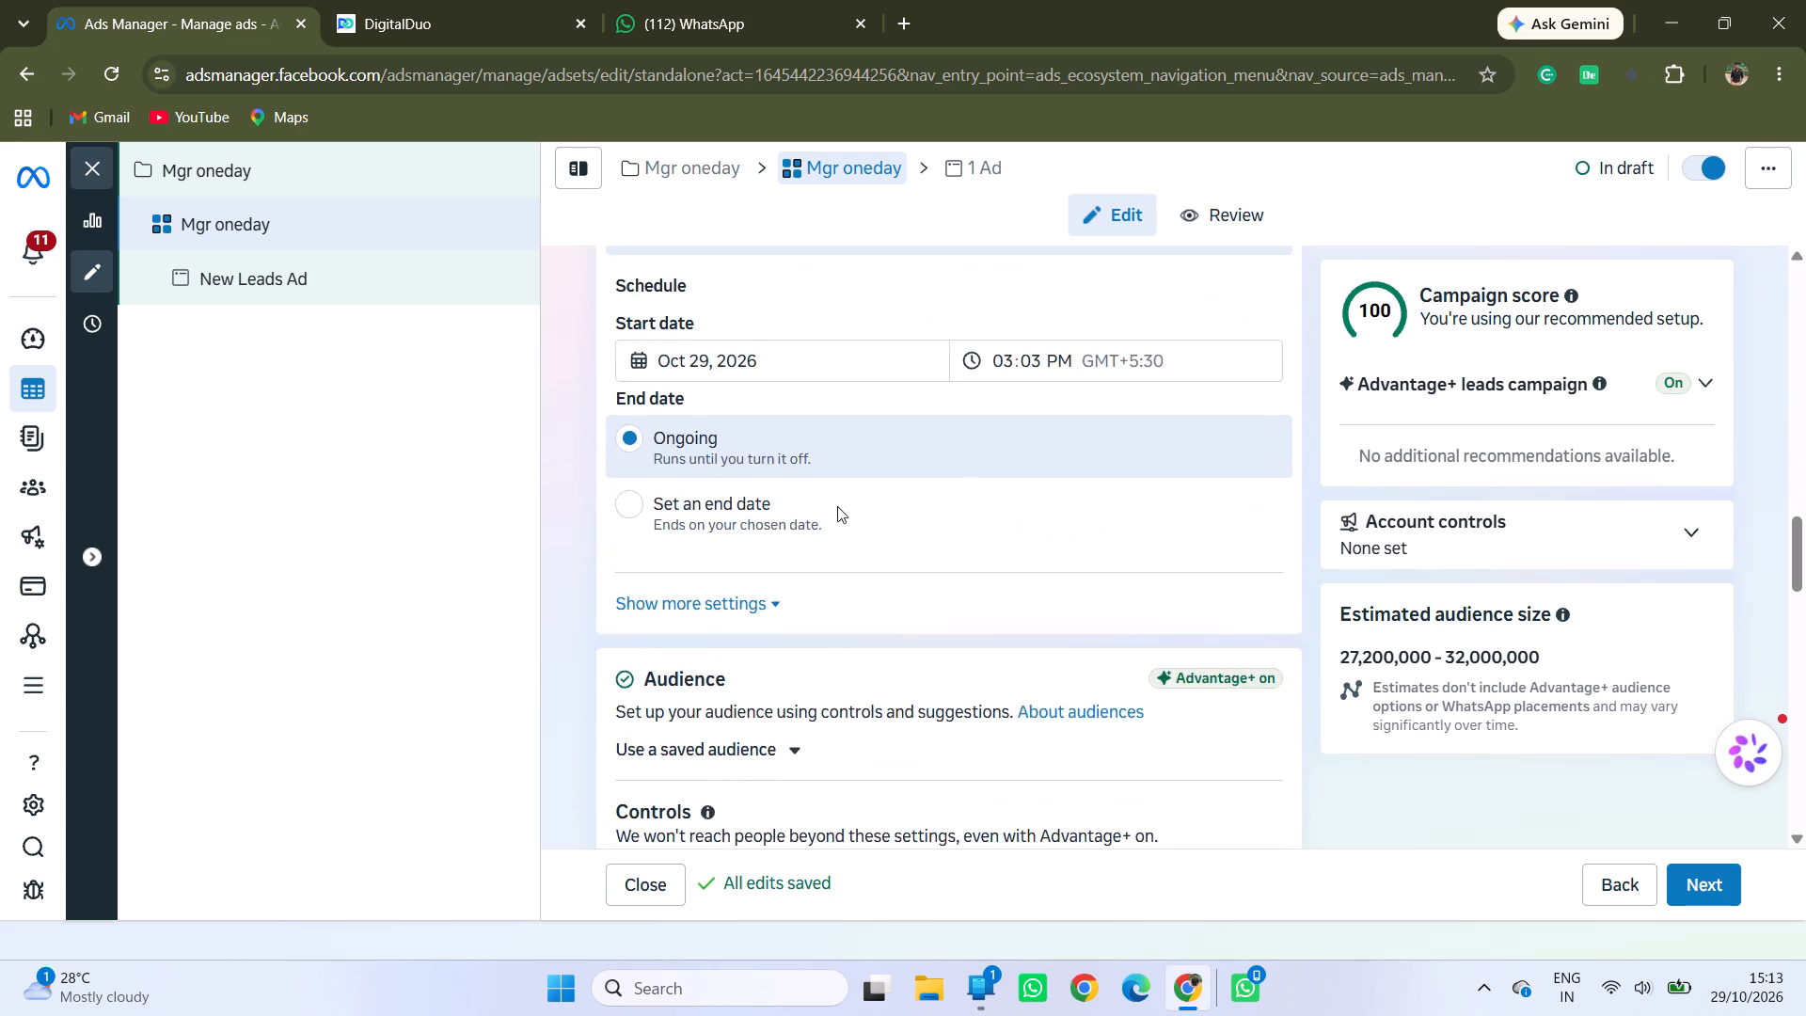
scroll(837, 506, "down", 6)
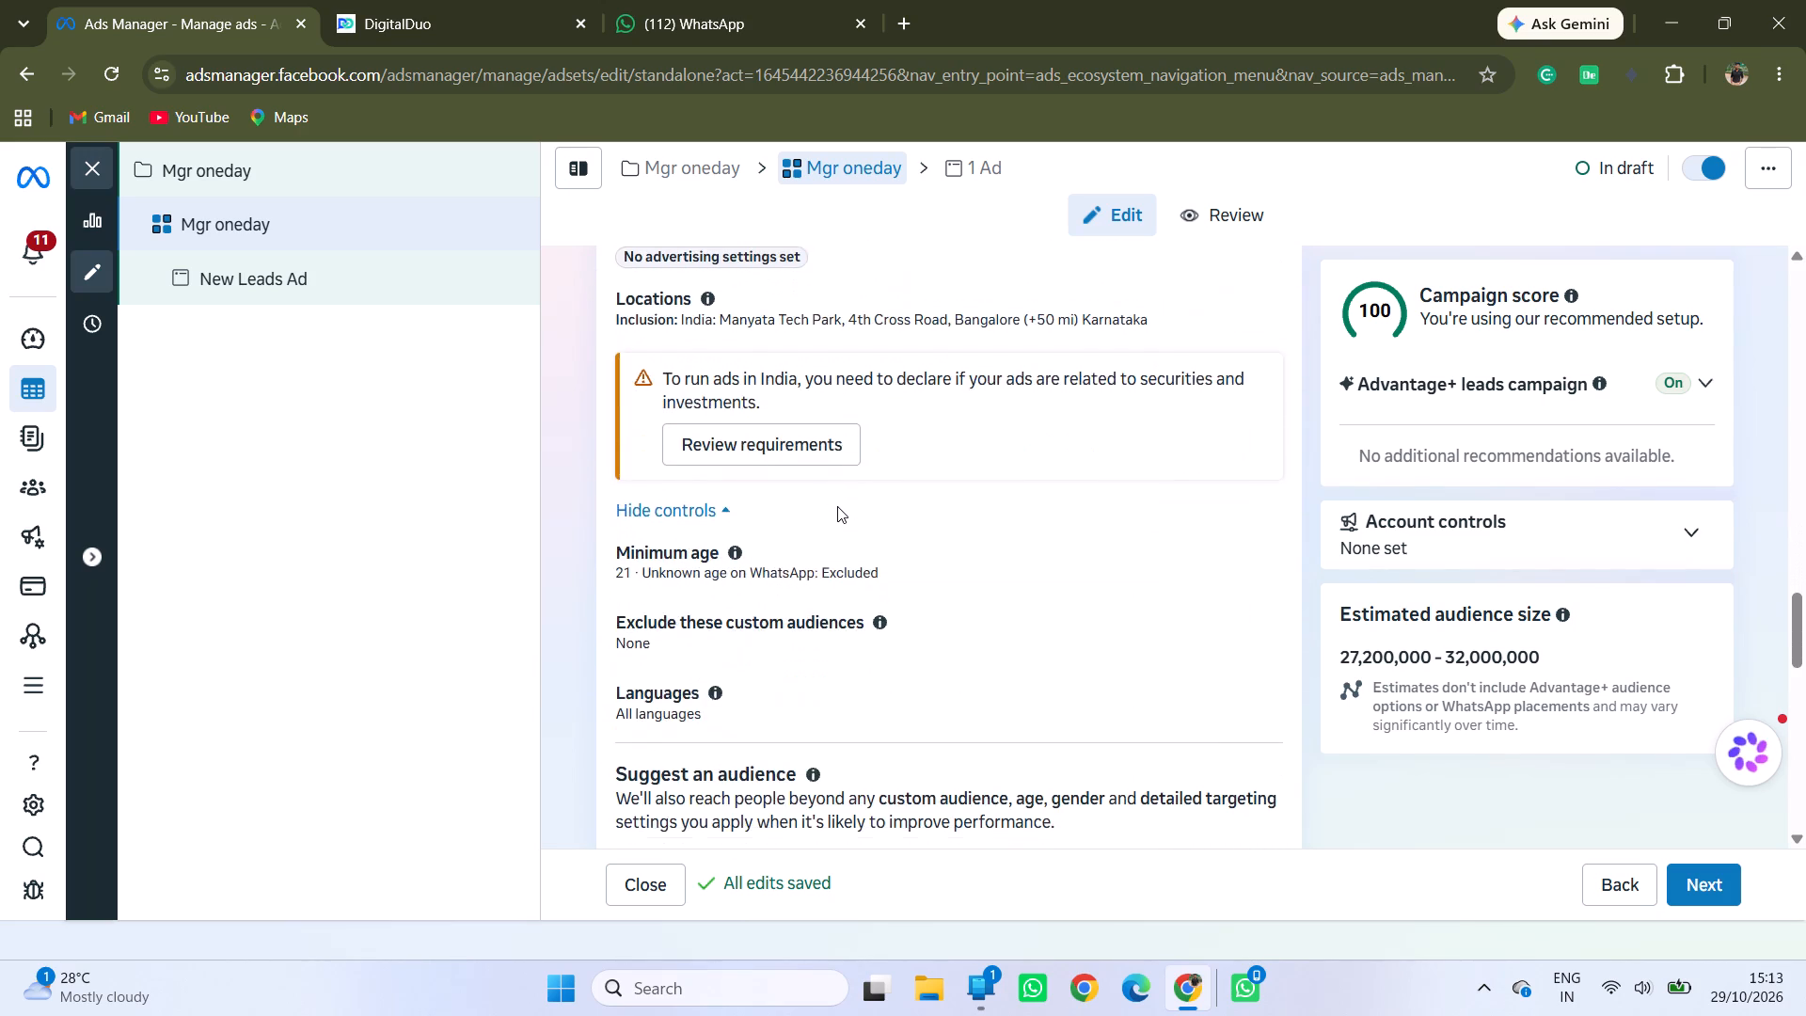
scroll(837, 506, "down", 15)
scroll(837, 506, "down", 7)
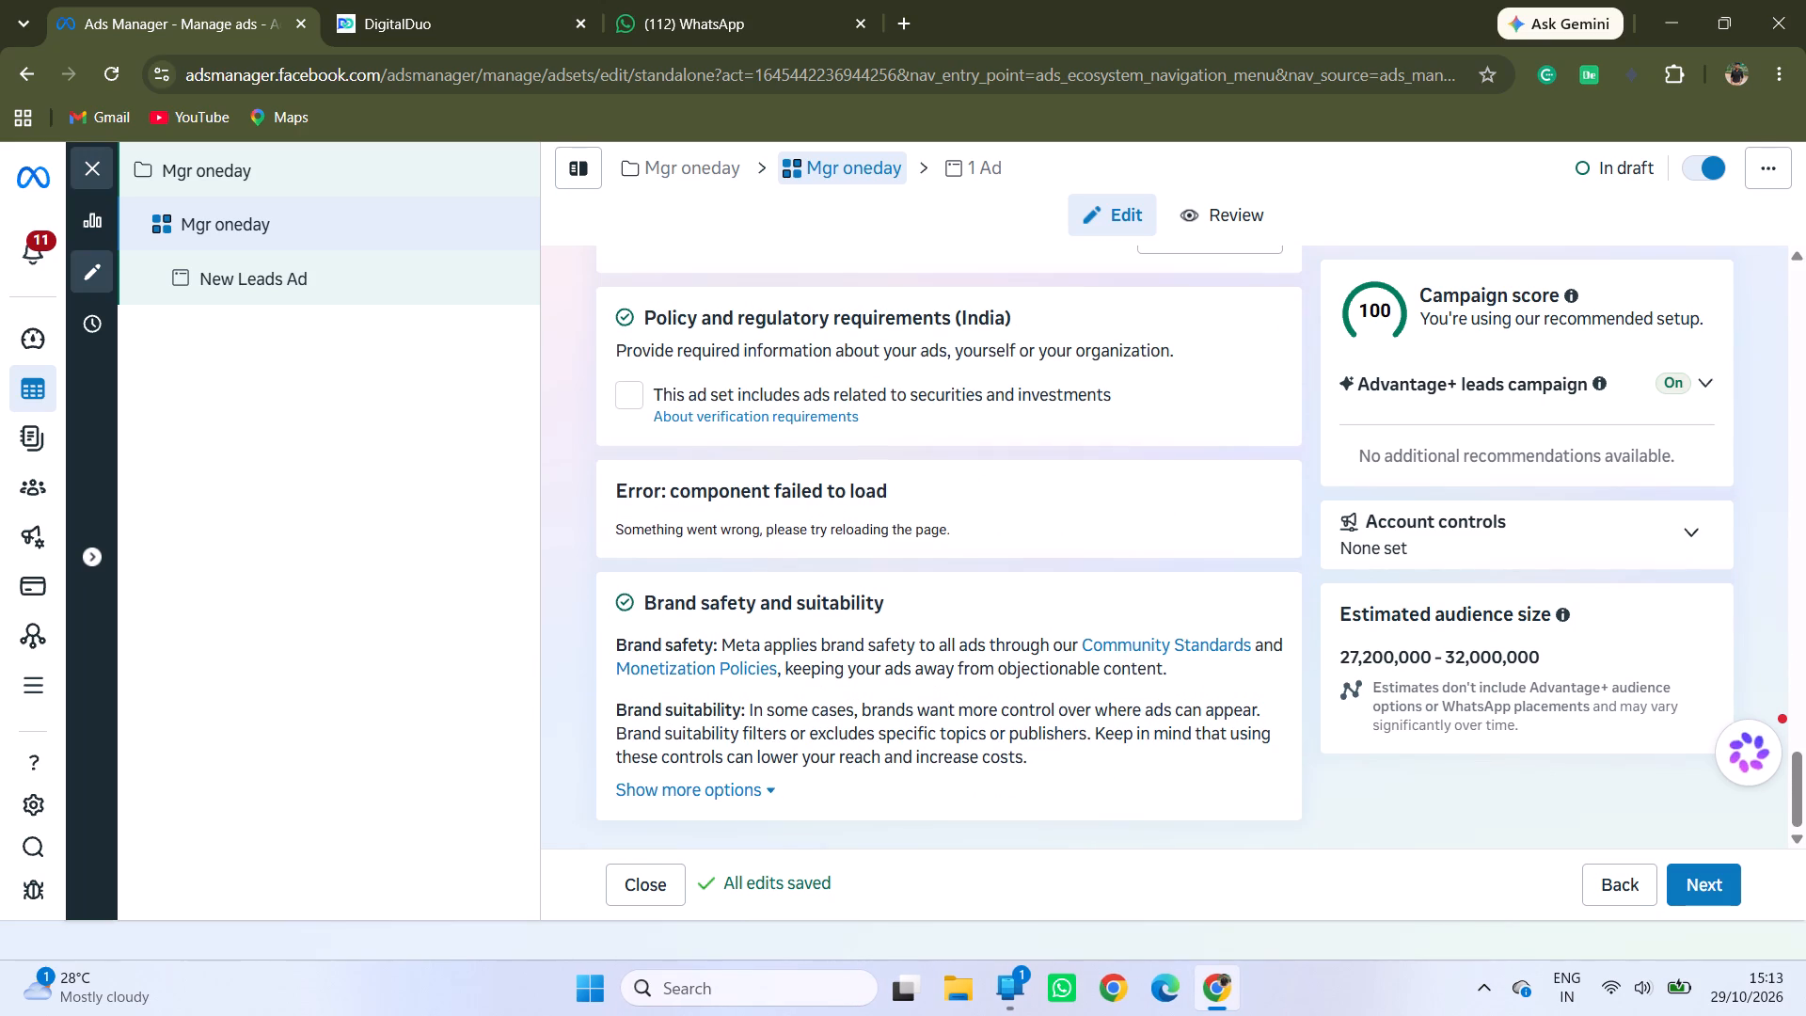
scroll(837, 506, "down", 2)
scroll(837, 506, "up", 10)
right_click(837, 506)
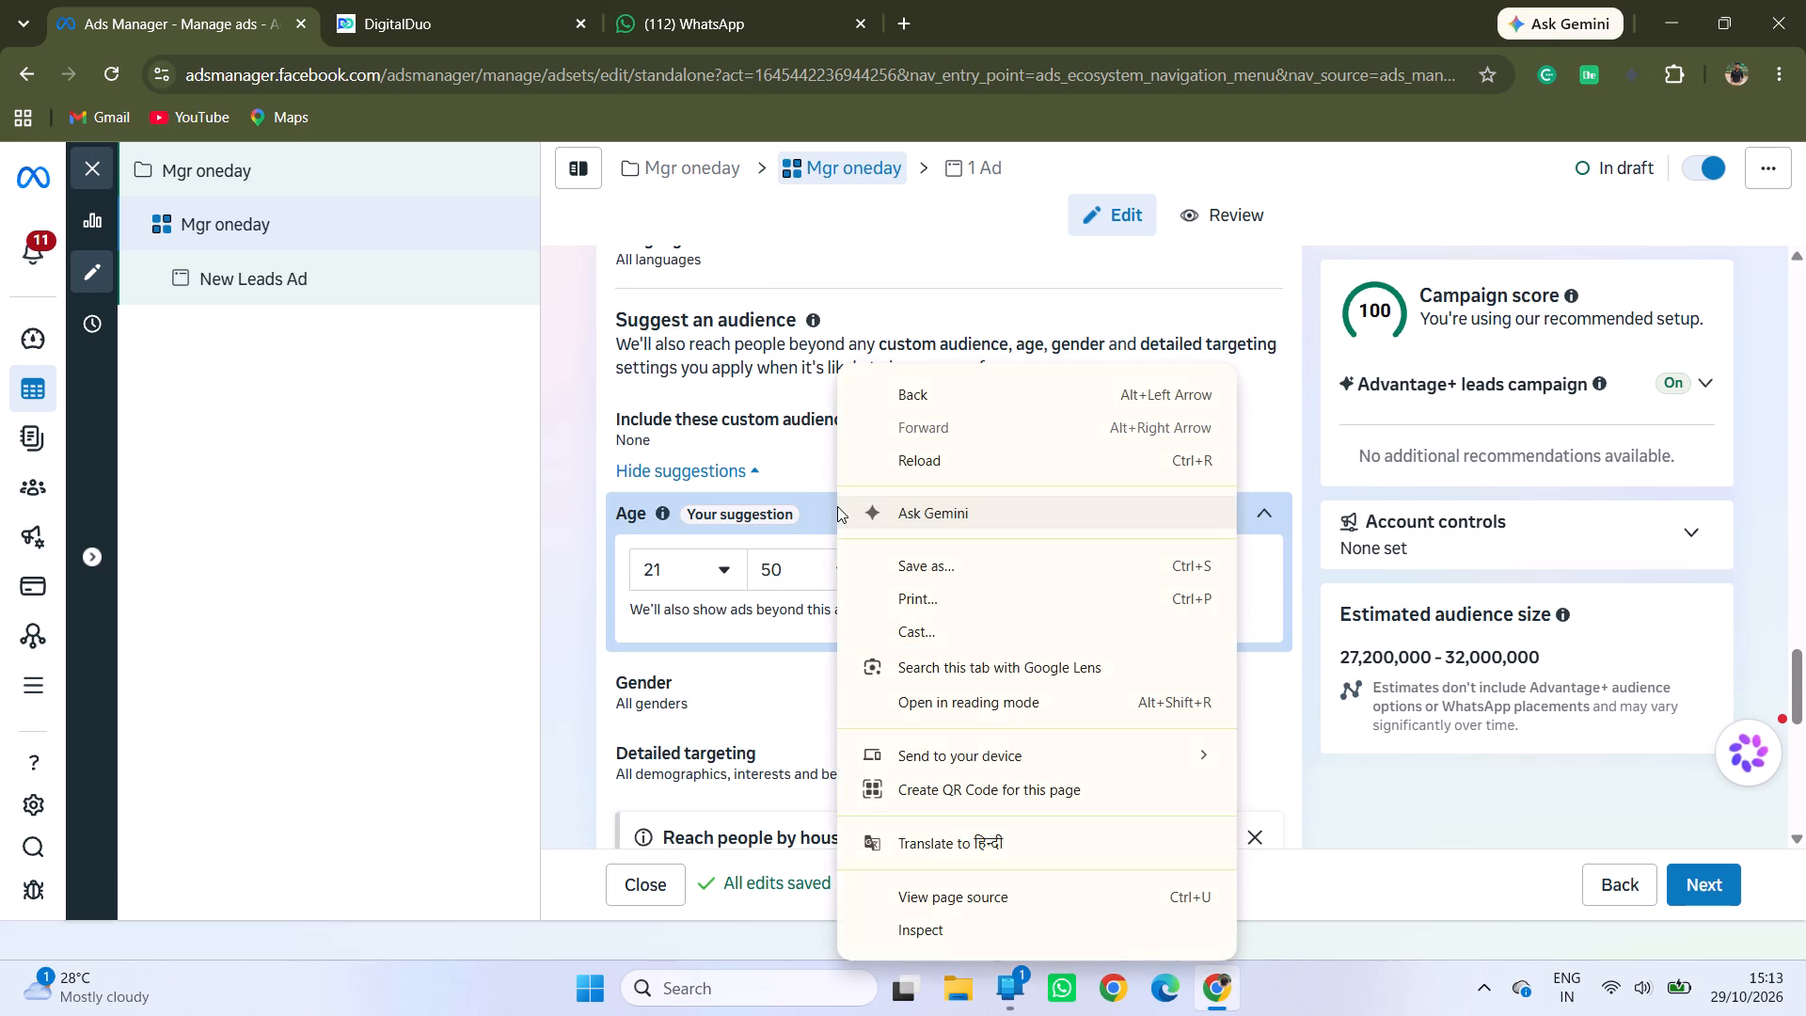
left_click(562, 543)
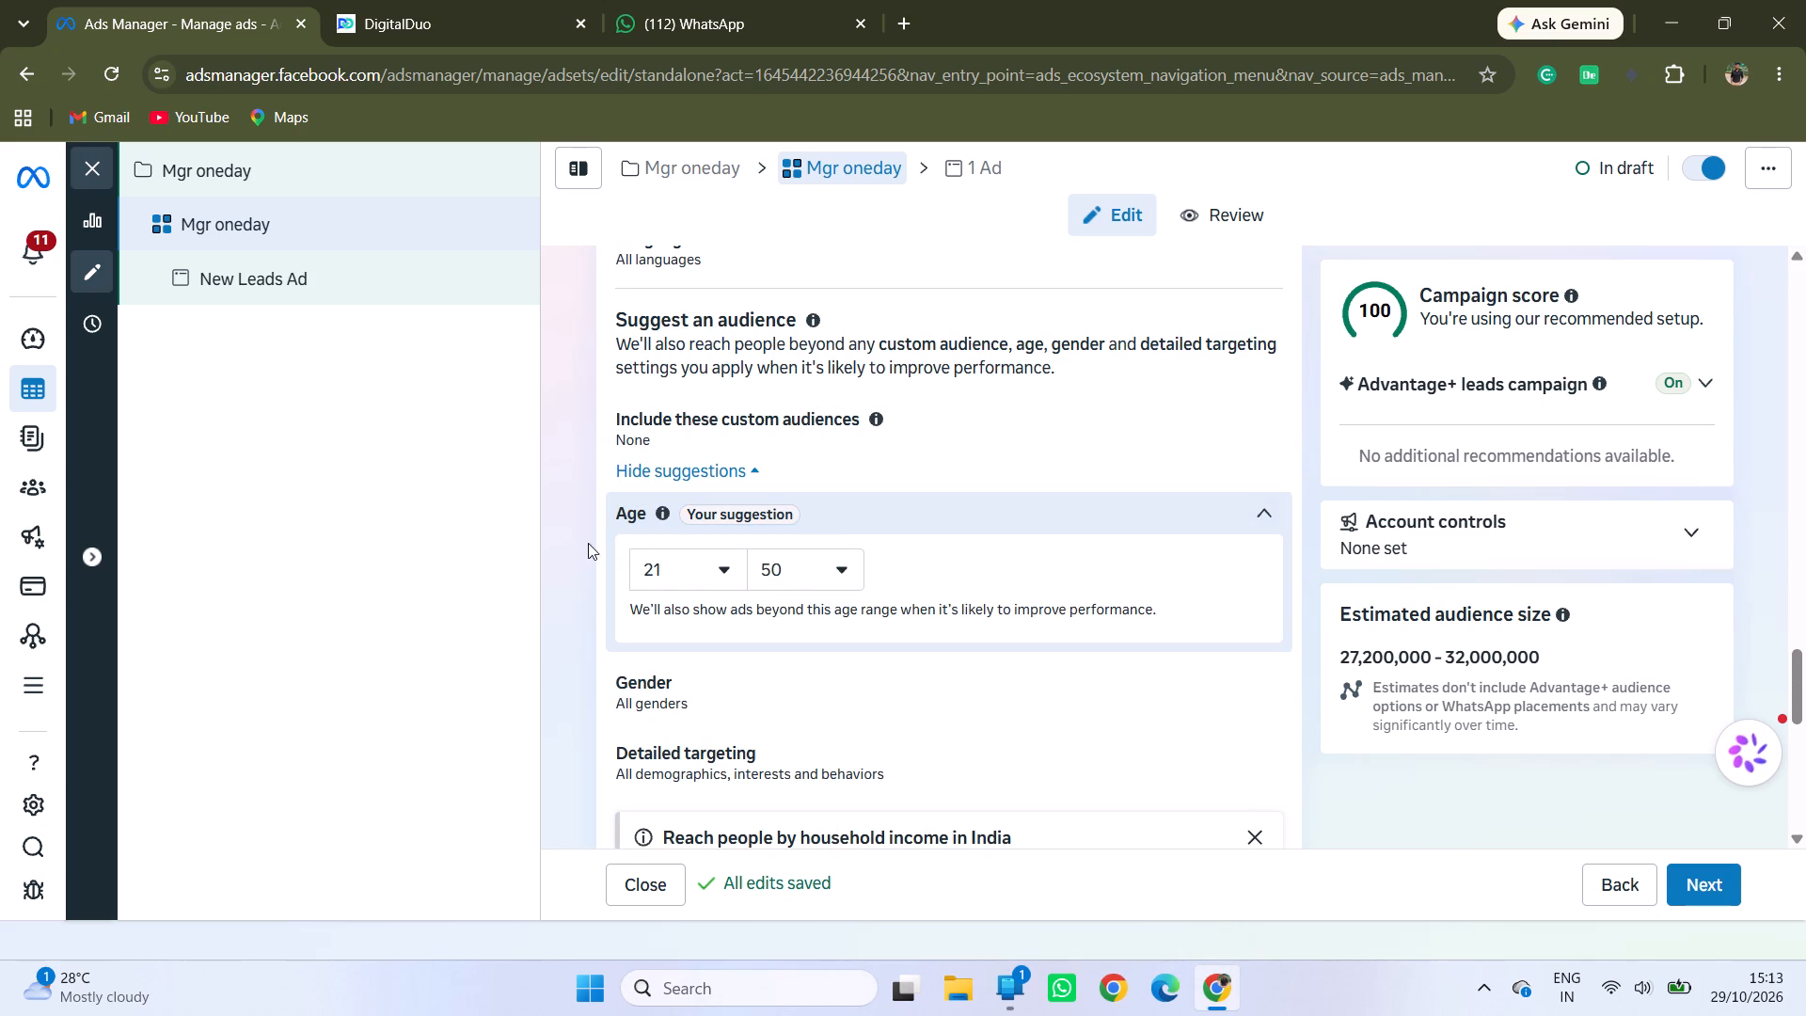
Review the ad set from its suggested audience back through schedule, spending limits, value rules and performance goal to its name.
scroll(832, 532, "up", 12)
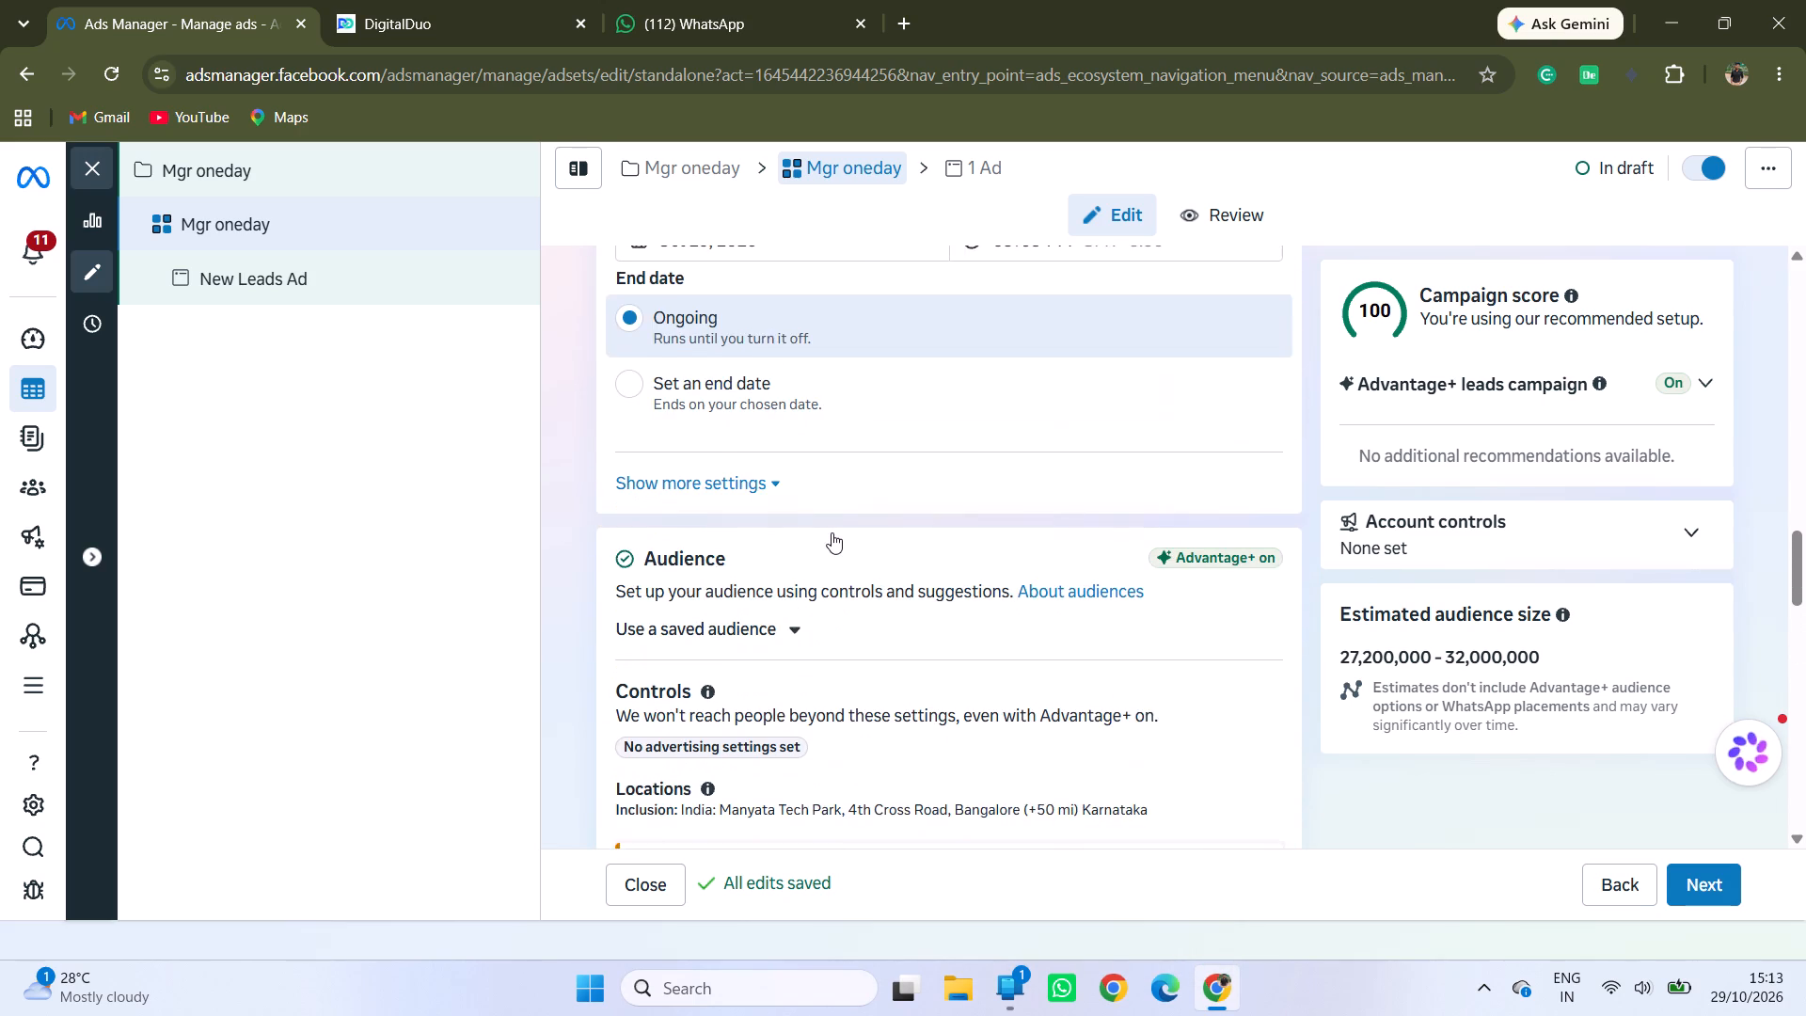
scroll(832, 532, "up", 2)
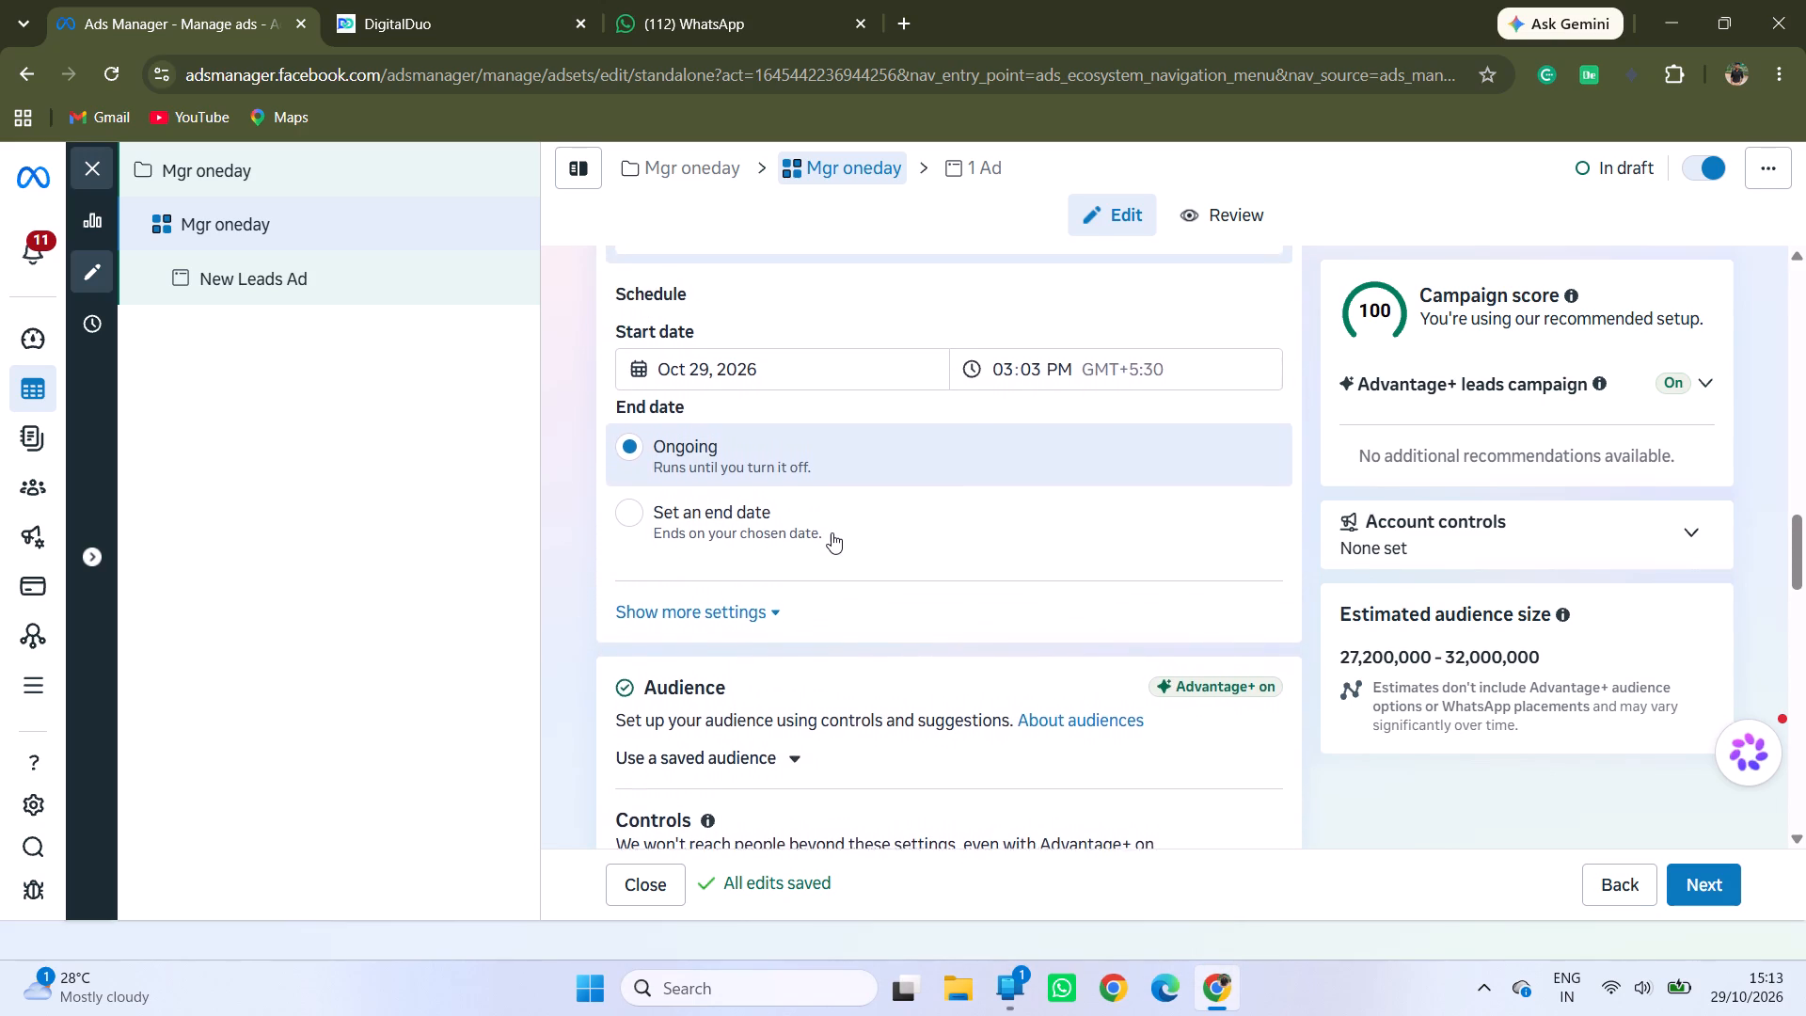
scroll(832, 532, "up", 4)
right_click(832, 532)
scroll(832, 532, "up", 1)
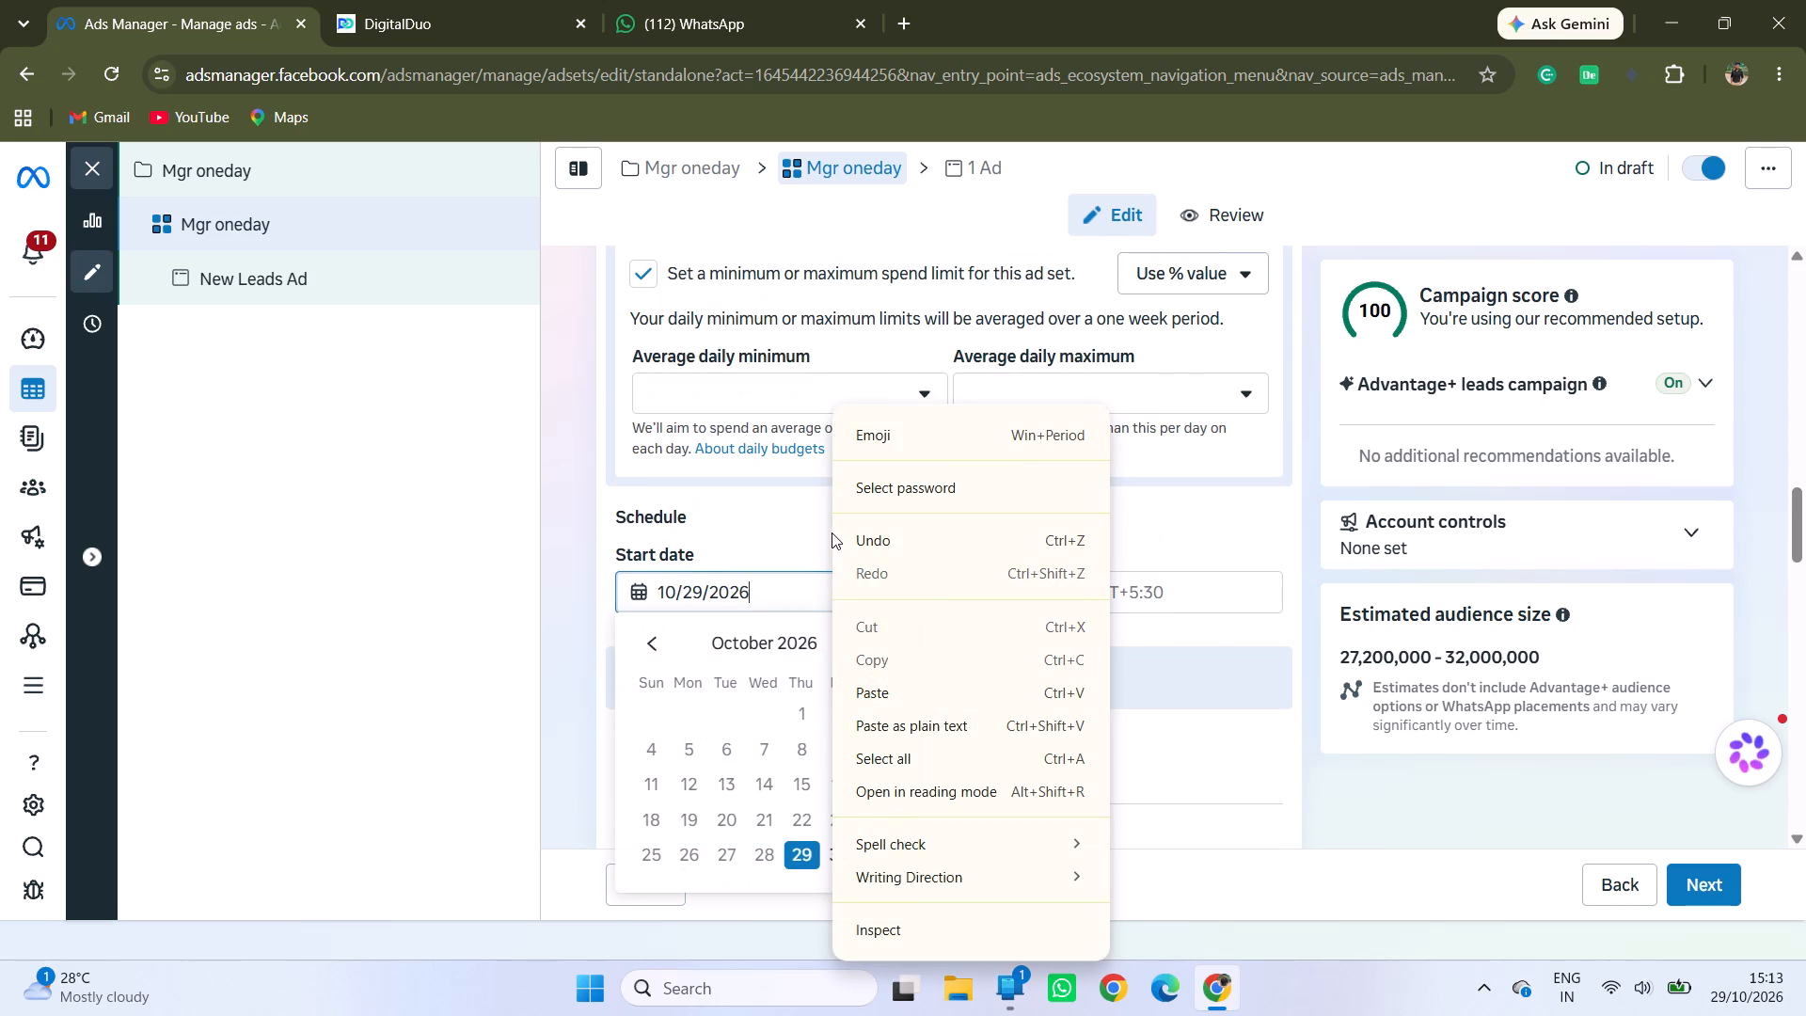
scroll(832, 532, "up", 1)
left_click(755, 532)
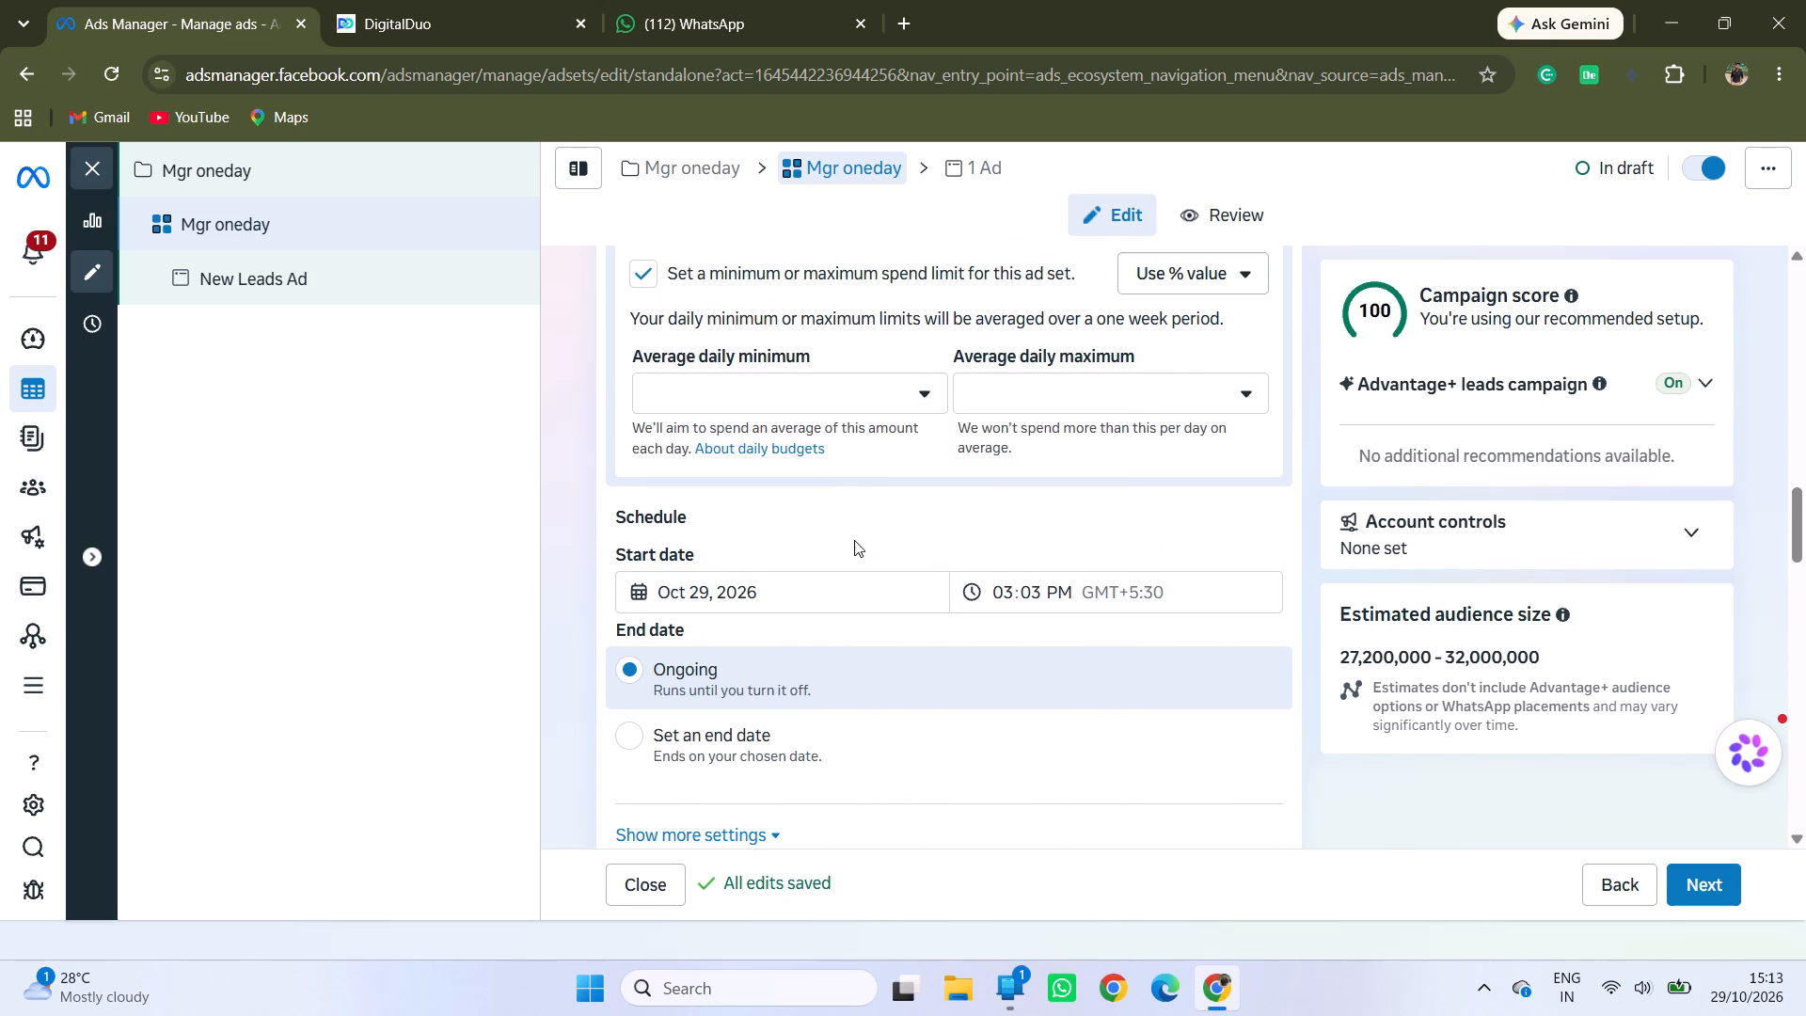
scroll(871, 540, "up", 4)
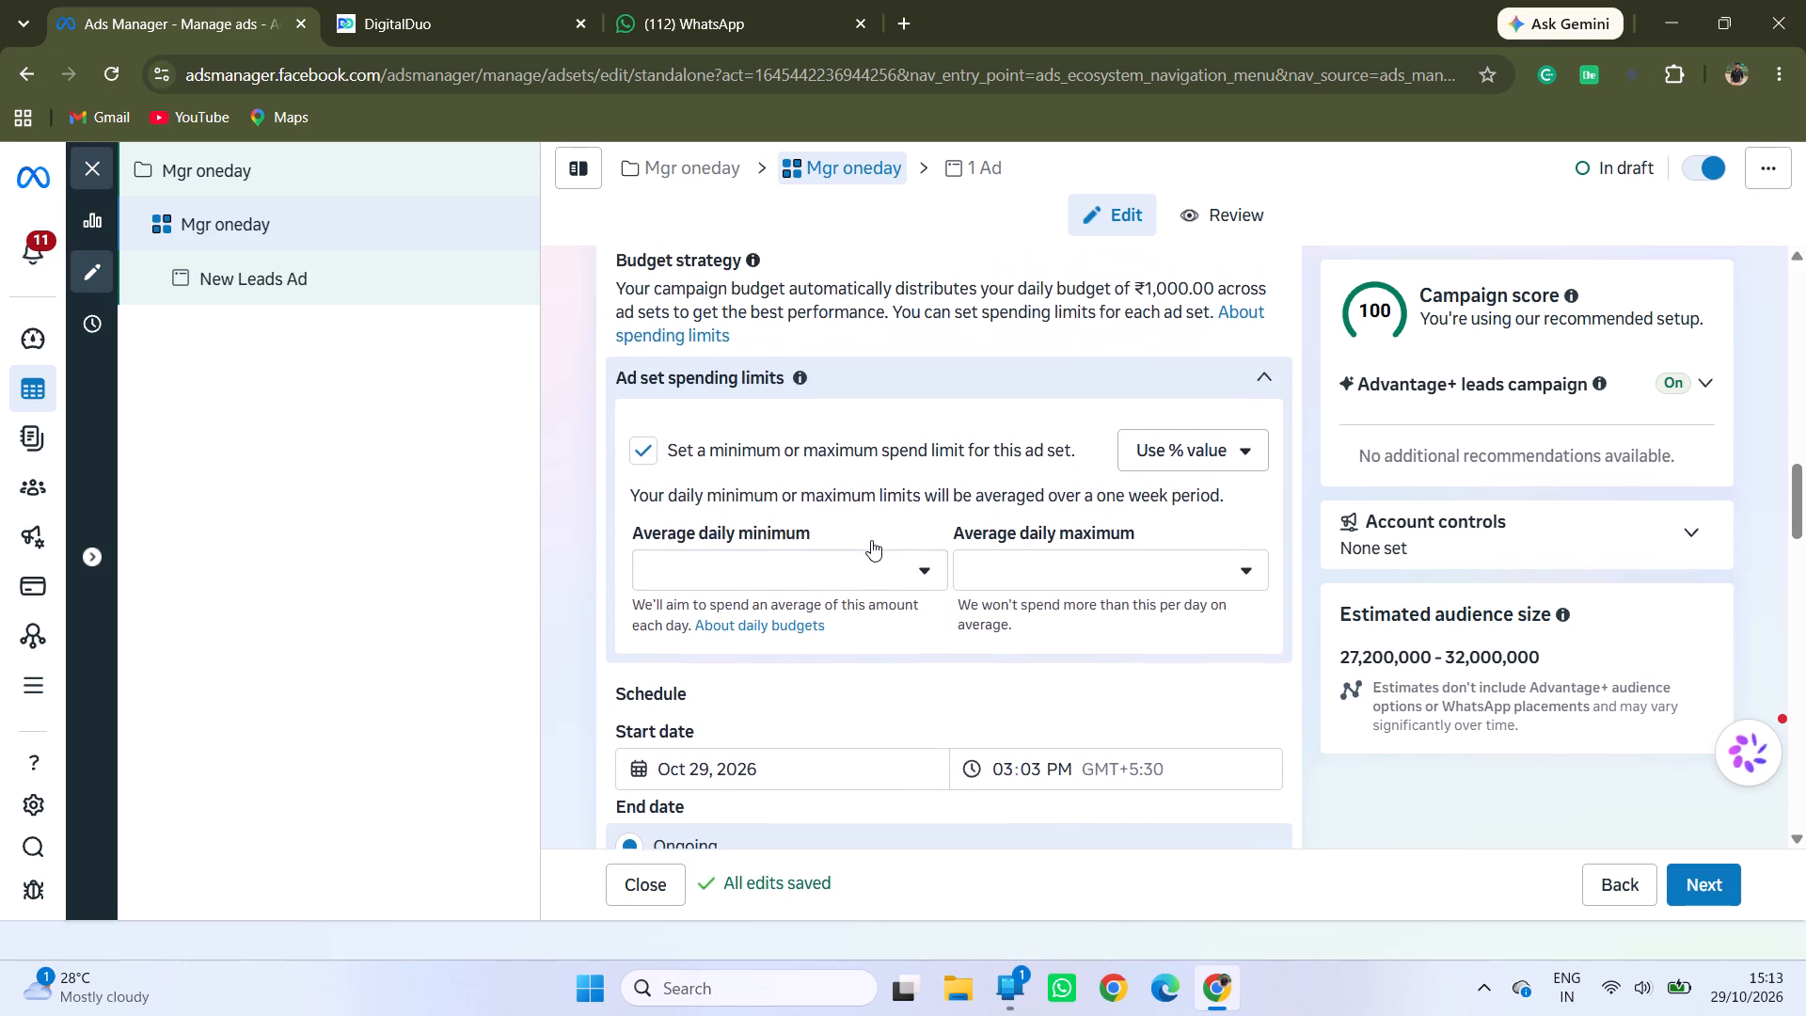
right_click(871, 540)
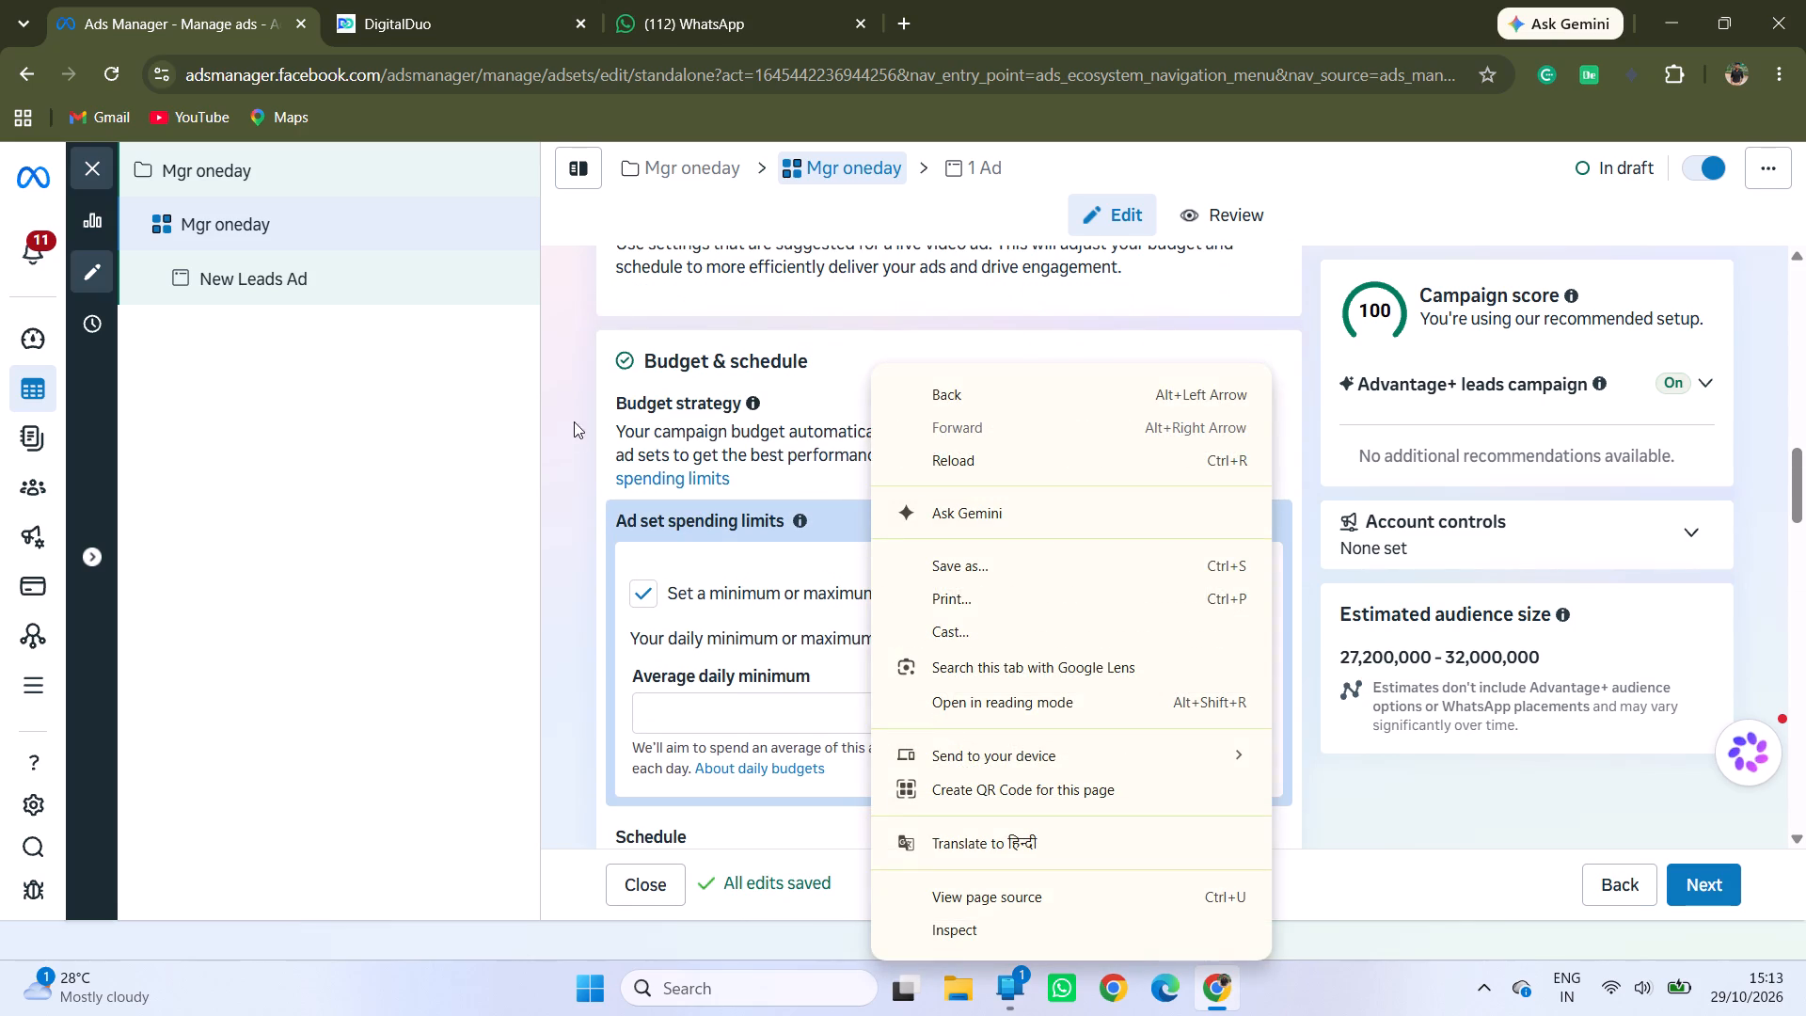
left_click(568, 421)
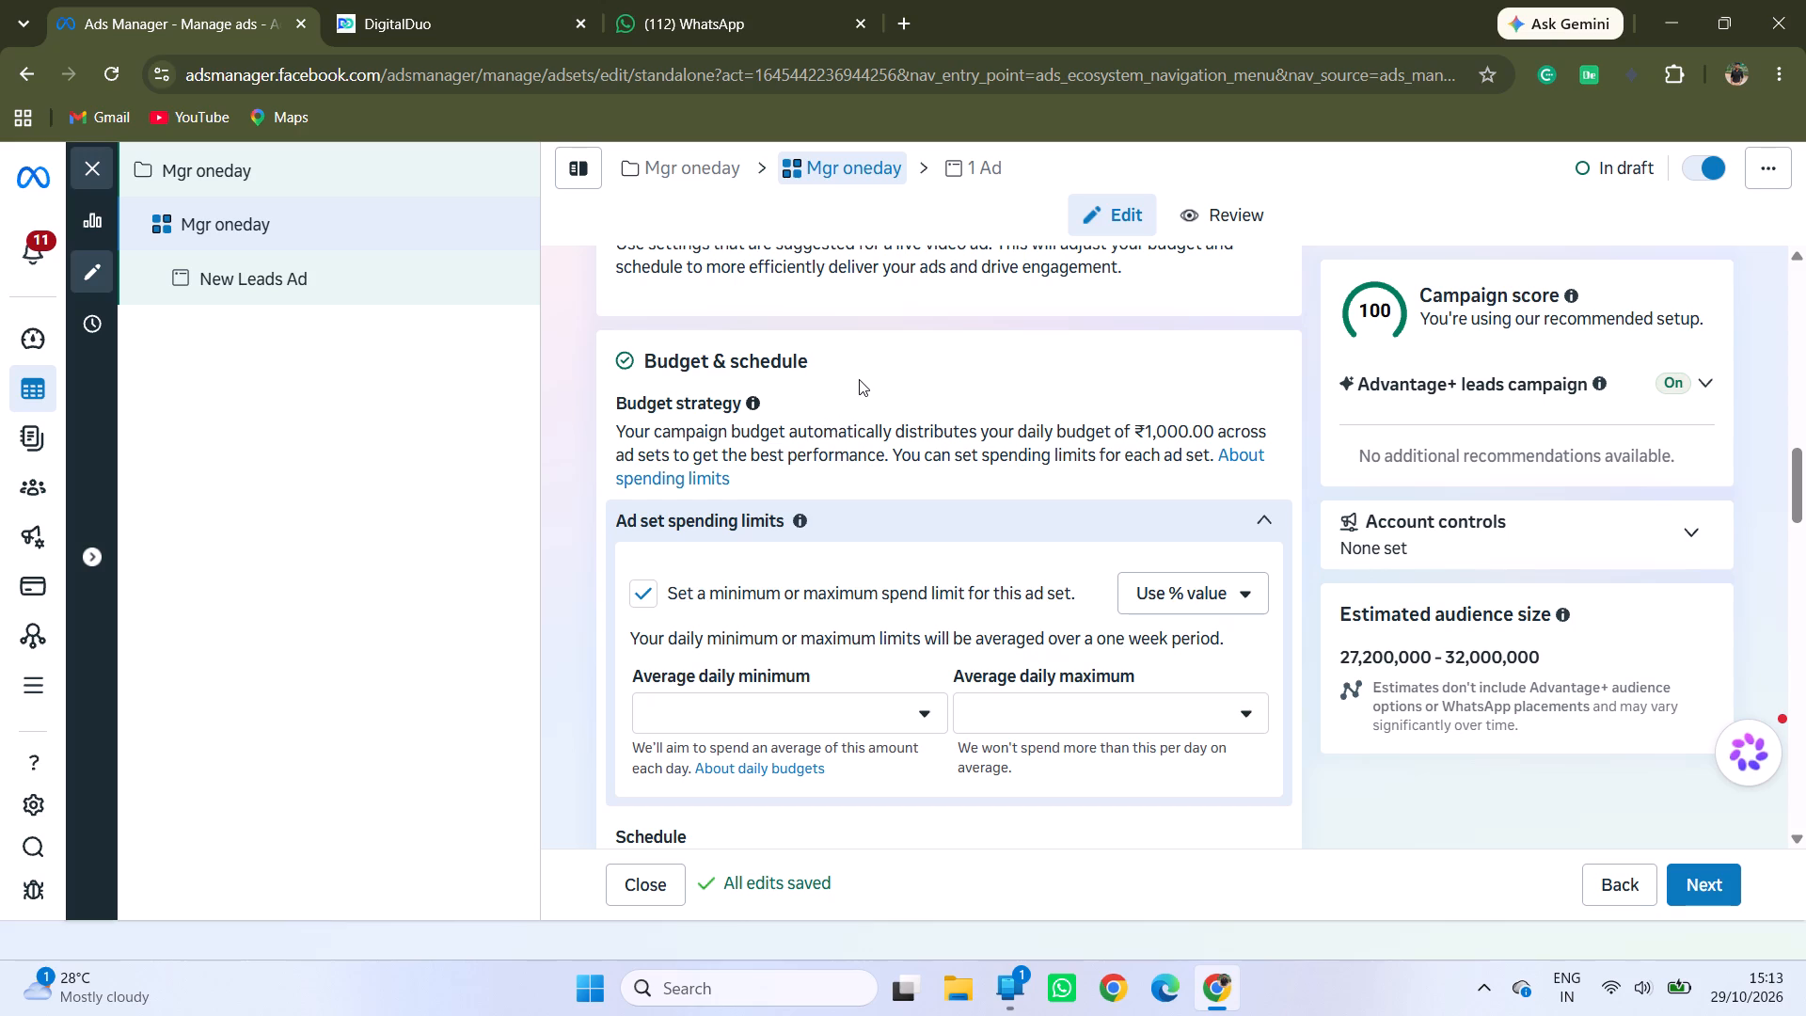
scroll(859, 379, "up", 6)
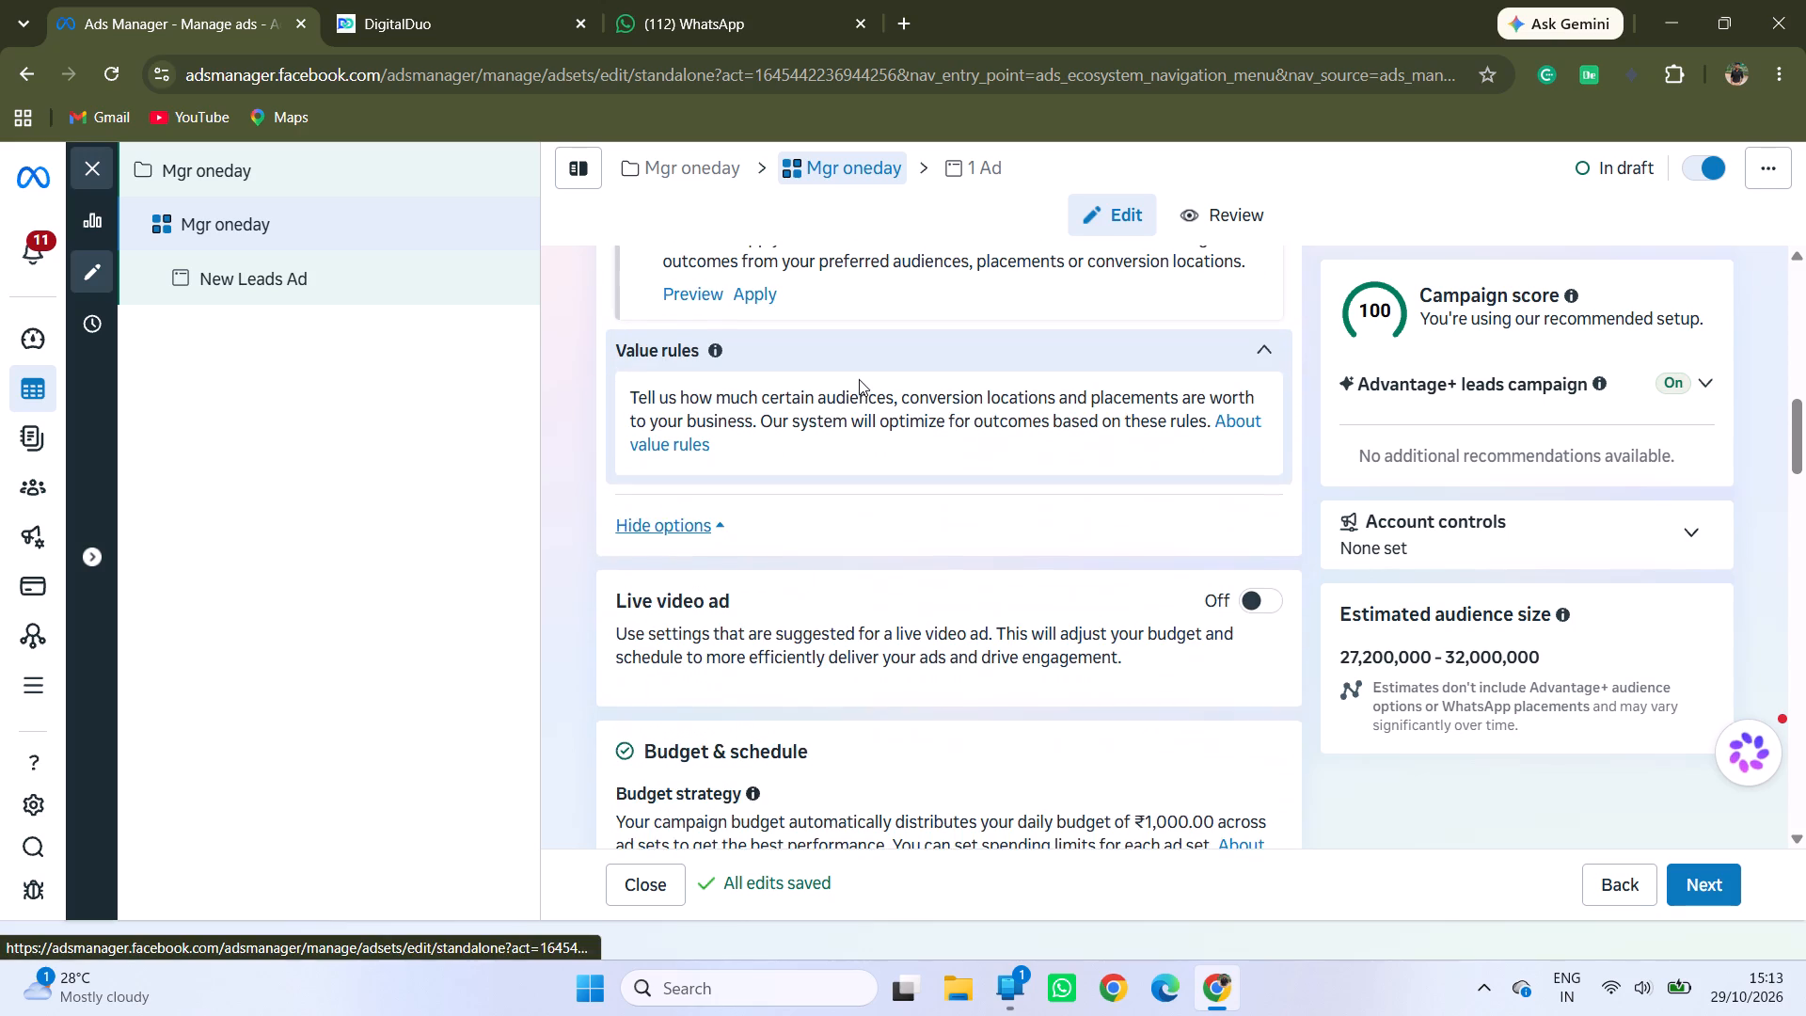
scroll(859, 379, "up", 6)
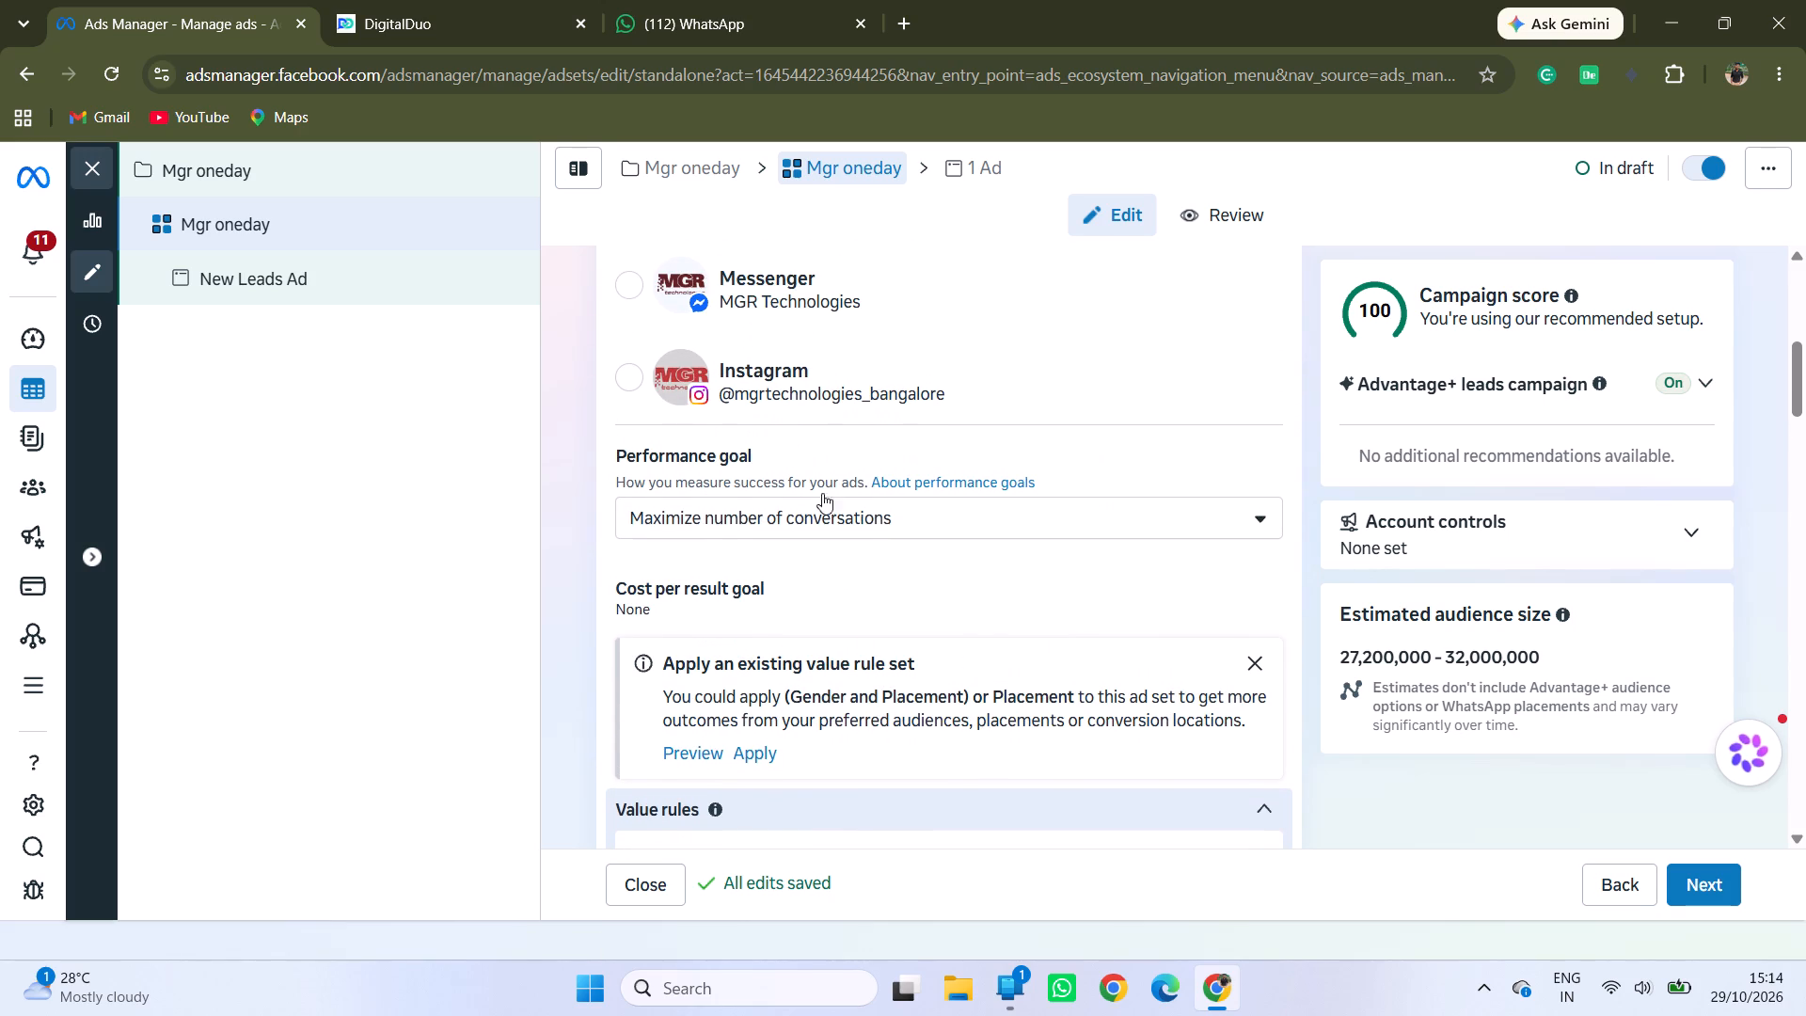
scroll(761, 379, "up", 10)
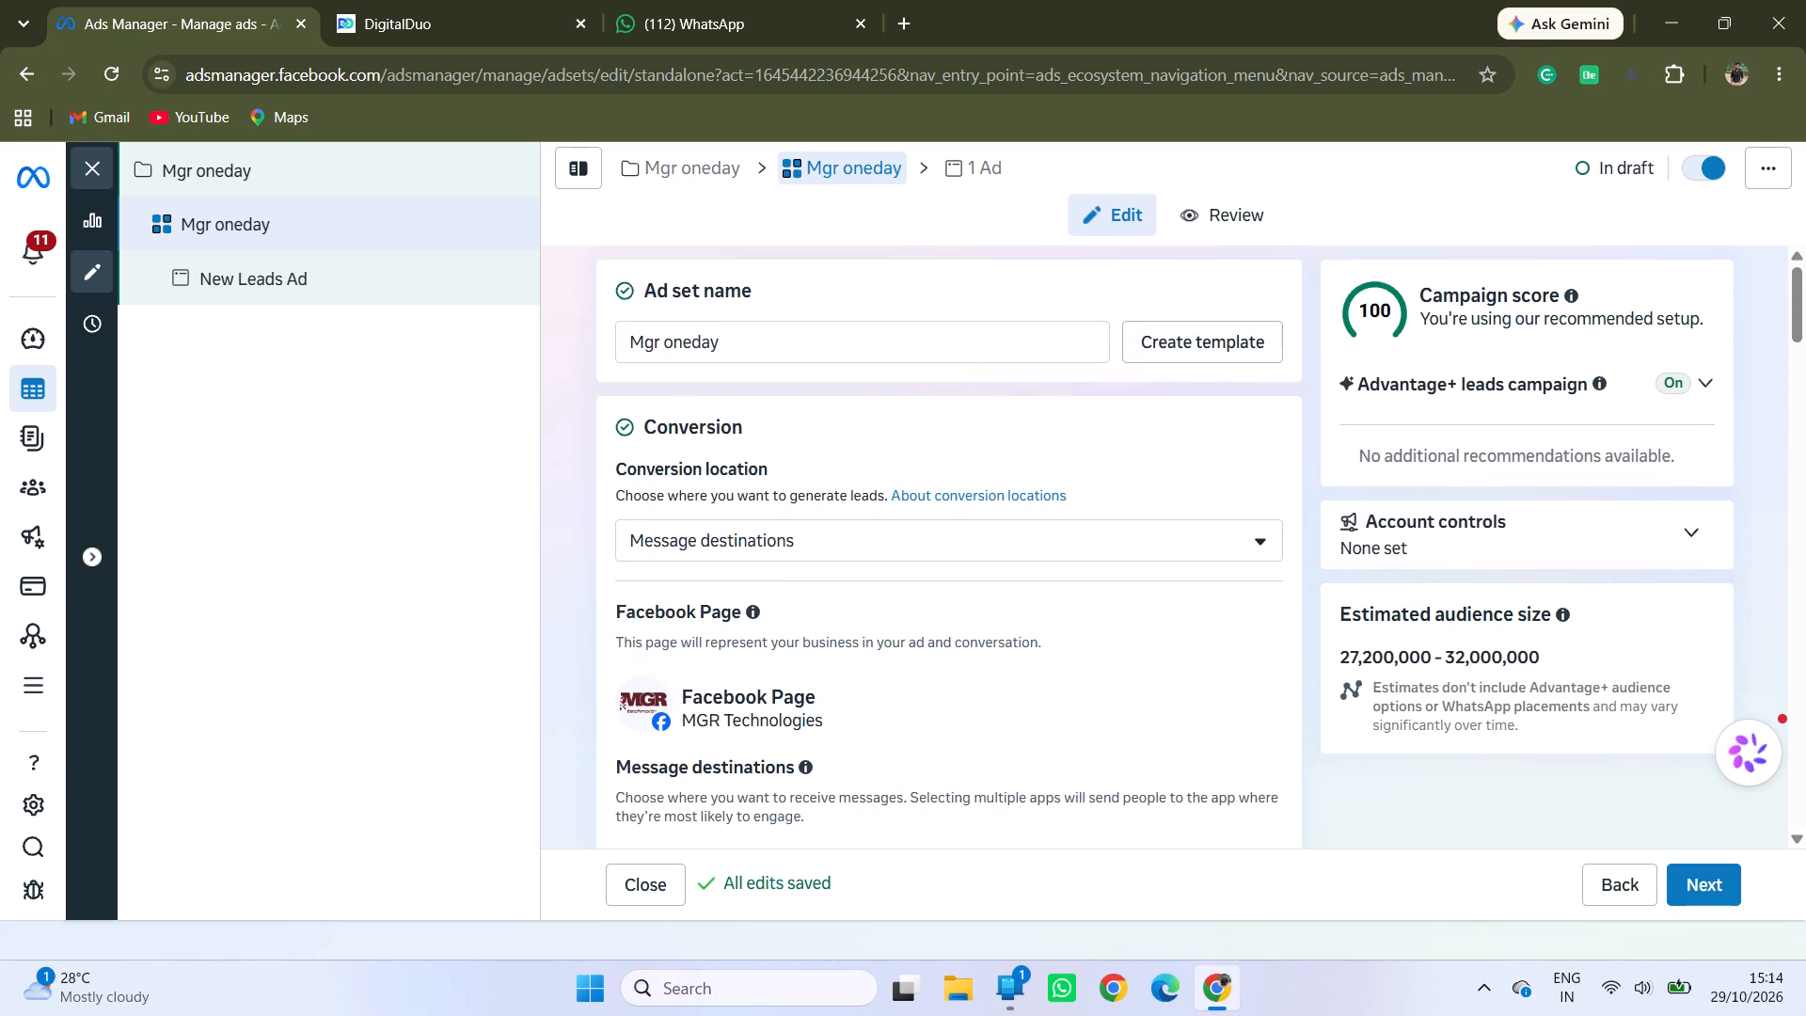
scroll(761, 379, "up", 5)
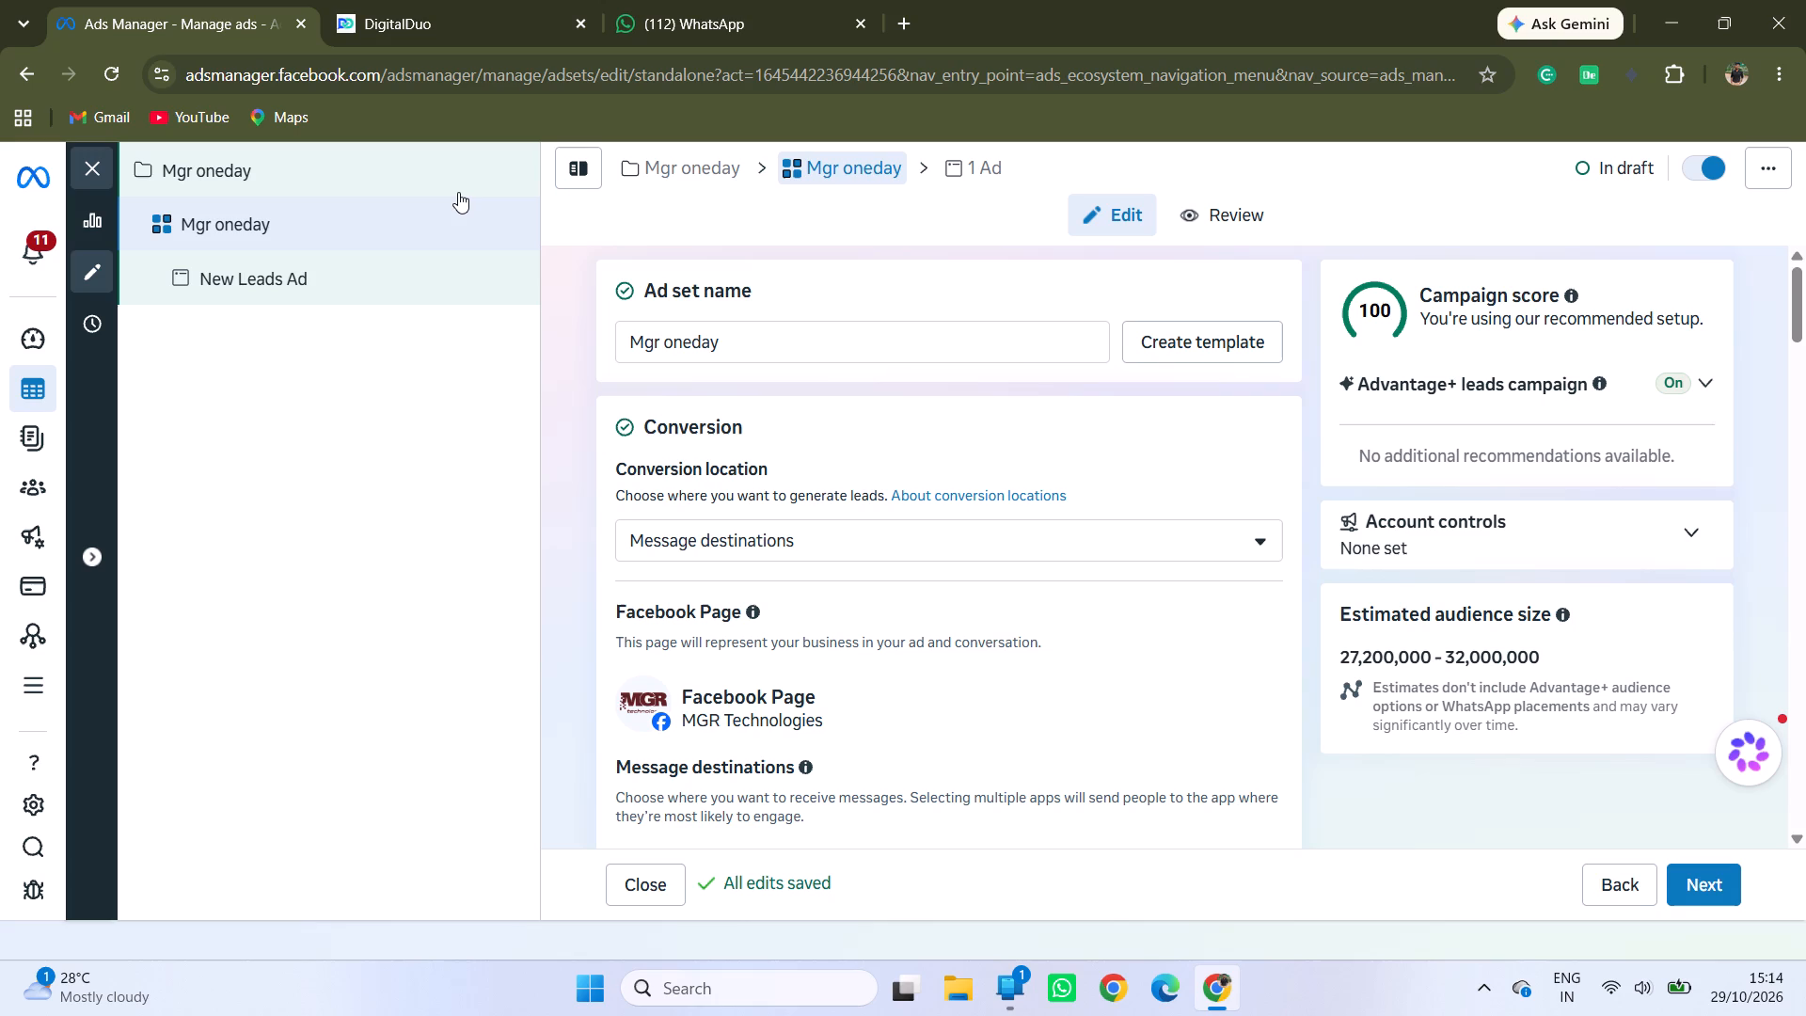
Open the Mgr oneday campaign level and review its details, budget strategy, A/B test and Special Ad Categories.
left_click(309, 182)
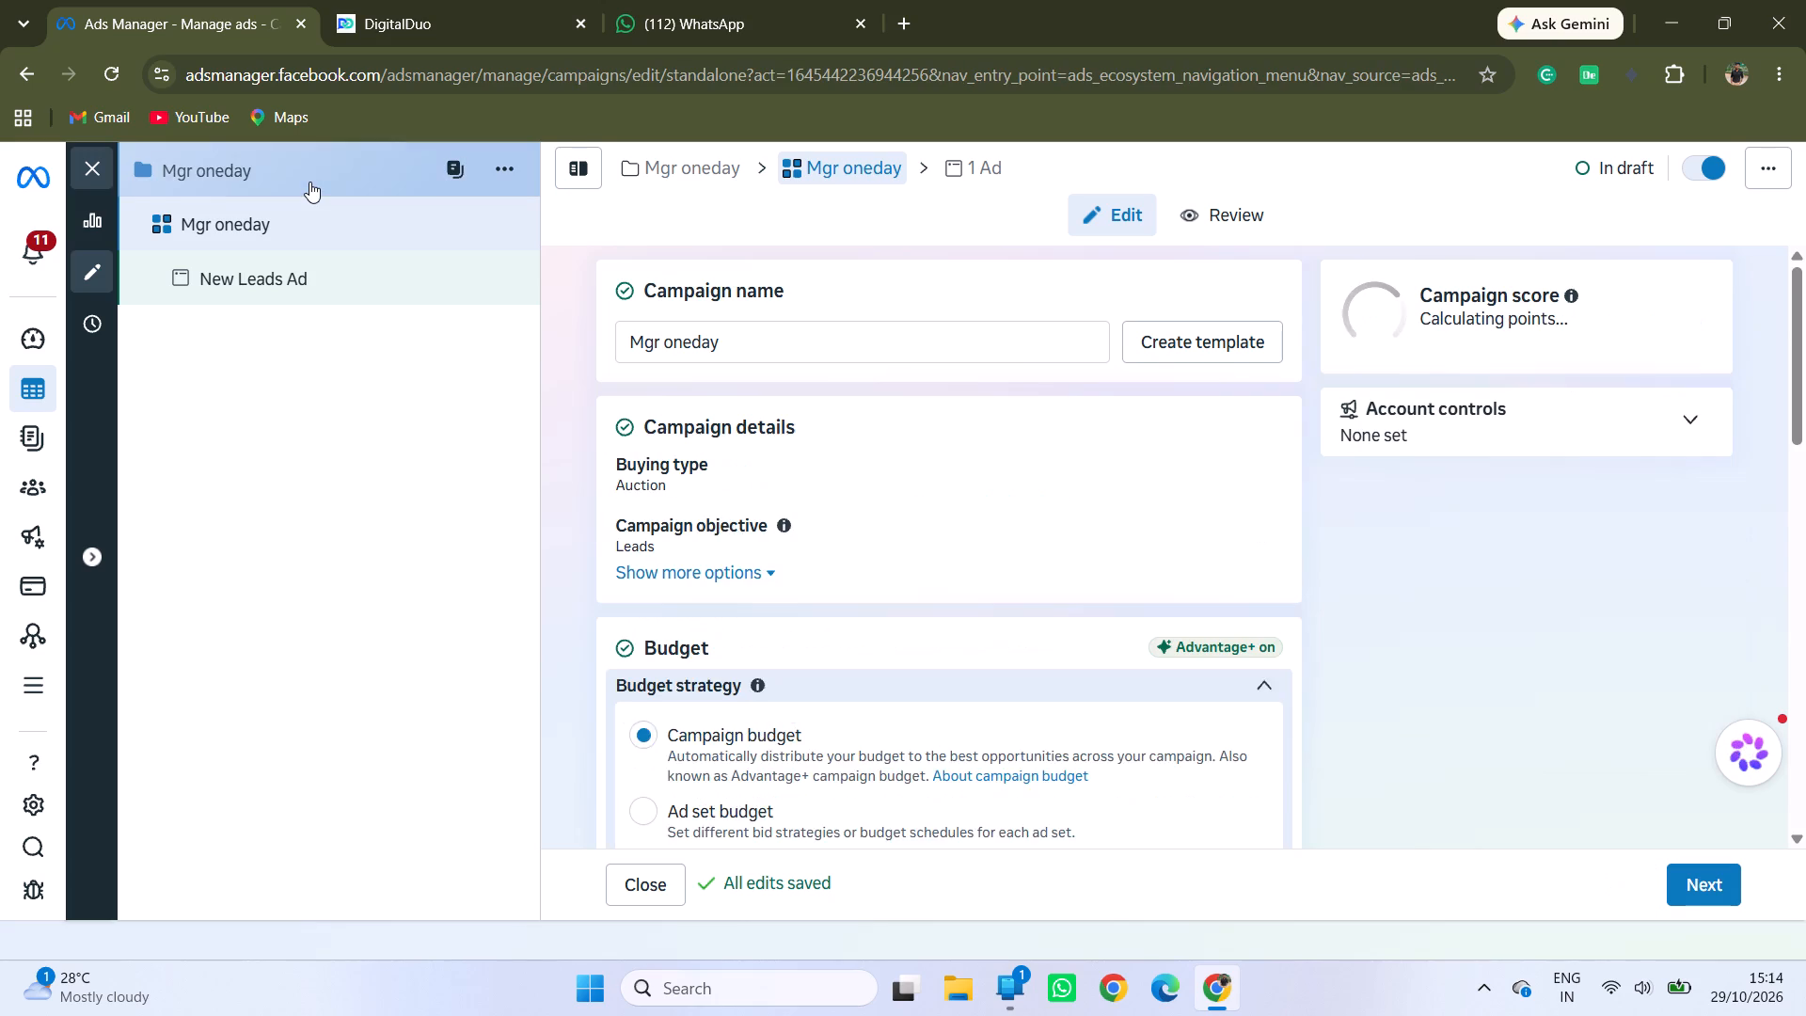
left_click(560, 608)
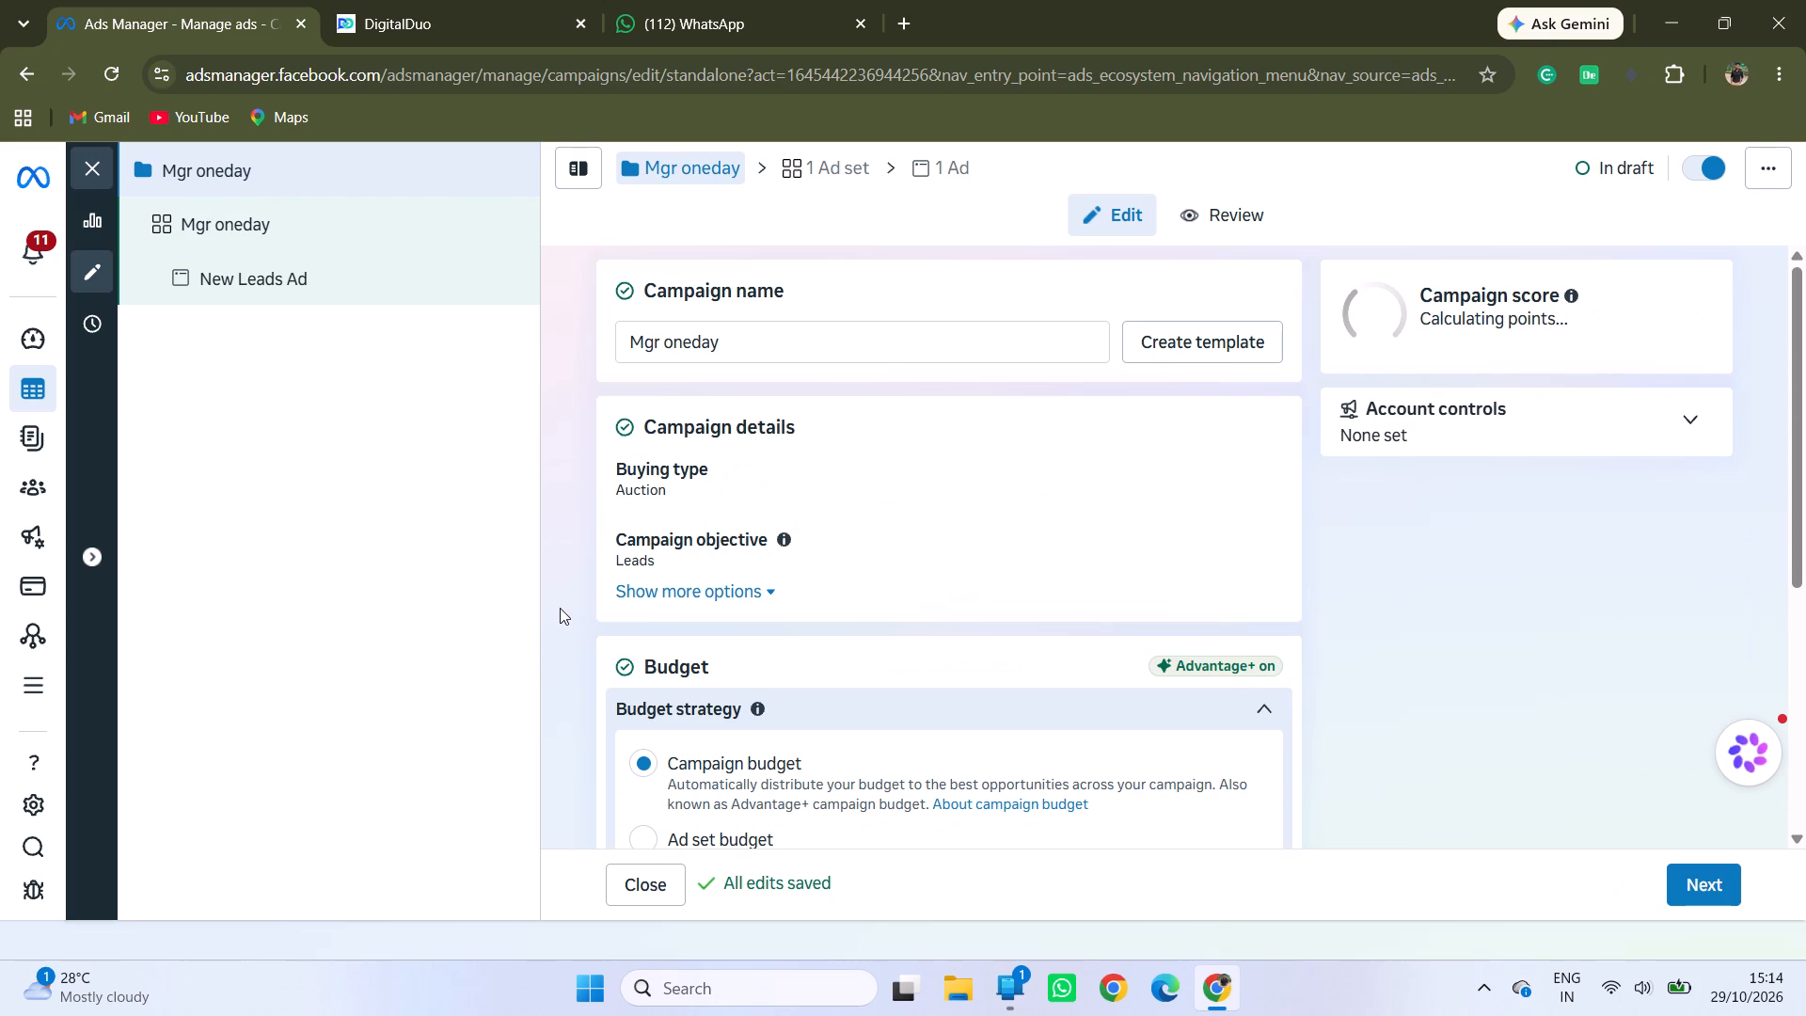
scroll(902, 596, "down", 1)
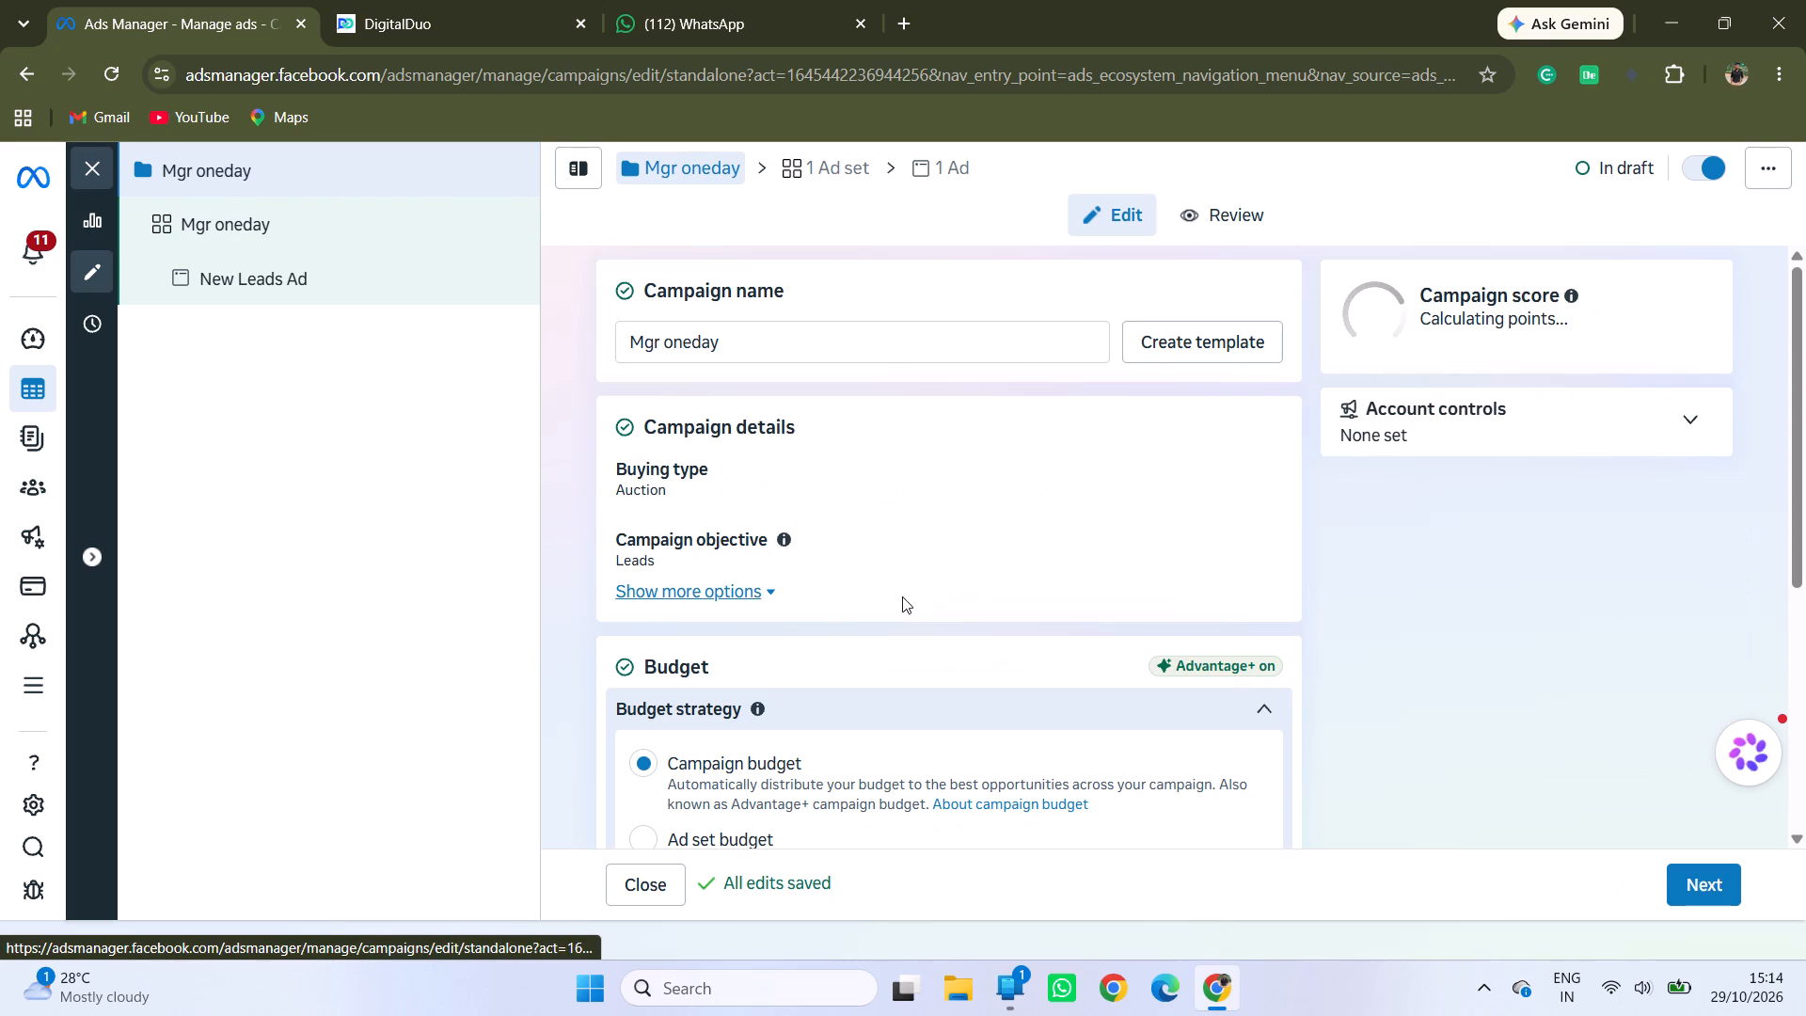
scroll(902, 596, "down", 6)
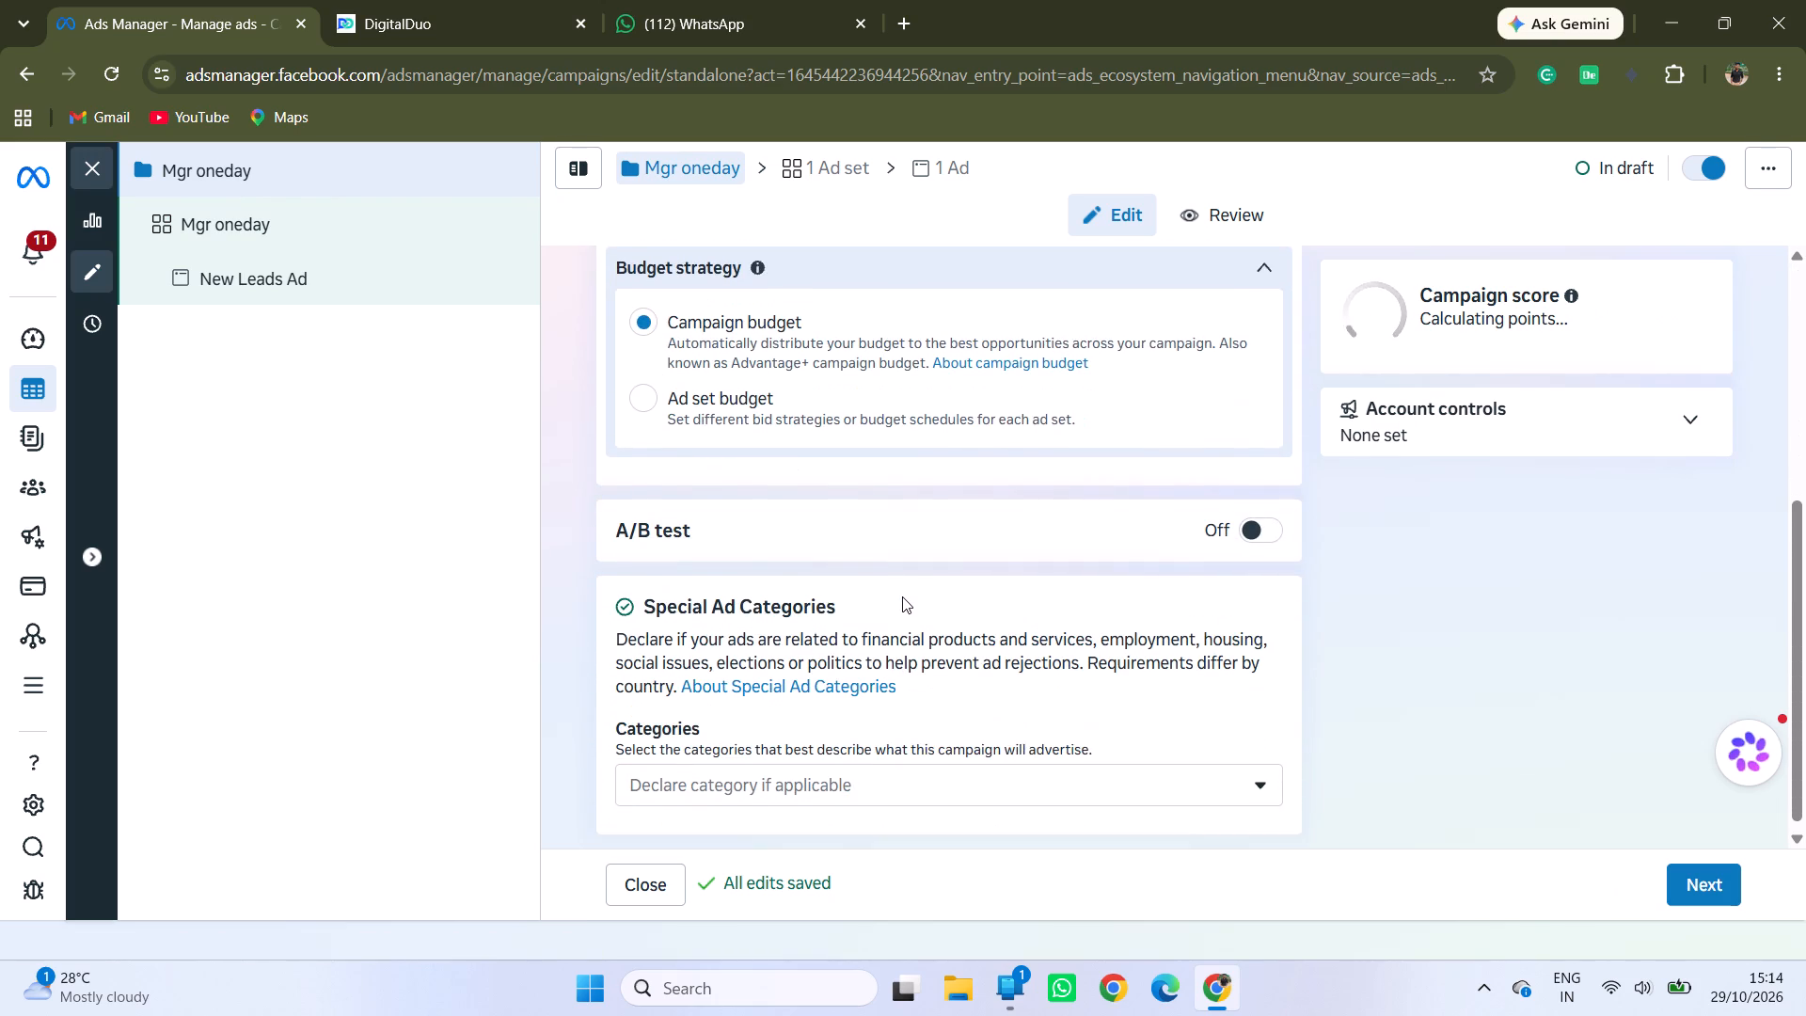
scroll(902, 596, "down", 1)
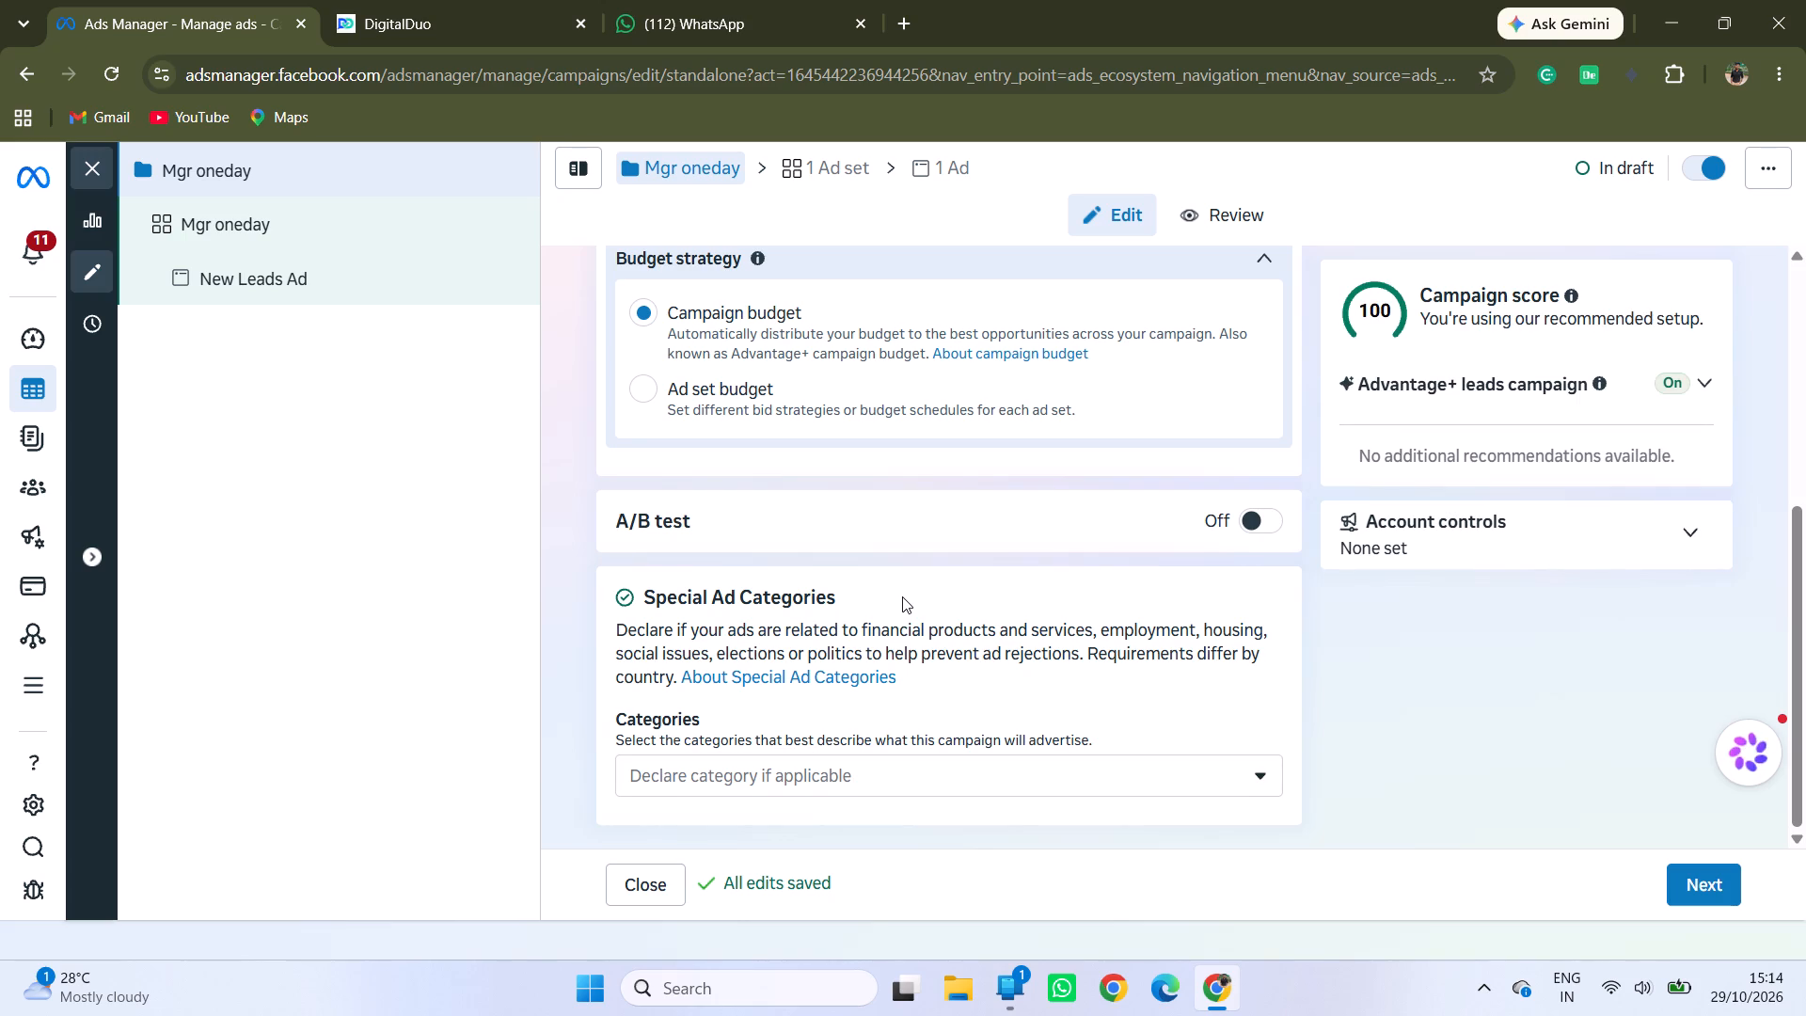
Open the Mgr oneday ad set and review its conversion location, WhatsApp destination, performance goal, value rules and Live video ad settings.
left_click(315, 232)
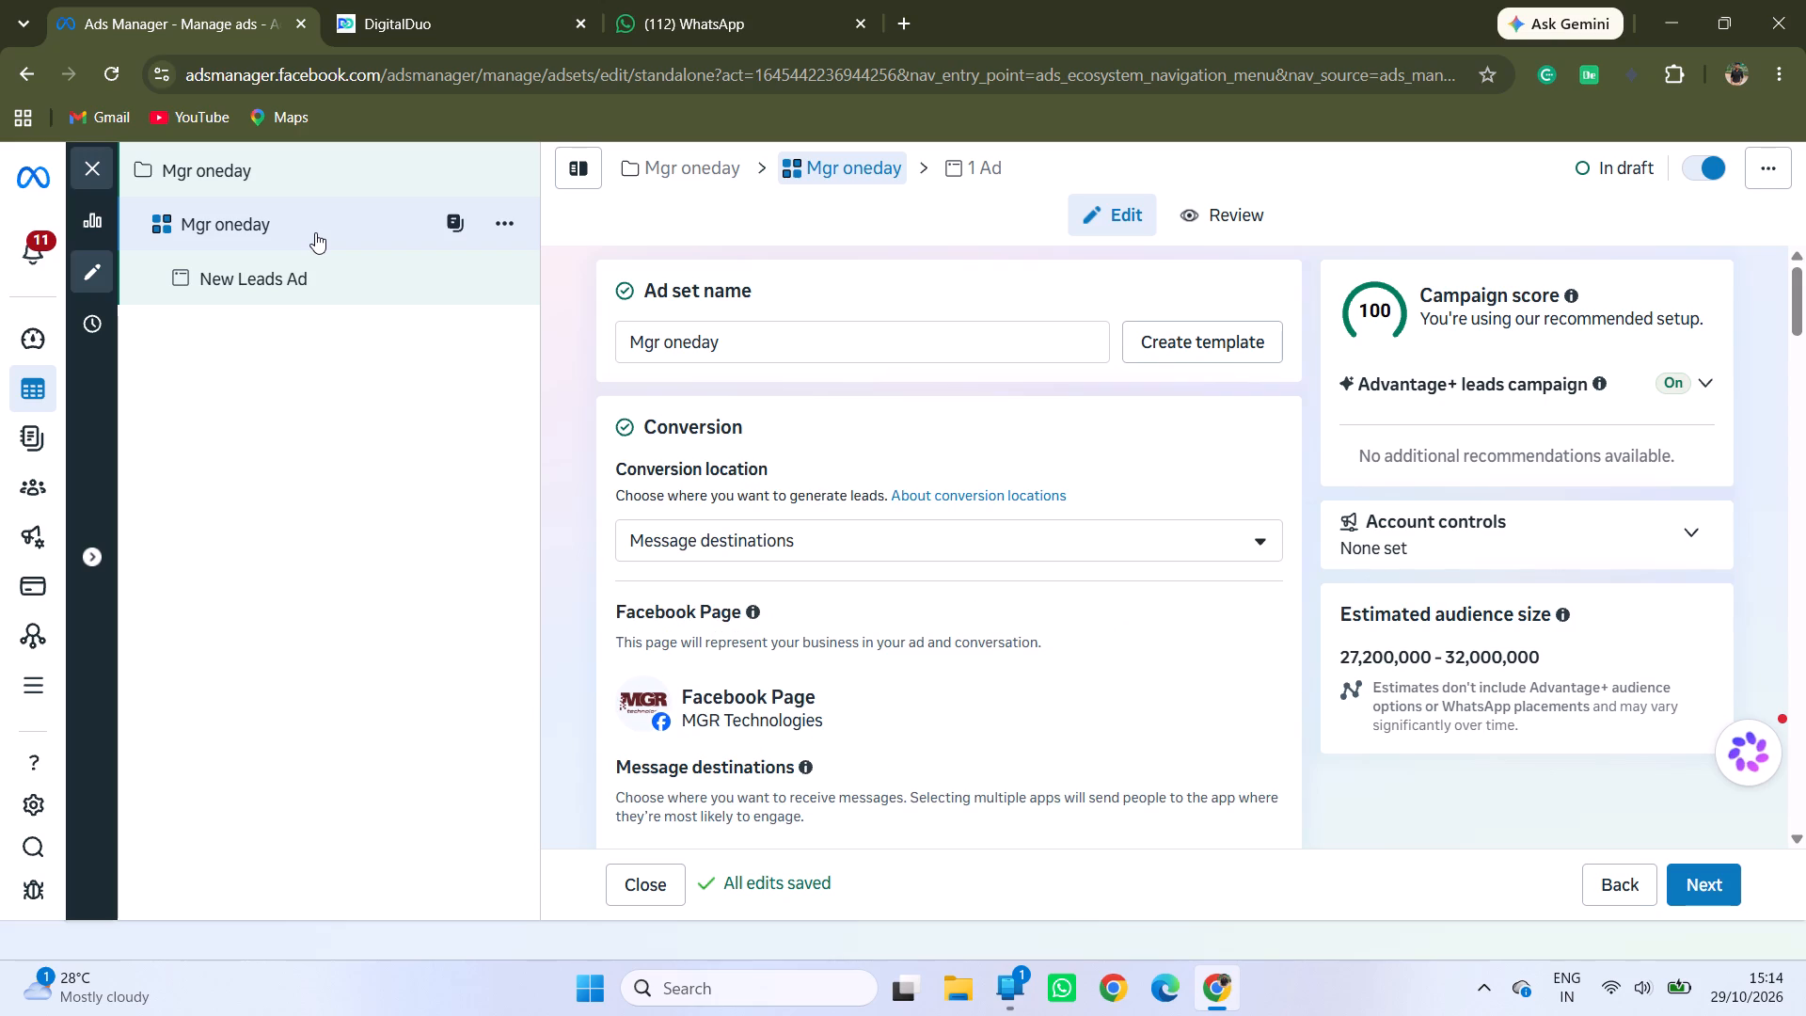
scroll(835, 733, "down", 4)
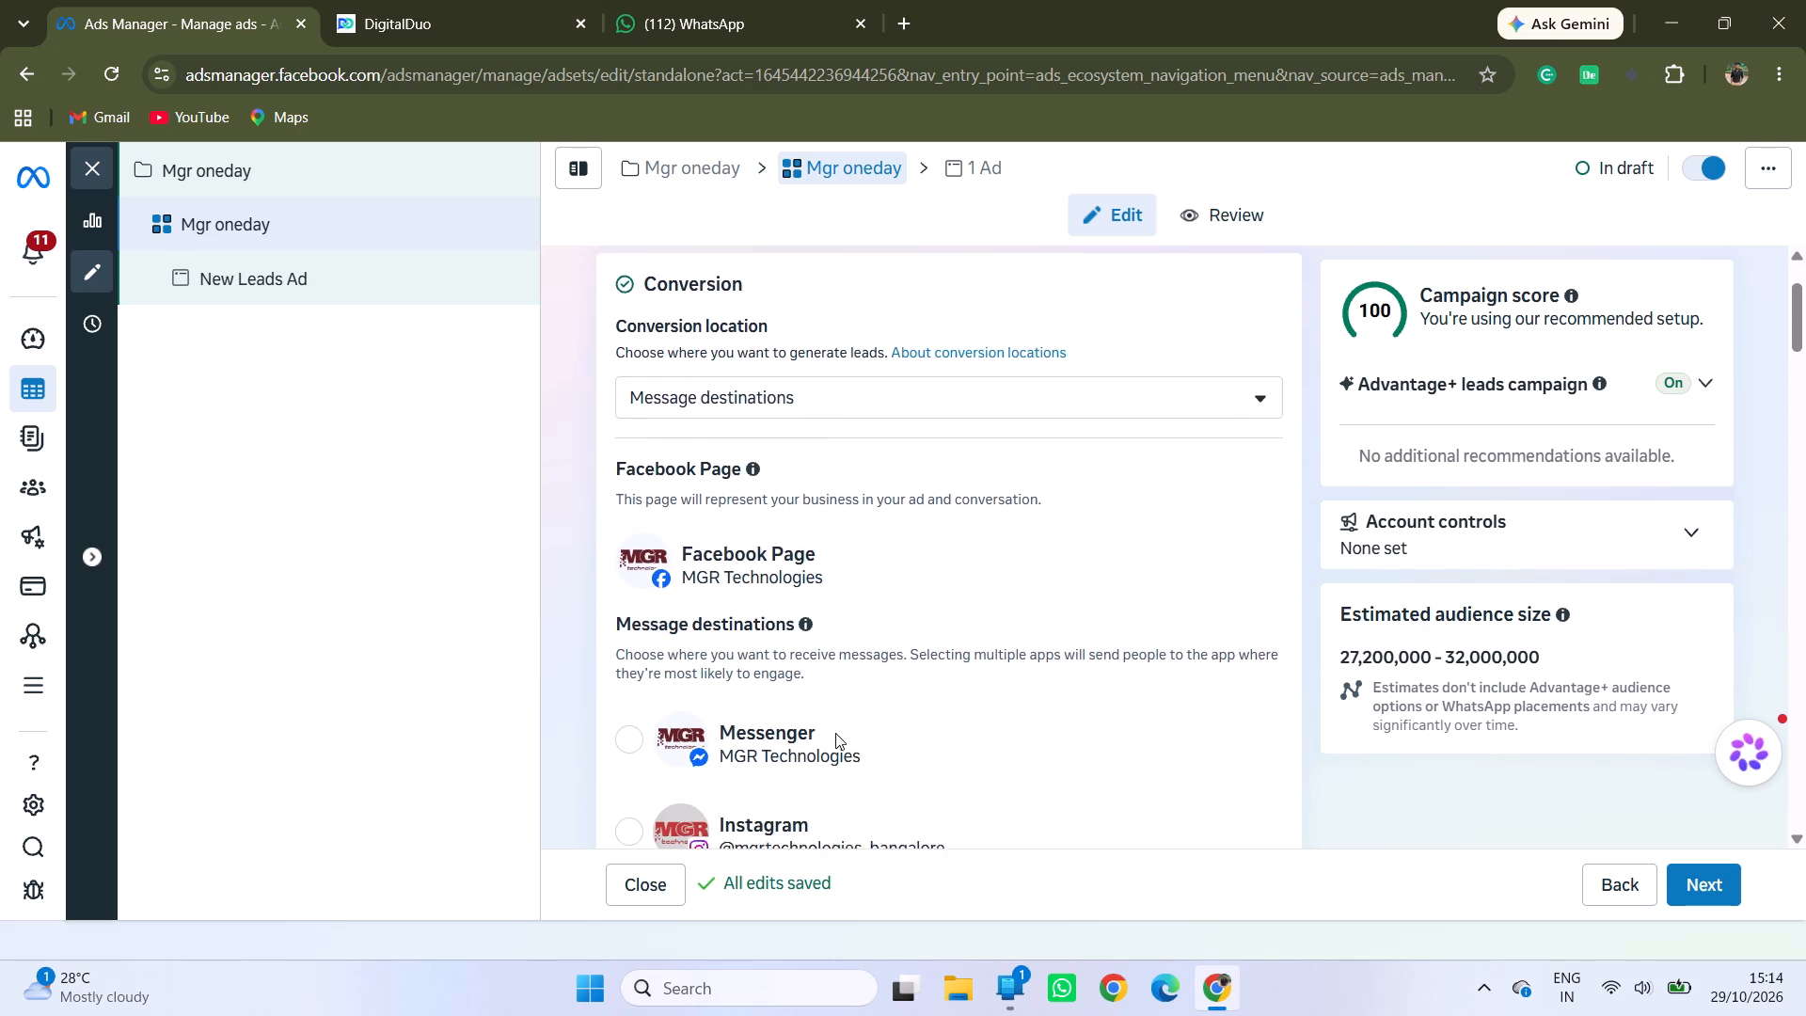
scroll(835, 733, "down", 2)
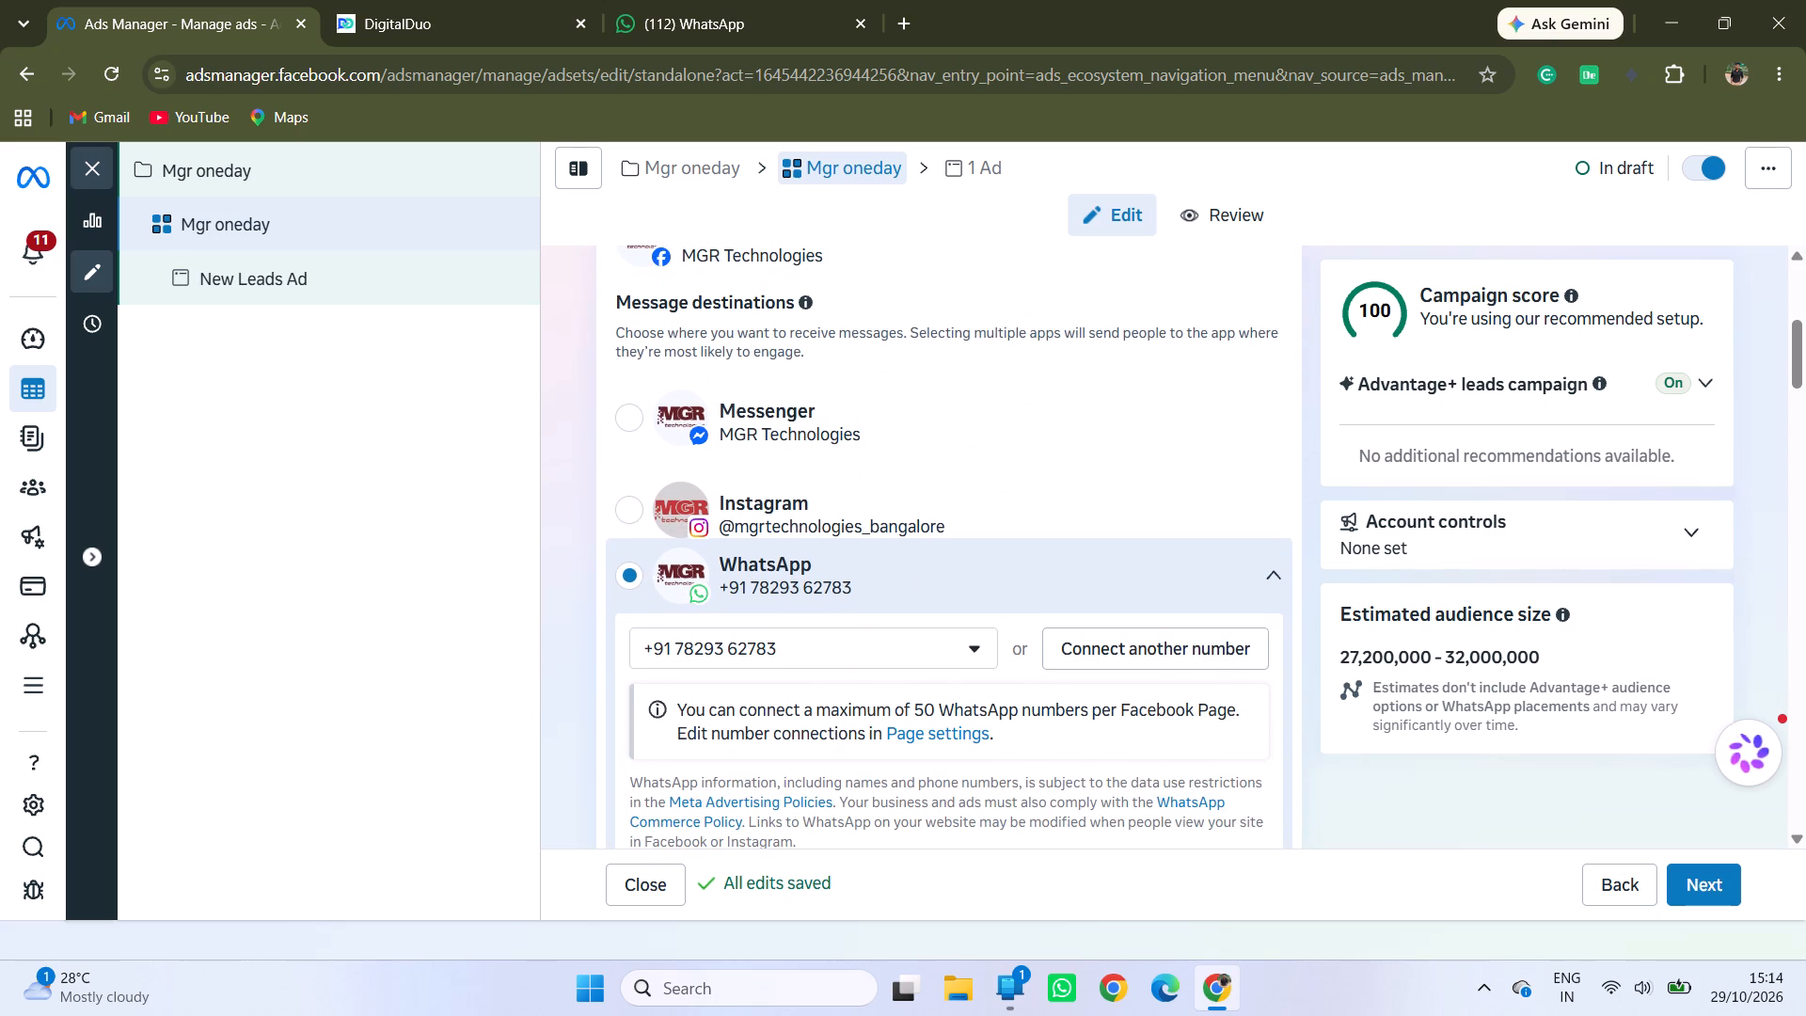
scroll(835, 733, "down", 1)
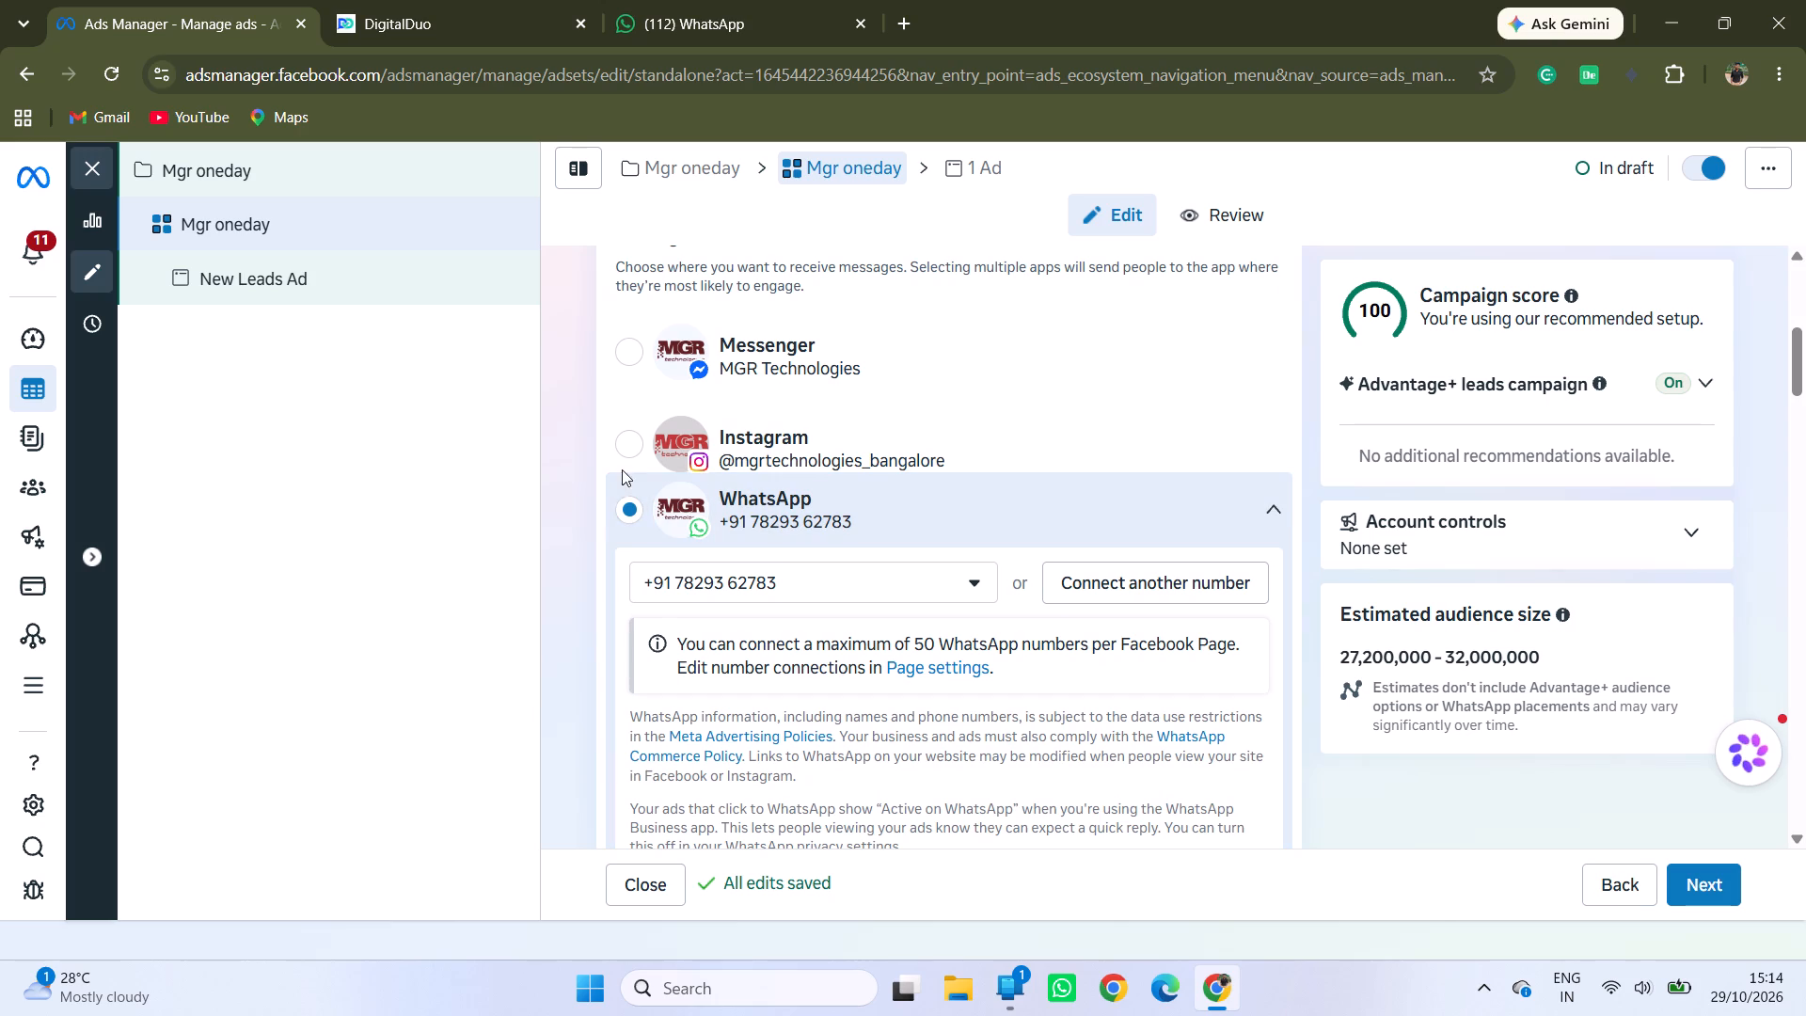
scroll(832, 755, "down", 3)
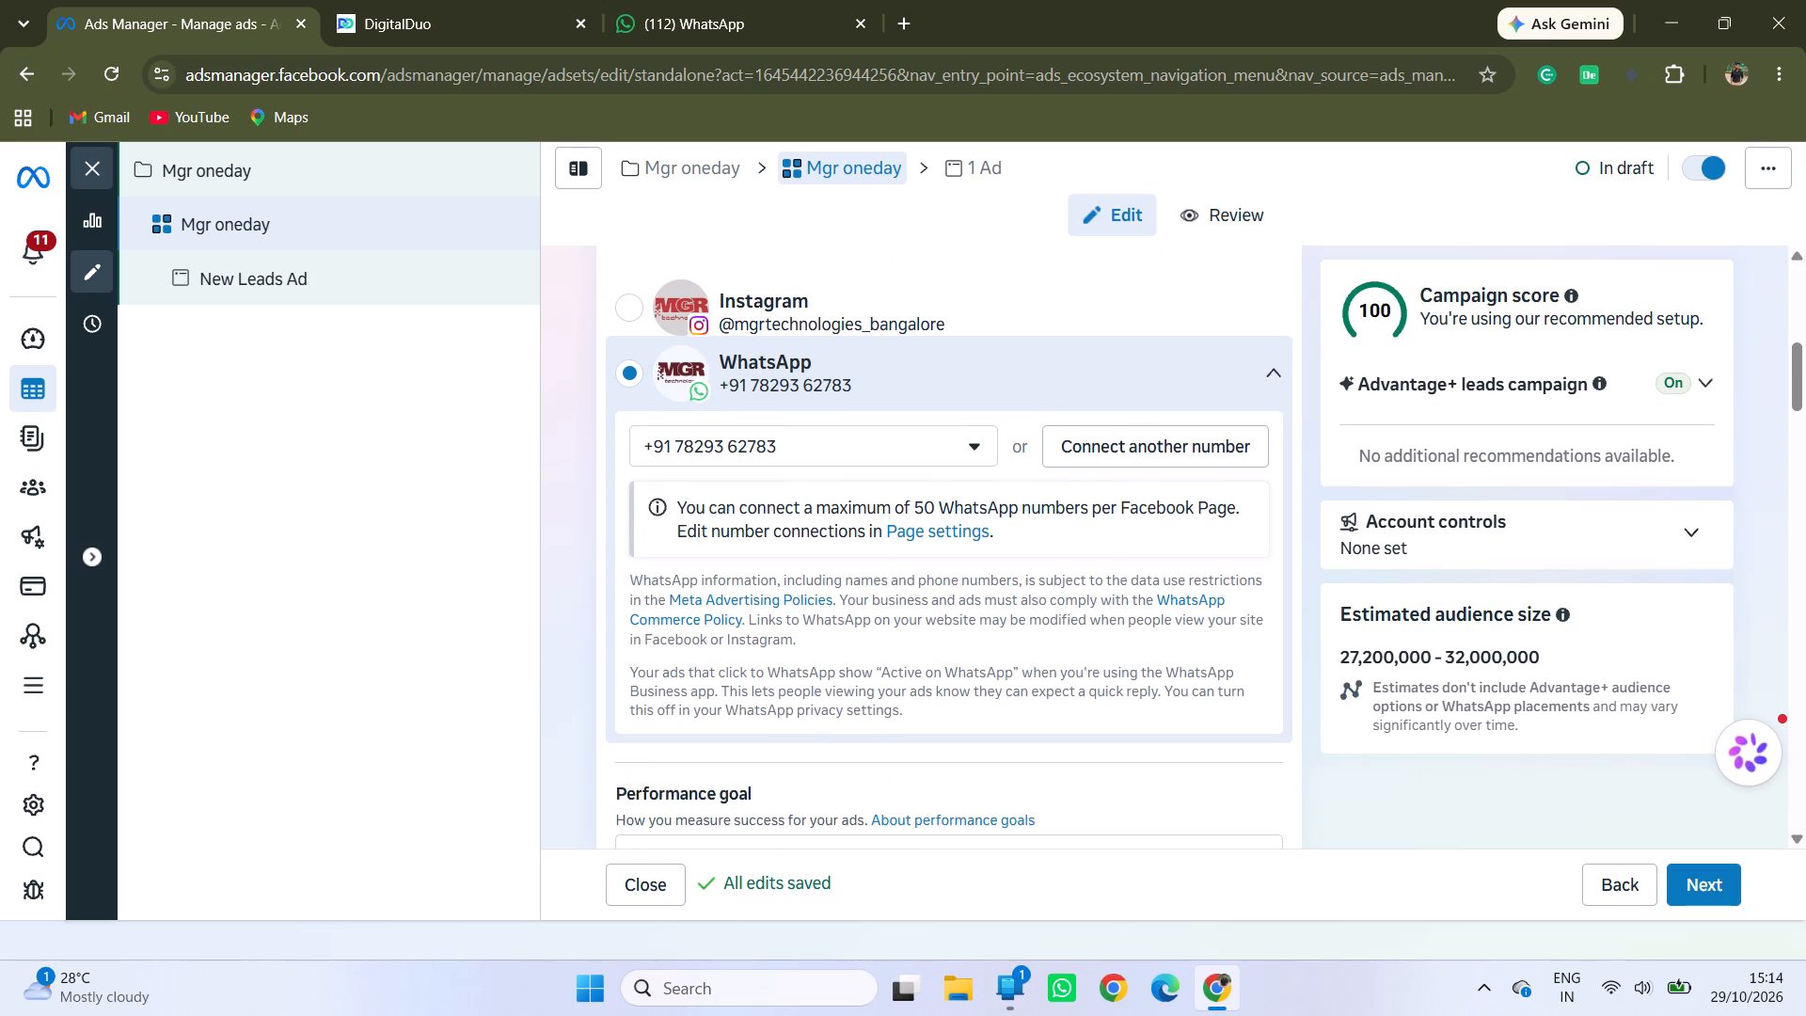
scroll(832, 755, "down", 5)
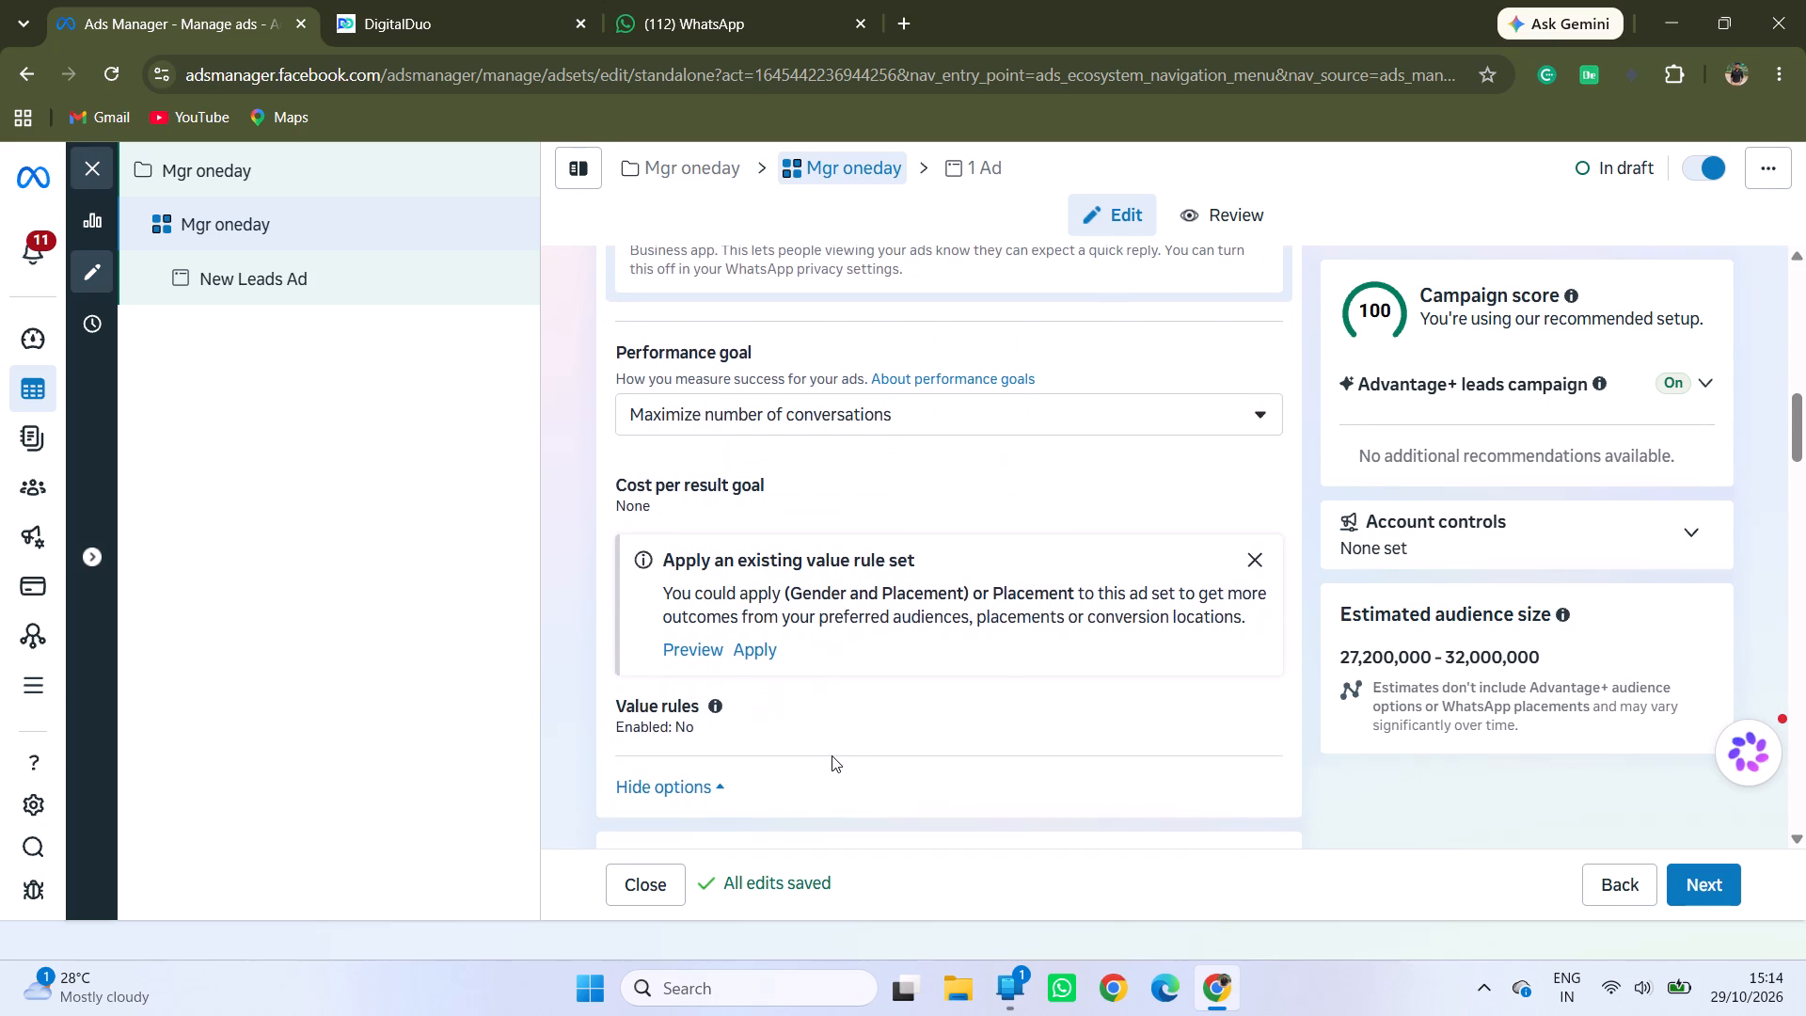
scroll(832, 755, "down", 5)
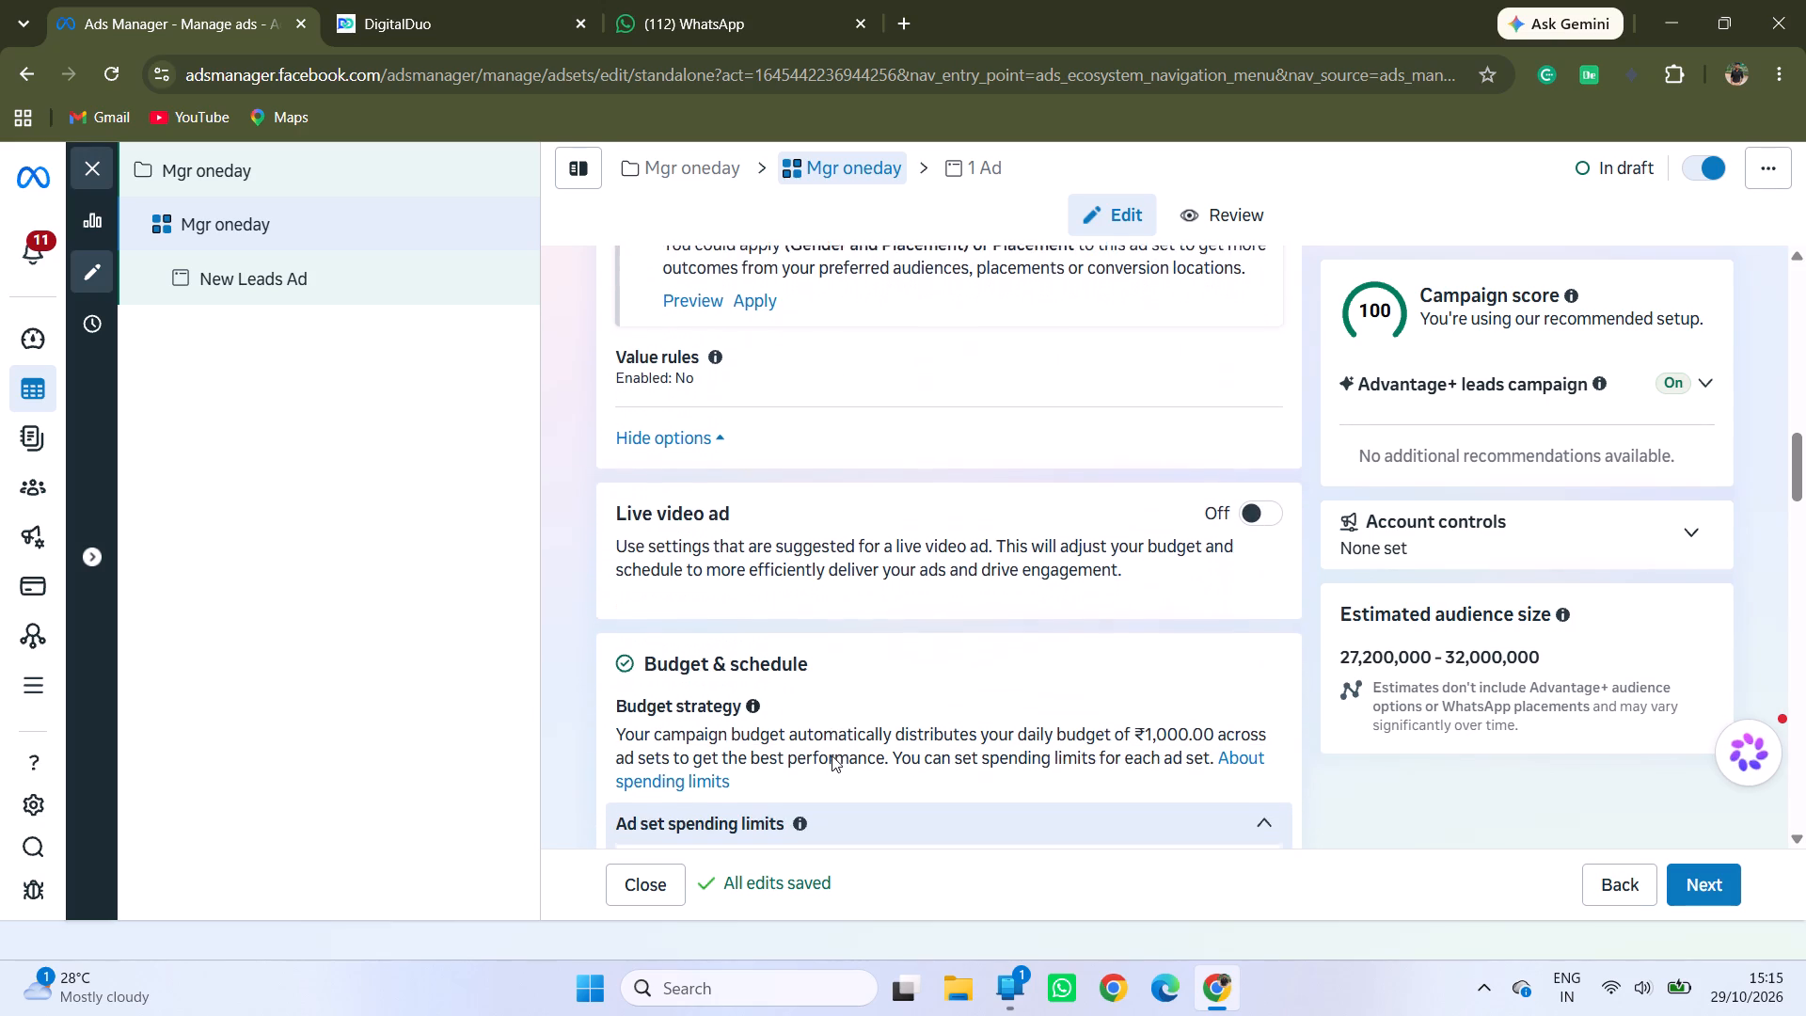
scroll(832, 755, "down", 1)
scroll(832, 755, "up", 2)
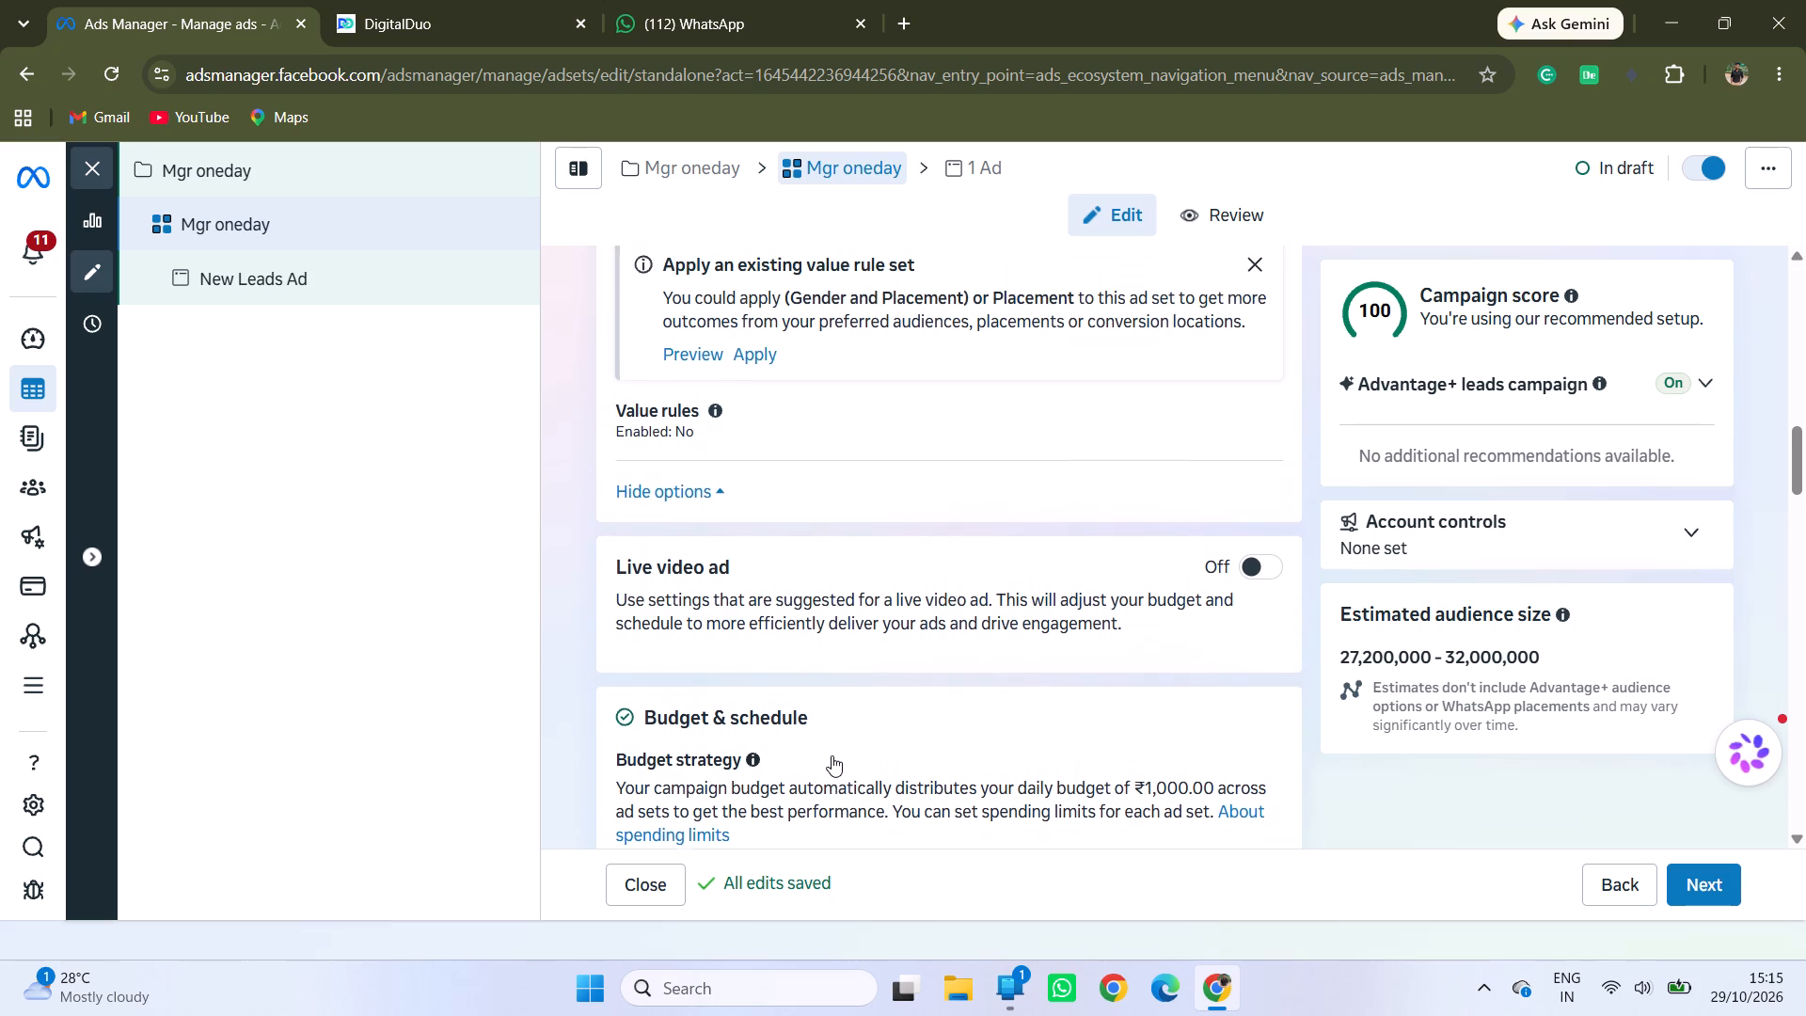
scroll(832, 755, "up", 1)
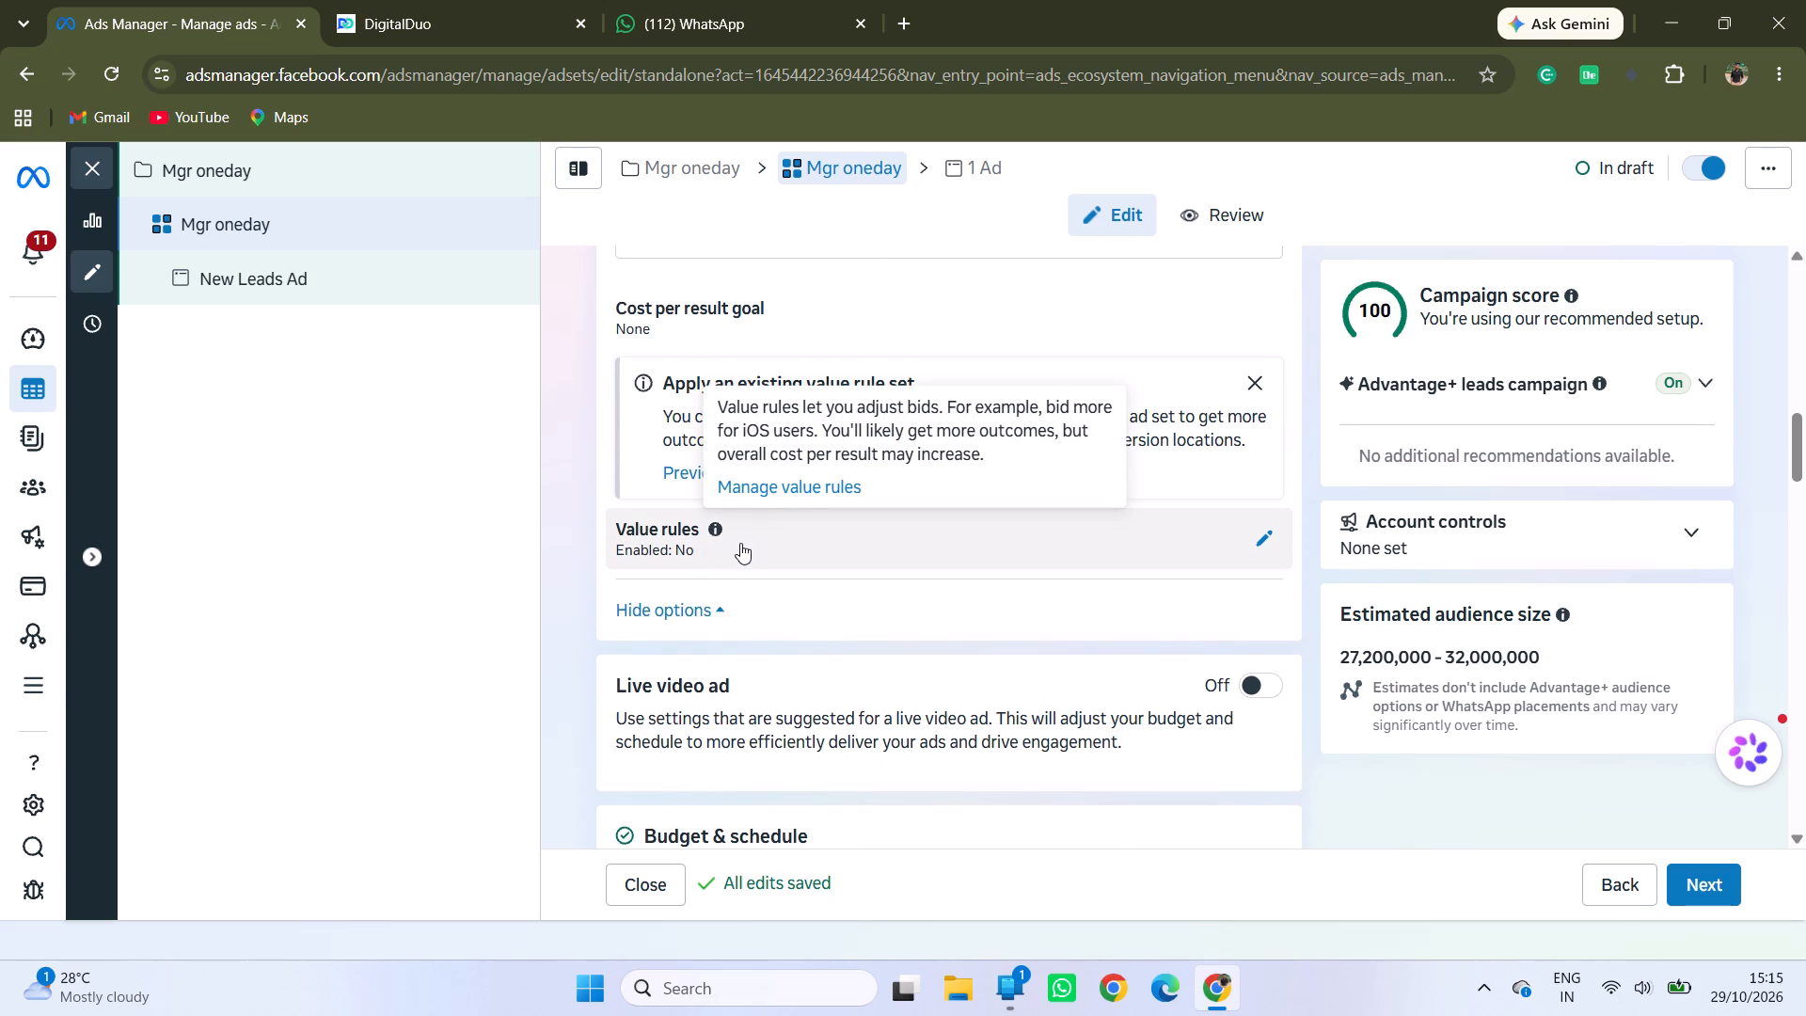
scroll(588, 470, "up", 2)
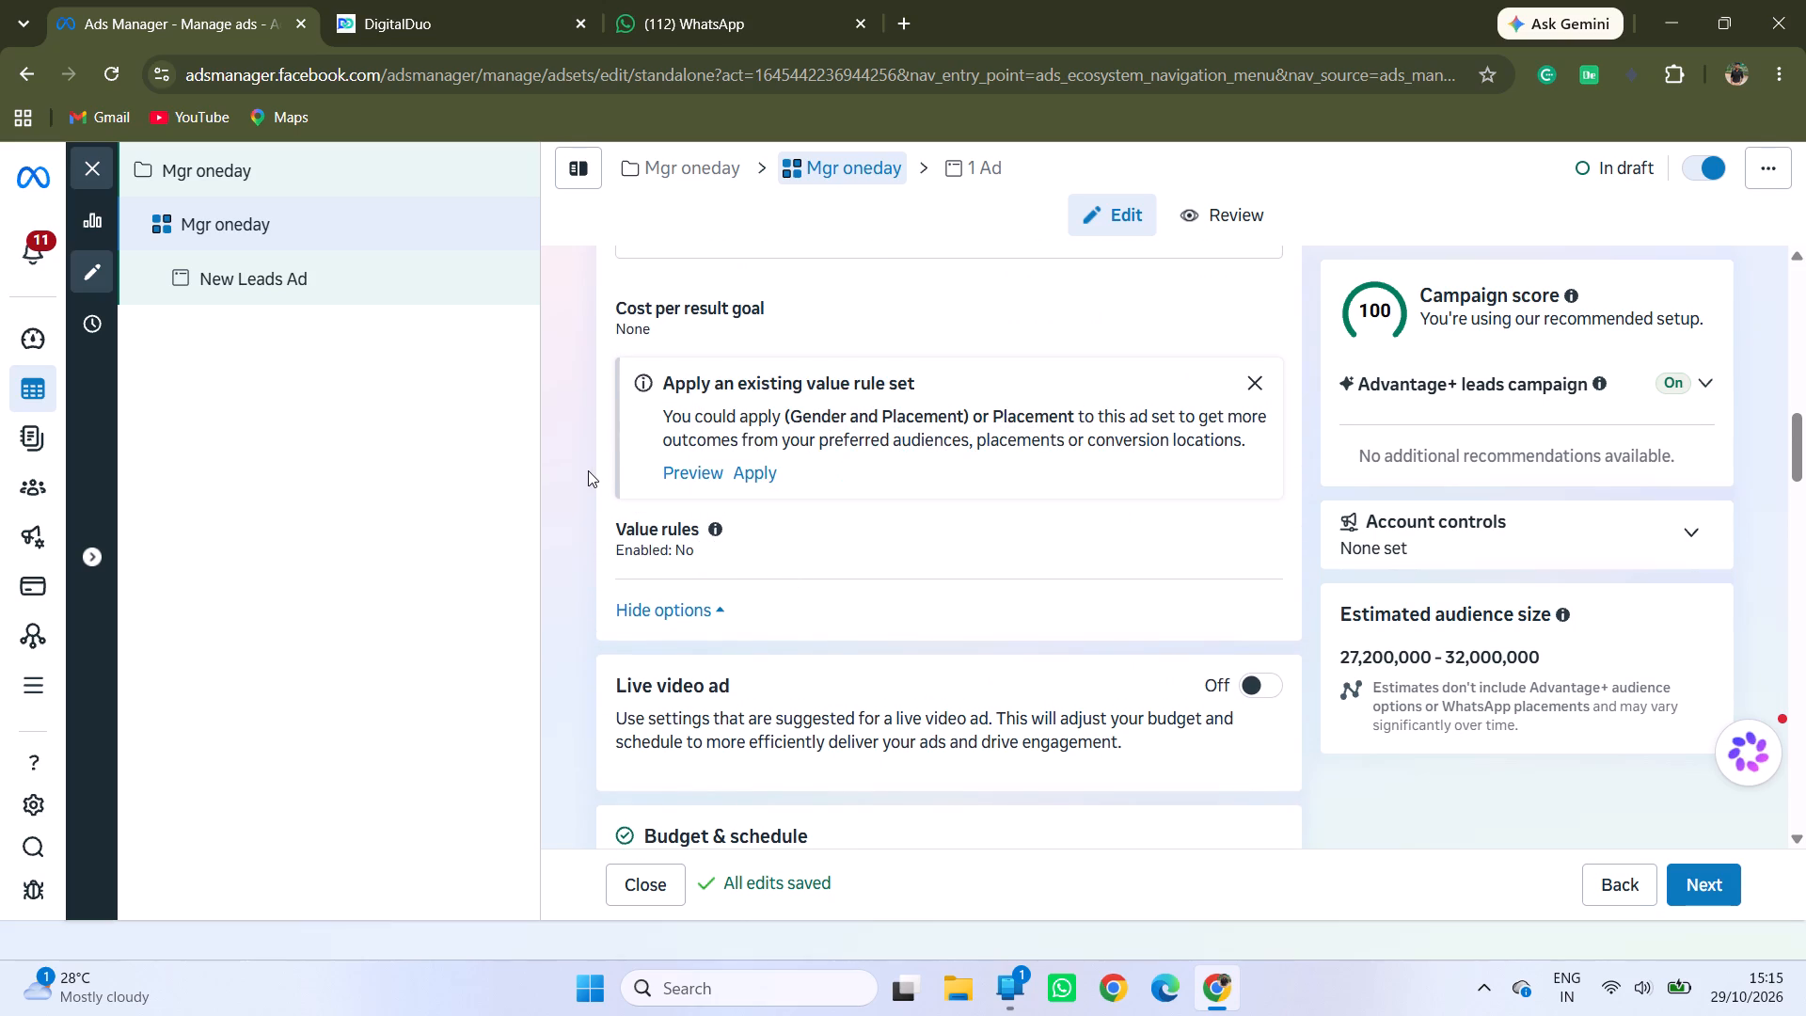
scroll(588, 470, "up", 10)
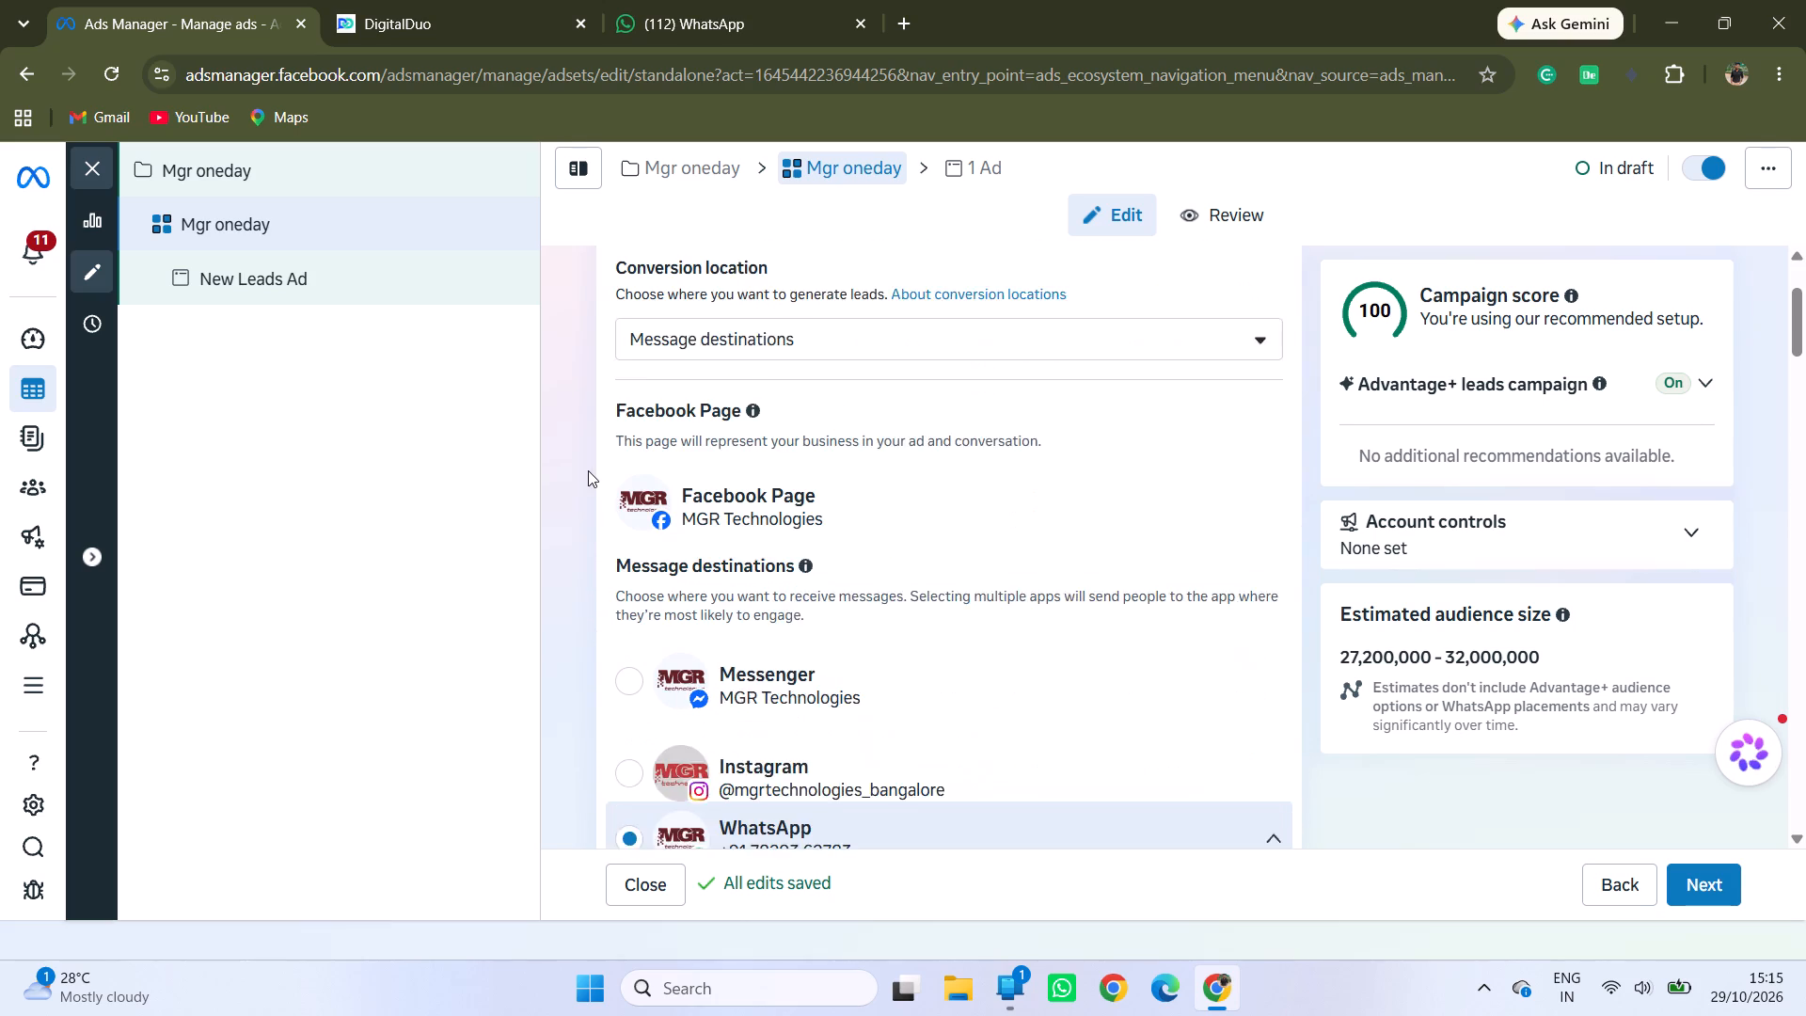
scroll(588, 470, "up", 3)
Recheck the ad set from its Facebook Page and message destinations through performance goal and value rules to the budget strategy.
scroll(588, 470, "down", 2)
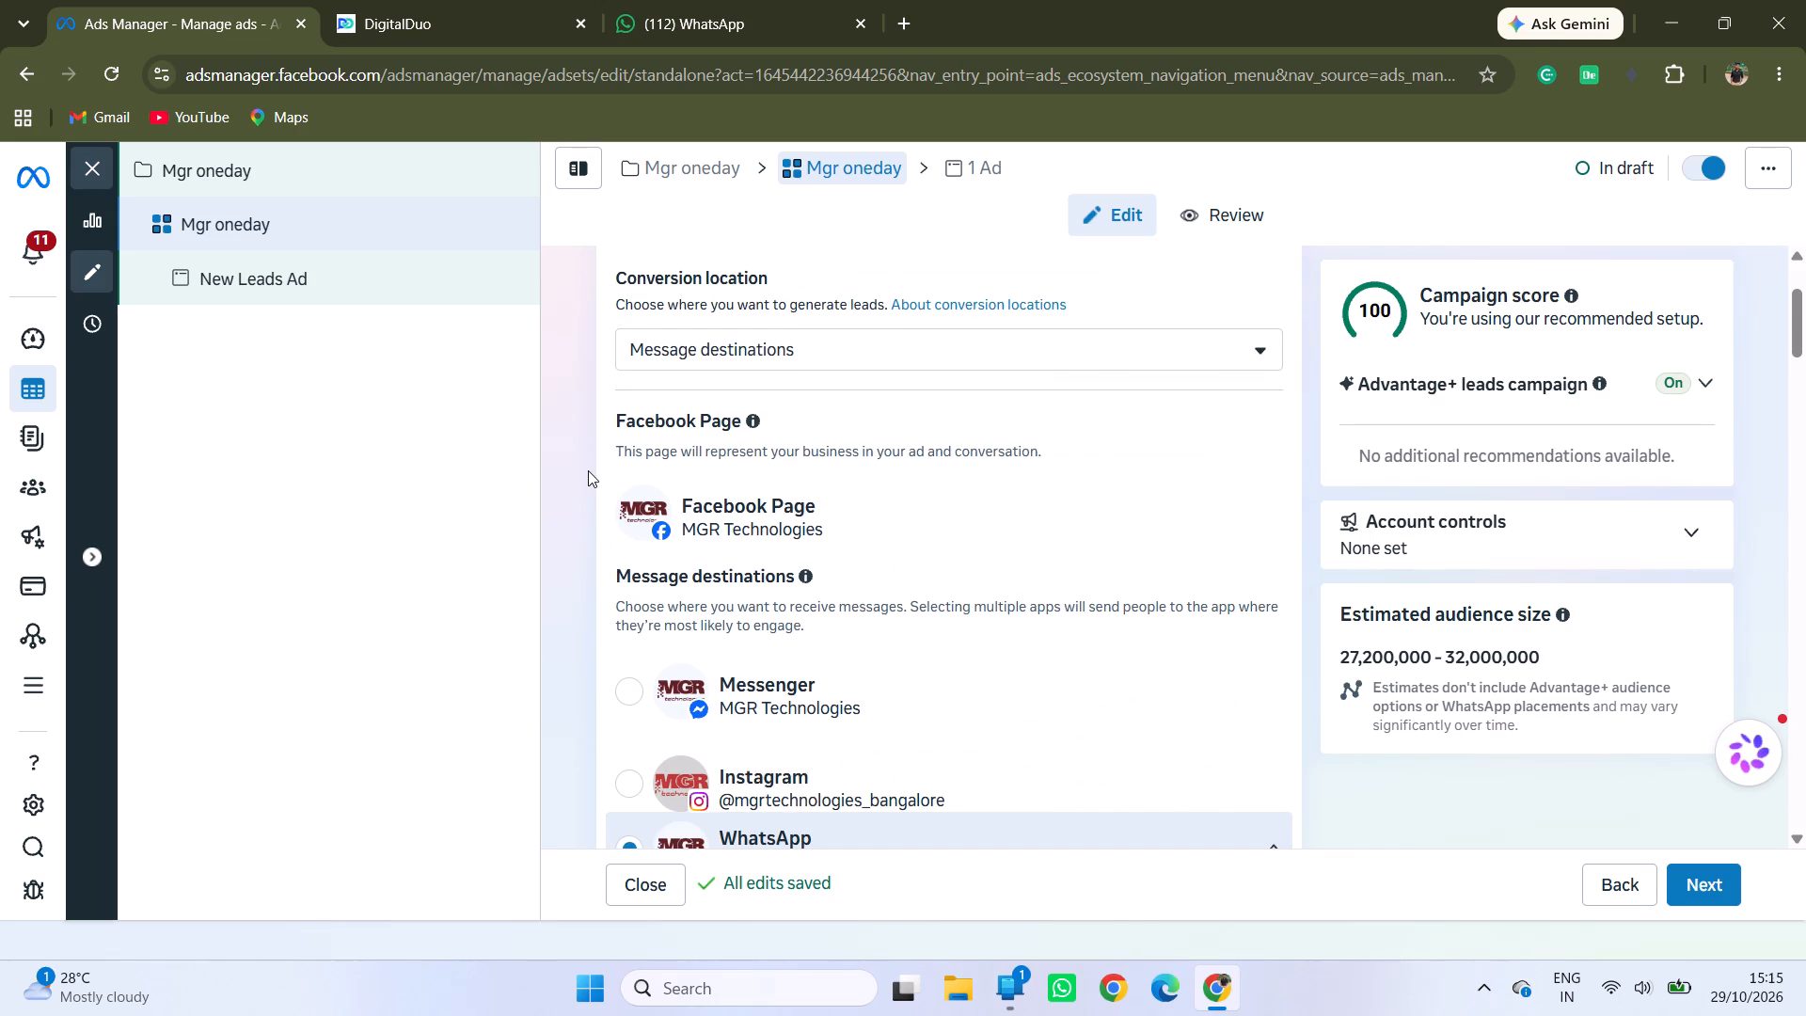
scroll(588, 470, "down", 2)
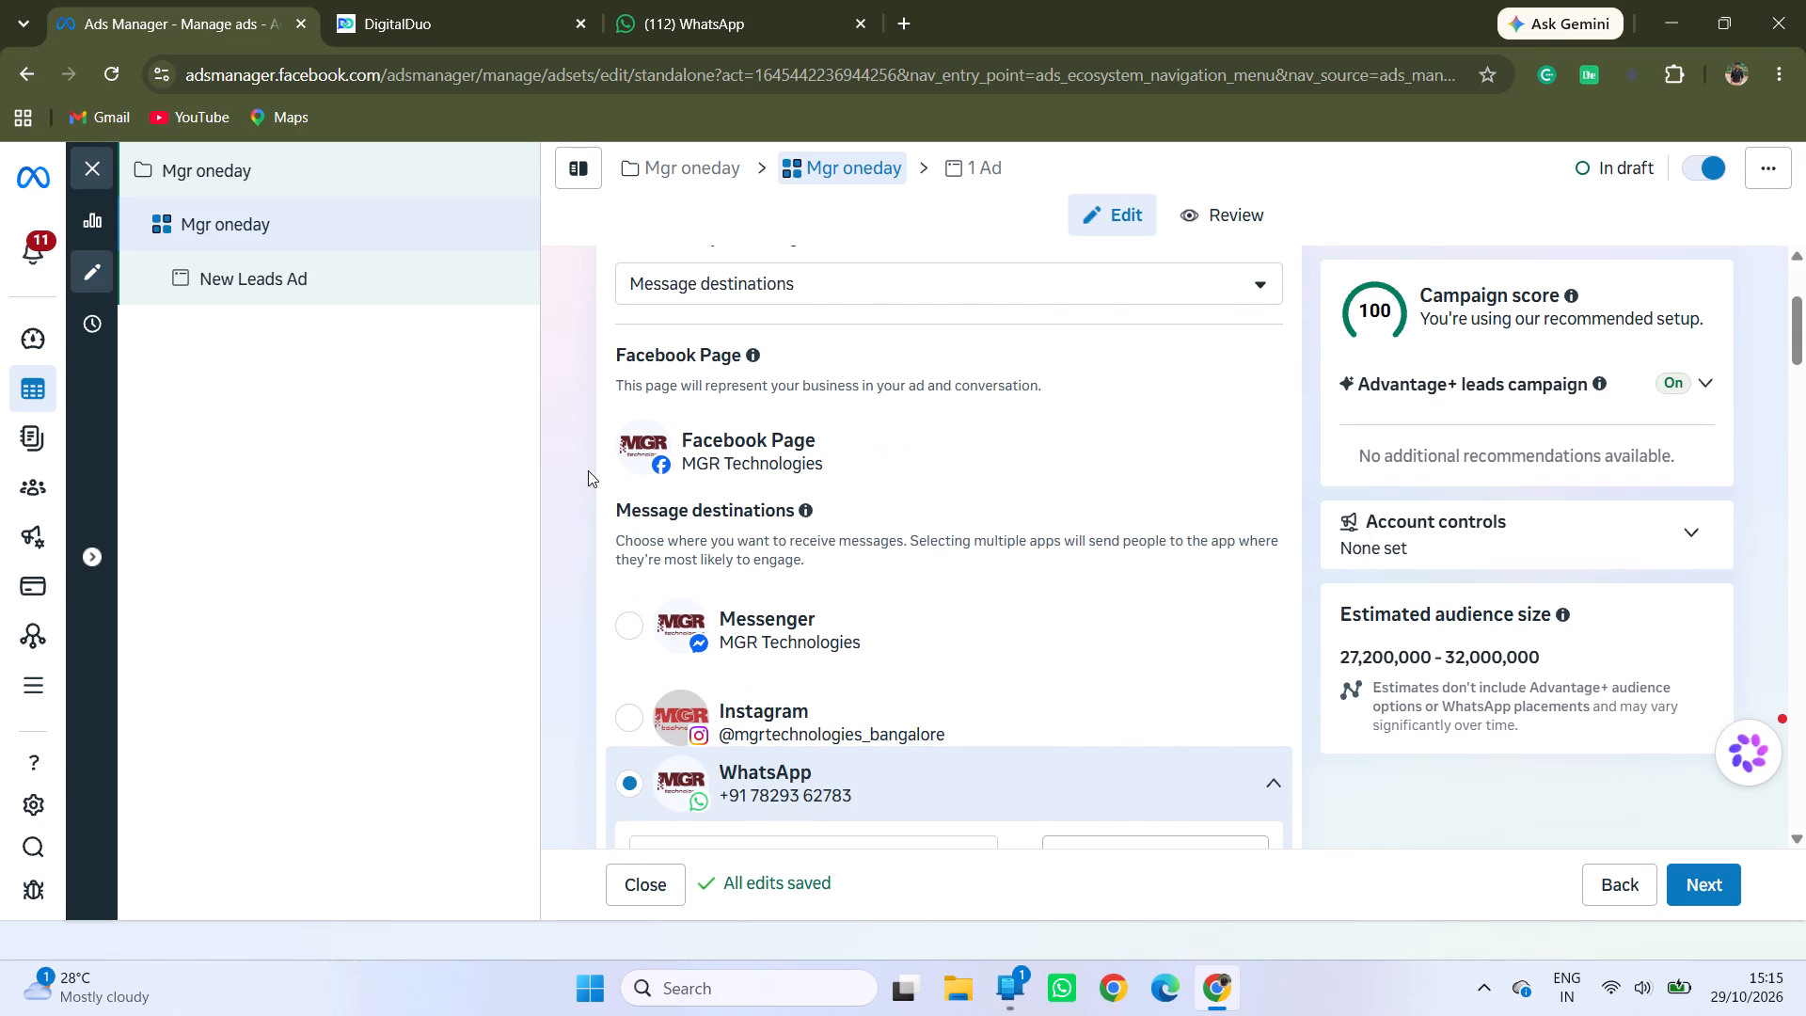
scroll(588, 470, "down", 8)
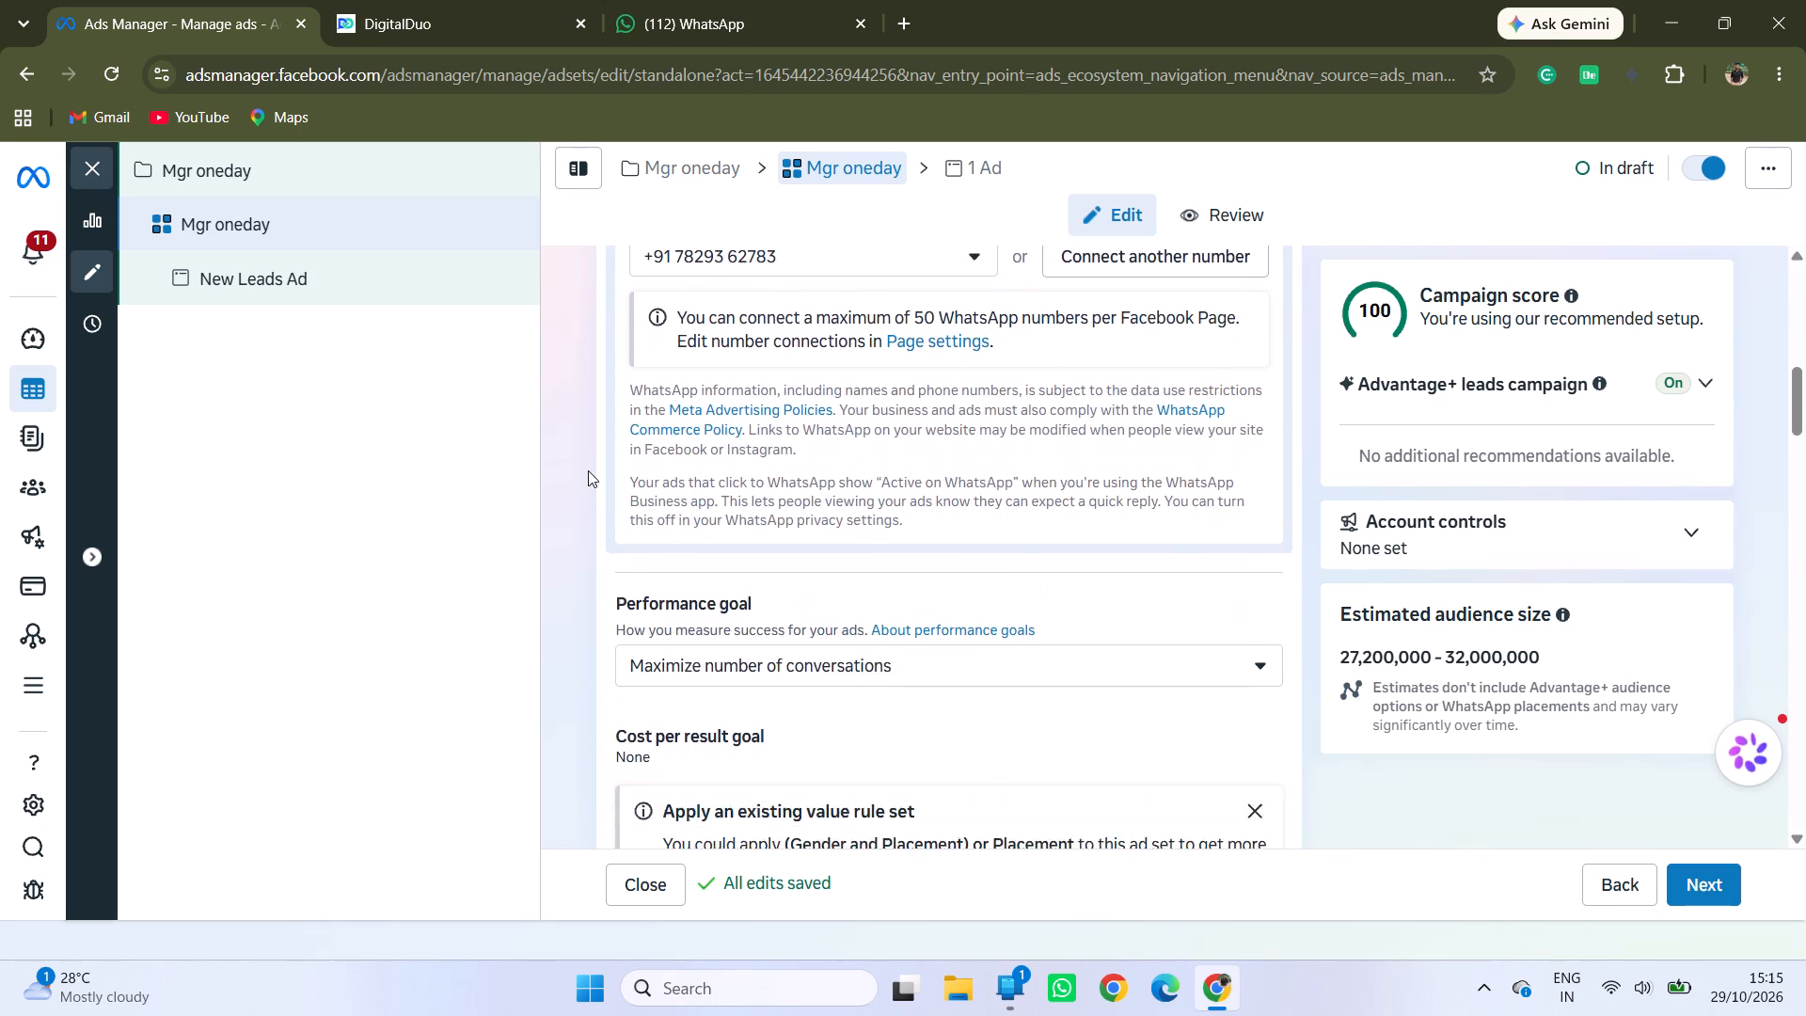
scroll(588, 470, "down", 1)
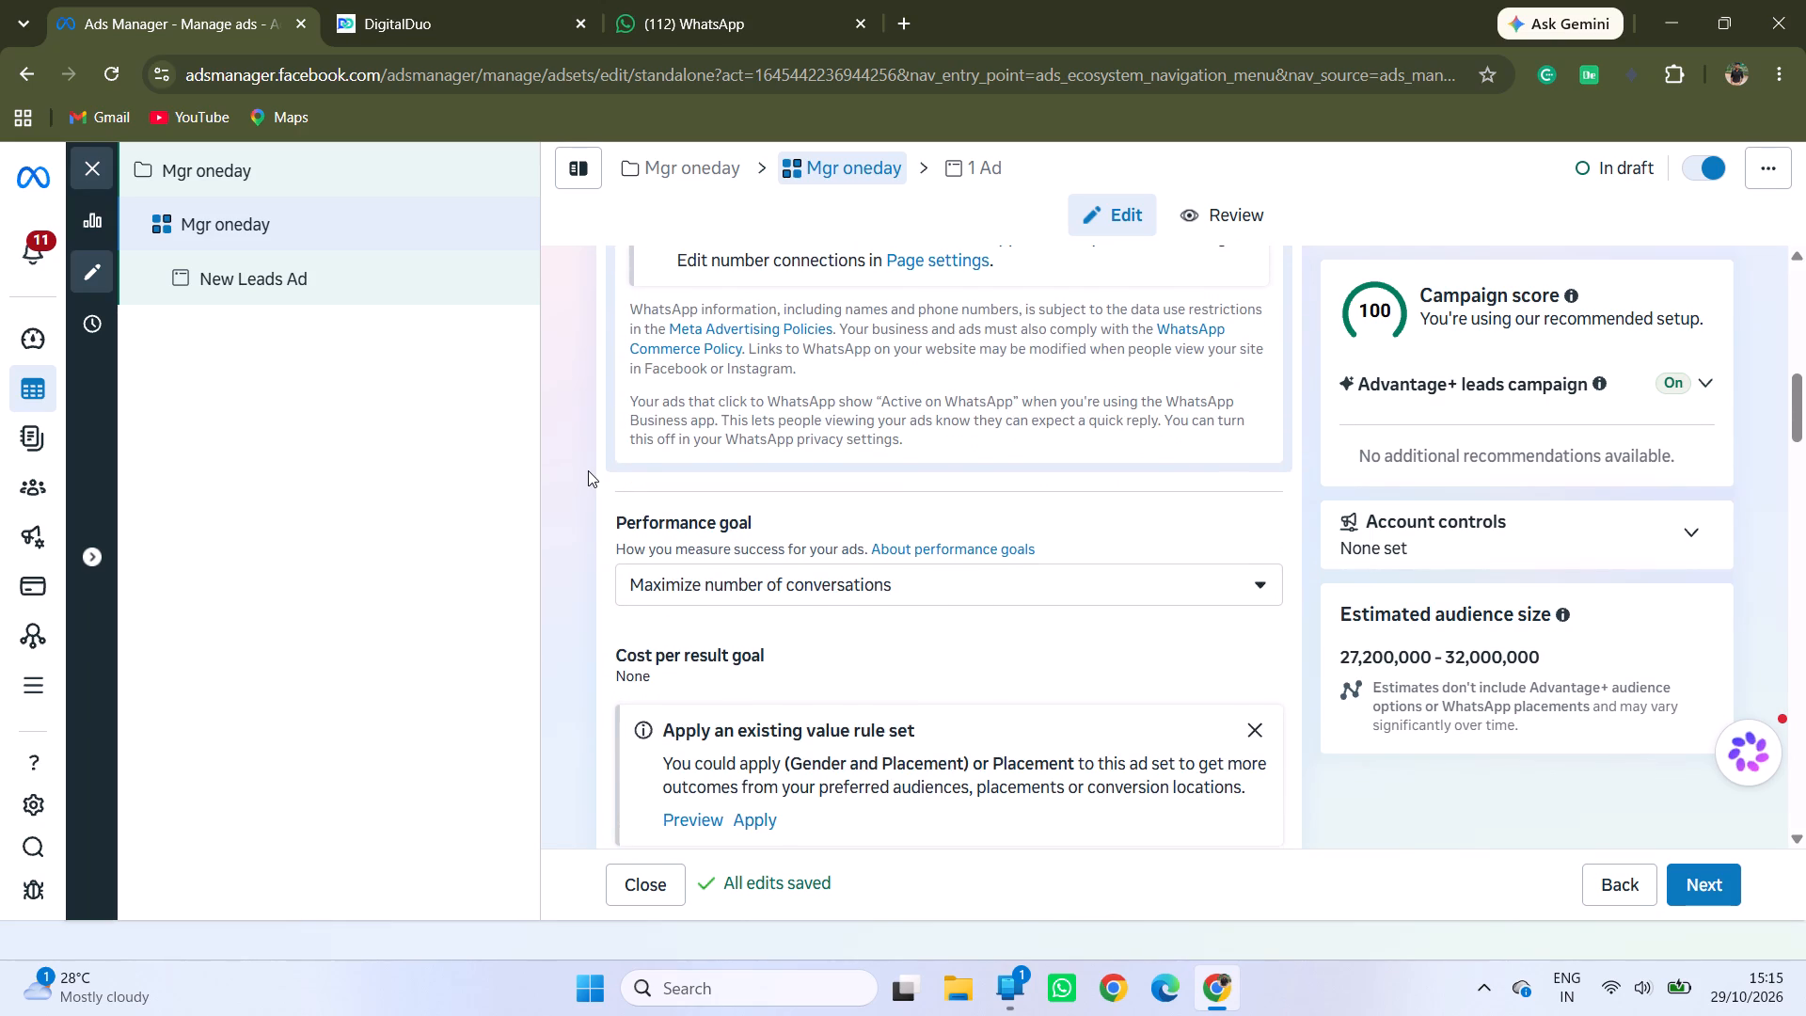
scroll(588, 470, "down", 7)
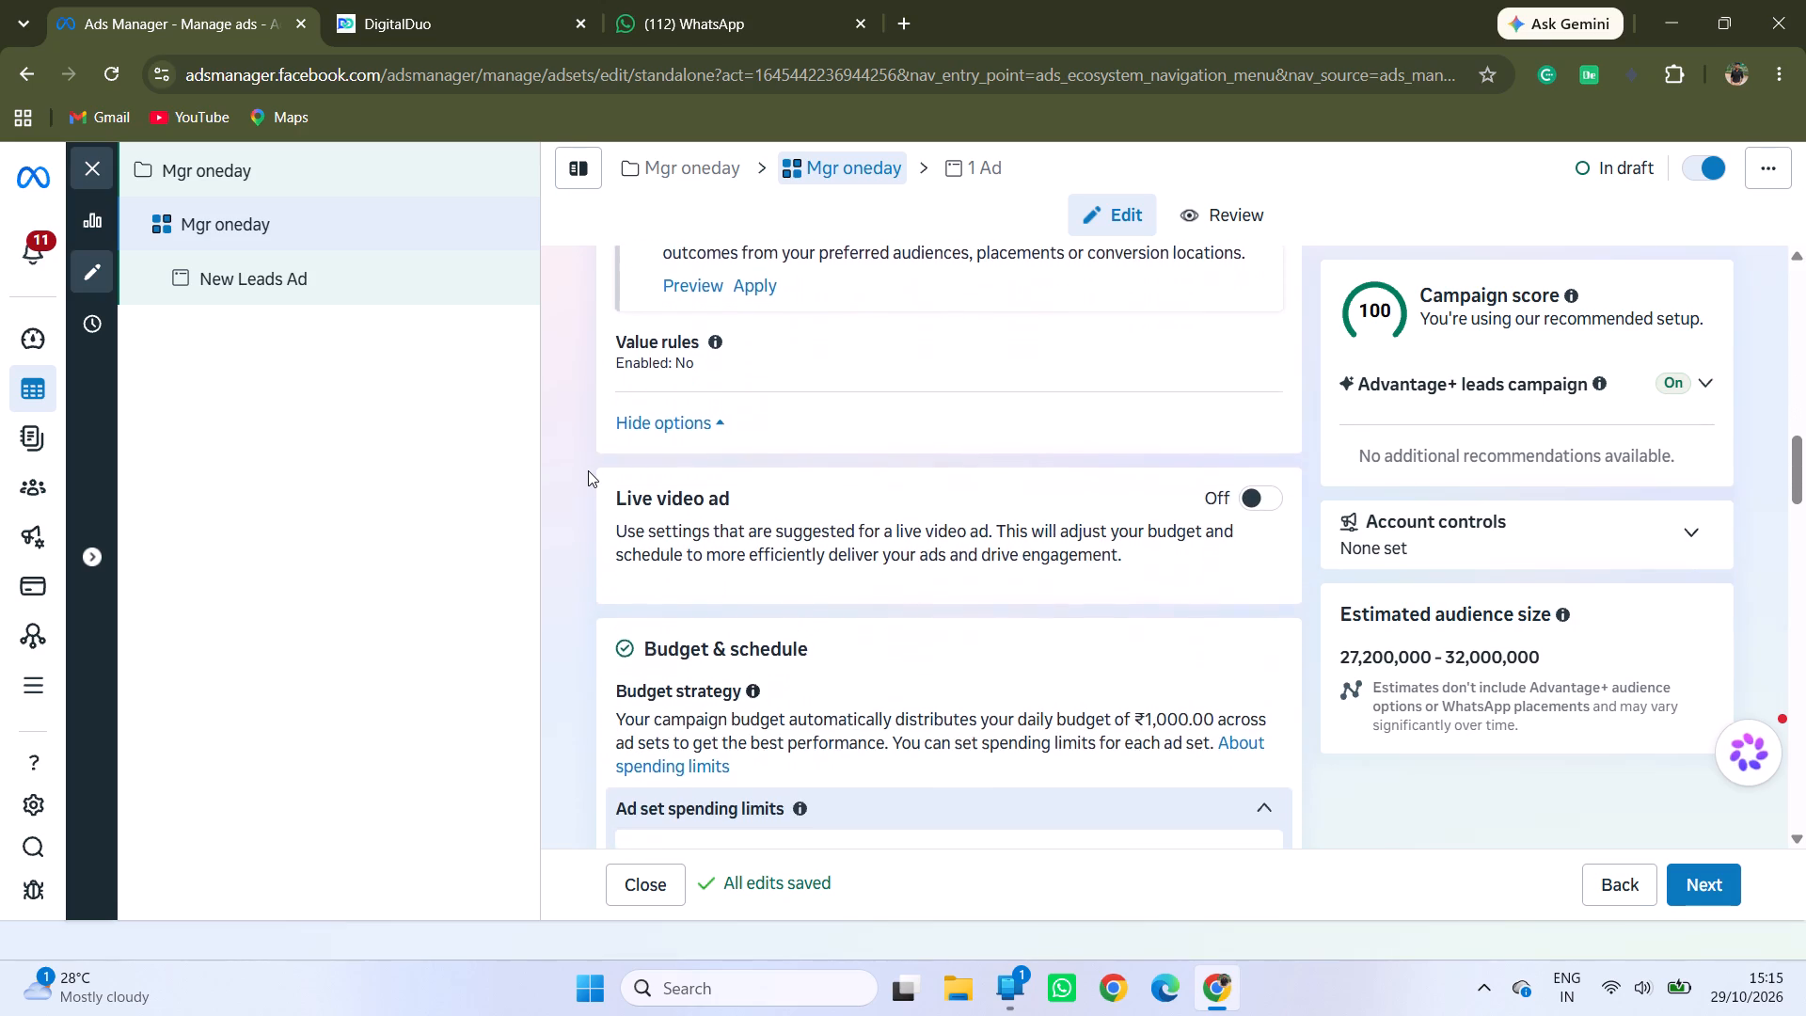
scroll(588, 470, "down", 3)
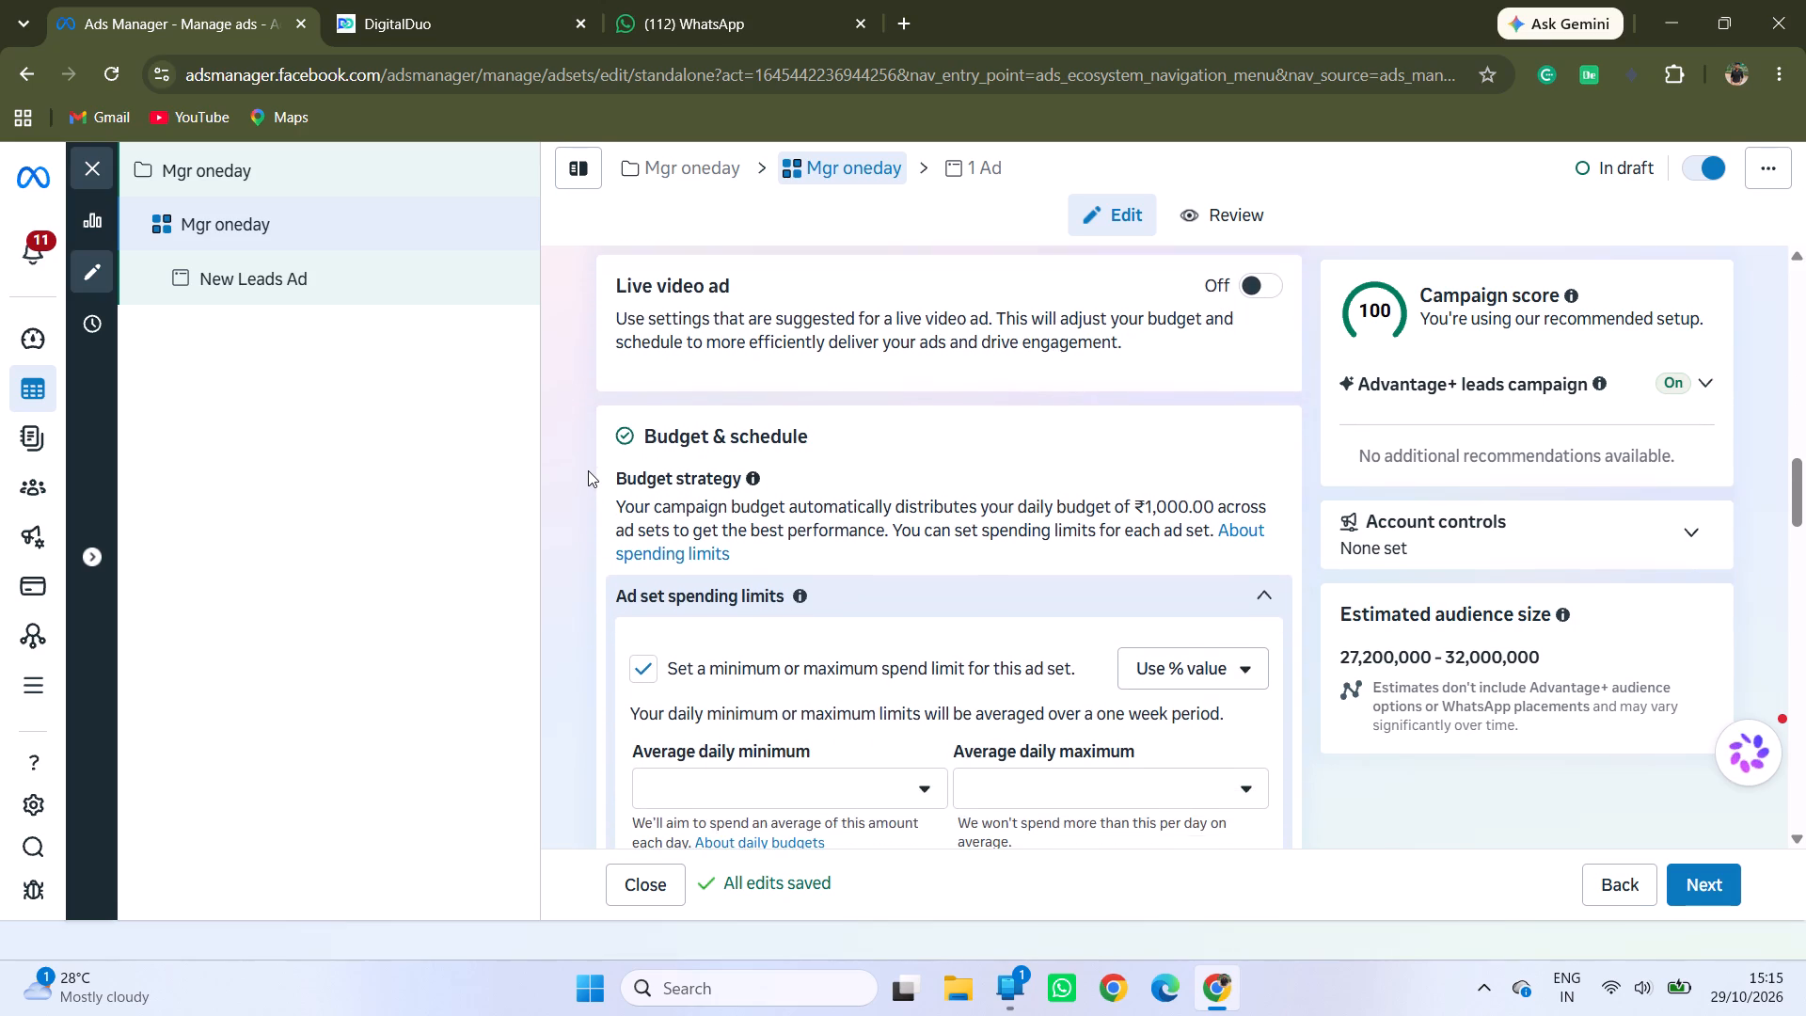
Turn off the minimum or maximum spend limit for the ad set and collapse the spending limits section.
scroll(588, 470, "down", 3)
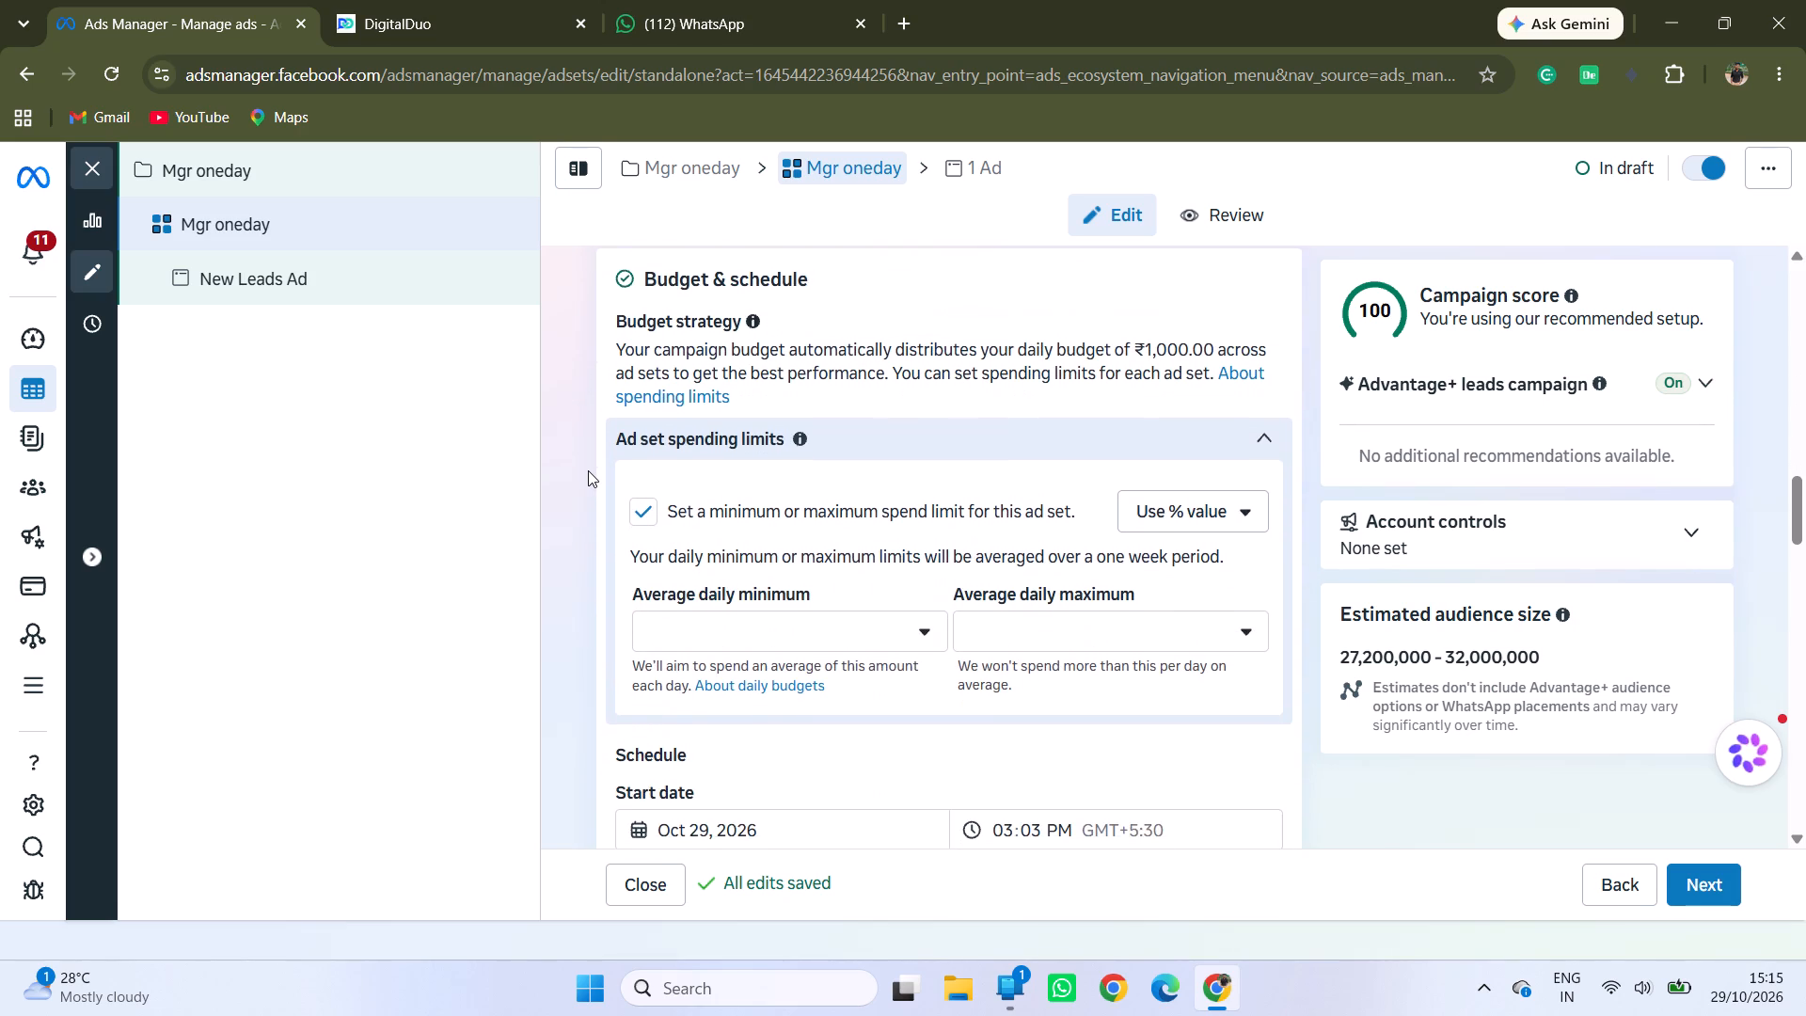
scroll(588, 470, "down", 1)
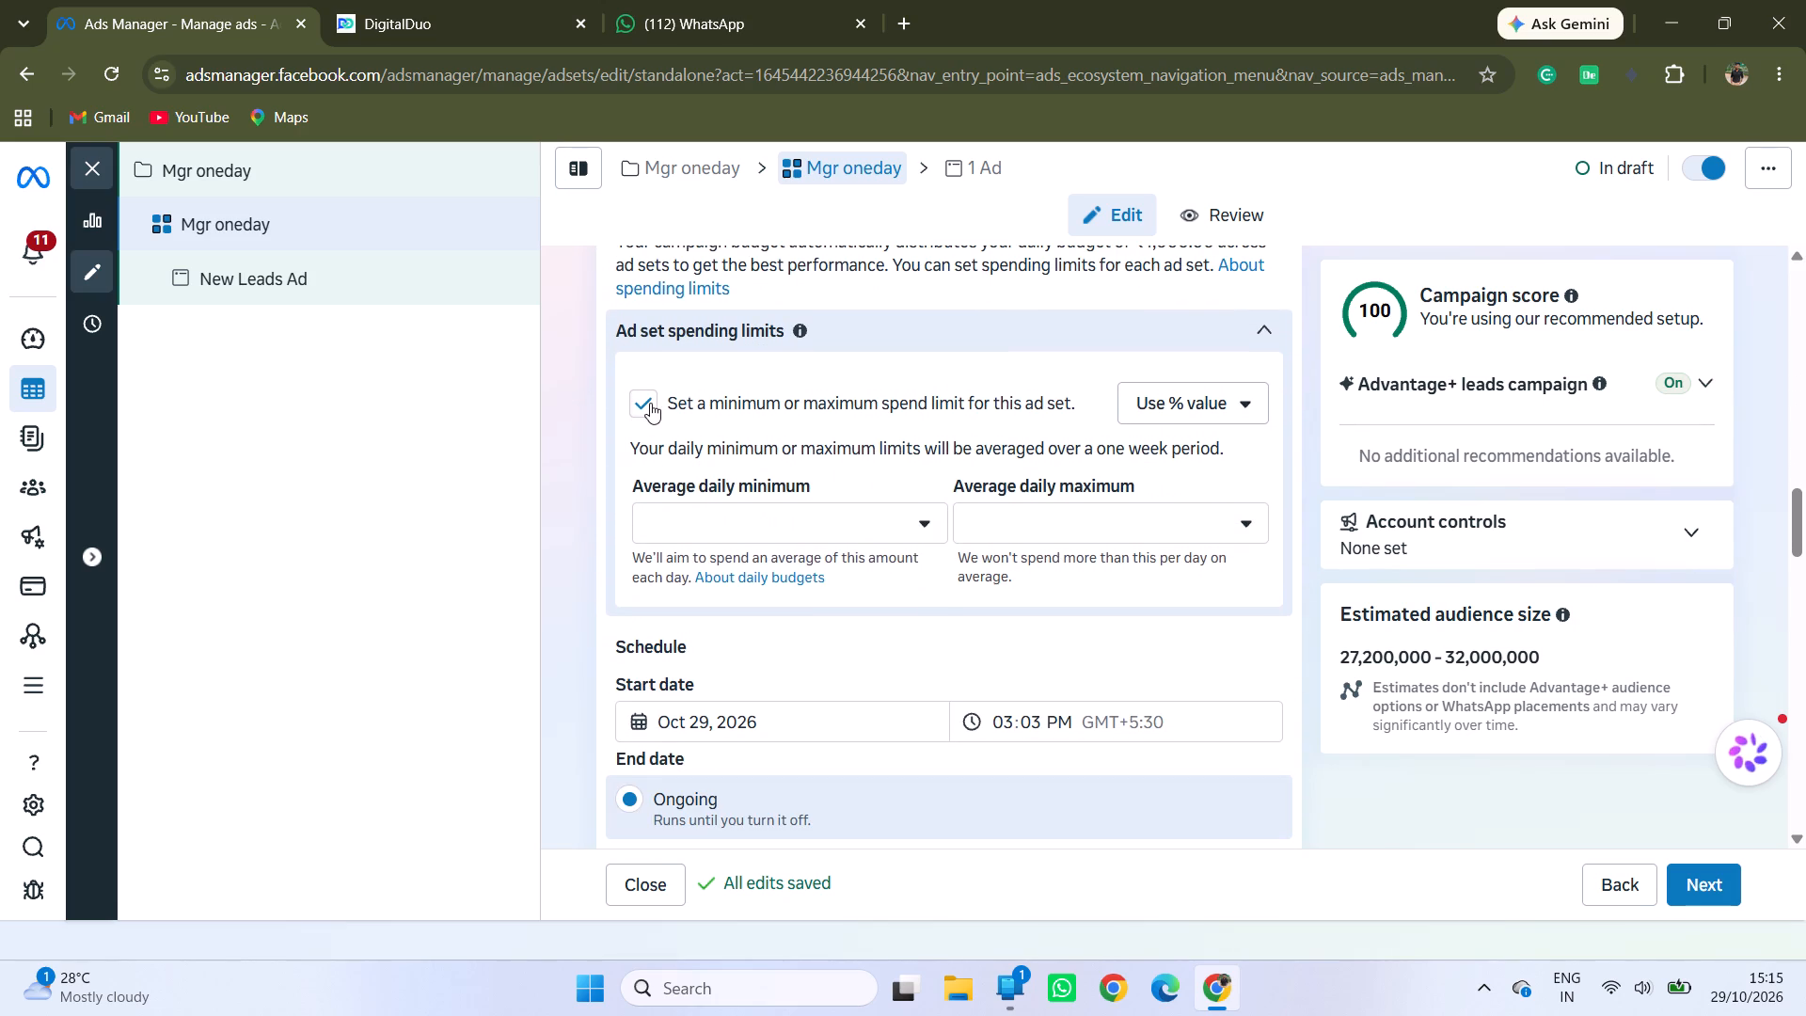
left_click(650, 403)
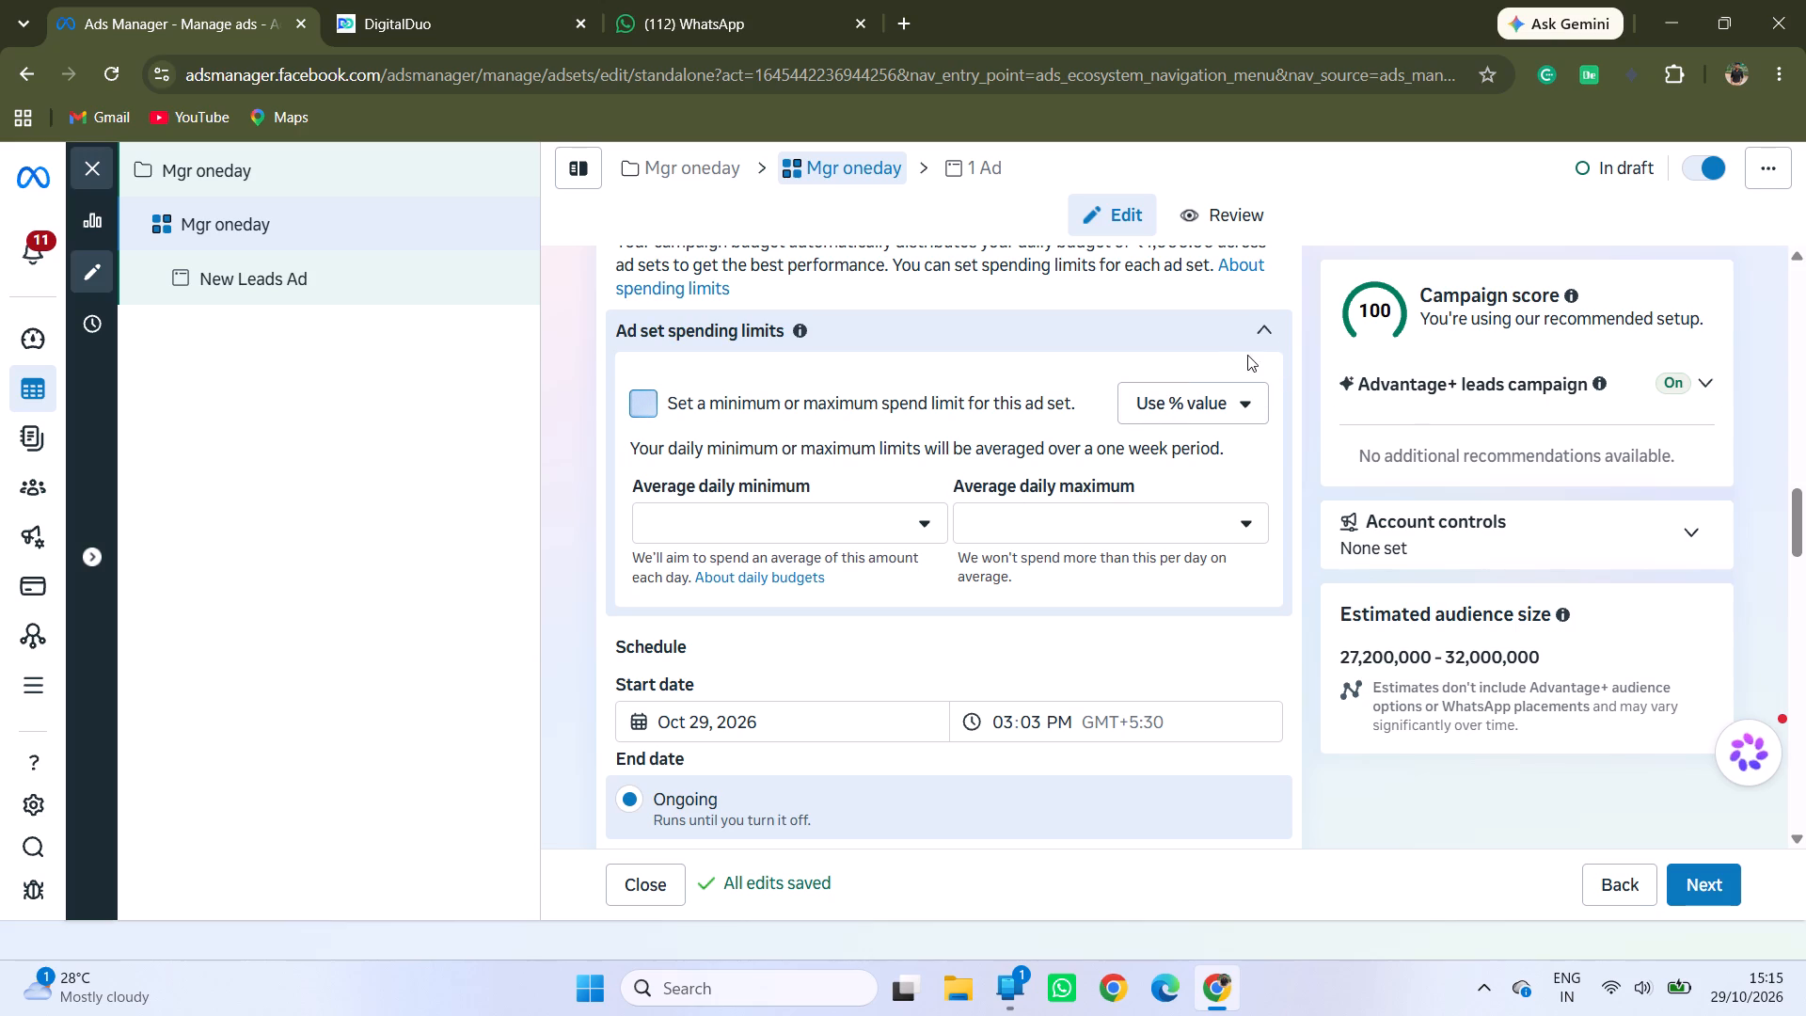
left_click(1259, 332)
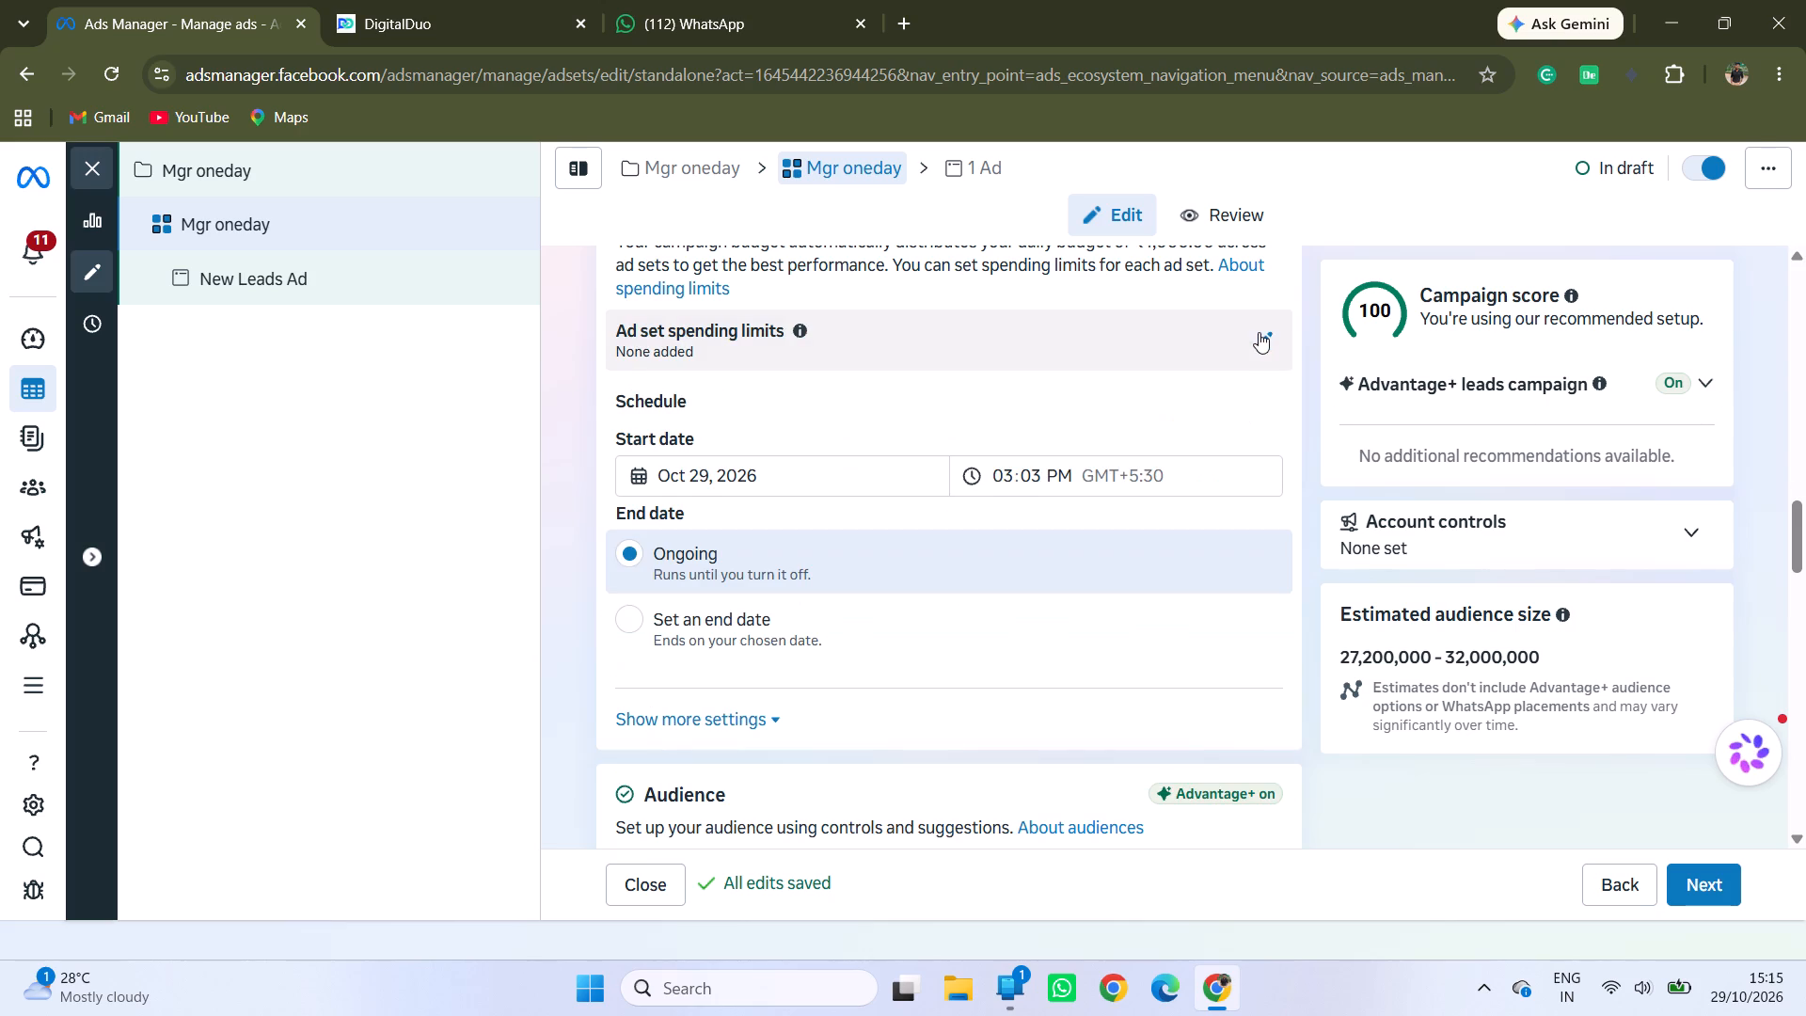
Check the schedule's end date options and expand its additional settings to view budget scheduling, then hide them again.
scroll(626, 656, "down", 1)
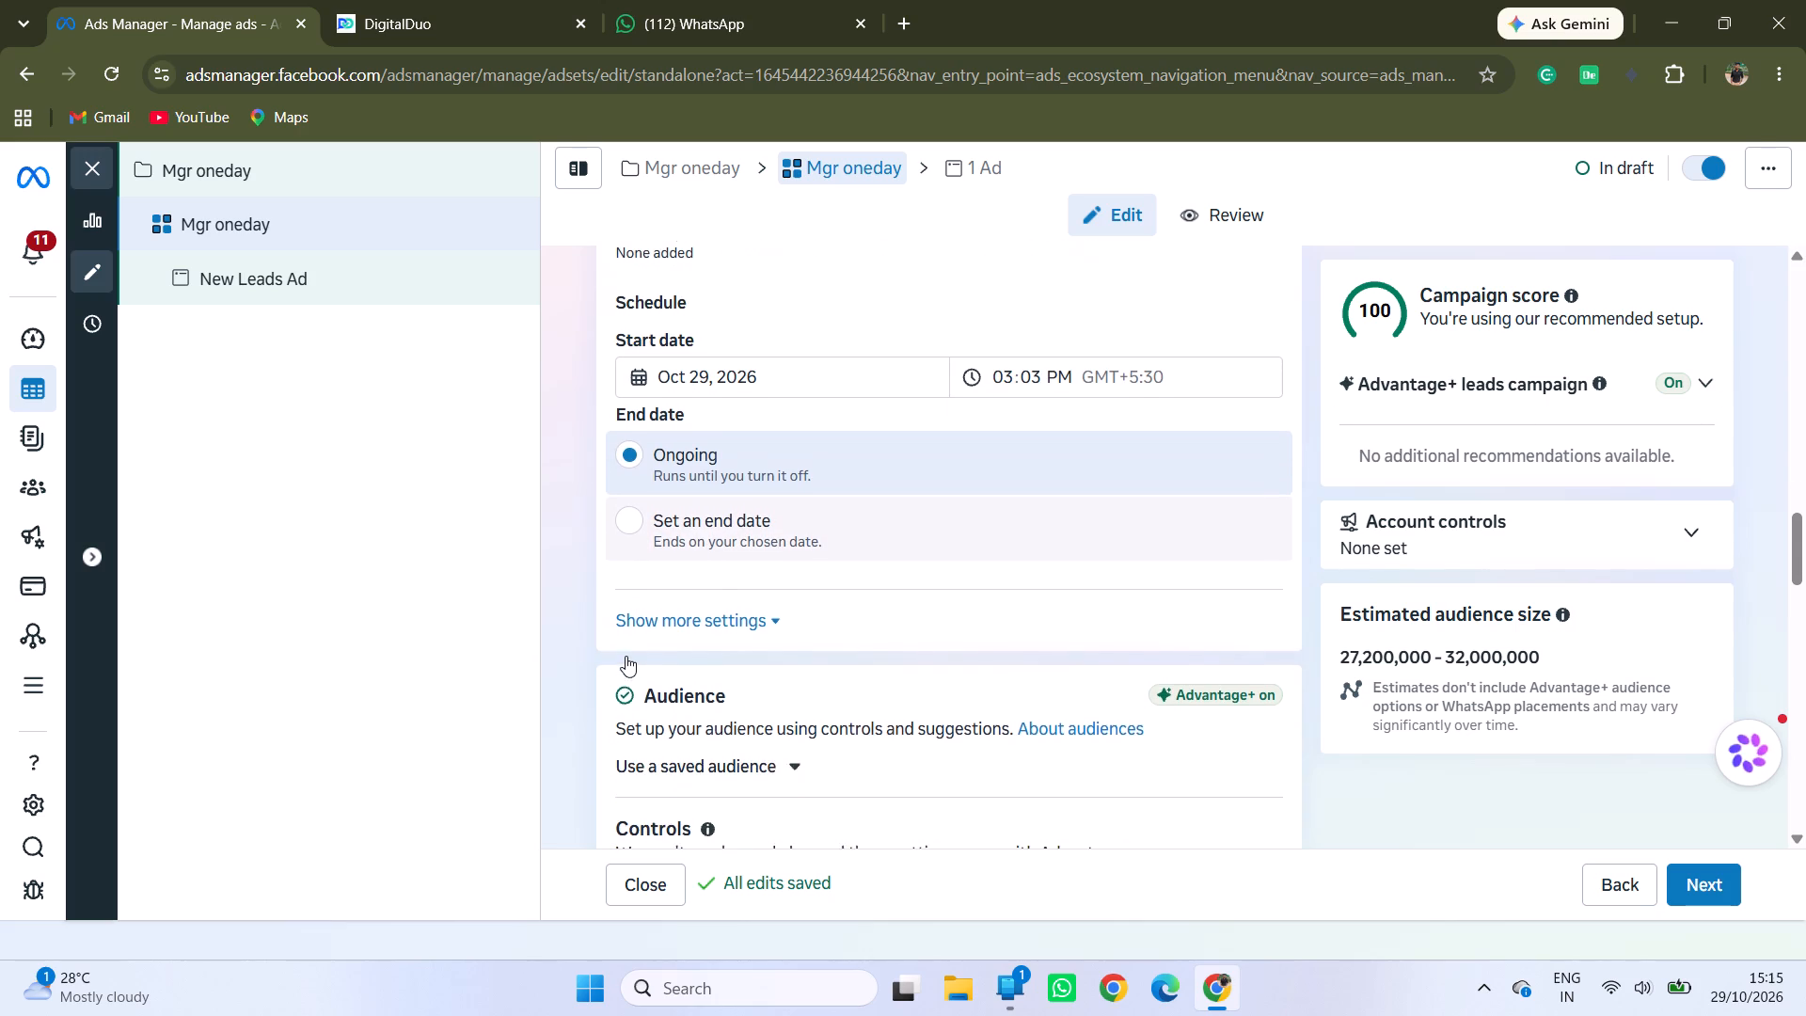
scroll(626, 656, "down", 1)
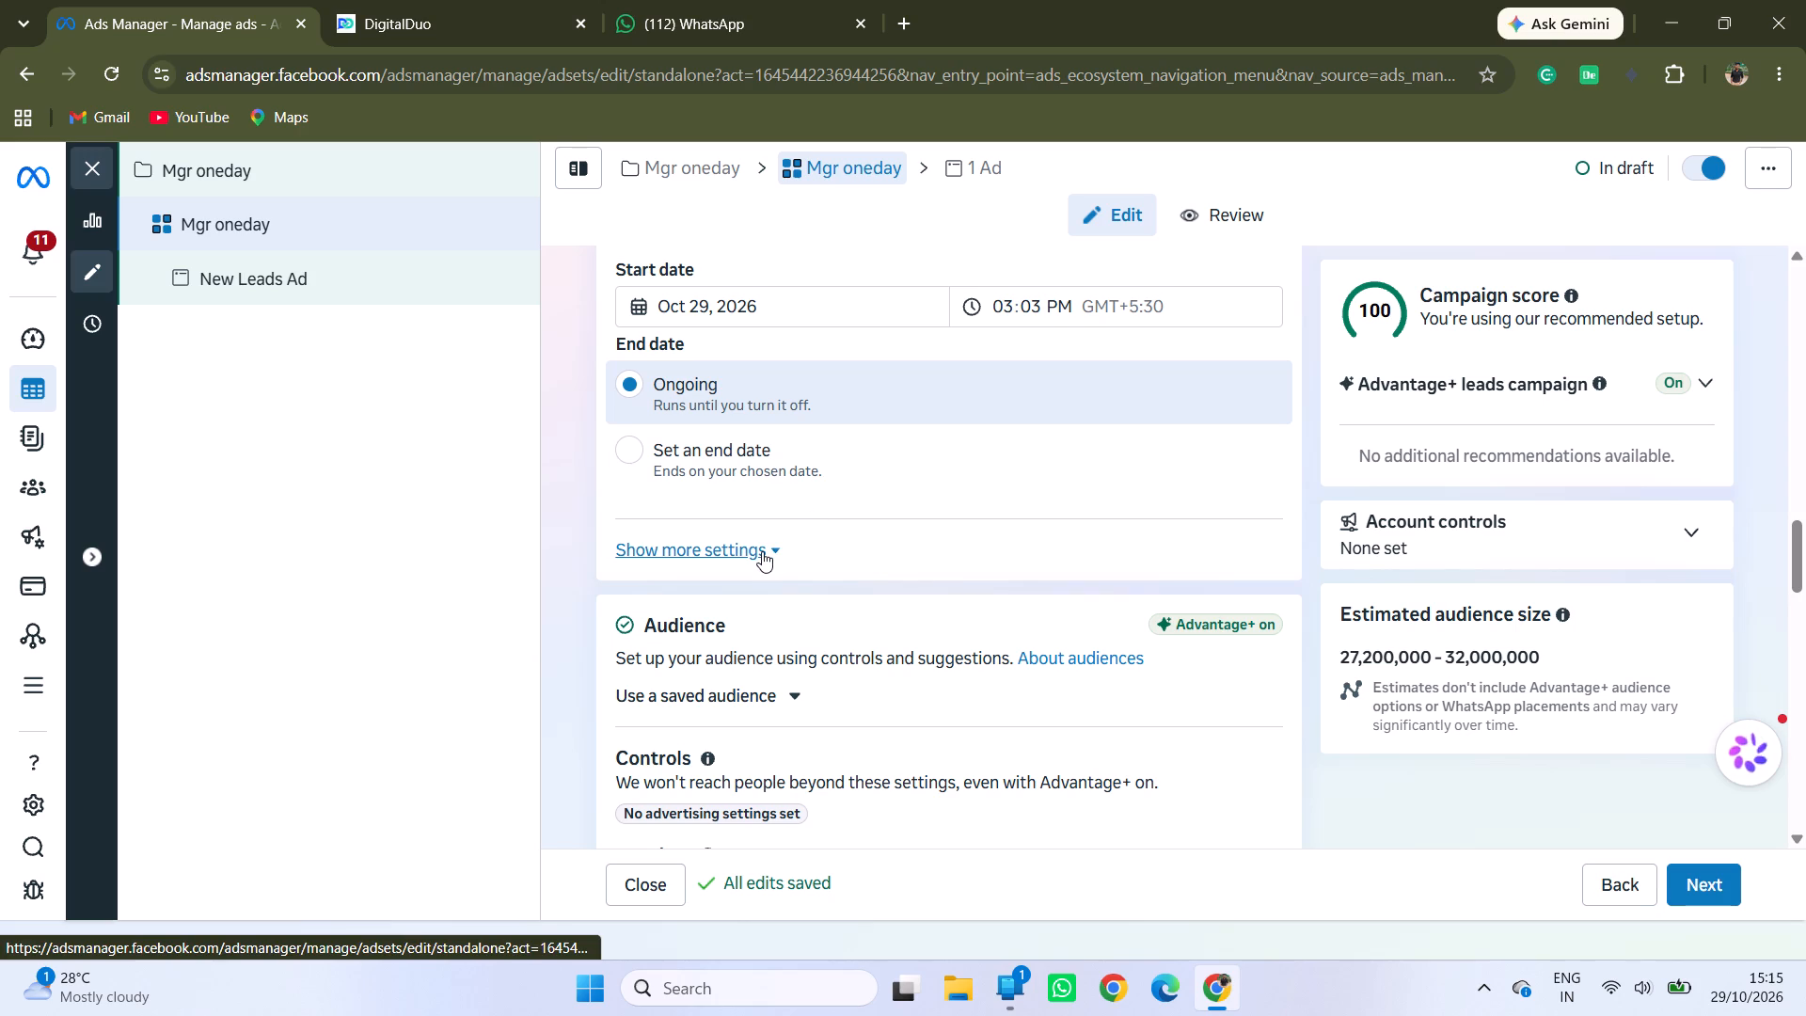
left_click(762, 551)
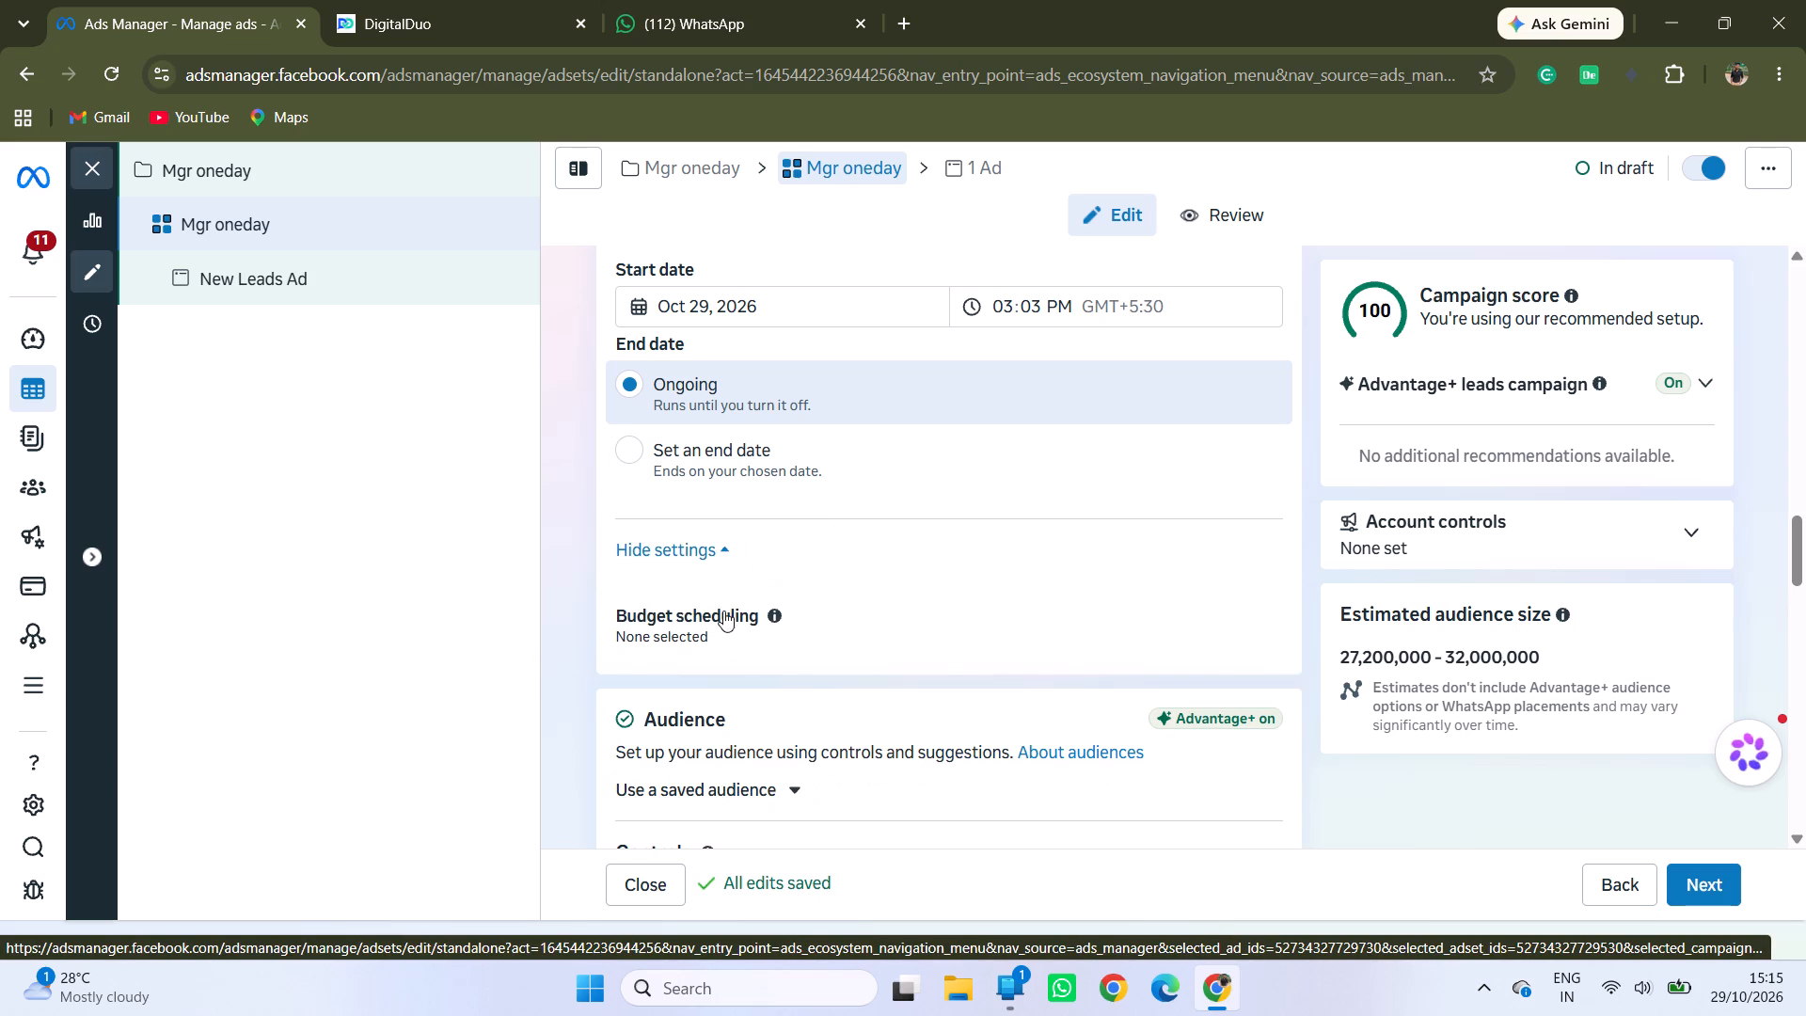
left_click(721, 549)
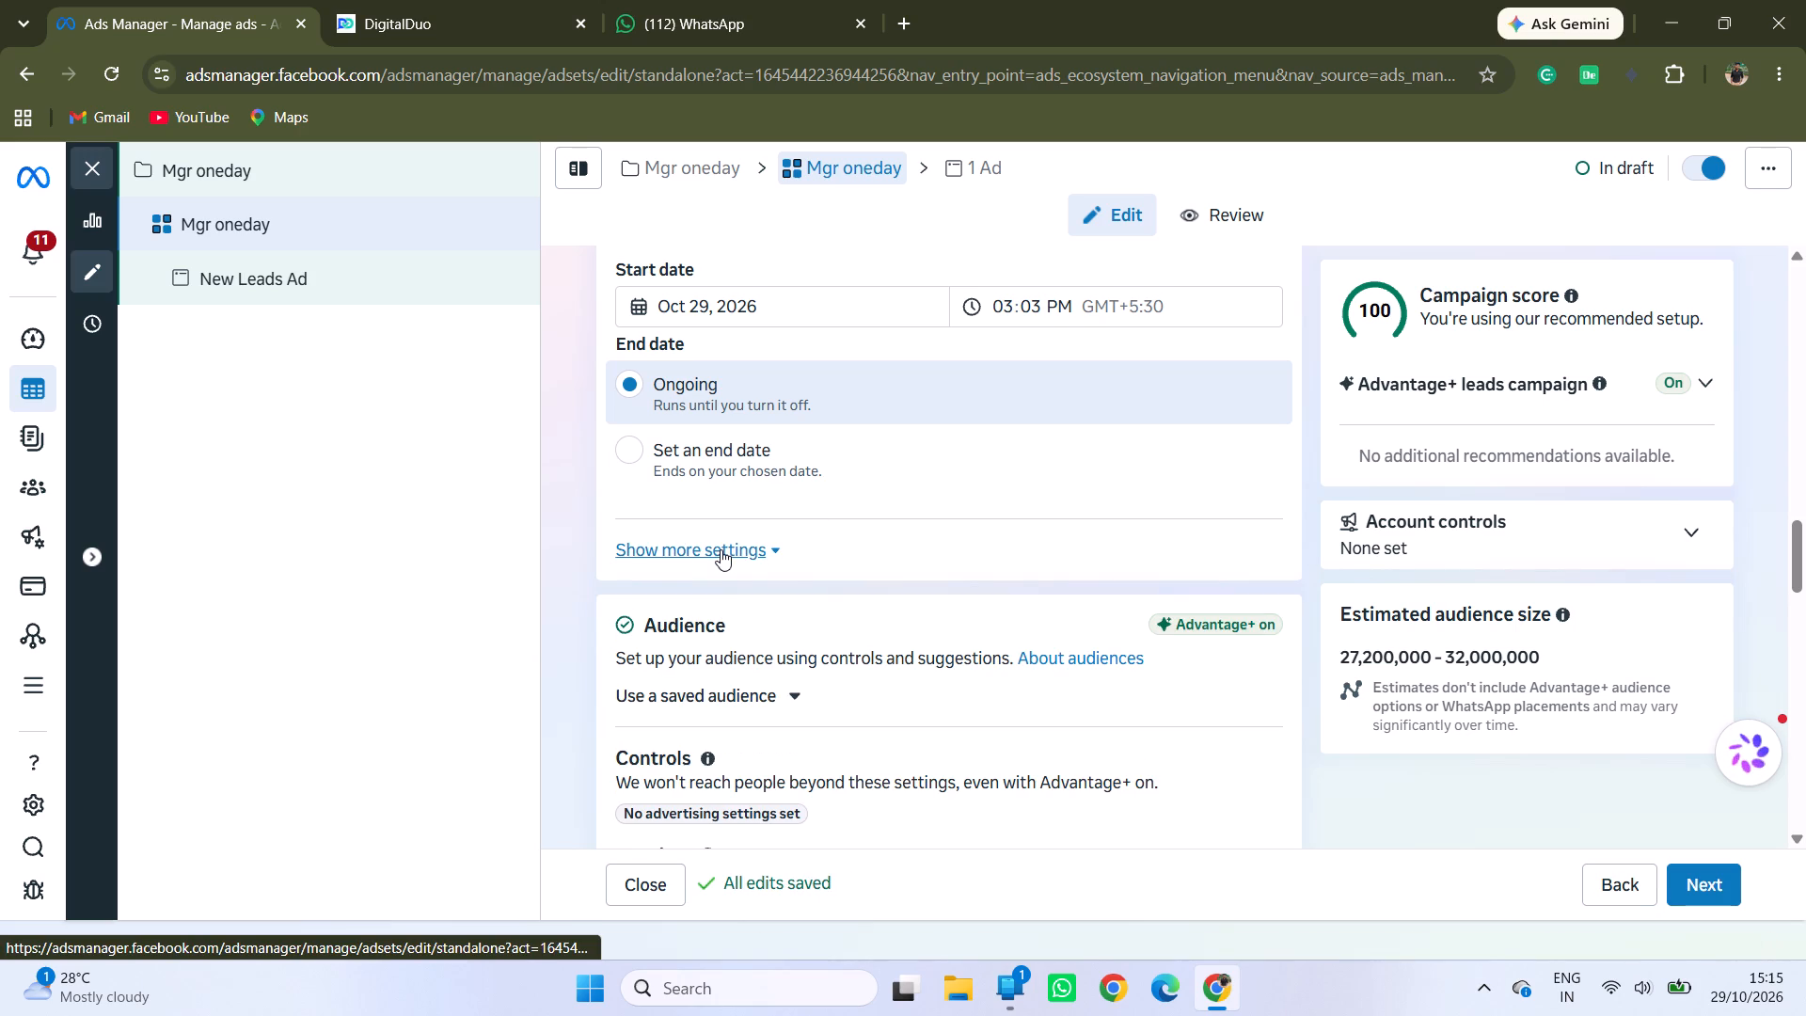
Examine the audience controls, covering locations, the India declaration requirement, minimum age, excluded custom audiences and languages.
scroll(728, 632, "down", 2)
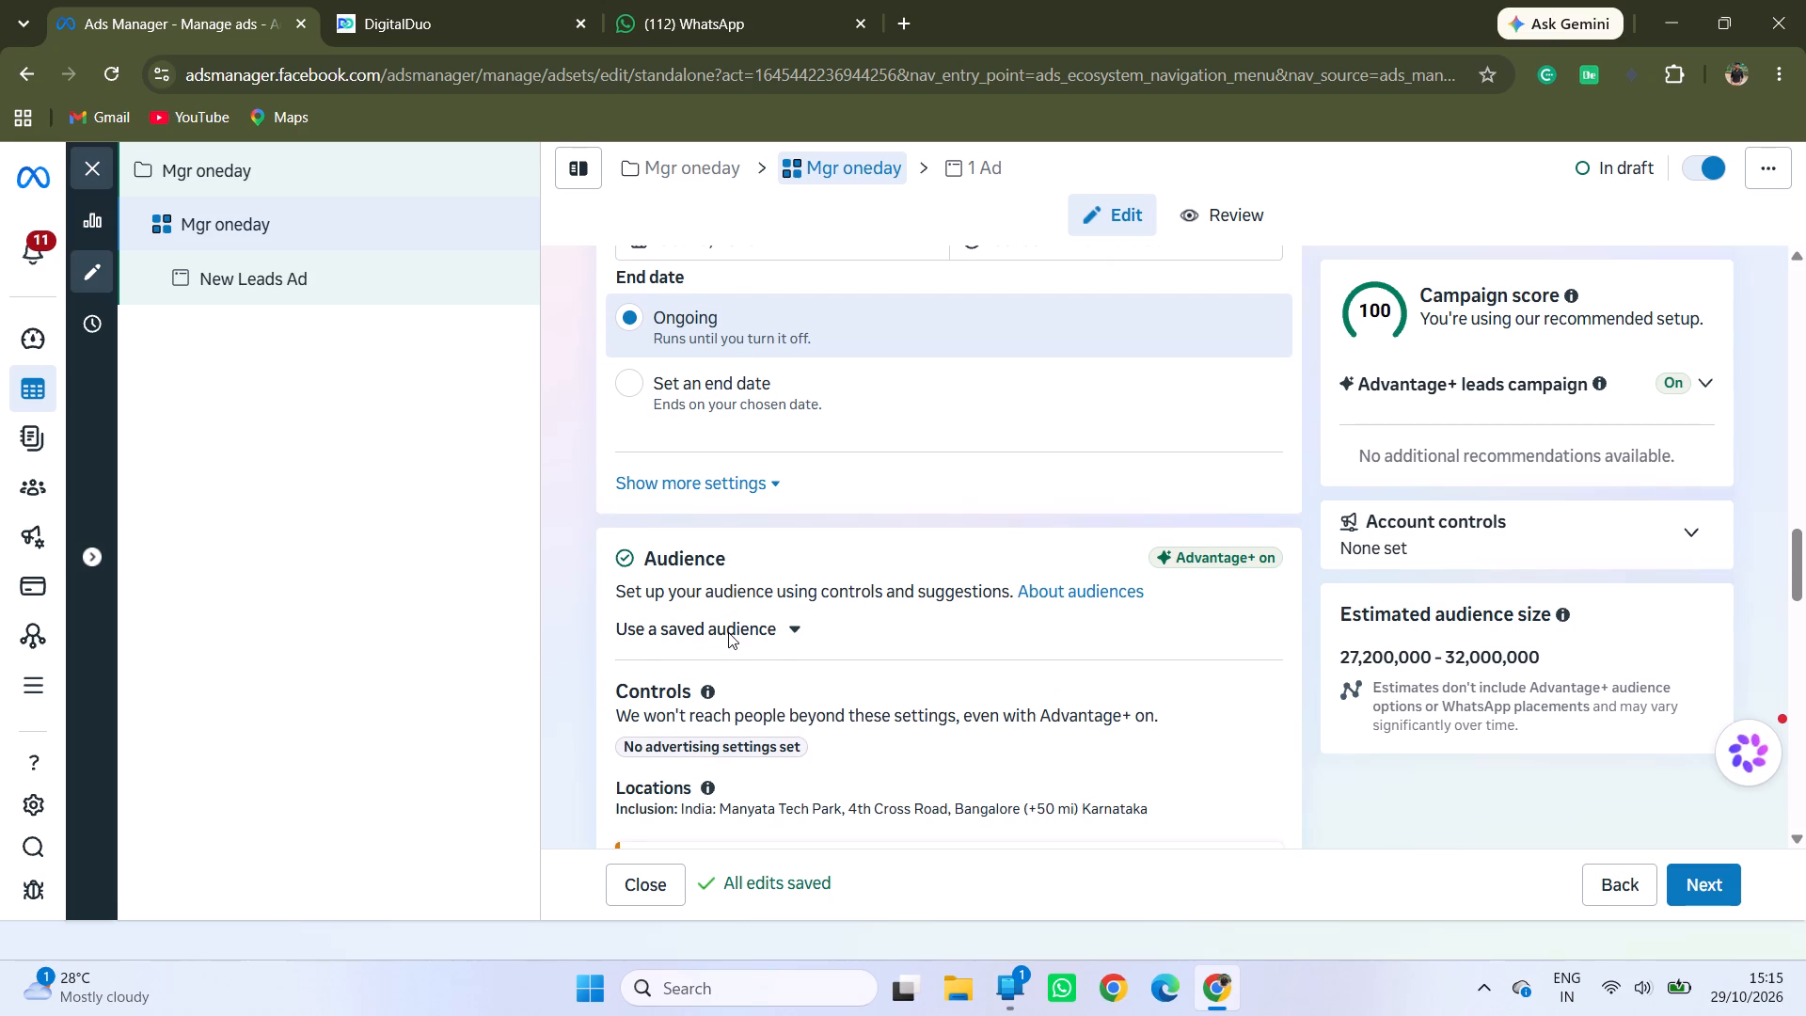
scroll(728, 632, "down", 2)
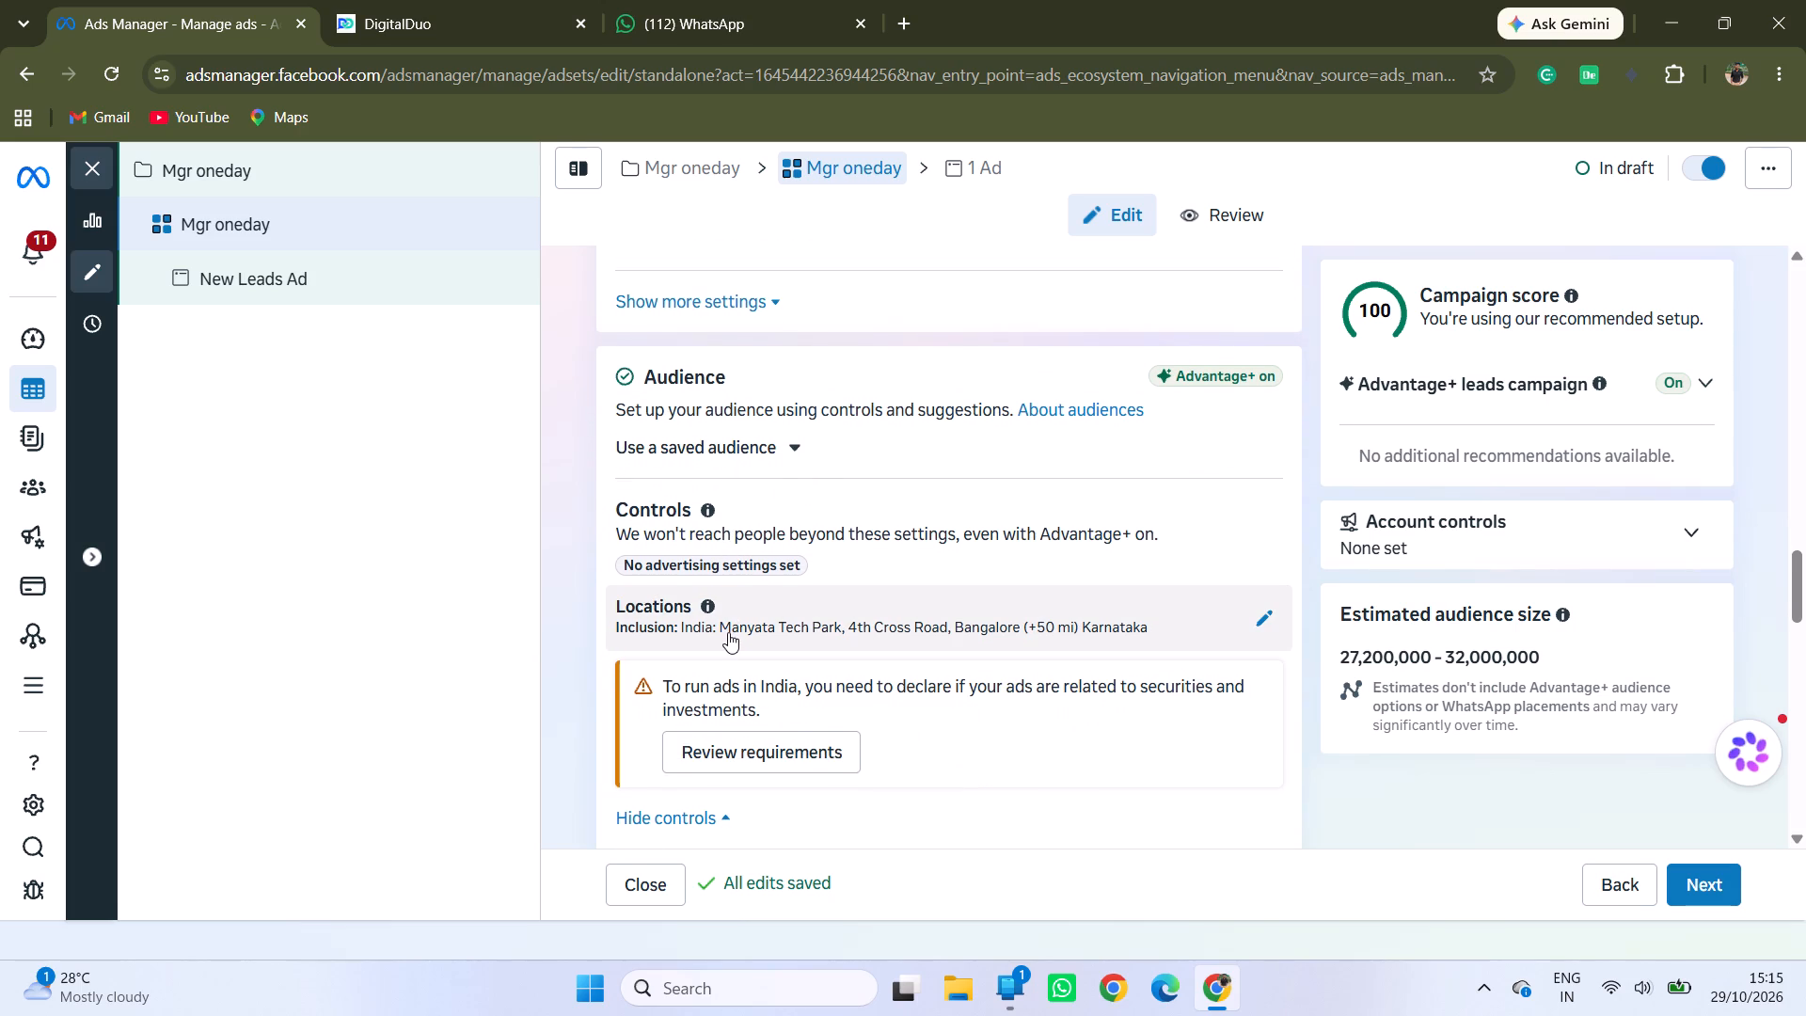
scroll(728, 632, "down", 1)
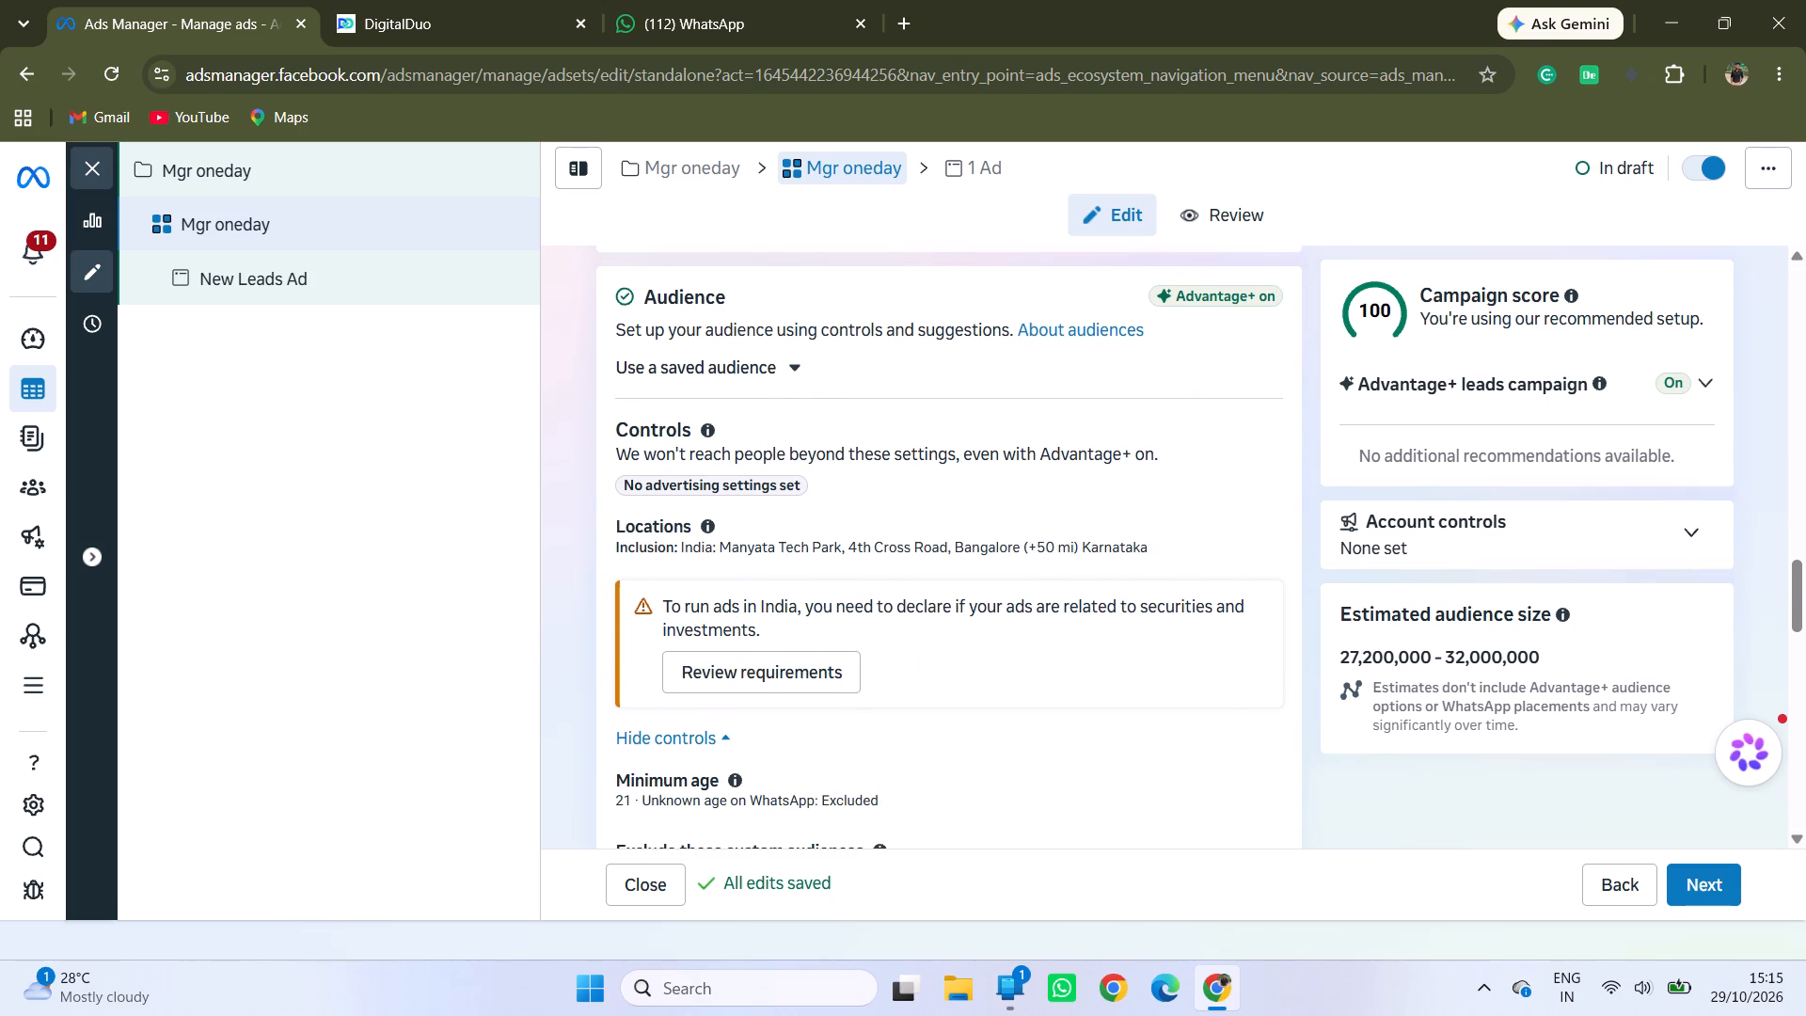
scroll(728, 632, "down", 1)
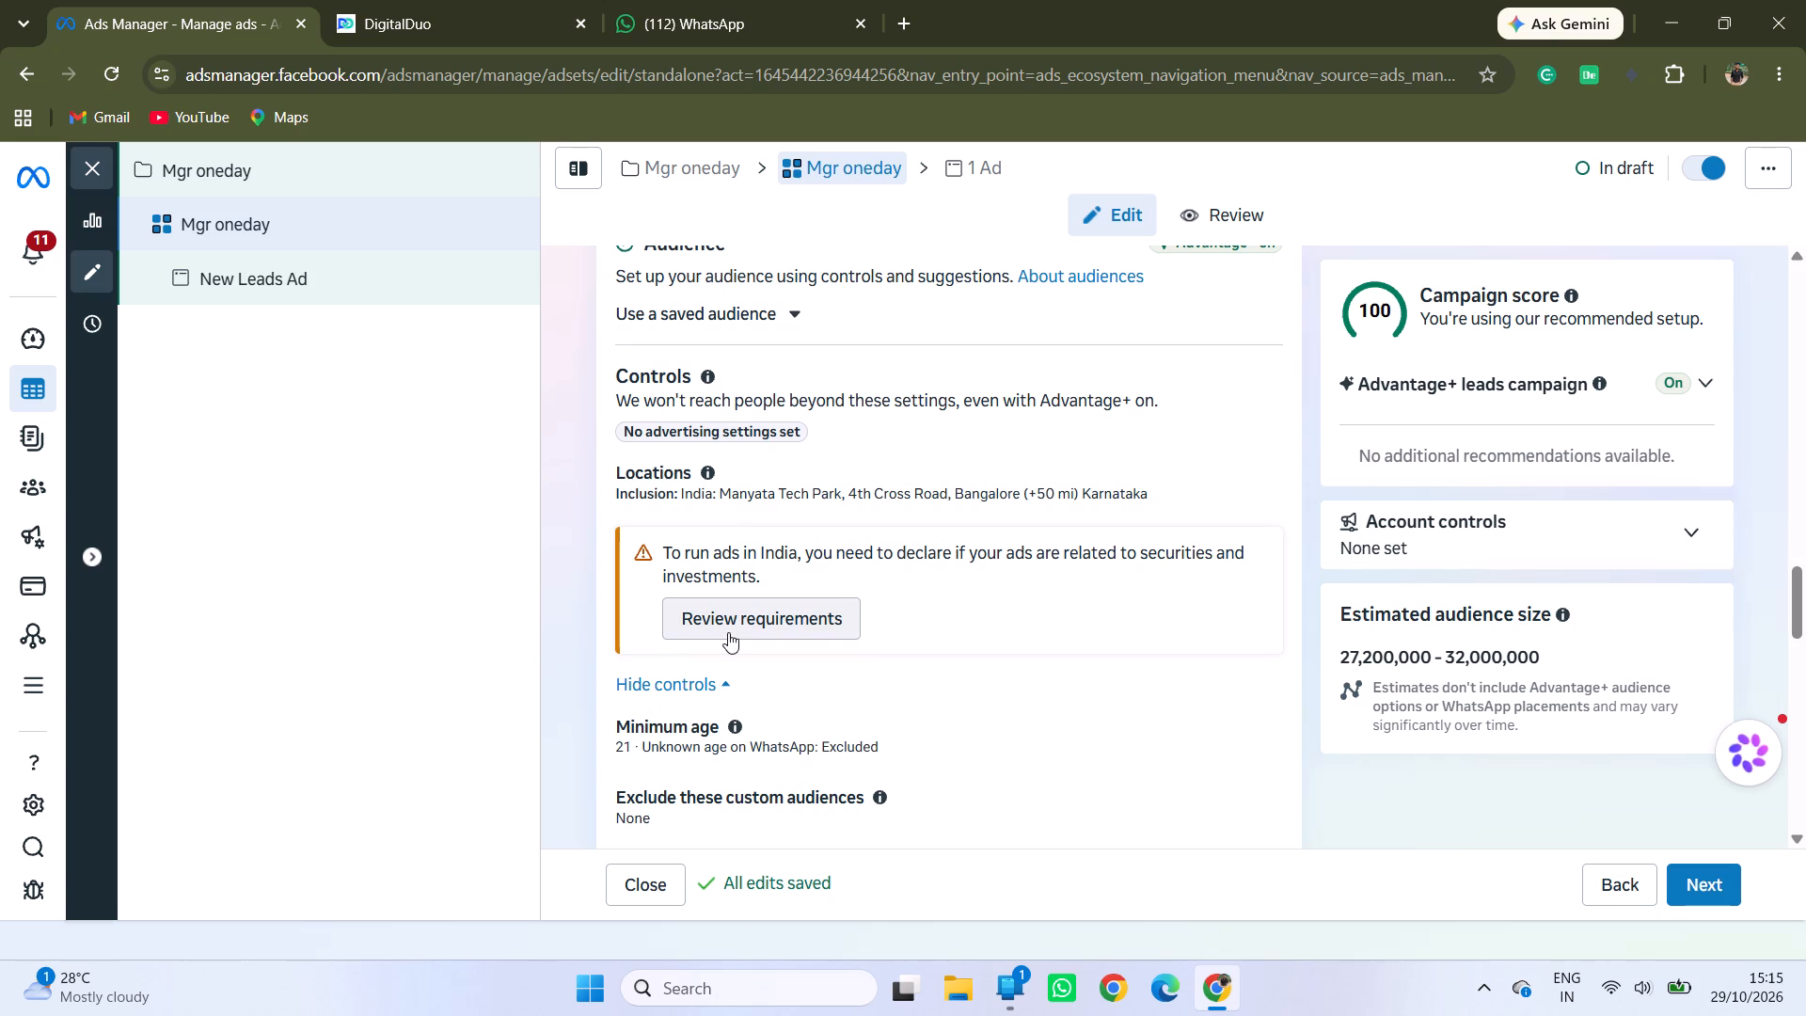
scroll(728, 632, "down", 2)
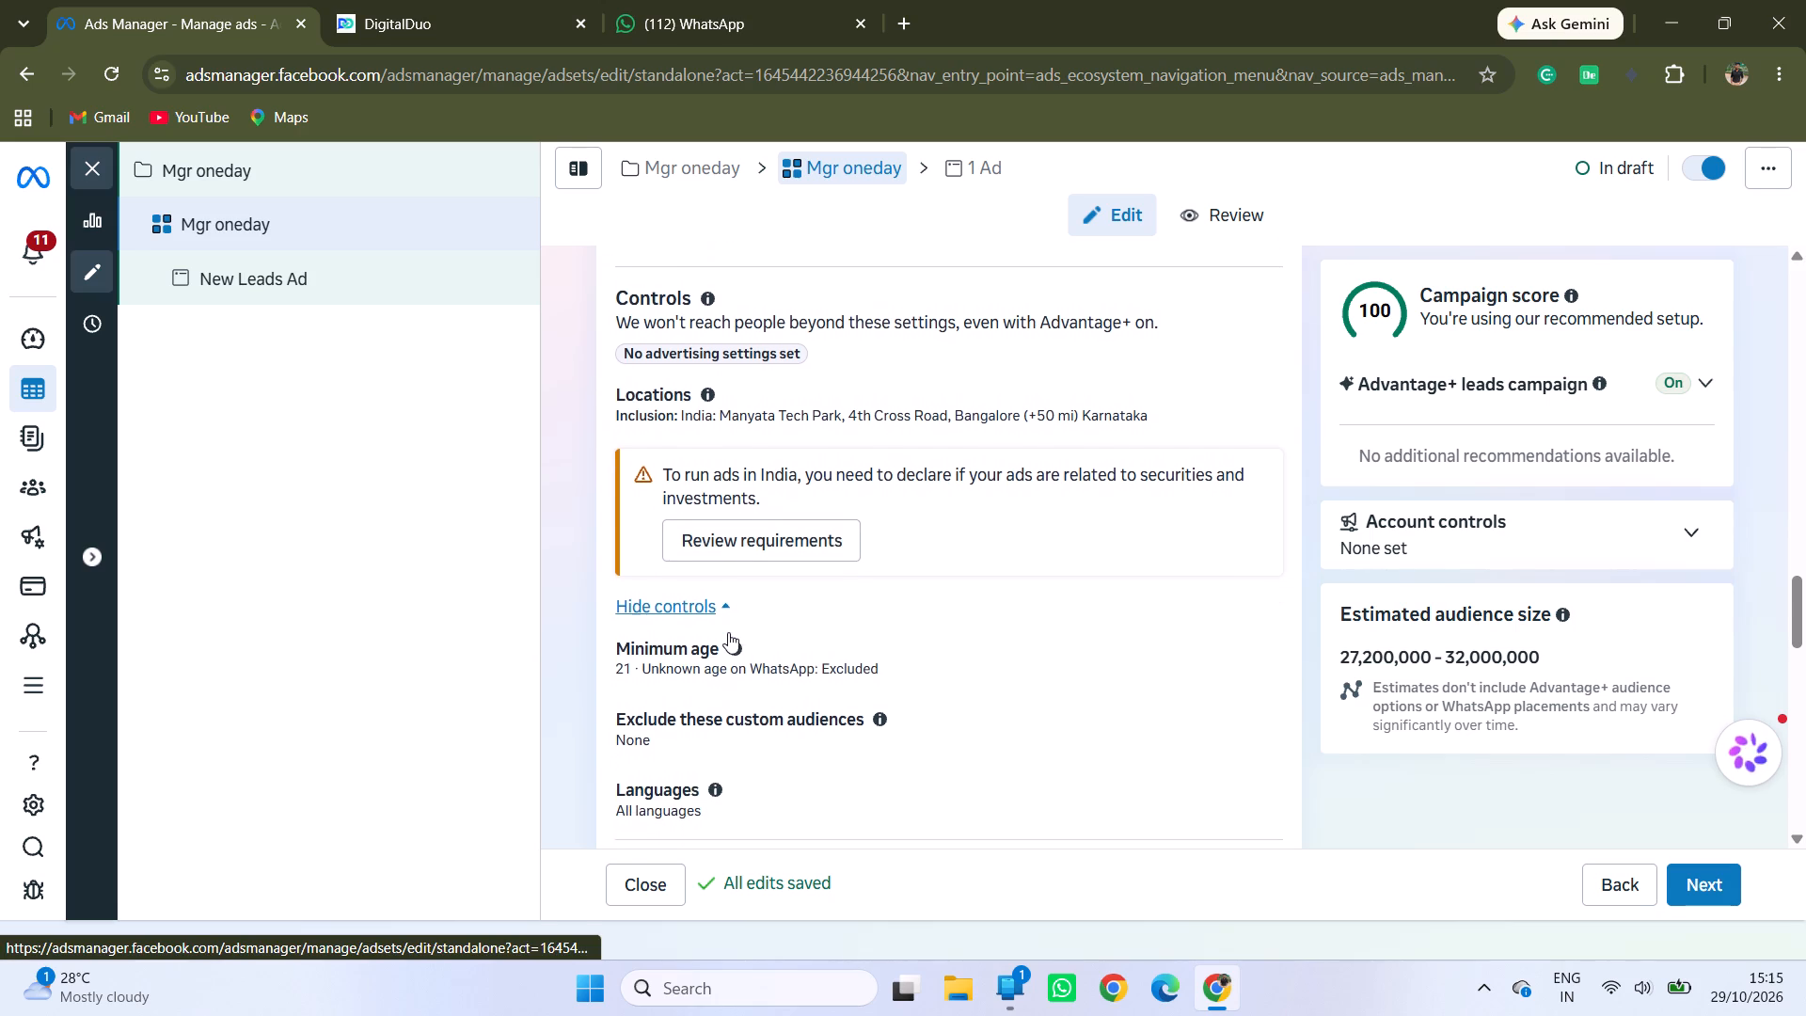
scroll(728, 632, "down", 1)
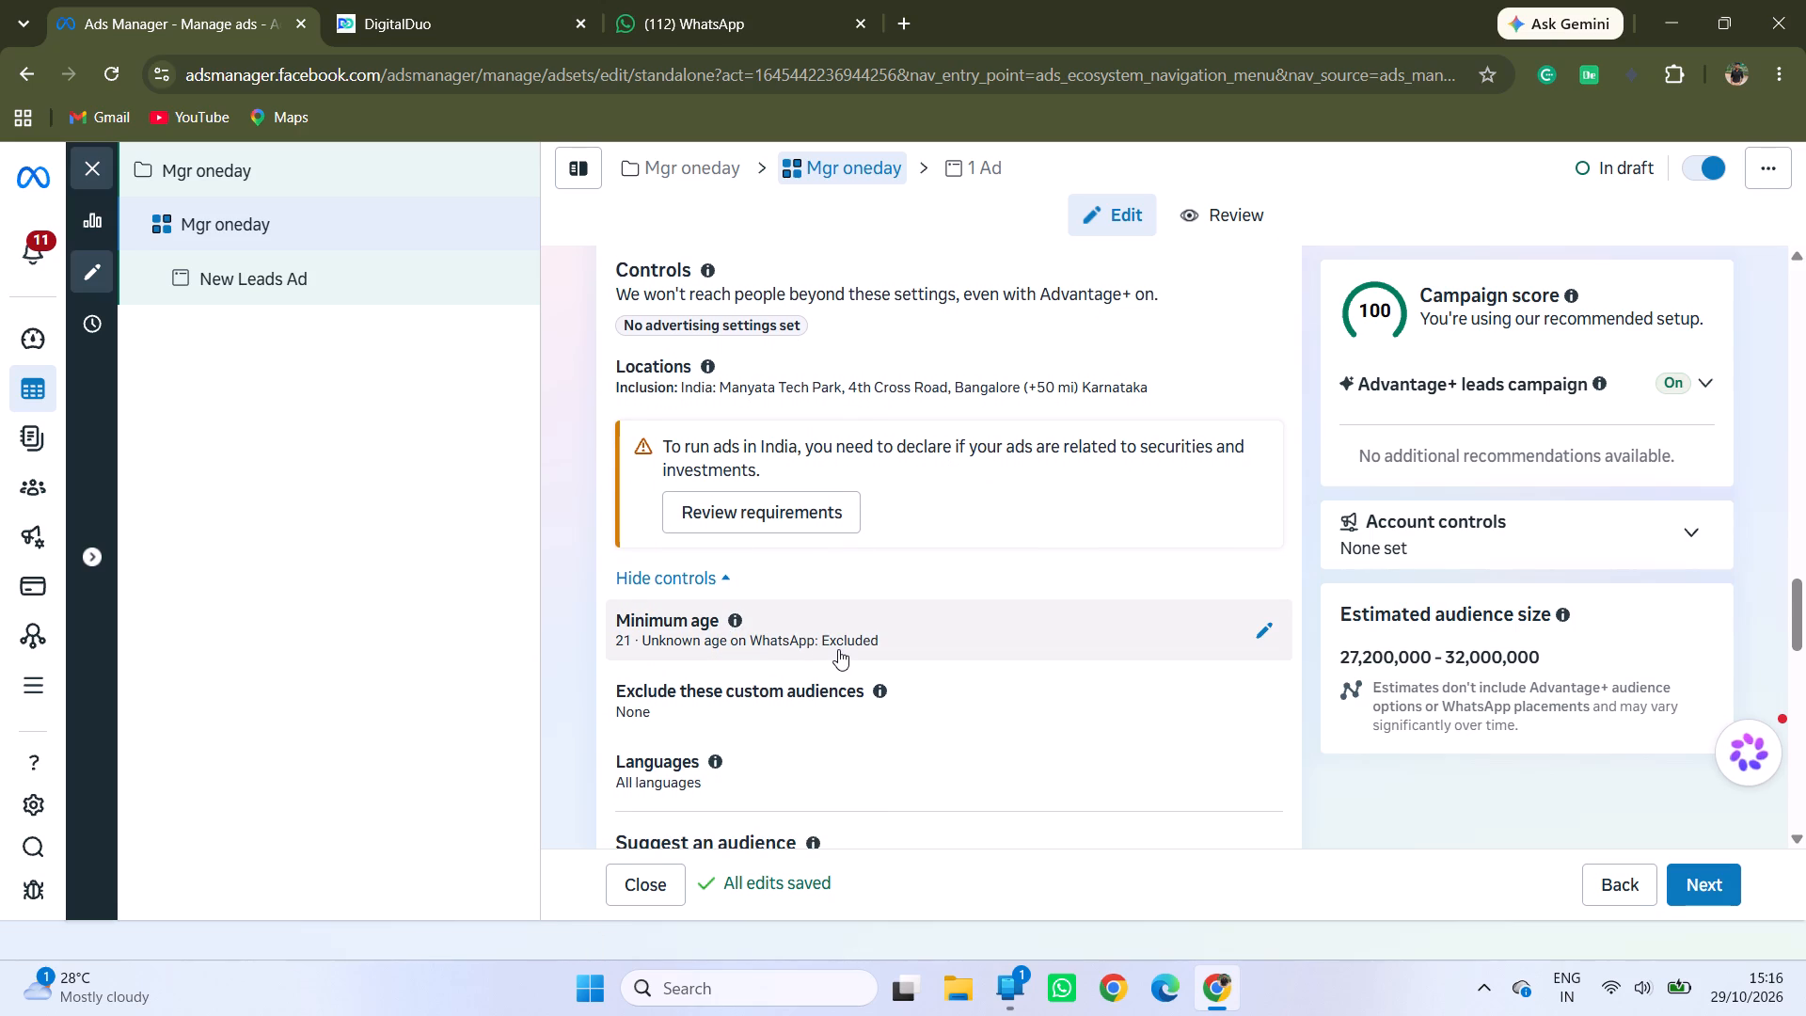
scroll(789, 656, "down", 1)
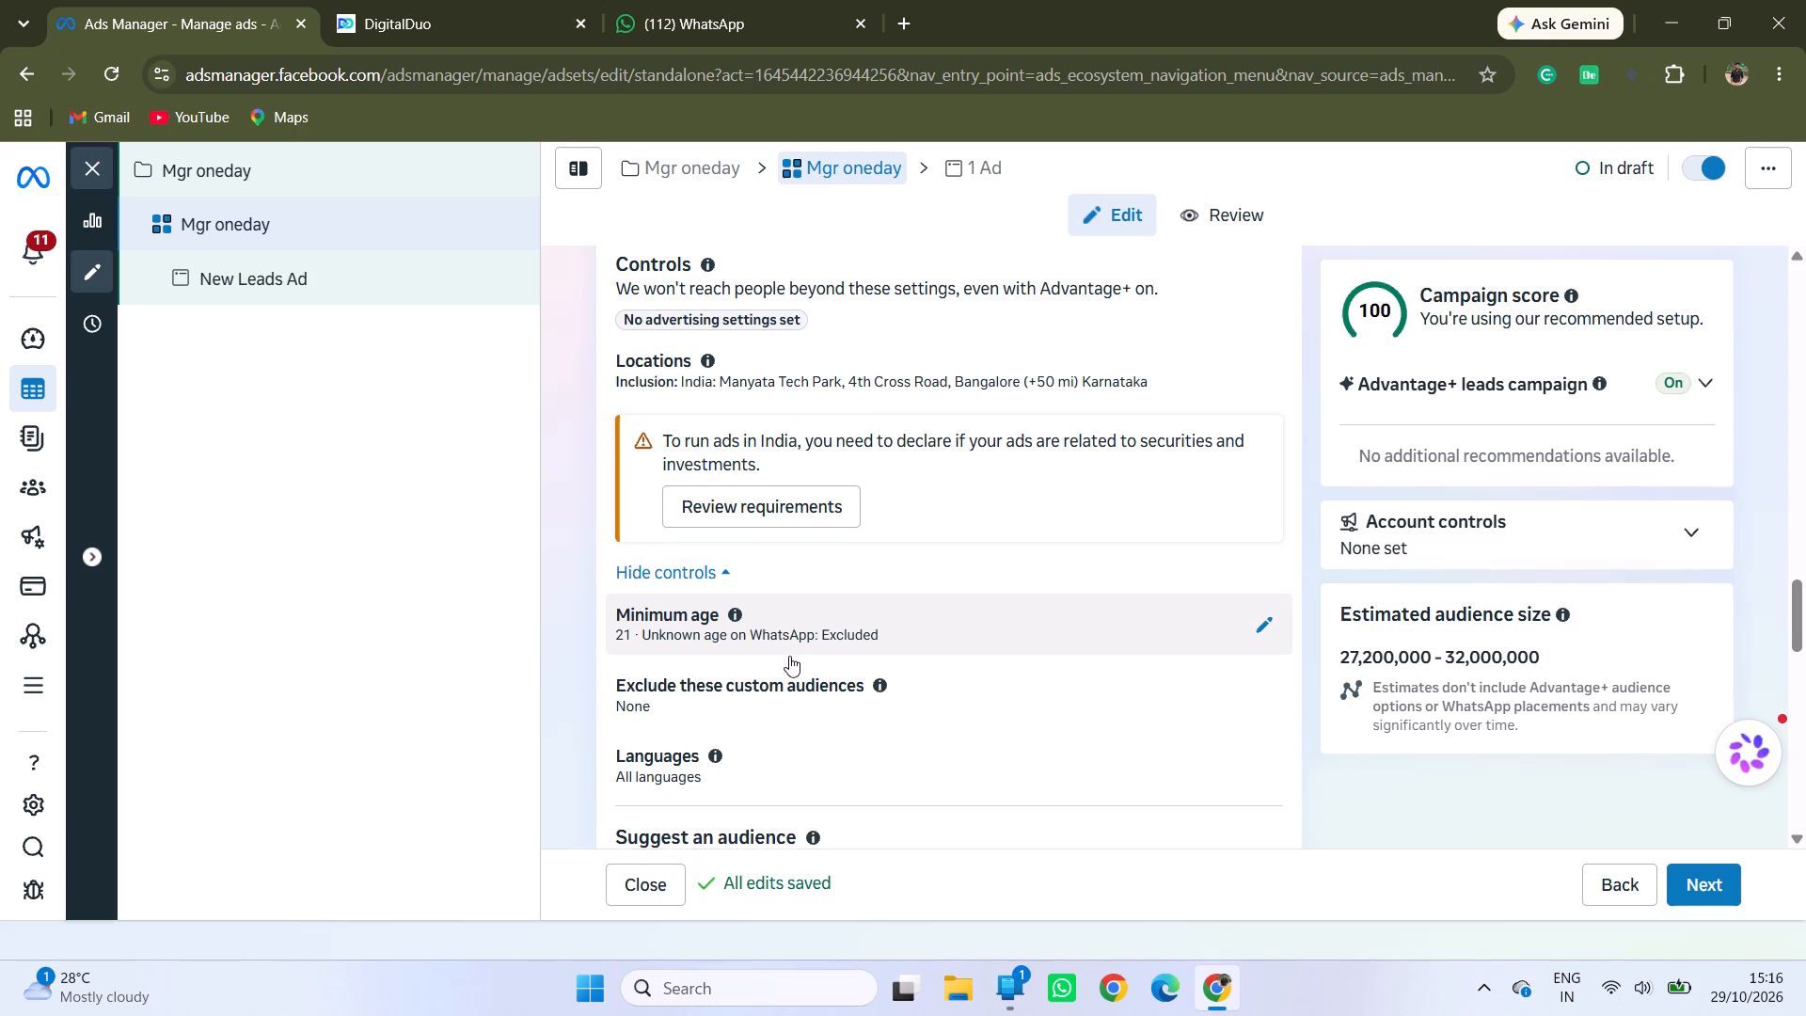
scroll(789, 656, "down", 1)
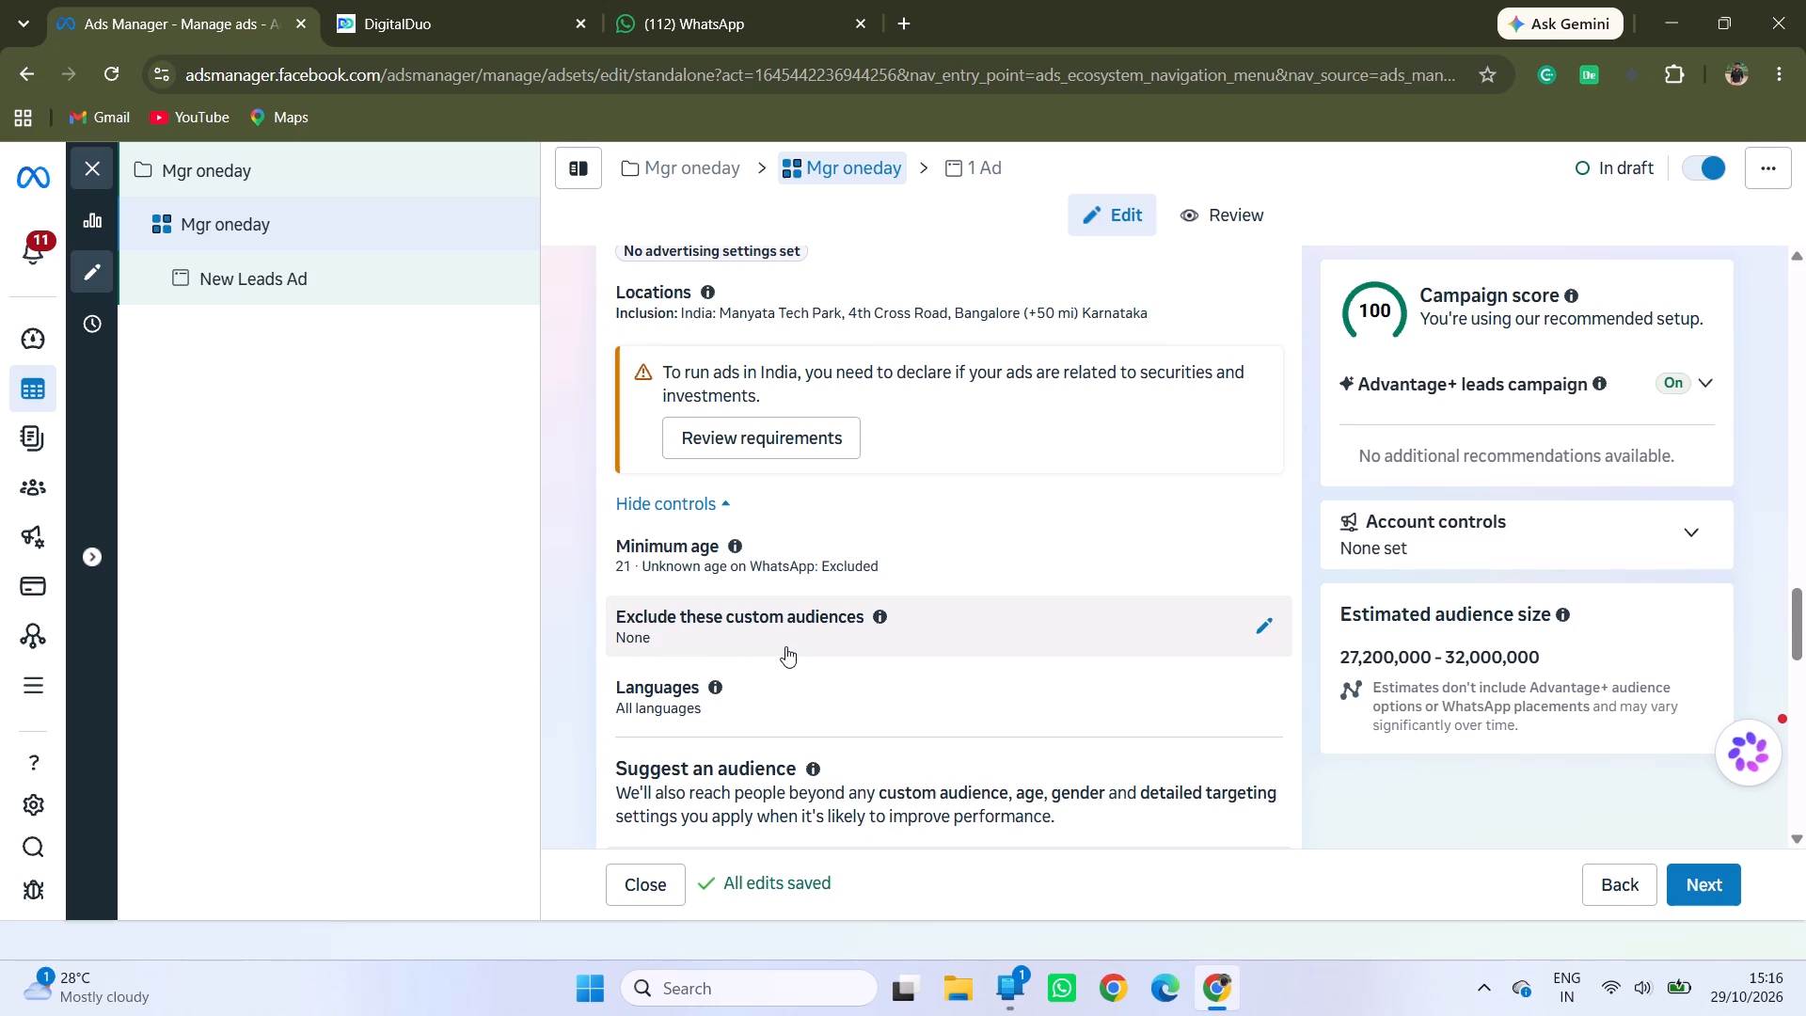
scroll(709, 701, "down", 1)
Recheck the audience controls from the saved audience option down to the suggested audience's included custom audiences.
scroll(709, 701, "up", 1)
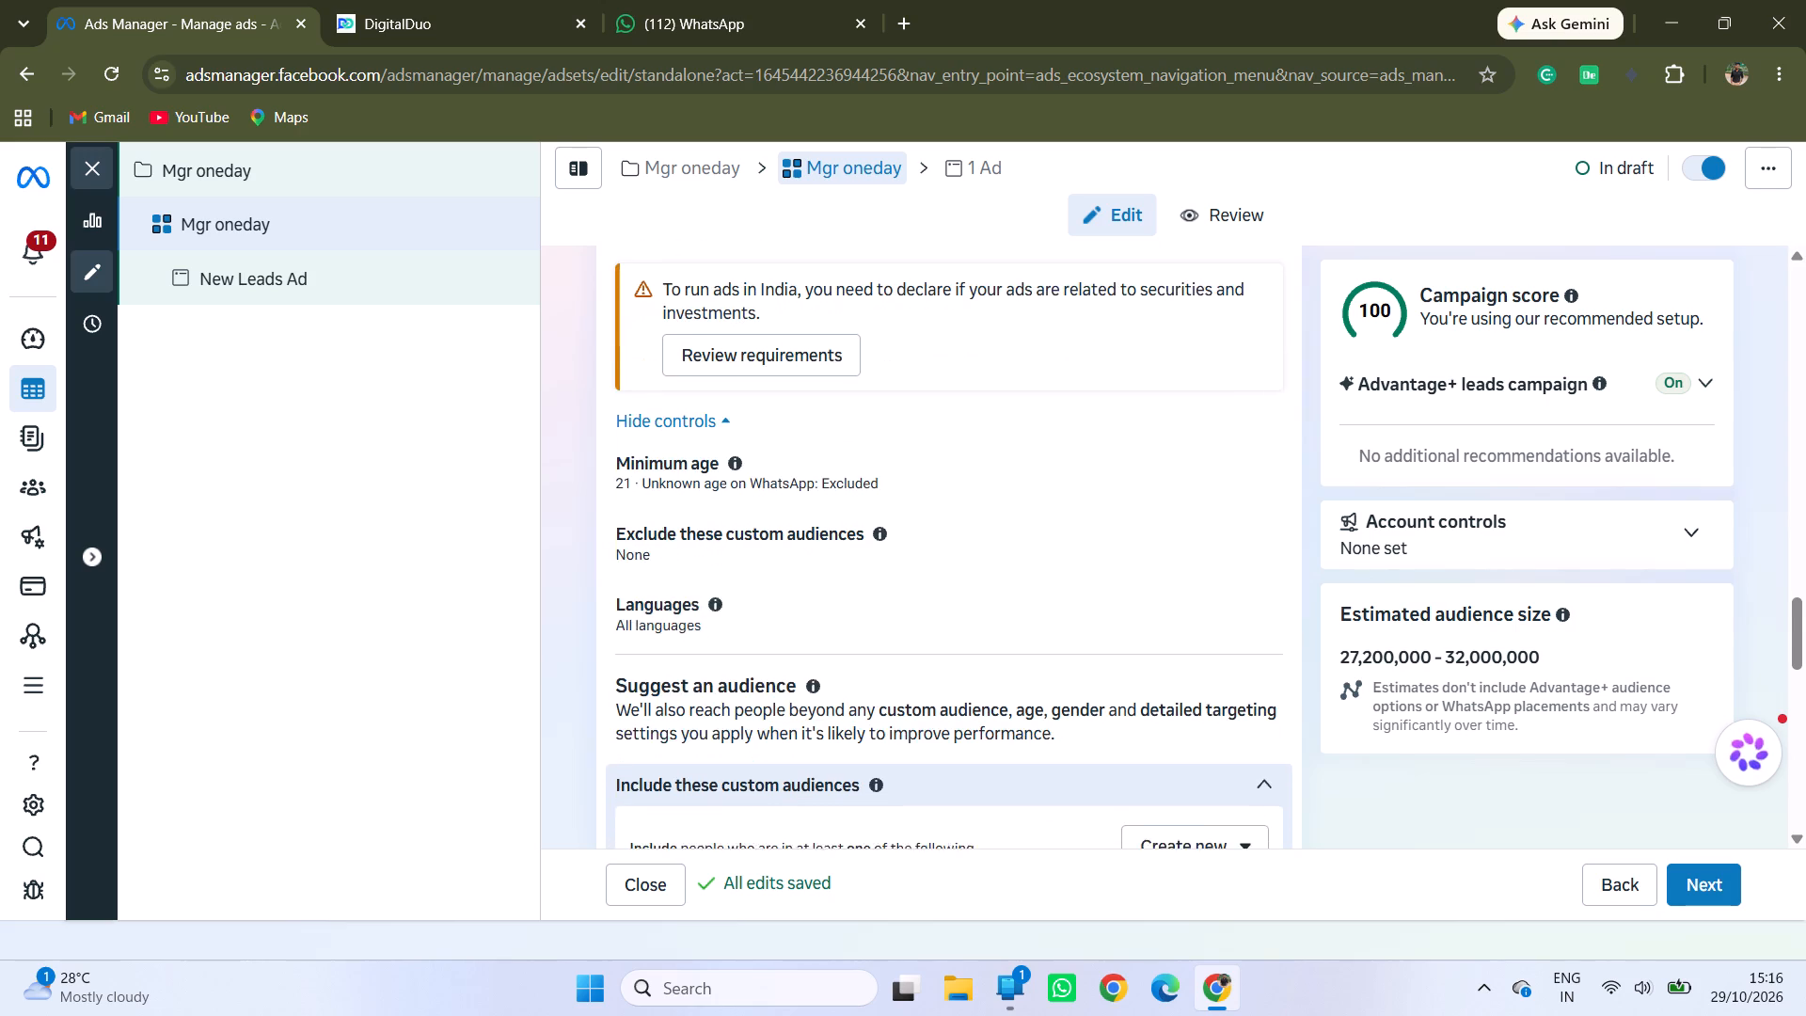
scroll(709, 701, "up", 3)
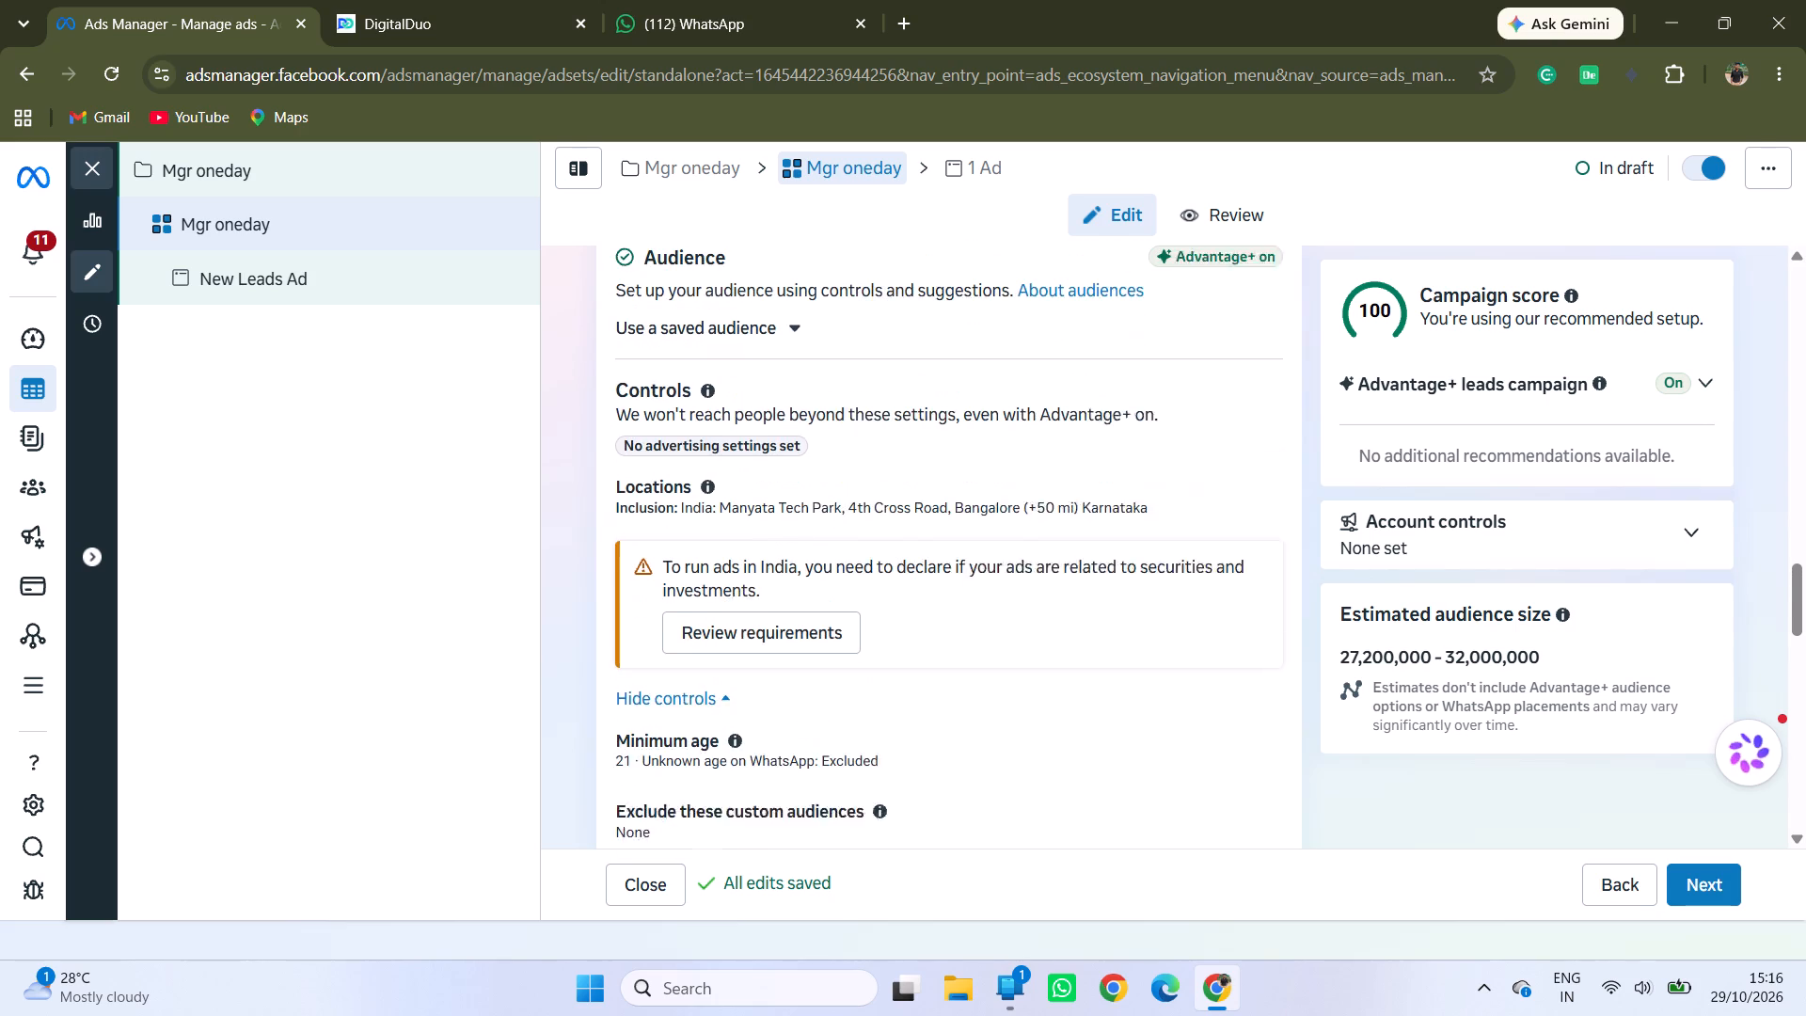
scroll(709, 701, "up", 1)
scroll(709, 701, "down", 4)
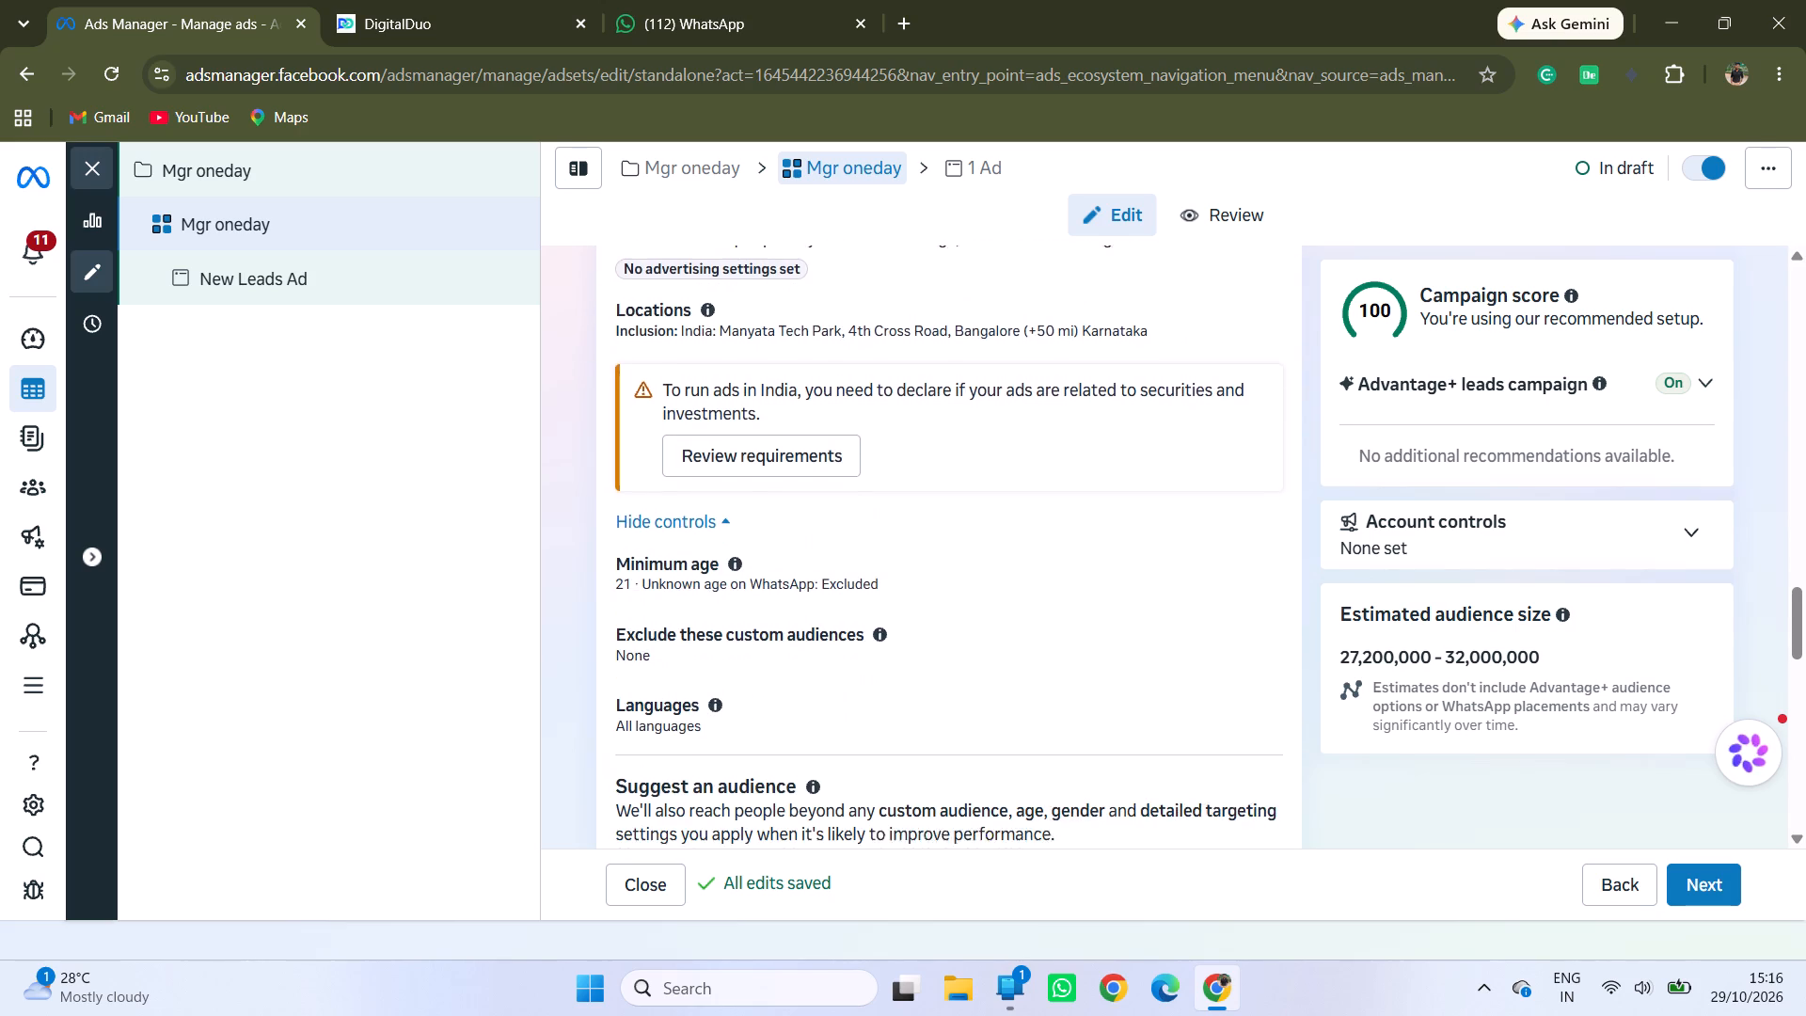
scroll(709, 701, "down", 2)
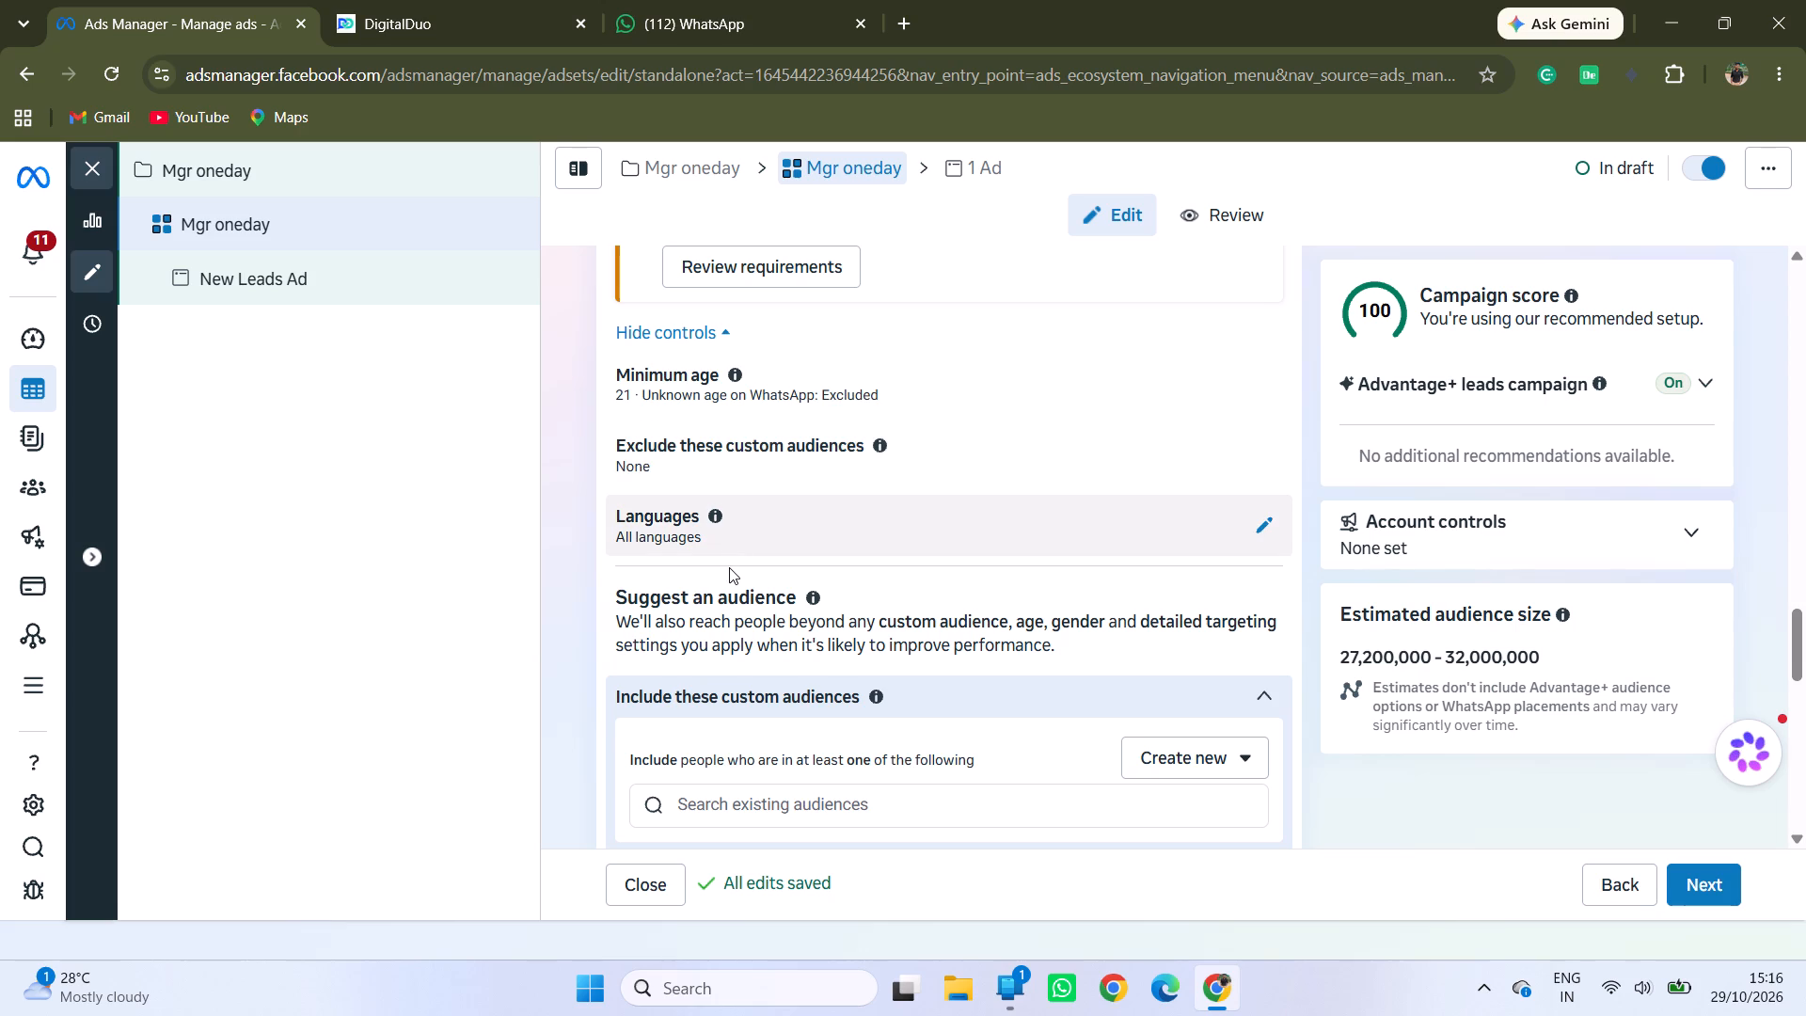
scroll(725, 599, "down", 3)
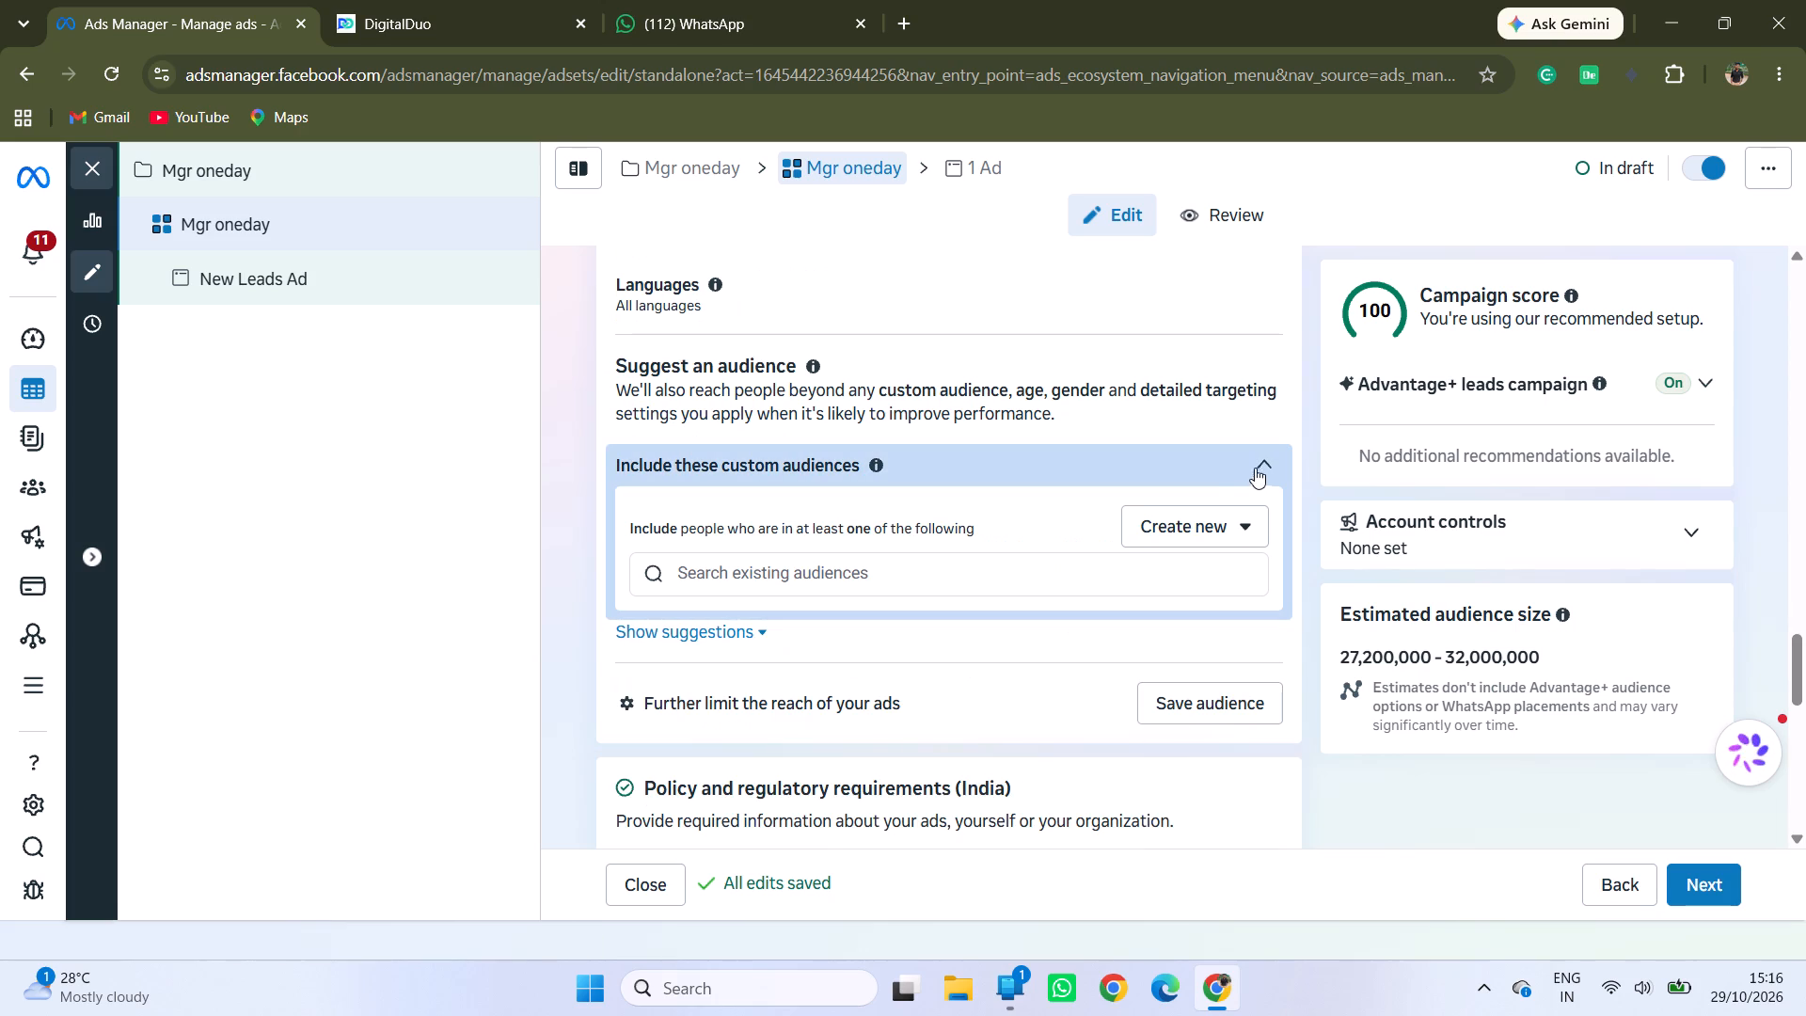
Collapse the included custom audiences, expand the audience suggestions, and review settings from age and gender through placements to brand safety.
left_click(1269, 464)
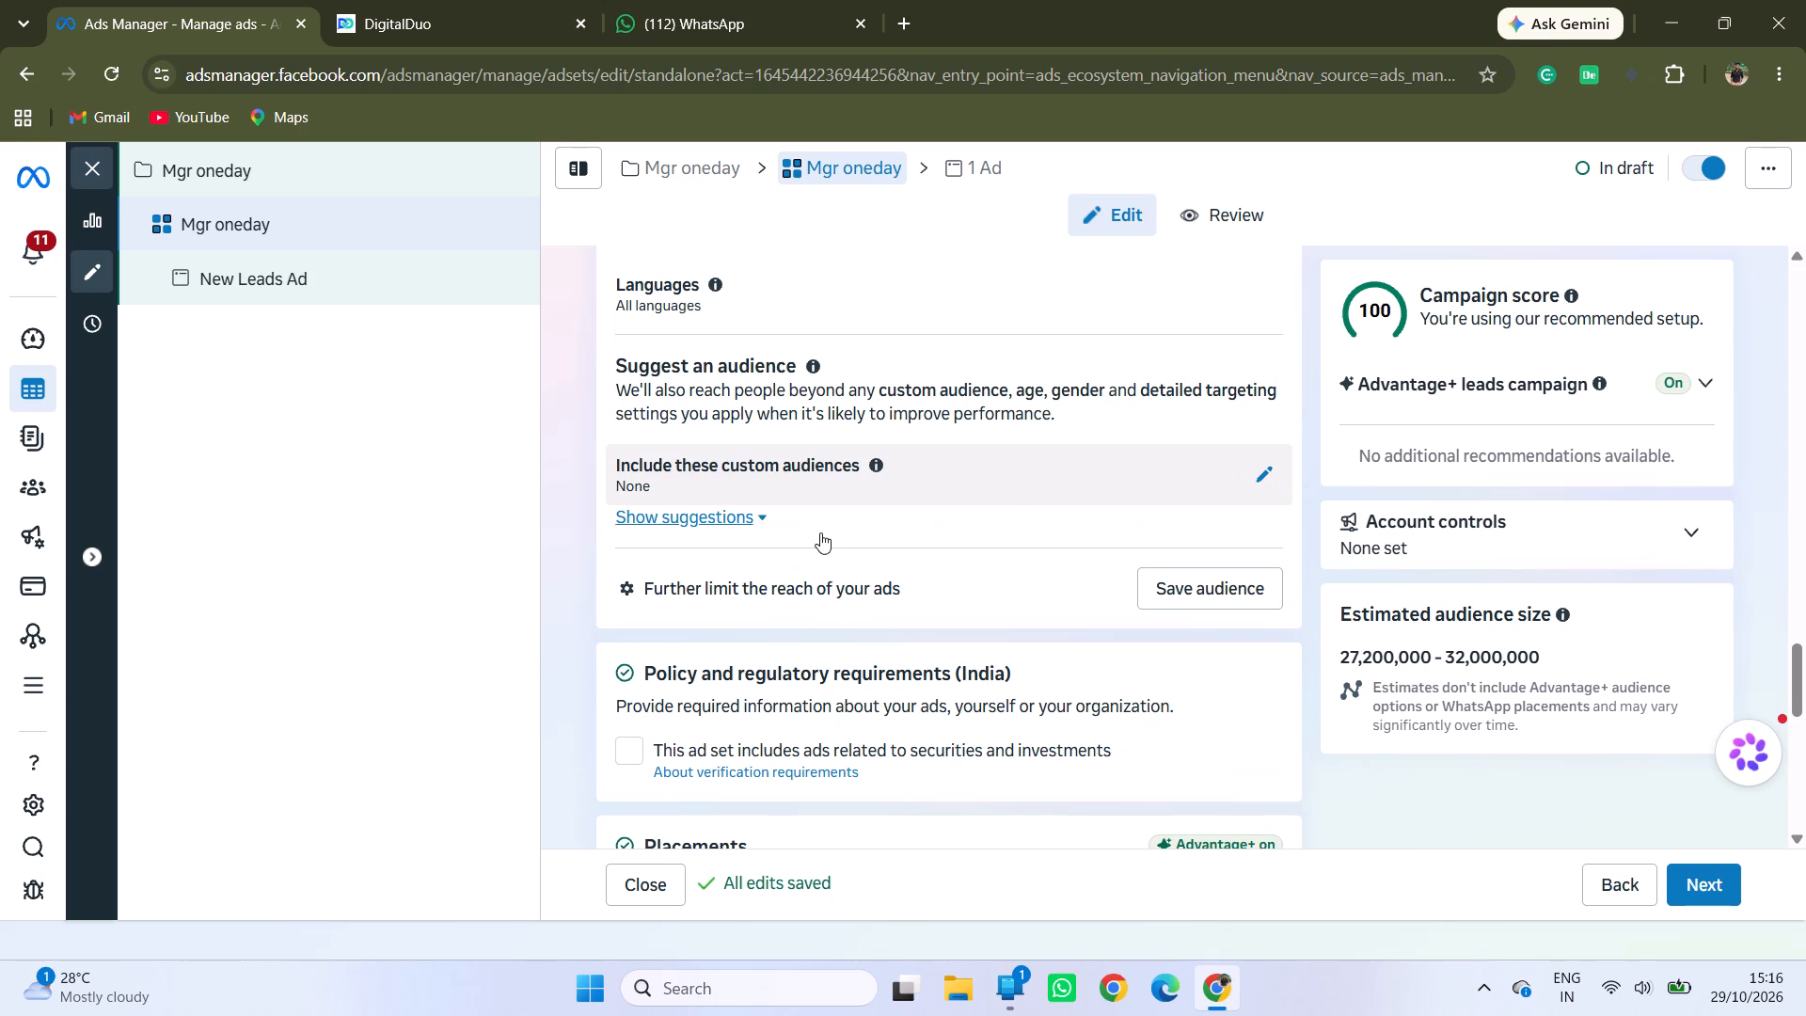
left_click(743, 519)
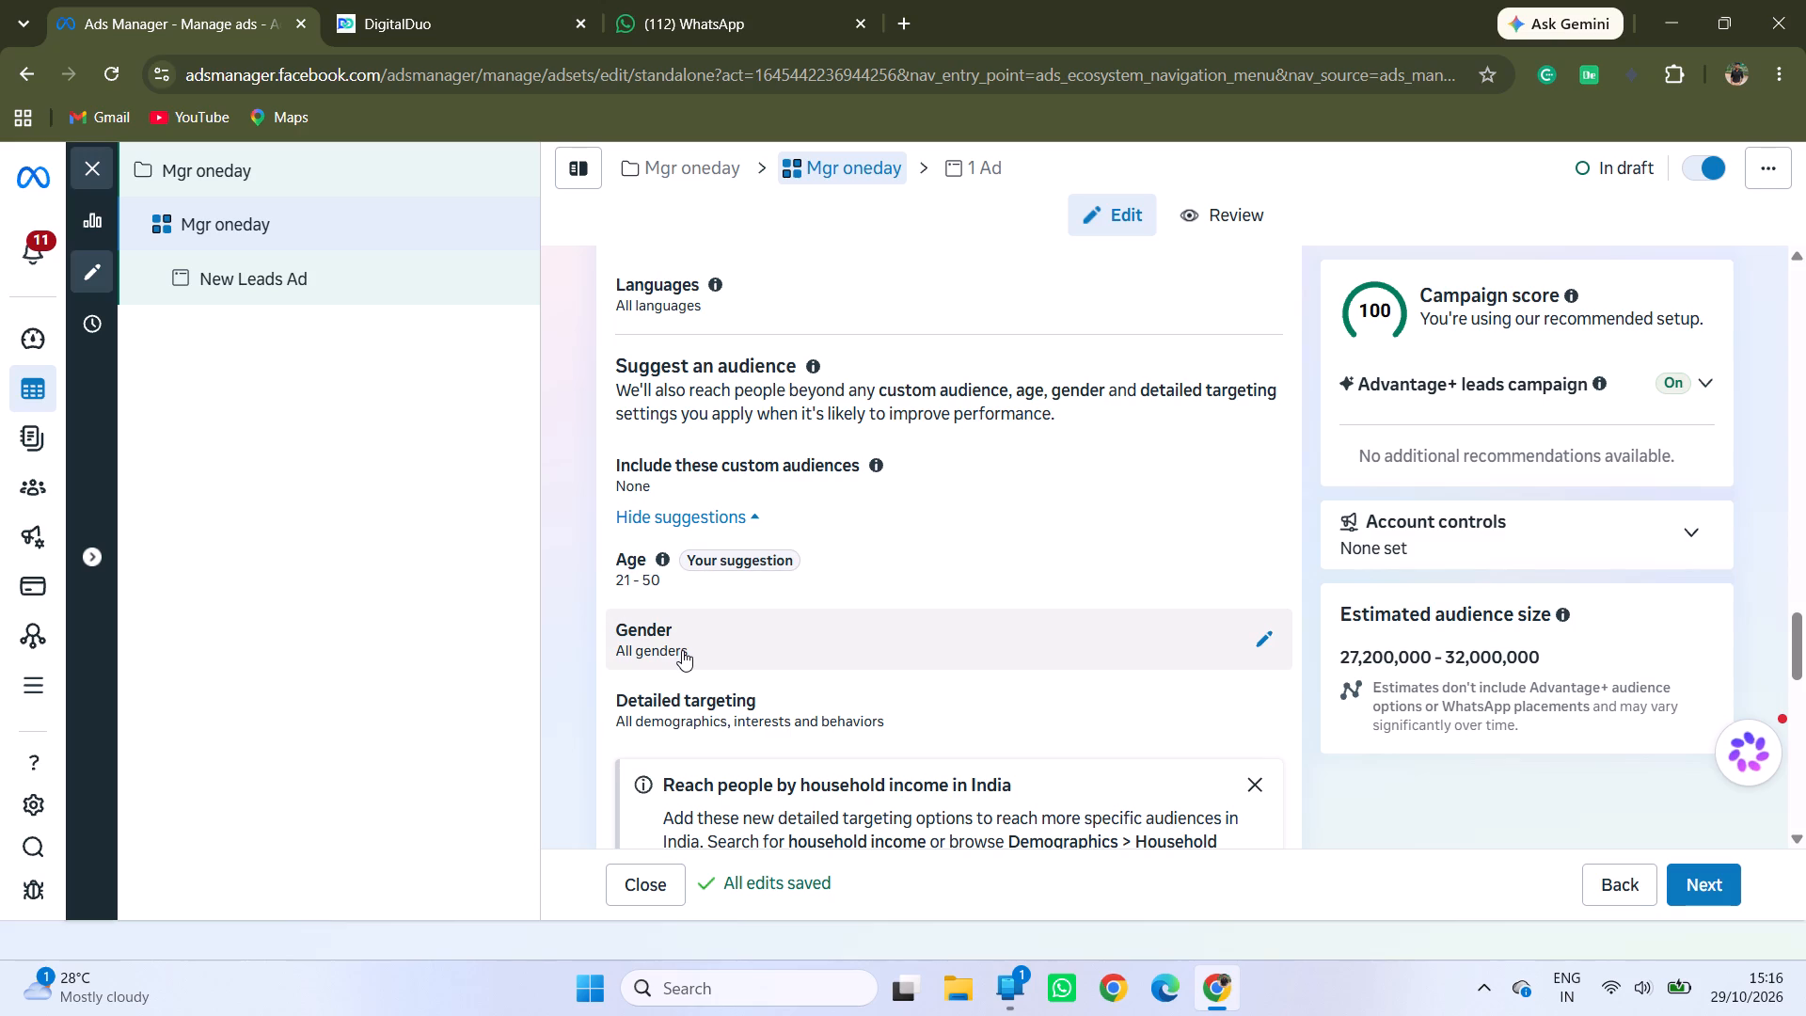
scroll(757, 692, "down", 1)
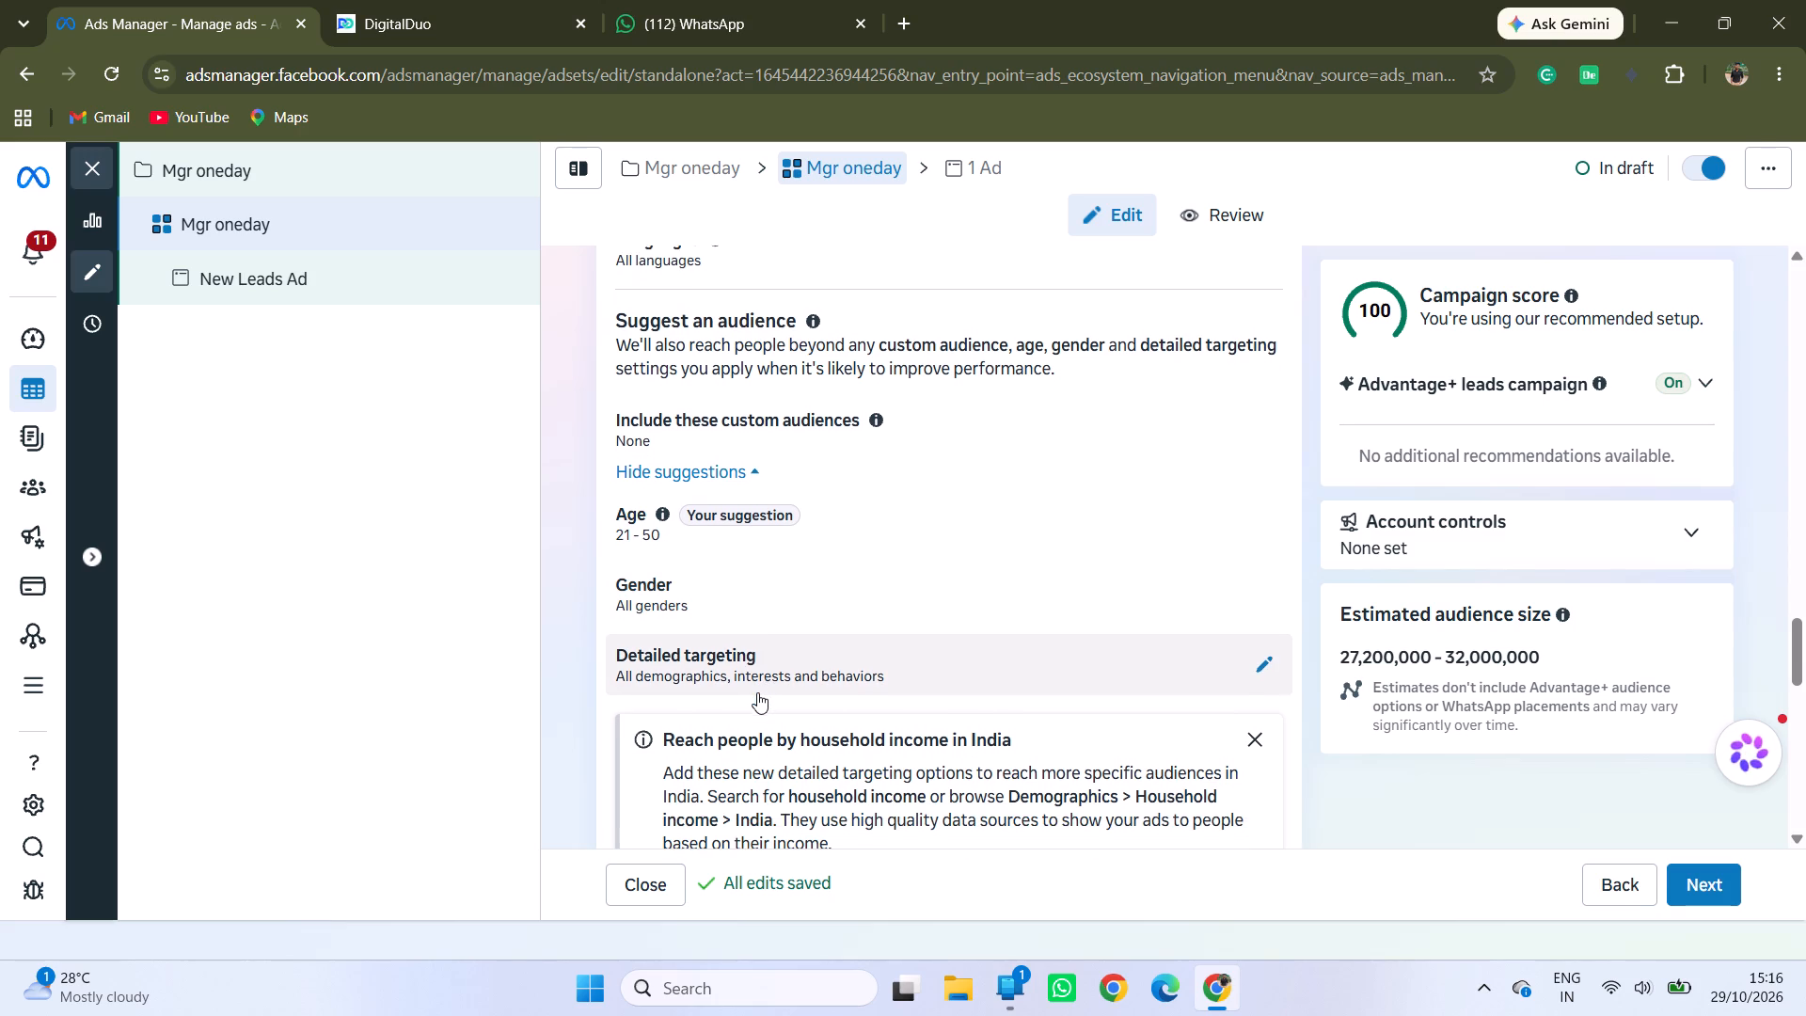
scroll(757, 692, "down", 3)
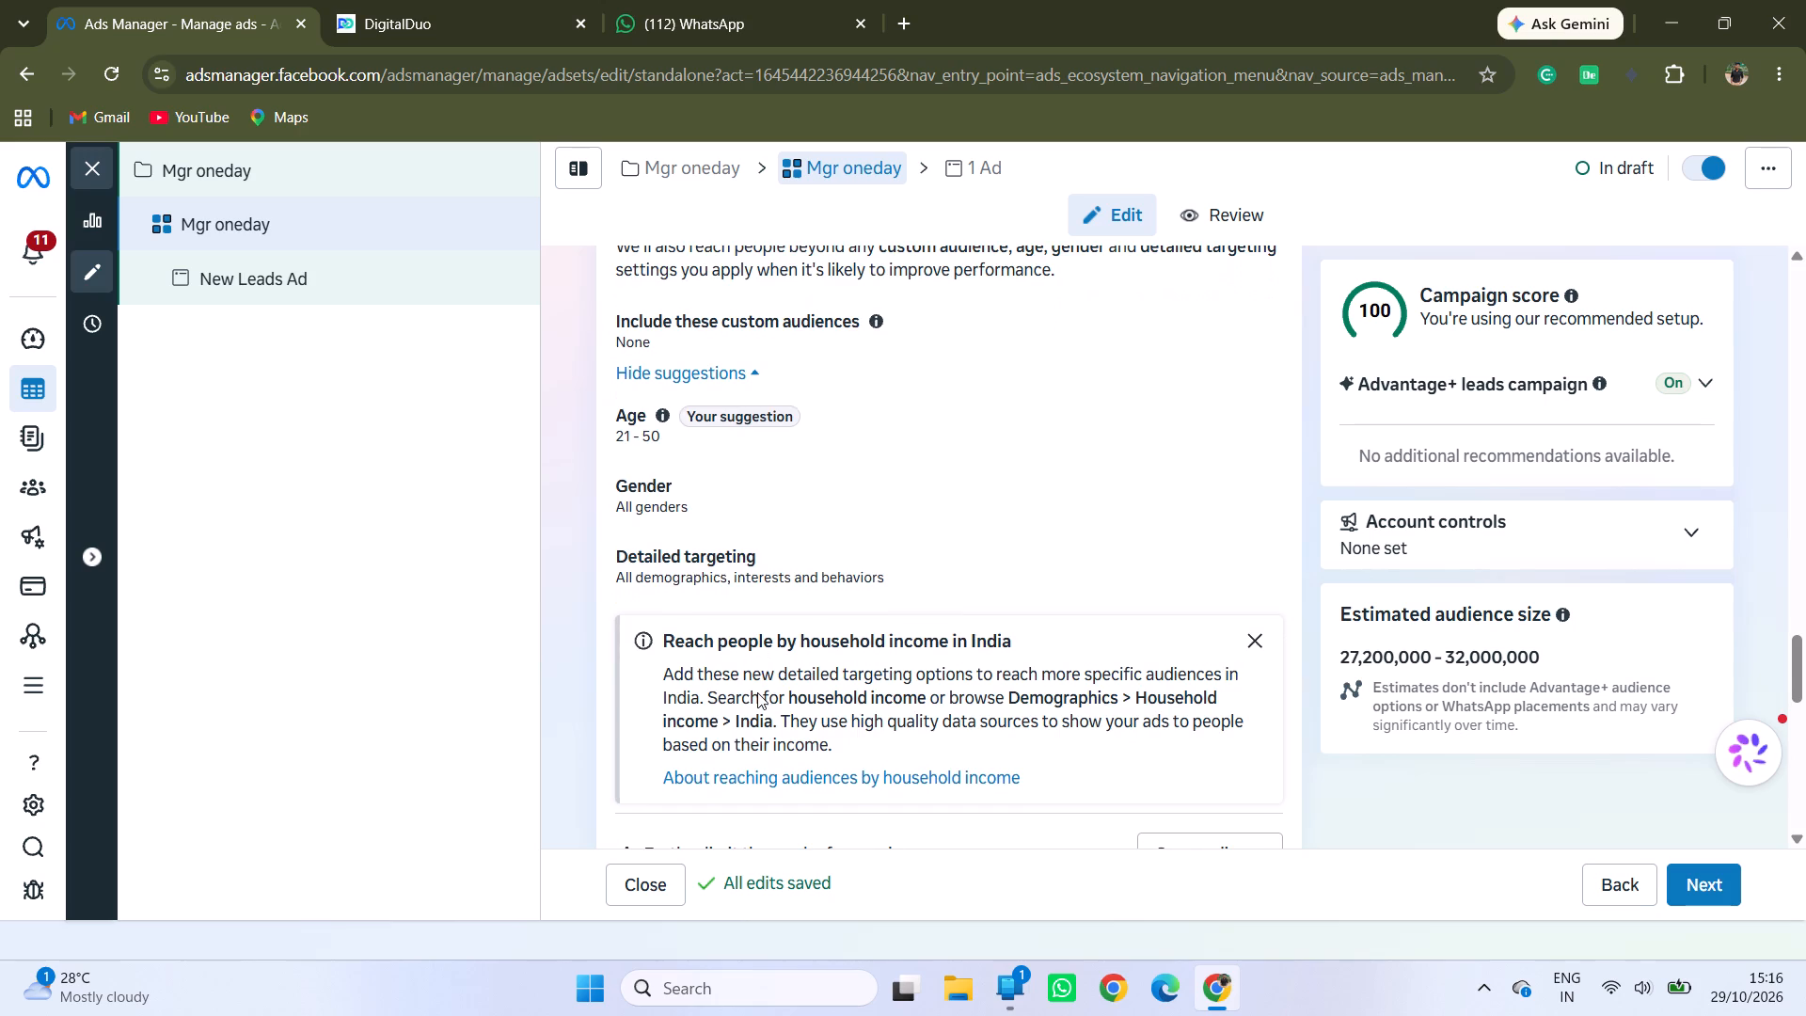
scroll(757, 692, "down", 3)
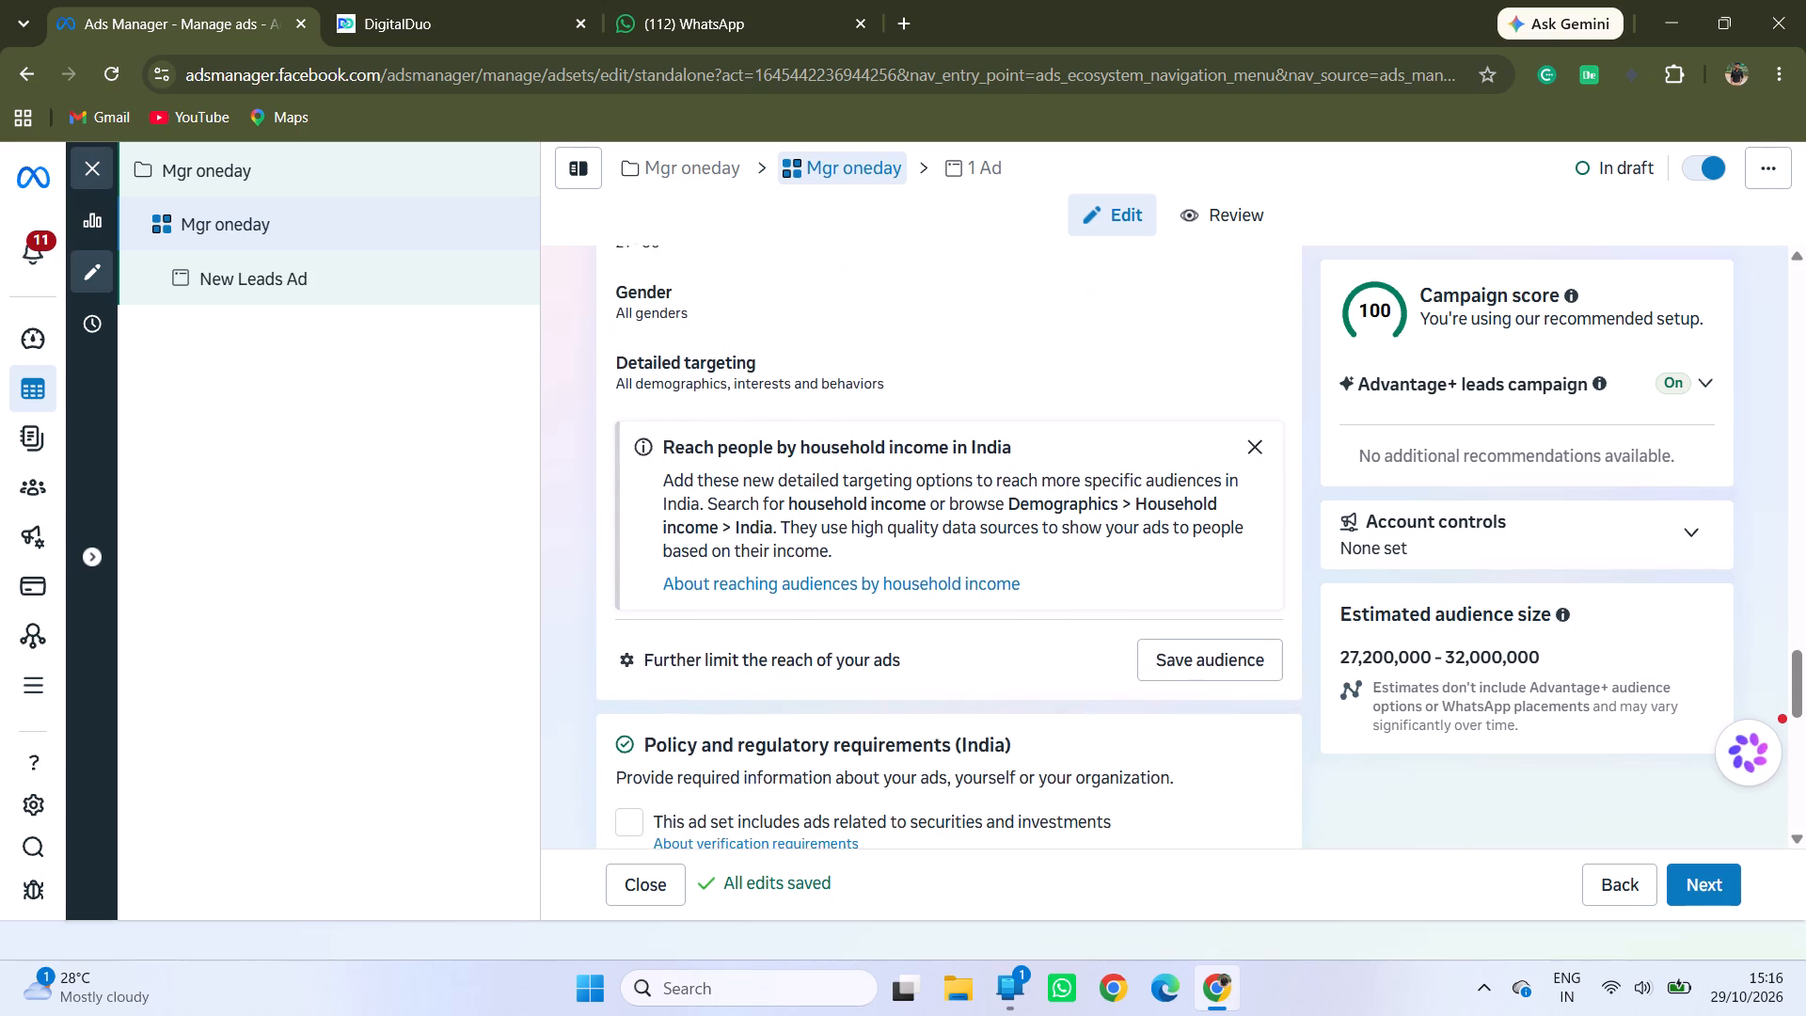
scroll(757, 692, "down", 3)
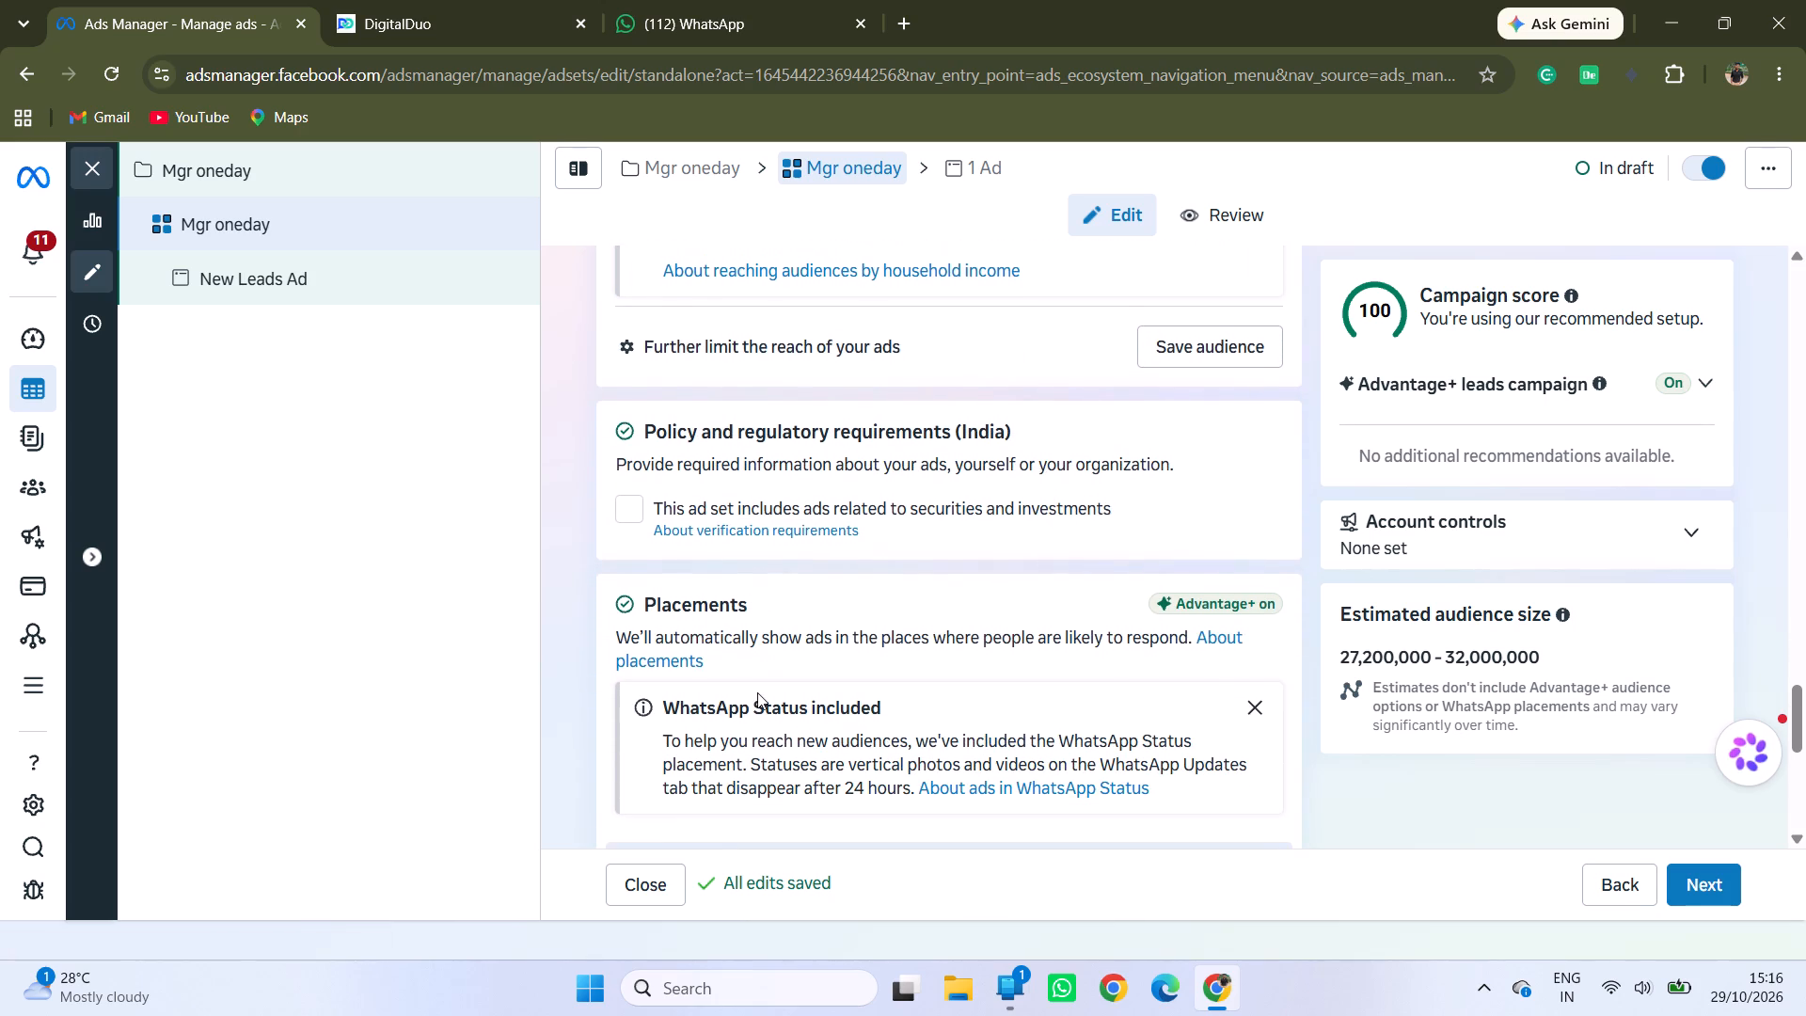
scroll(757, 692, "down", 4)
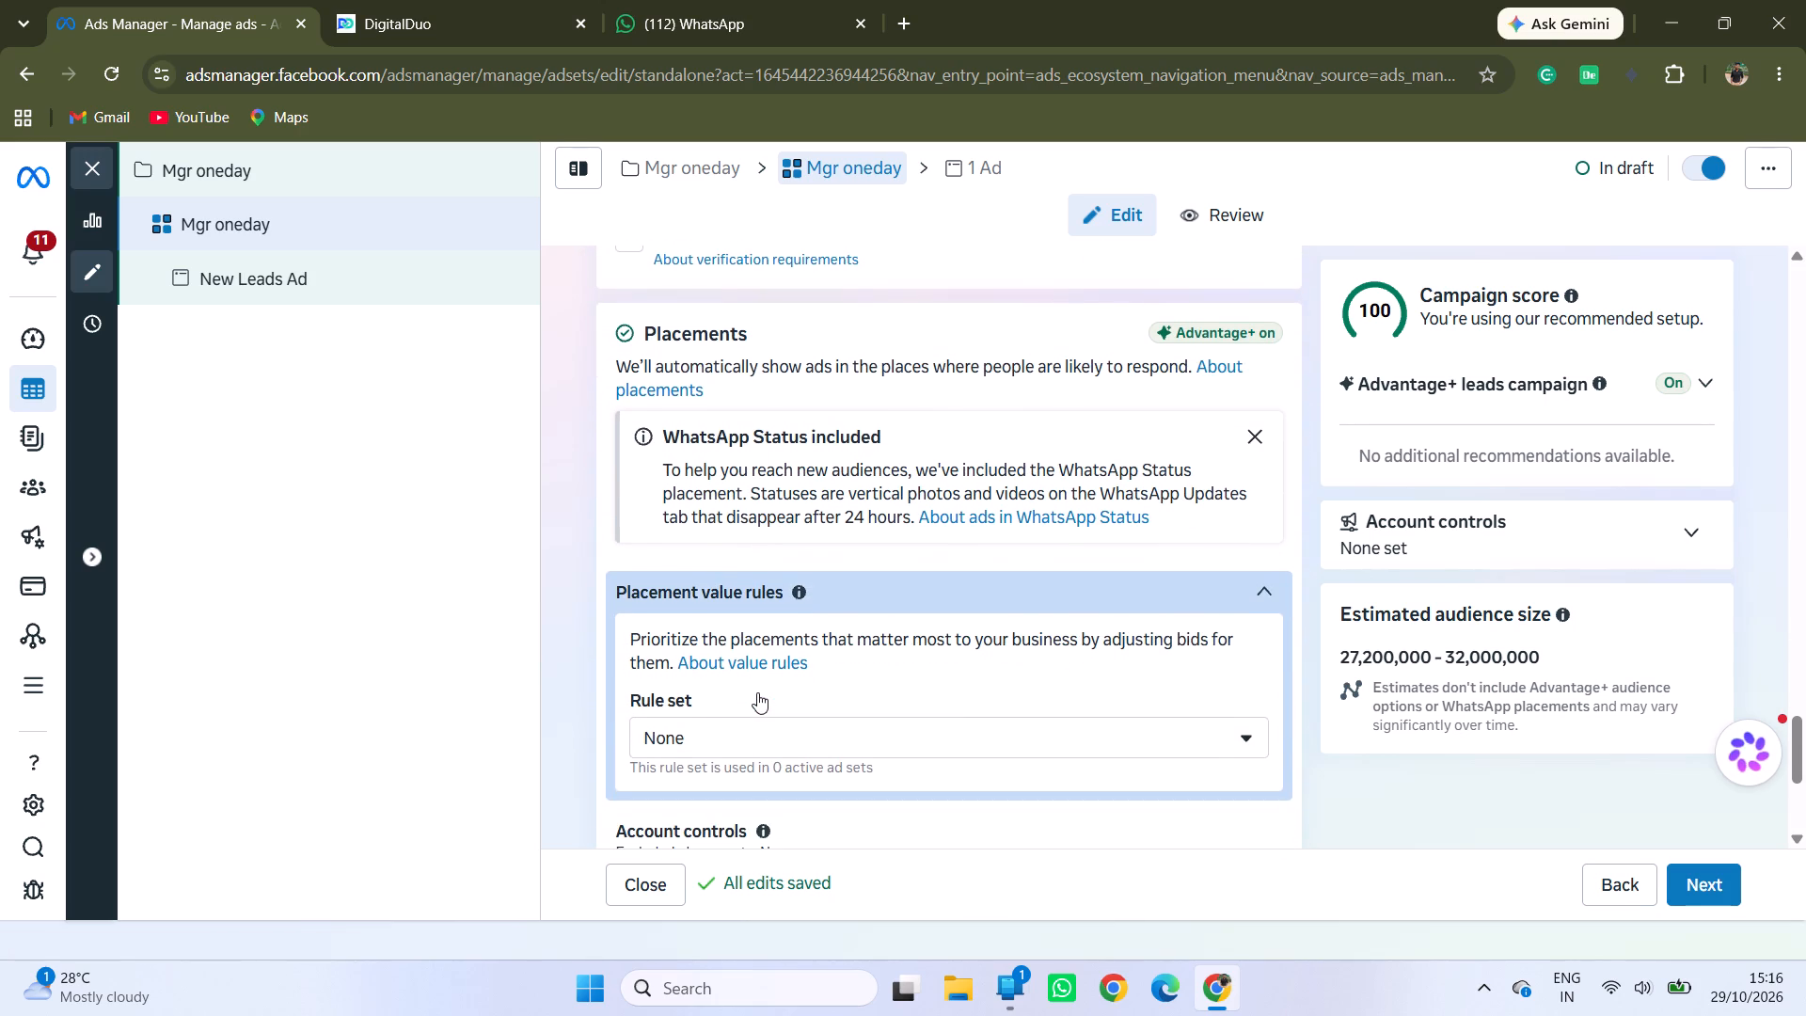
scroll(757, 692, "down", 3)
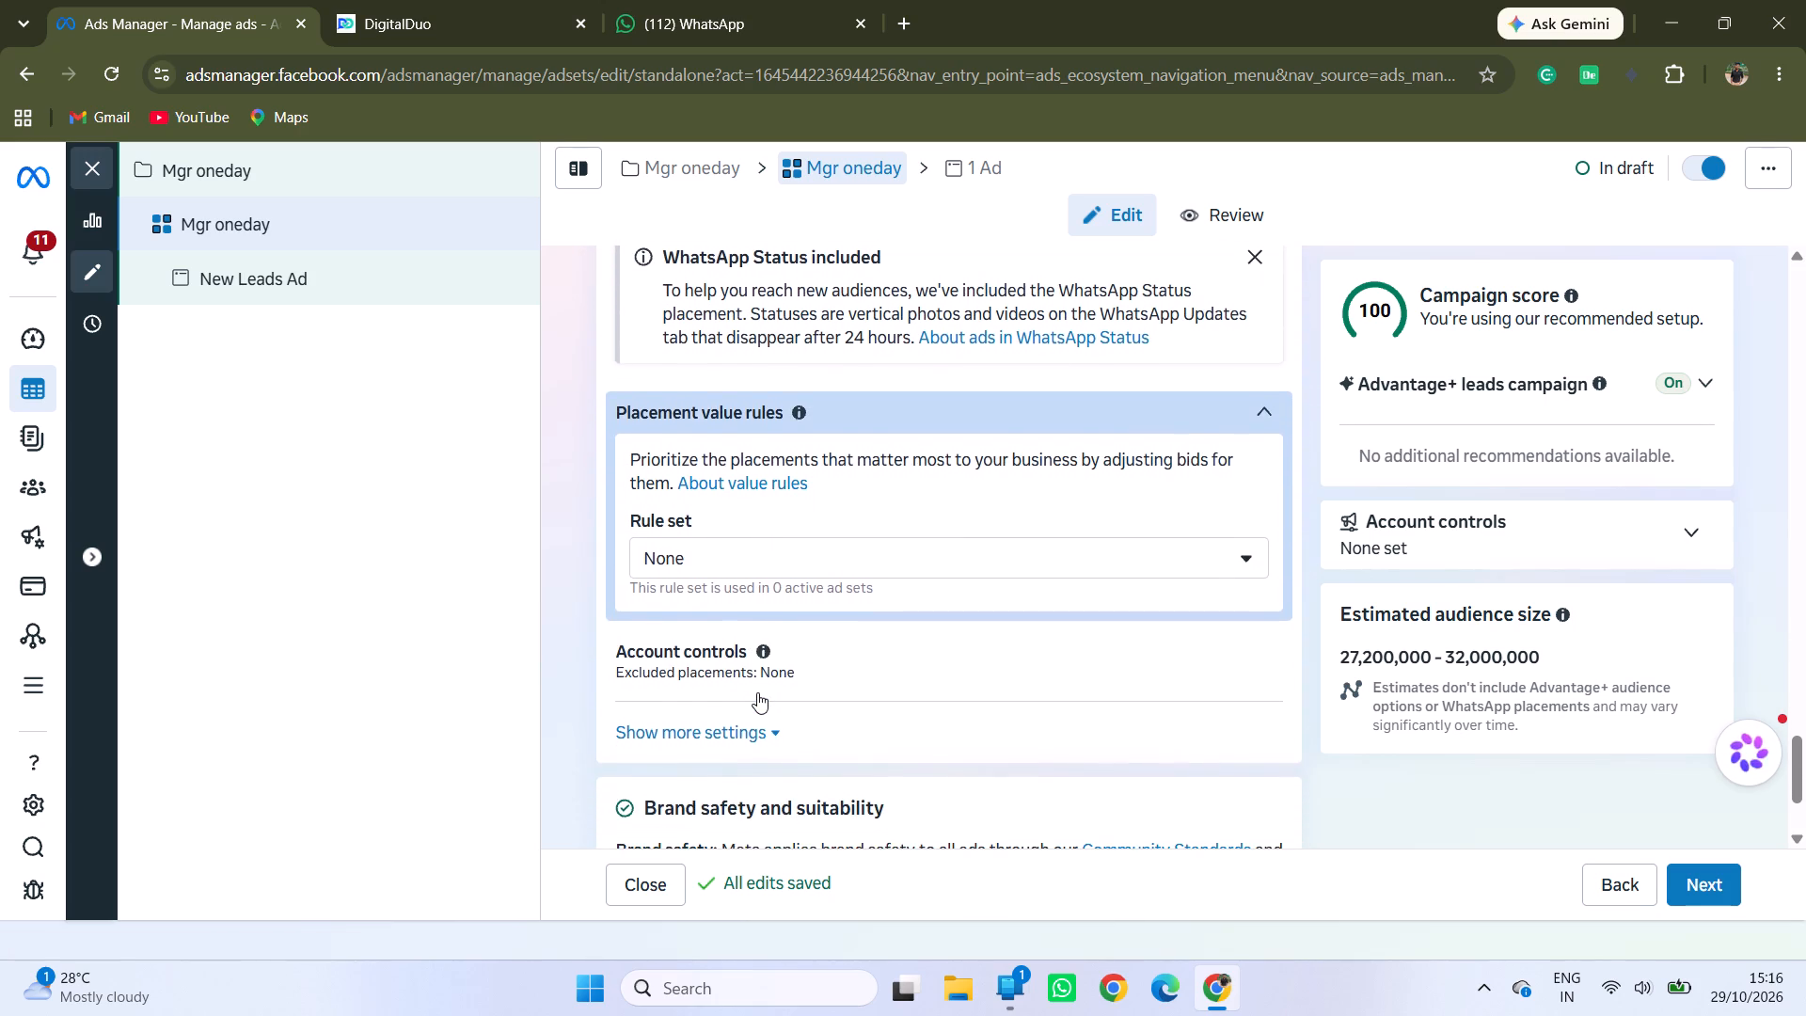
scroll(757, 692, "down", 2)
scroll(757, 692, "up", 1)
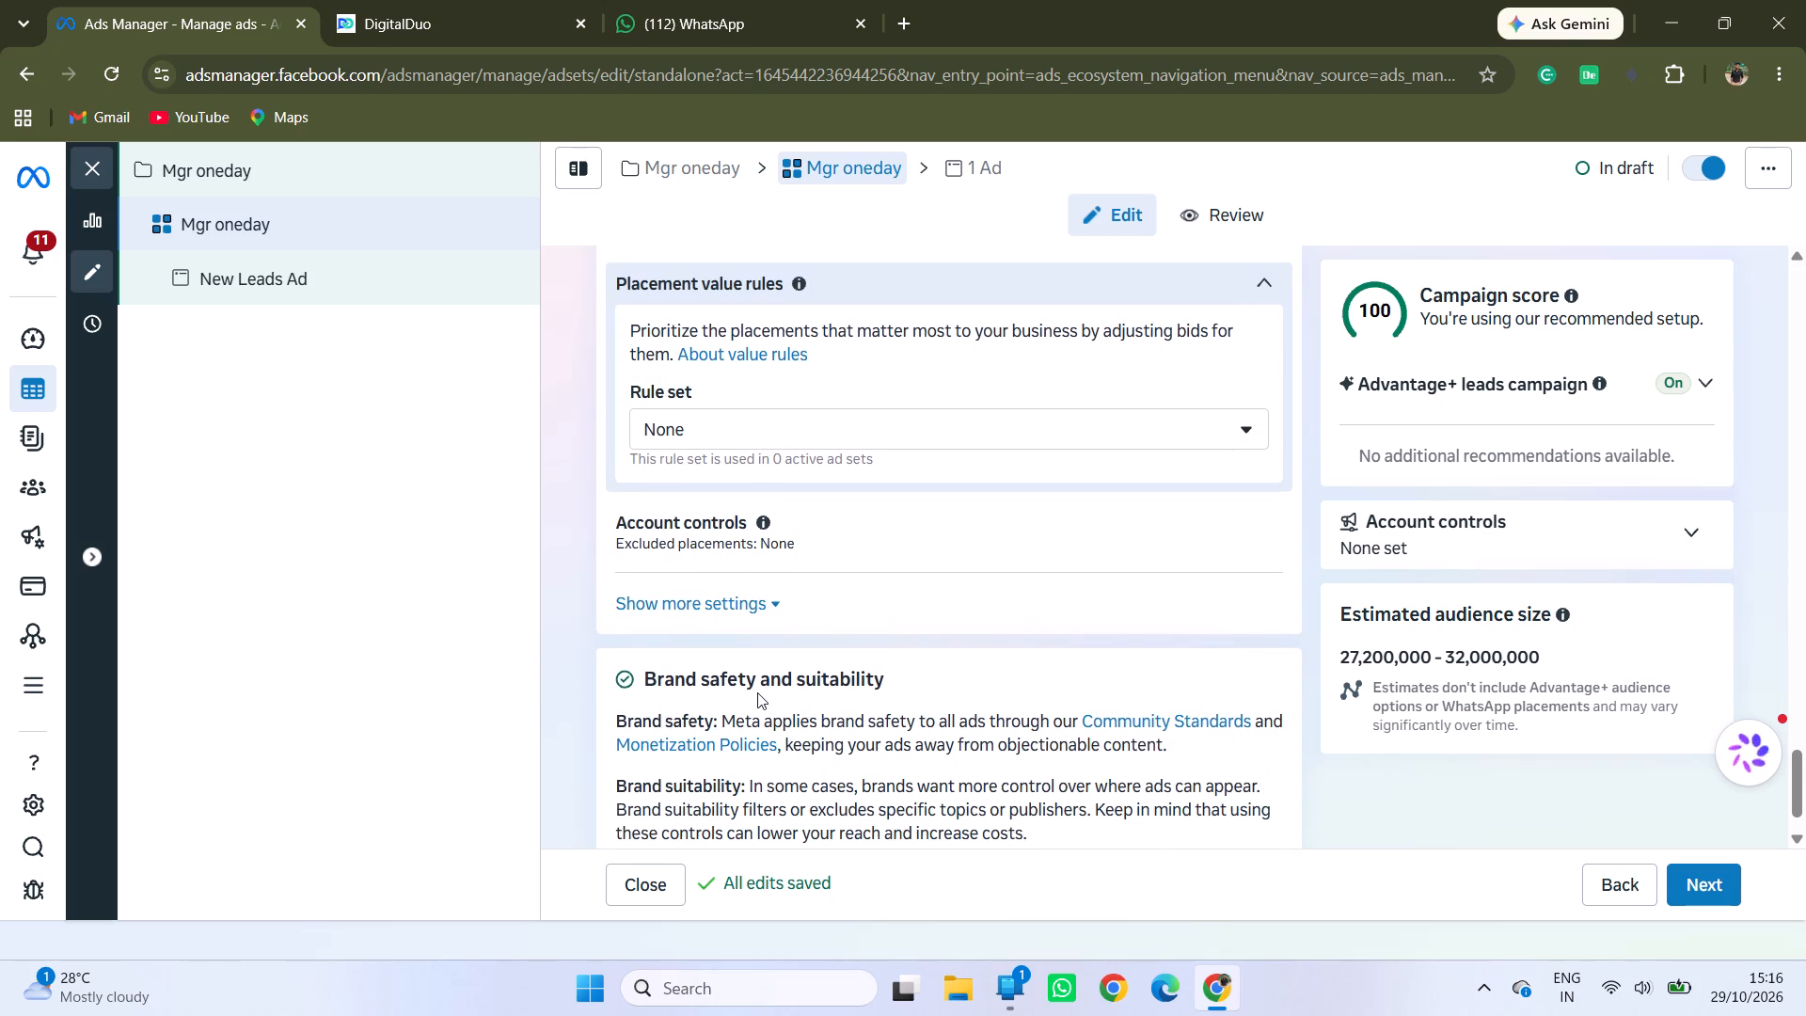
Collapse the placement value rules in the Mgr oneday ad set and proceed to its New Leads Ad.
scroll(757, 692, "up", 1)
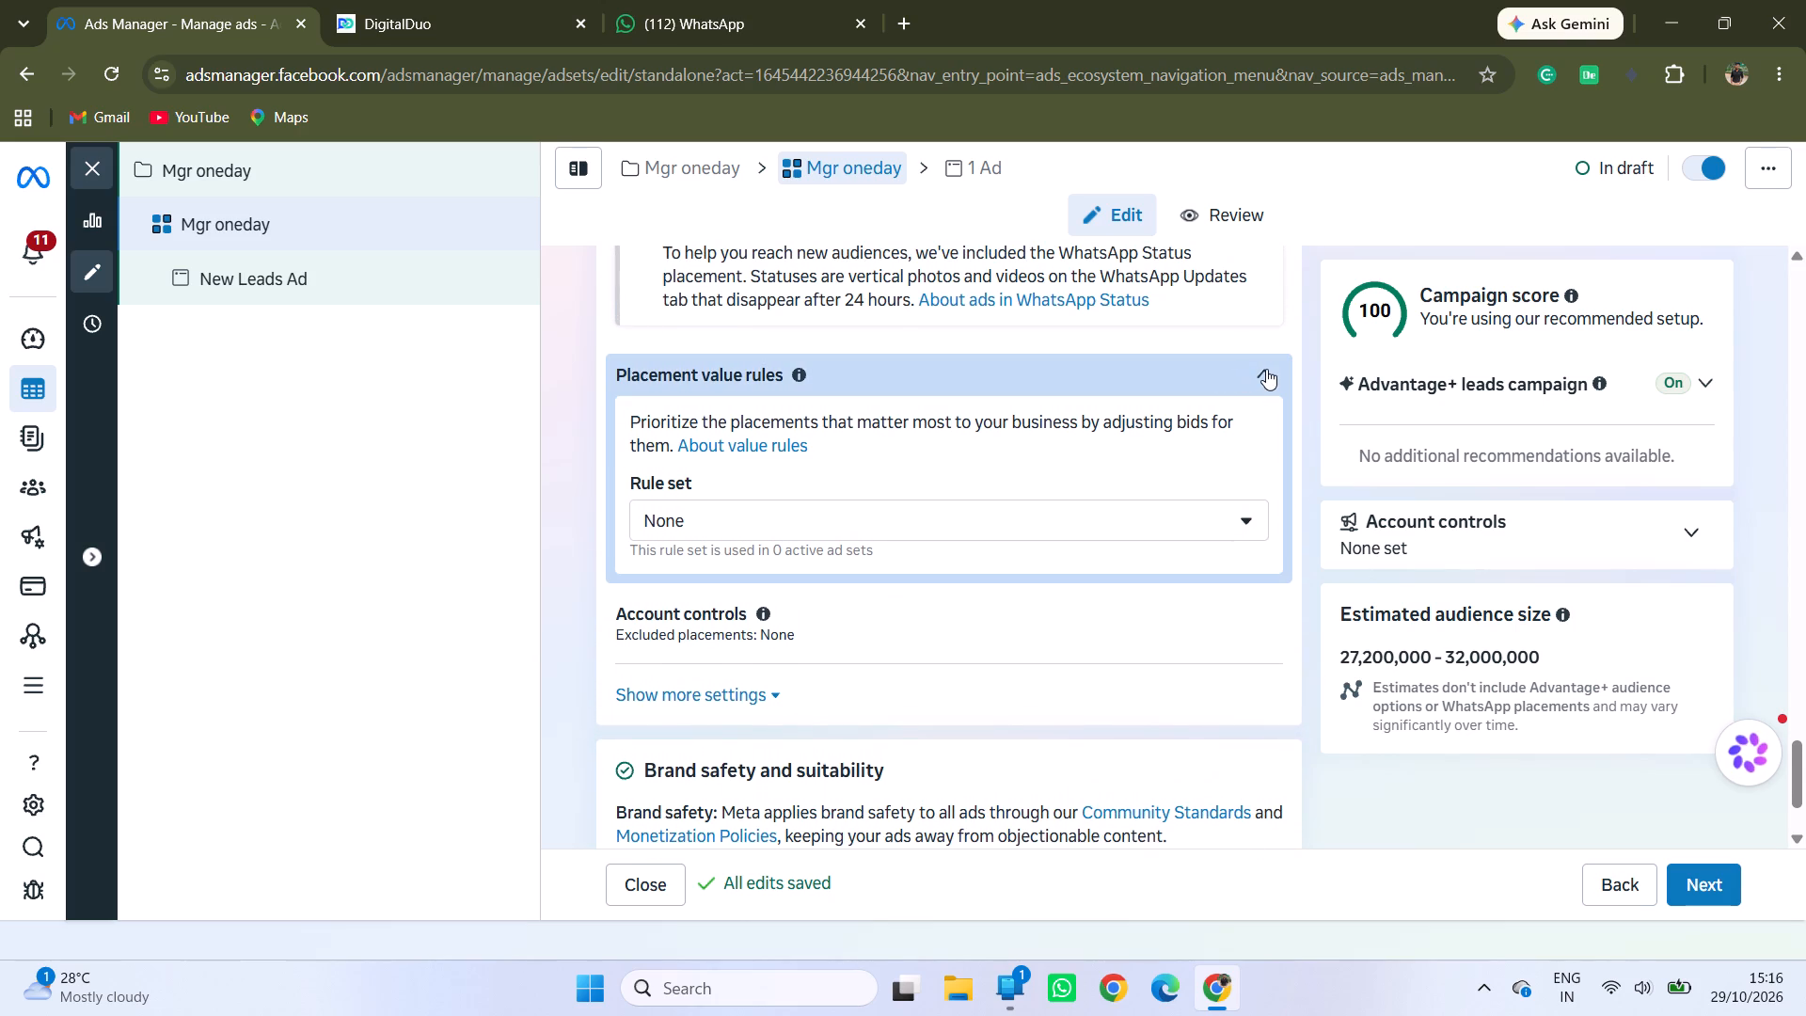
left_click(1266, 369)
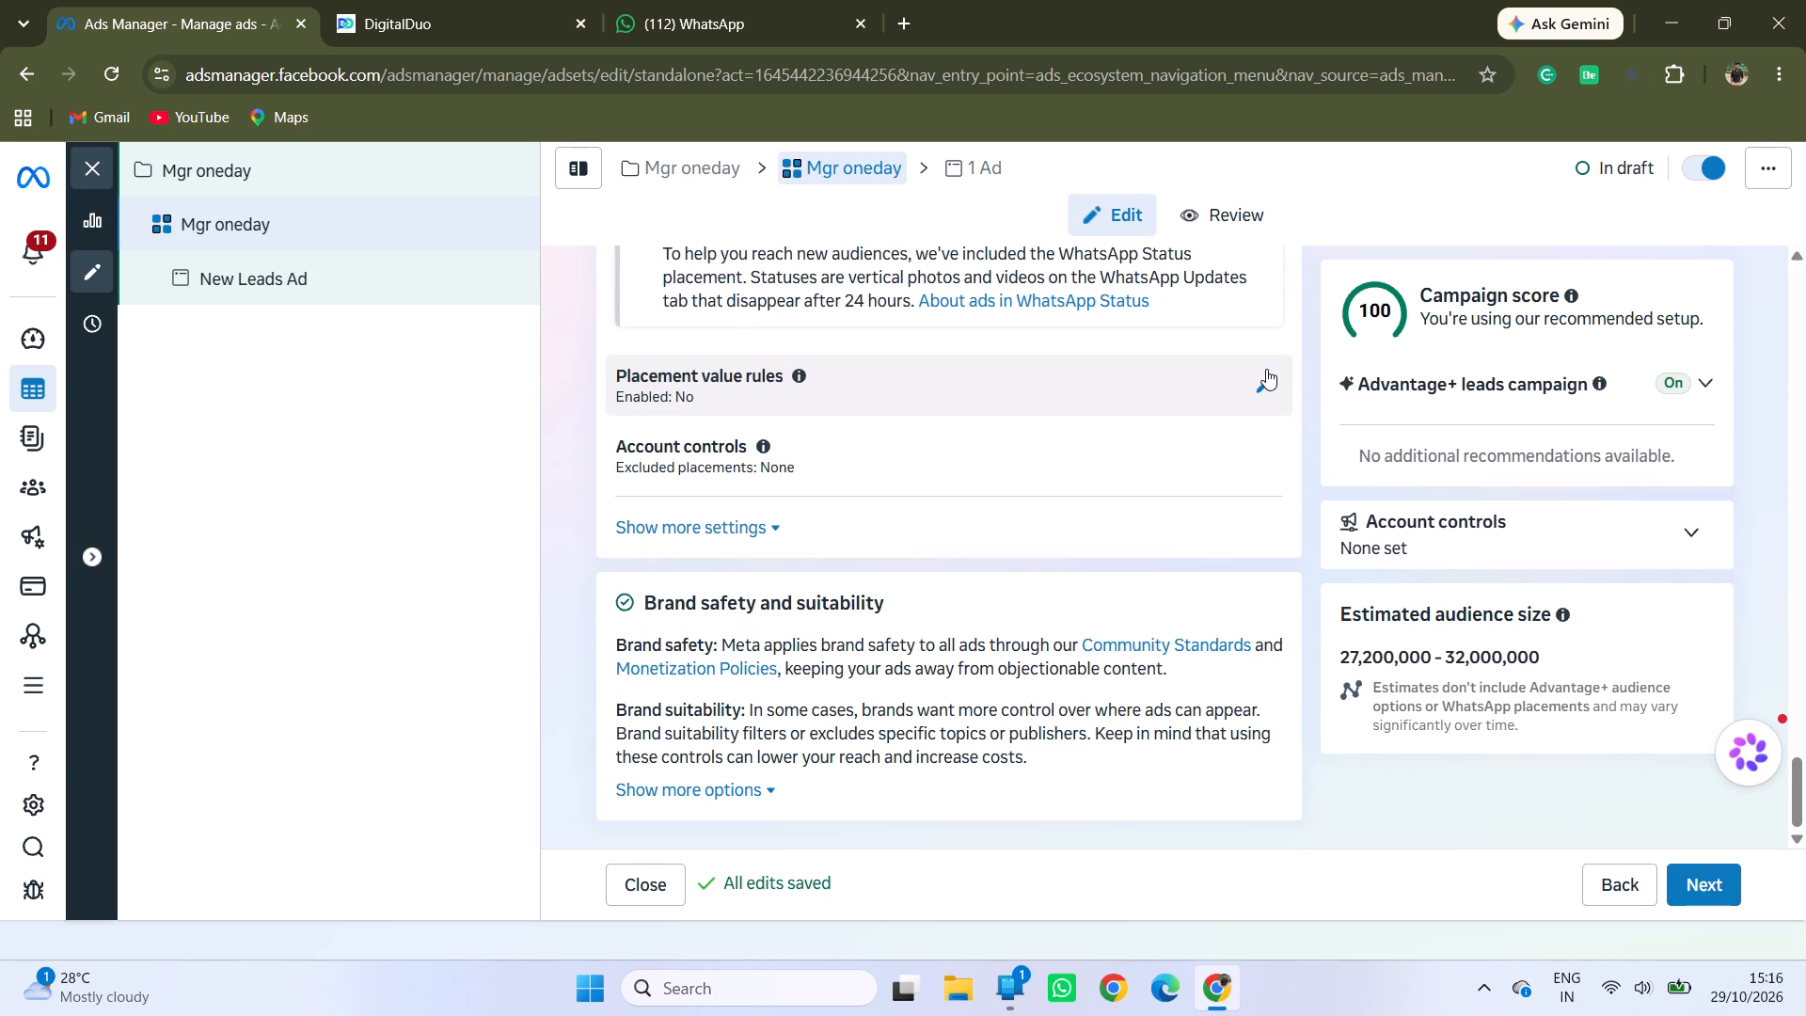
scroll(1003, 537, "down", 1)
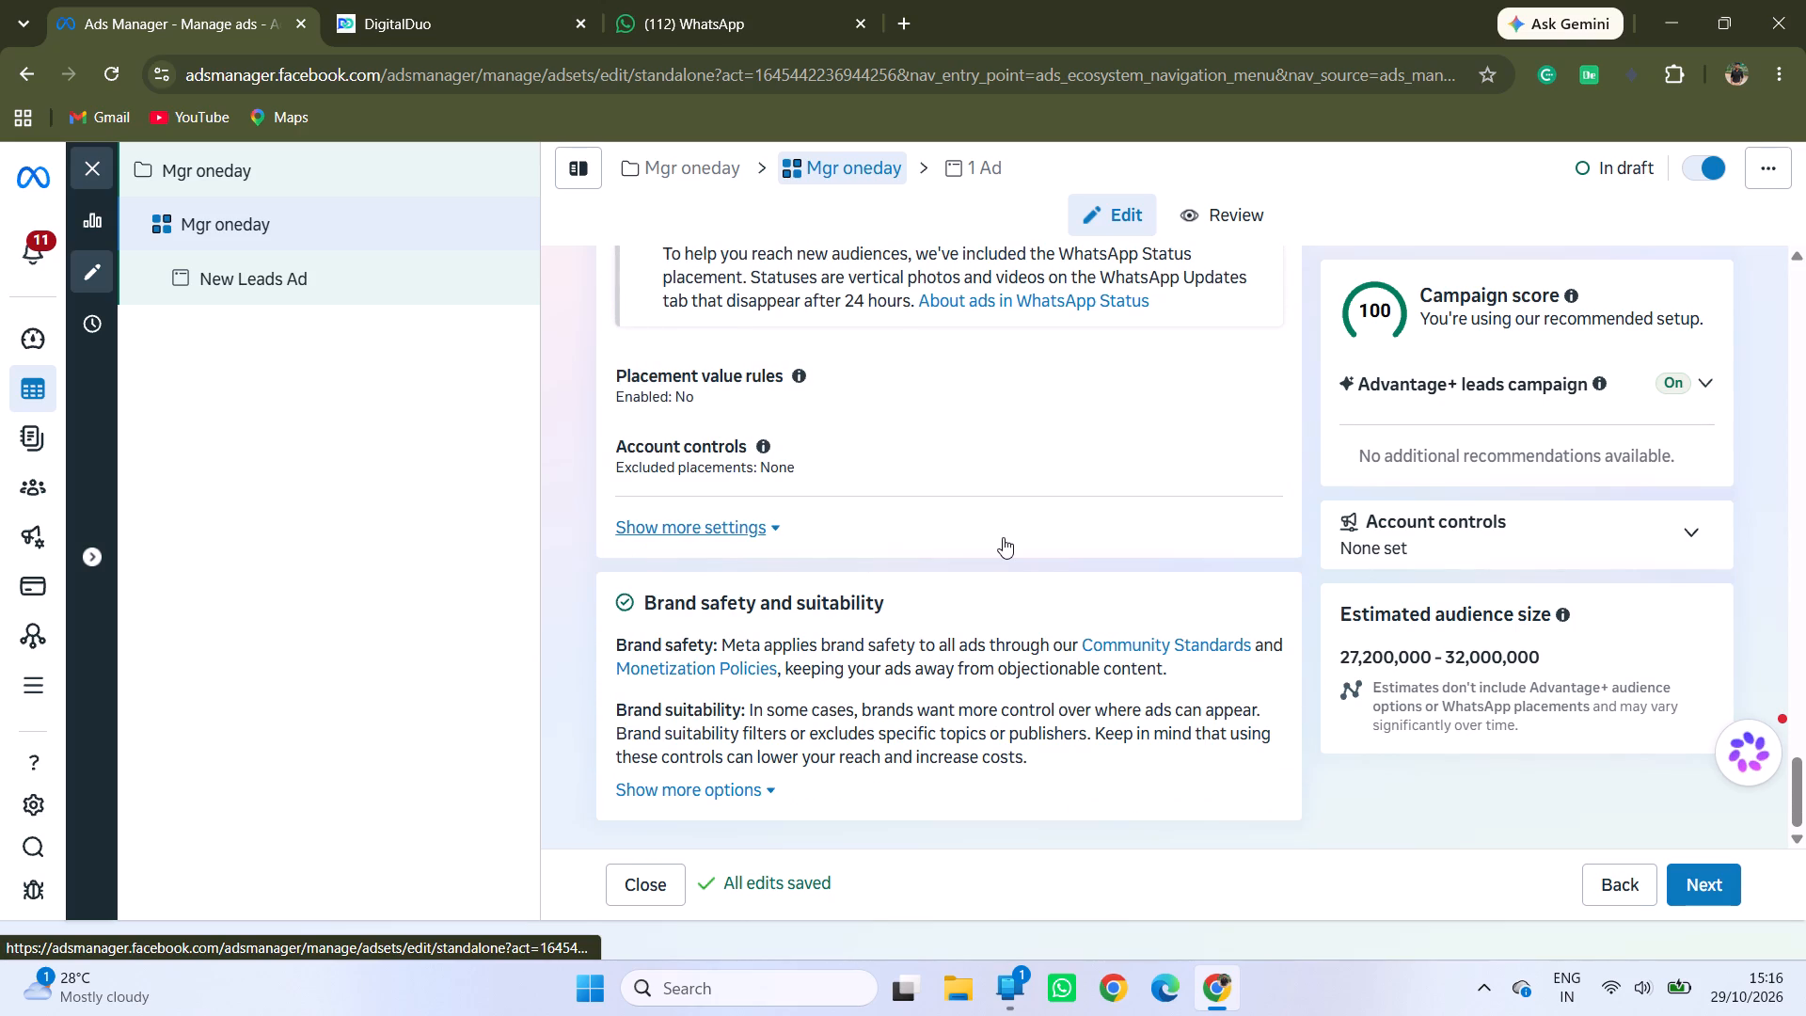
scroll(1003, 537, "down", 3)
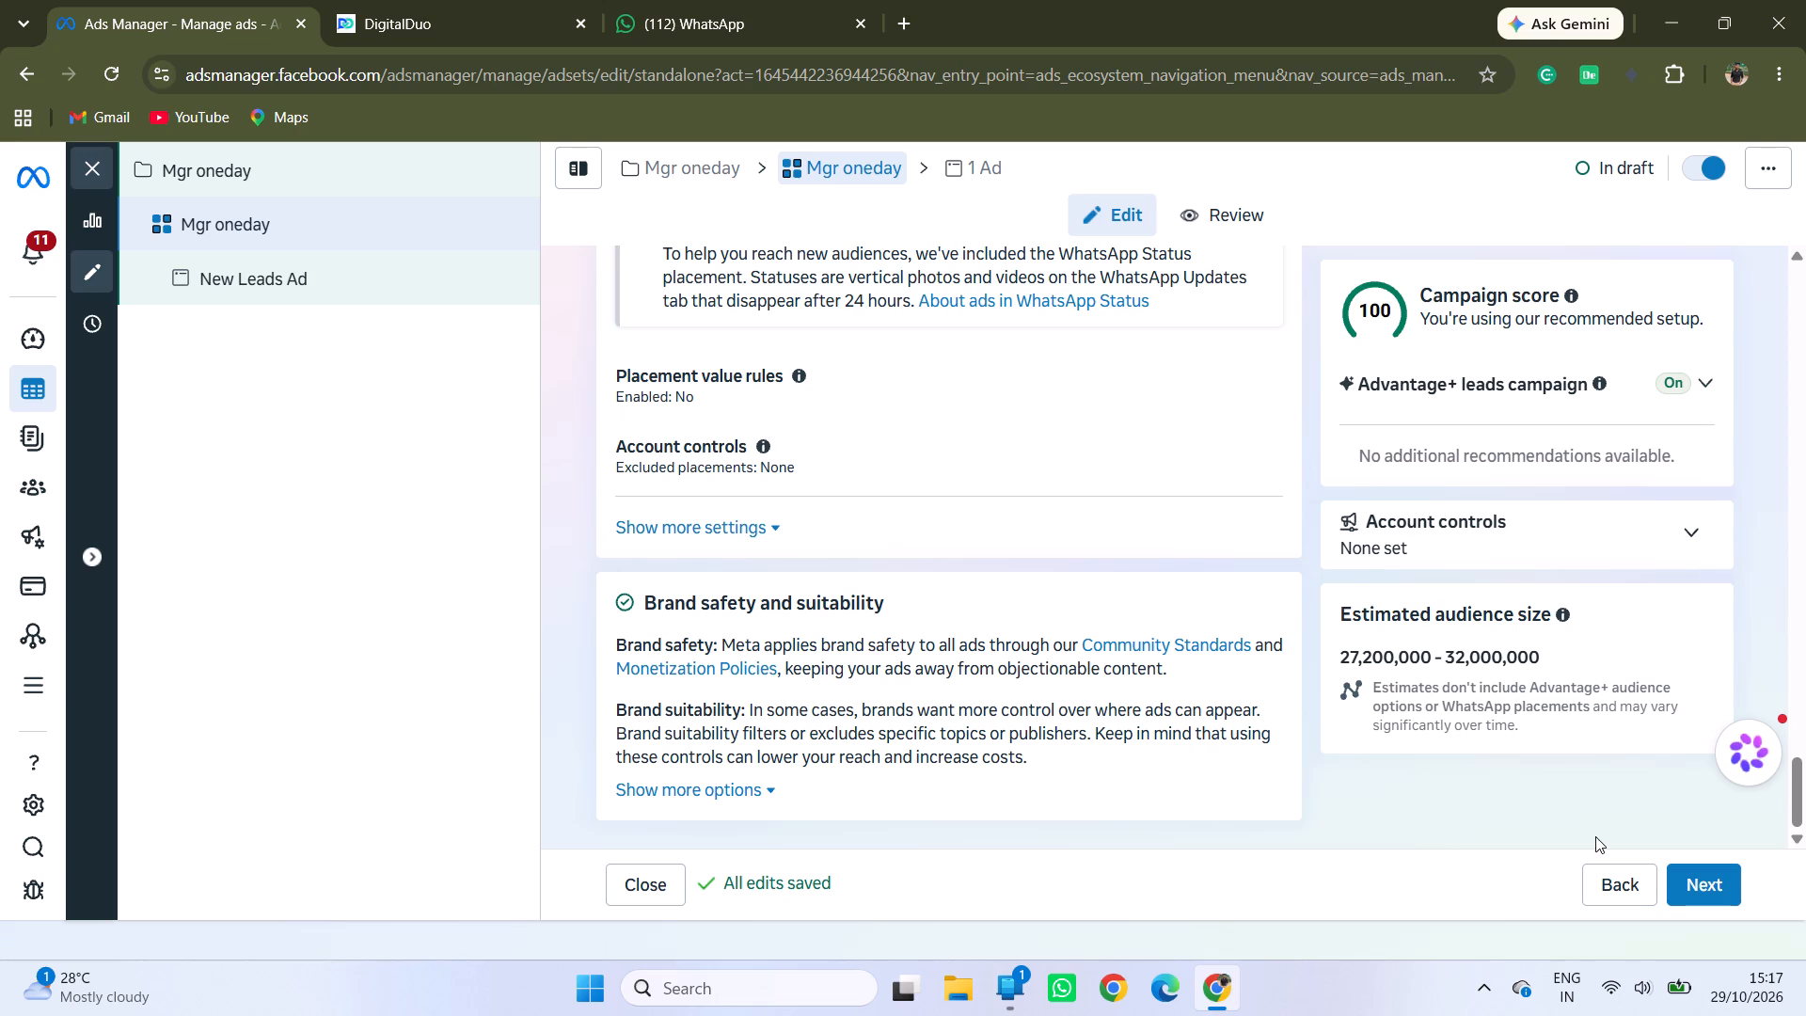
left_click(1682, 880)
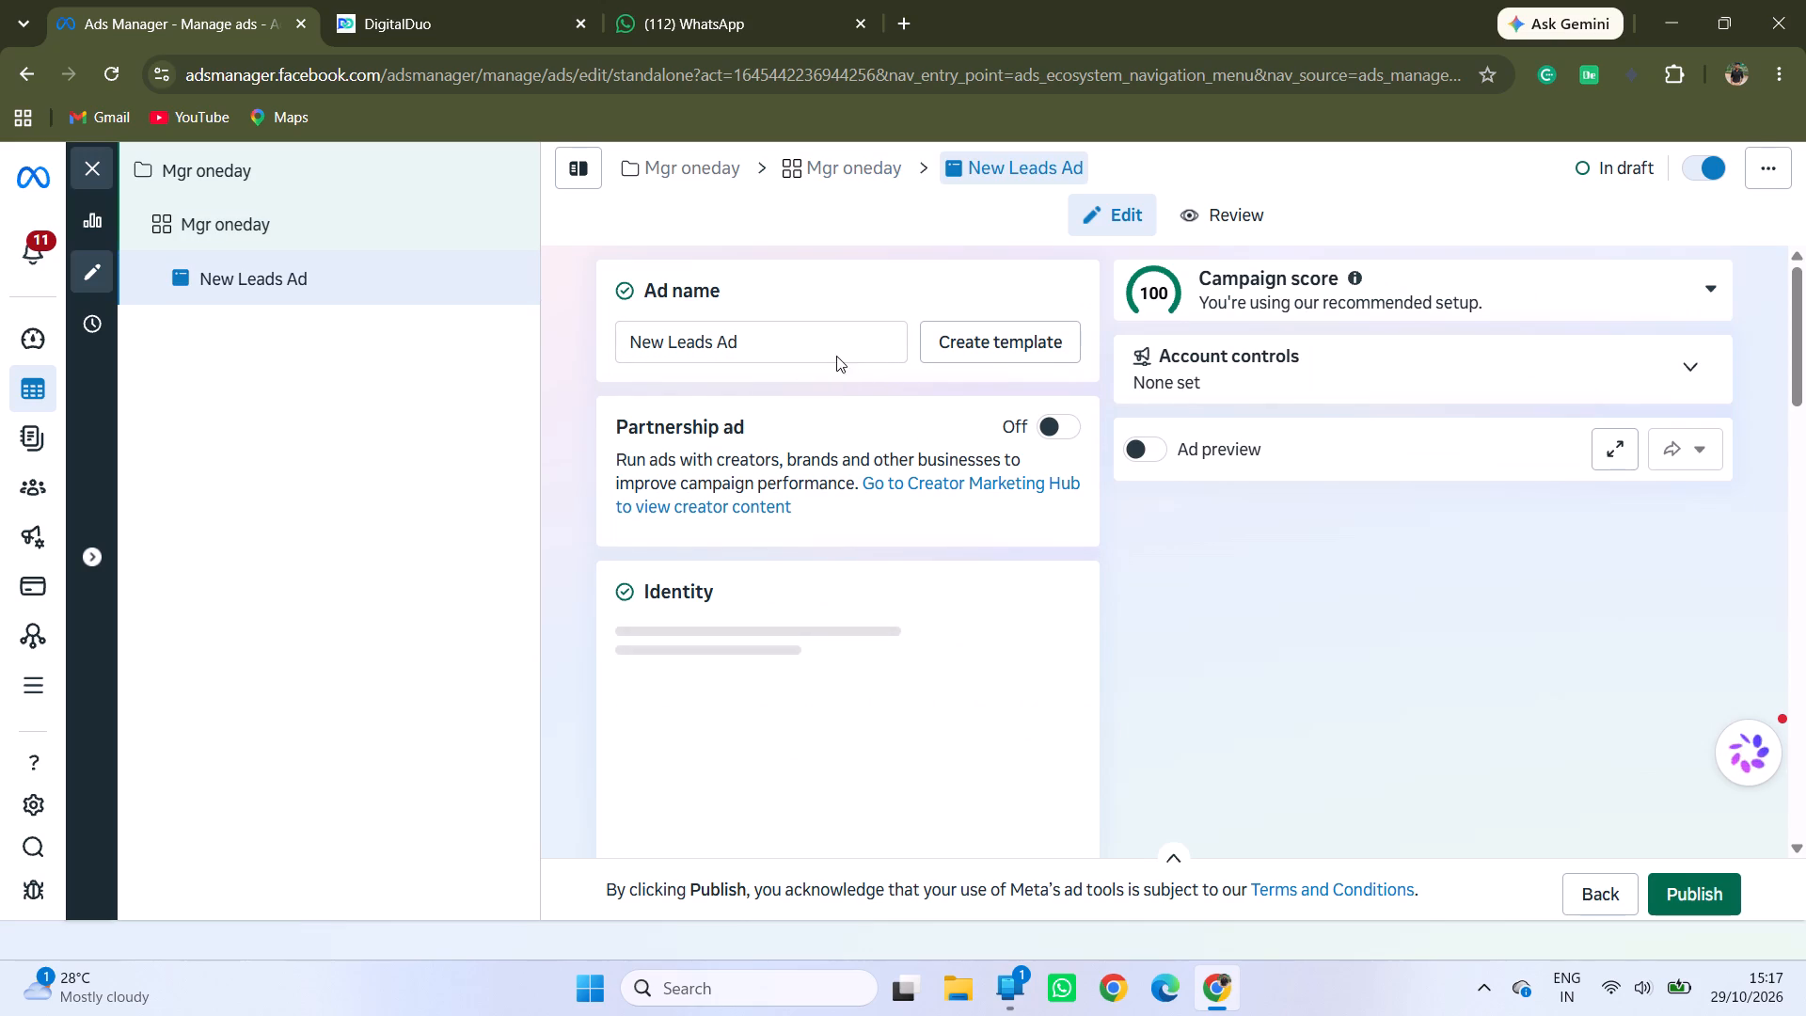
Rename the New Leads Ad as Mgr oneday.
left_click(744, 339)
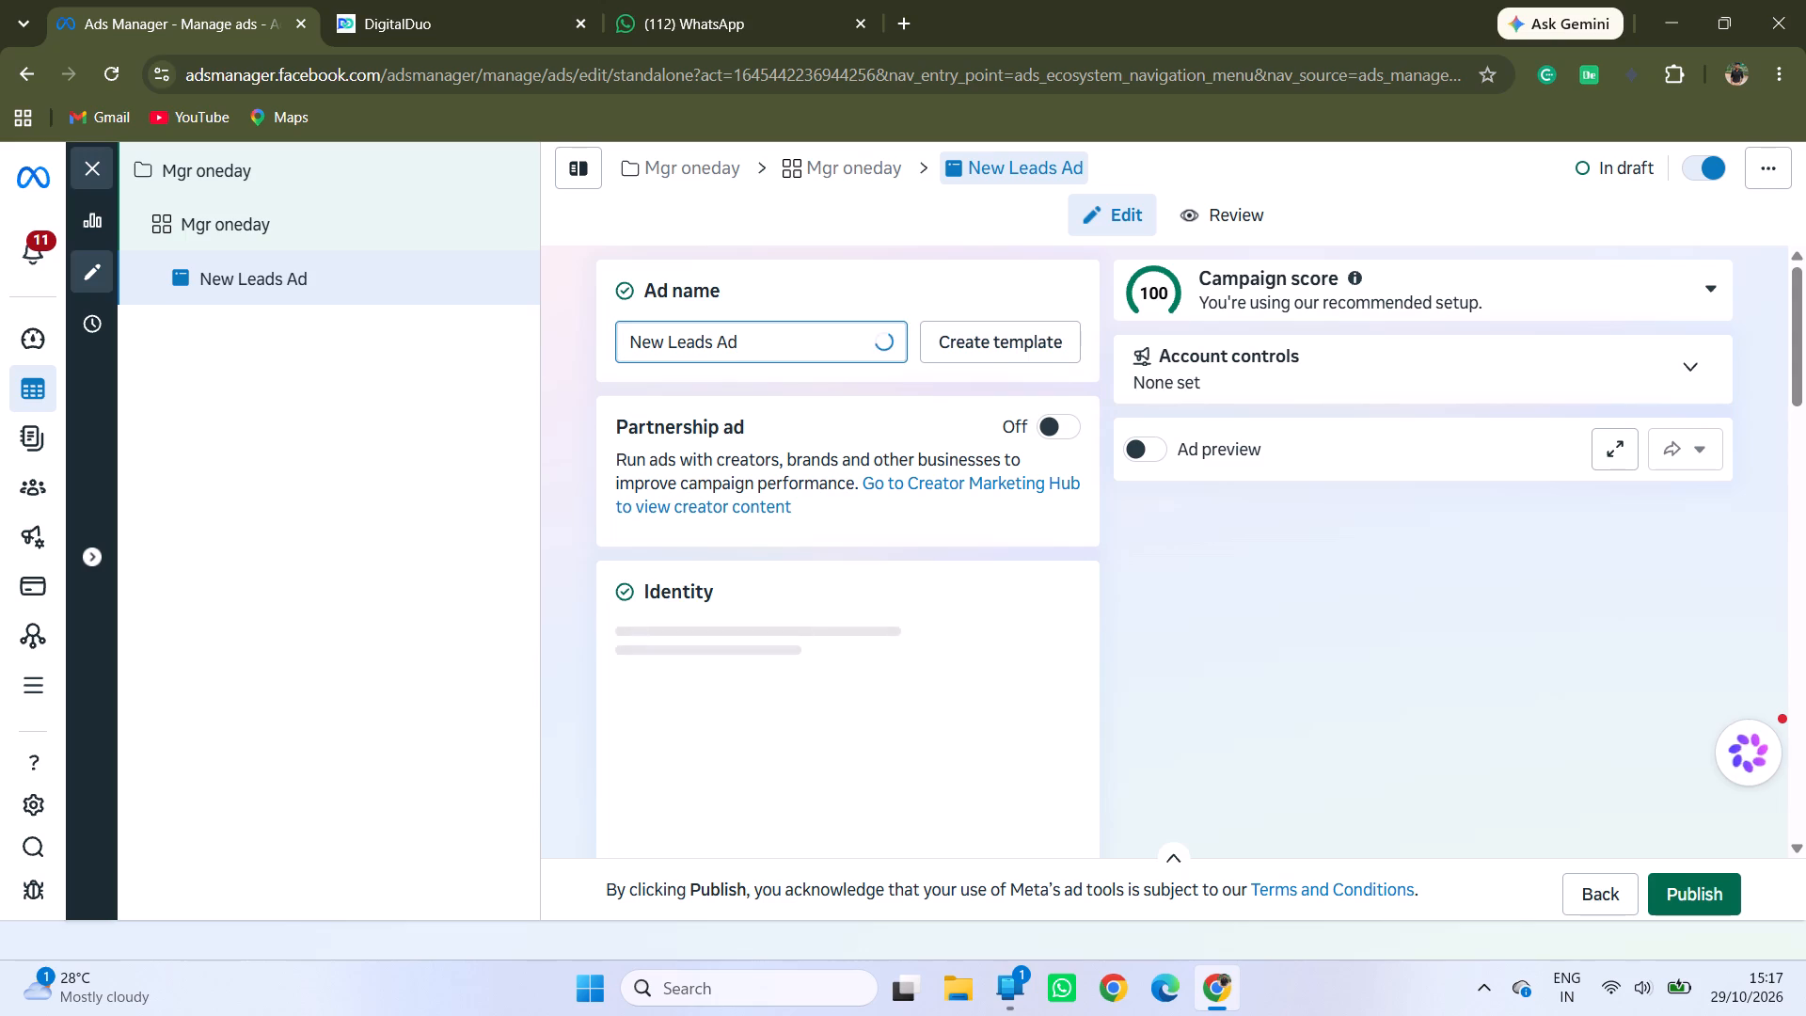
key("BackSpace")
key("BackSpace")
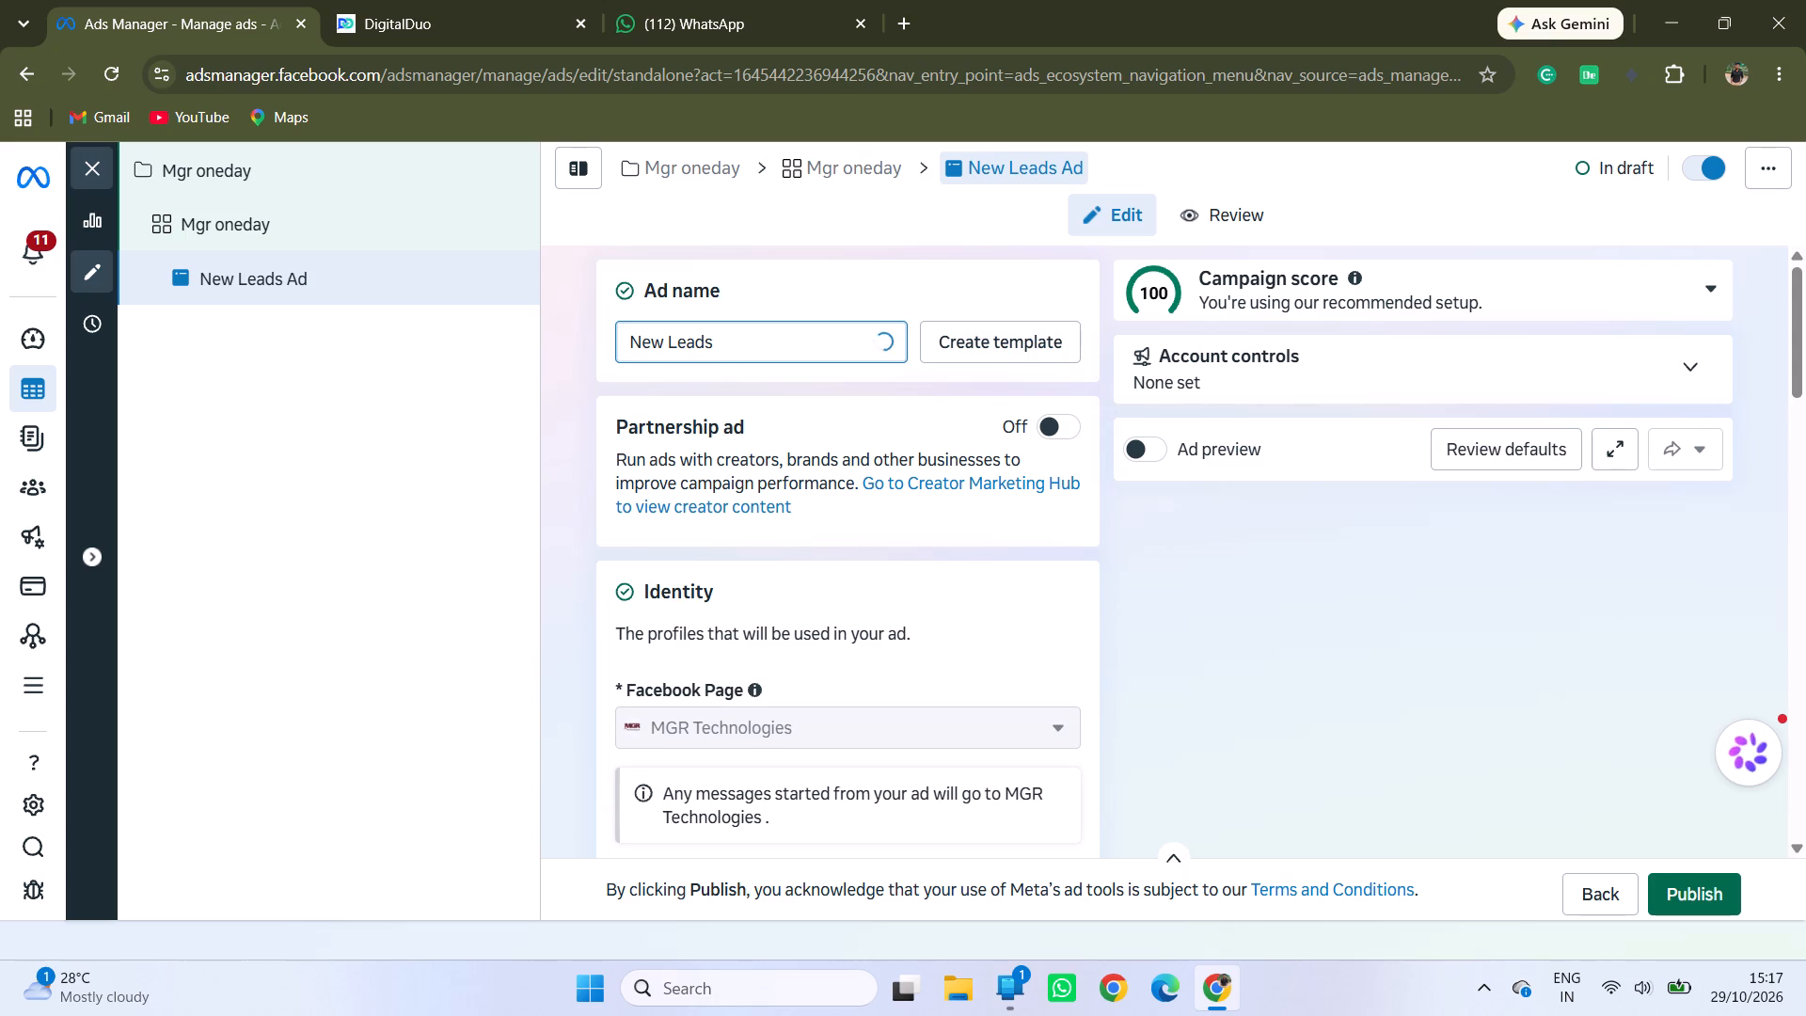
key("BackSpace")
key("BackSpace")
key("BackSpace")
key("BackSpace")
key("BackSpace")
key("BackSpace")
key("BackSpace")
key("BackSpace")
key("BackSpace")
key("BackSpace")
key("BackSpace")
key("BackSpace")
key("BackSpace")
key("BackSpace")
key("BackSpace")
key("BackSpace")
key("BackSpace")
key("BackSpace")
key("BackSpace")
key("BackSpace")
key("BackSpace")
key("BackSpace")
key("BackSpace")
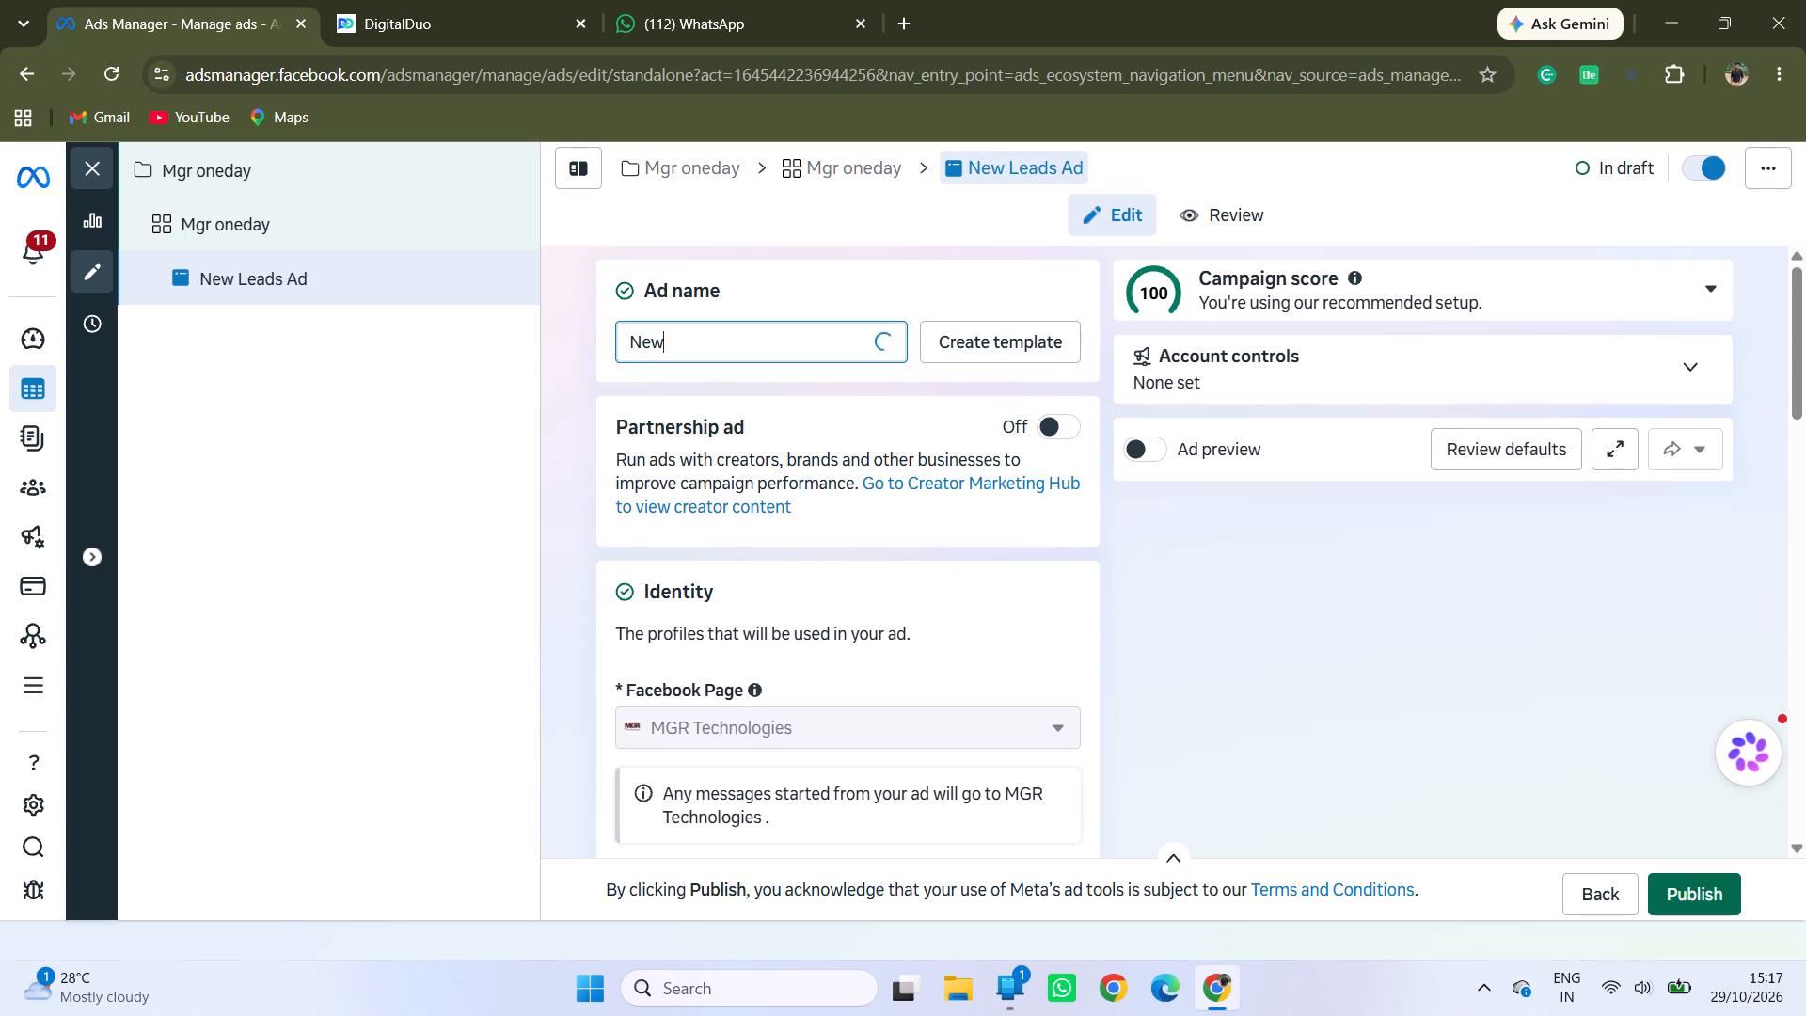
key("shift+m")
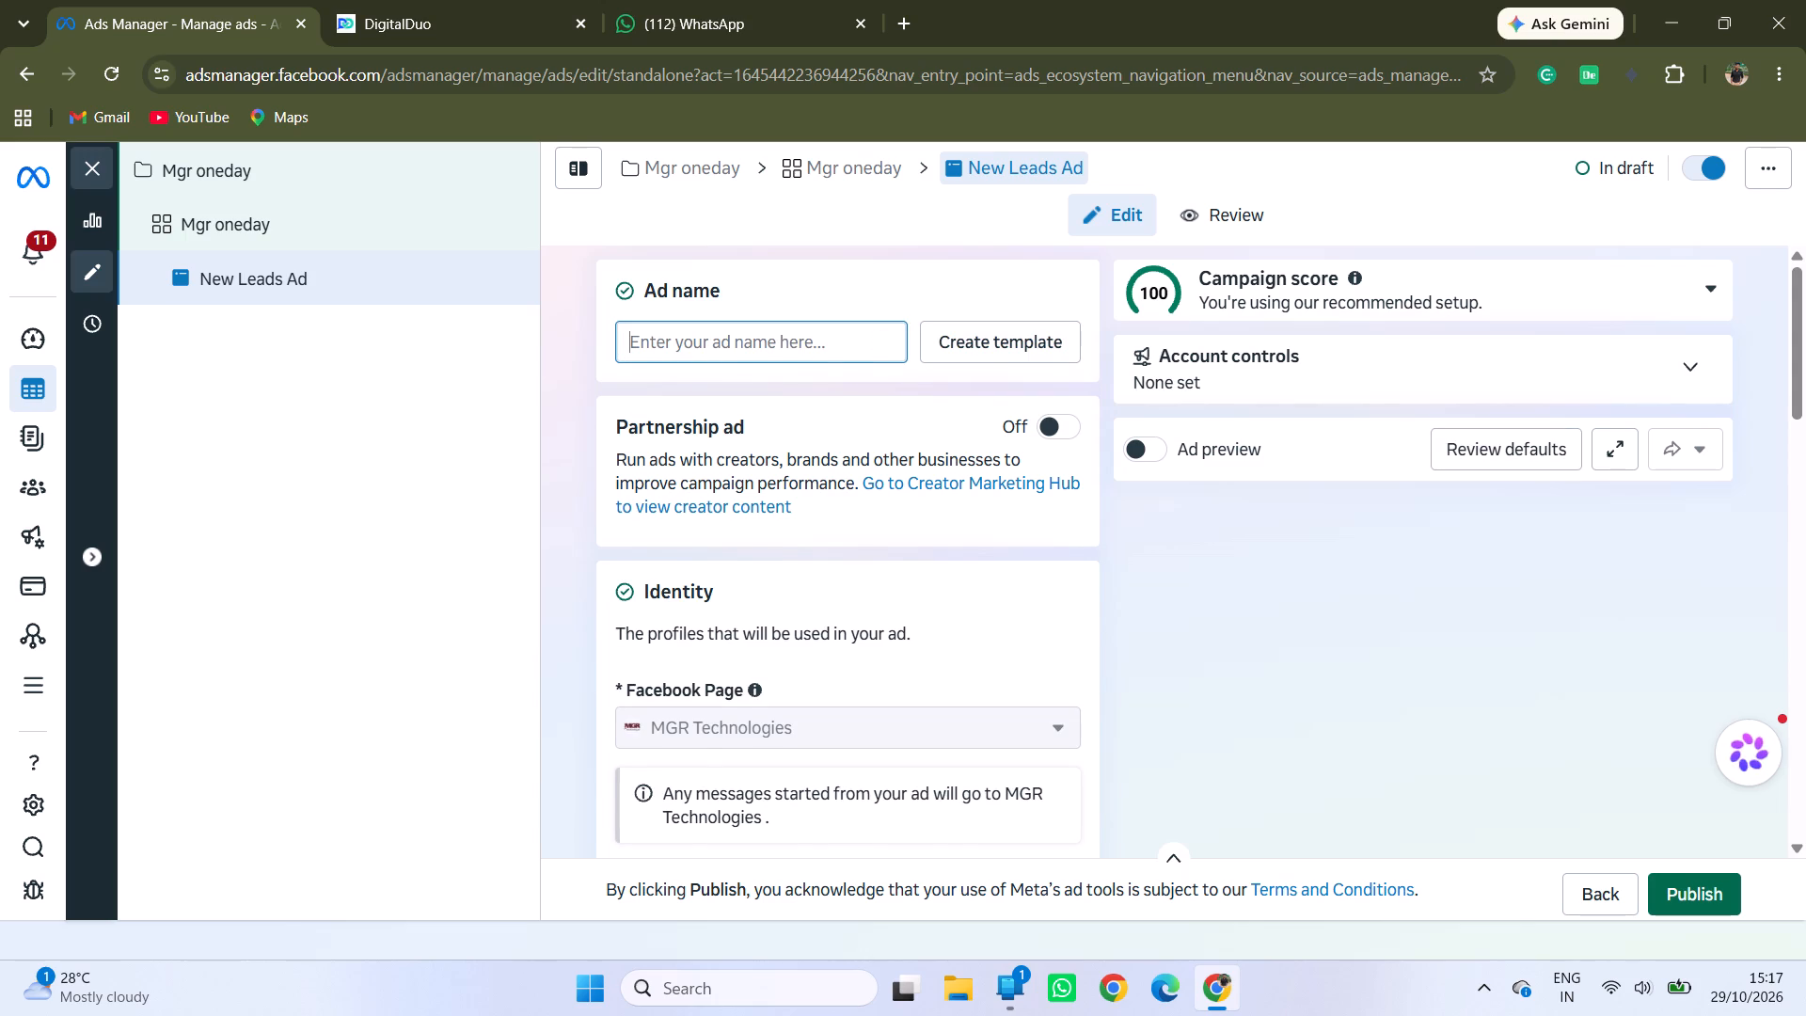
Complete the new ad's name as Mgr oneday.
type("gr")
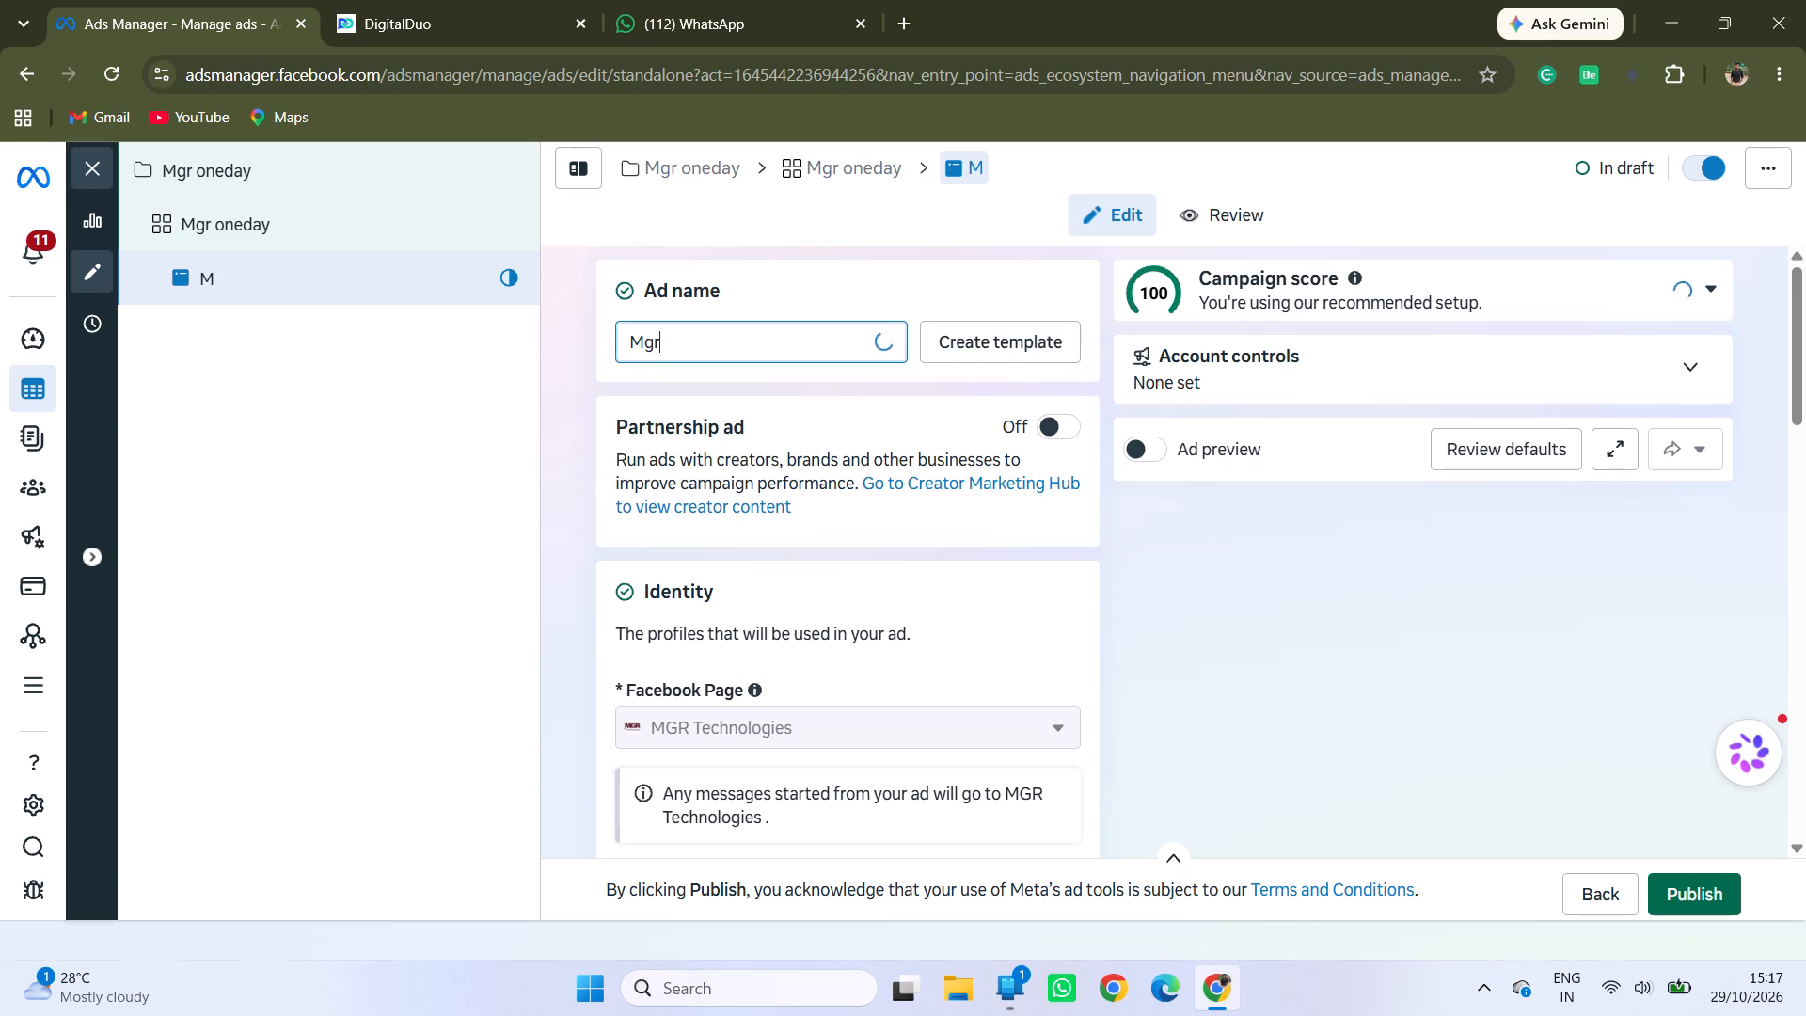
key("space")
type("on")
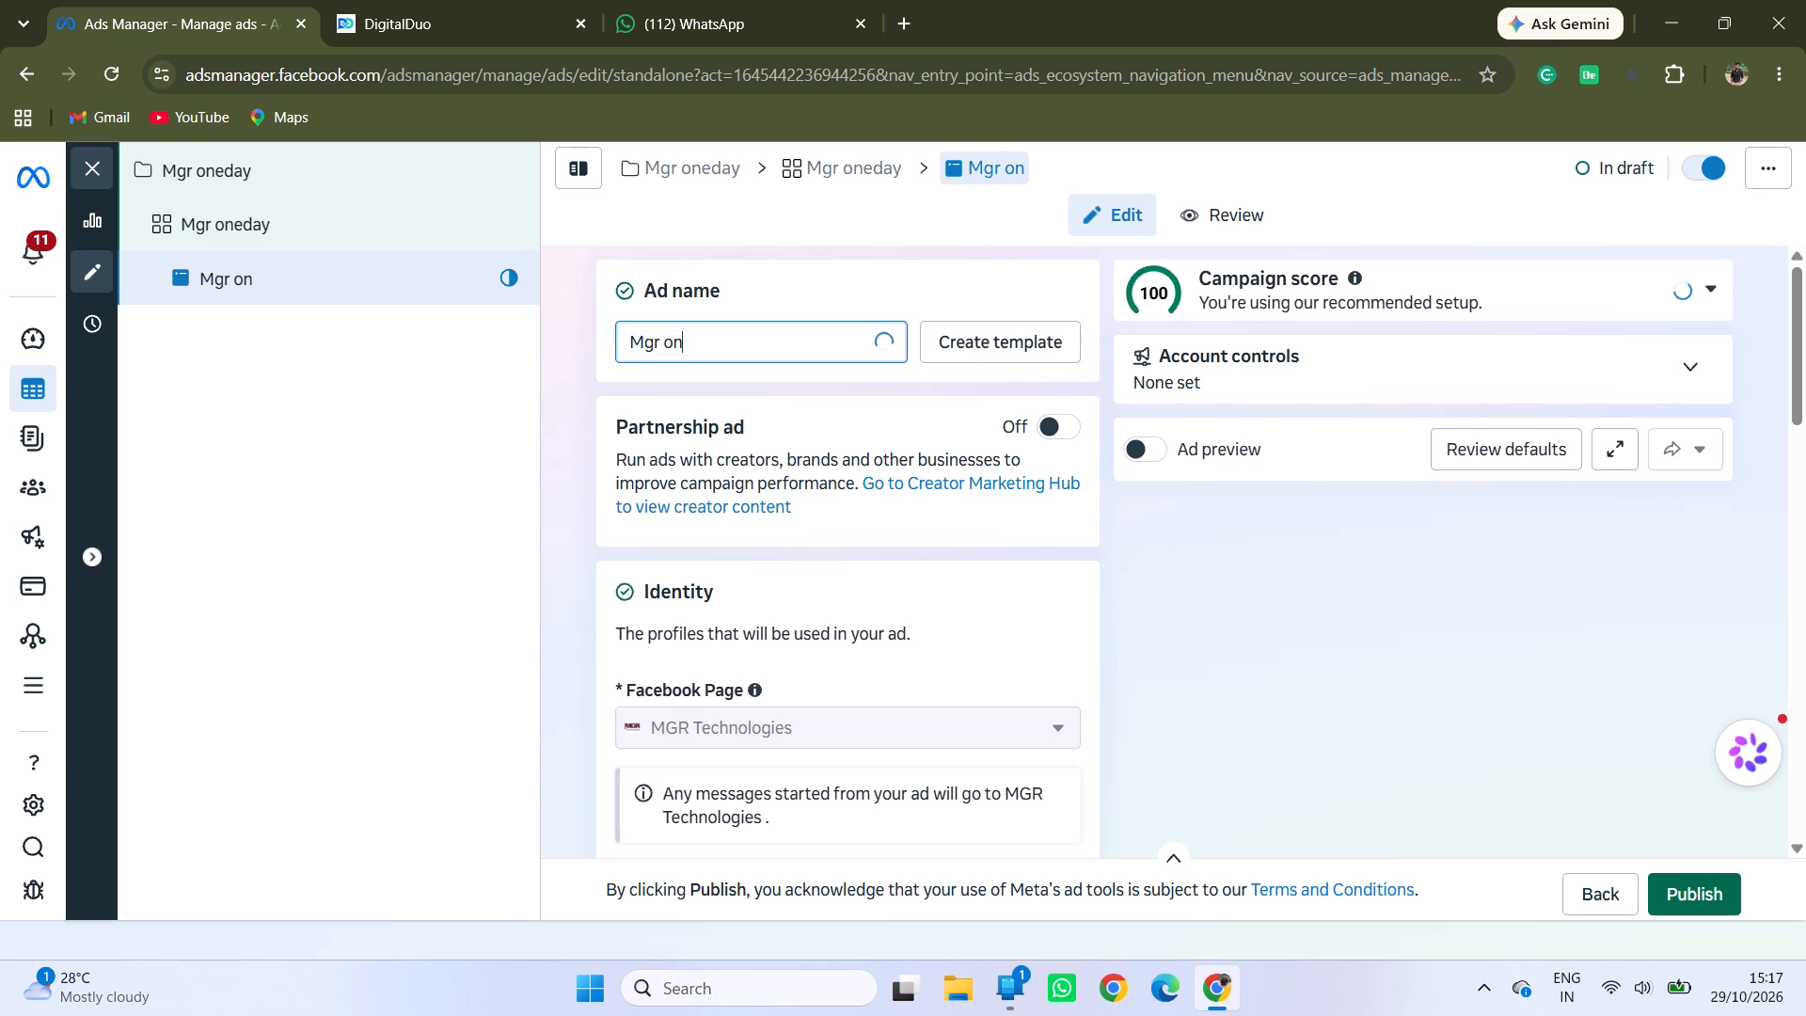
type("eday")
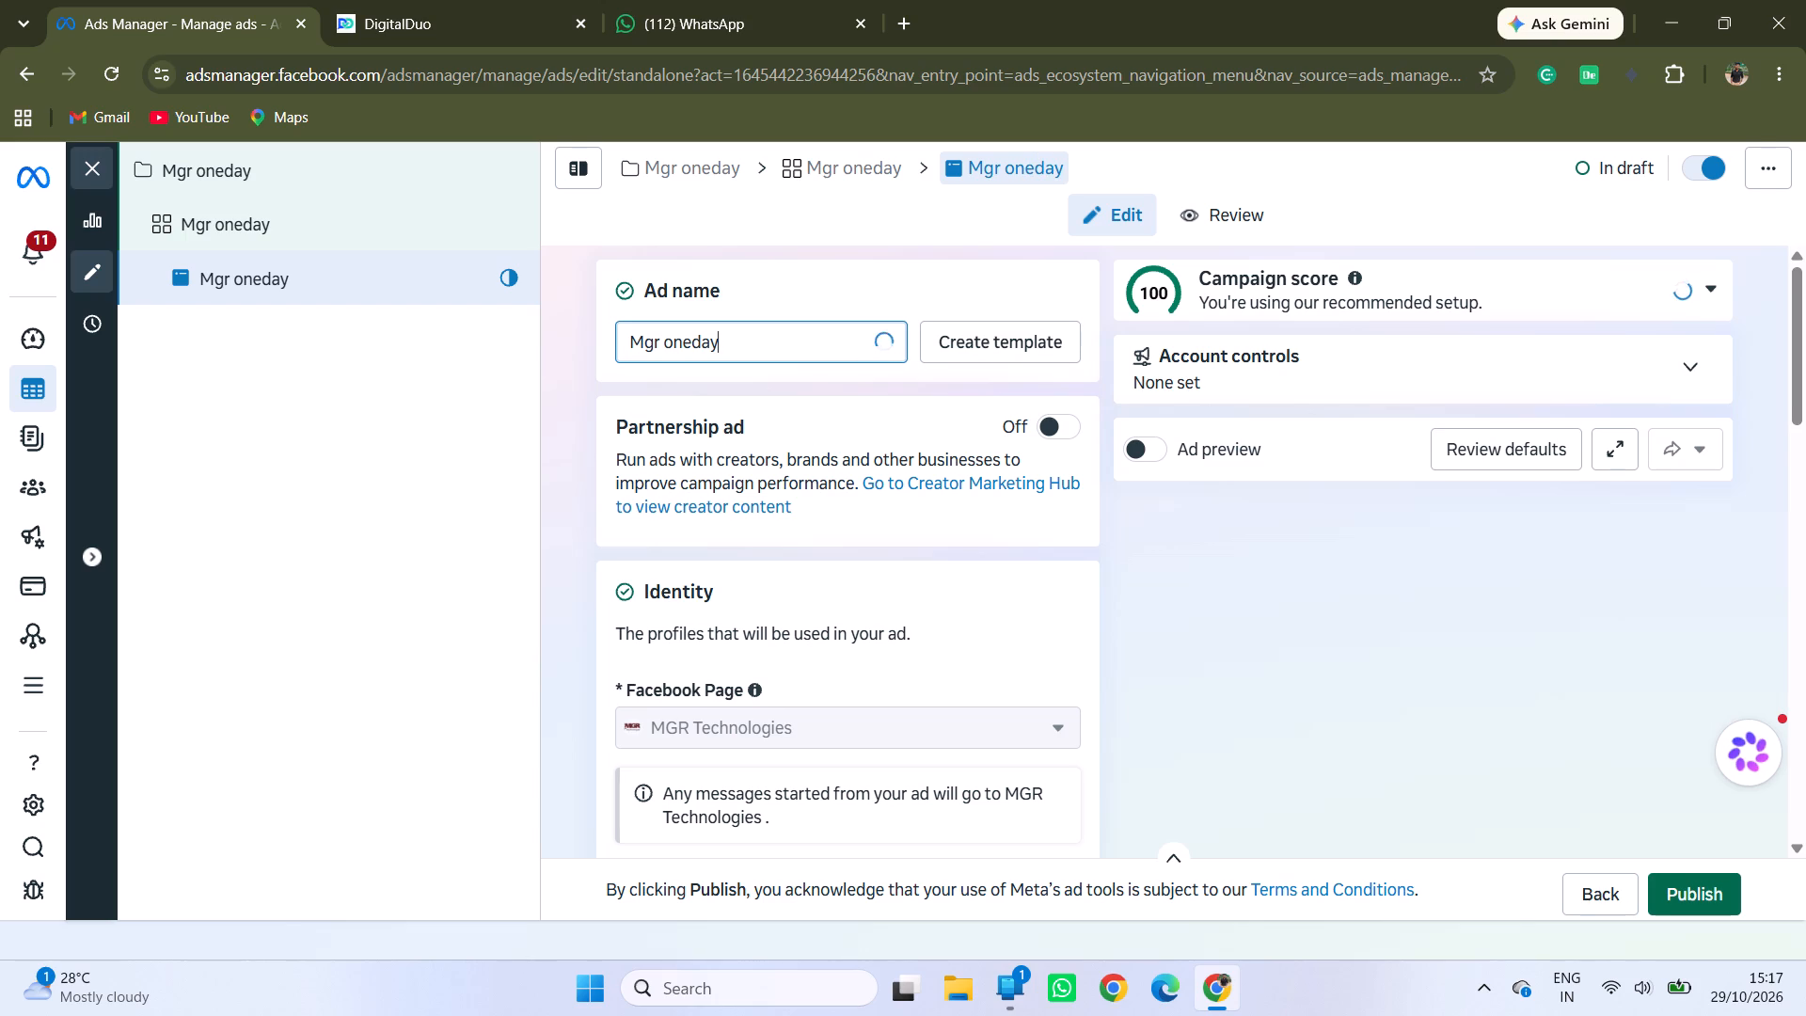
Review the ad's identity settings, including the available Instagram profiles, and its ad setup format and multi-advertiser options.
scroll(762, 627, "down", 1)
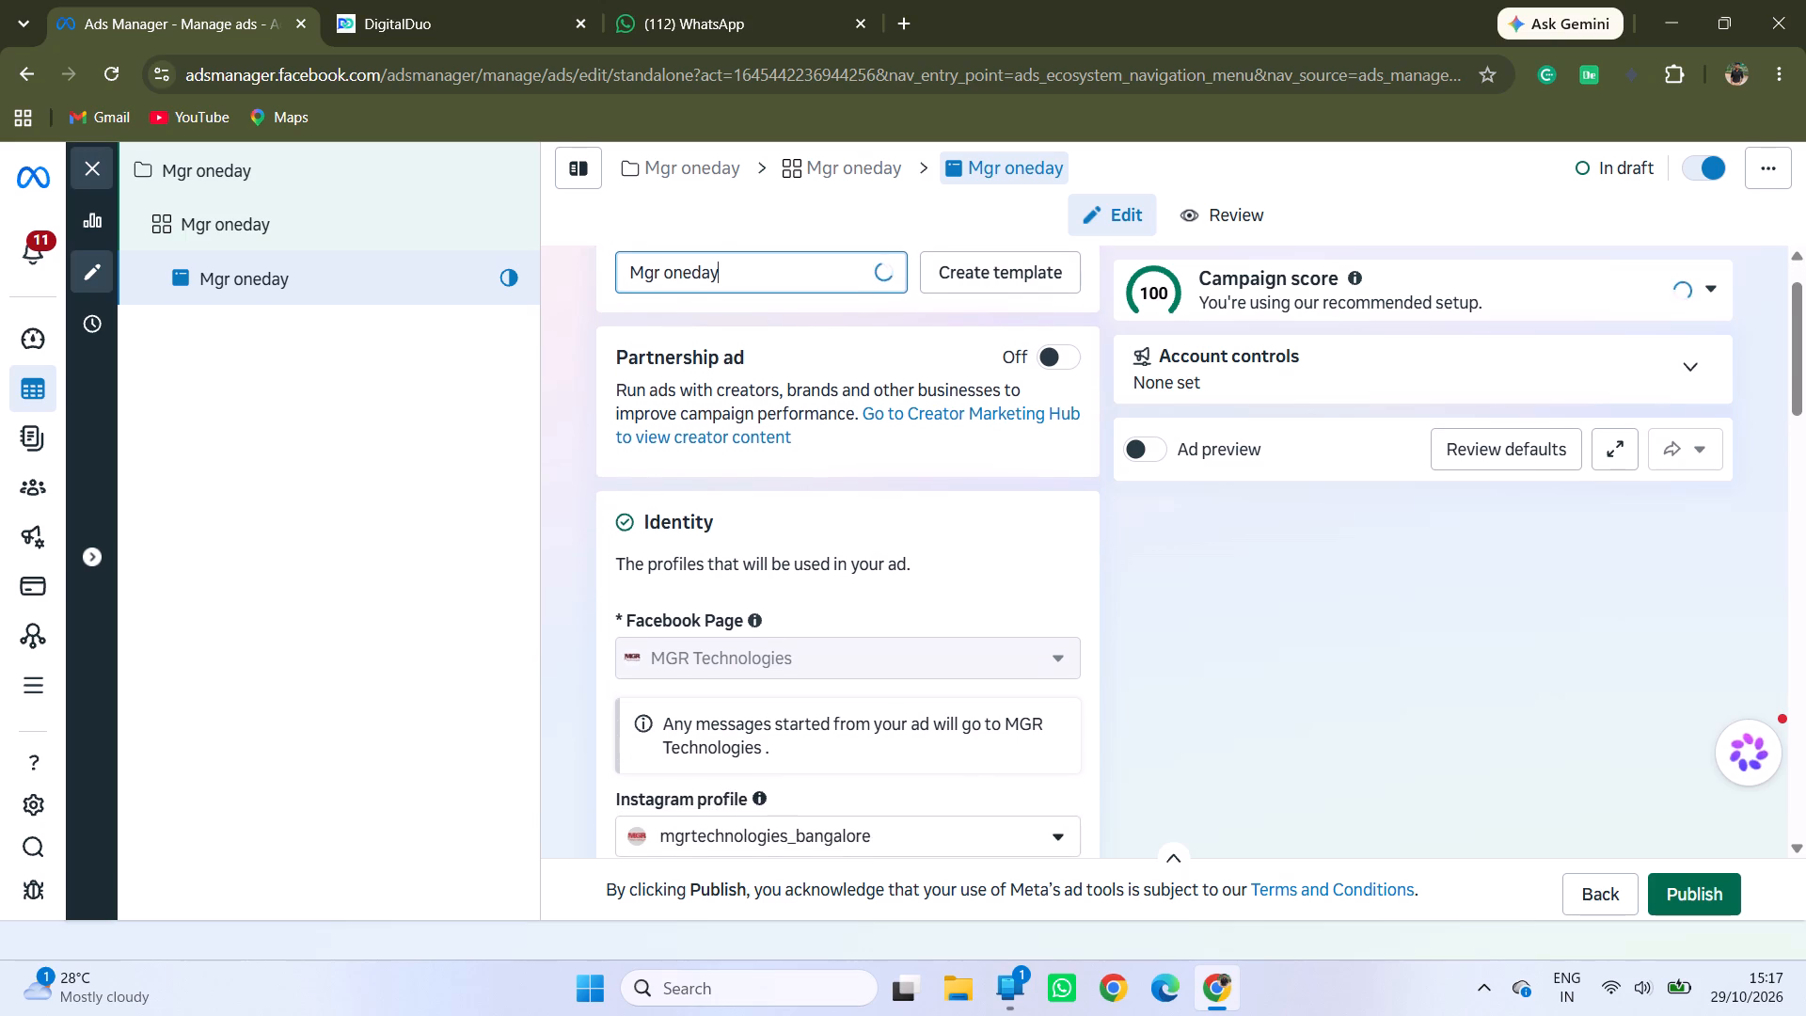
scroll(762, 627, "down", 4)
scroll(762, 627, "up", 1)
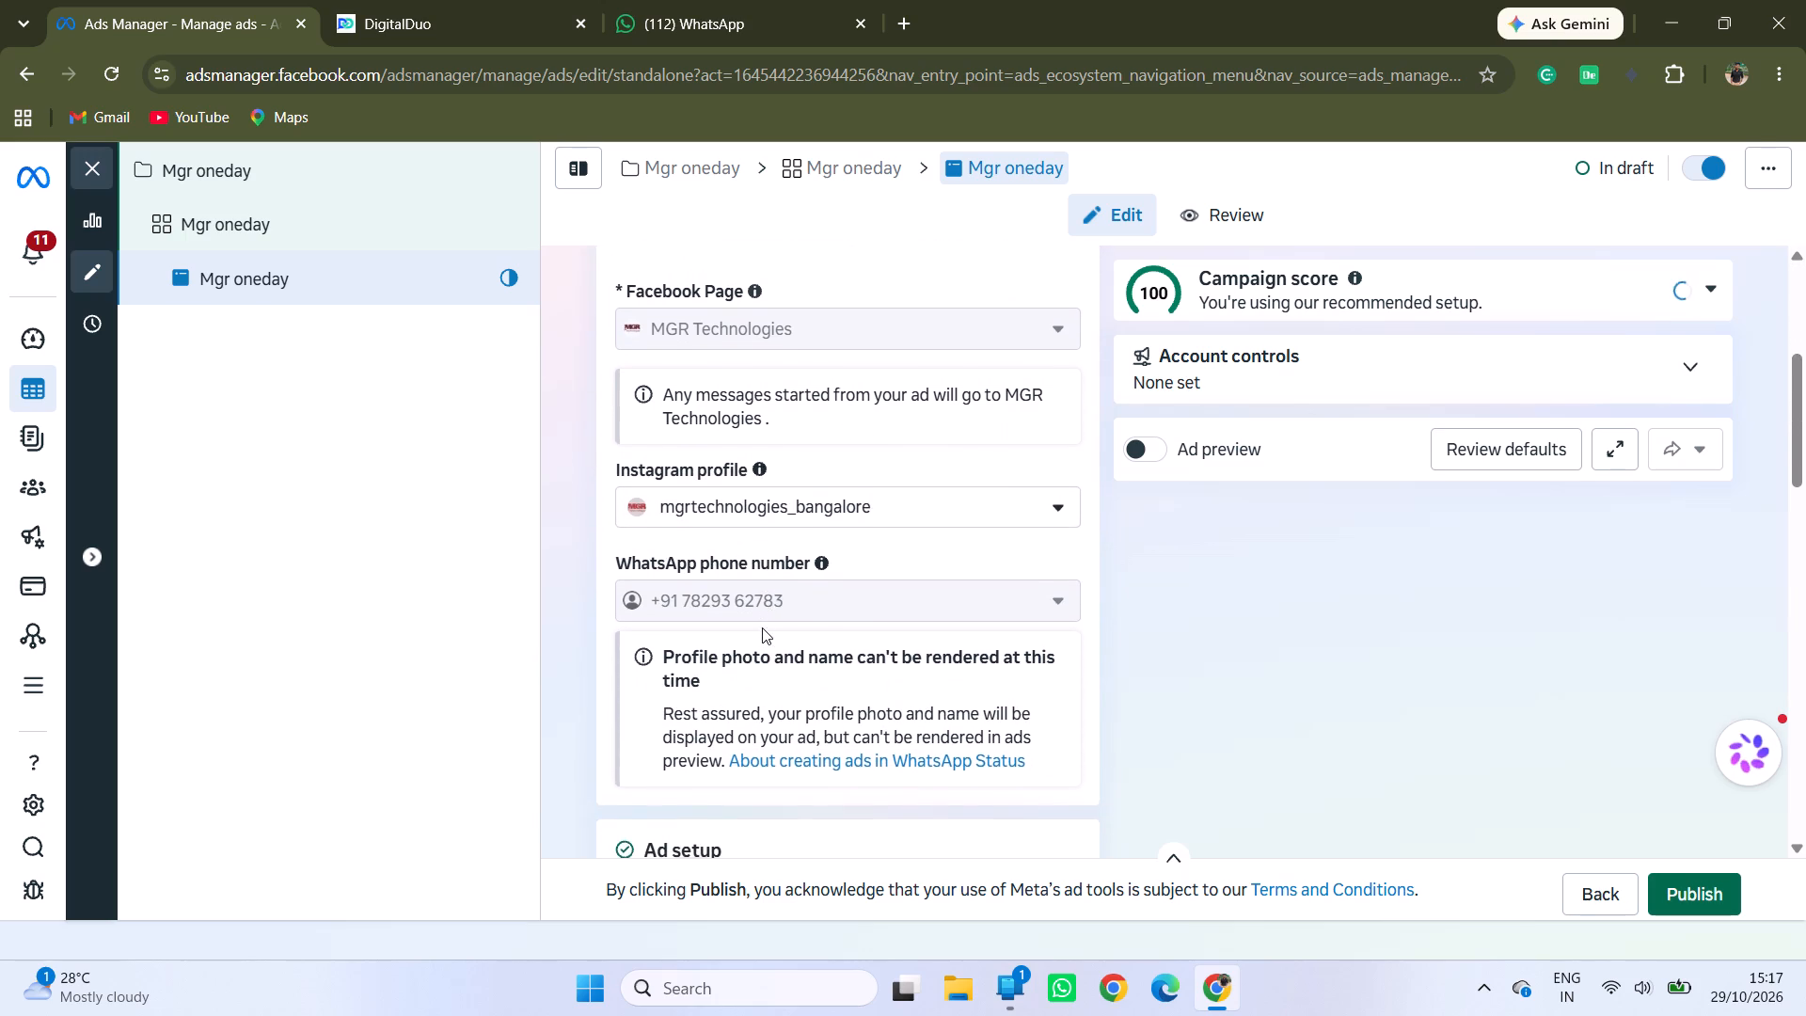
scroll(762, 627, "up", 1)
scroll(762, 627, "down", 1)
scroll(762, 627, "up", 1)
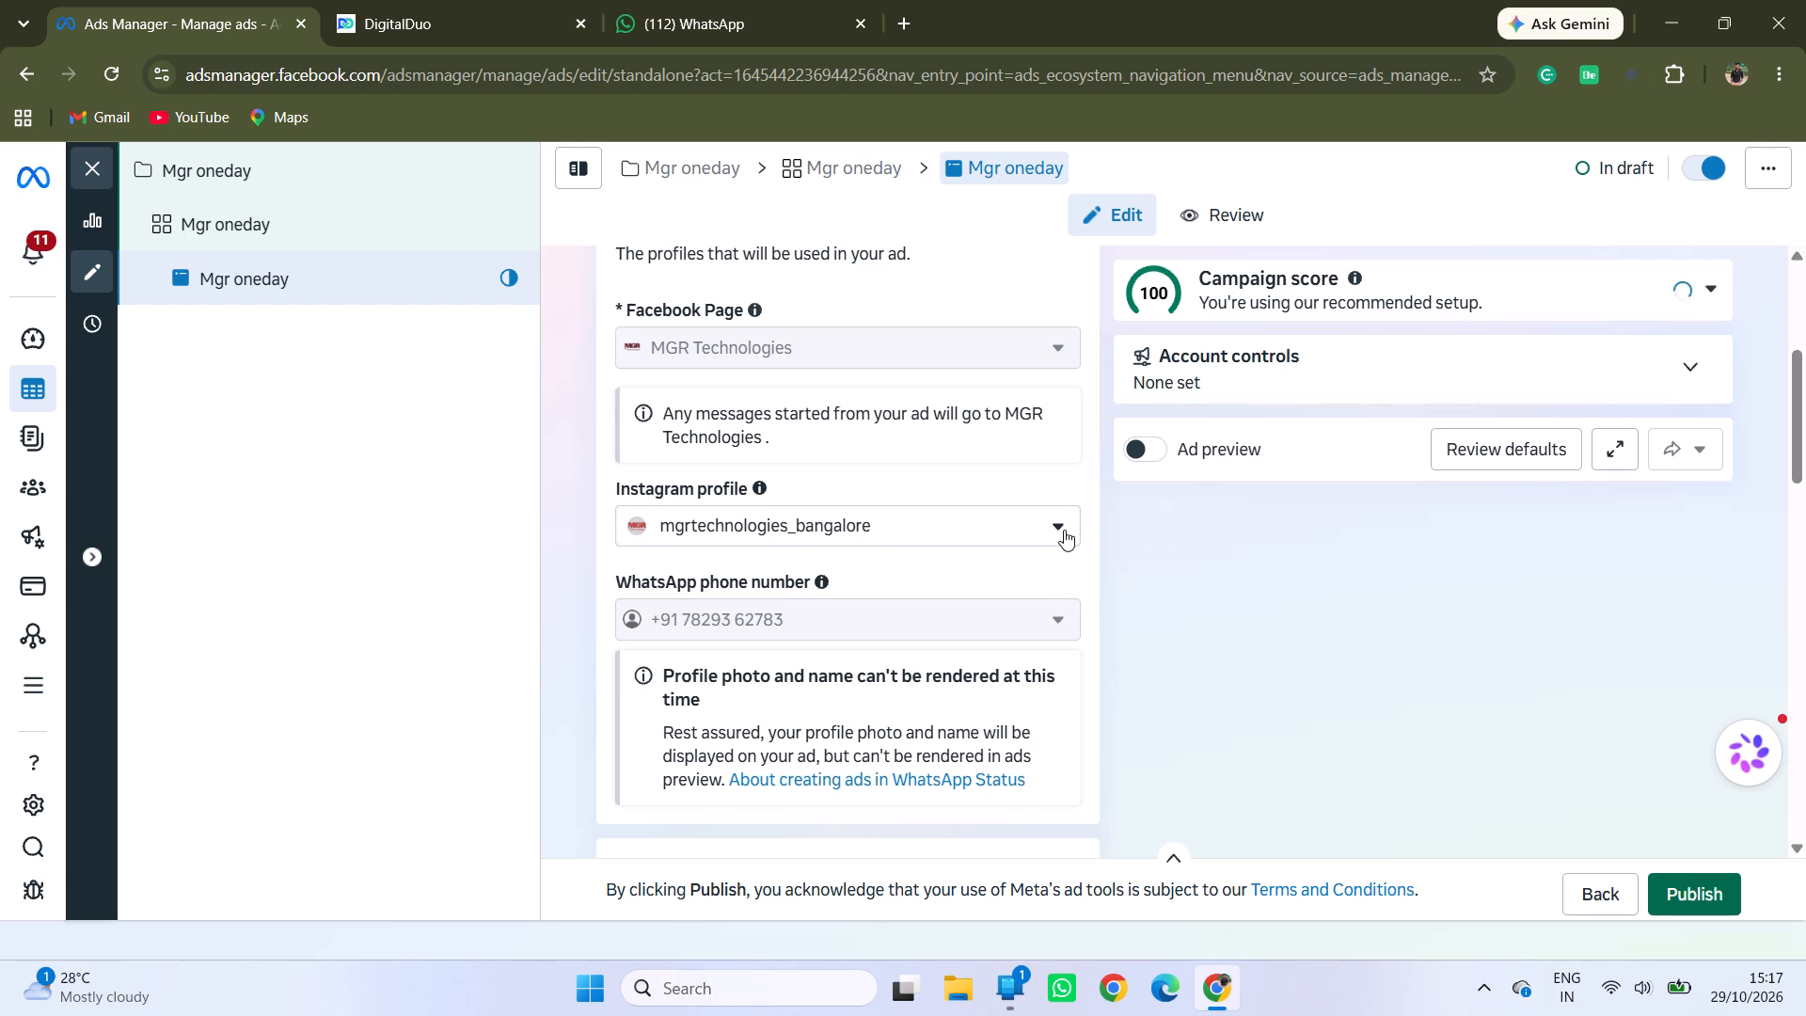
left_click(1064, 530)
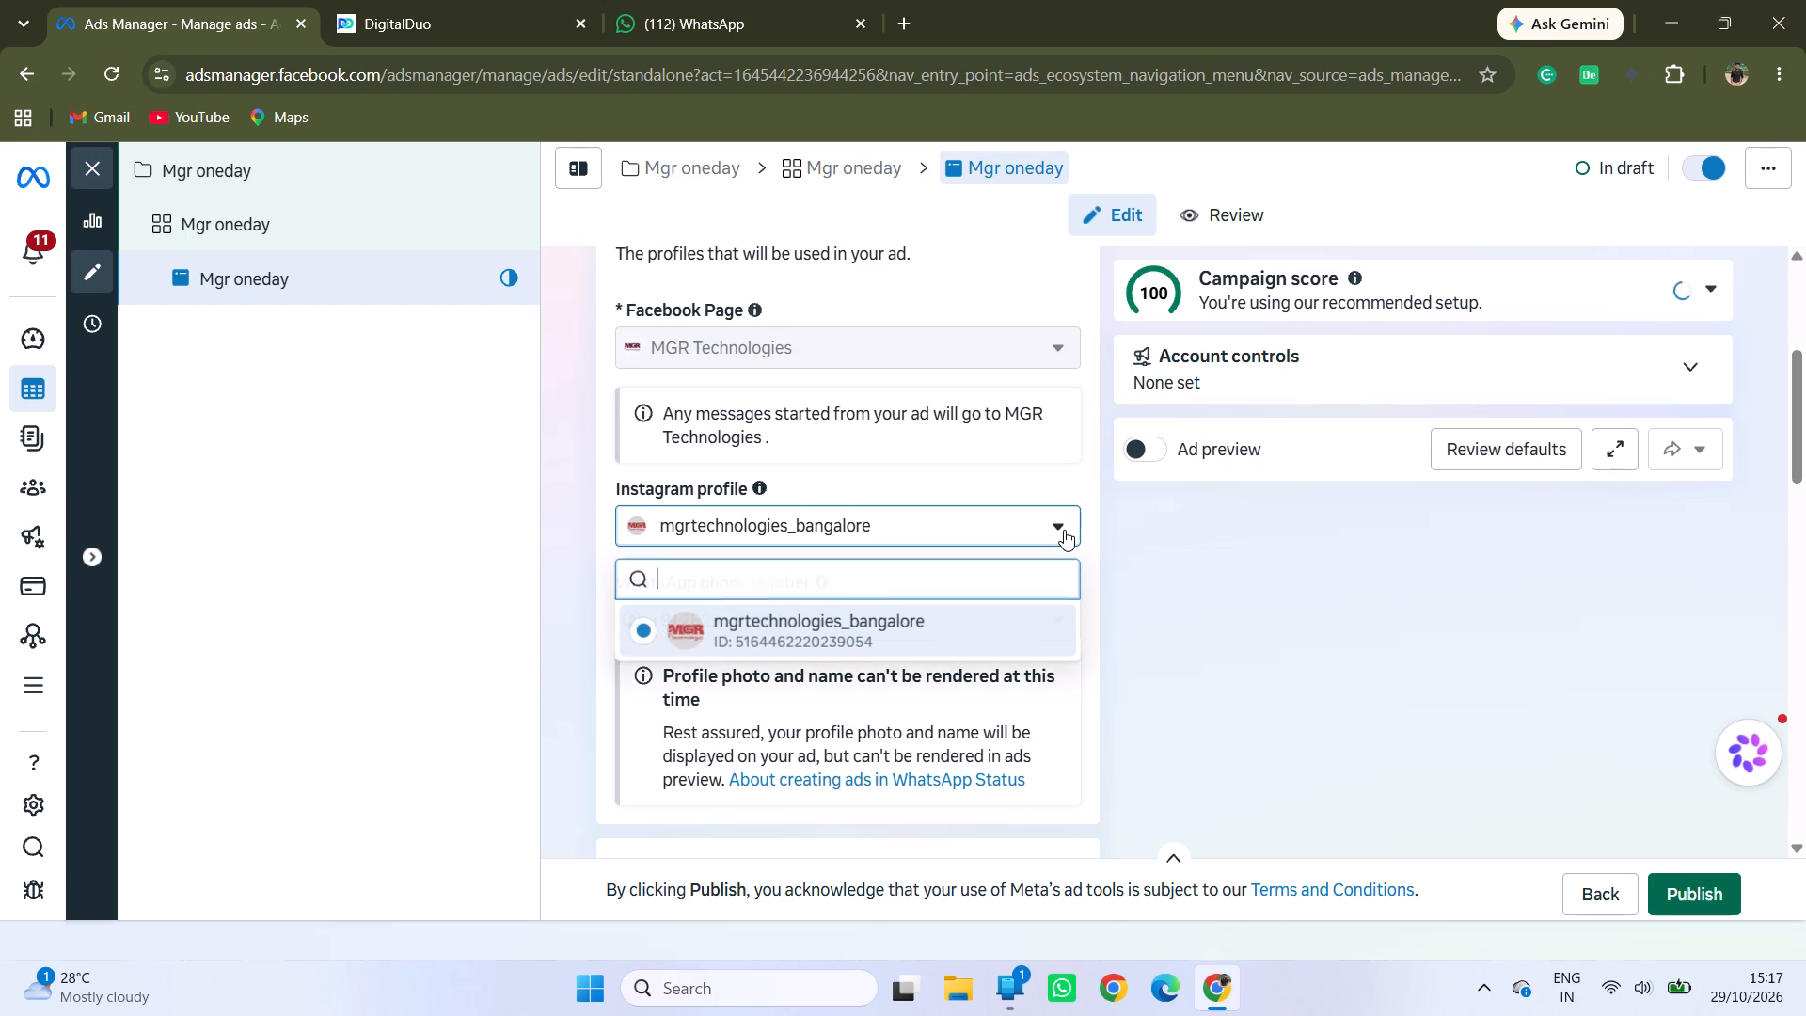
left_click(1064, 530)
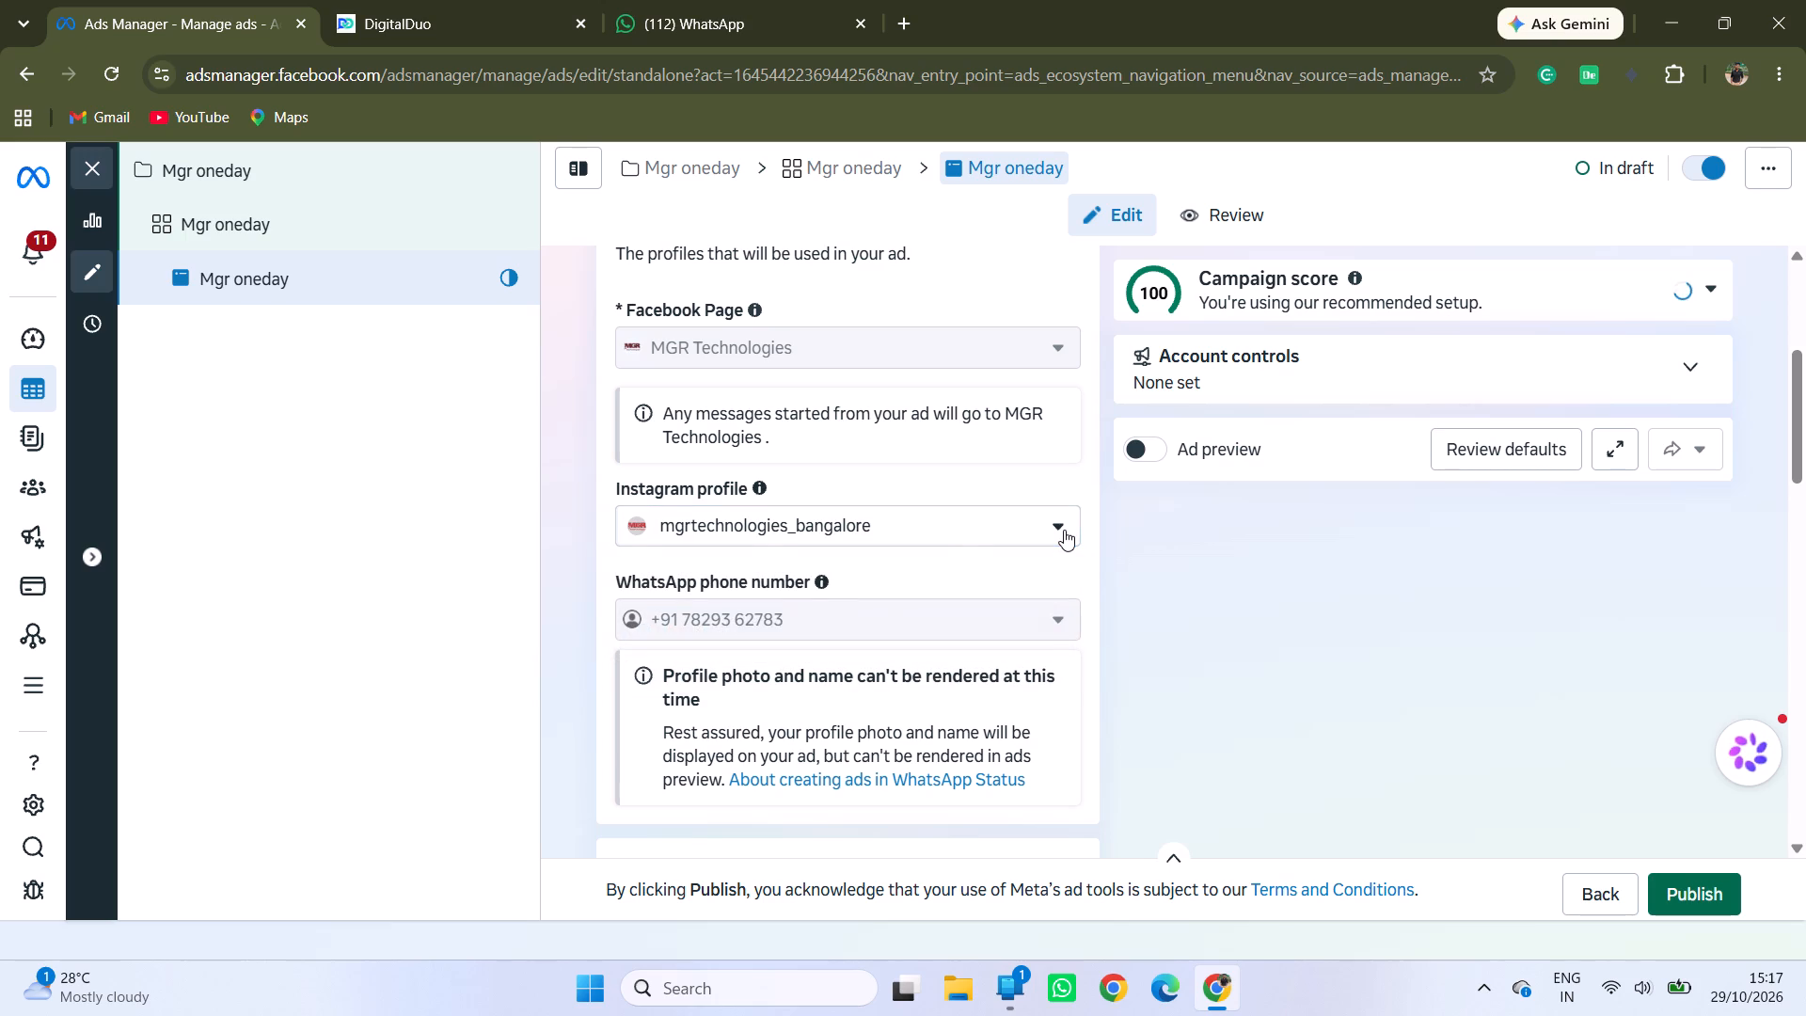
scroll(693, 698, "down", 6)
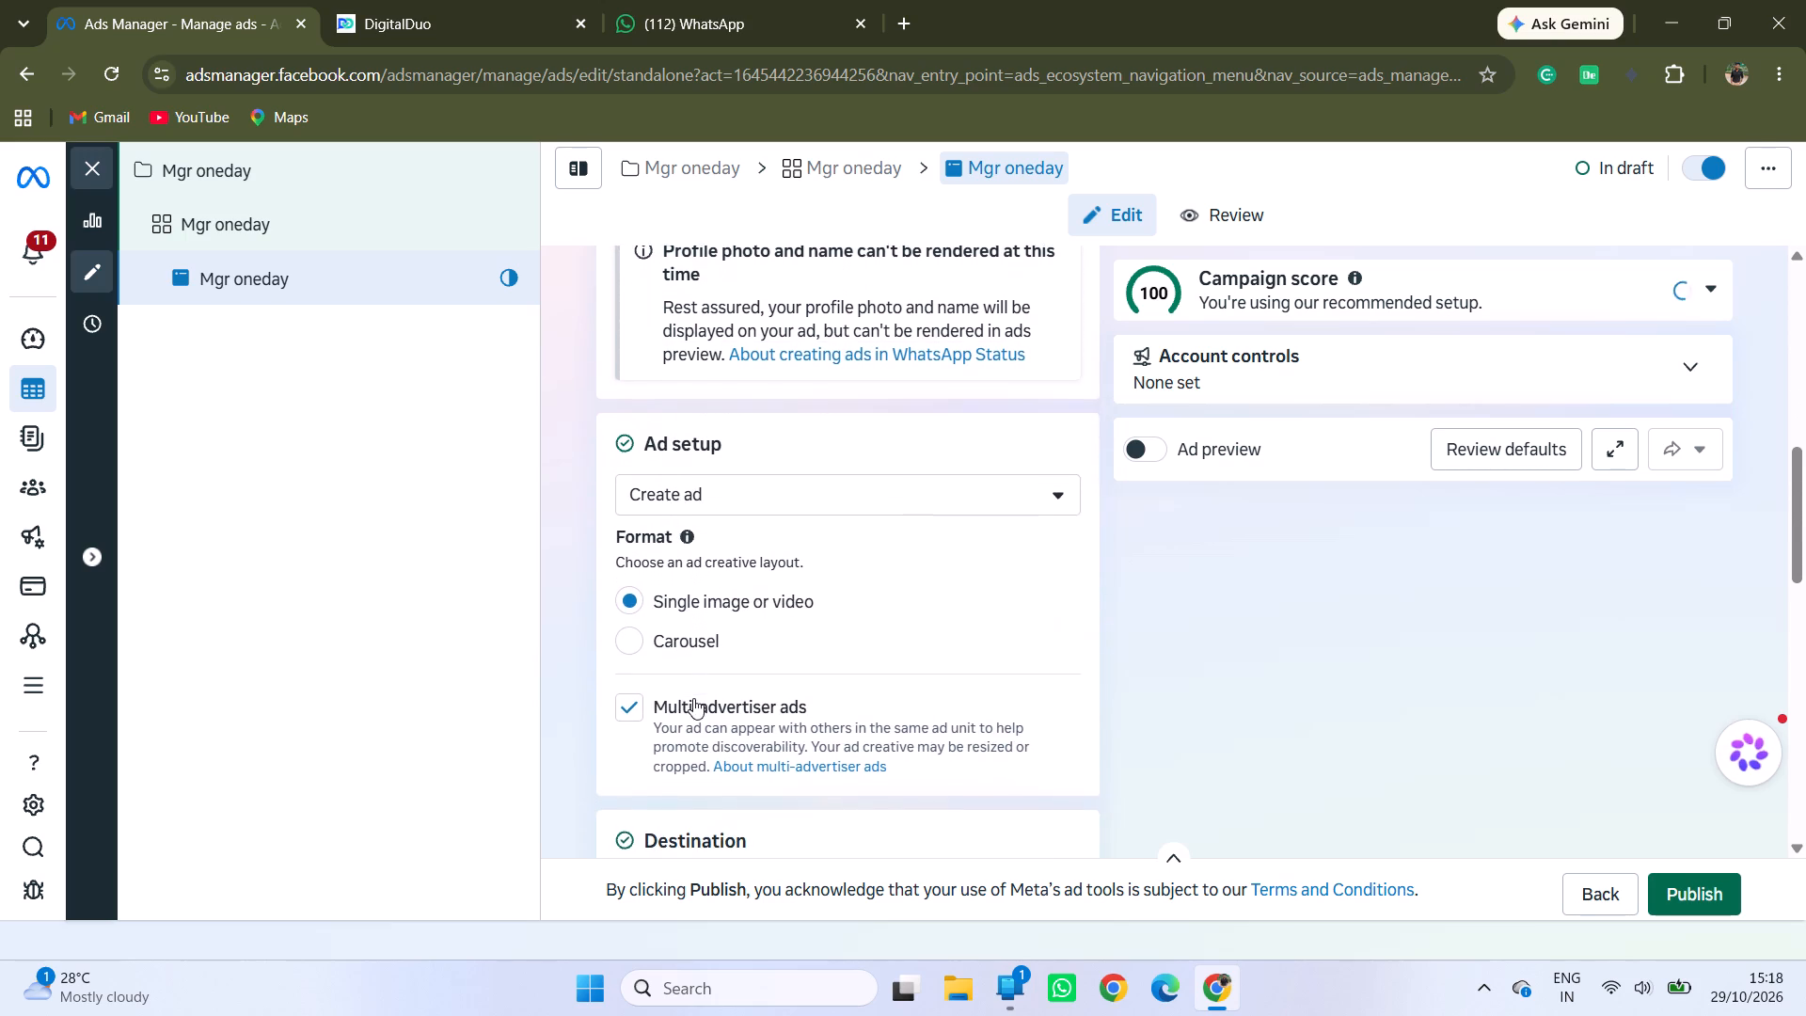
scroll(693, 698, "down", 1)
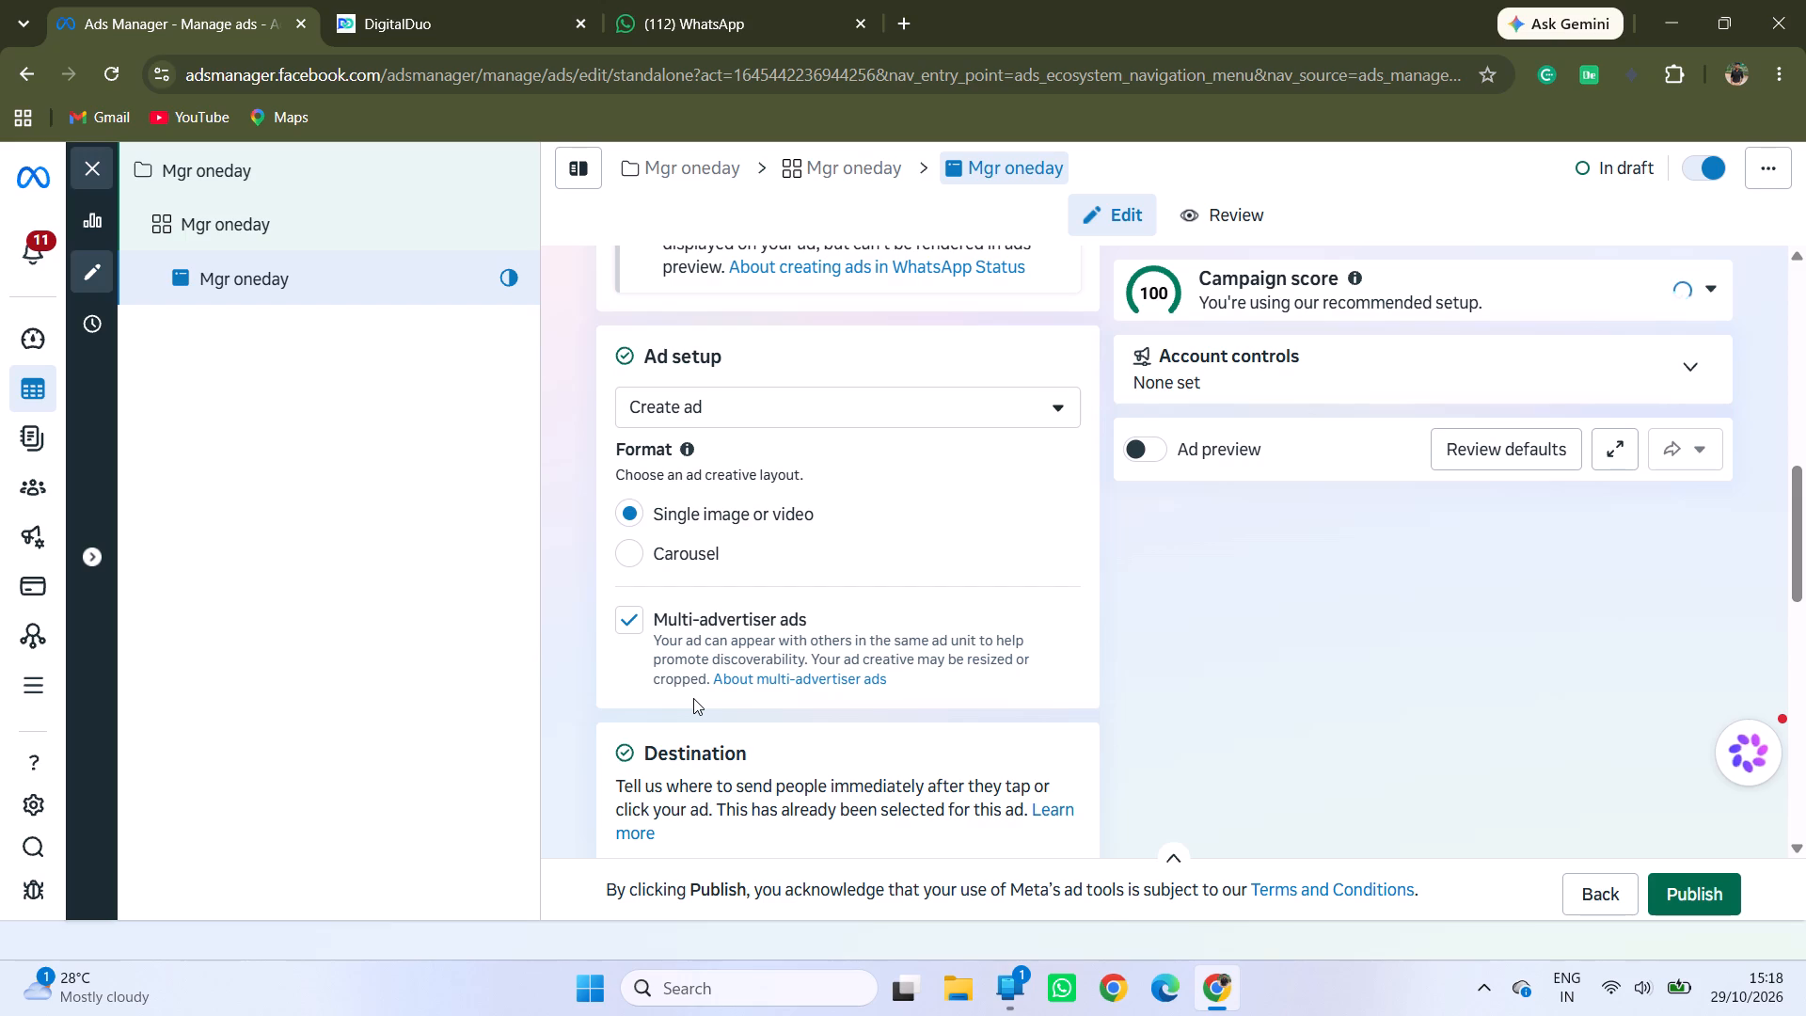
In the Mgr oneday ad's creative section, start setting up the creative as an image ad.
scroll(702, 642, "down", 1)
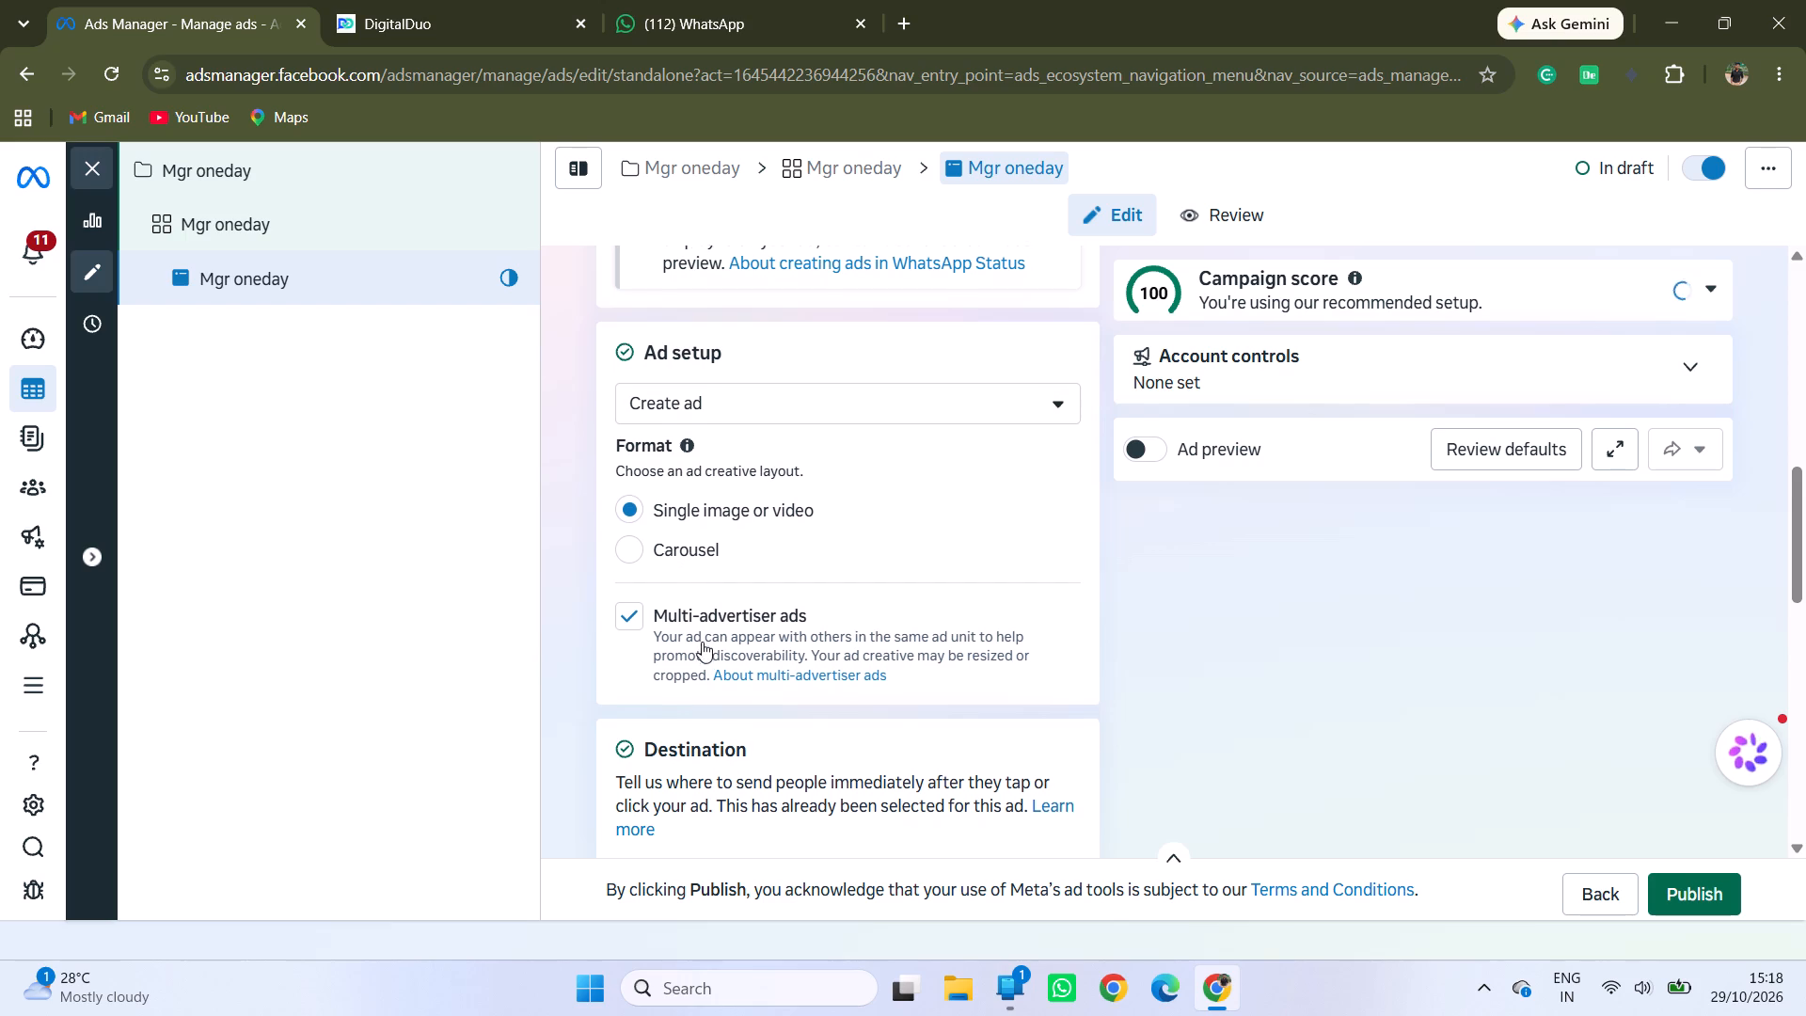
scroll(702, 642, "down", 3)
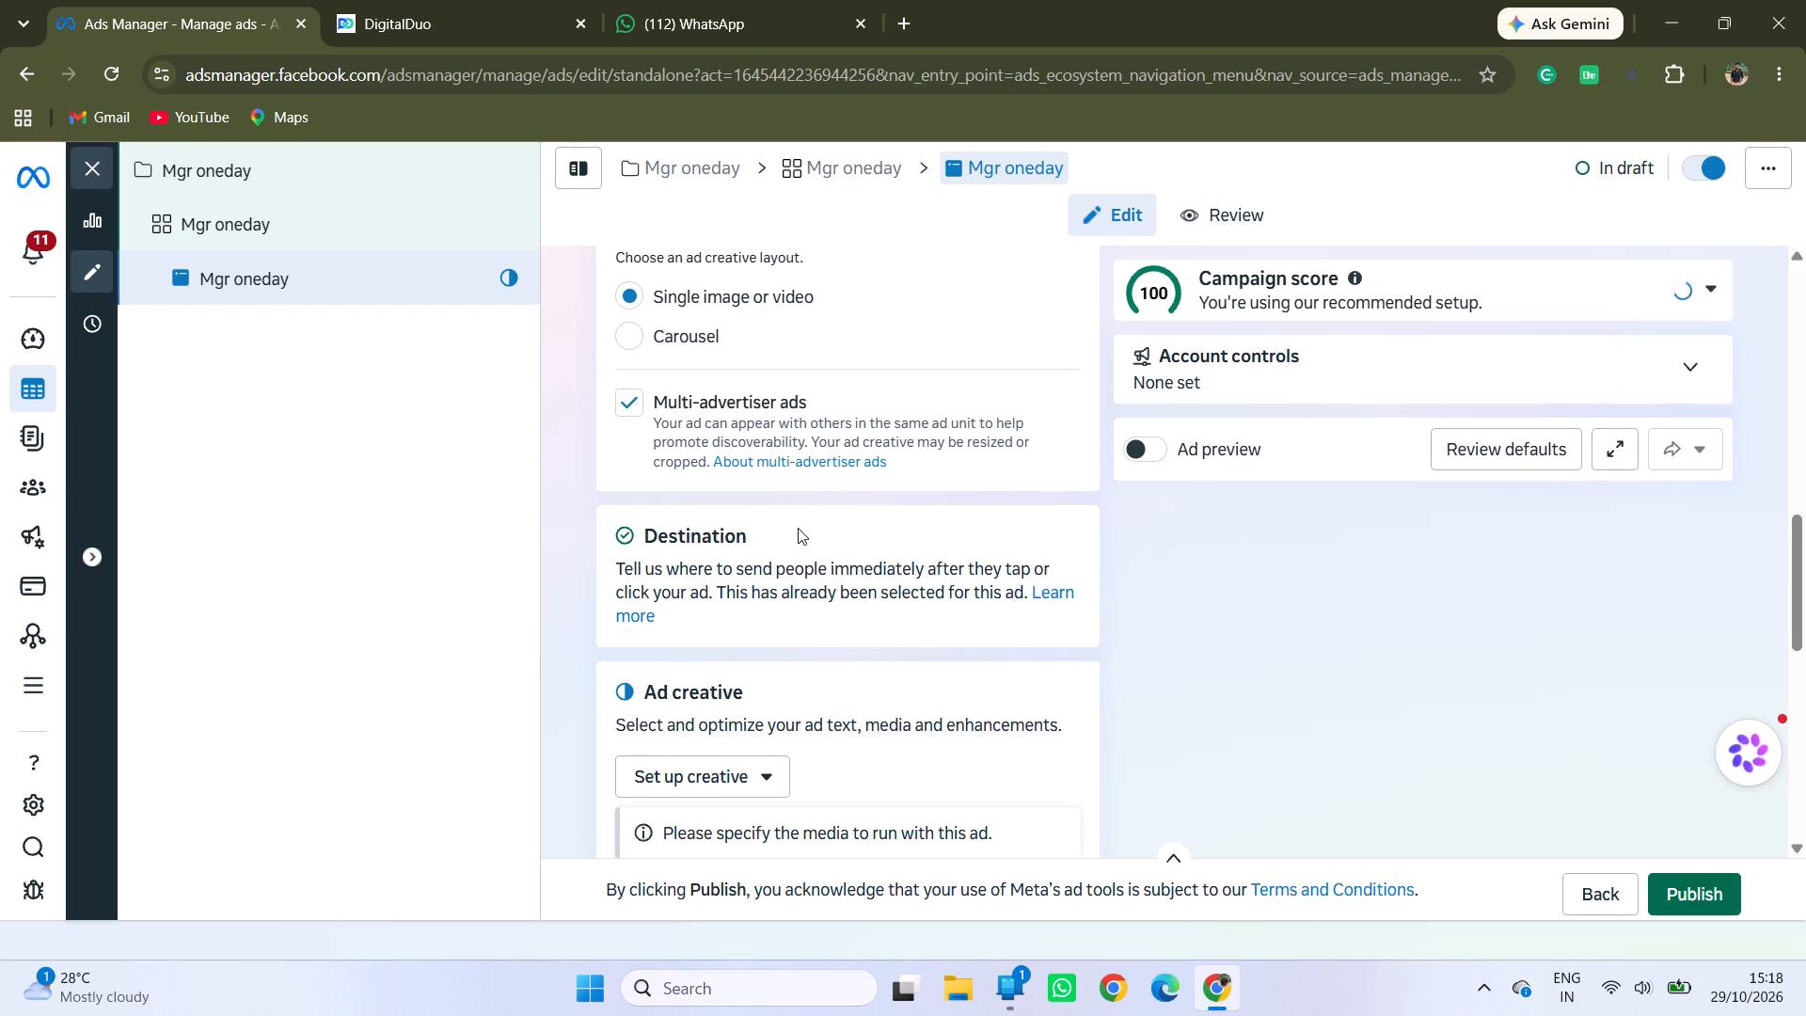
scroll(798, 528, "down", 3)
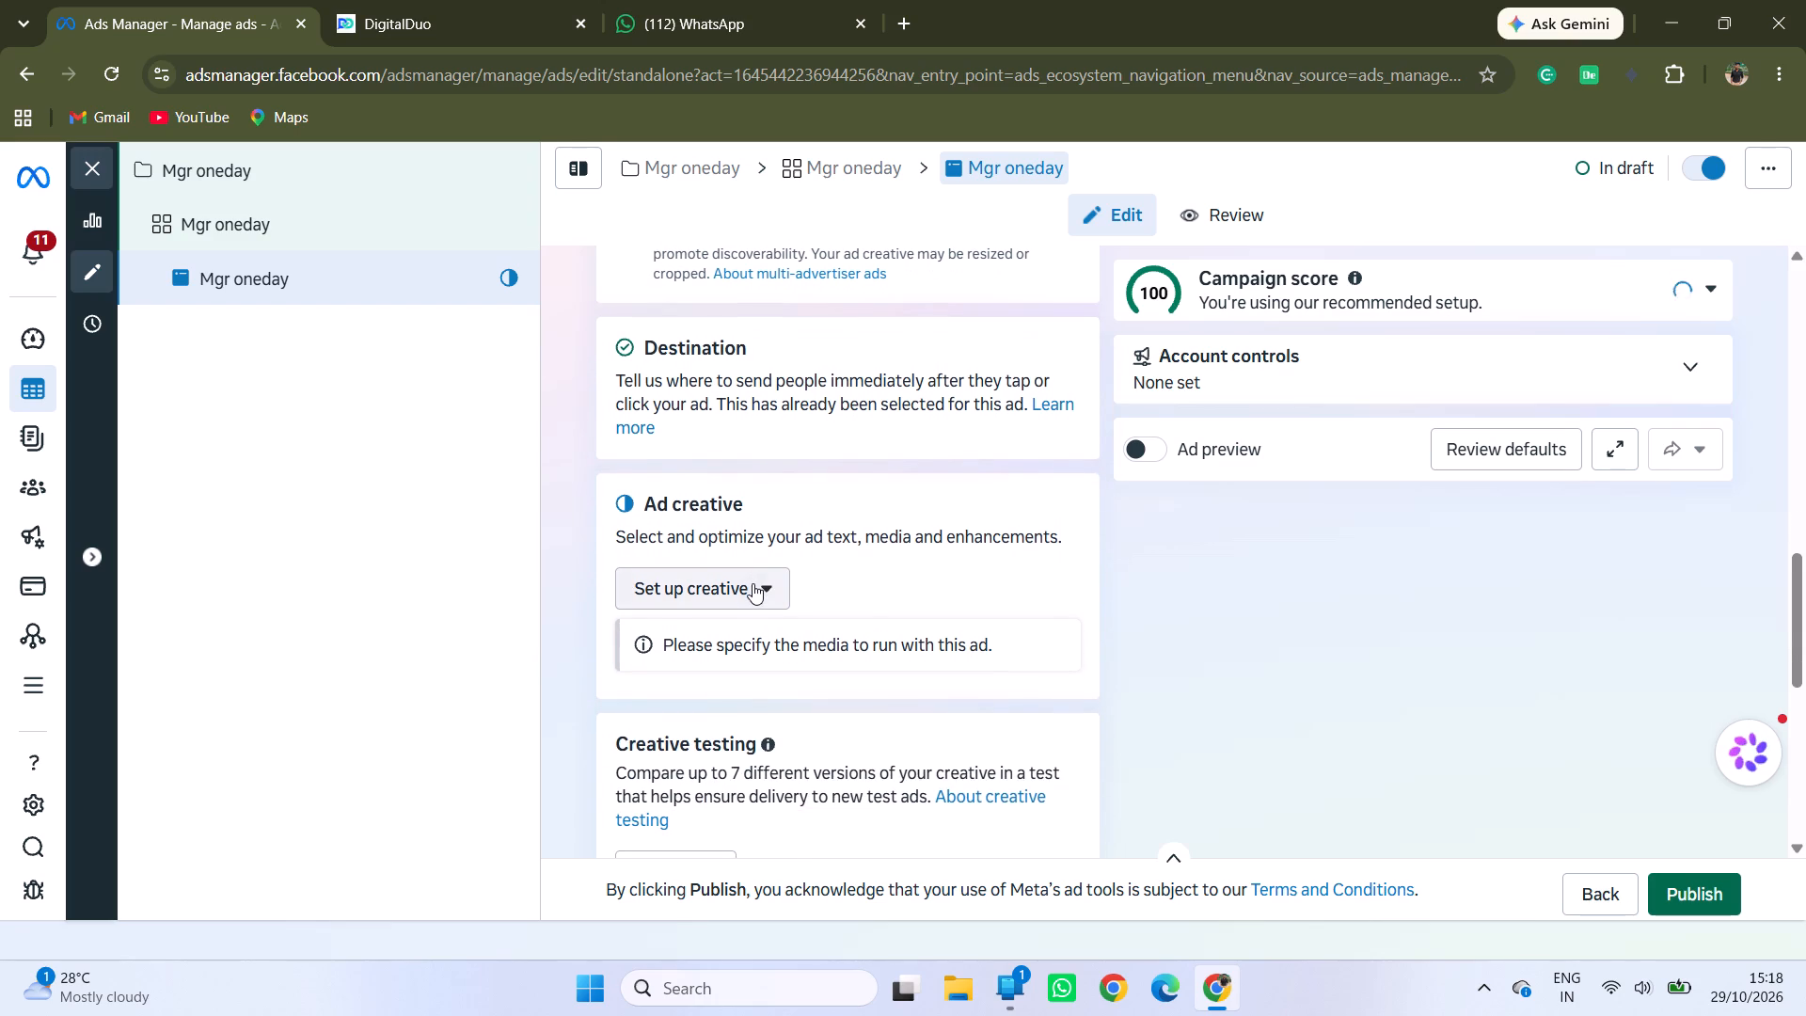
left_click(752, 583)
left_click(705, 643)
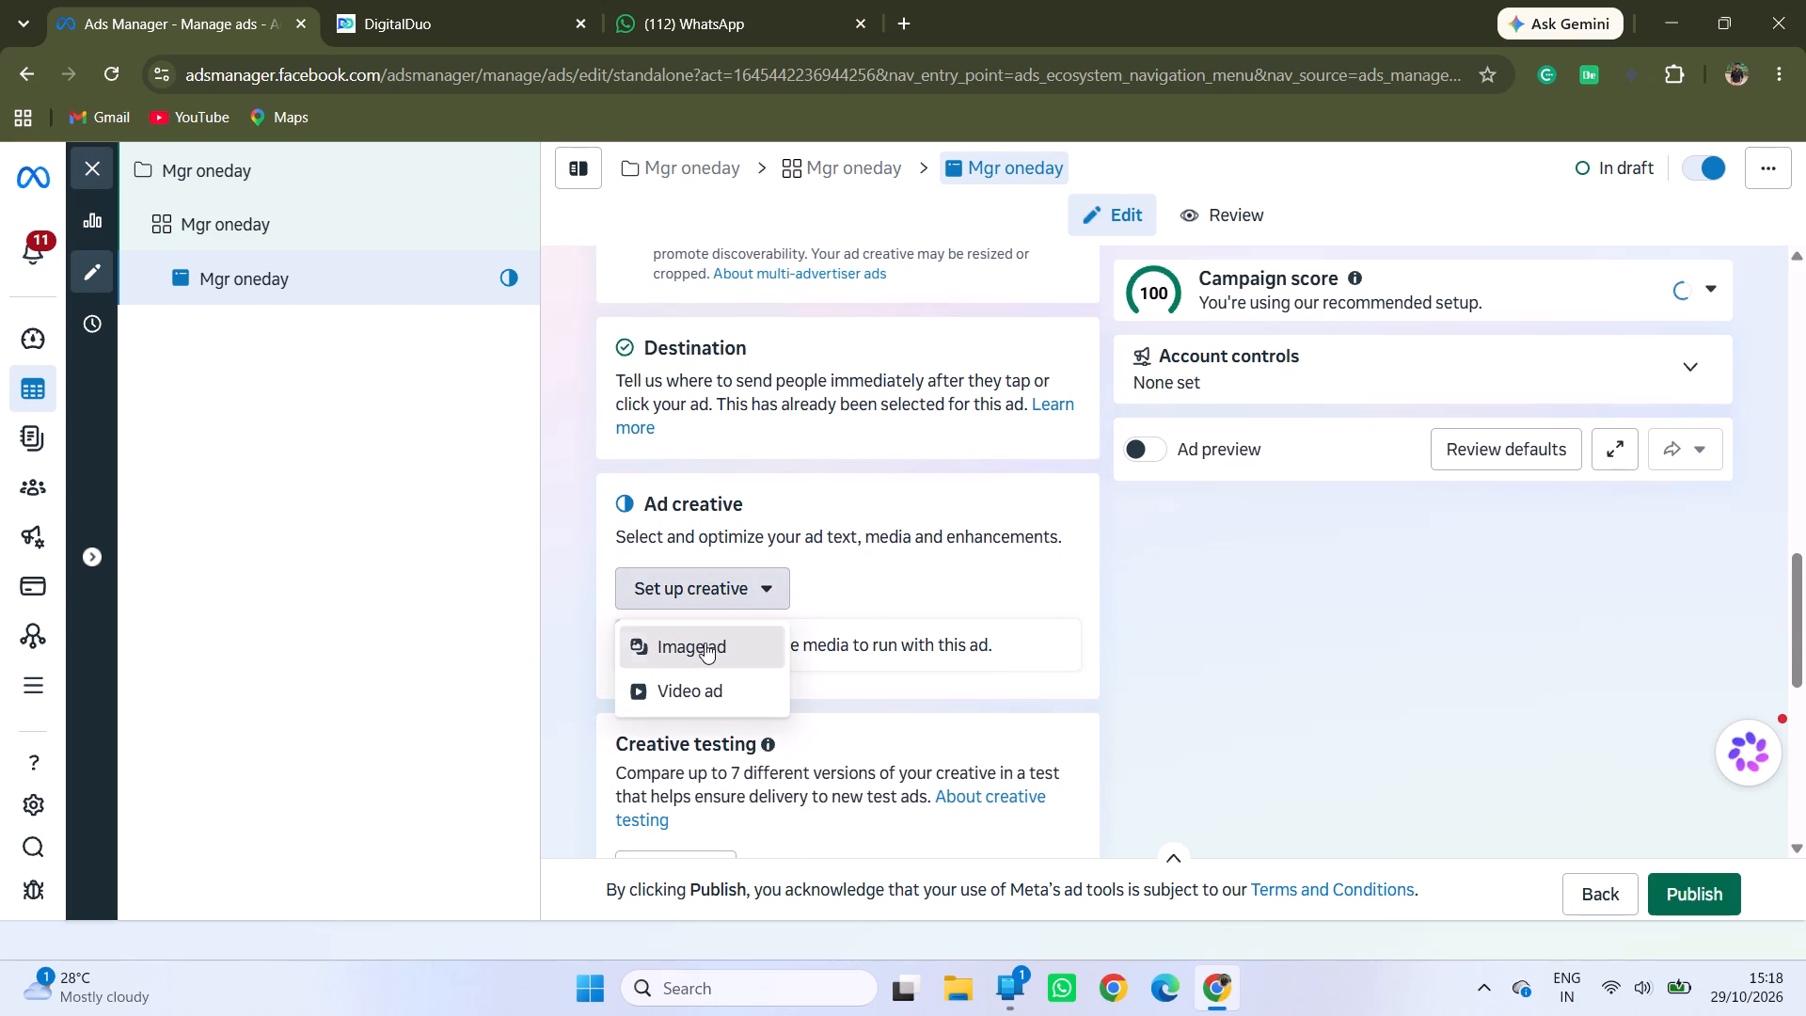
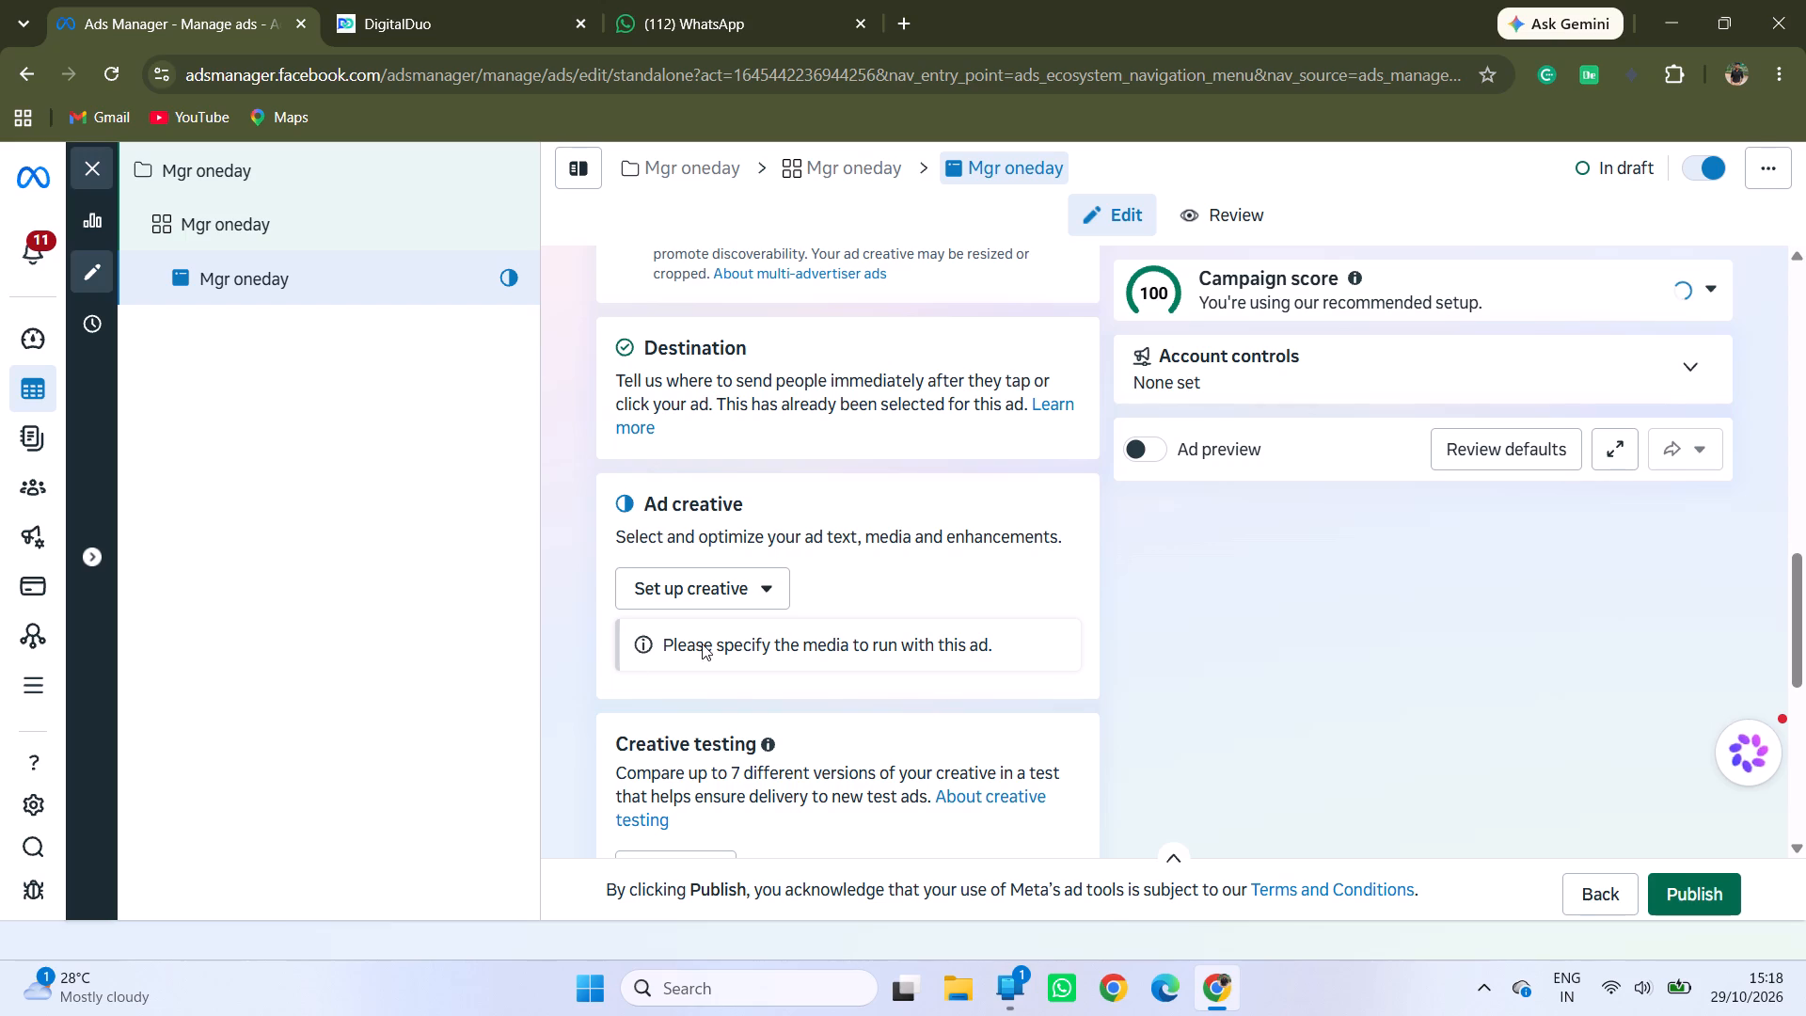
Start the creative setup for the Mgr oneday ad again, choosing an image ad as the format.
left_click(743, 587)
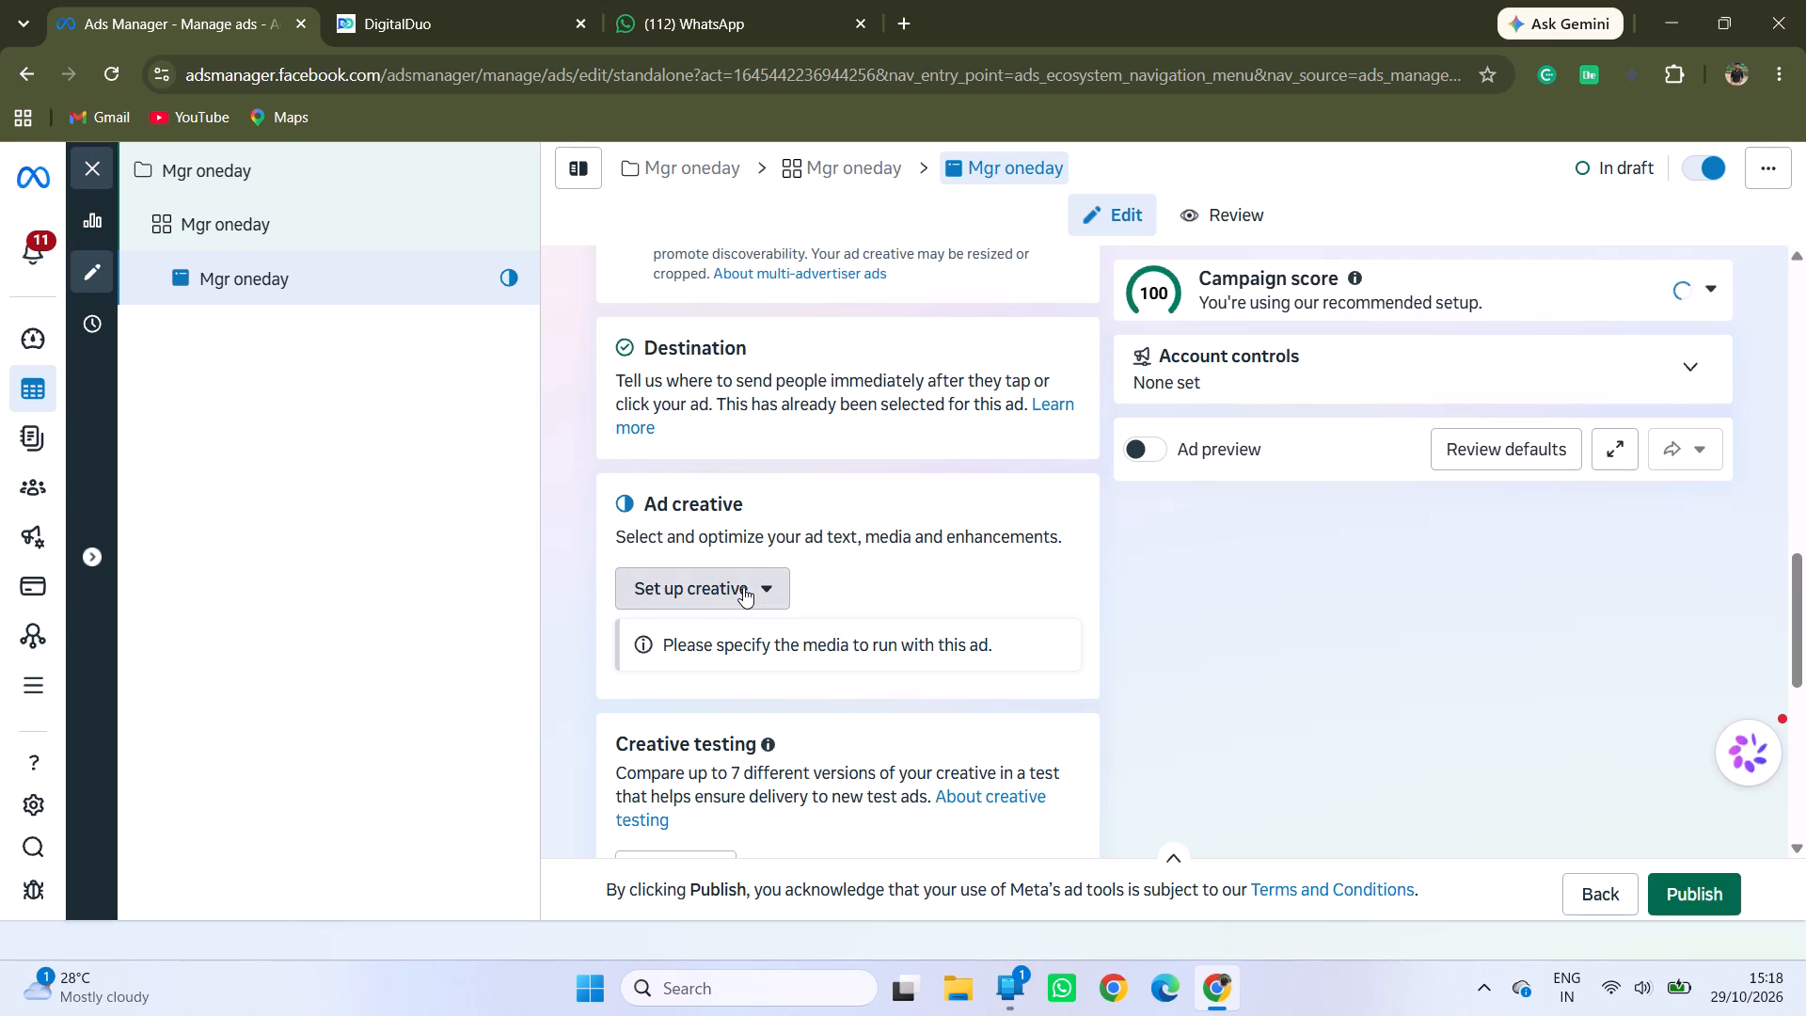
left_click(699, 647)
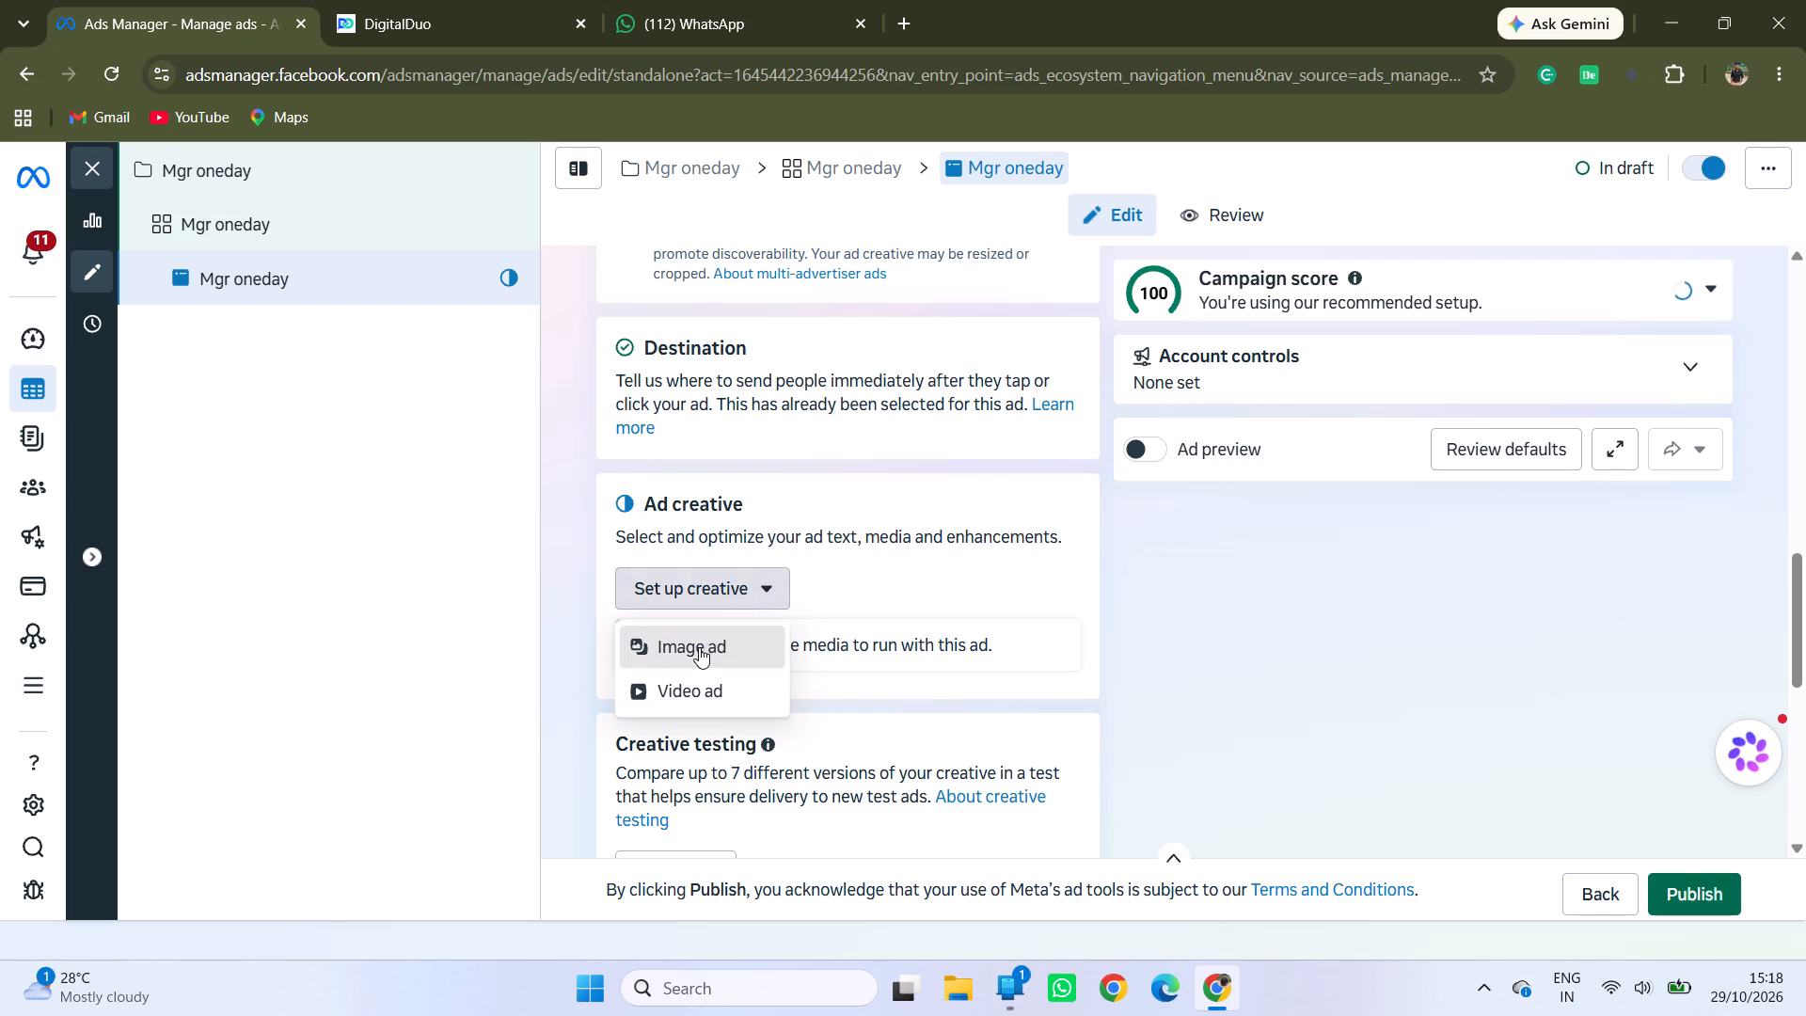
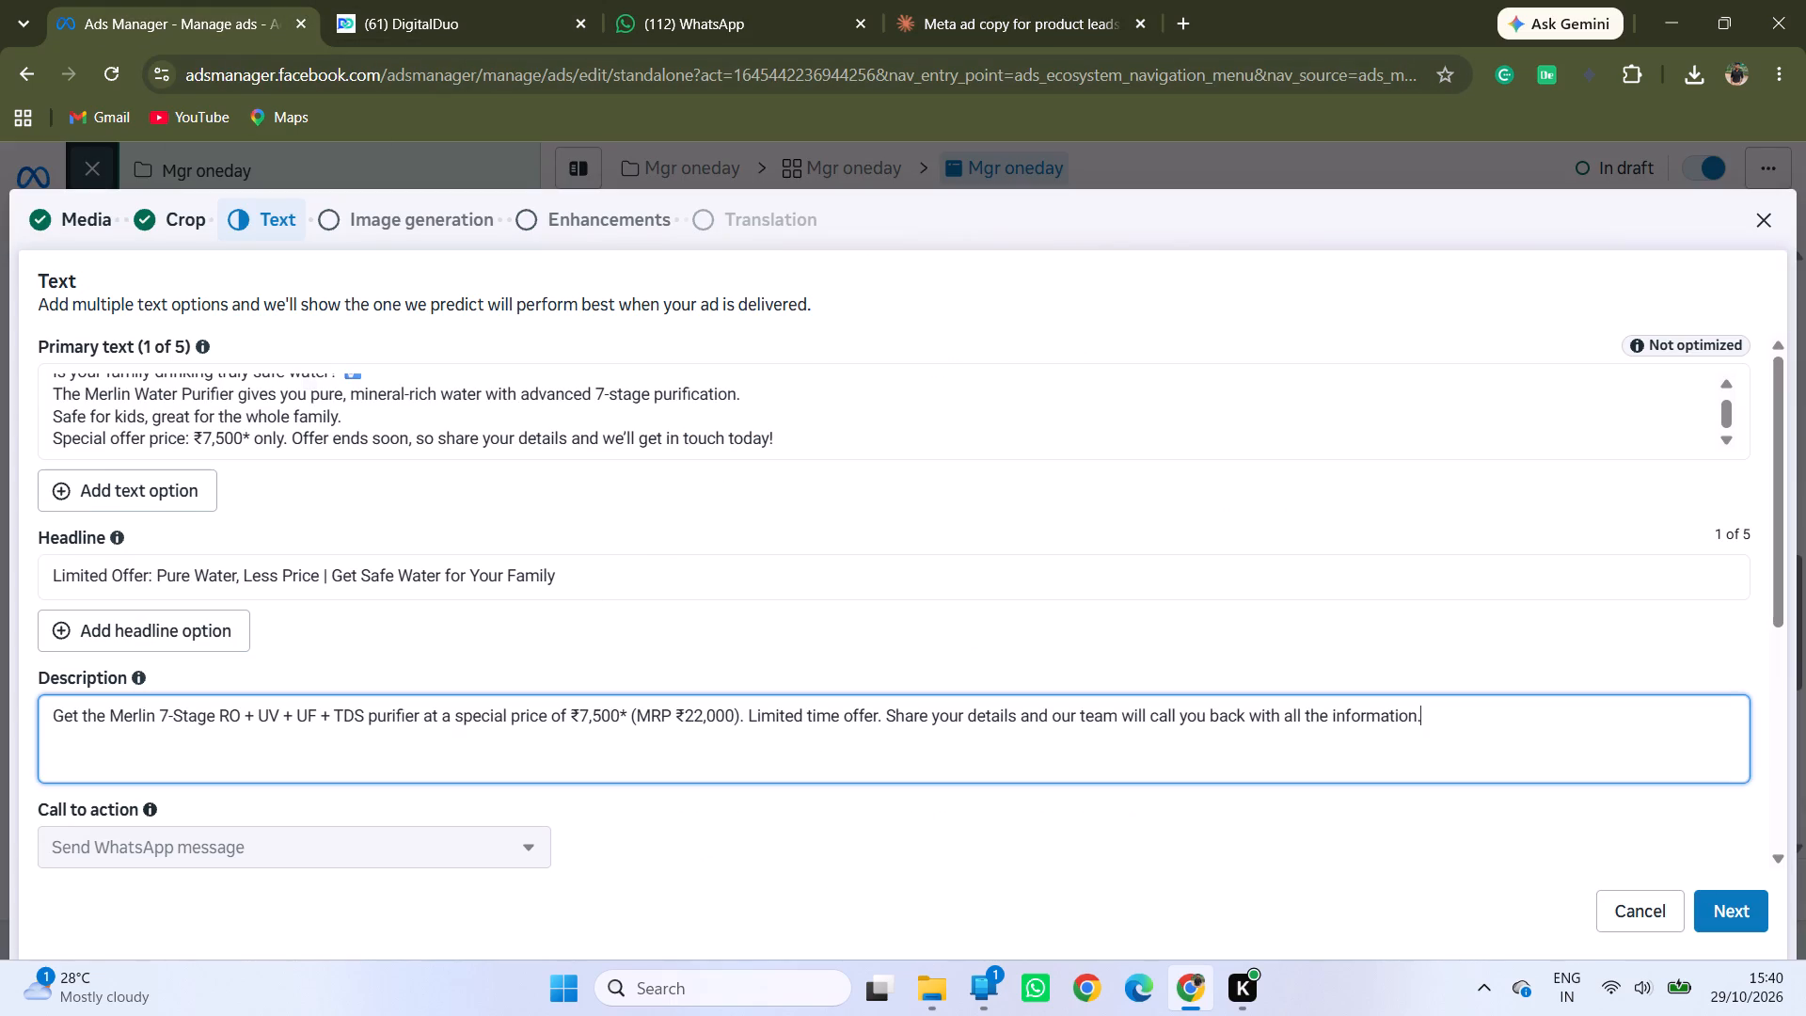
Review the Mgr oneday ad's primary text, headline, description and WhatsApp call-to-action settings in the creative setup.
left_click(197, 754)
left_click(79, 740)
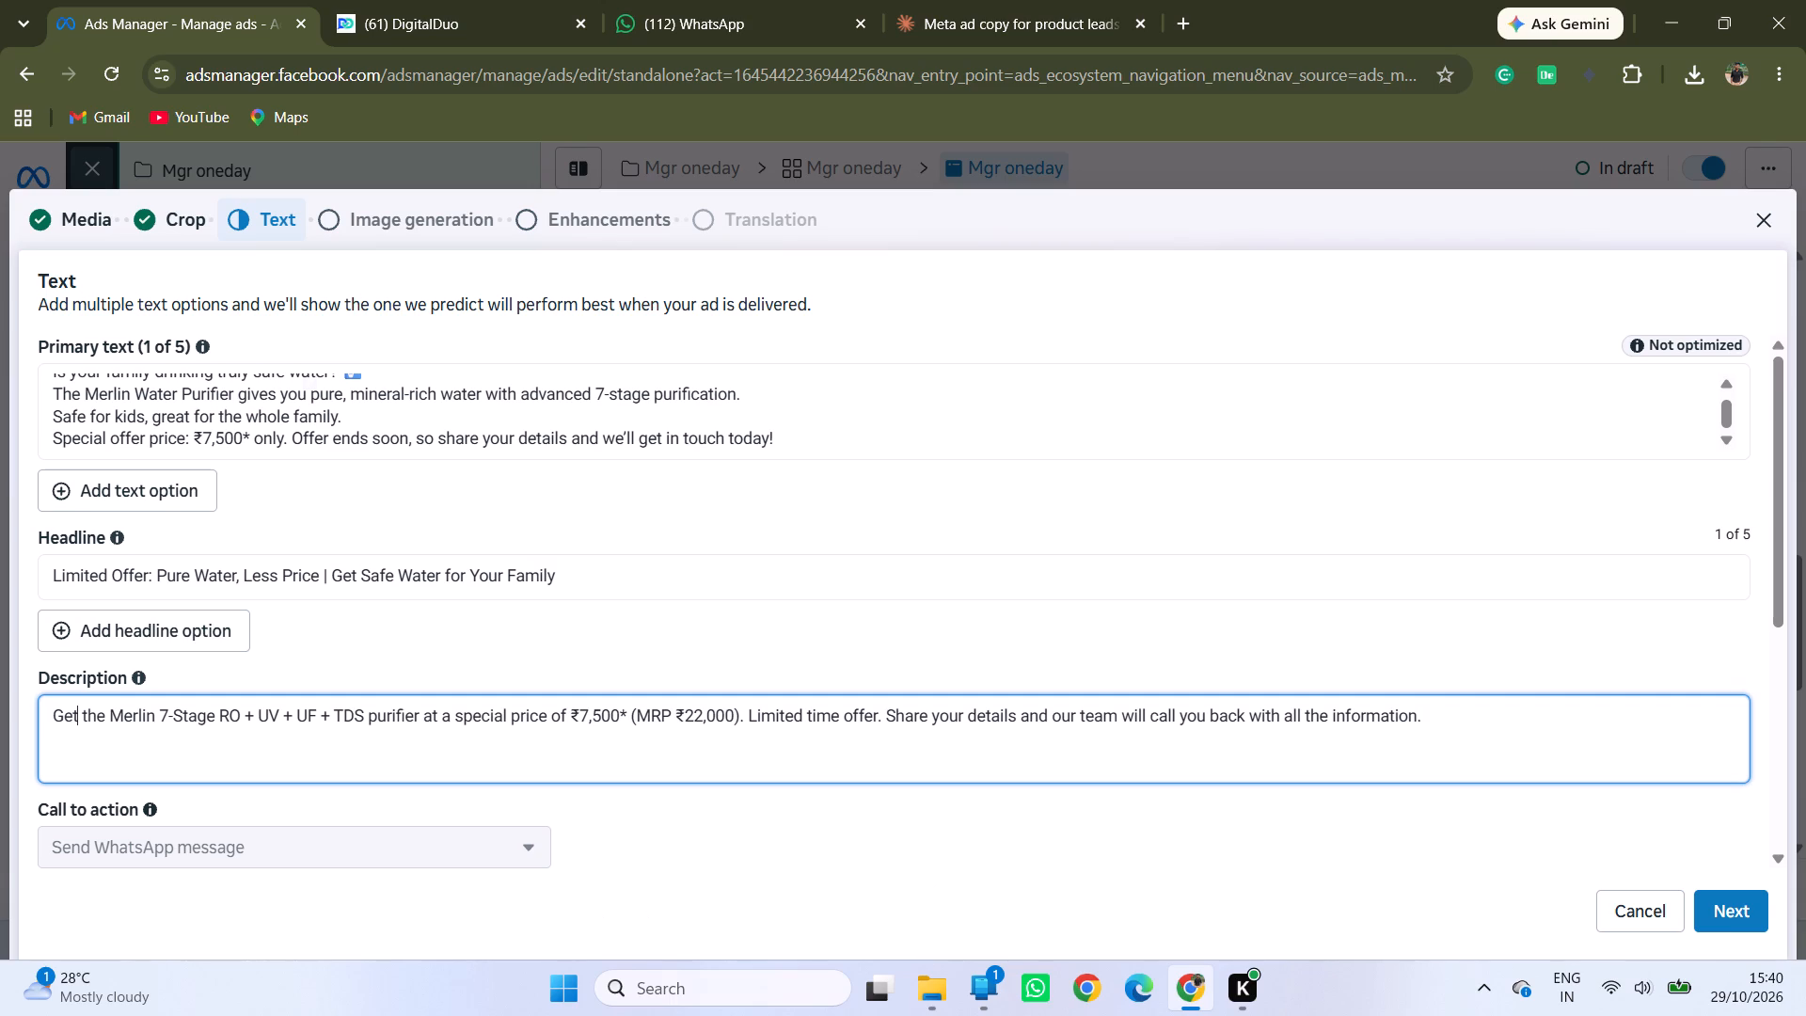
left_click(67, 768)
scroll(518, 816, "down", 5)
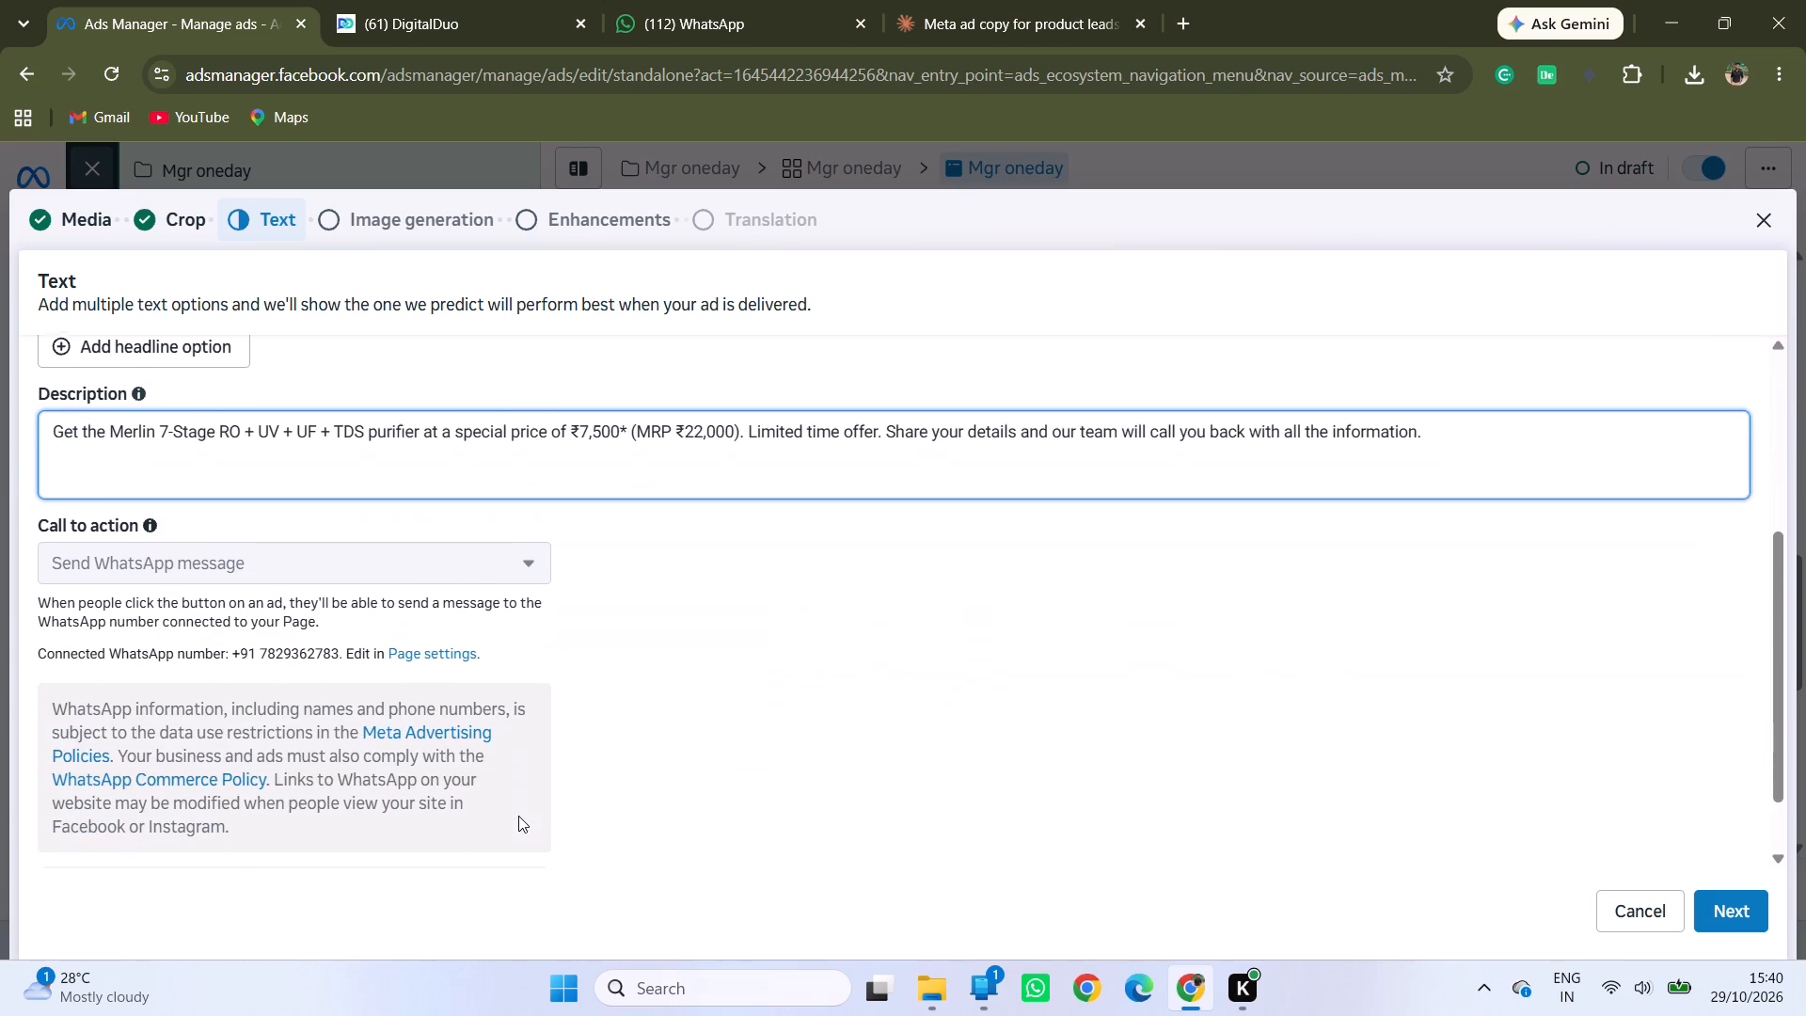
scroll(518, 816, "down", 2)
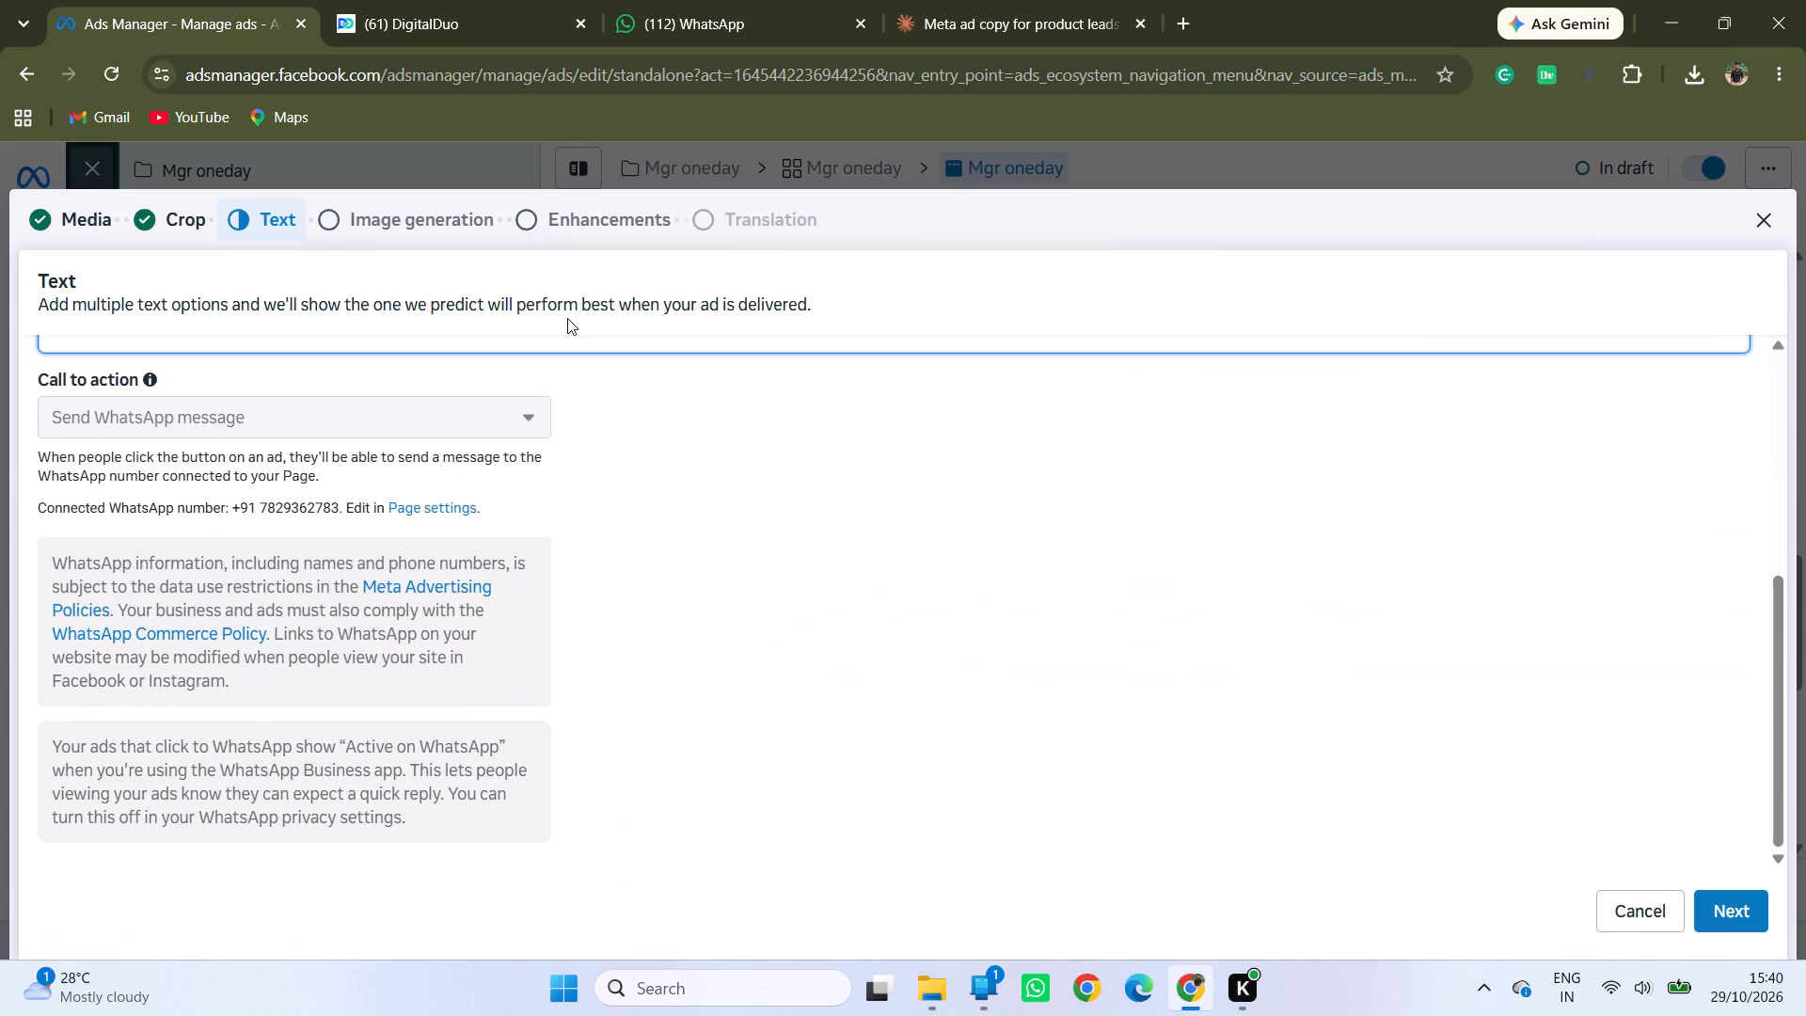
left_click(534, 421)
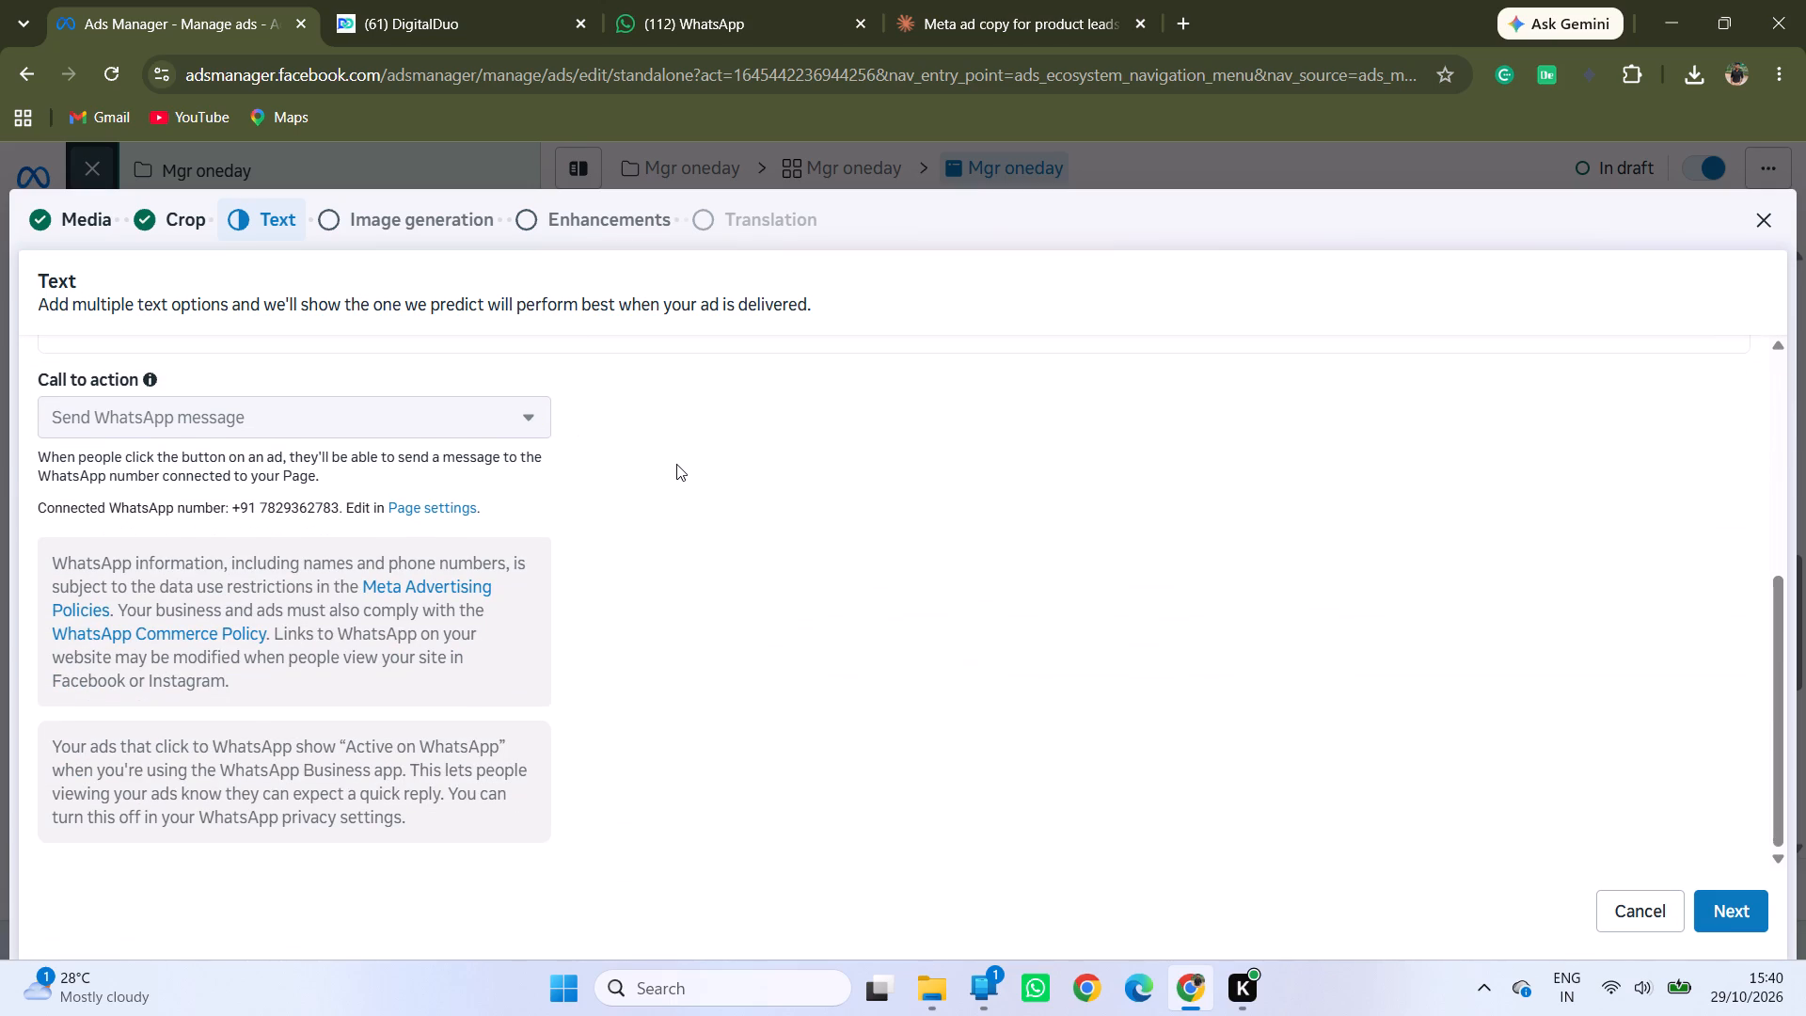
scroll(676, 464, "up", 3)
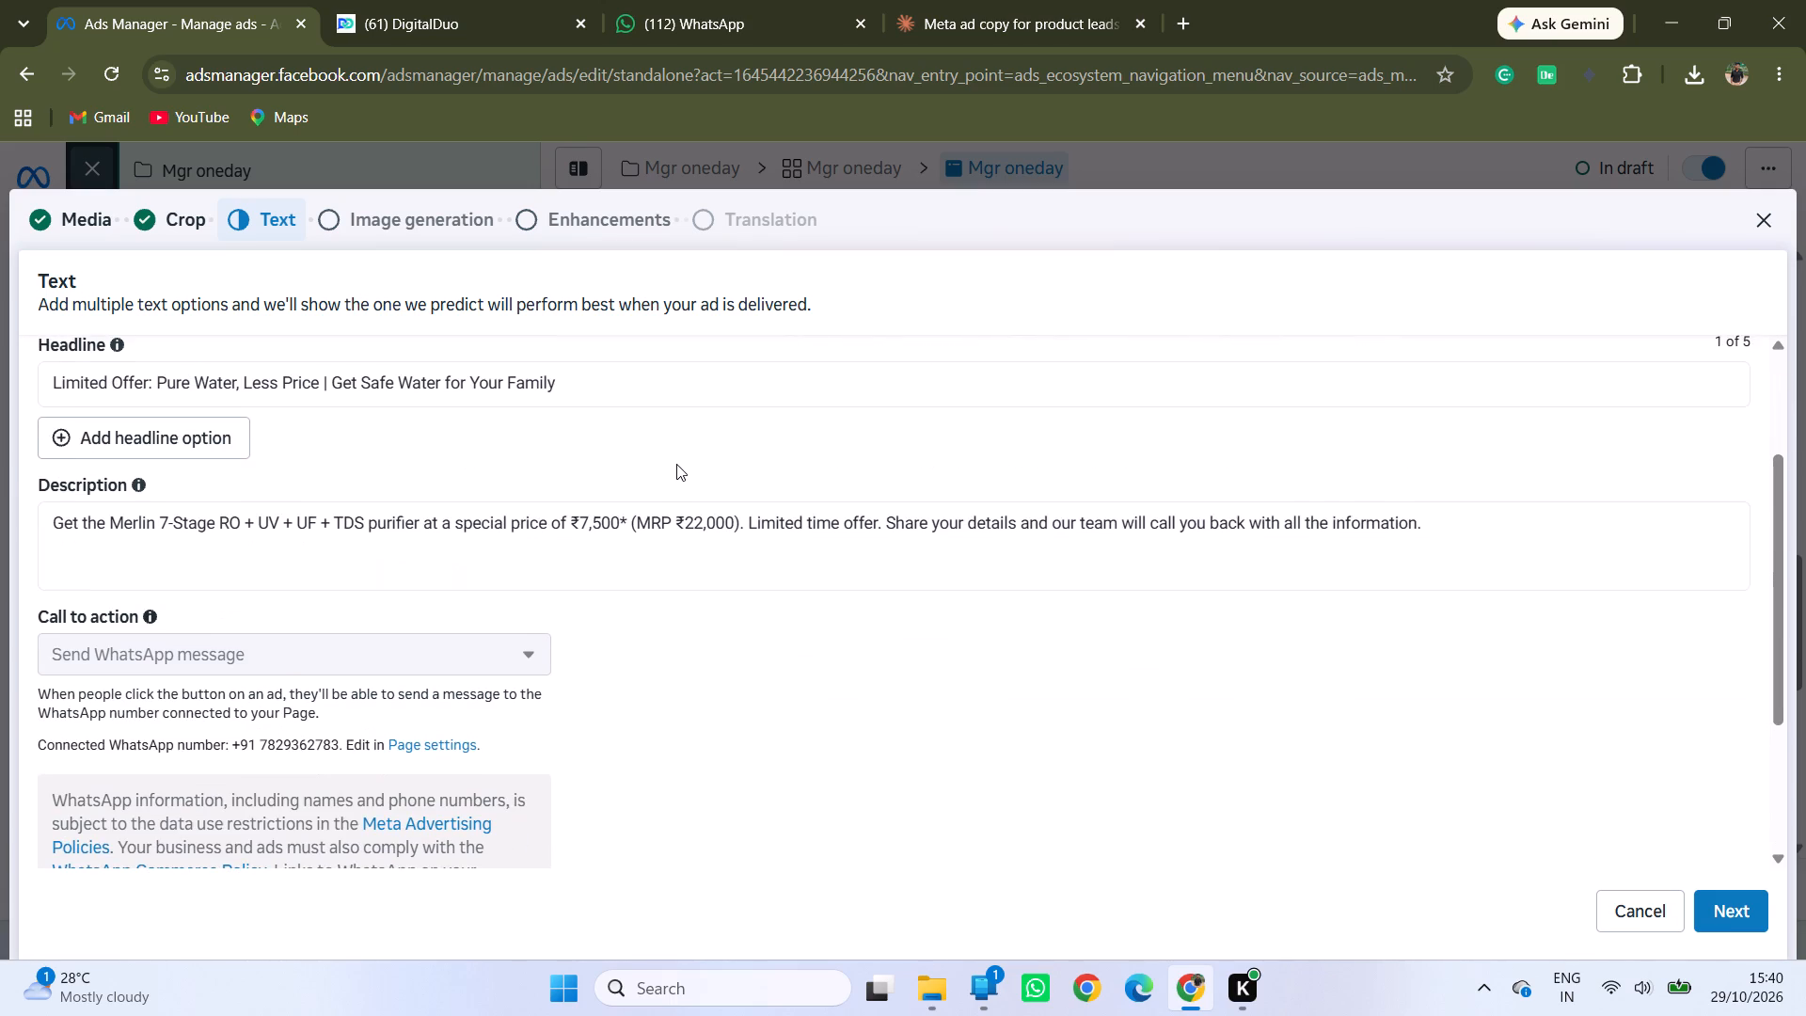
scroll(676, 464, "up", 8)
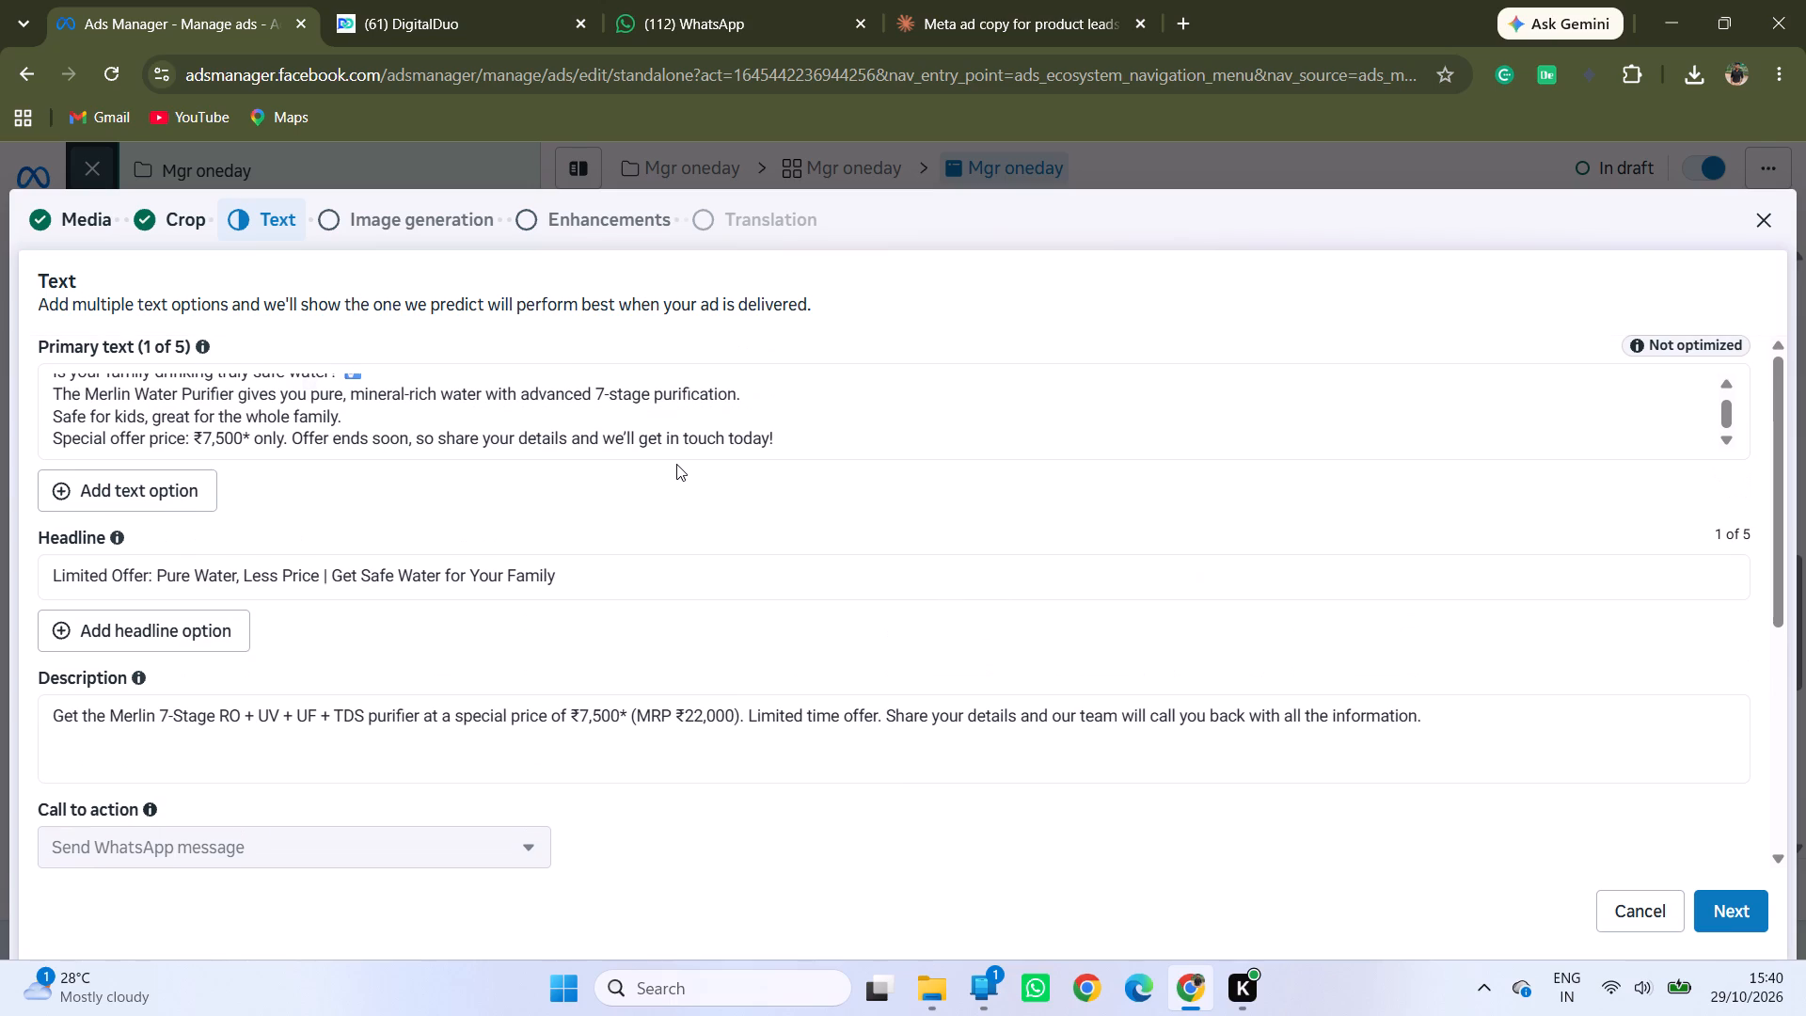
scroll(676, 464, "up", 9)
scroll(752, 471, "up", 5)
scroll(752, 471, "down", 4)
scroll(752, 471, "up", 15)
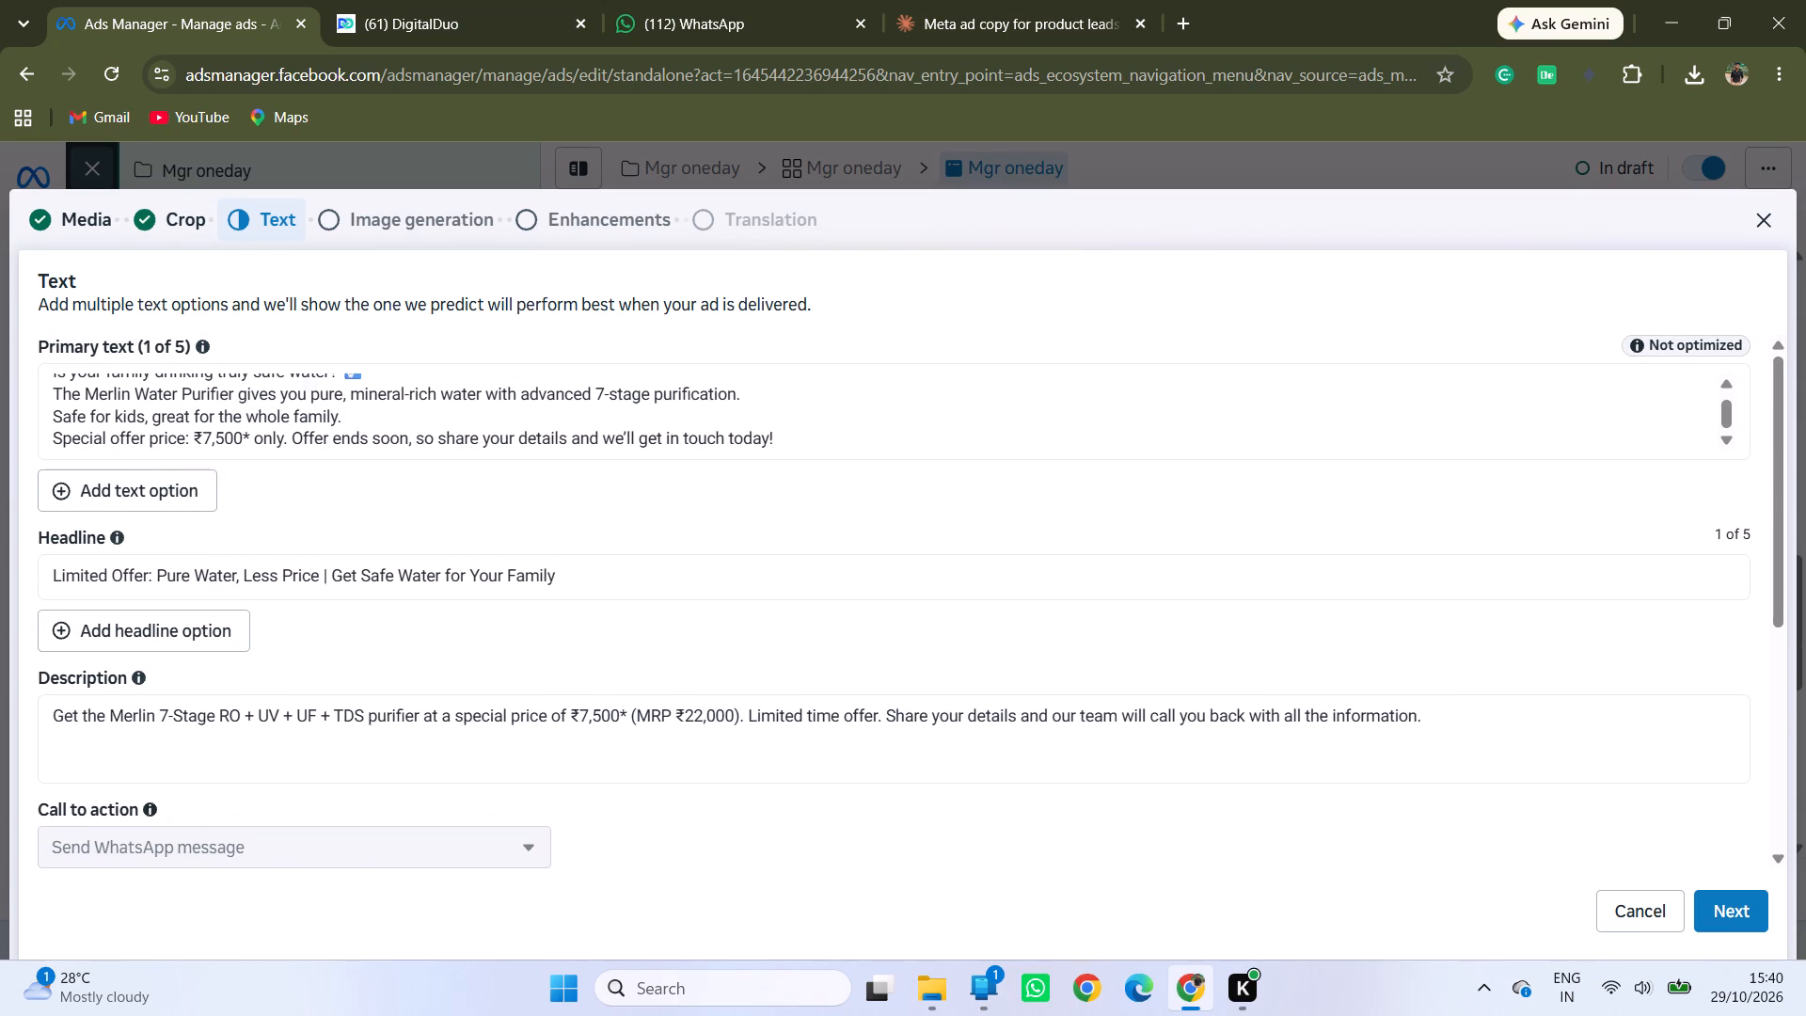
left_click(958, 432)
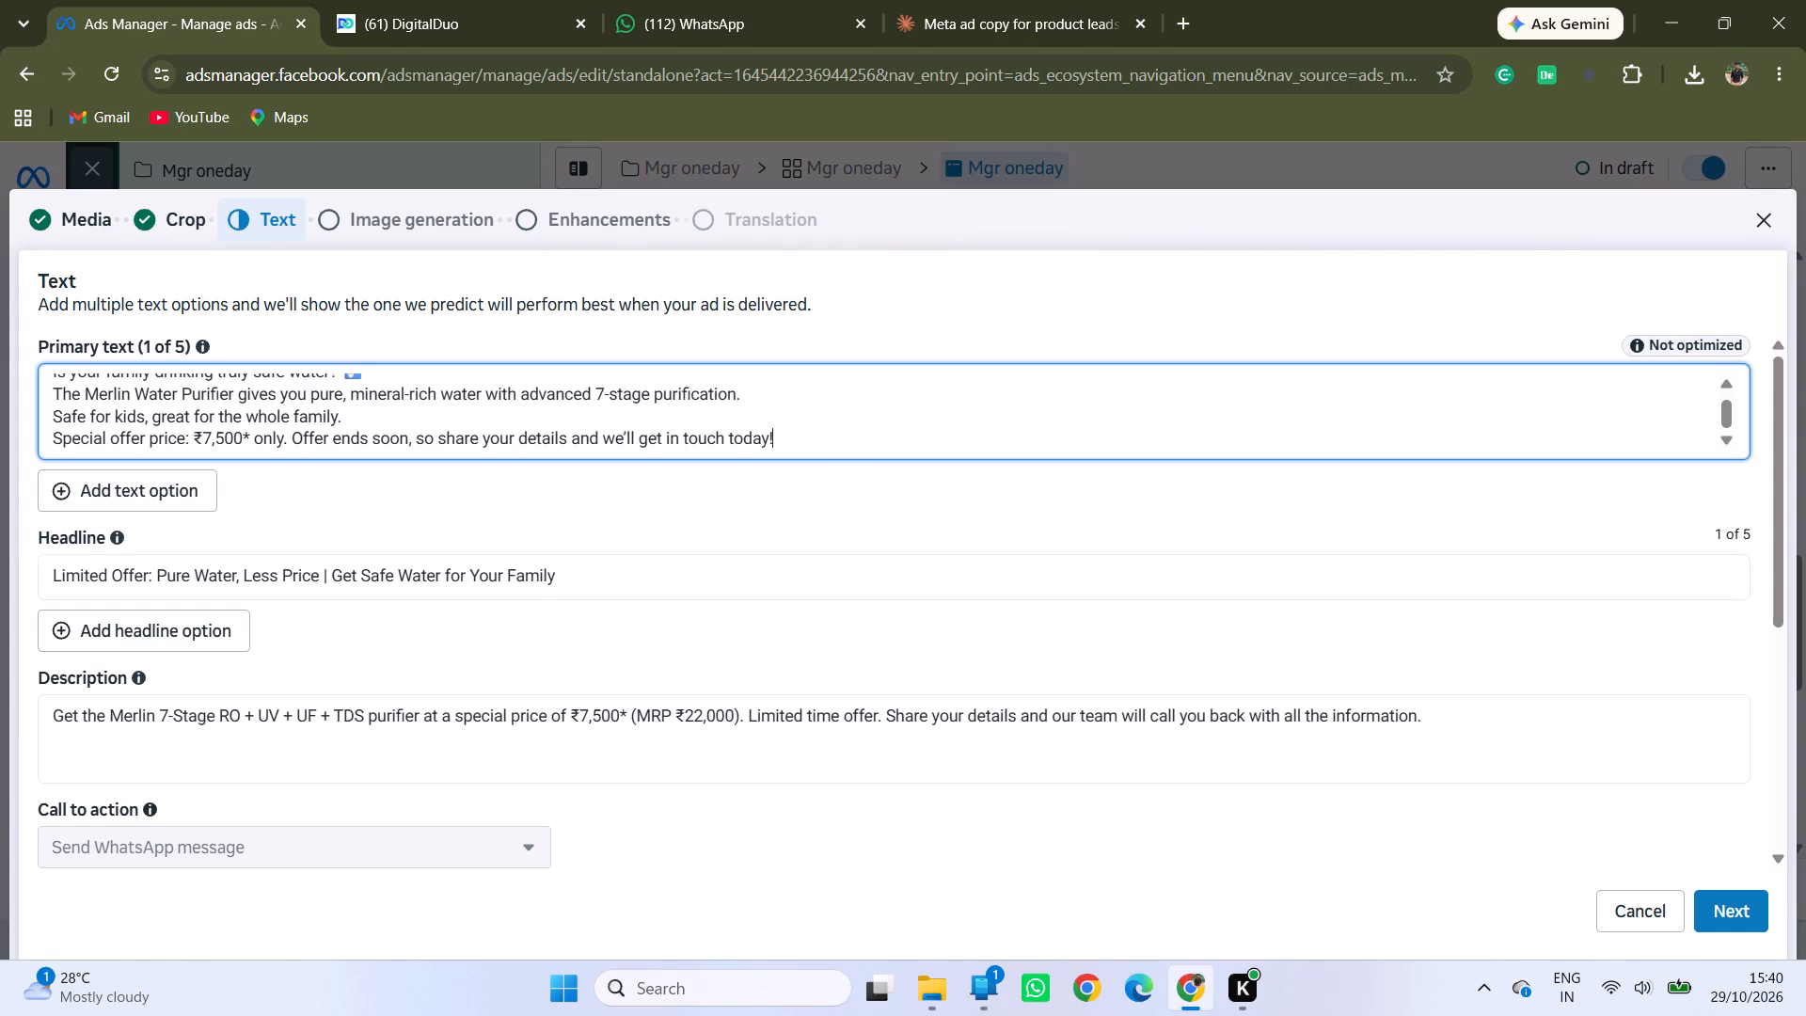
scroll(1001, 426, "up", 1)
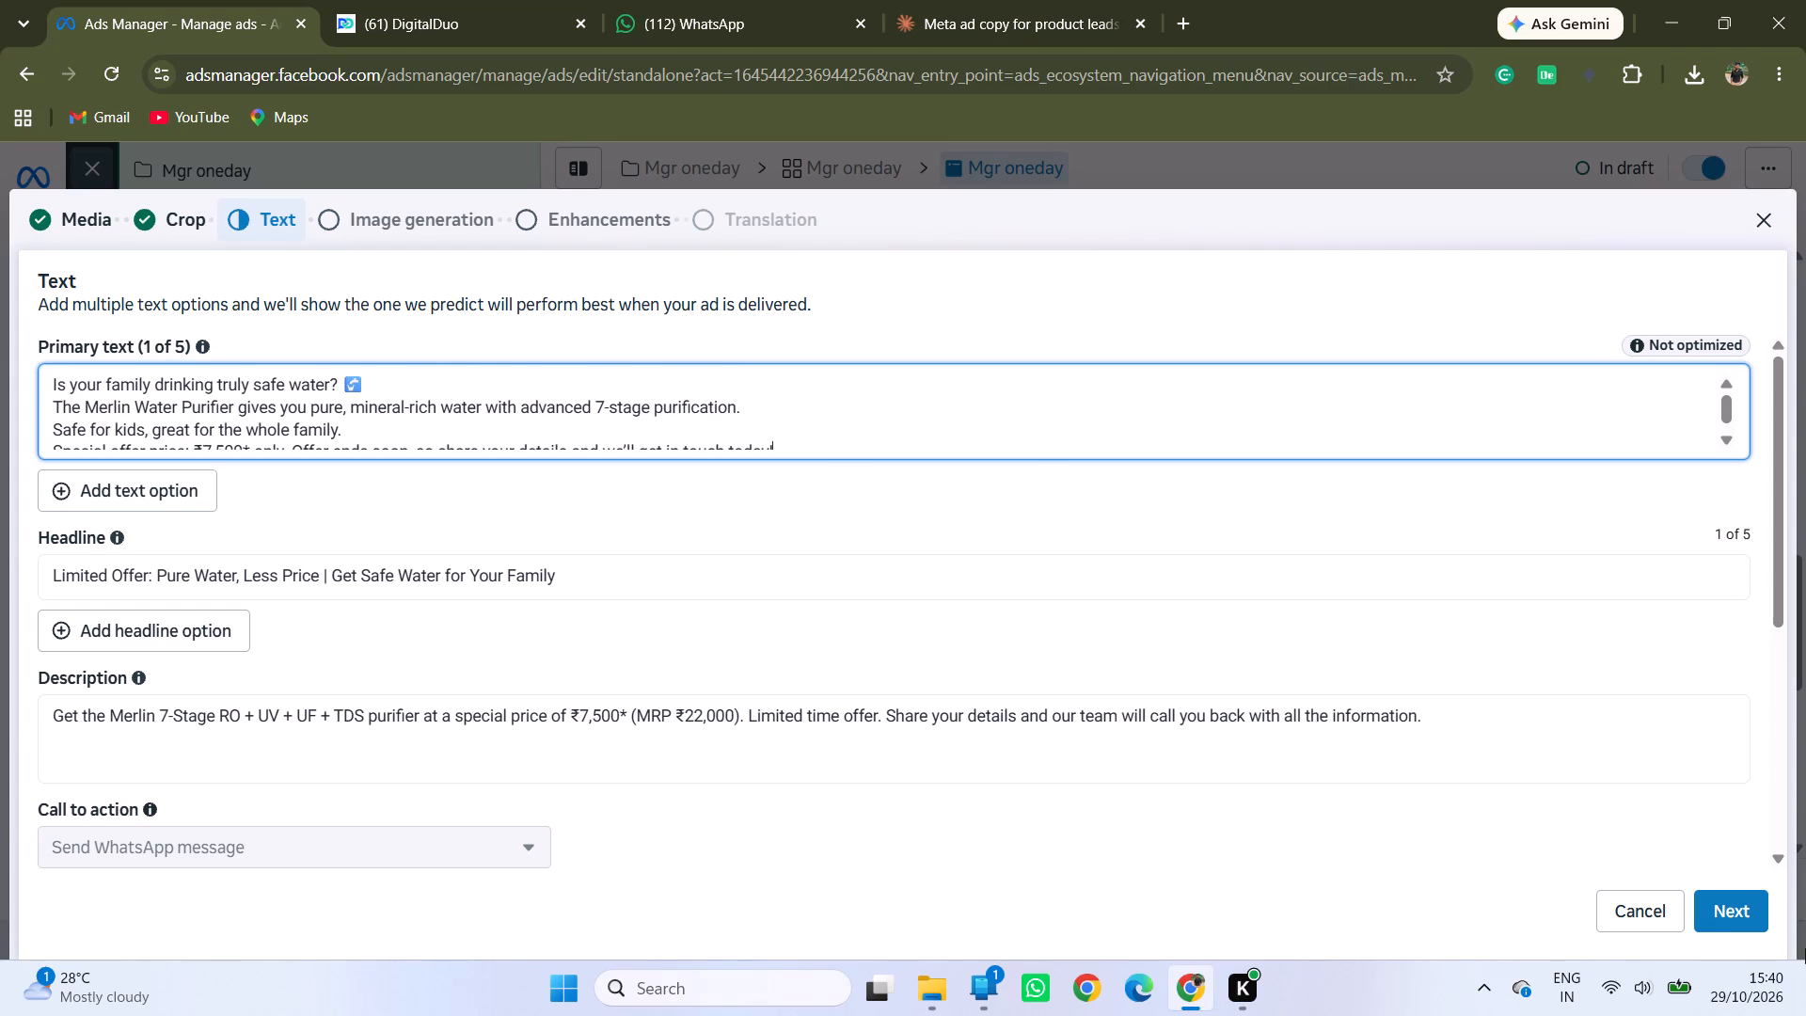
Accept the ad text and advance the creative setup to the Advantage+ image generation stage.
left_click(1726, 918)
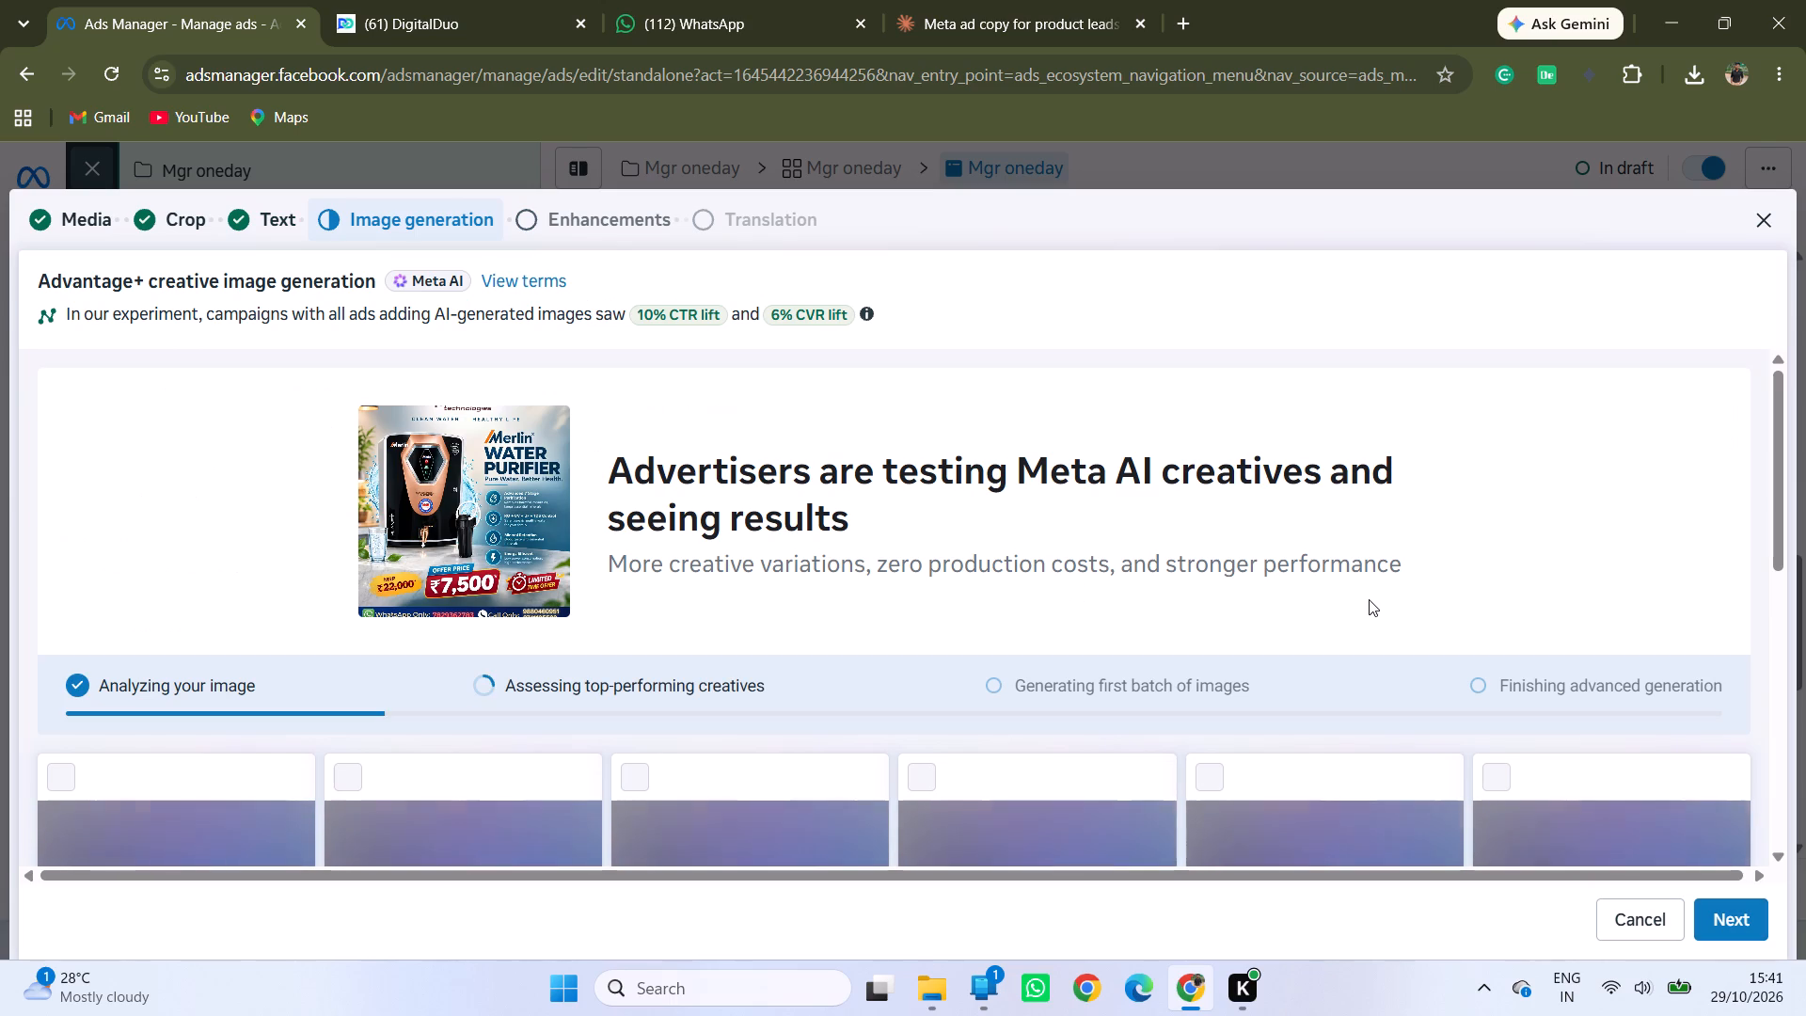
scroll(1369, 599, "down", 2)
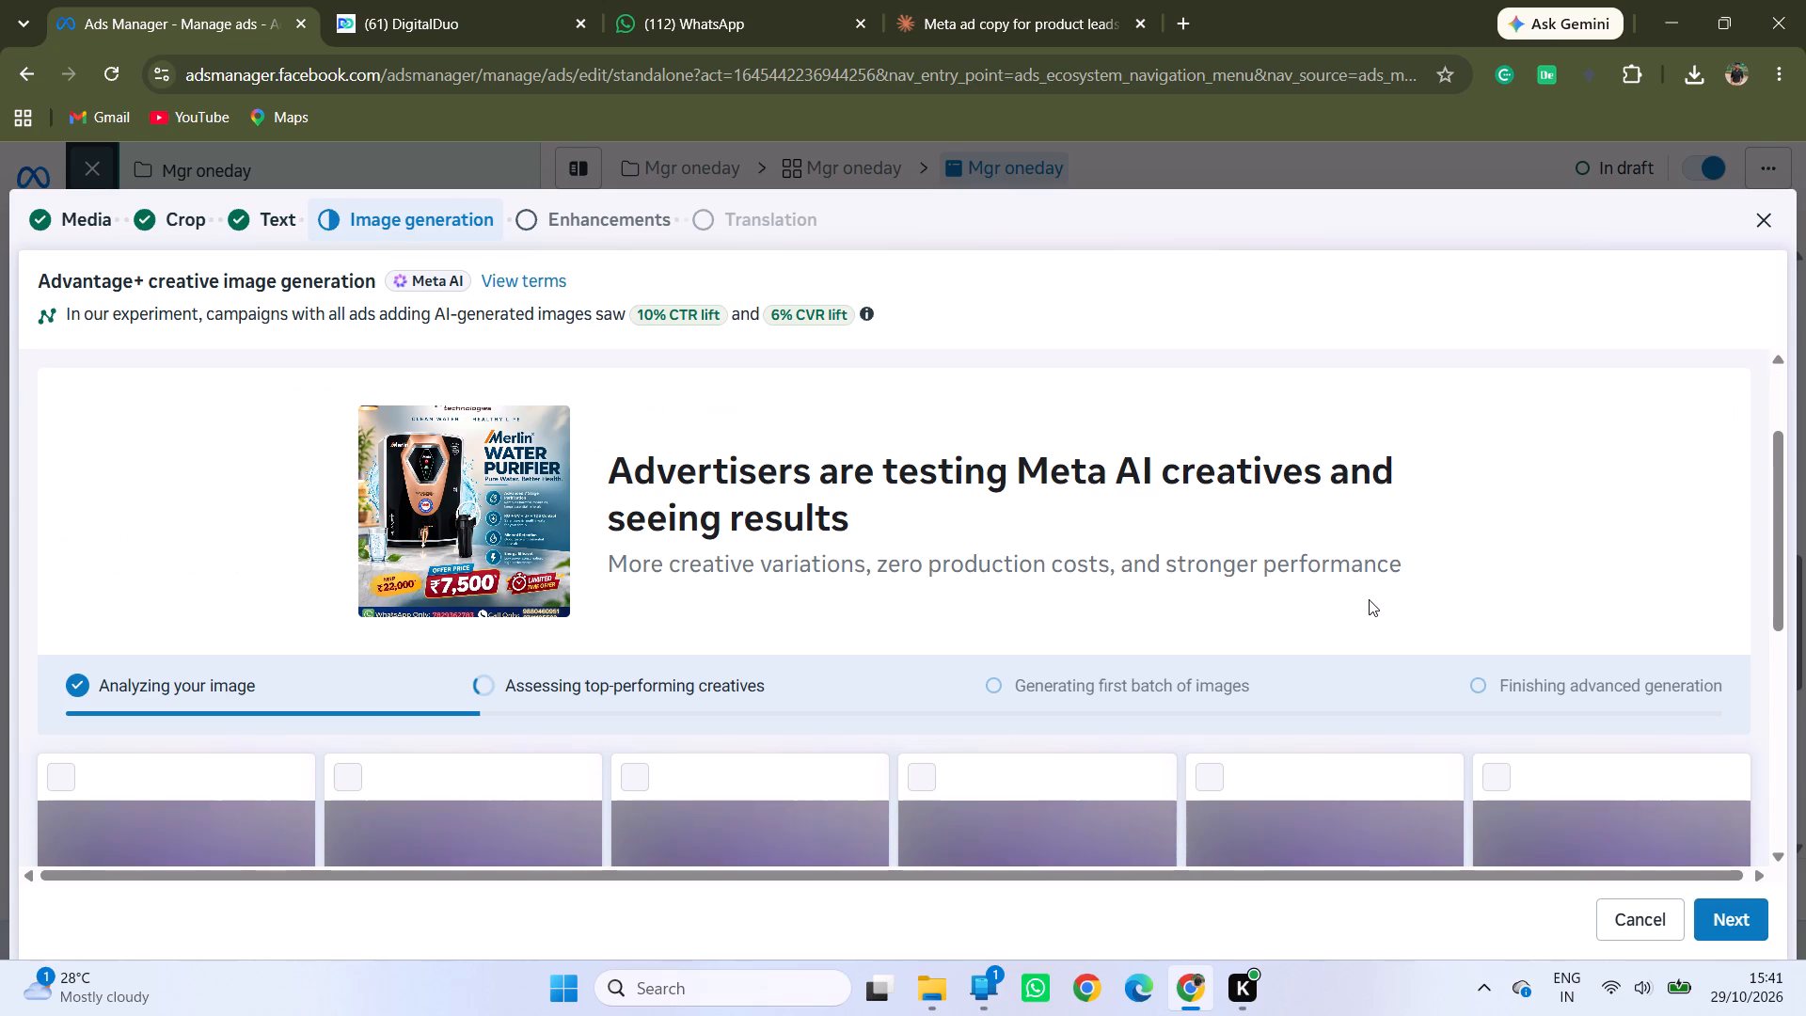